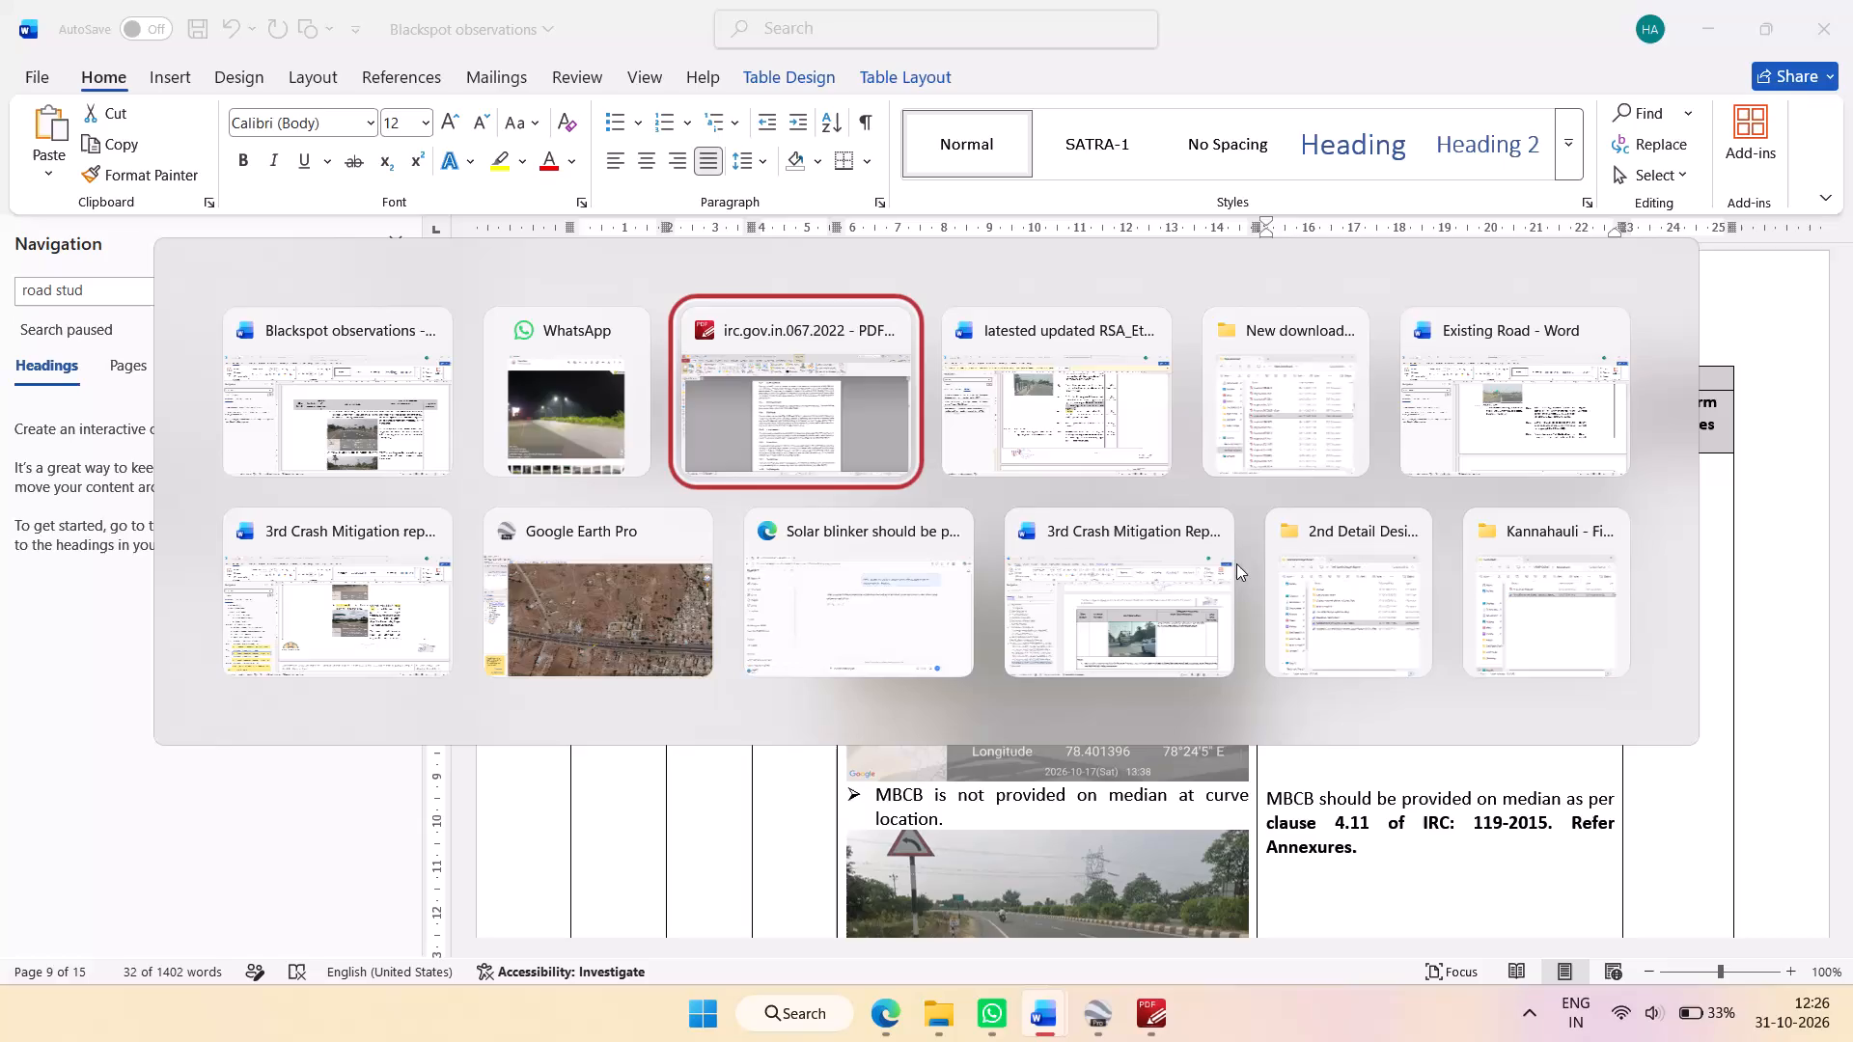
Switch to the Blackspot observations document and paste the copied road studs recommendation below the Flexible Median Marker measure under Short Term Measures.
left_click(399, 452)
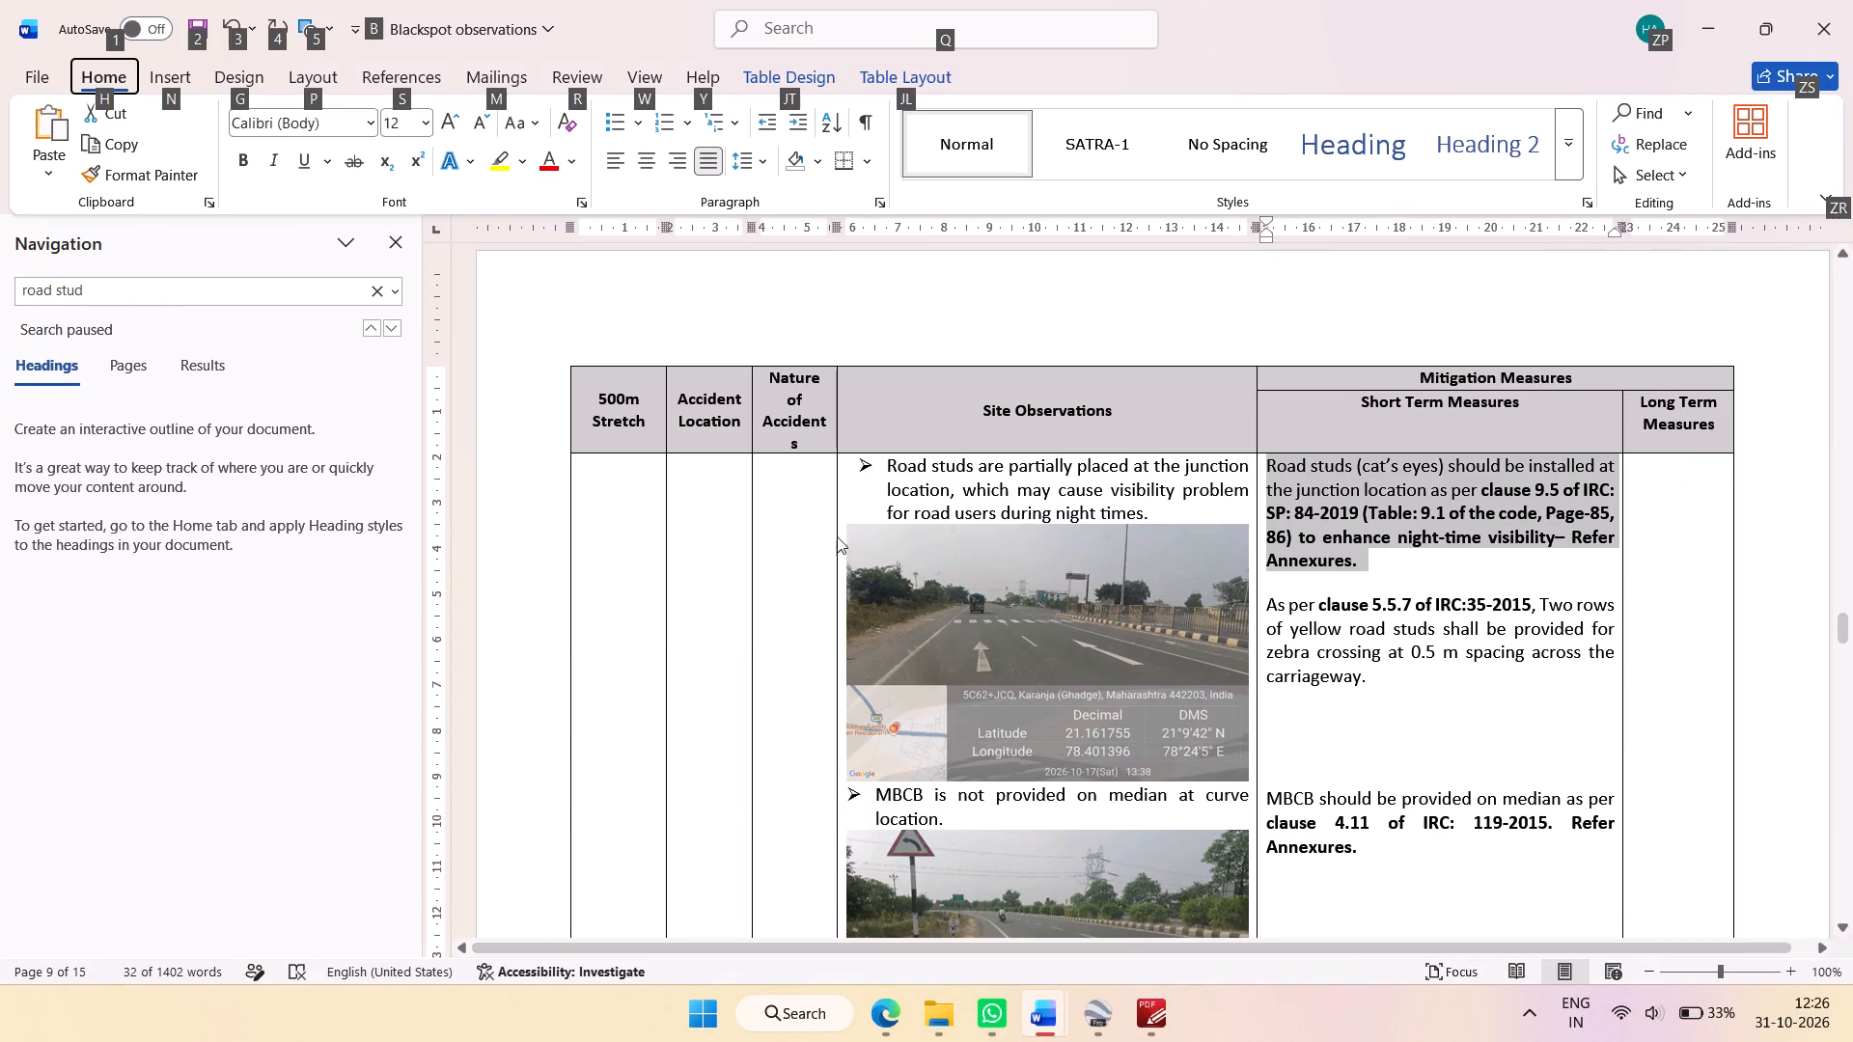
left_click_drag(1840, 628, 1852, 916)
scroll(1182, 565, "up", 7)
left_click(1318, 600)
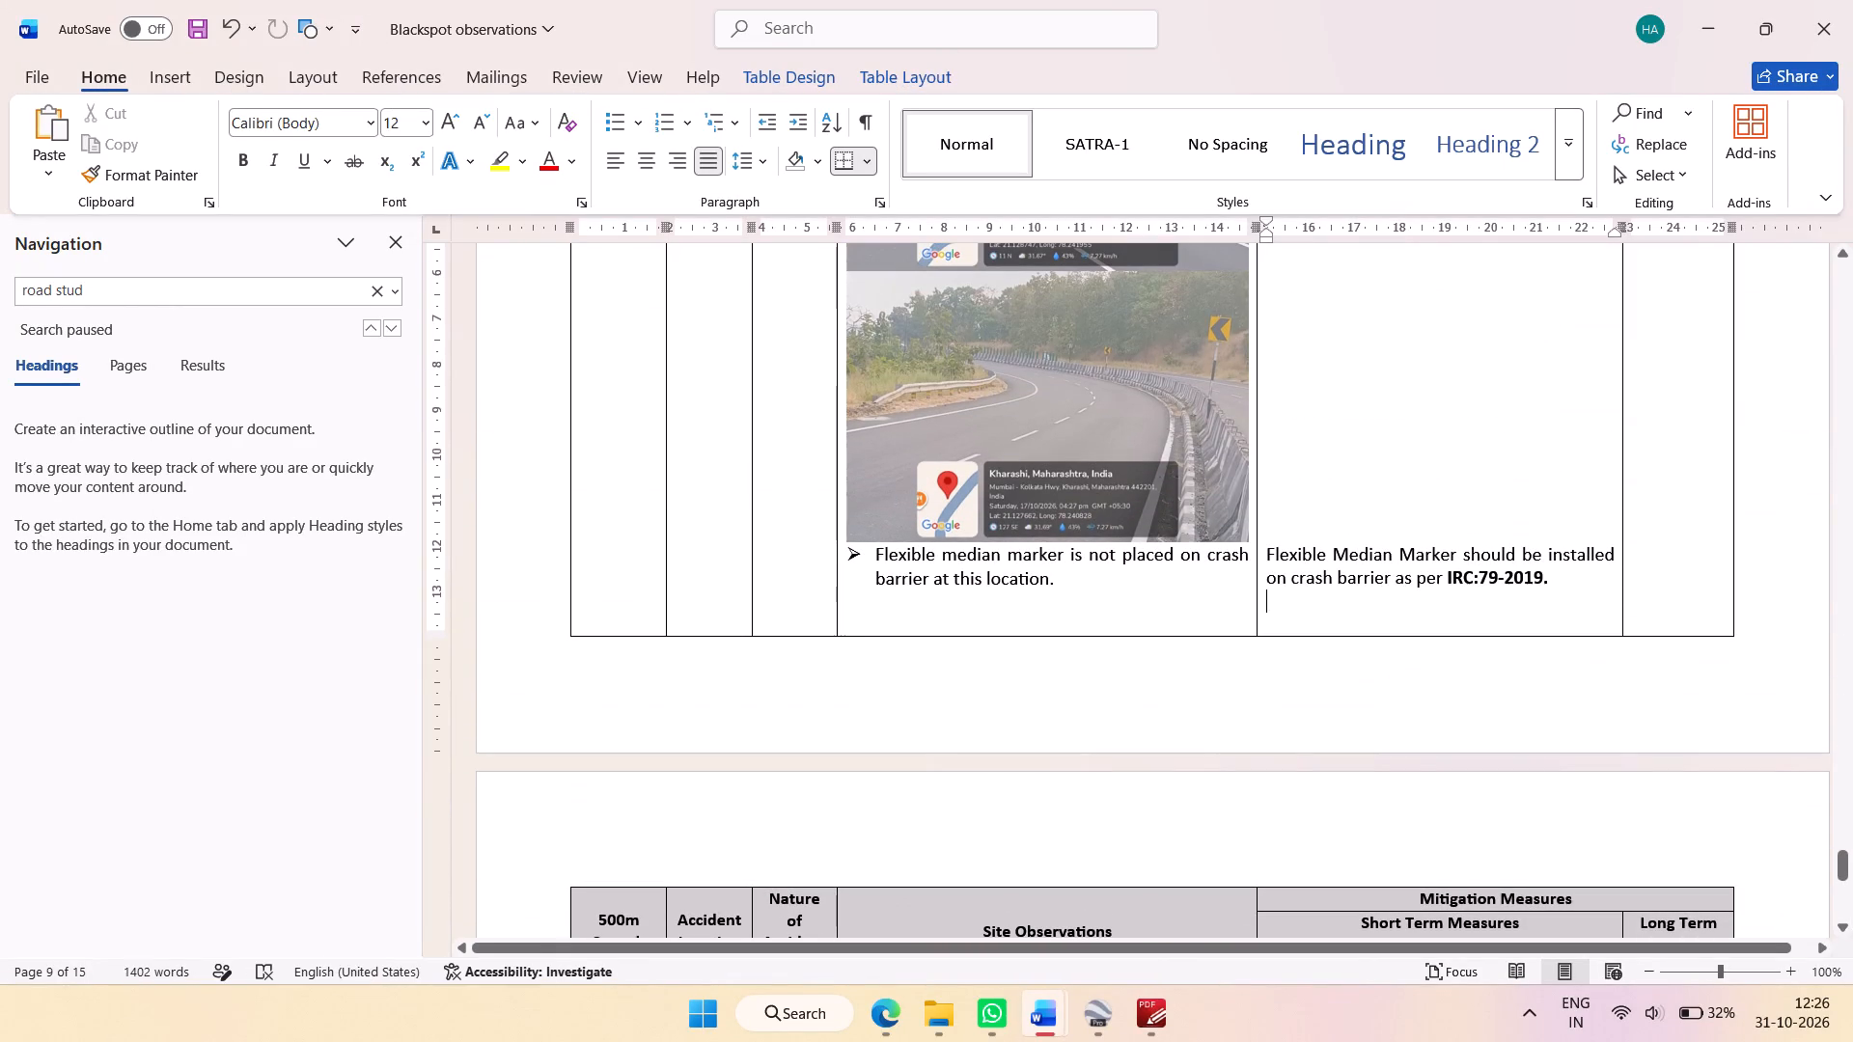
key("Return")
key("ctrl+v")
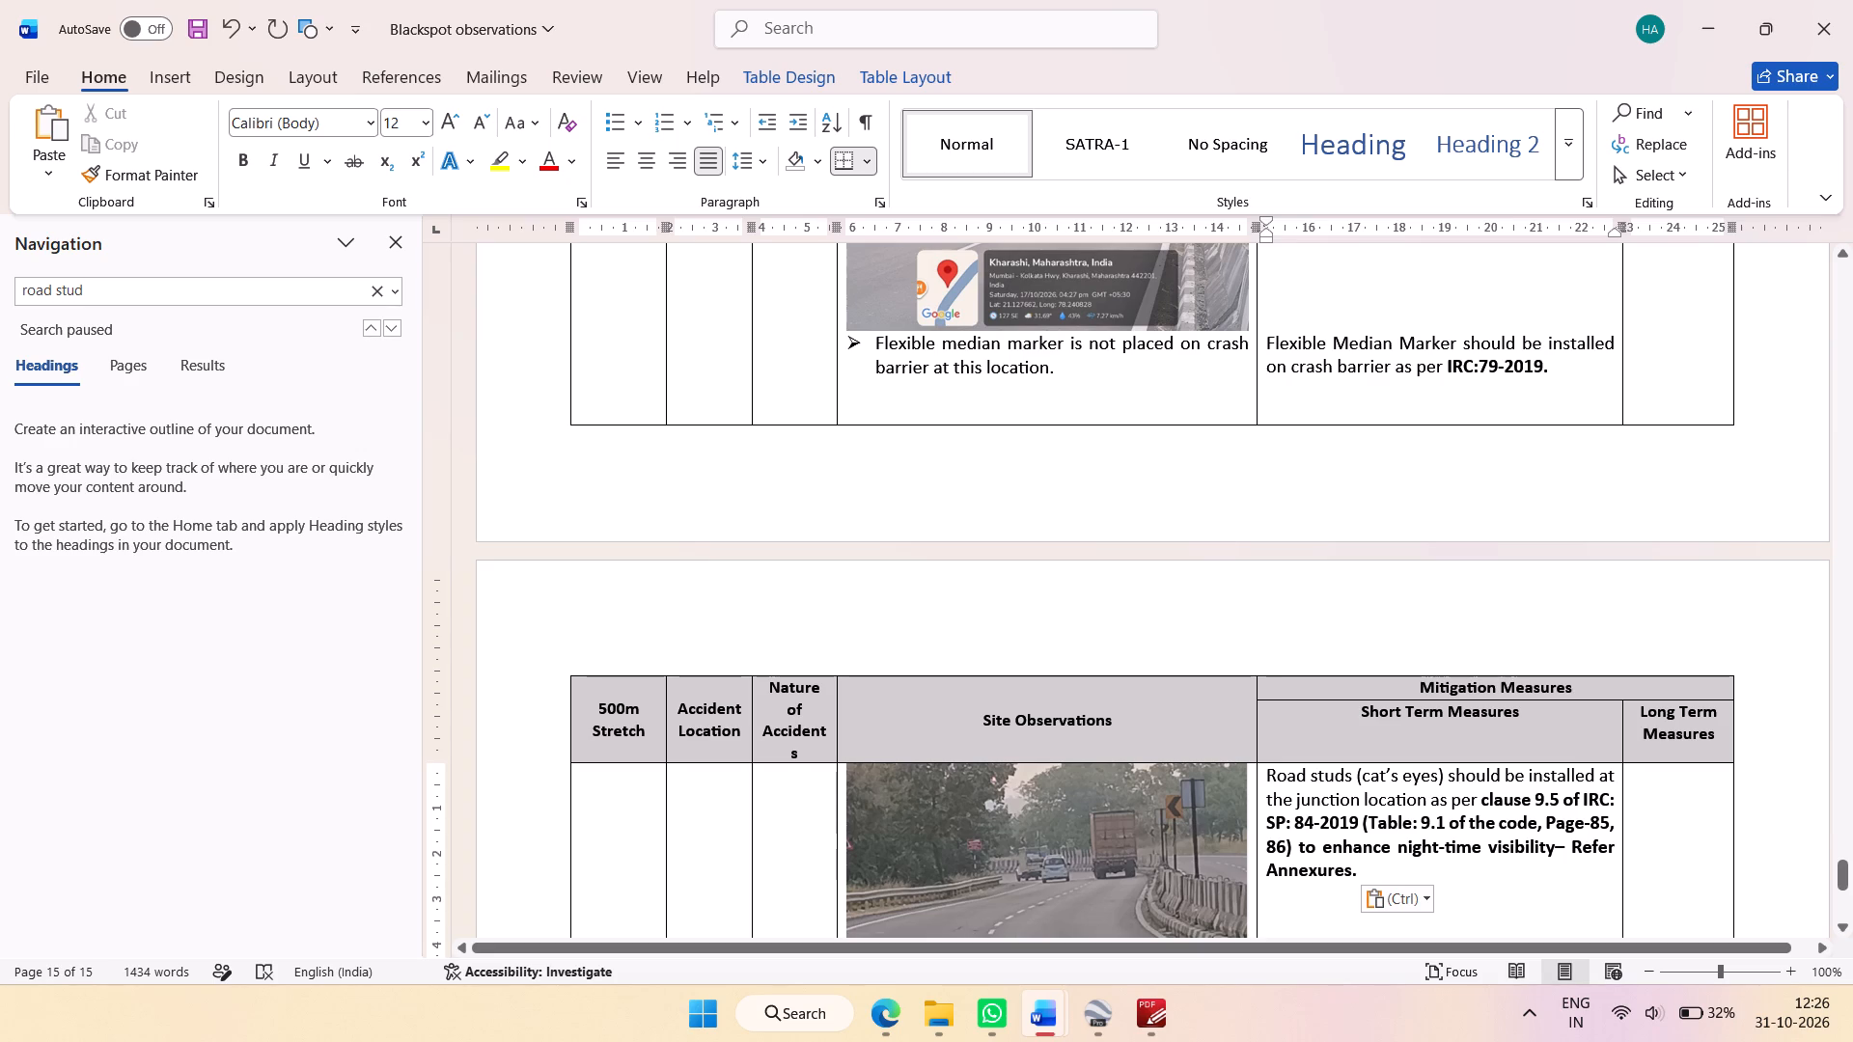
Replace "the junction" with "this" in the pasted road studs recommendation and save the document.
left_click_drag(1358, 803, 1322, 805)
left_click_drag(1322, 805, 1280, 807)
type("this")
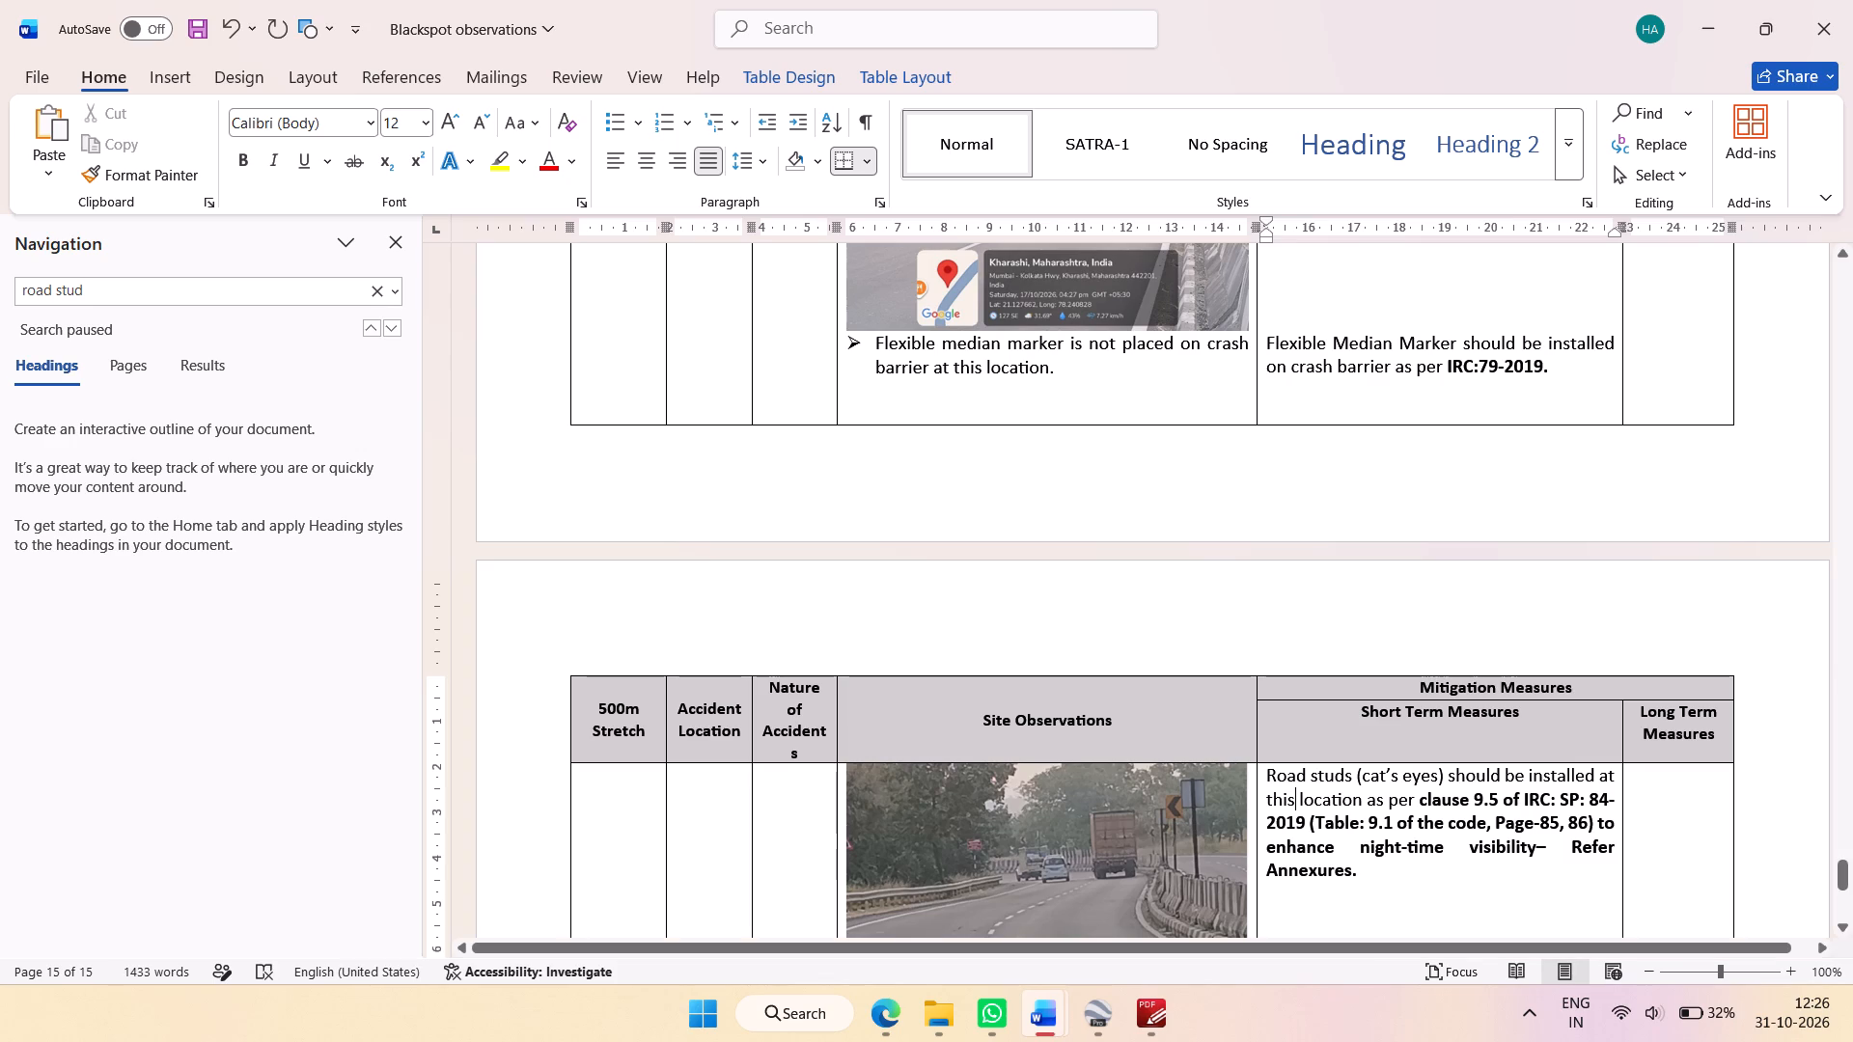
left_click(190, 26)
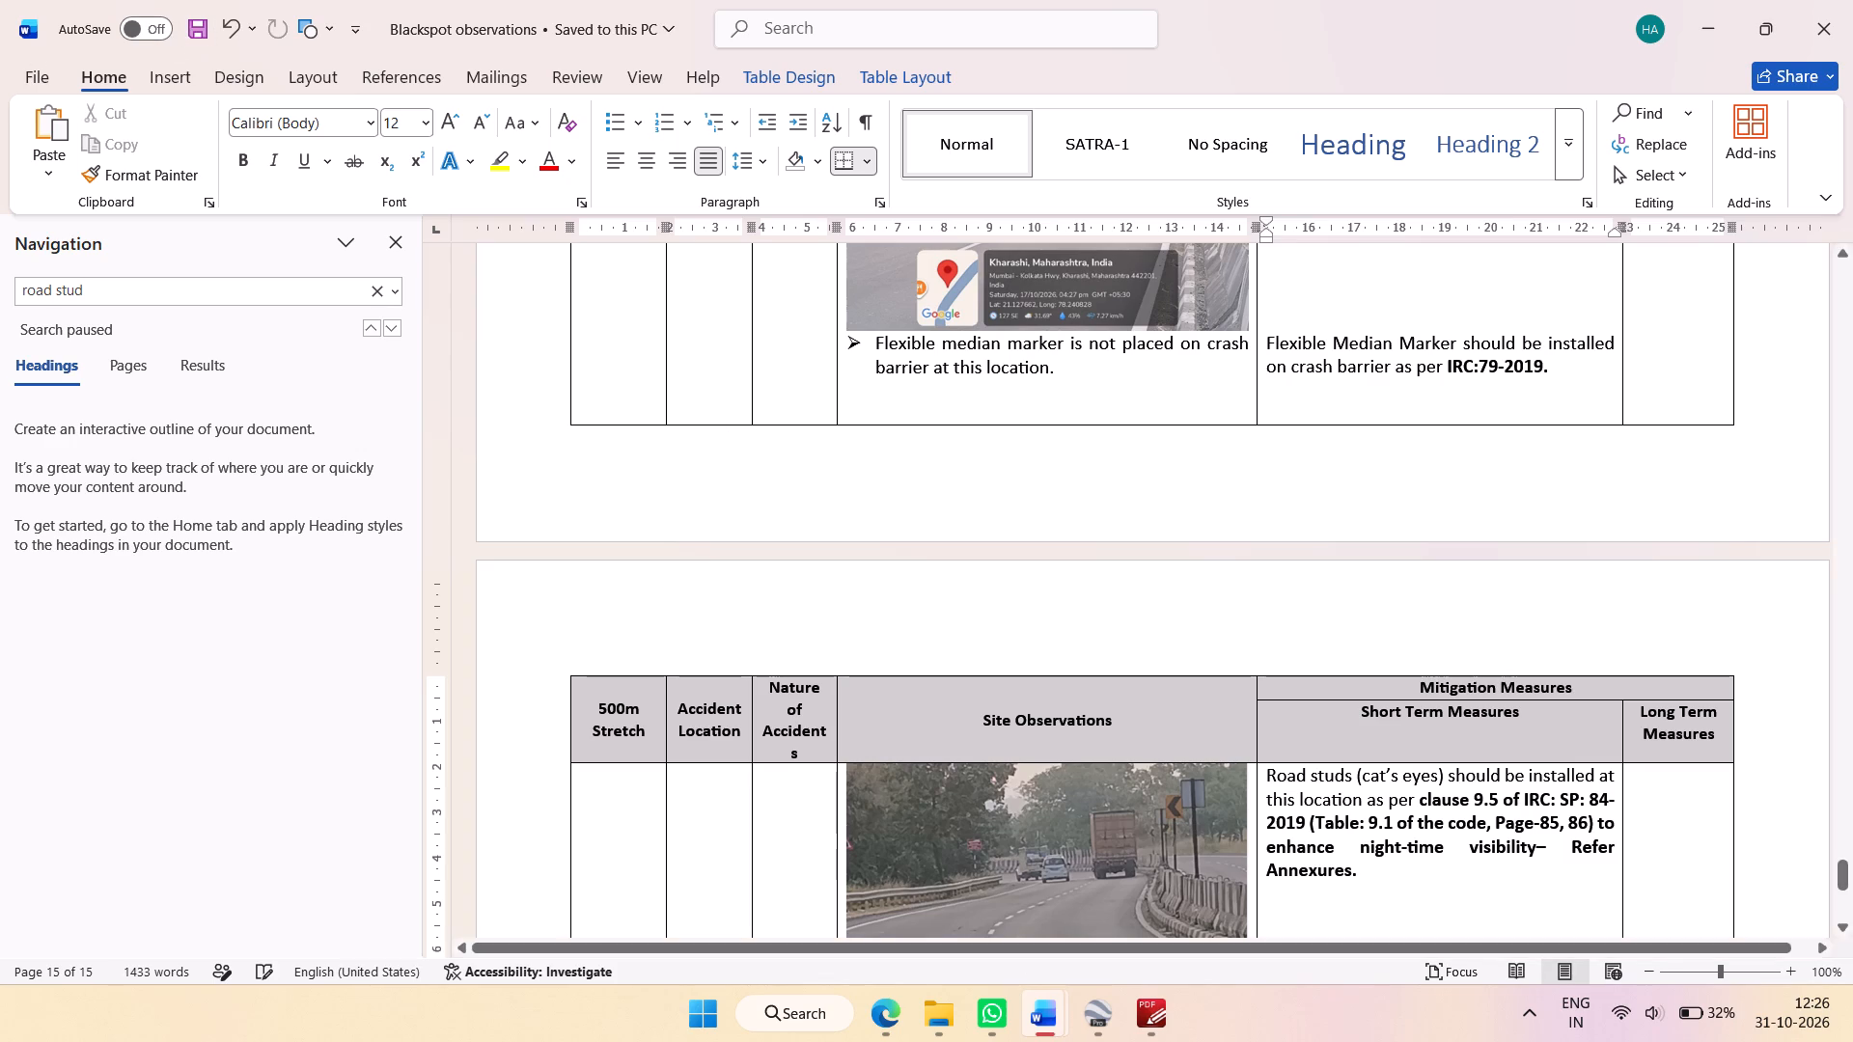
Open the irc.gov.in.sp.084.2019 PDF from the New download folder.
left_click(1061, 912)
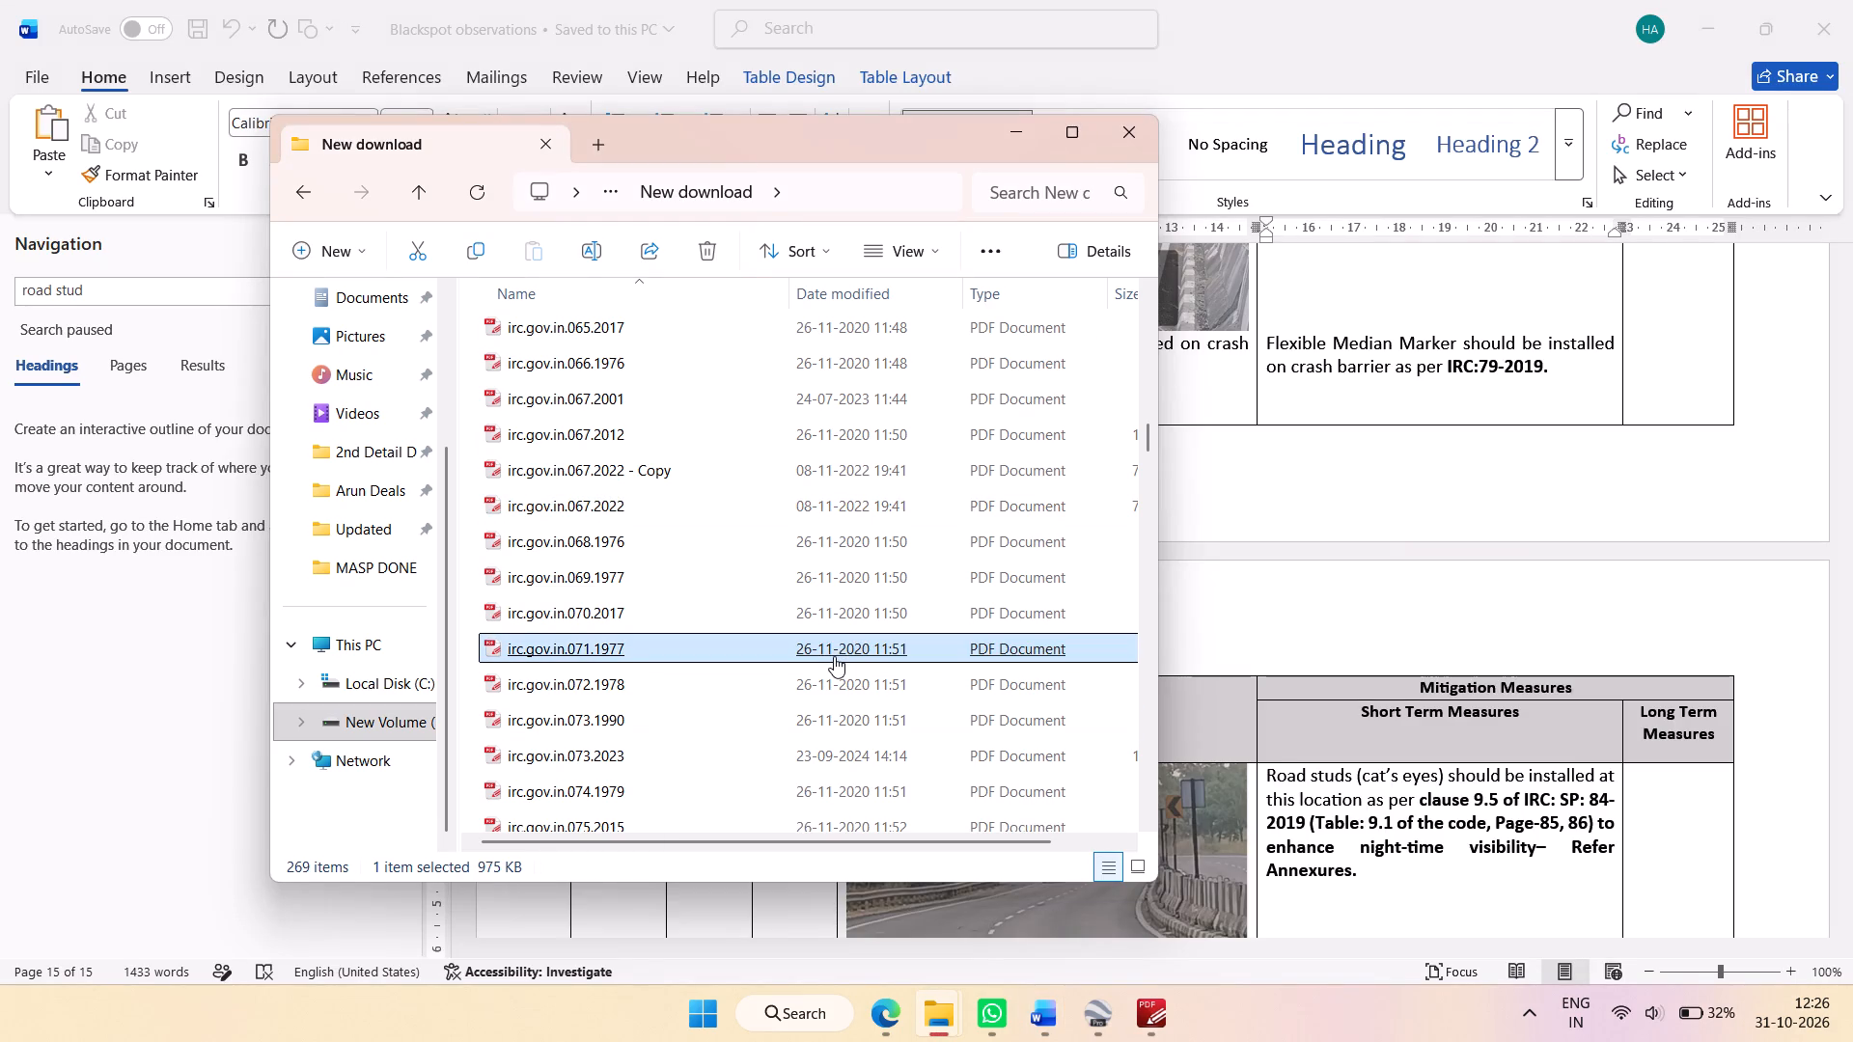
scroll(834, 656, "down", 19)
scroll(844, 652, "down", 11)
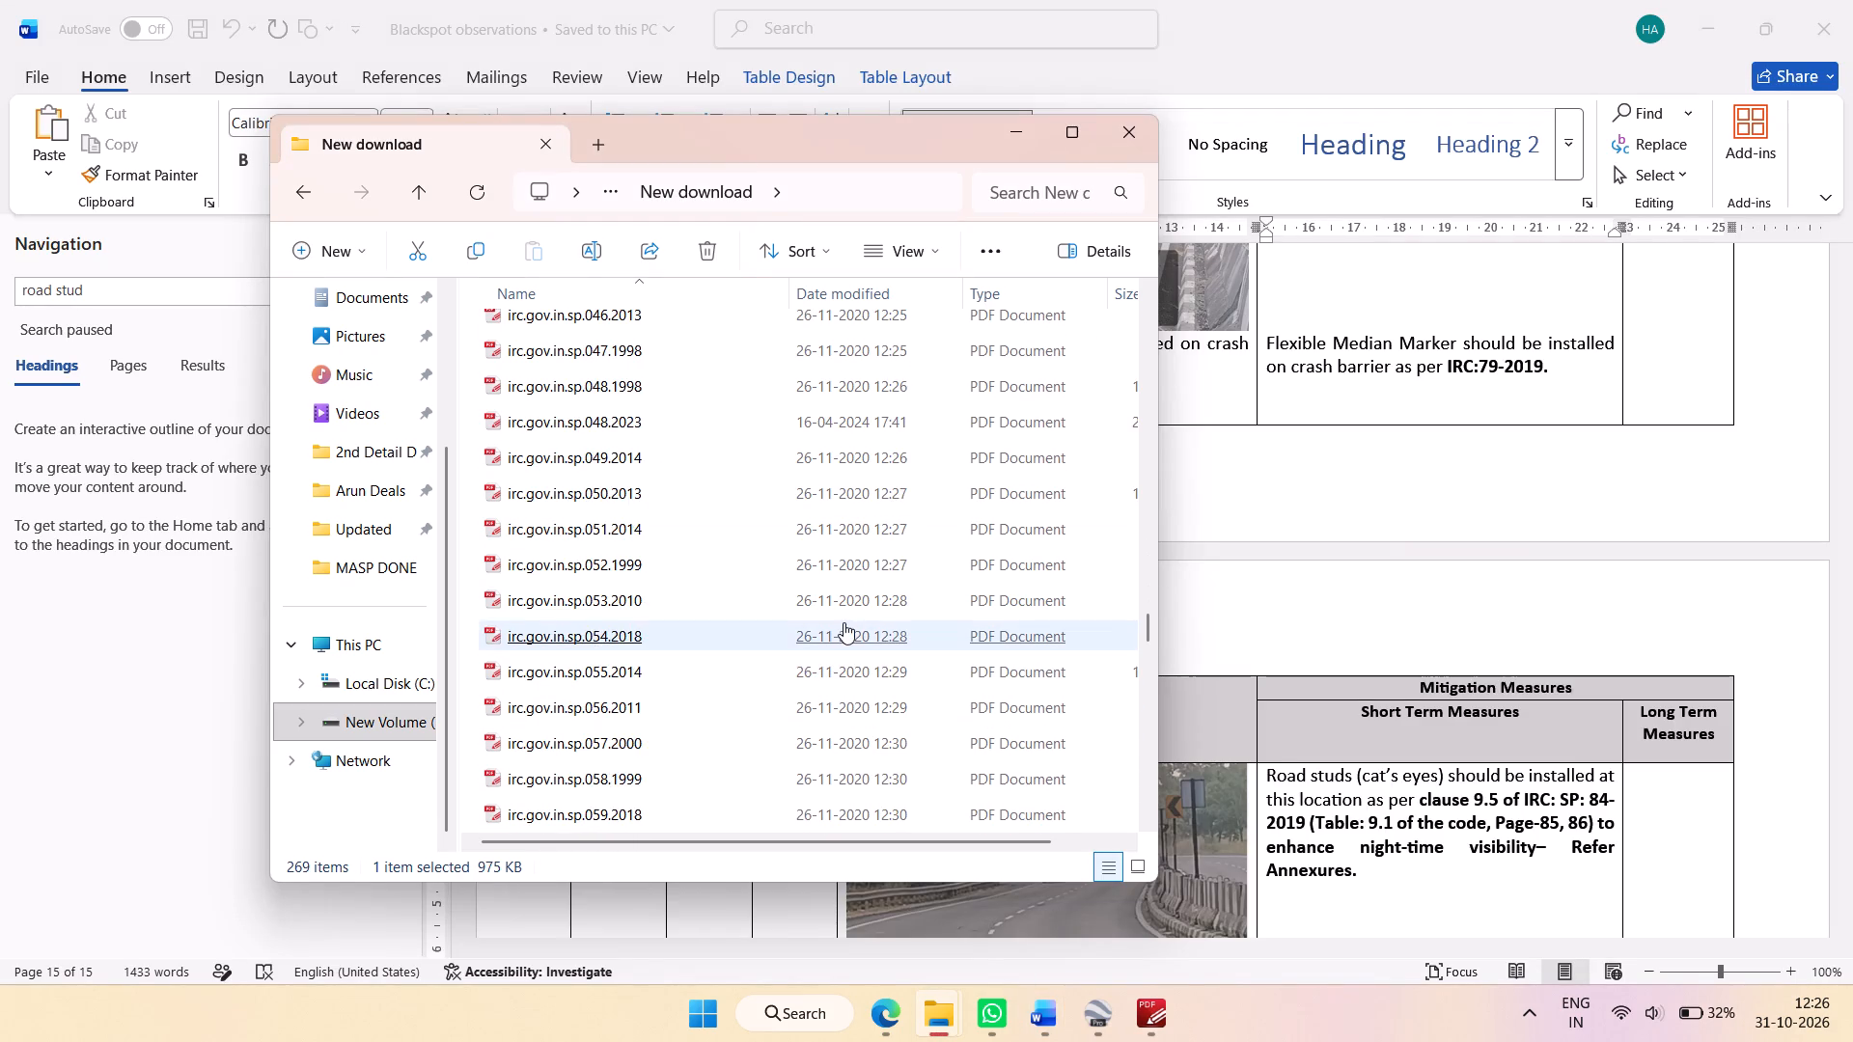
scroll(842, 617, "down", 9)
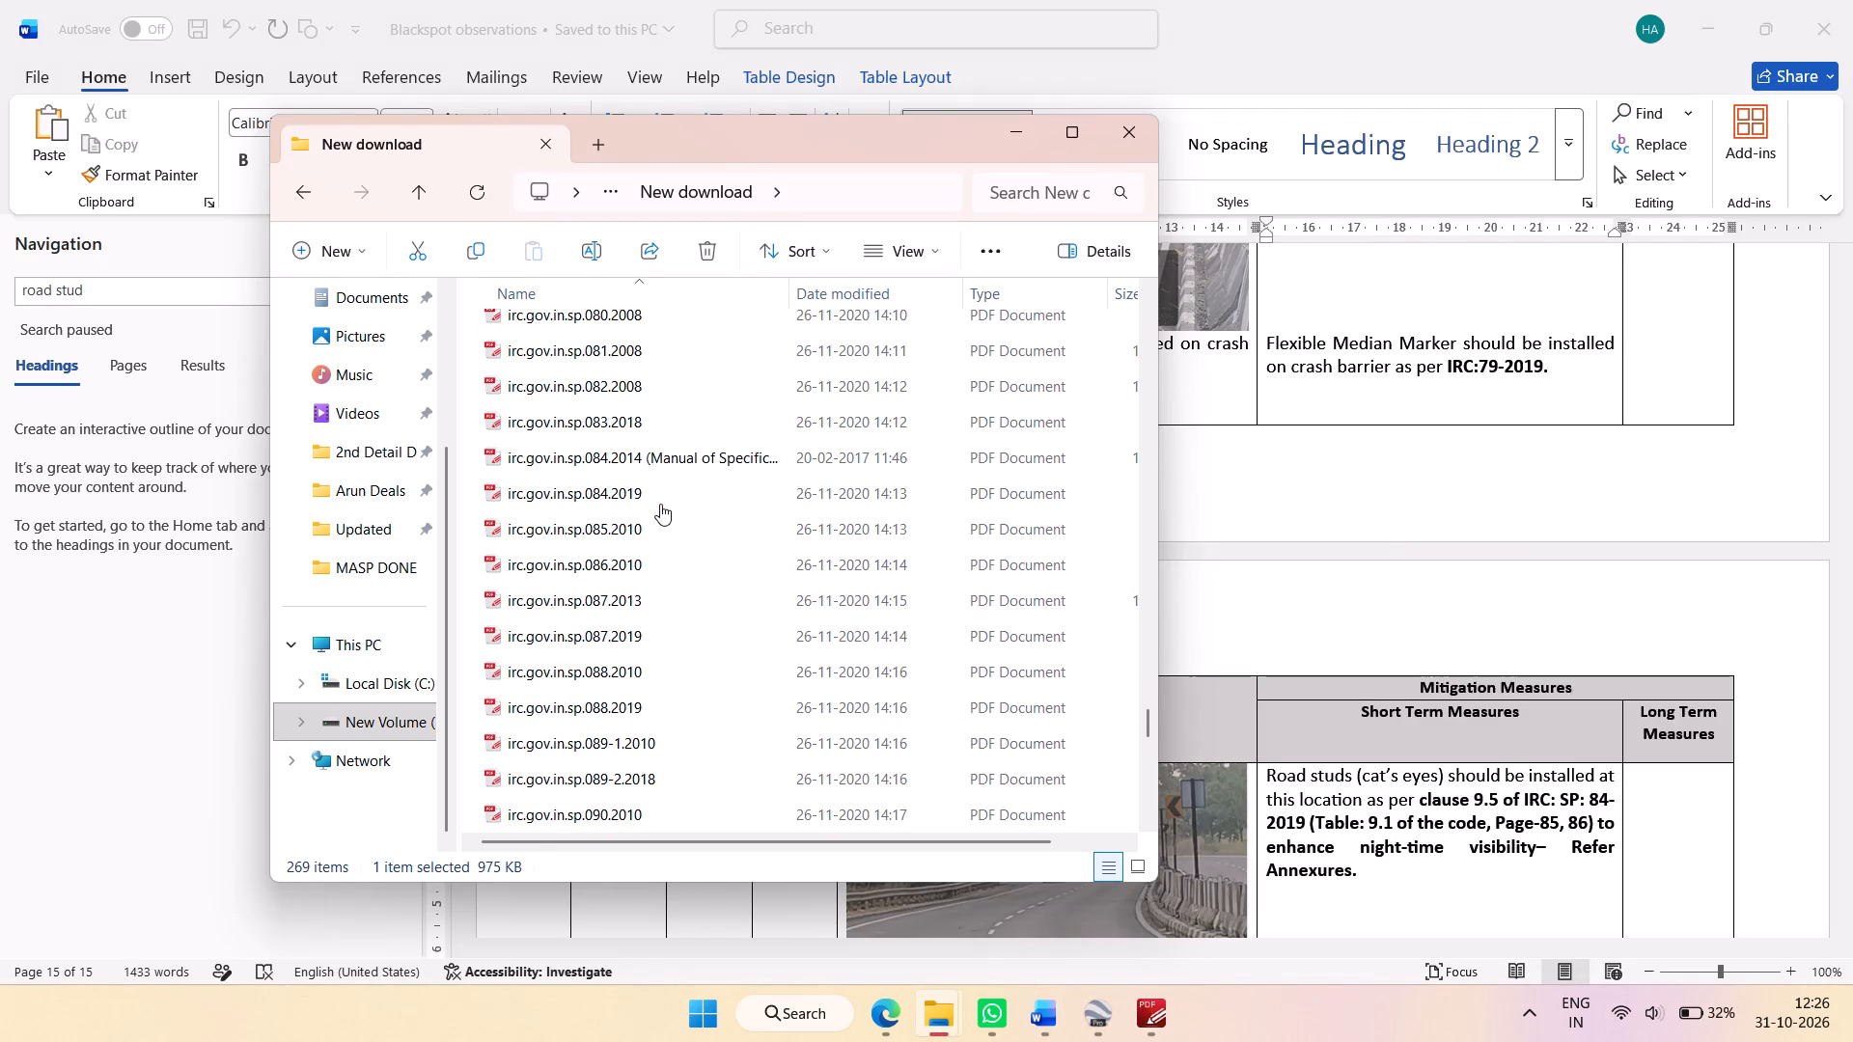
left_click(660, 504)
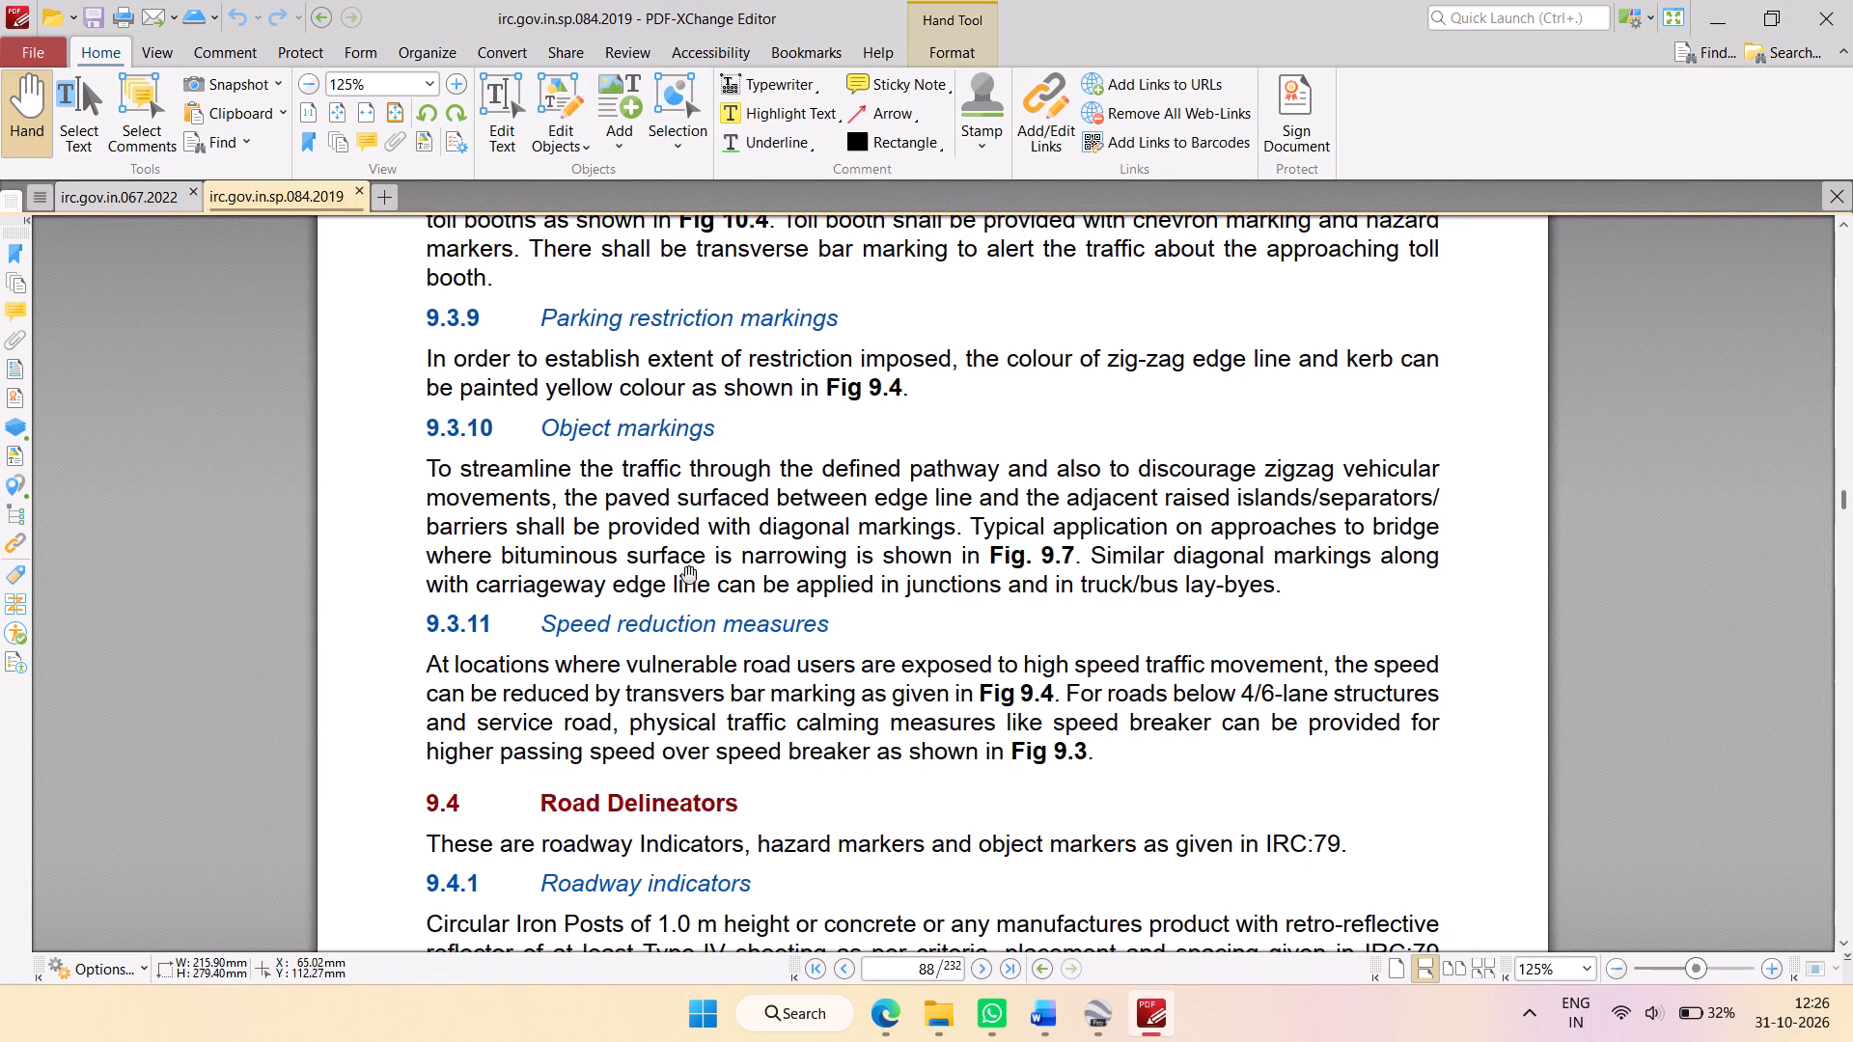
Find clause 9.5 on road studs and examine the spacing and location requirements in Table 9.1.
scroll(688, 579, "down", 14)
scroll(708, 555, "down", 7)
scroll(733, 569, "up", 4)
scroll(733, 569, "down", 4, "ctrl")
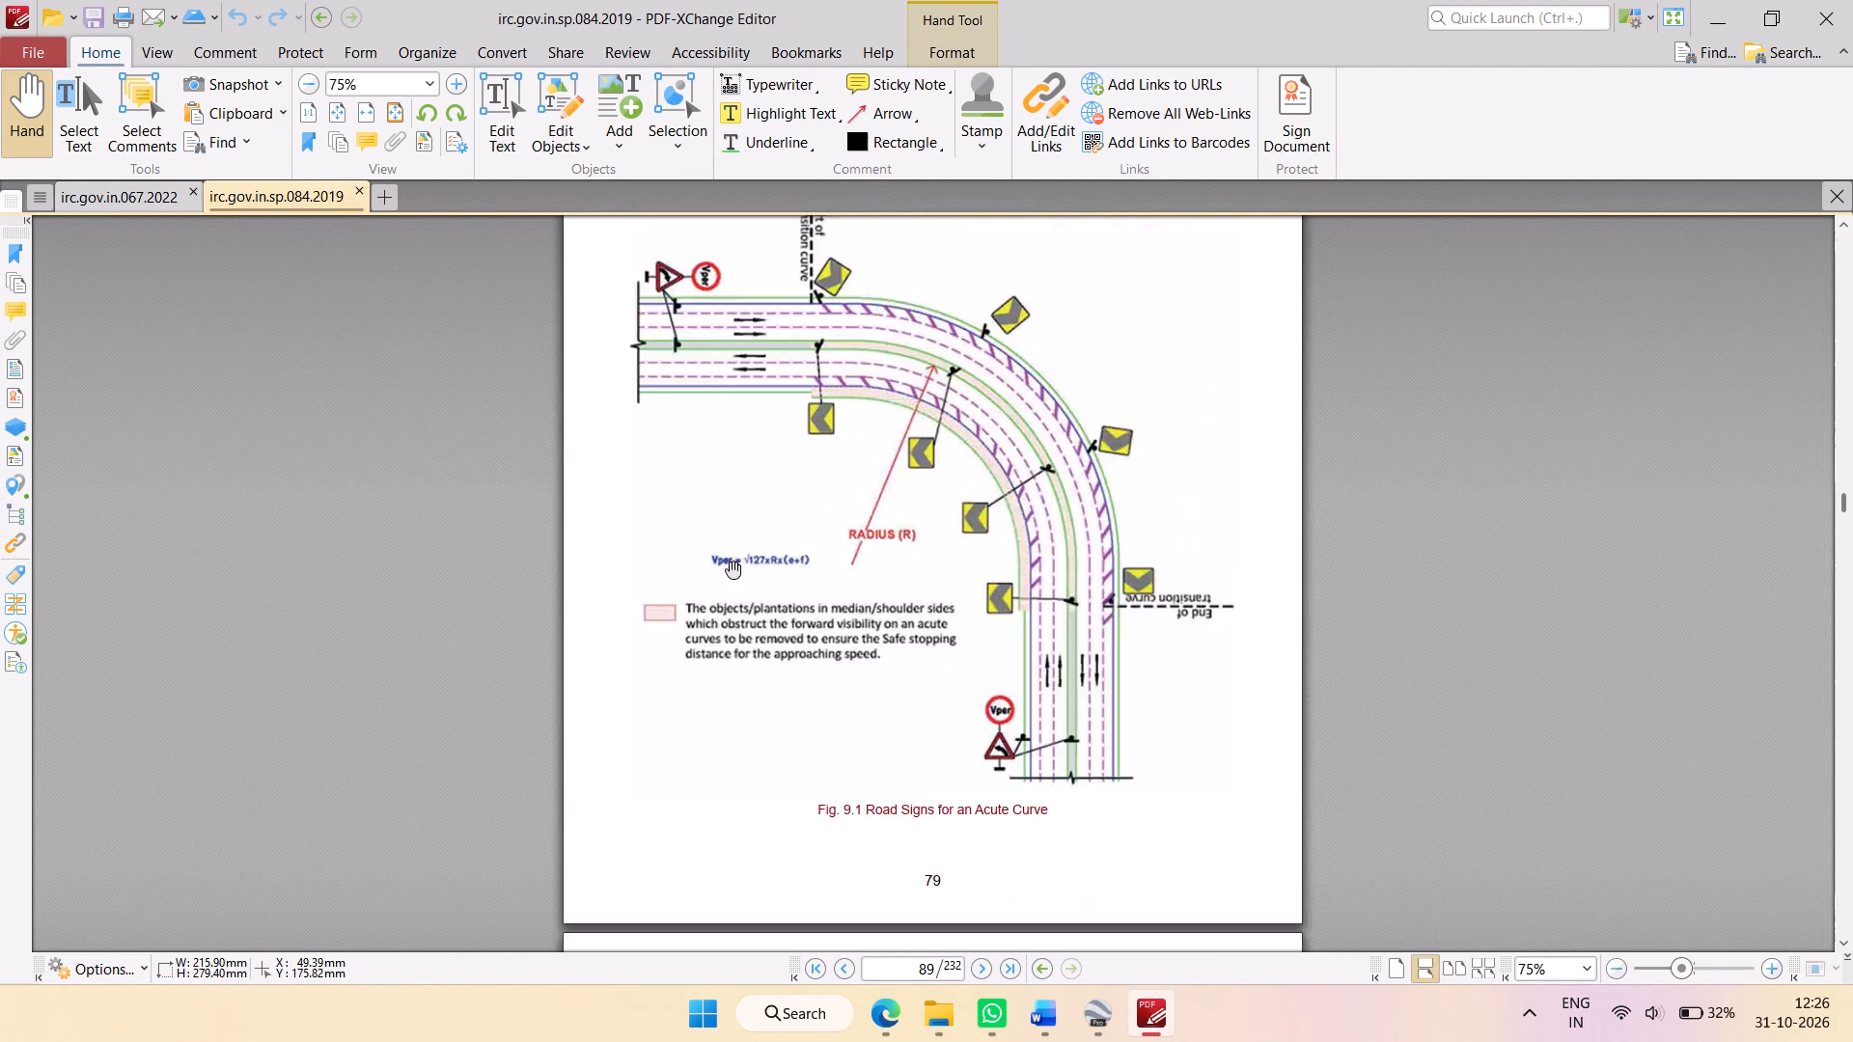
scroll(733, 569, "down", 4, "ctrl")
scroll(733, 569, "down", 20)
scroll(733, 569, "down", 20)
scroll(733, 569, "down", 3)
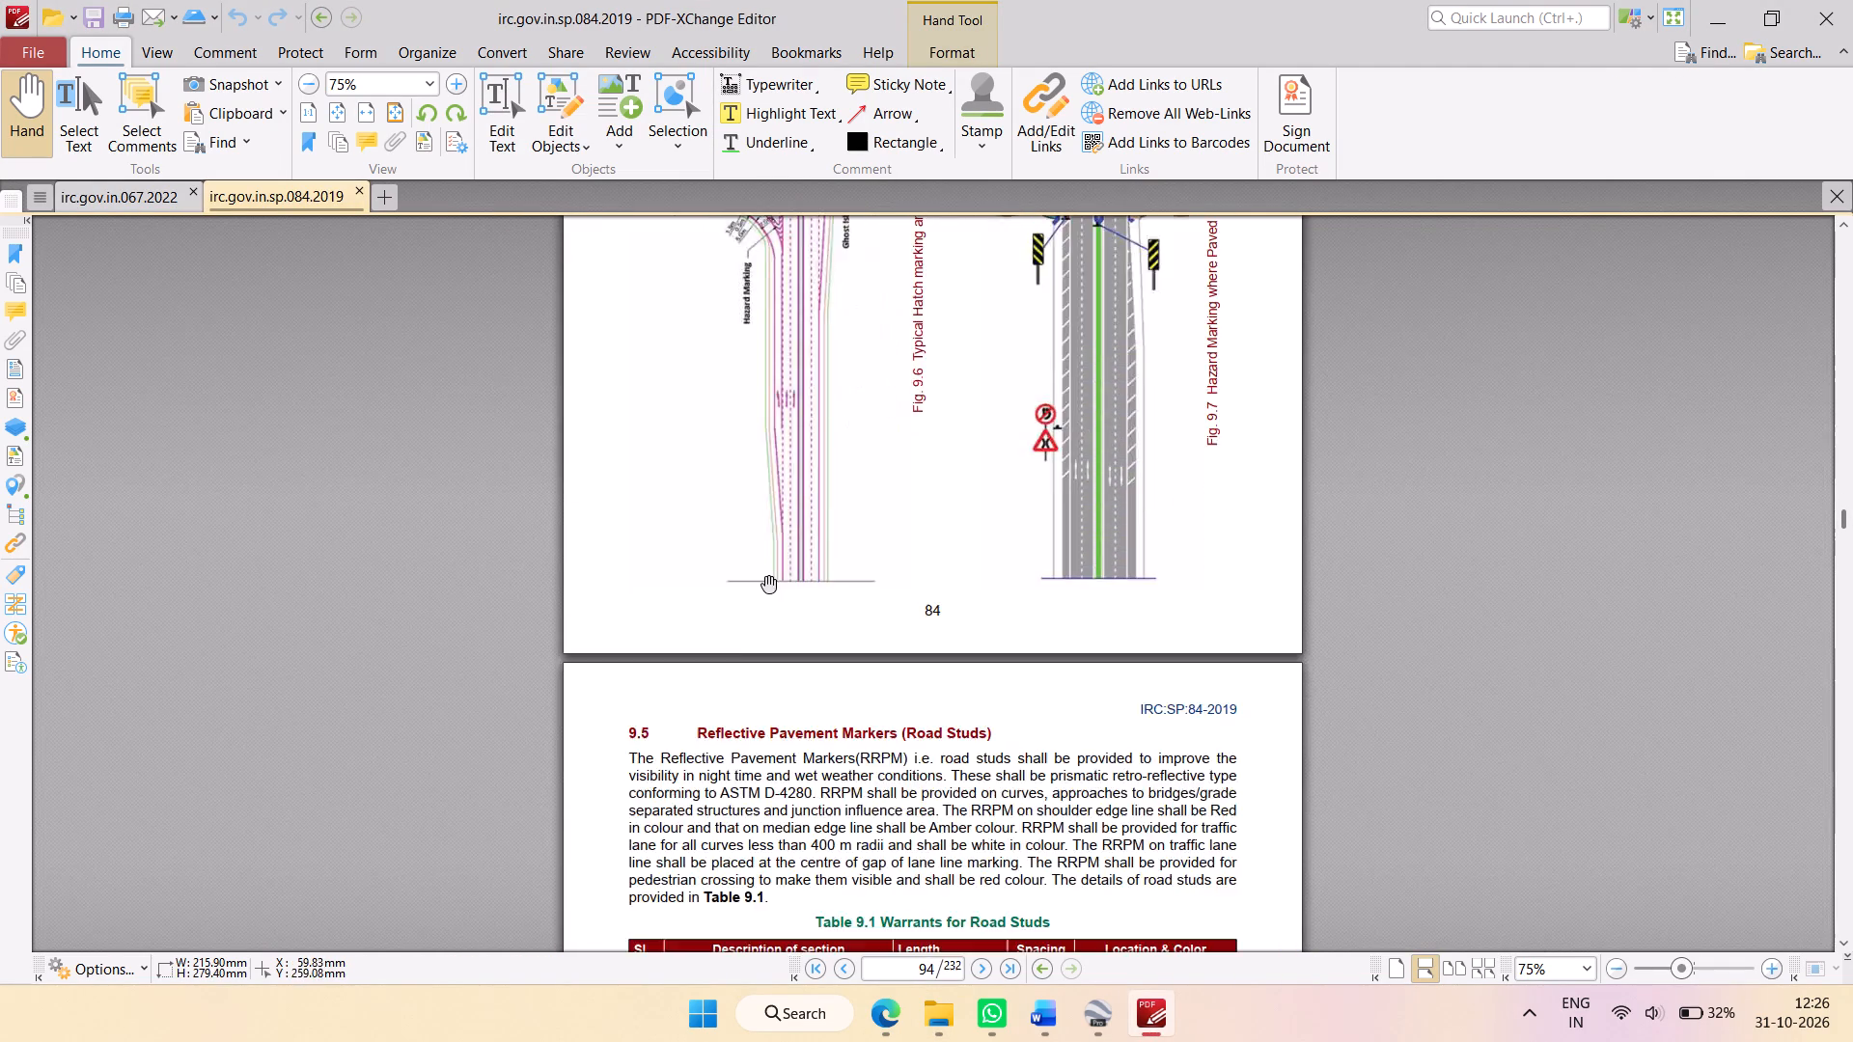
scroll(768, 584, "down", 4)
scroll(755, 618, "up", 3)
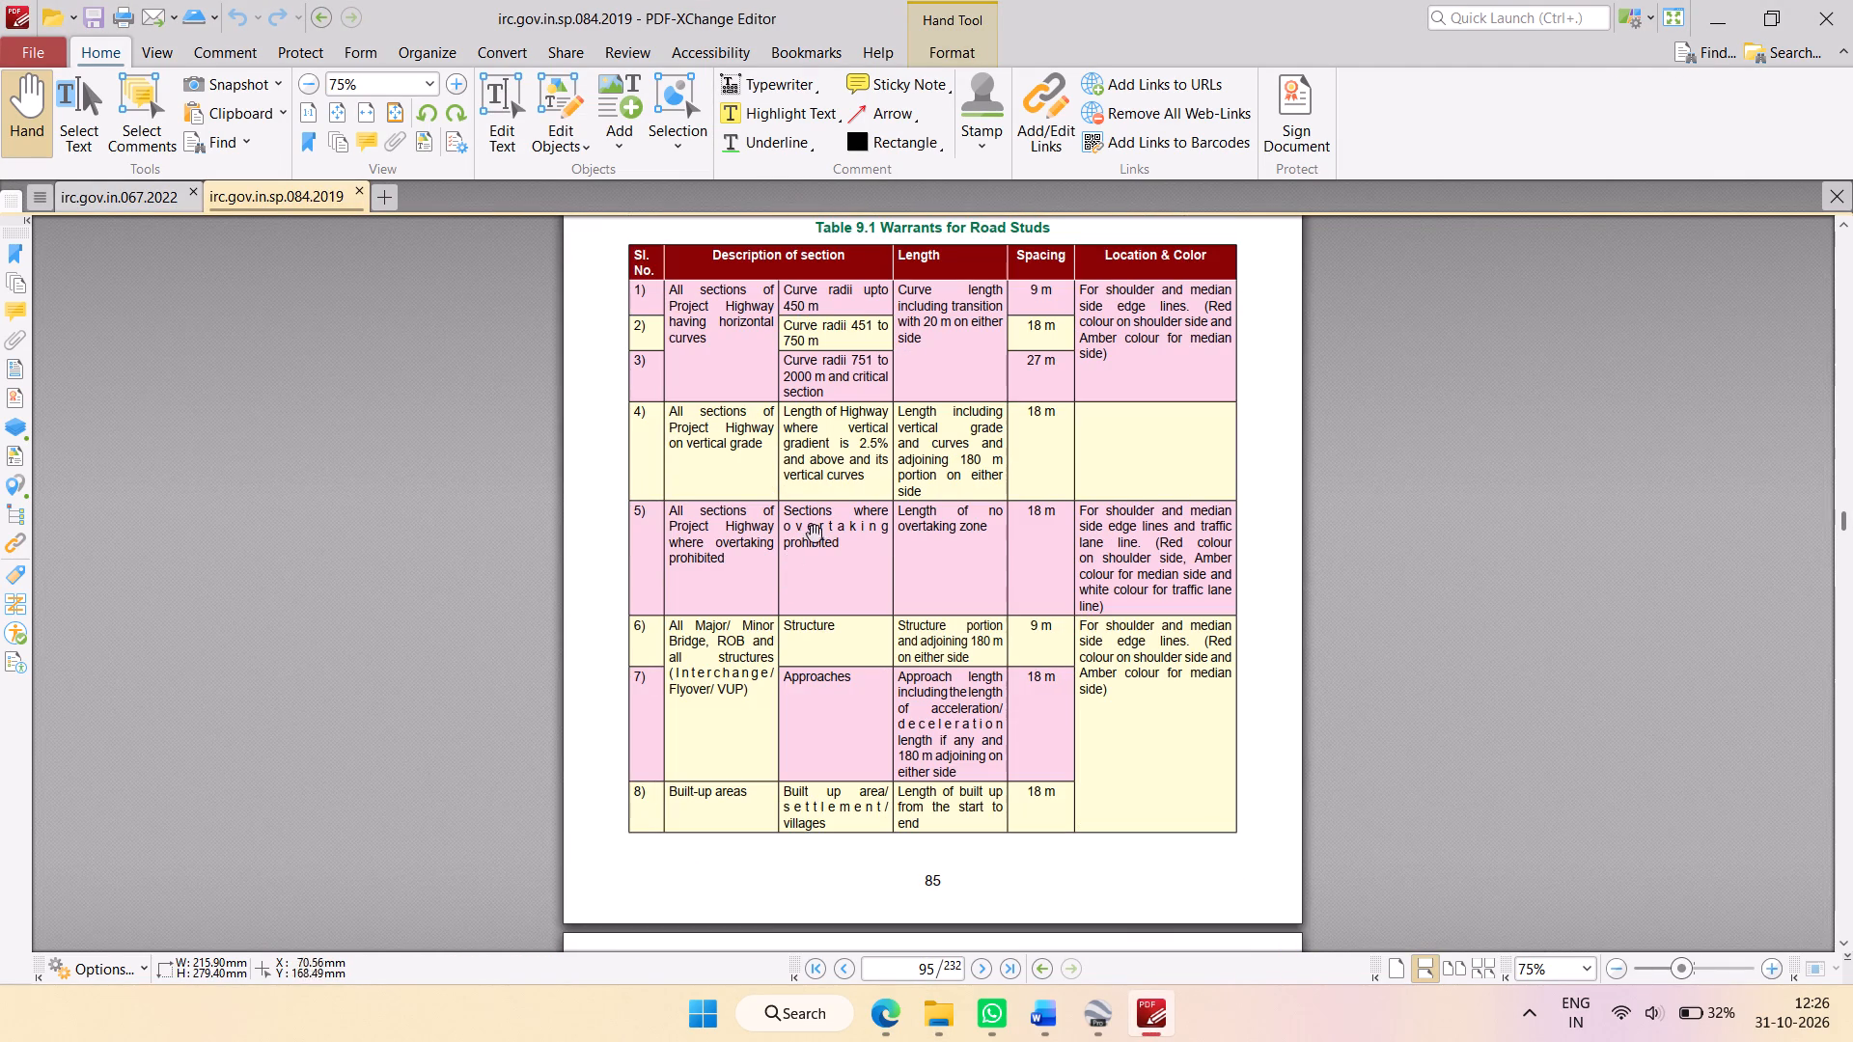
scroll(836, 496, "up", 1, "ctrl")
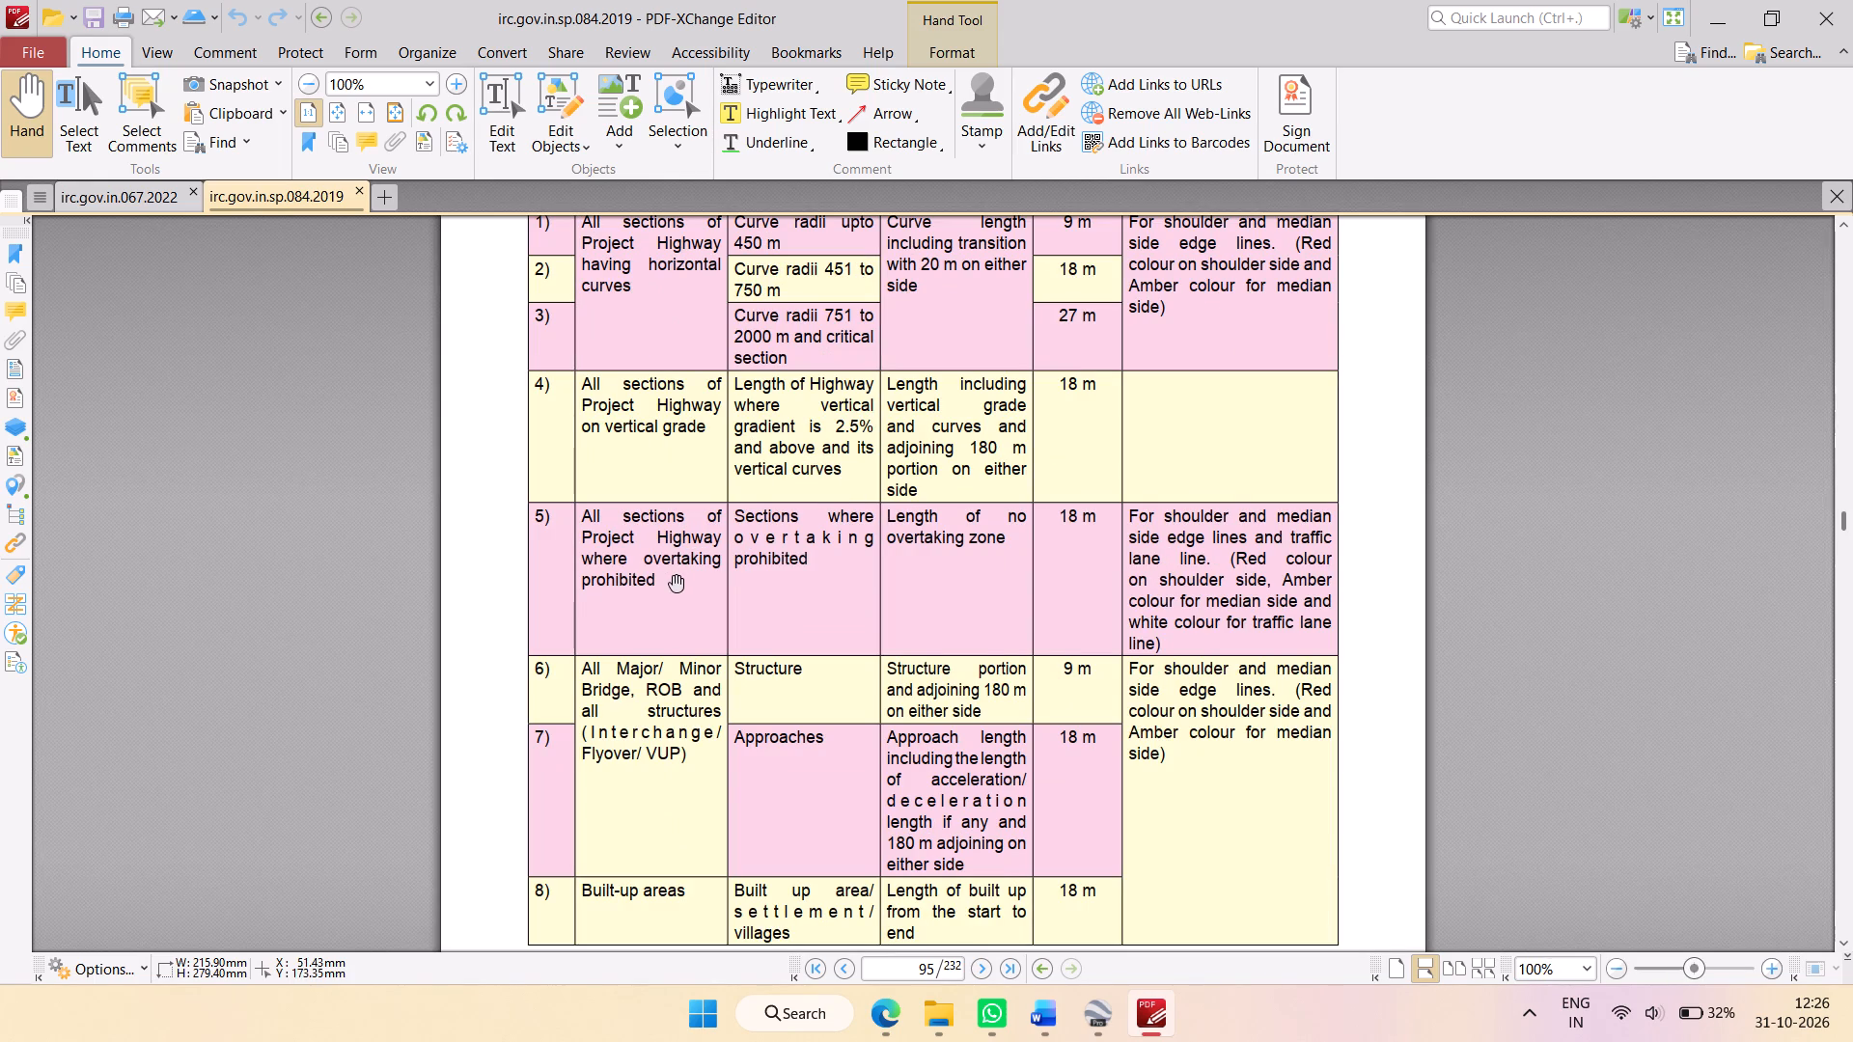
scroll(730, 768, "down", 2)
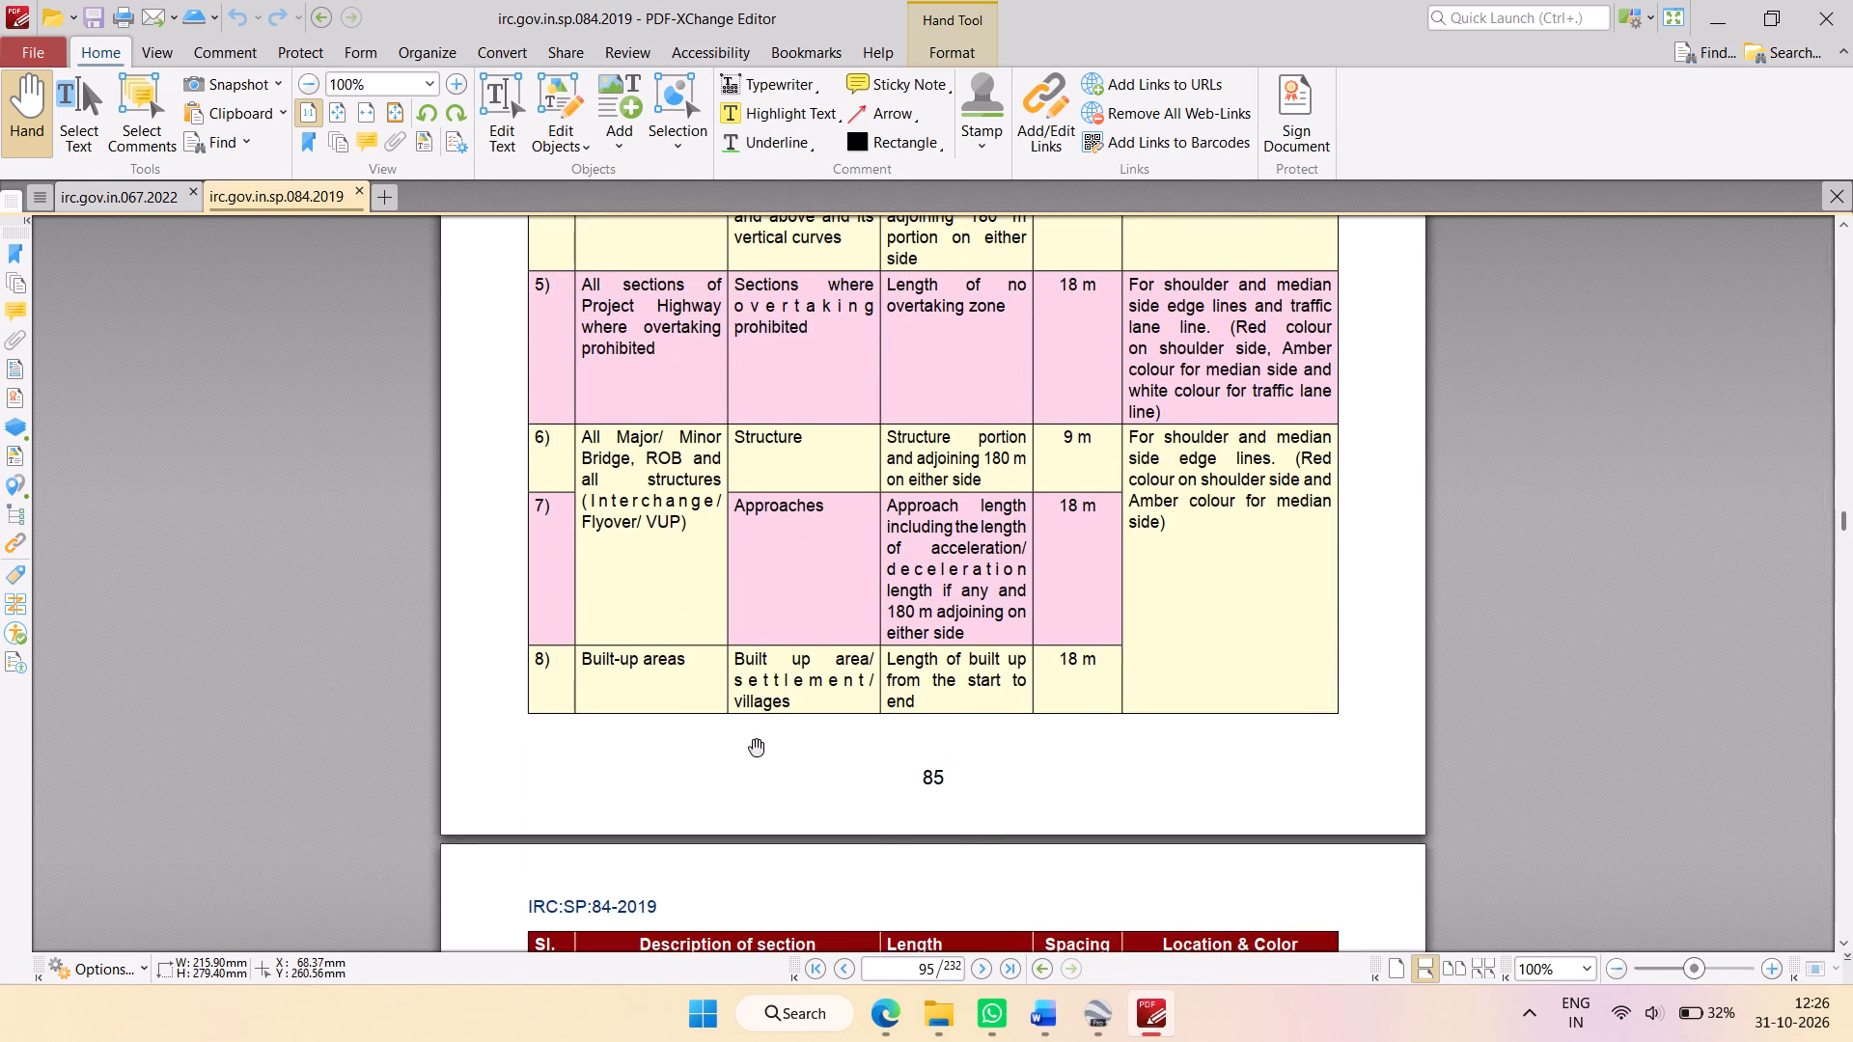
scroll(756, 747, "down", 6)
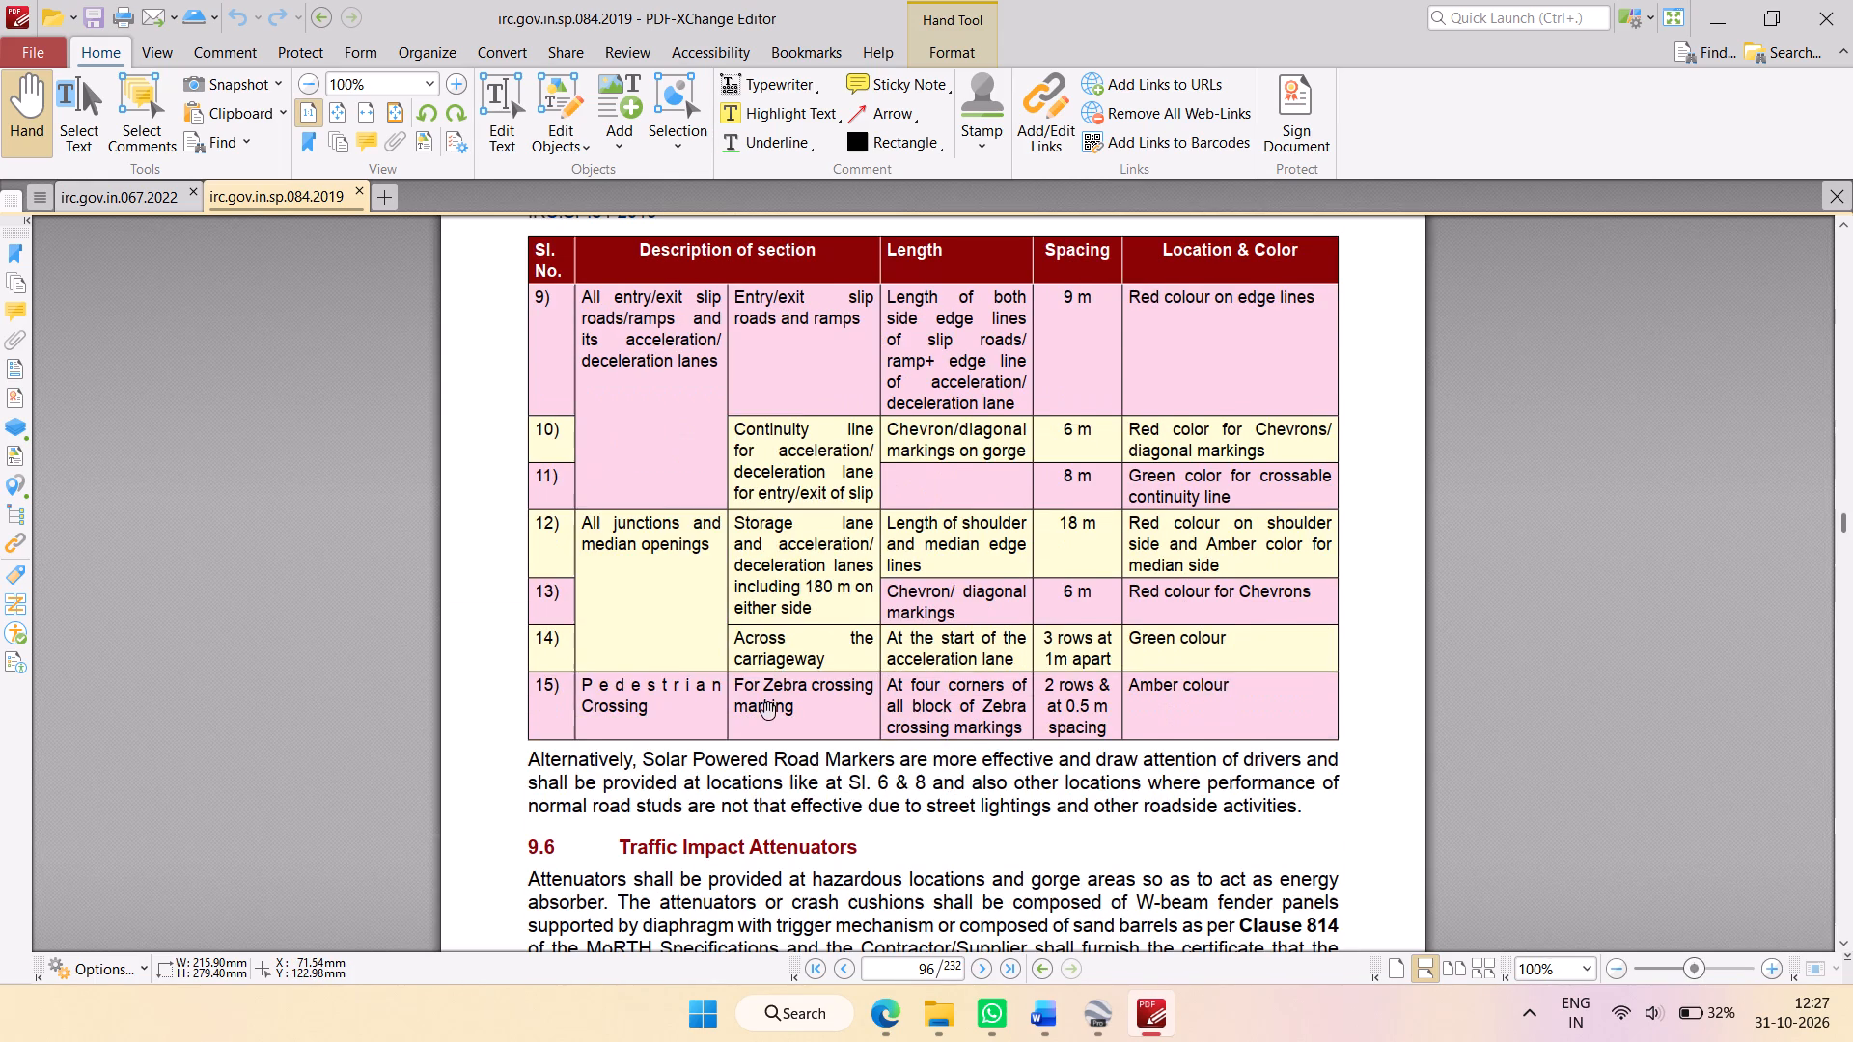
scroll(903, 549, "up", 9)
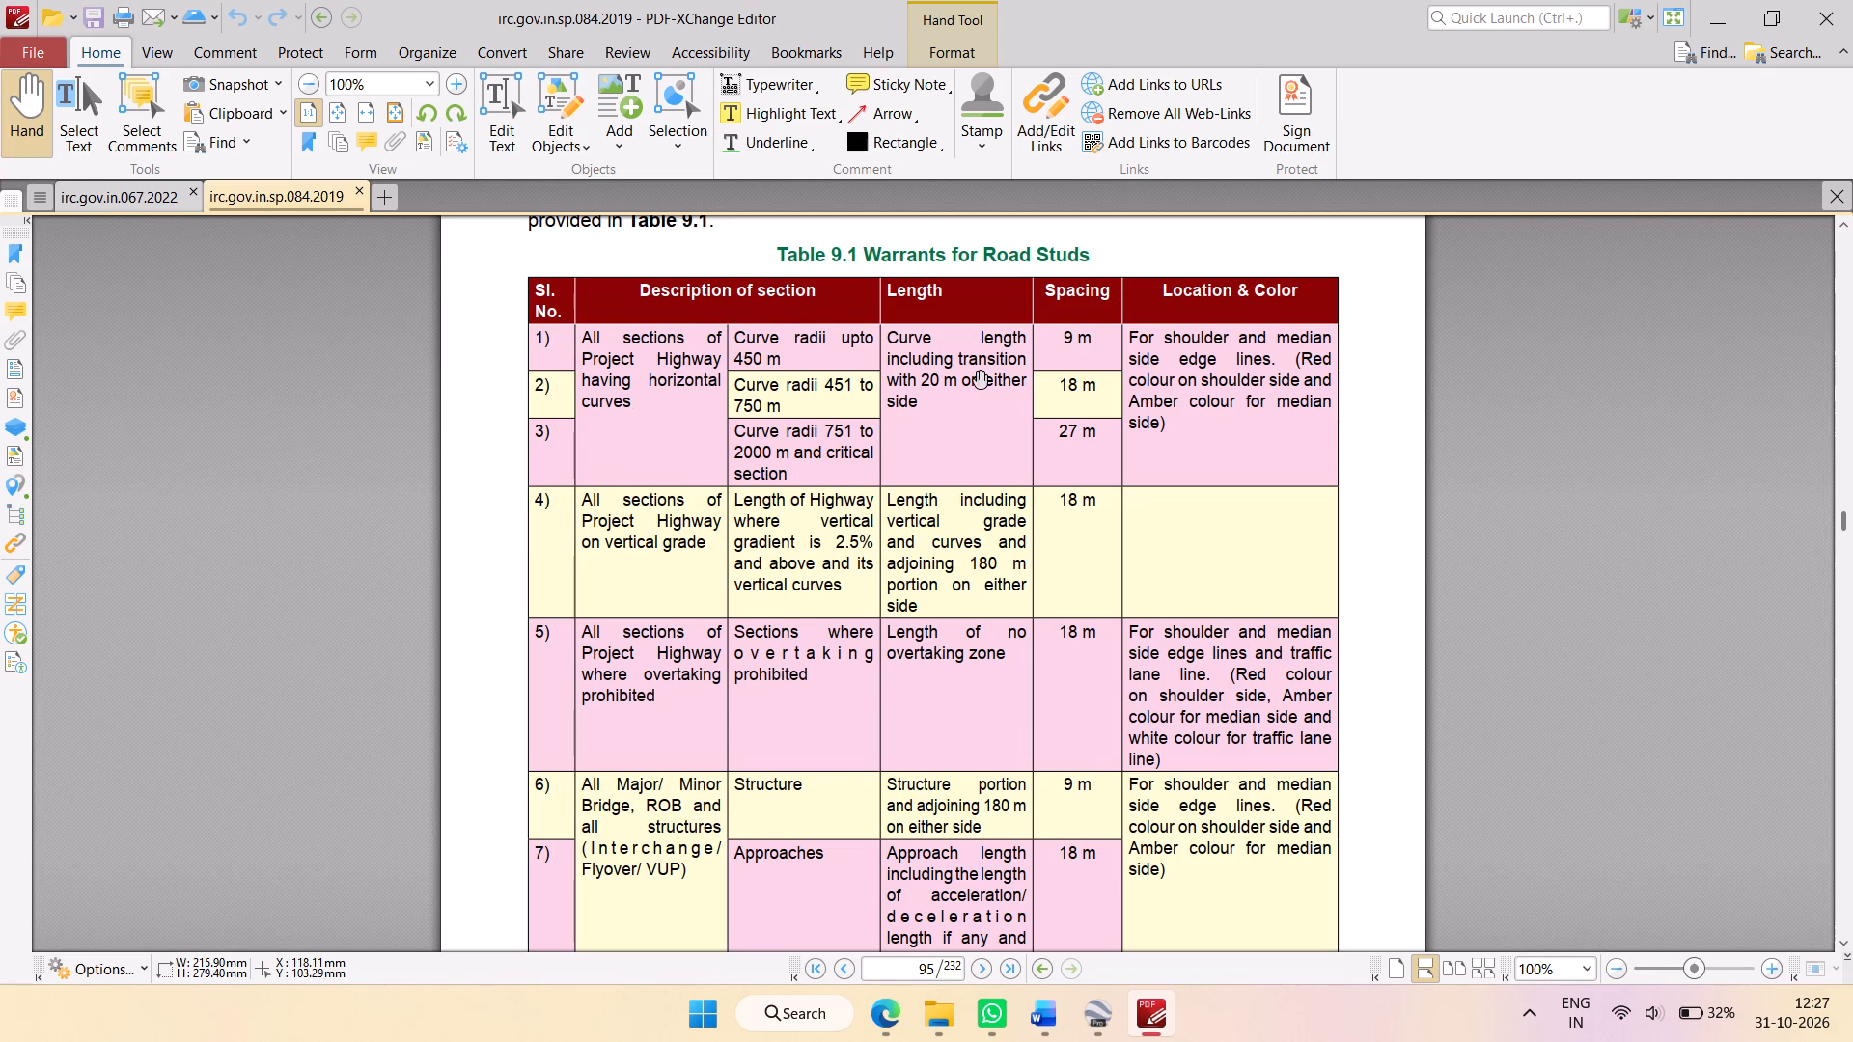
Back in the Blackspot observations document, add an empty arrow bullet below the flexible median marker entry in Site Observations, matching its formatting.
key("alt+grave")
key("alt+Tab")
key("alt+Tab")
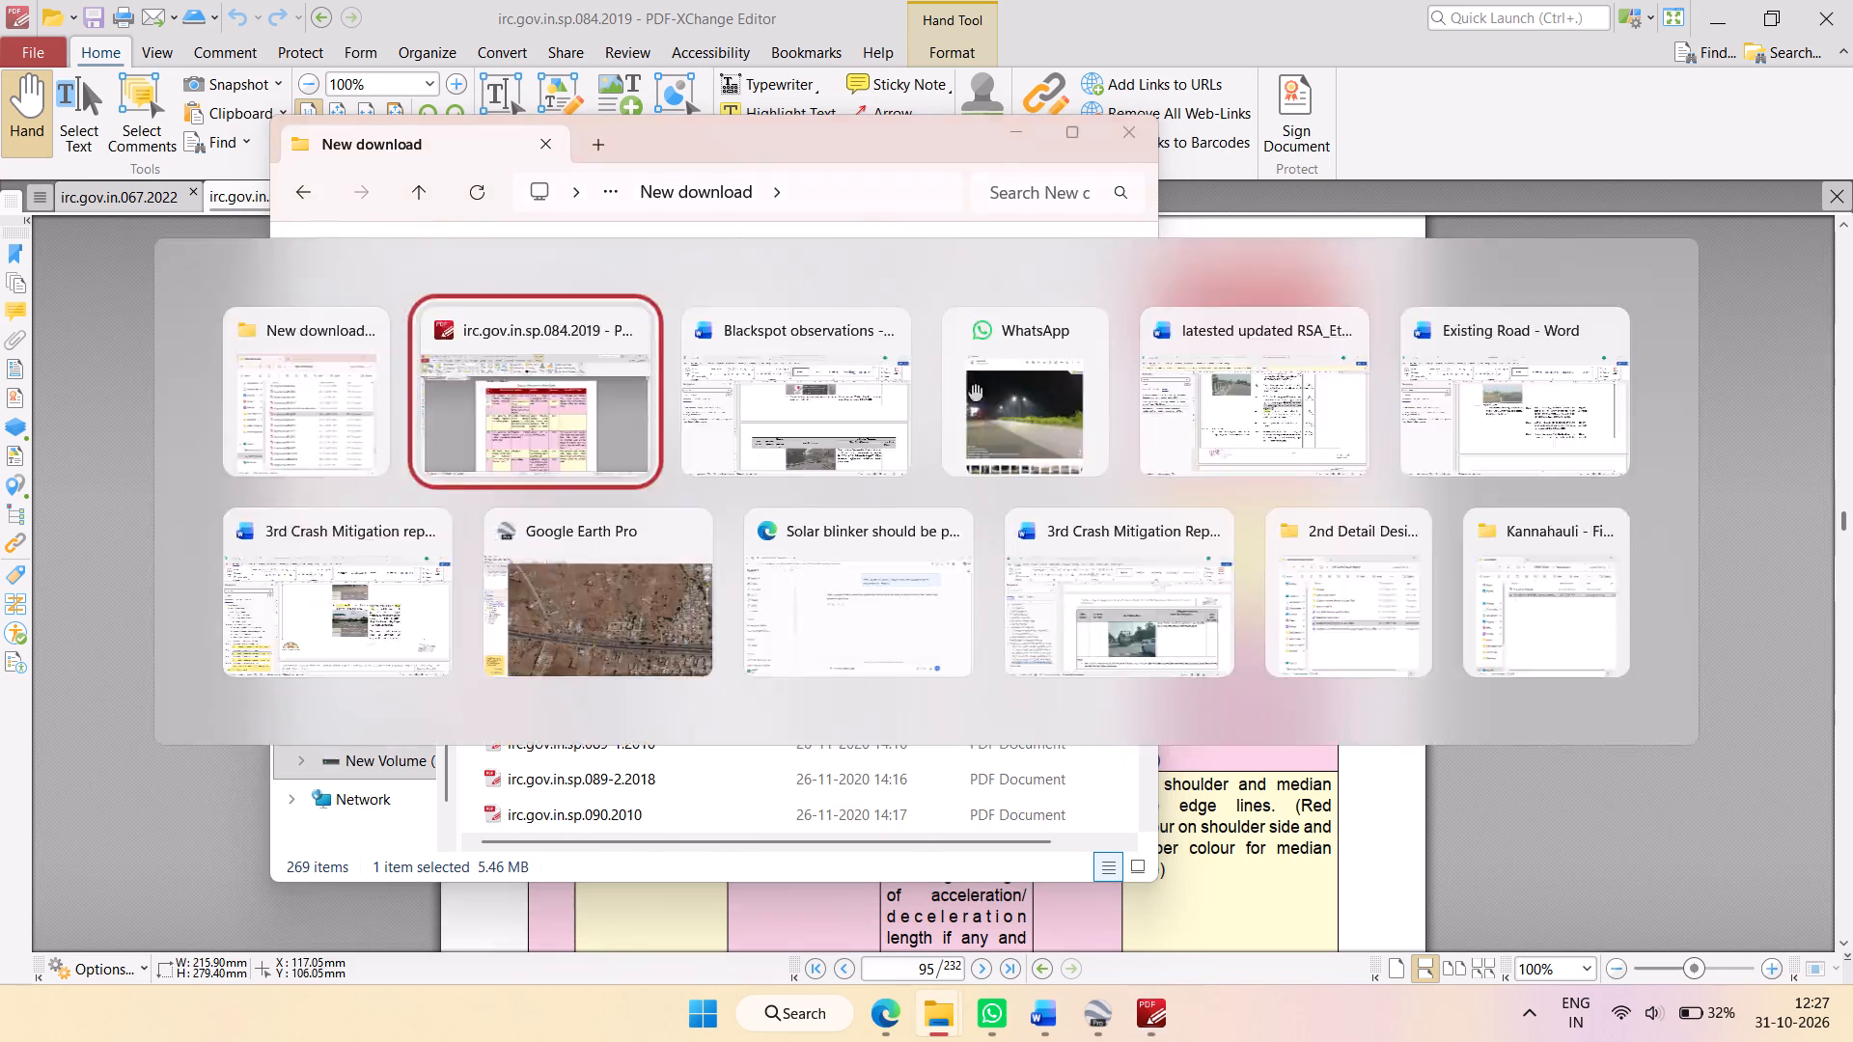
left_click(1046, 1030)
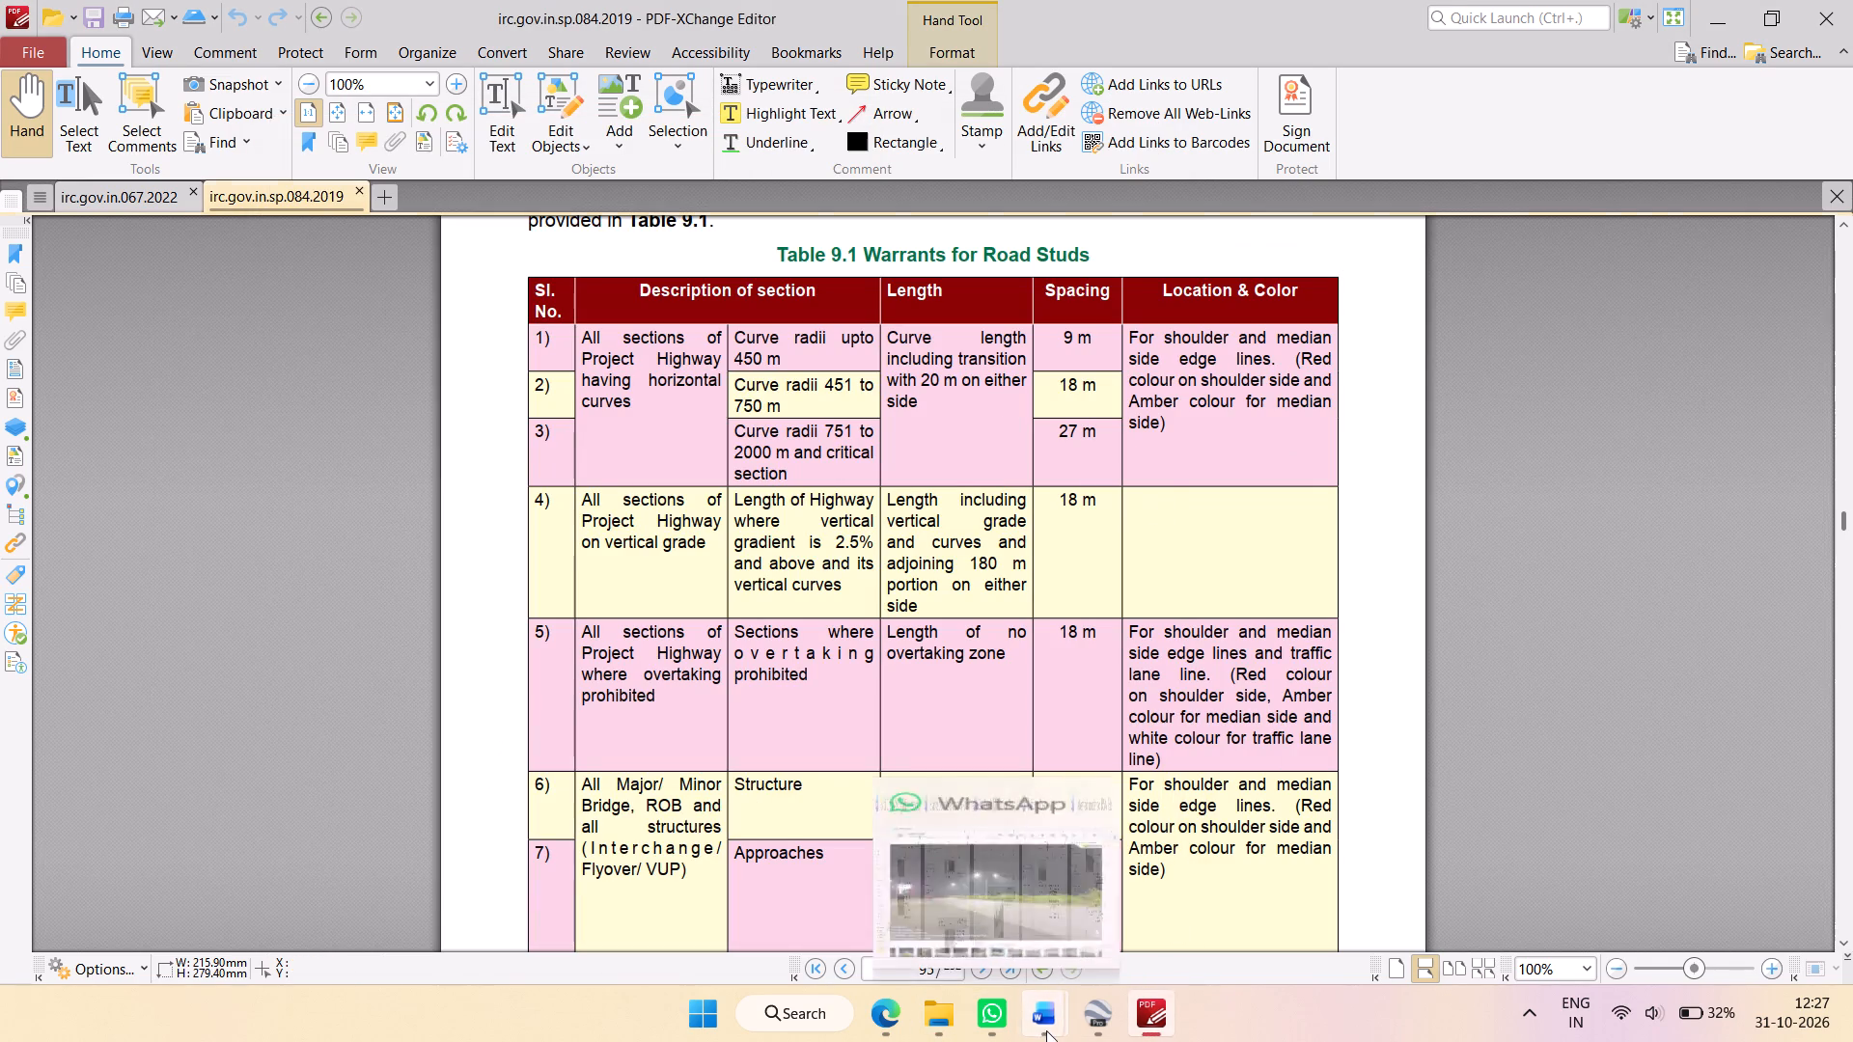
left_click(940, 947)
left_click(1043, 1031)
left_click(832, 901)
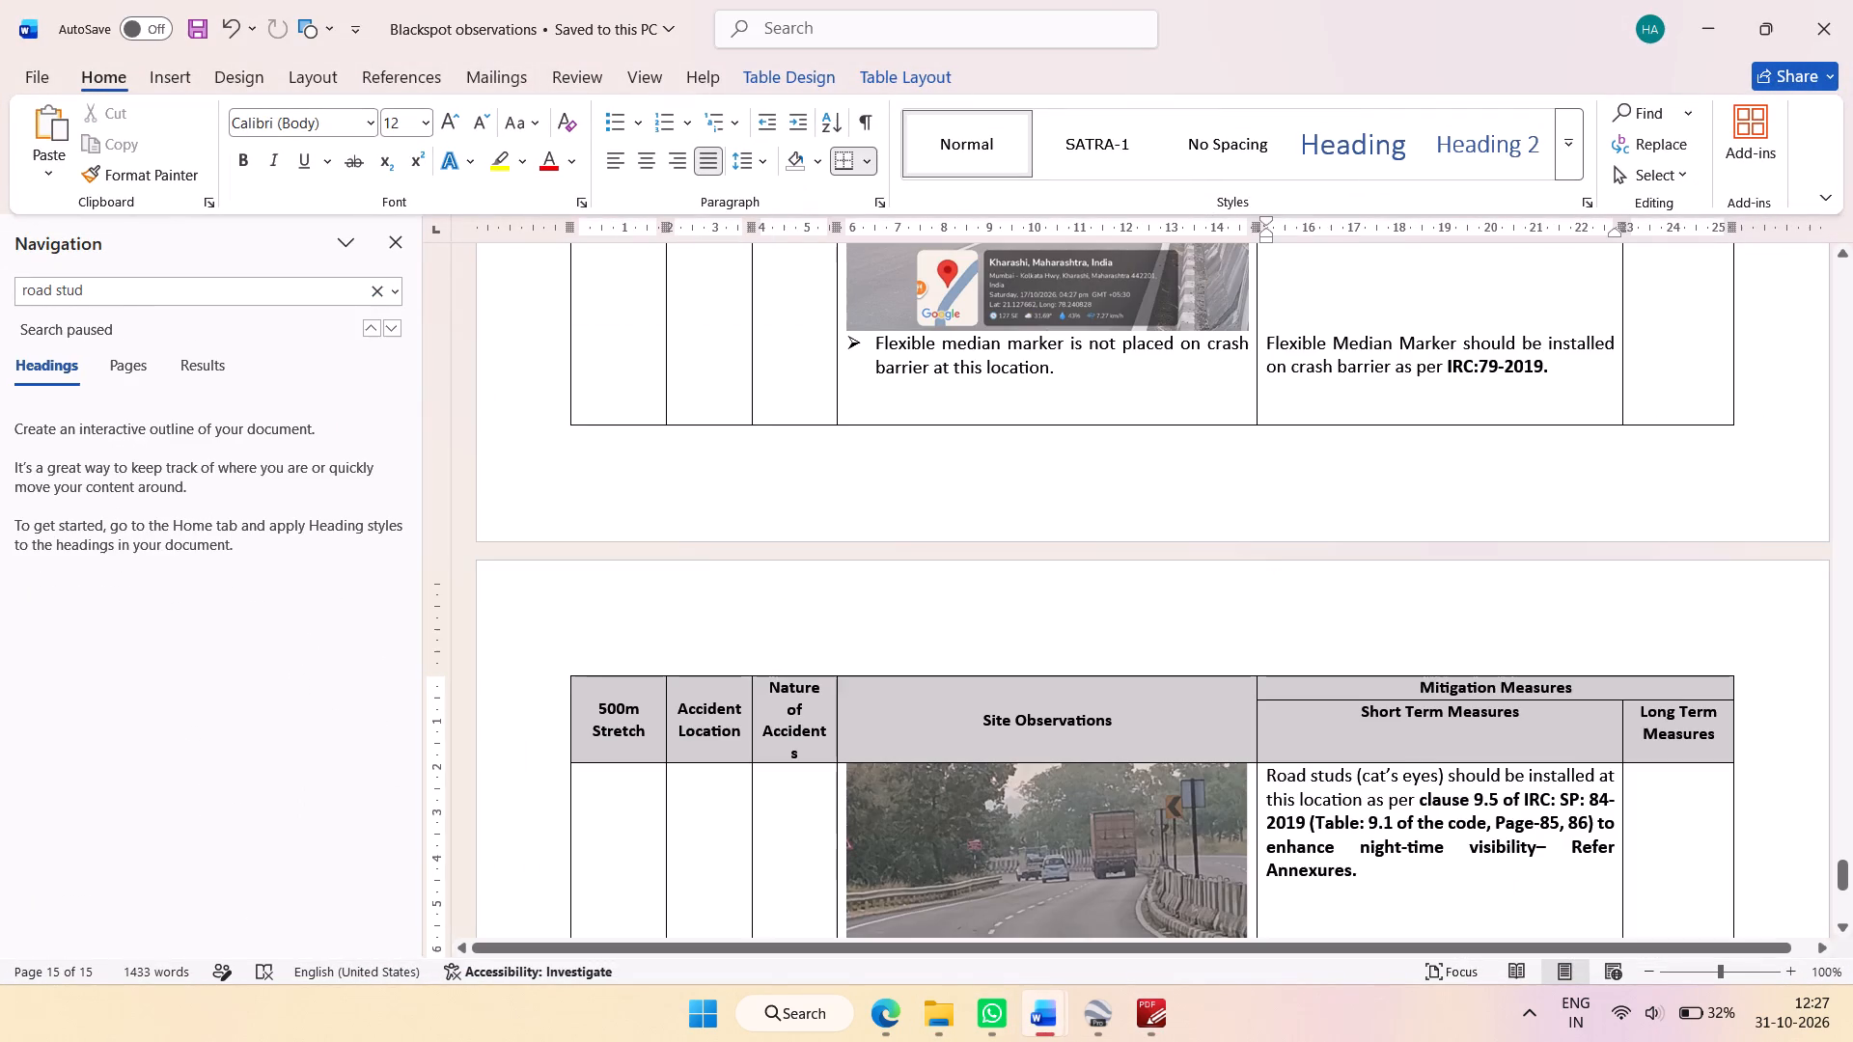
left_click(1015, 385)
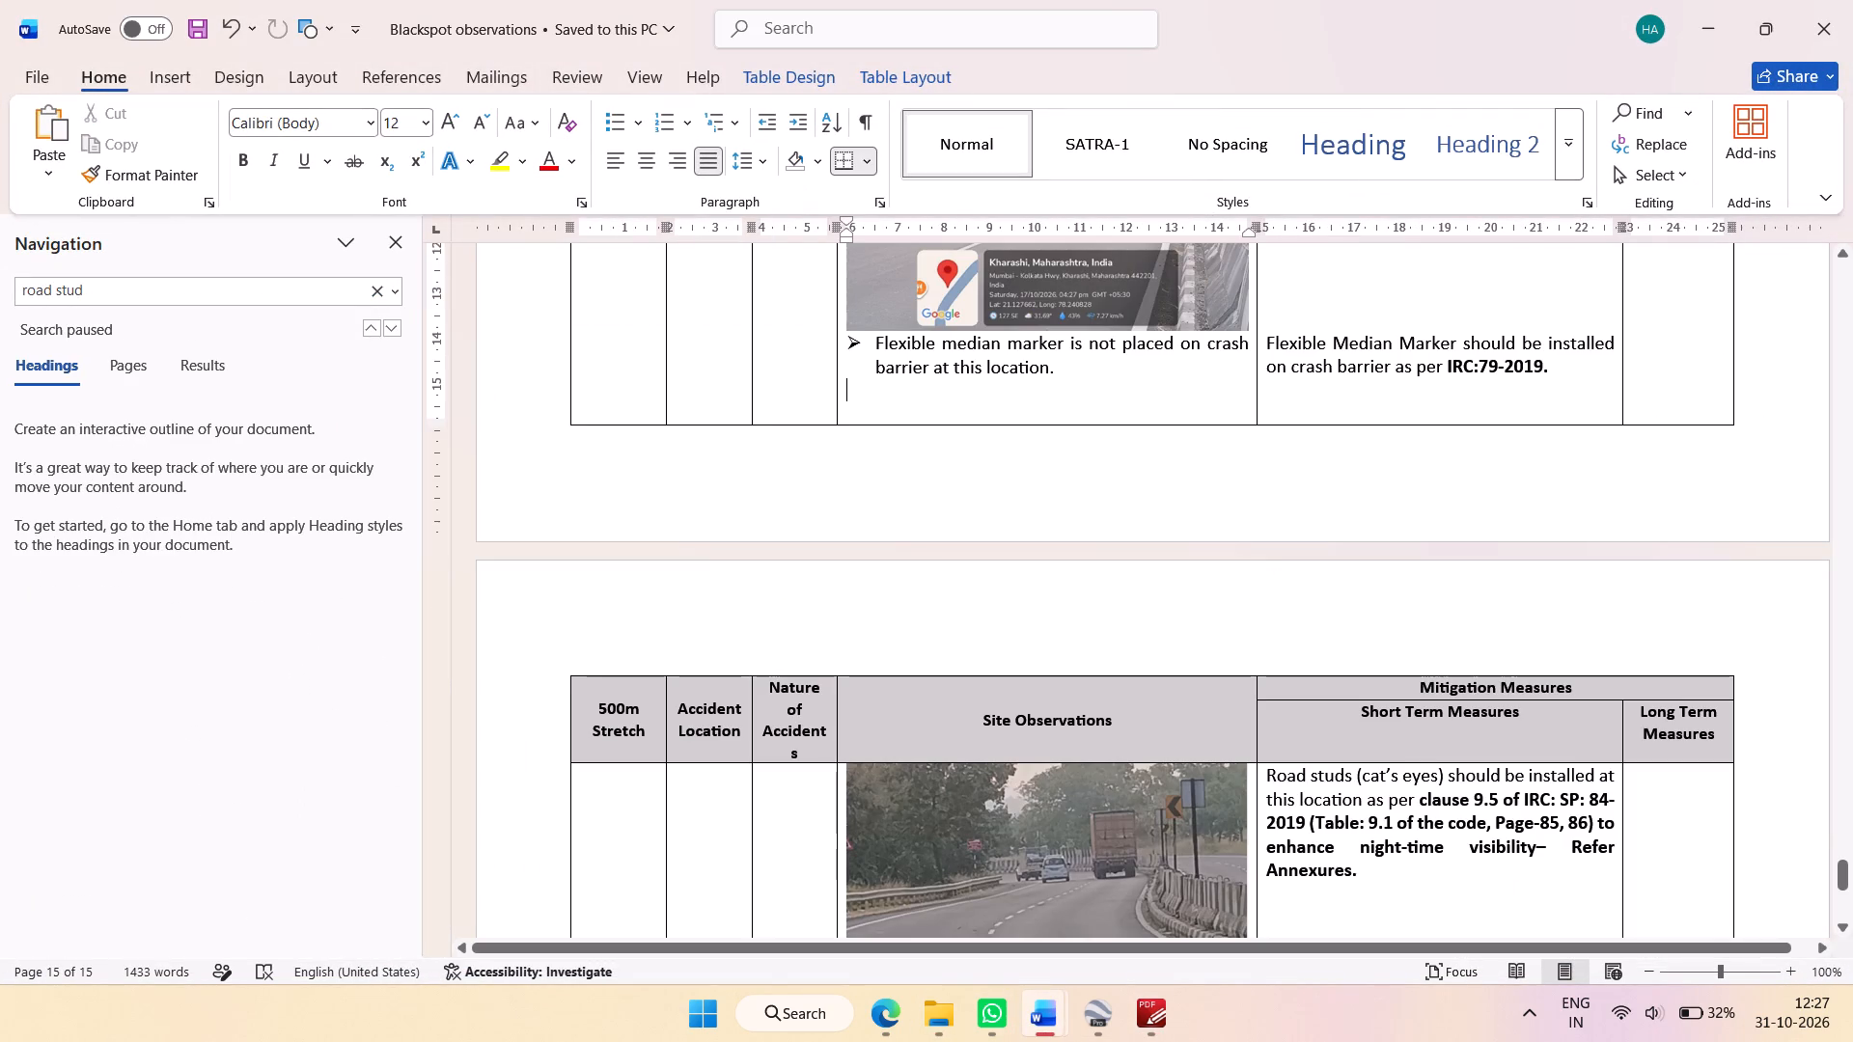
key("Return")
left_click(857, 345)
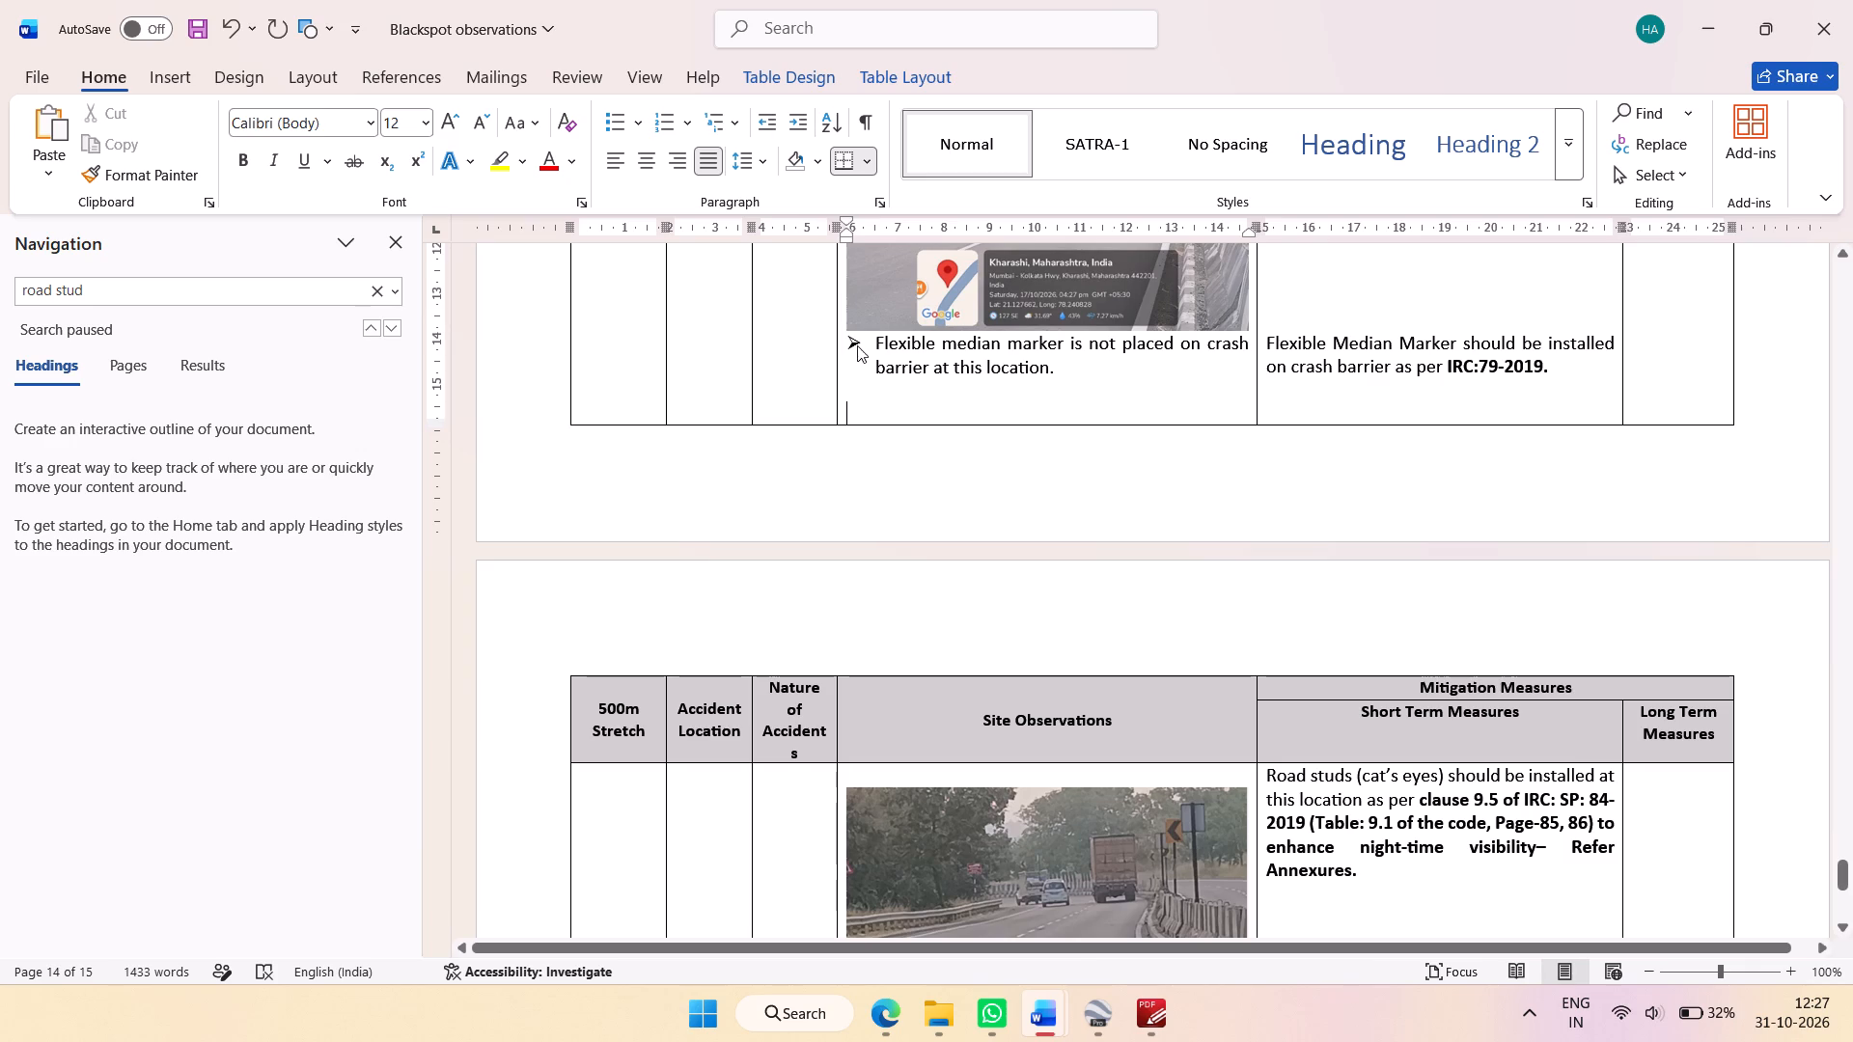
left_click(162, 175)
left_click(889, 414)
Enter "Road studs (cat's eyes) are partially placed on curve locations." in the new bullet, copying the opening words from the recommendation.
left_click_drag(1272, 777, 1442, 776)
key("ctrl+c")
left_click(888, 418)
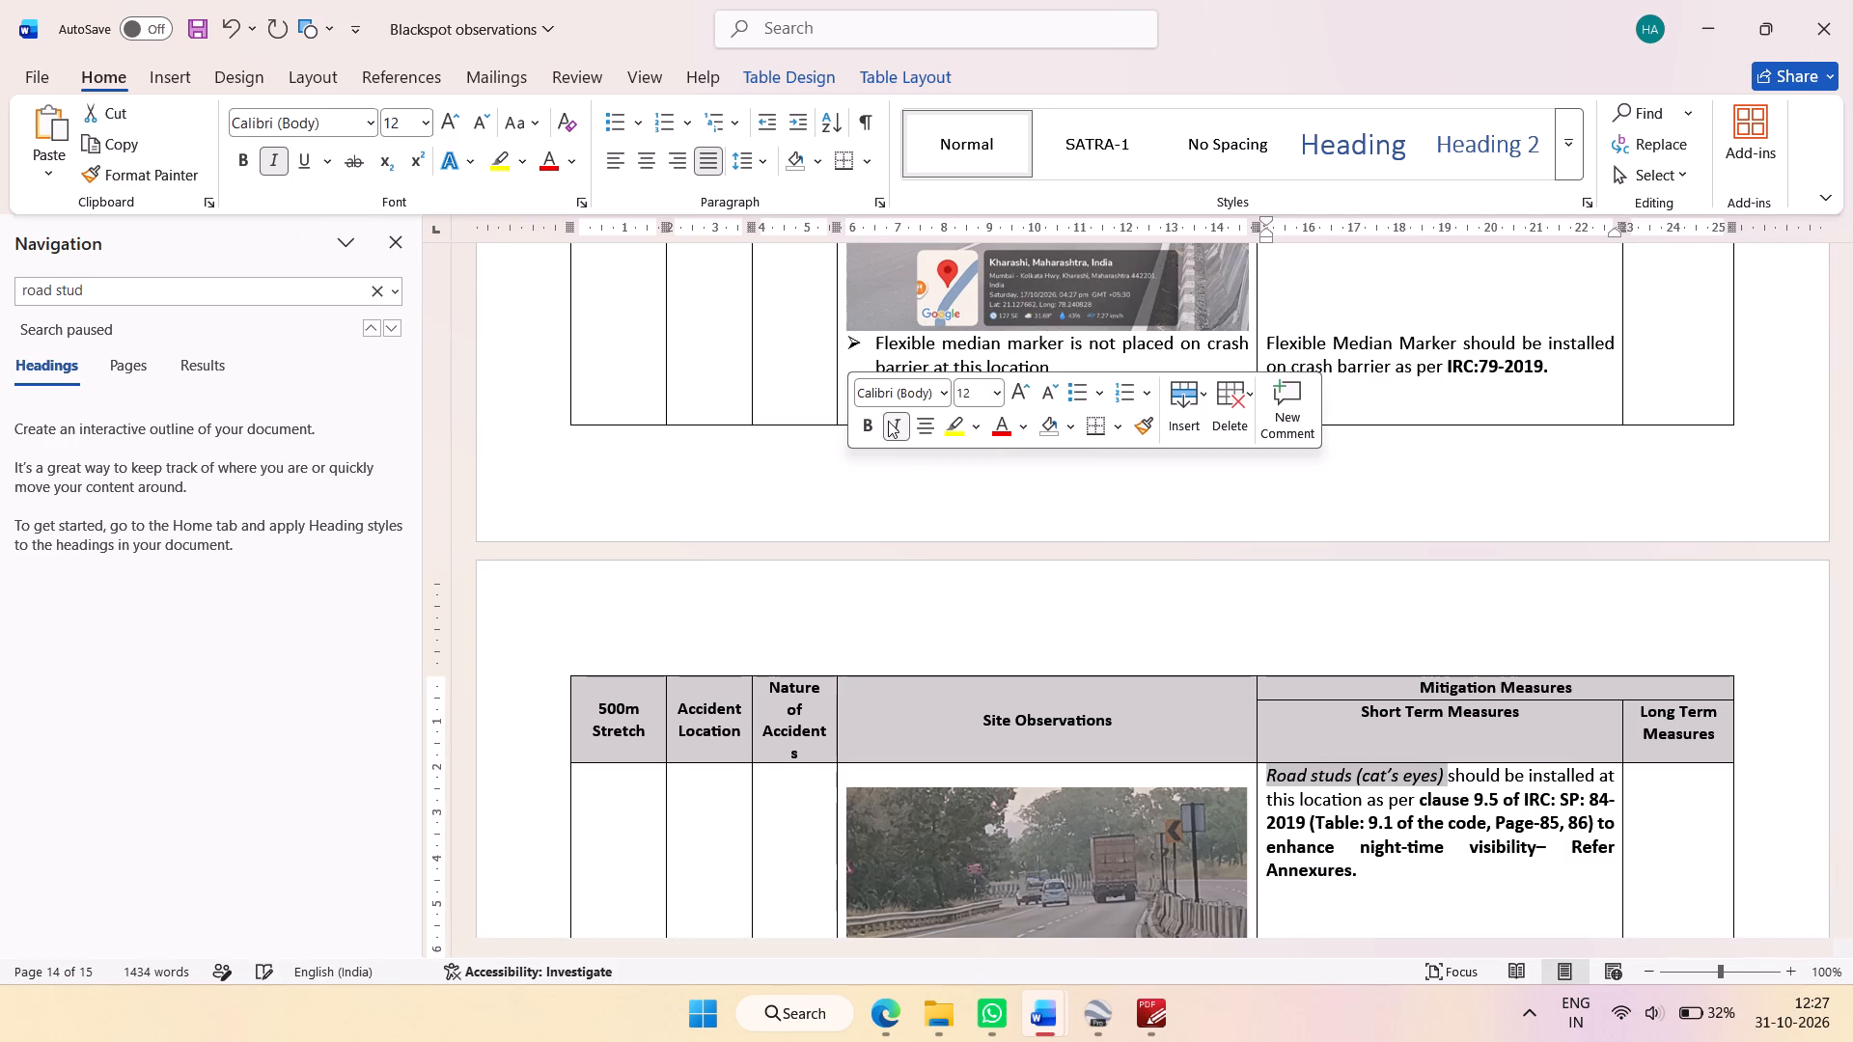
left_click(893, 430)
left_click(890, 487)
left_click(905, 398)
left_click(904, 411, "ctrl")
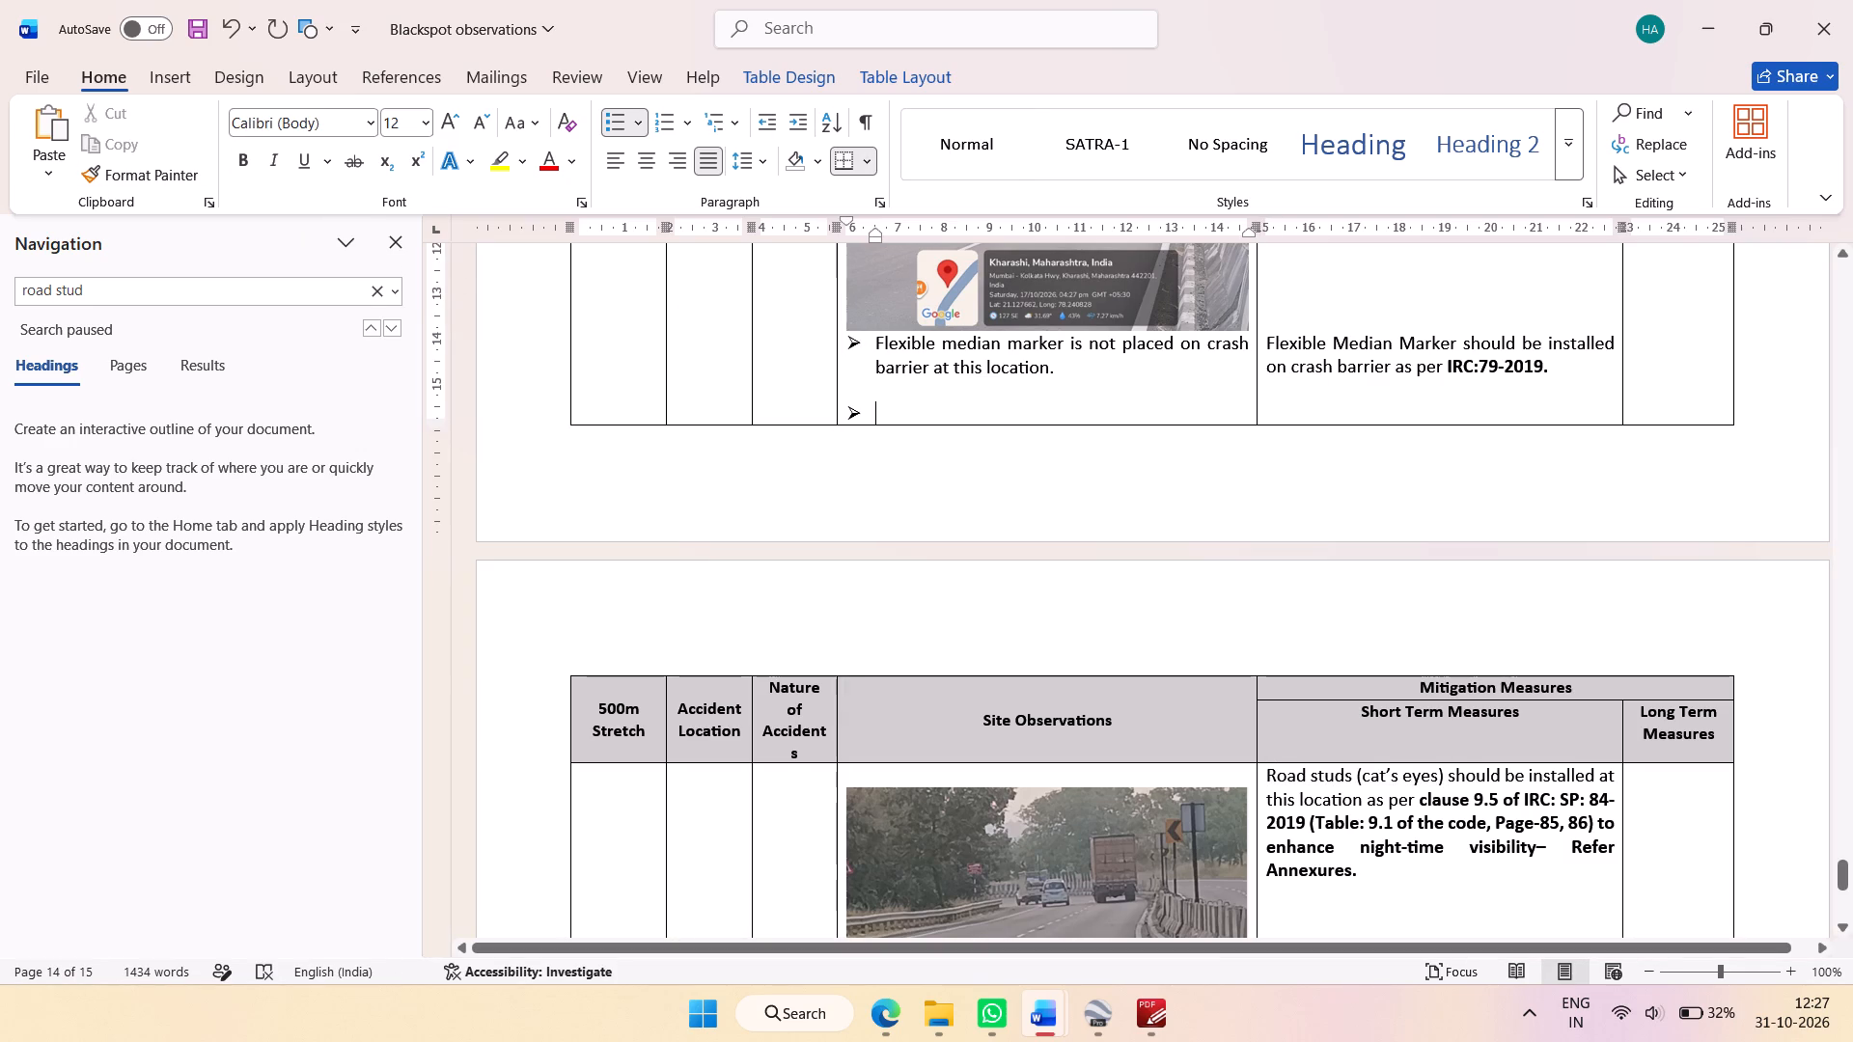
key("ctrl+v")
key("space")
type("are partially placed on cirve")
key("space")
key("BackSpace")
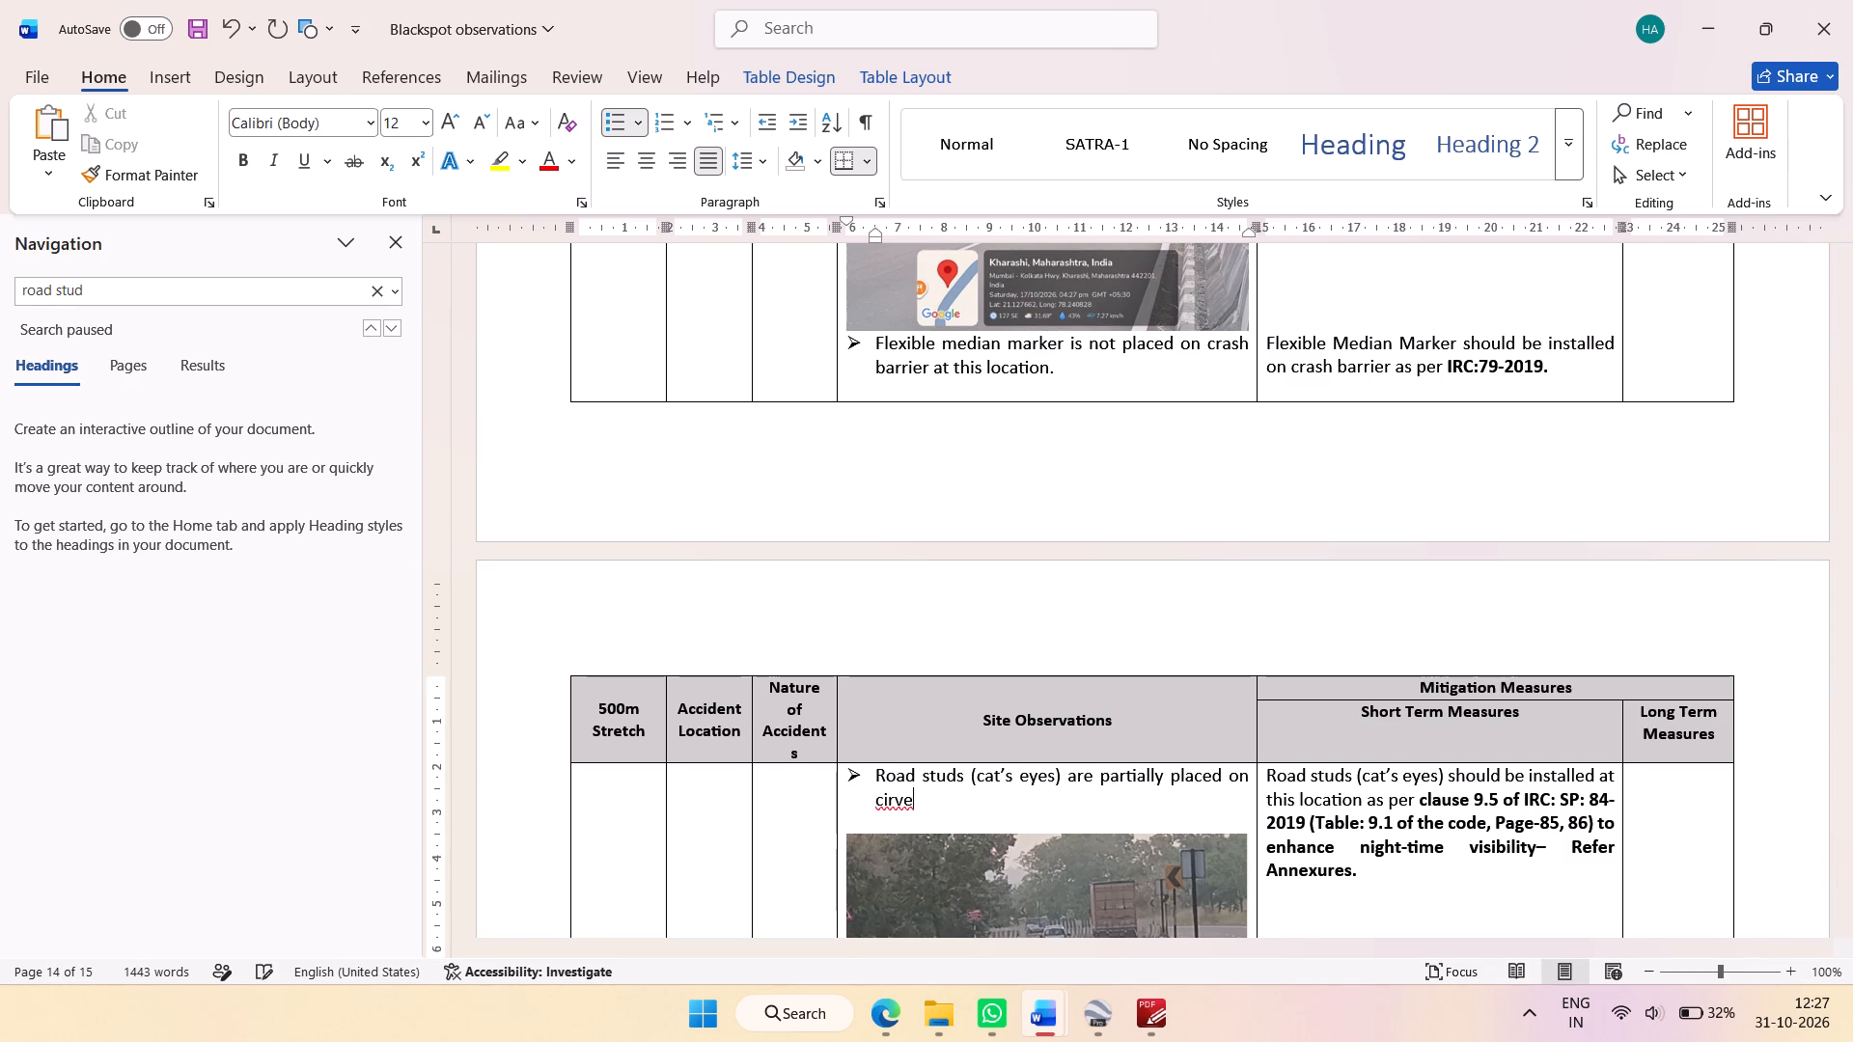
key("BackSpace")
key("BackSpace")
key("BackSpace")
key("BackSpace")
type("urve locations.")
Remove the blank line between the new road studs observation and the photo below it.
left_click(1106, 819)
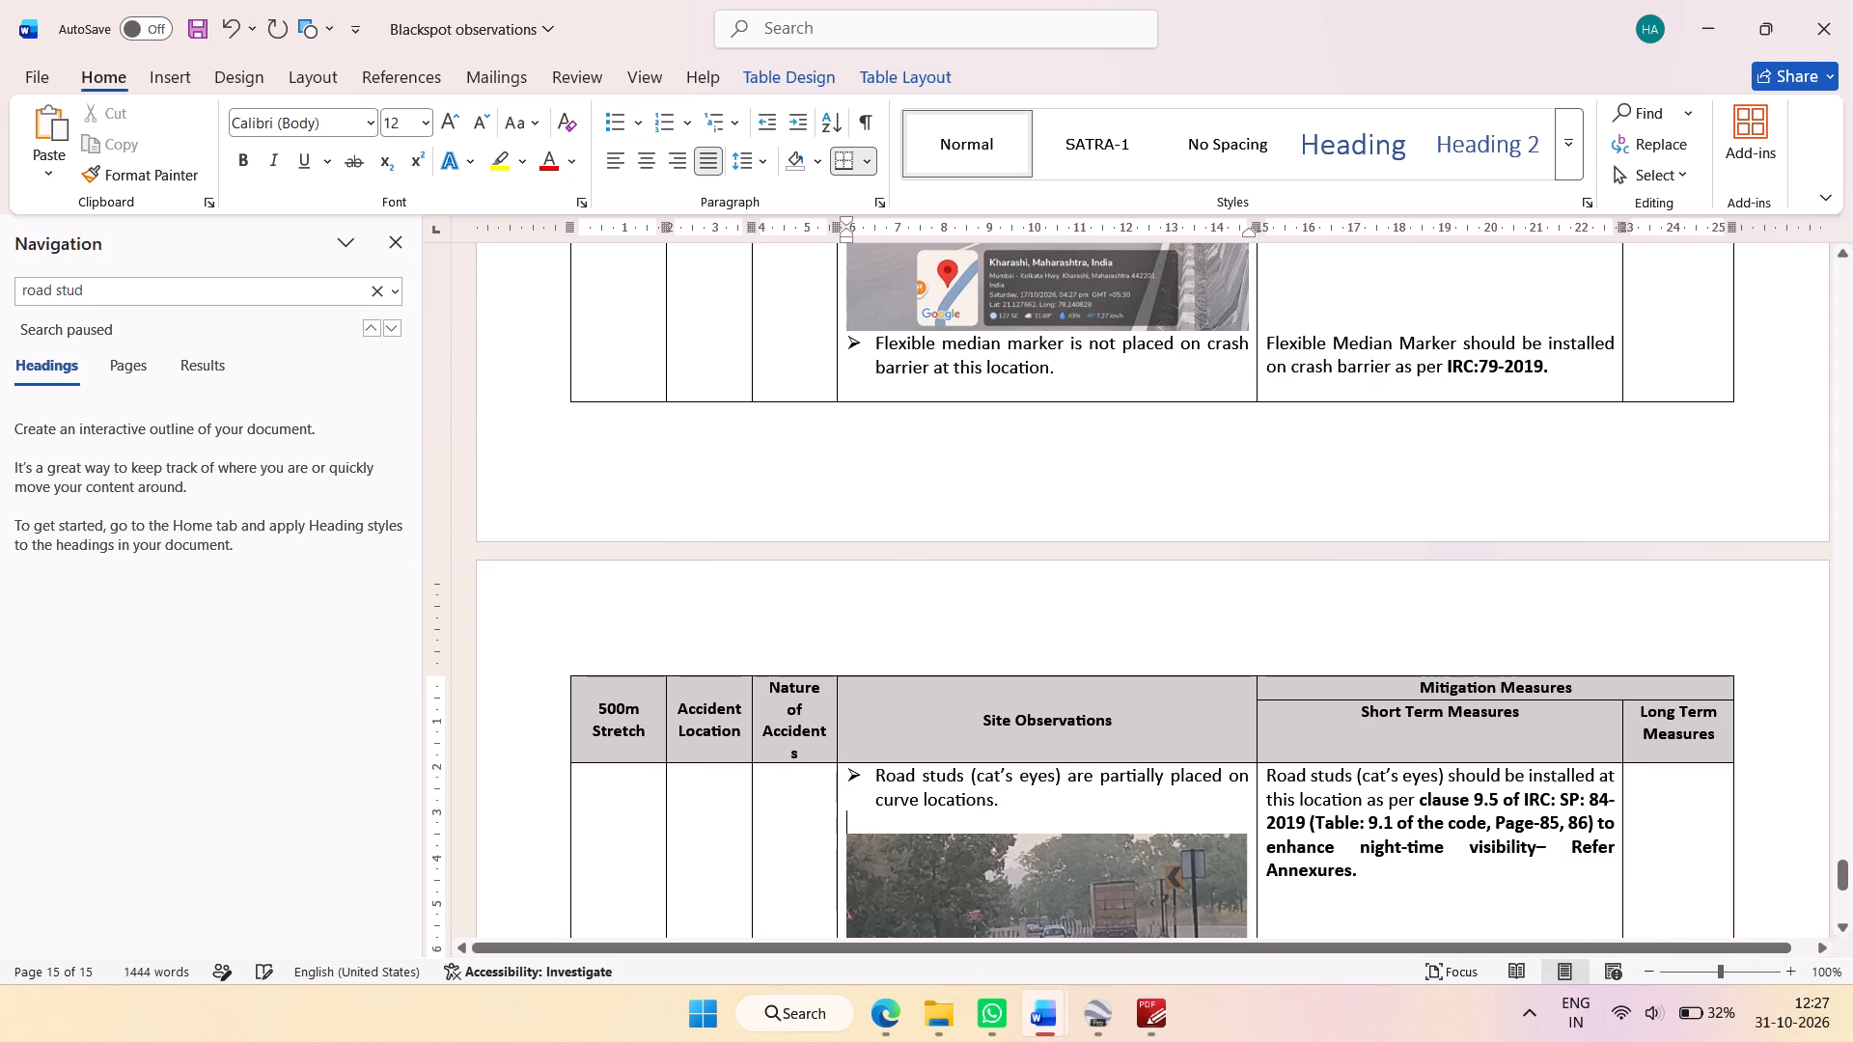
key("BackSpace")
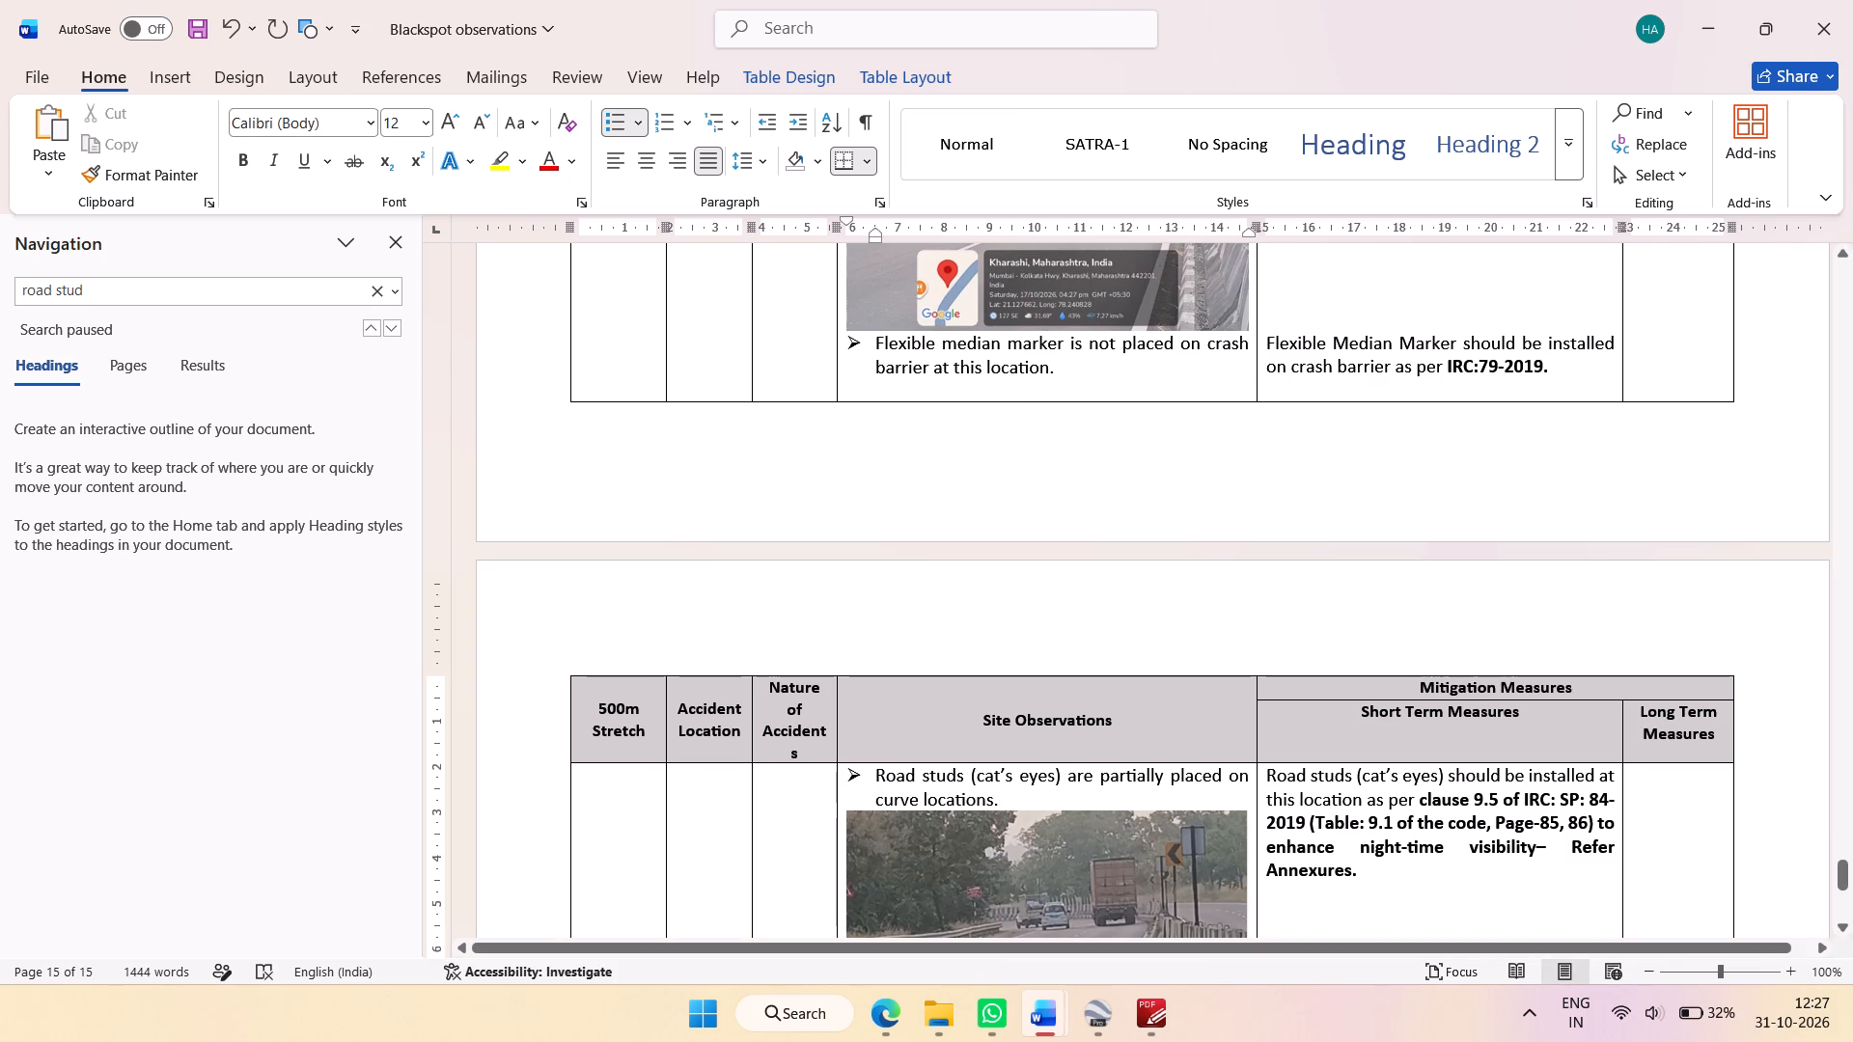
Insert "at spacing of 9m" after "should be installed" in the road studs recommendation.
scroll(1370, 652, "down", 1)
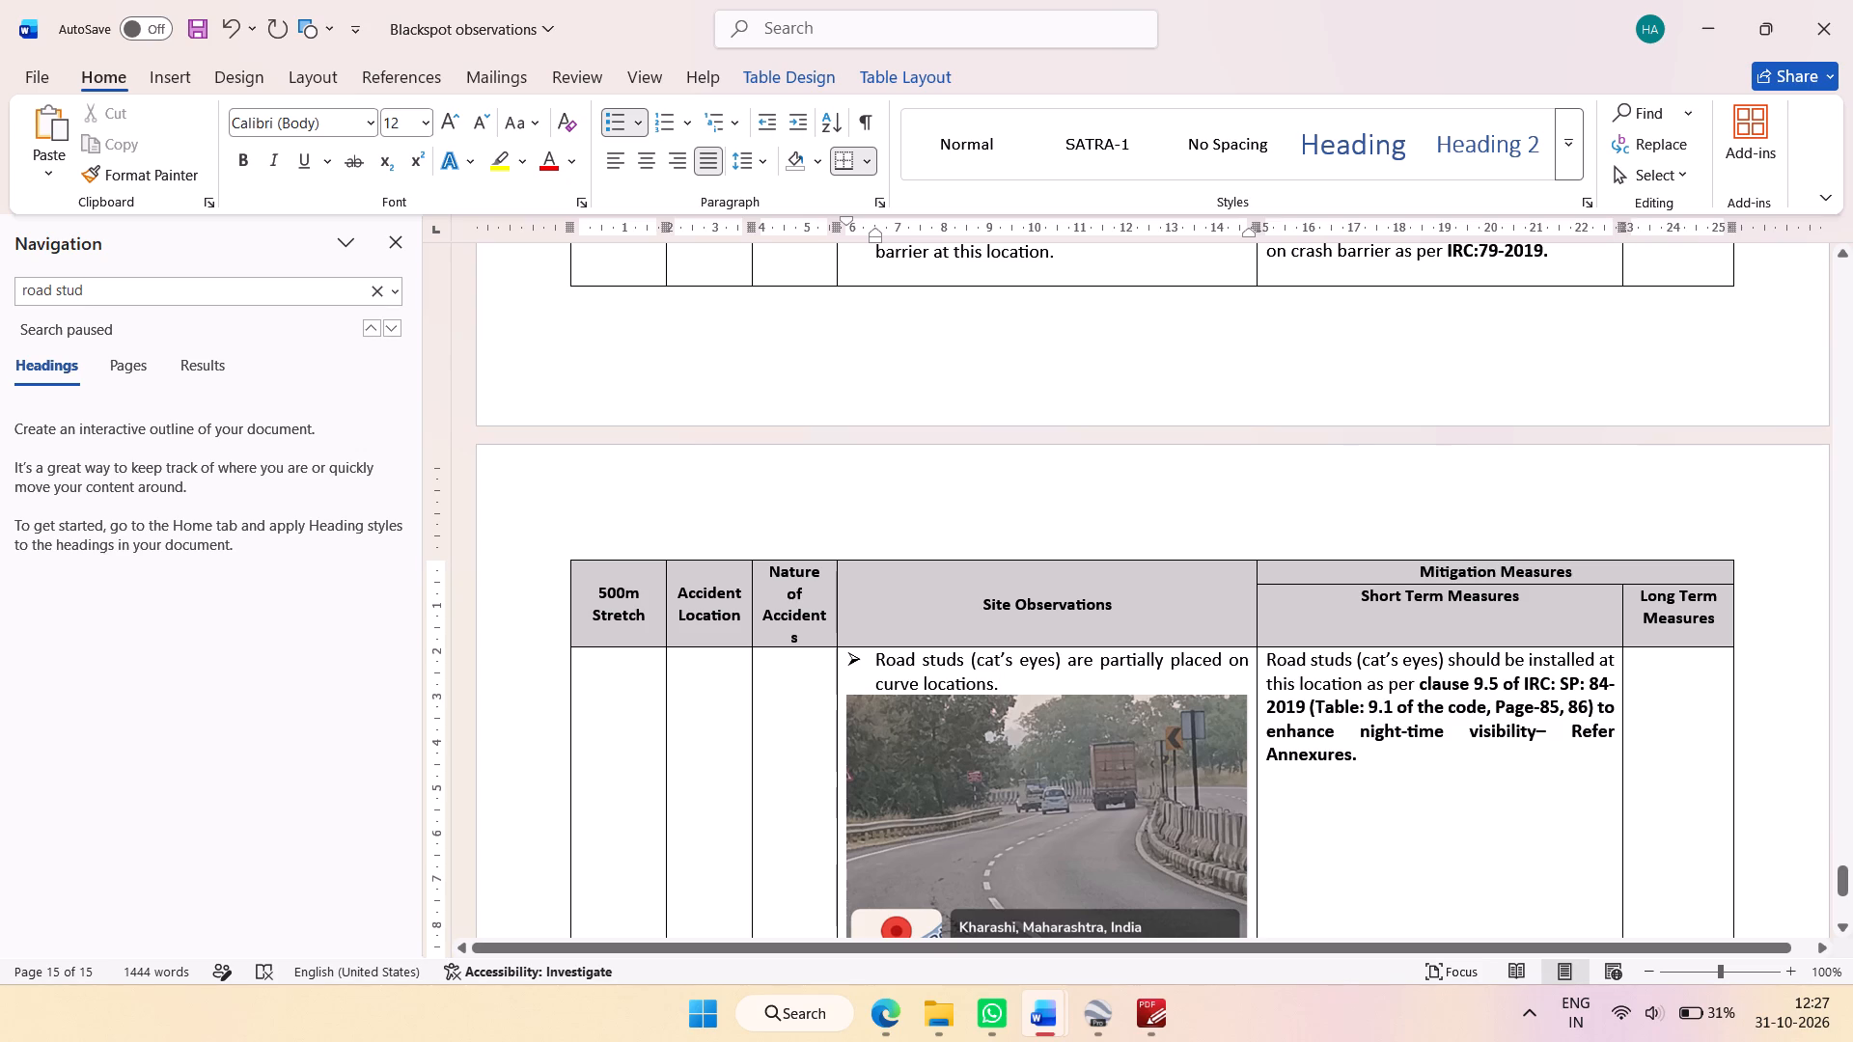
left_click(1592, 659)
key("space")
type("at spacing of 9m")
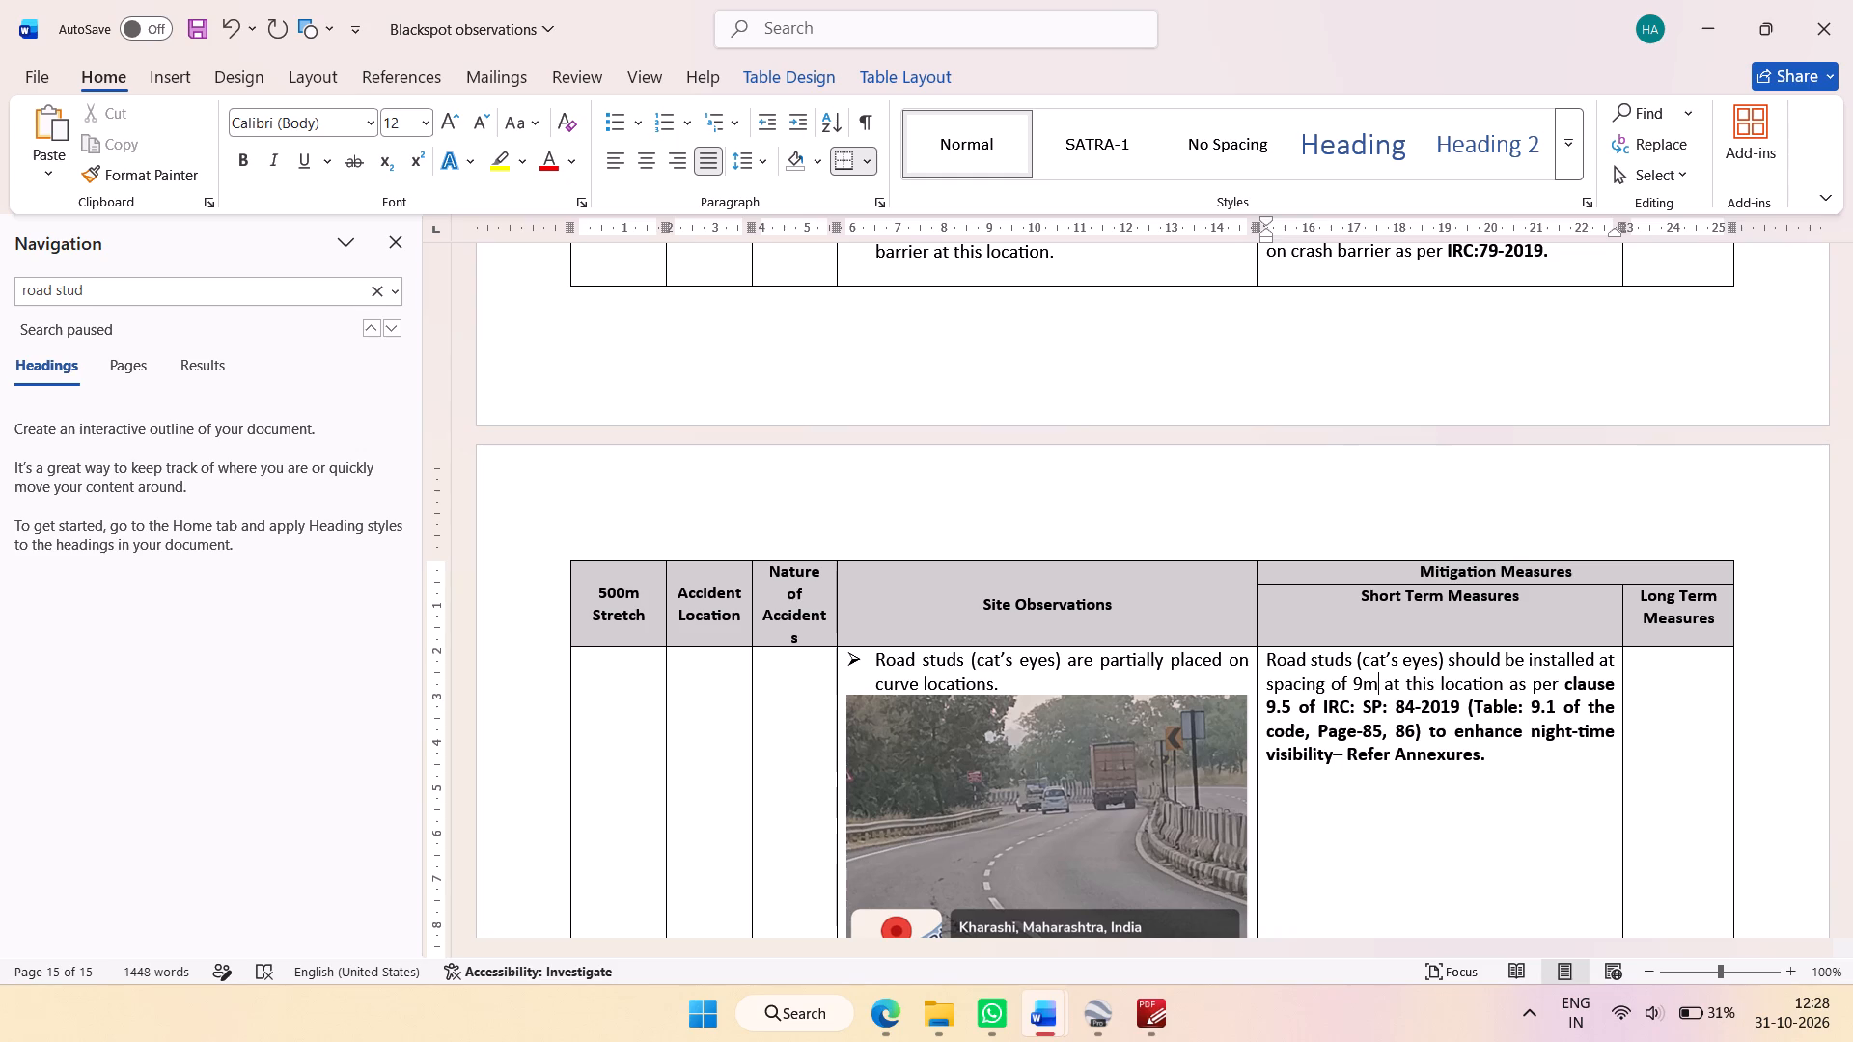
Recheck Table 9.1 in the IRC:SP:84-2019 PDF, then highlight "installed at spacing of 9m" in yellow in the road studs recommendation.
key("alt+Tab")
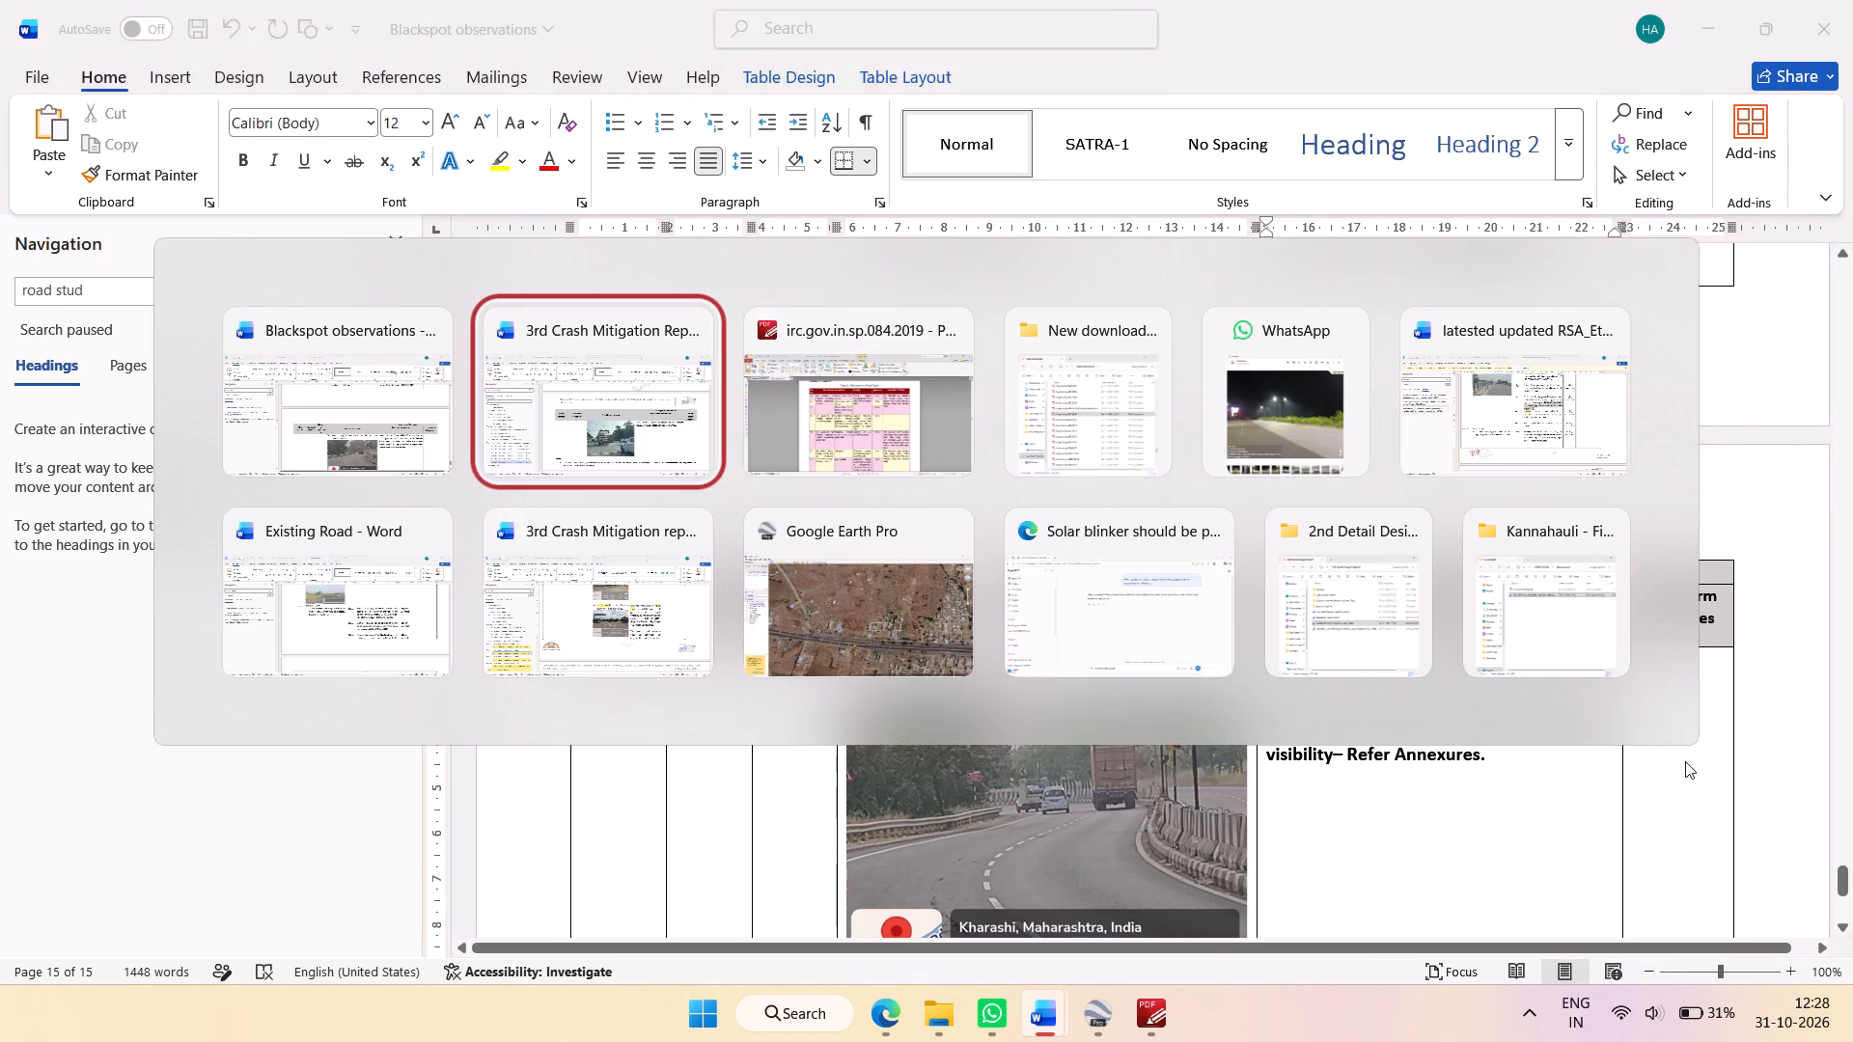
key("alt+Tab")
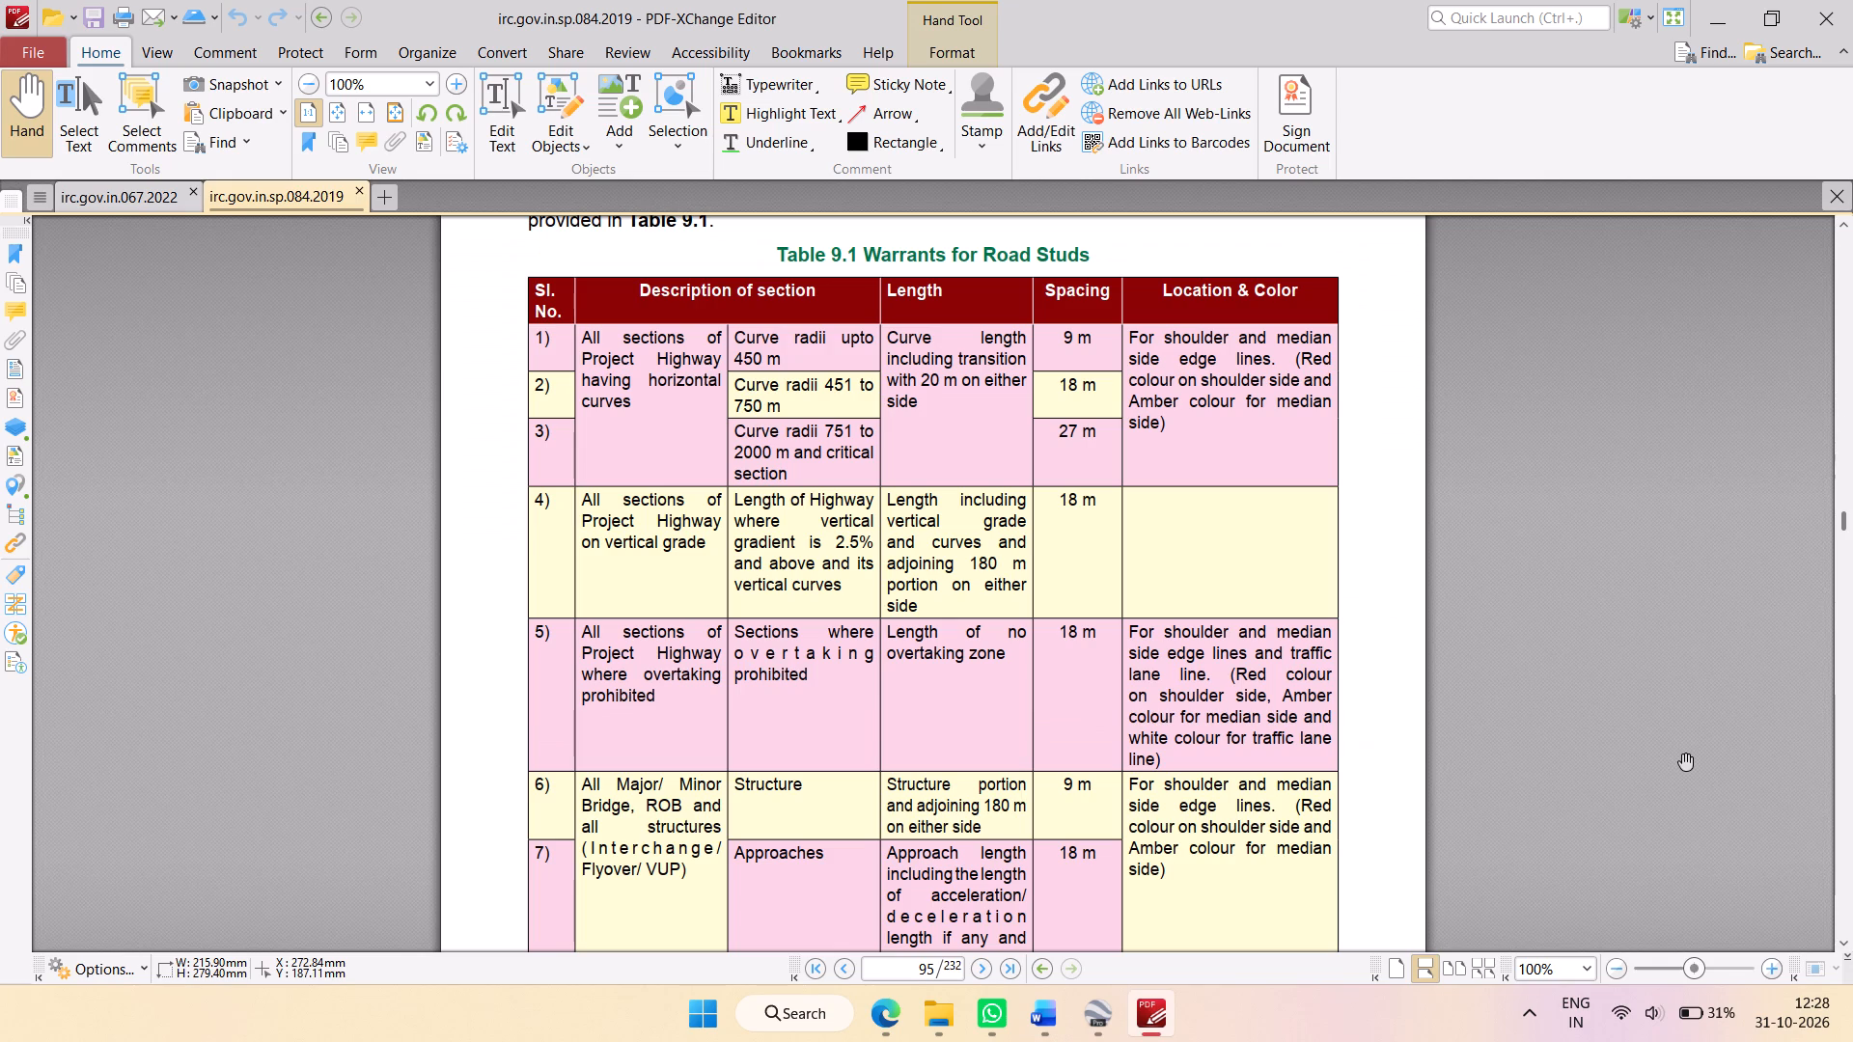
key("alt+Tab")
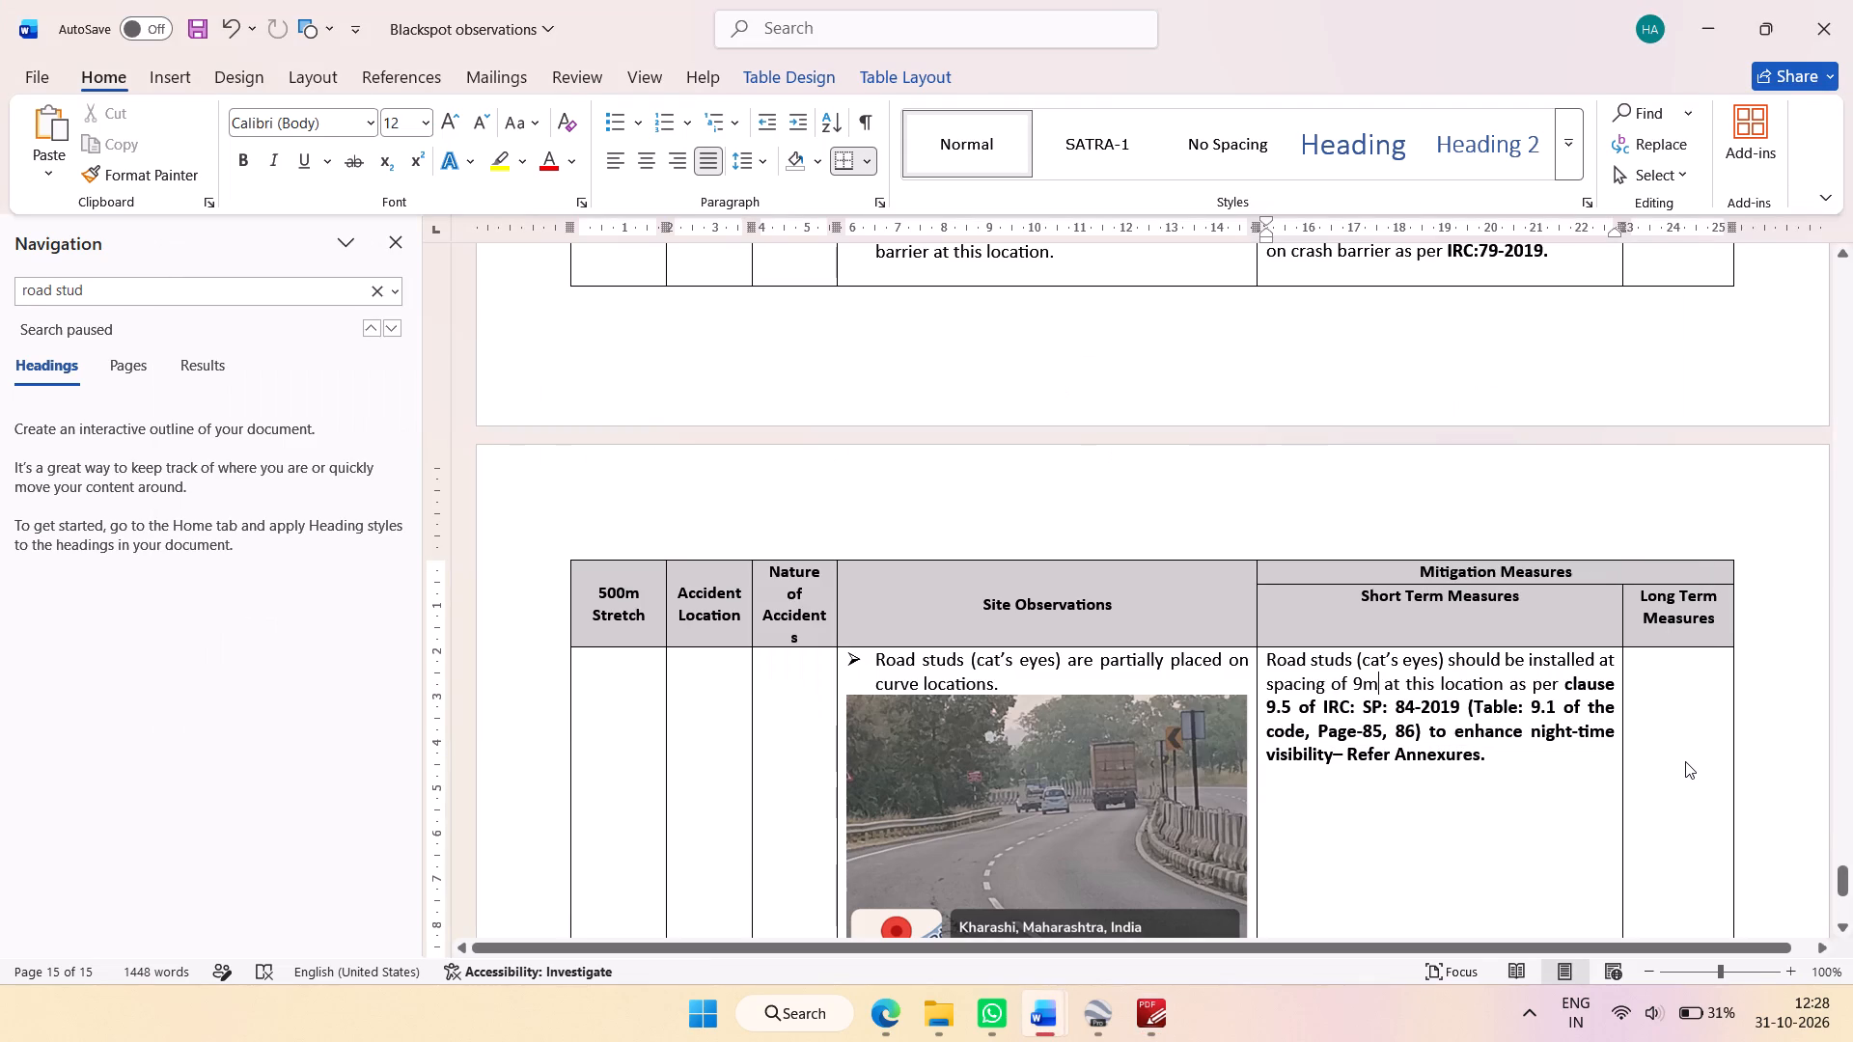
left_click(1486, 687)
left_click_drag(1374, 683, 1500, 668)
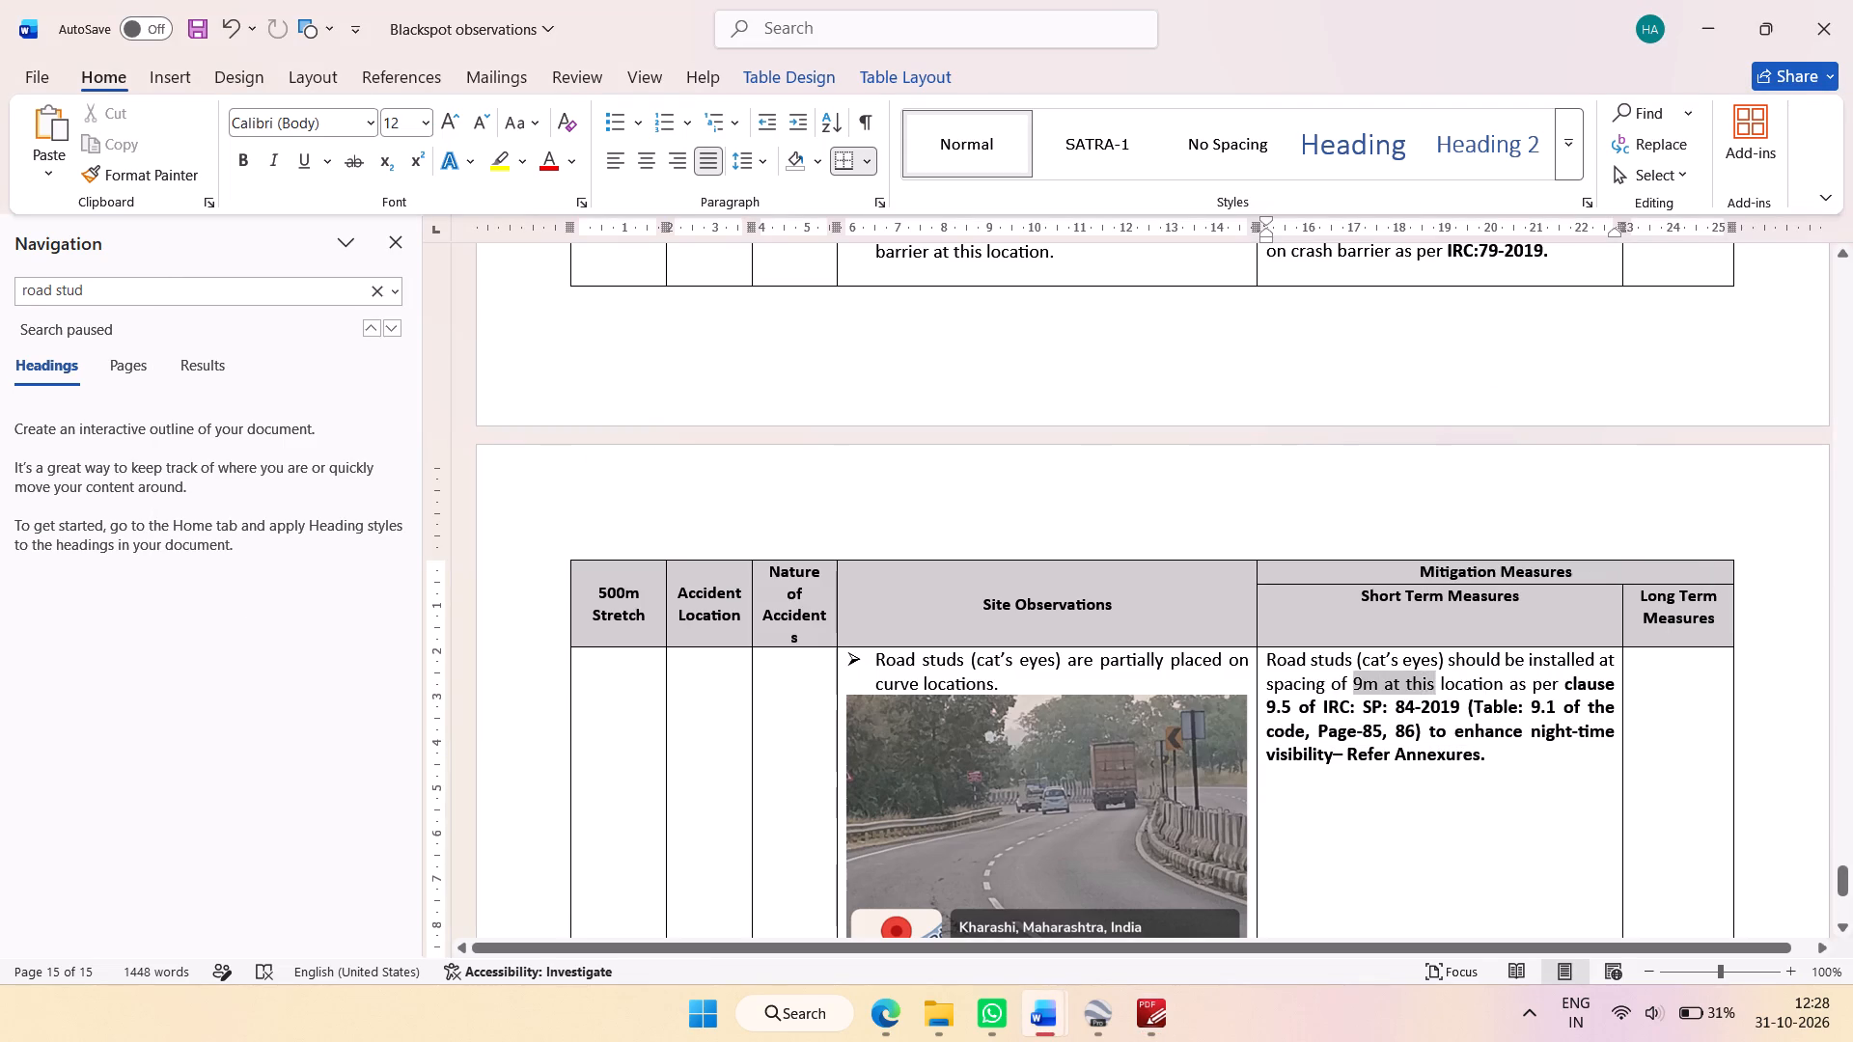
left_click_drag(1500, 668, 1528, 666)
left_click(509, 158)
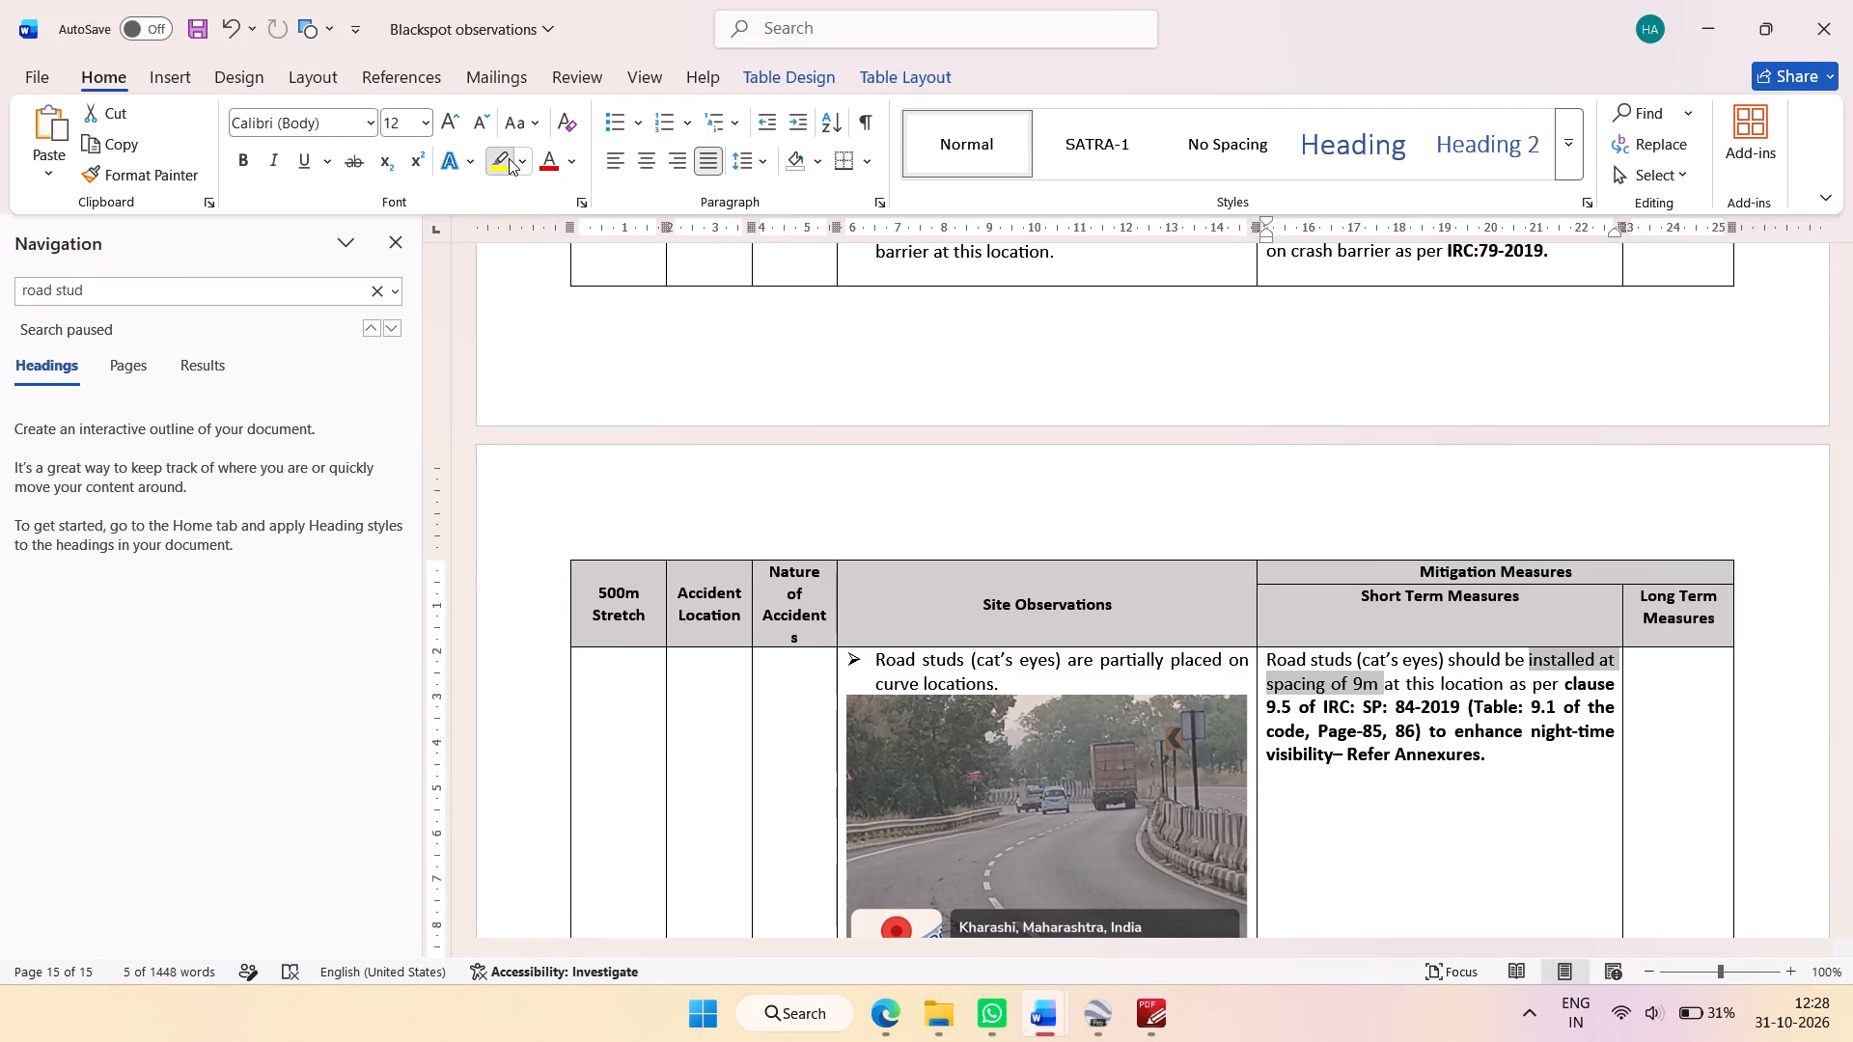
scroll(1765, 742, "down", 19)
scroll(1536, 608, "up", 3)
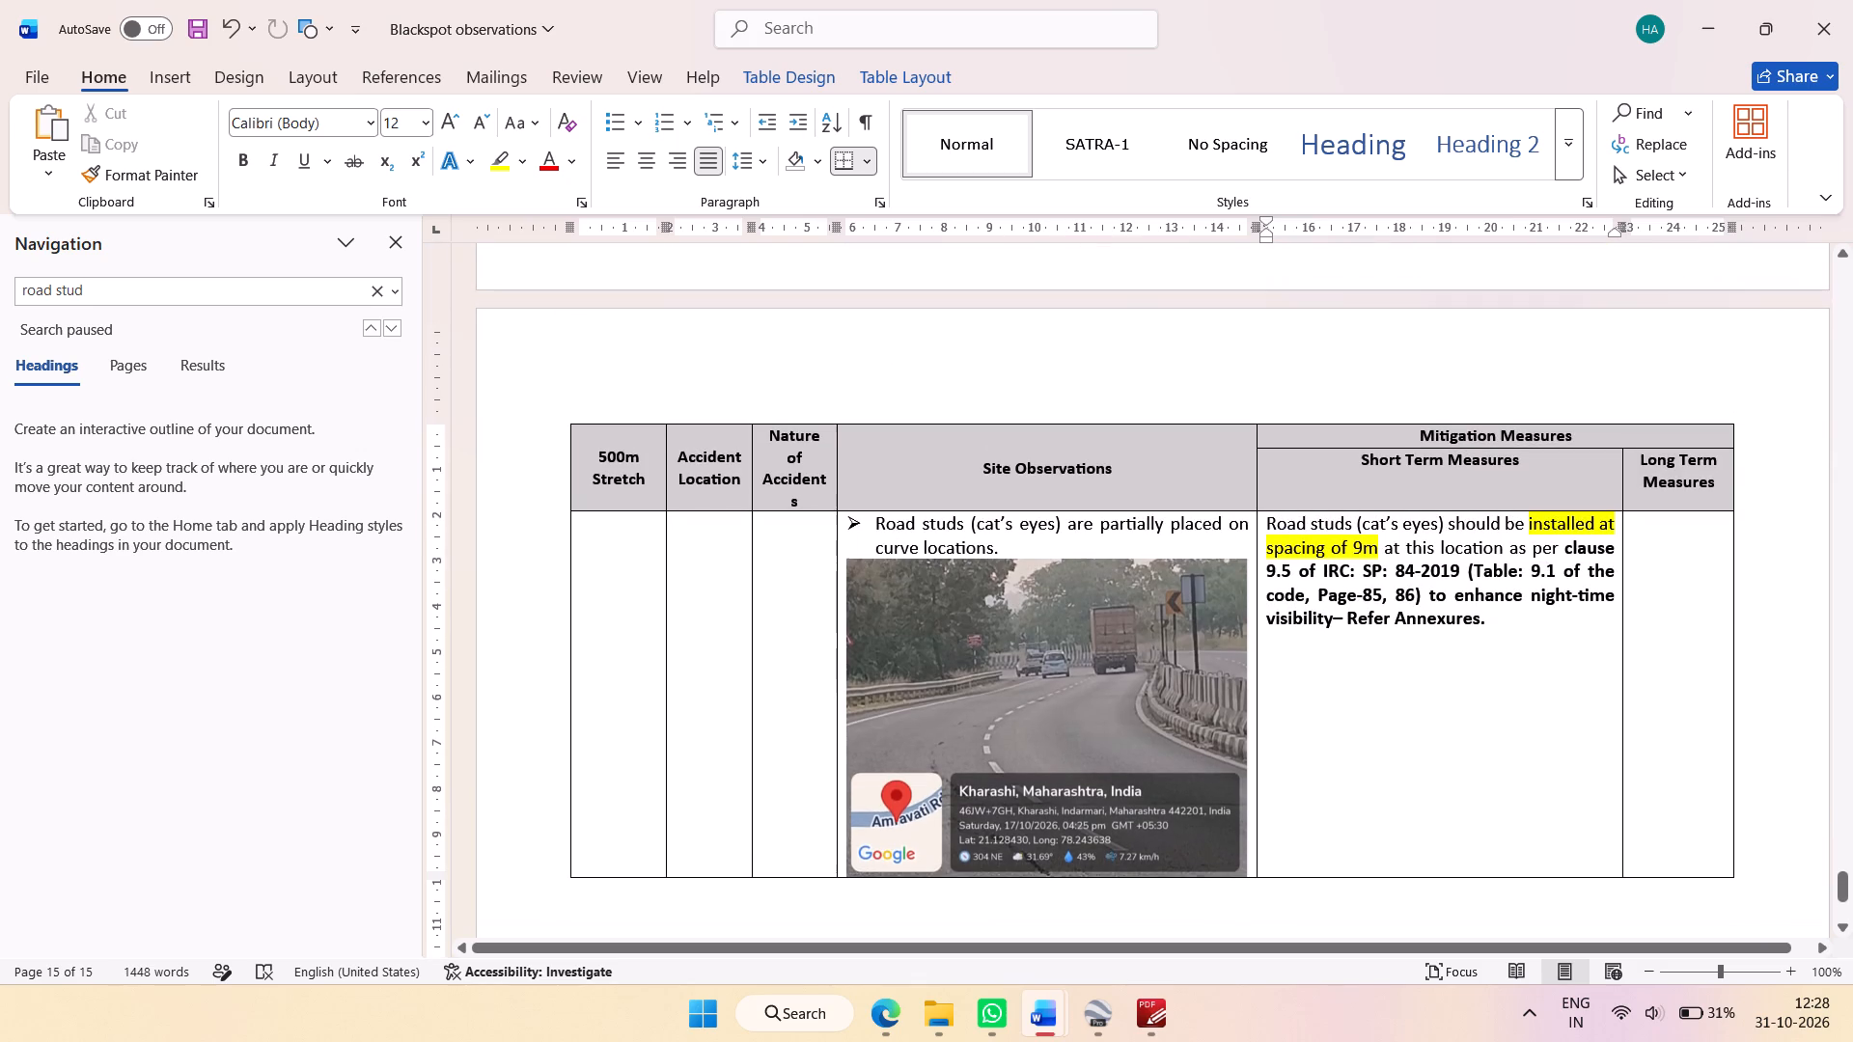
left_click(1522, 616)
Review the earlier site observations and mitigation measures in the Blackspot observations table, from the 92+500-93+000 stretch back to 73+000-73+500.
scroll(1497, 732, "up", 11)
scroll(1493, 730, "down", 6)
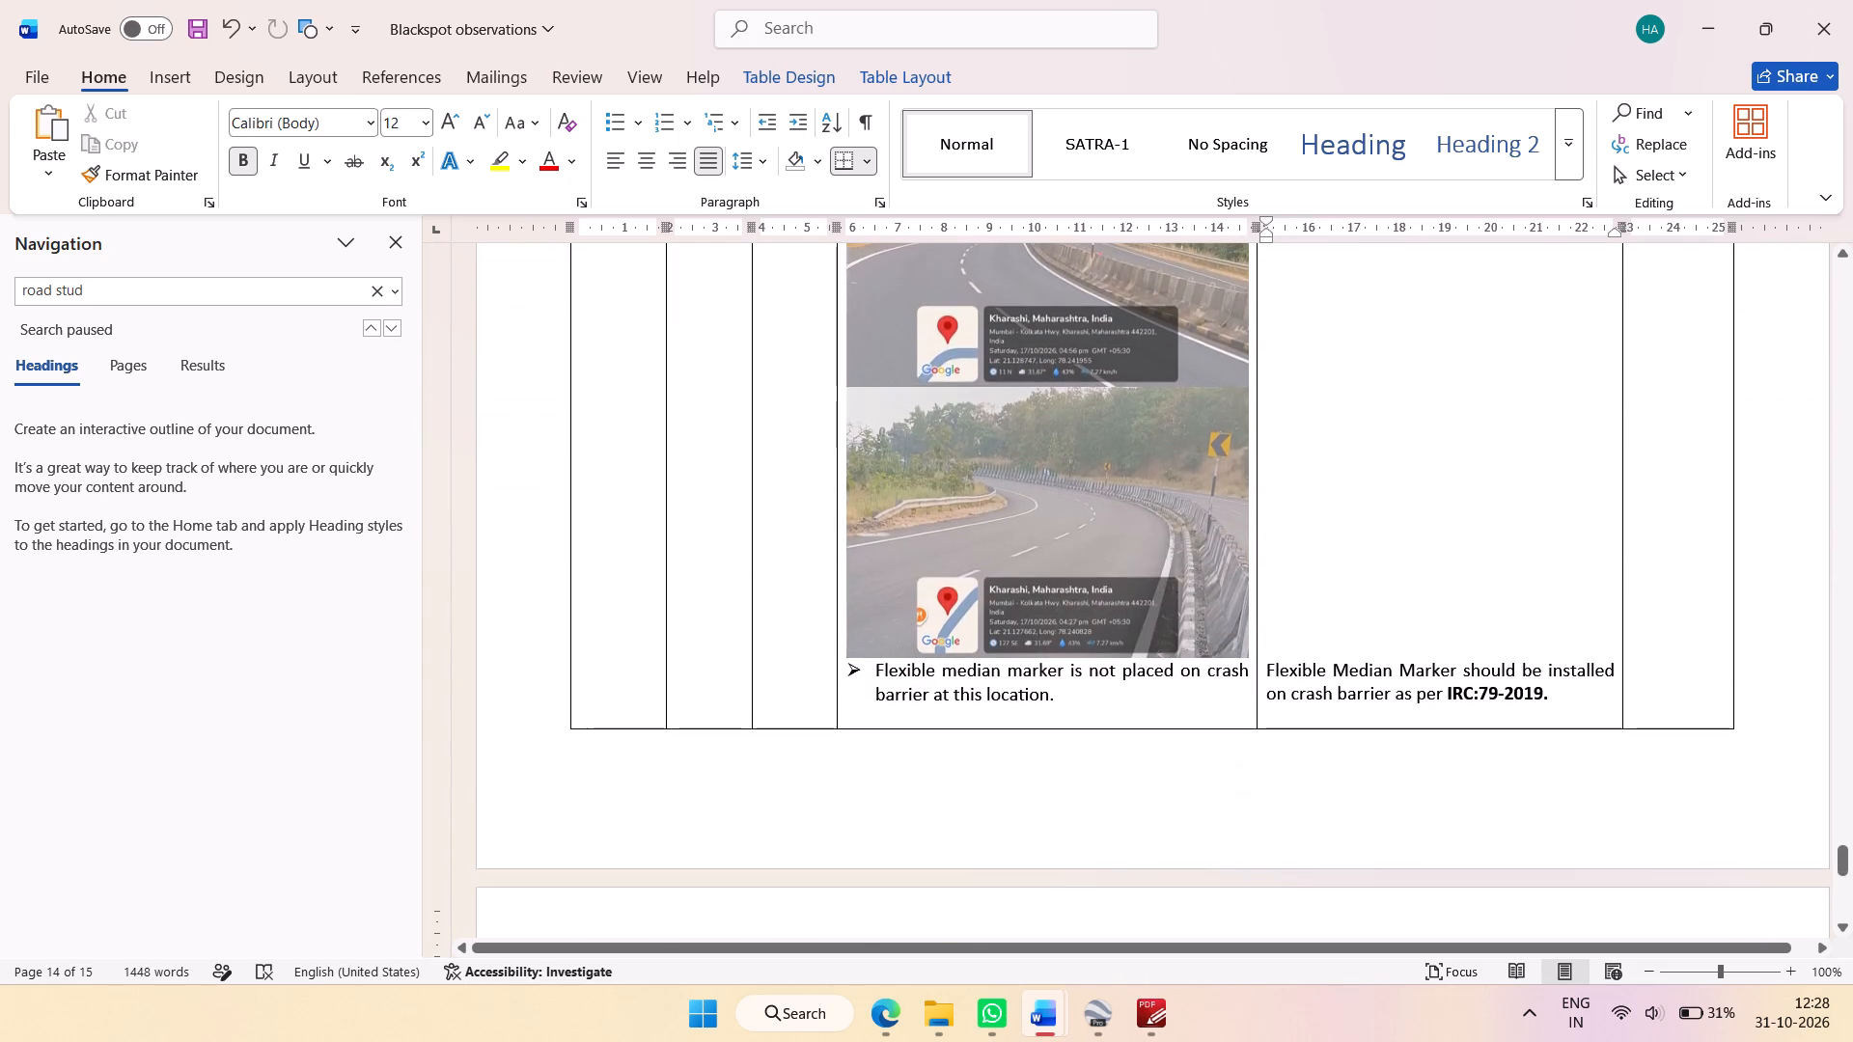
scroll(1445, 624, "down", 4)
scroll(1397, 596, "up", 20)
scroll(1393, 595, "down", 1)
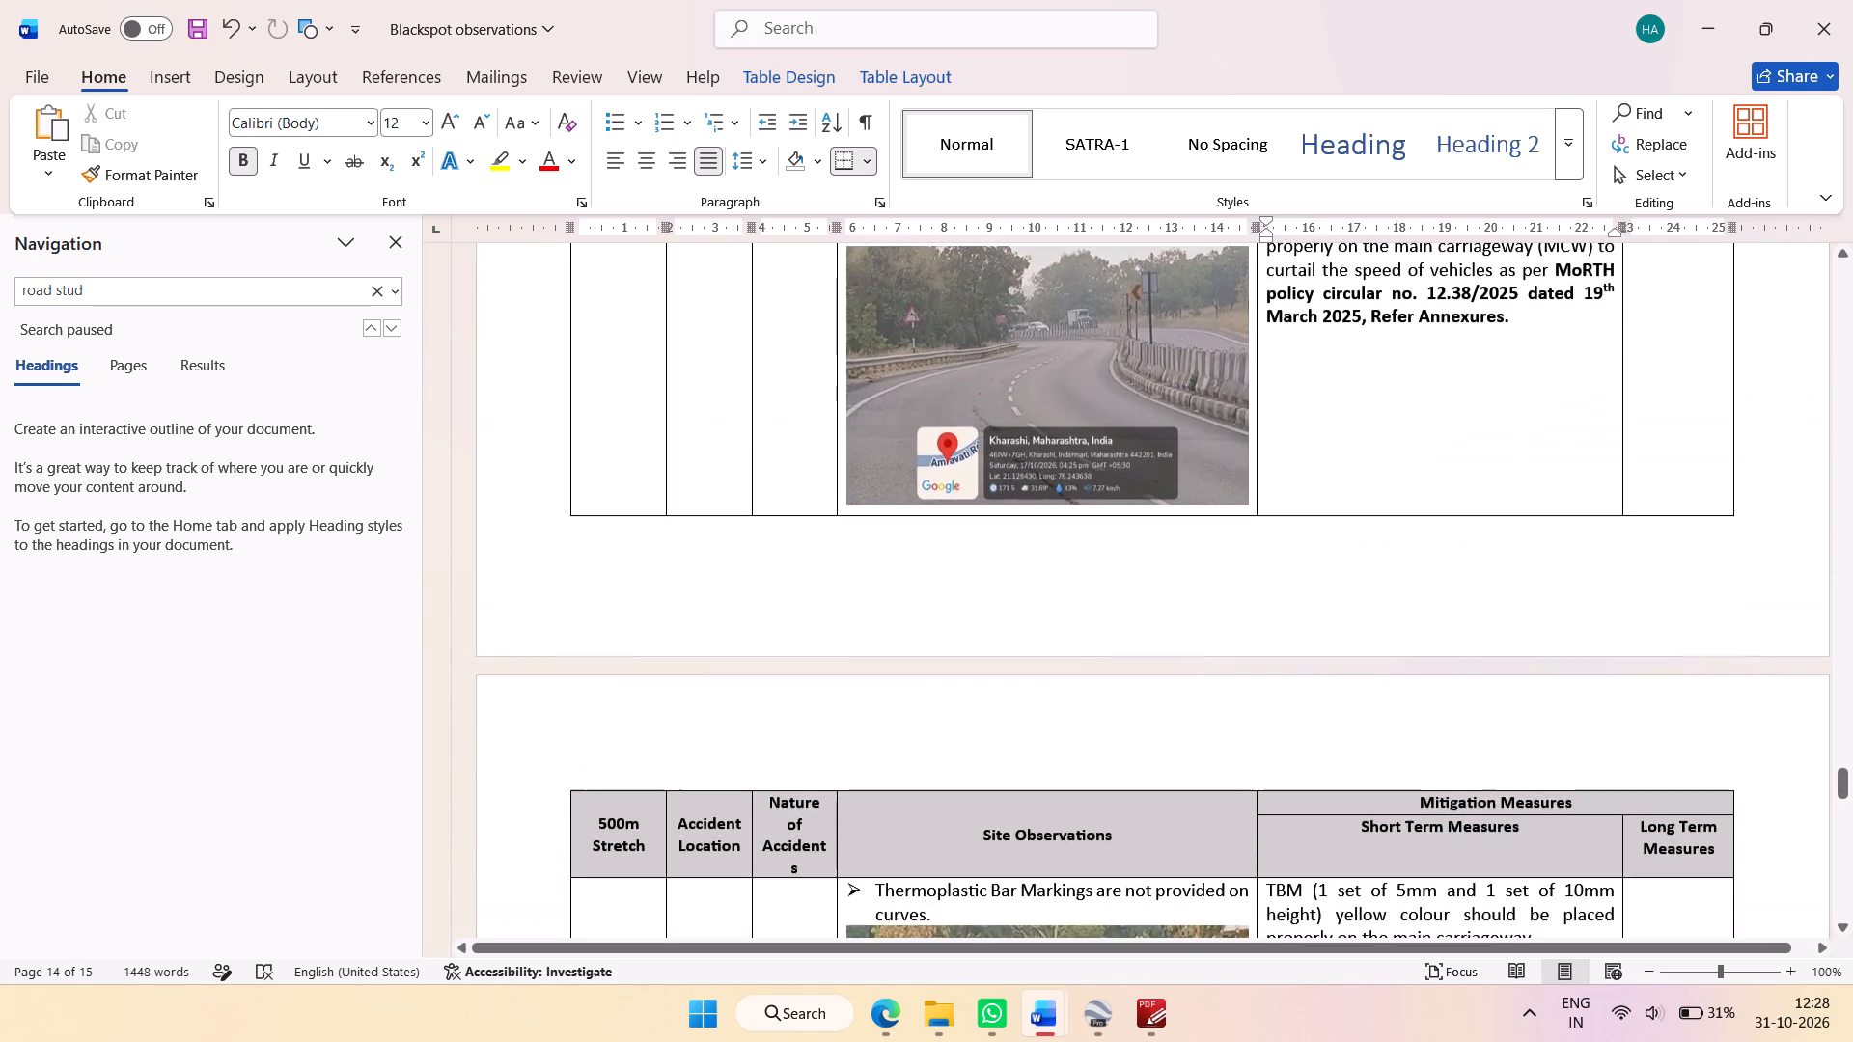
scroll(1391, 595, "down", 1)
scroll(1391, 595, "up", 8)
scroll(1391, 595, "down", 3)
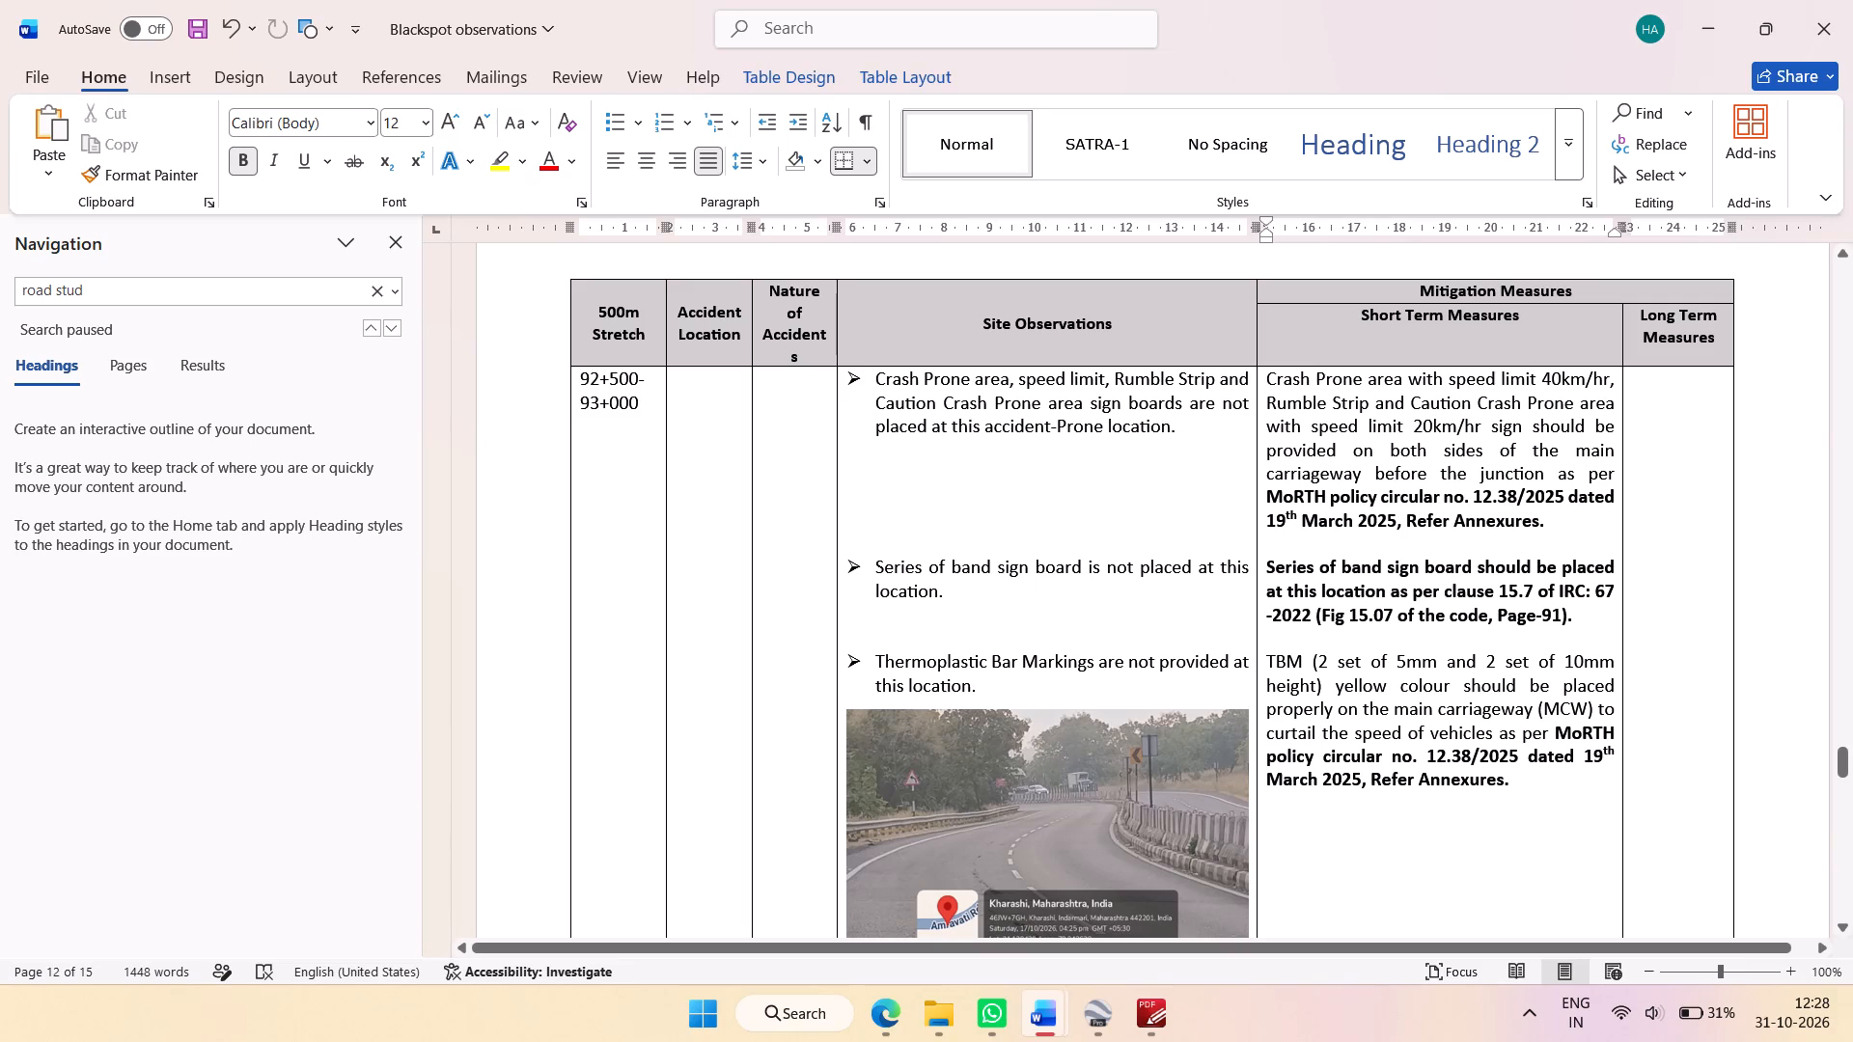
scroll(1414, 562, "up", 14)
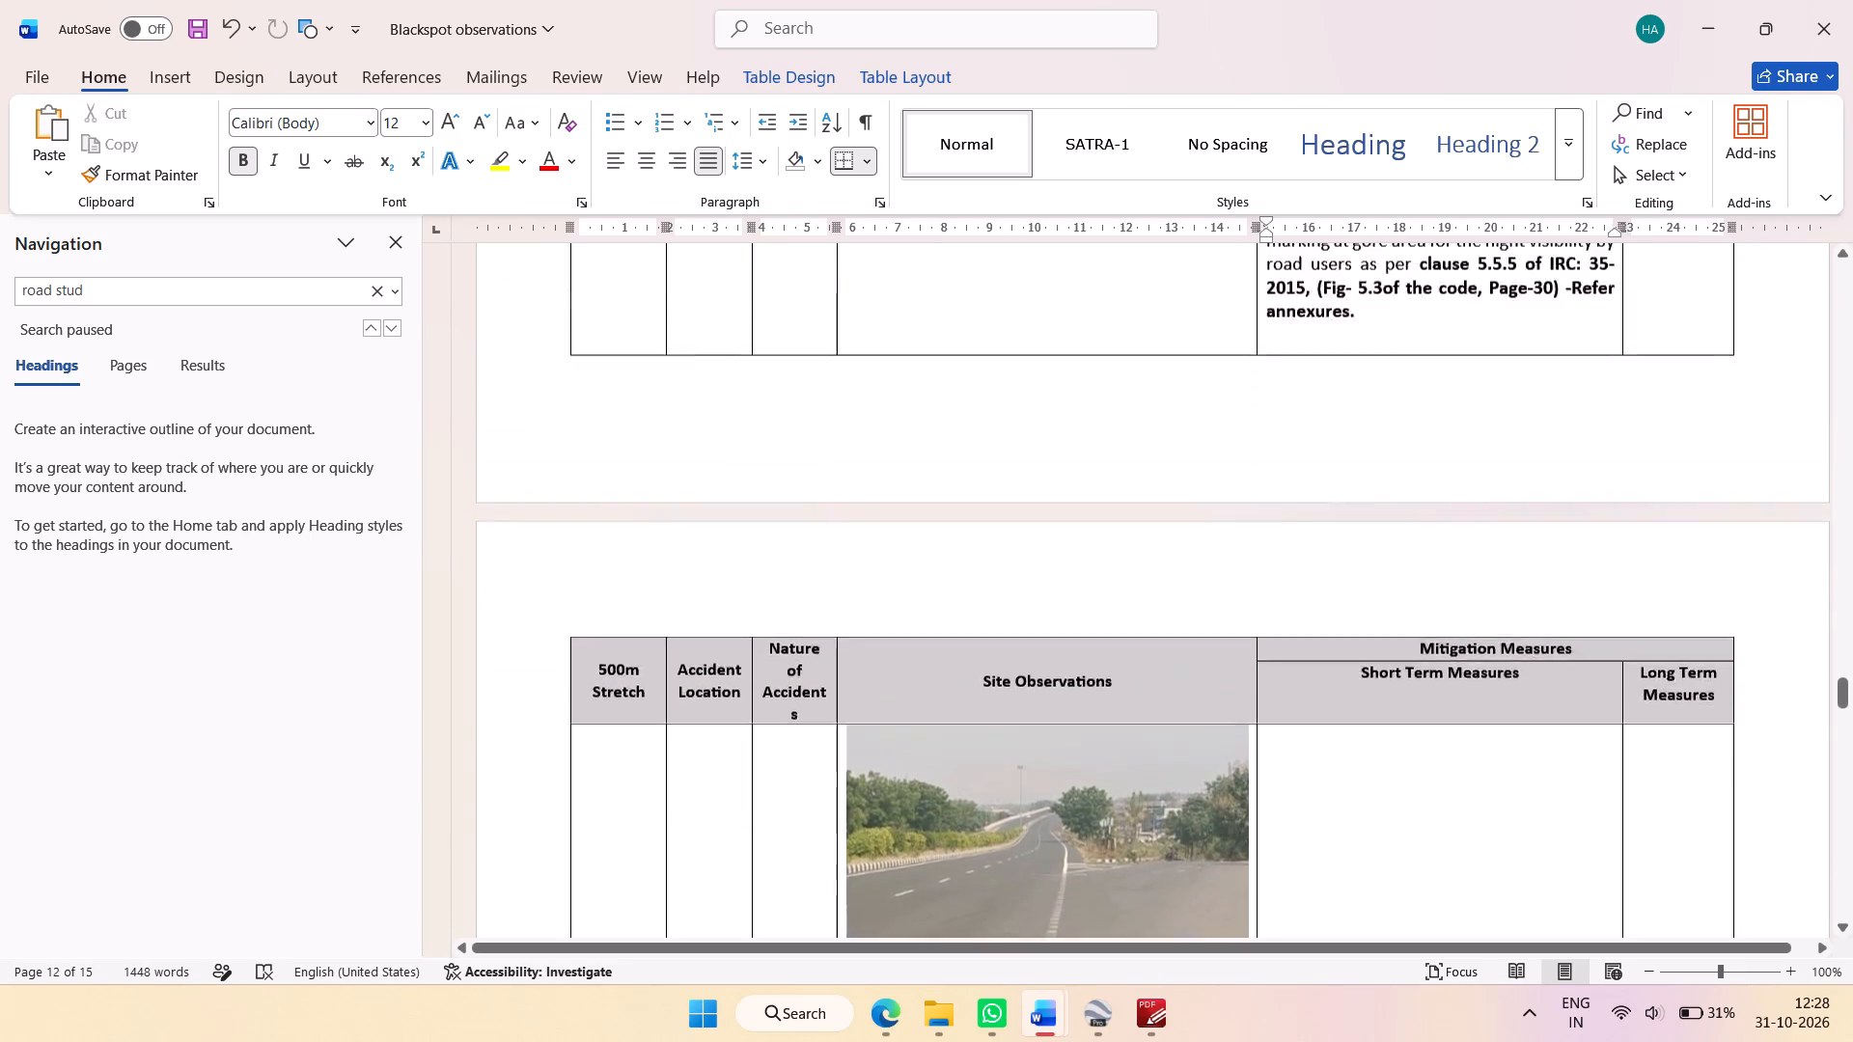
scroll(1414, 552, "up", 3)
scroll(1419, 561, "down", 7)
scroll(1439, 535, "up", 20)
scroll(1439, 535, "up", 20)
scroll(1439, 535, "up", 10)
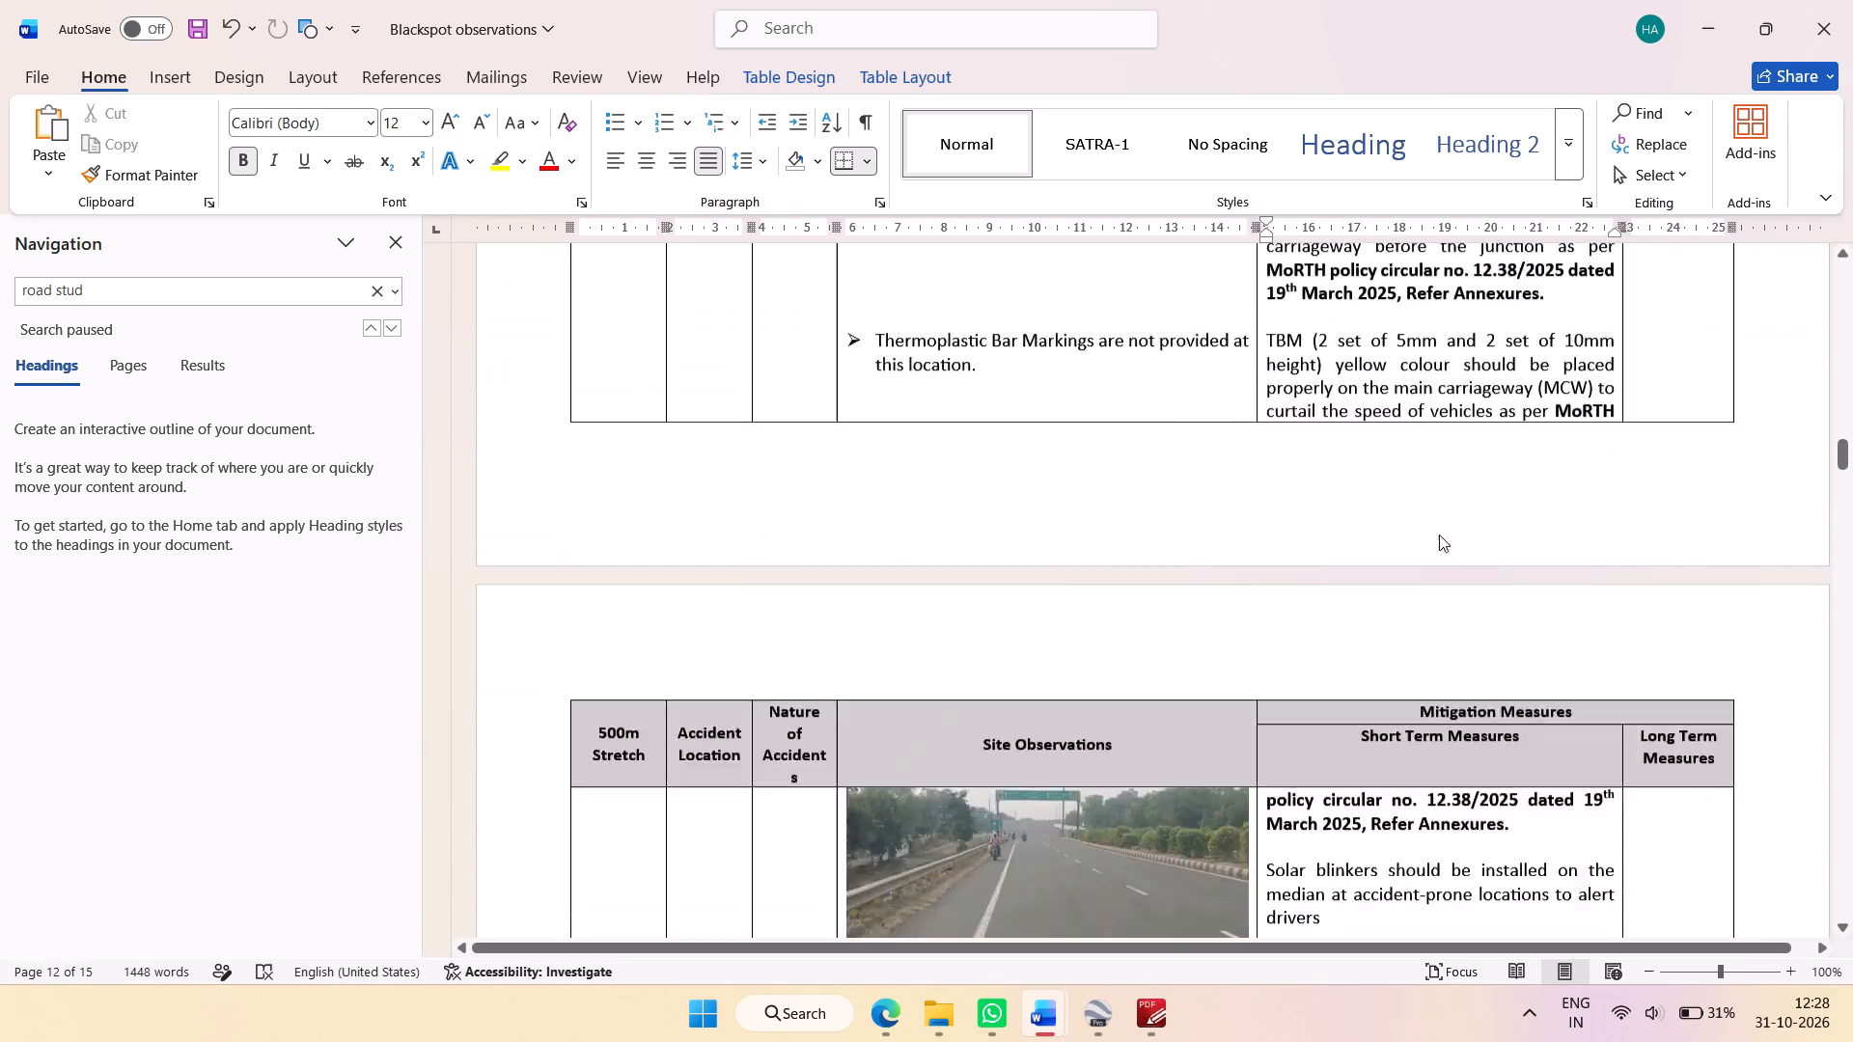
Switch to the 3rd Crash Mitigation report (Kondhali To Talegaon) and go through List of Annexures past the accident data to the figures.
left_click(1031, 1011)
left_click(524, 892)
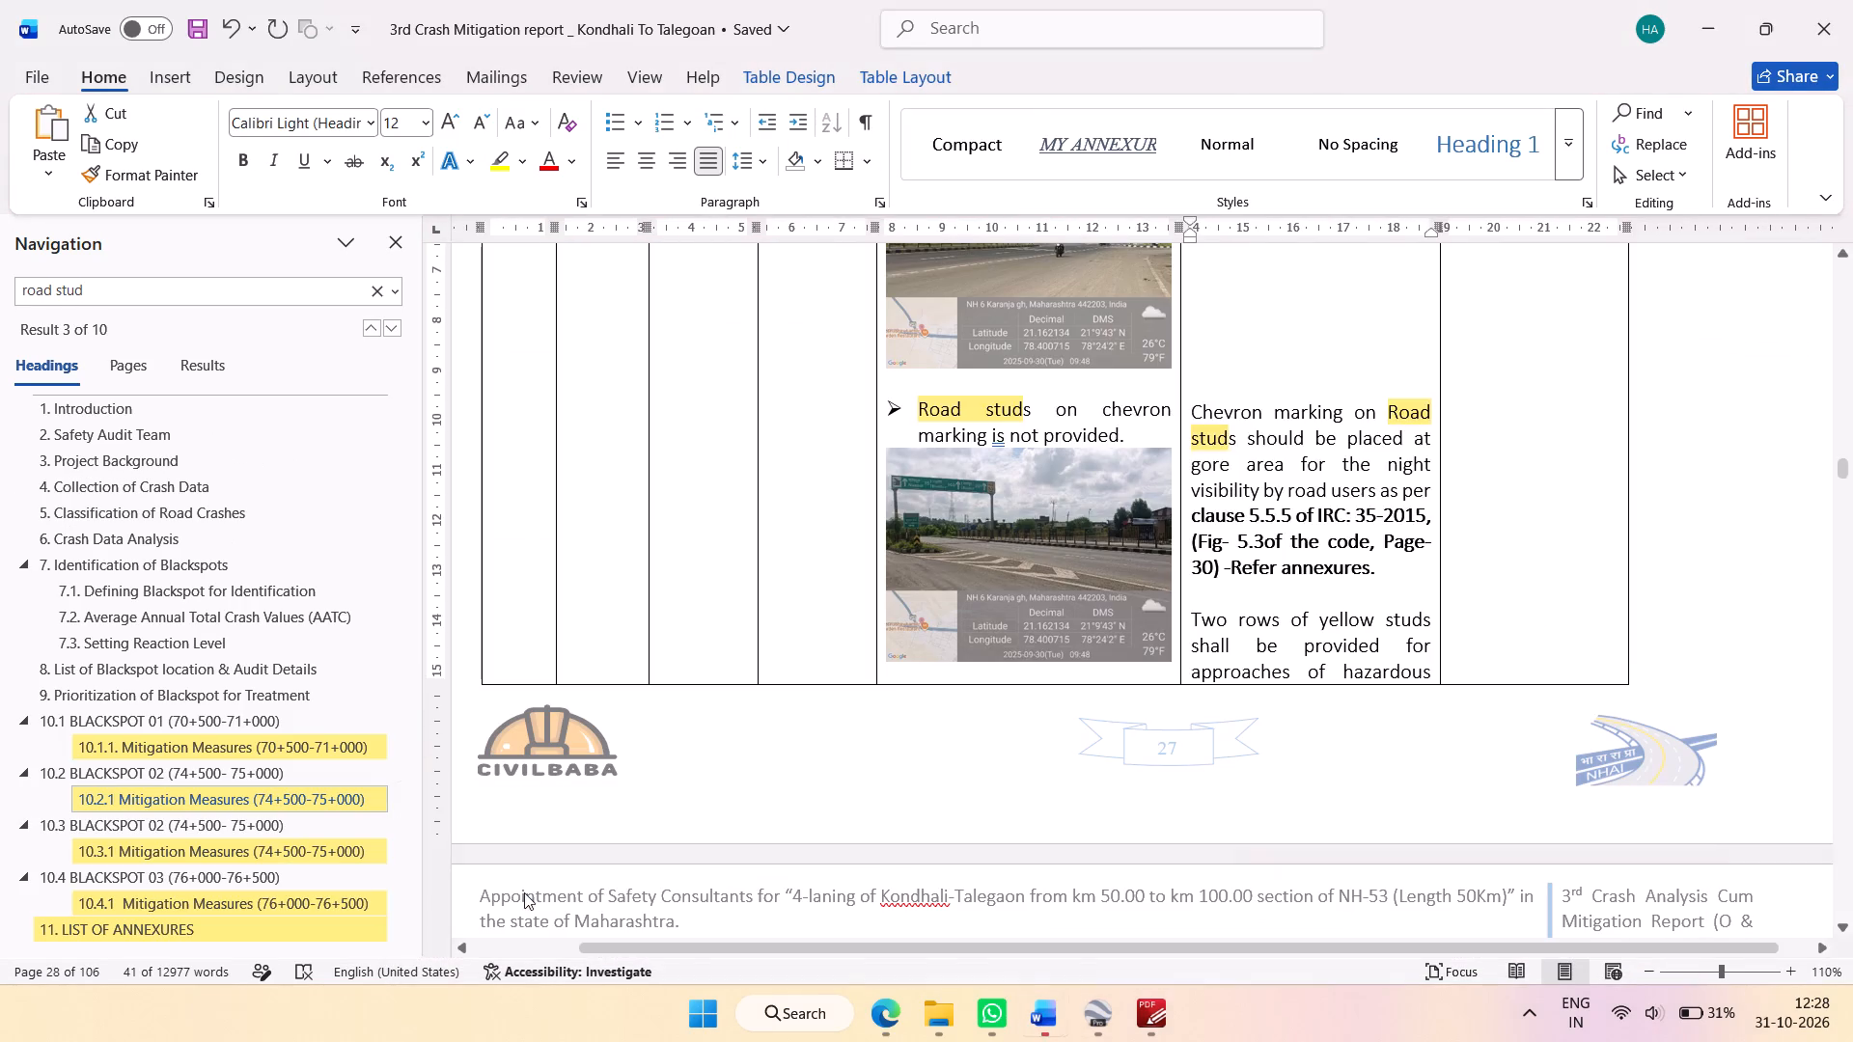
scroll(284, 778, "down", 13)
left_click(193, 927)
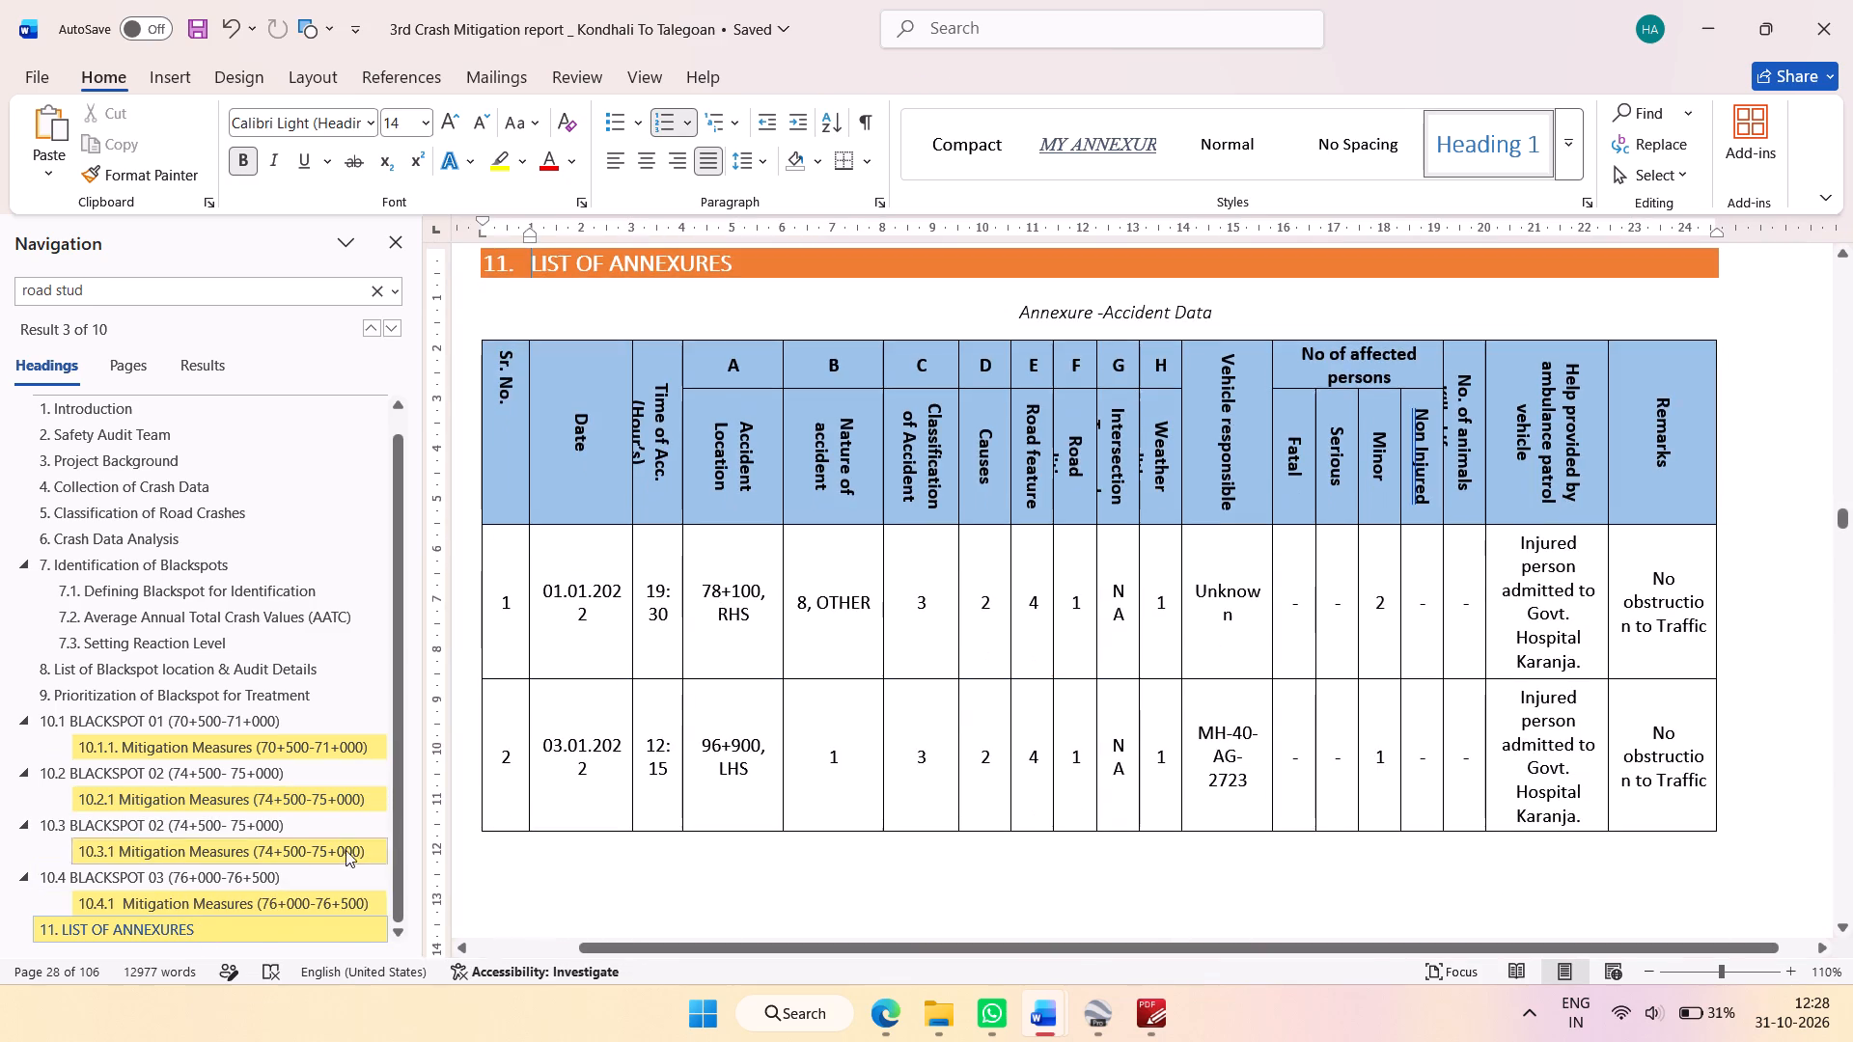
scroll(898, 621, "down", 20)
scroll(898, 621, "down", 20)
scroll(898, 621, "down", 6)
scroll(1566, 598, "up", 1)
scroll(1564, 595, "down", 6)
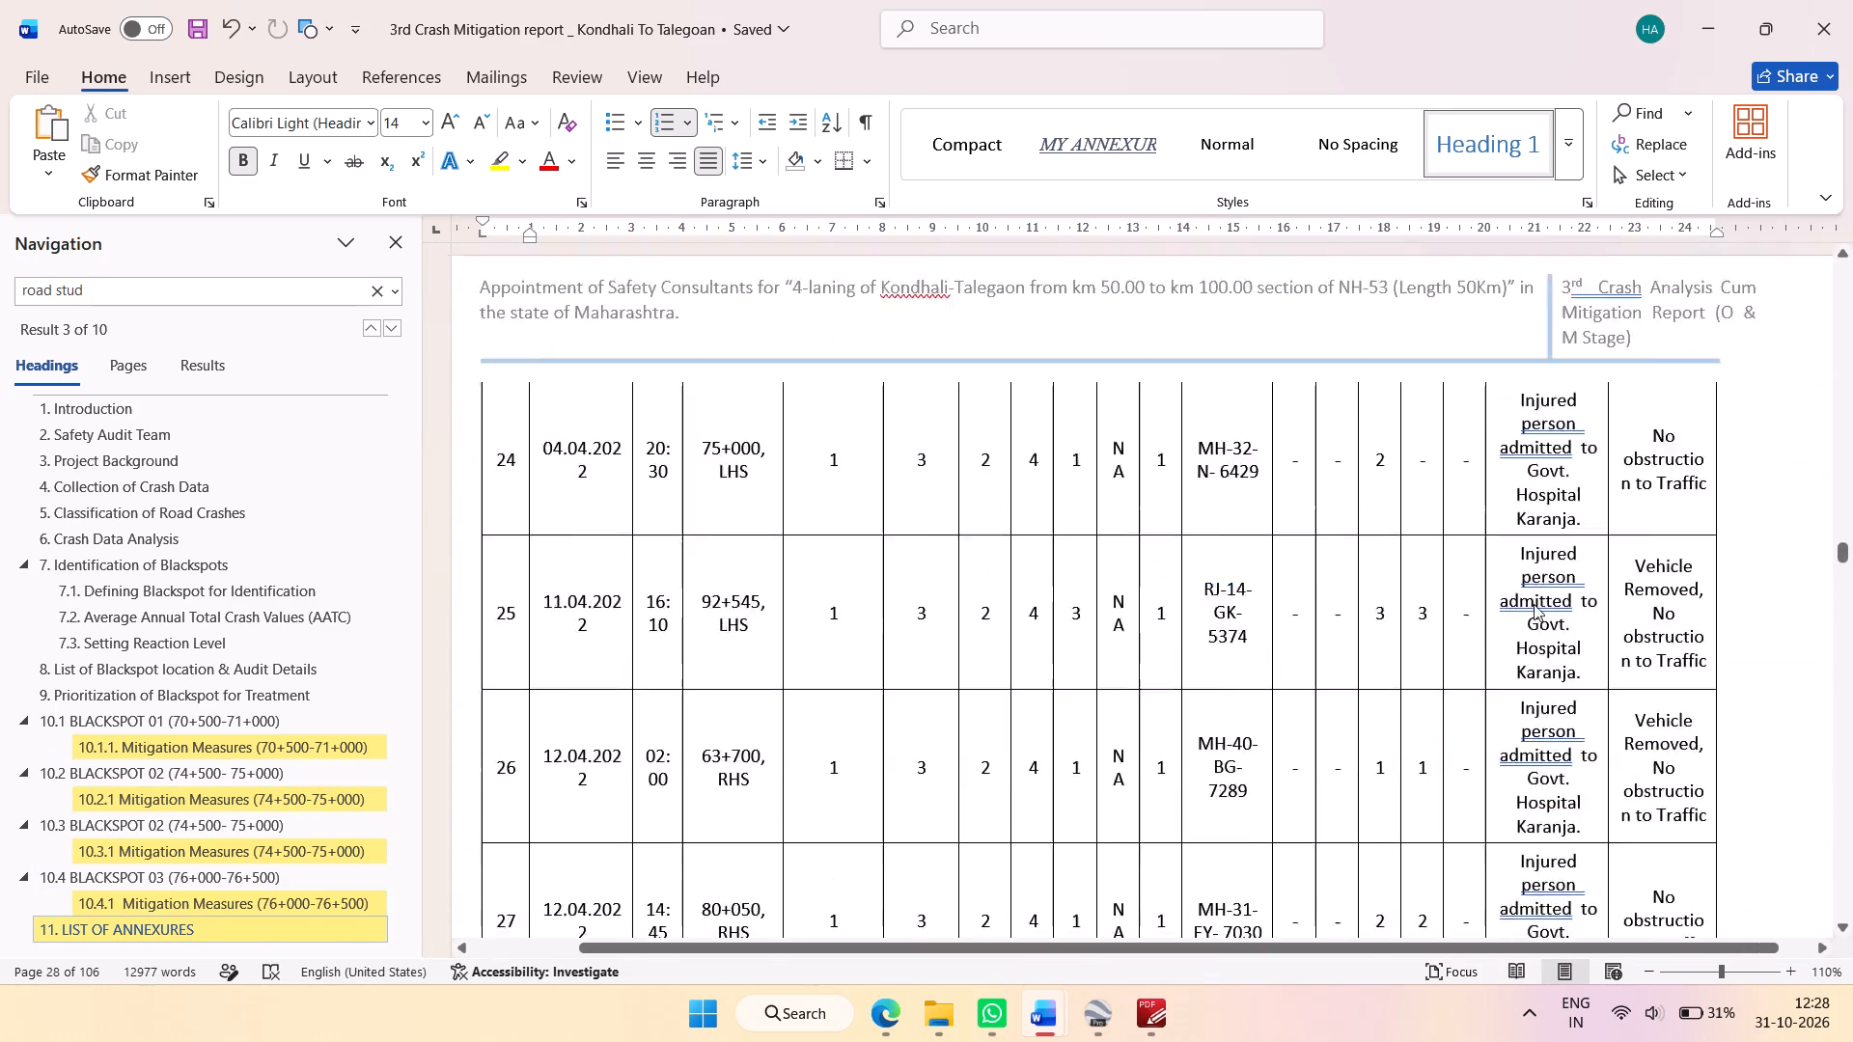
scroll(1534, 604, "down", 20)
scroll(1534, 604, "down", 20)
scroll(1534, 604, "down", 20)
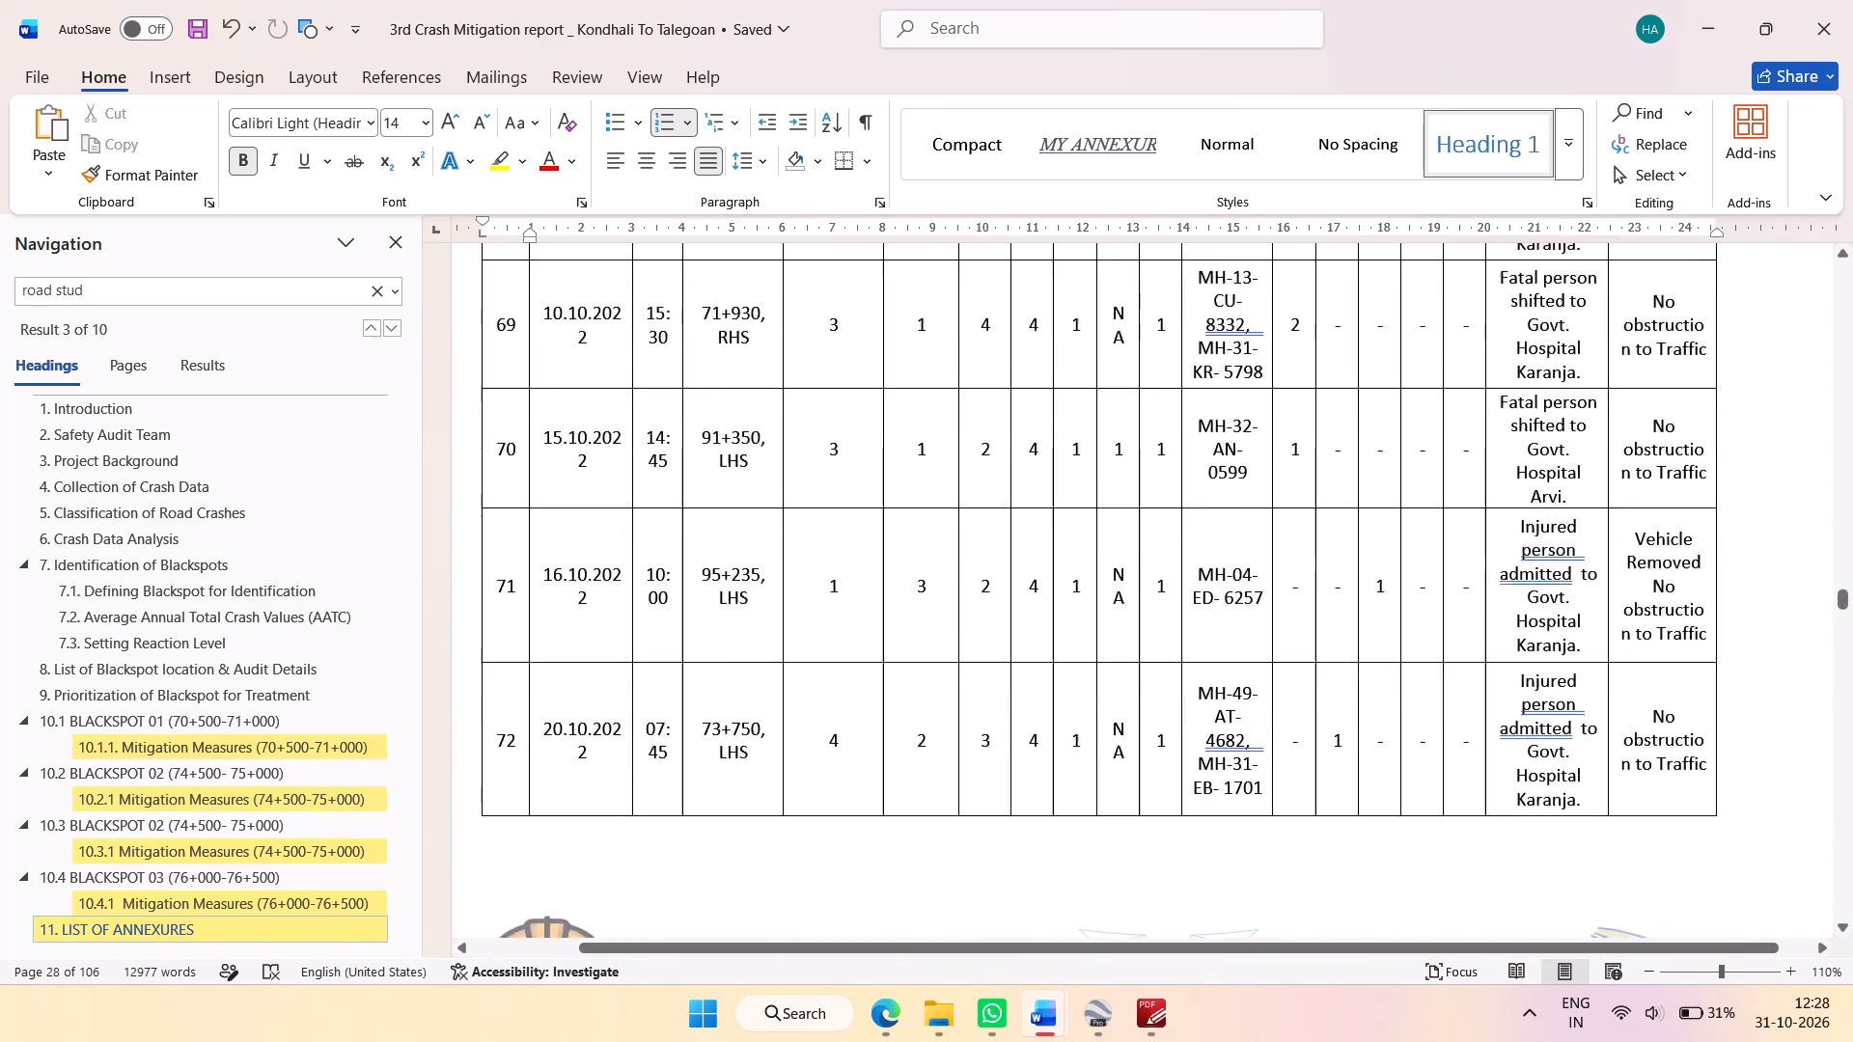
scroll(1362, 642, "down", 20)
scroll(1362, 642, "down", 20)
scroll(1362, 642, "down", 20)
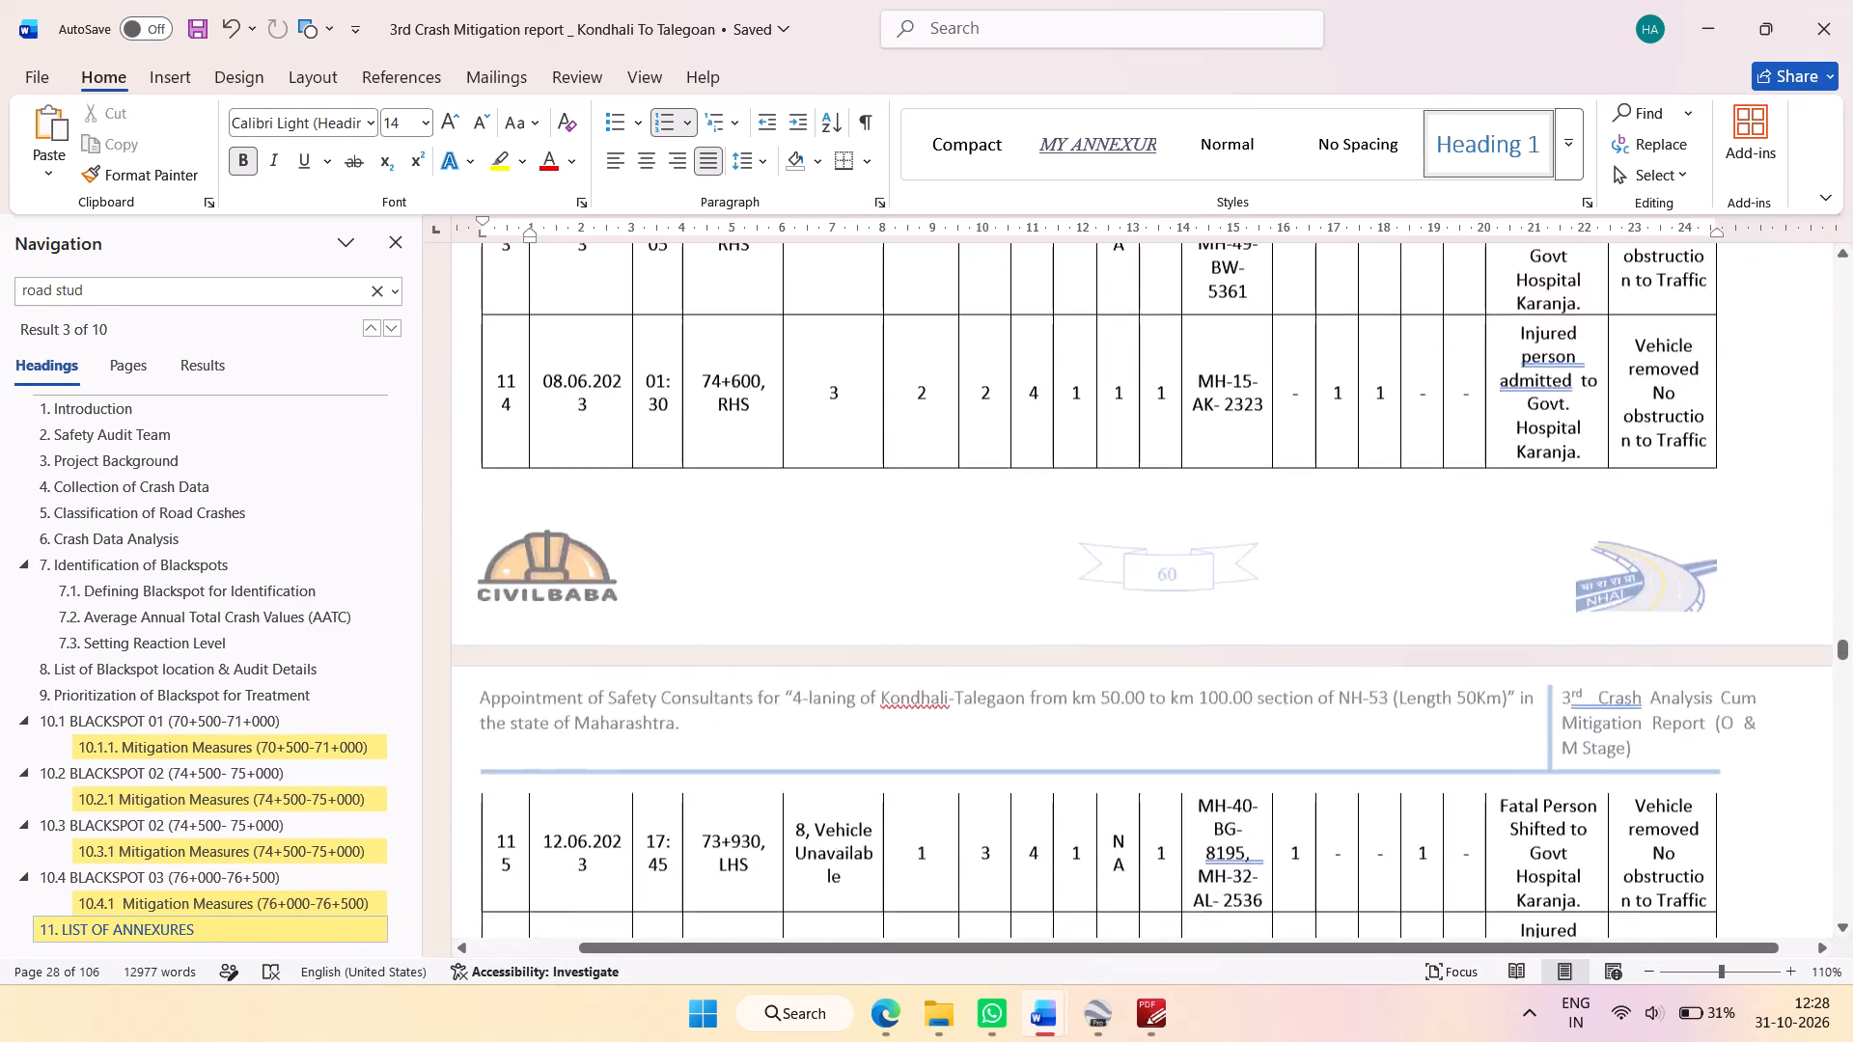
scroll(1140, 712, "down", 20)
scroll(1140, 712, "down", 20)
scroll(1140, 712, "down", 20)
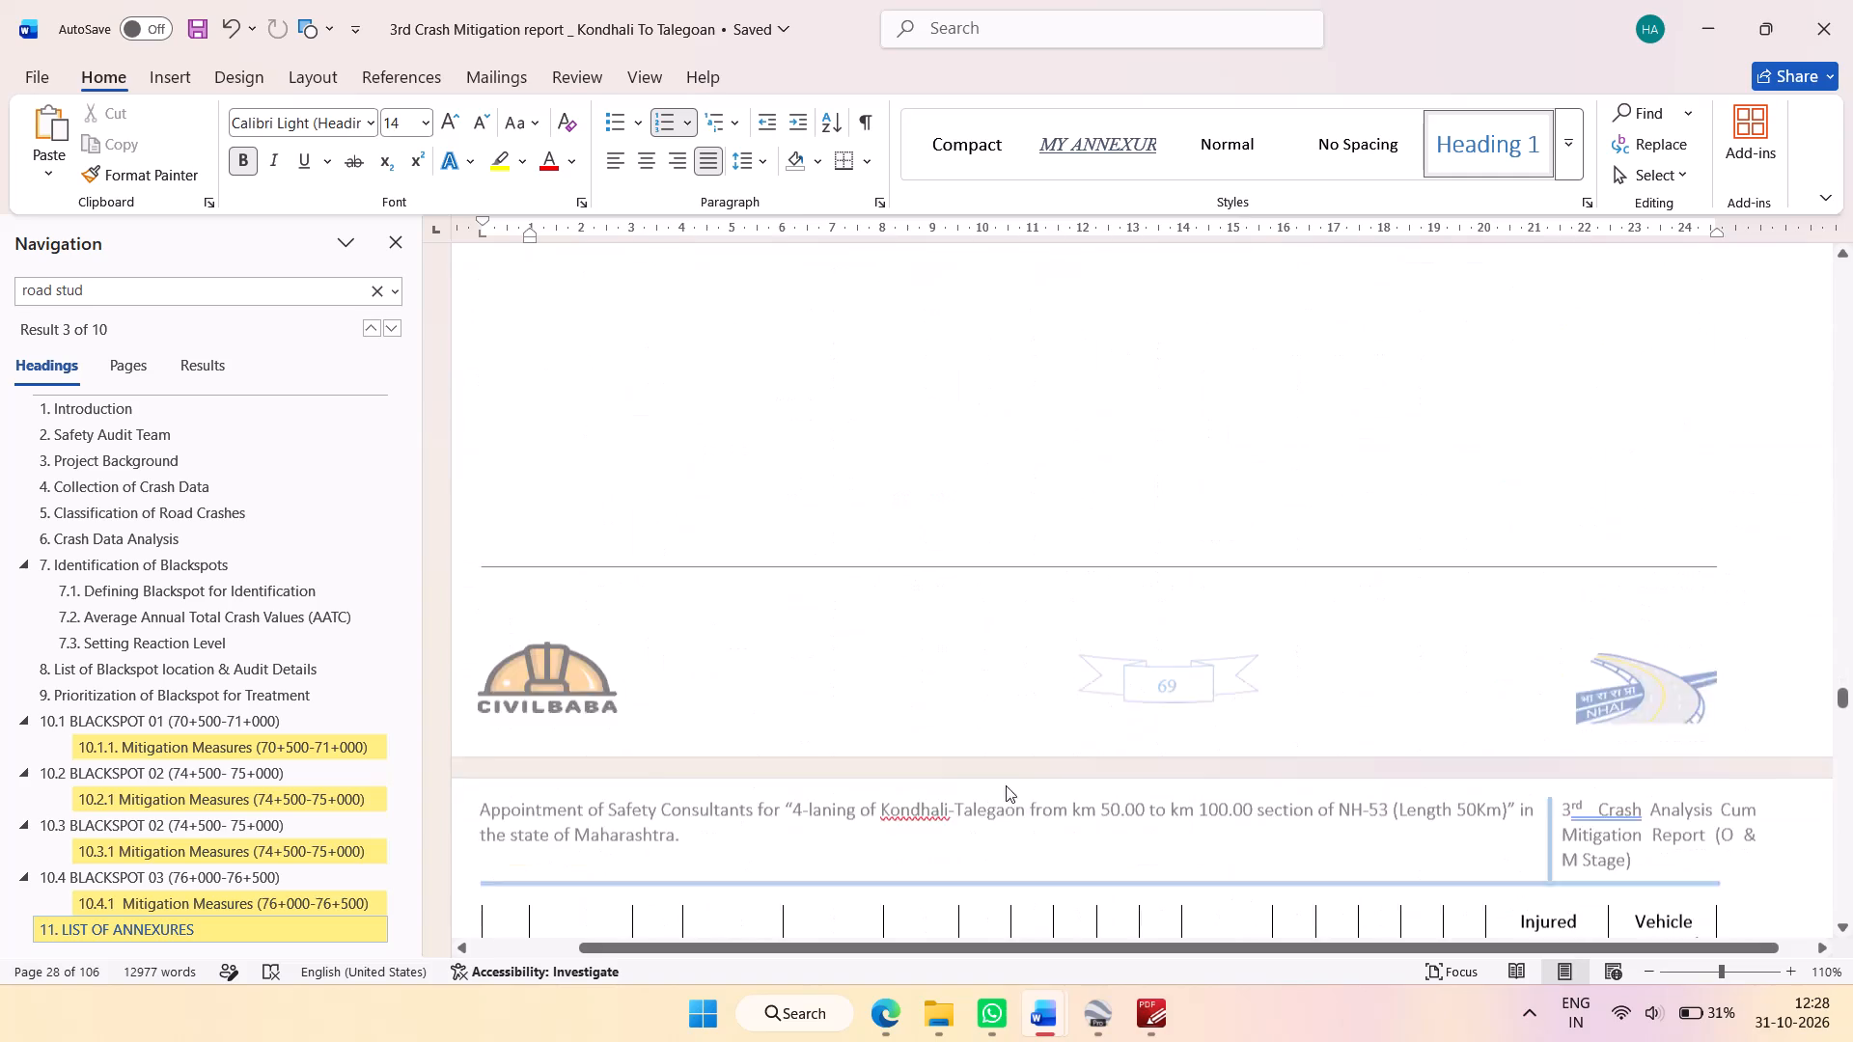
scroll(1006, 785, "down", 20)
scroll(1006, 785, "down", 20)
scroll(1006, 785, "down", 20)
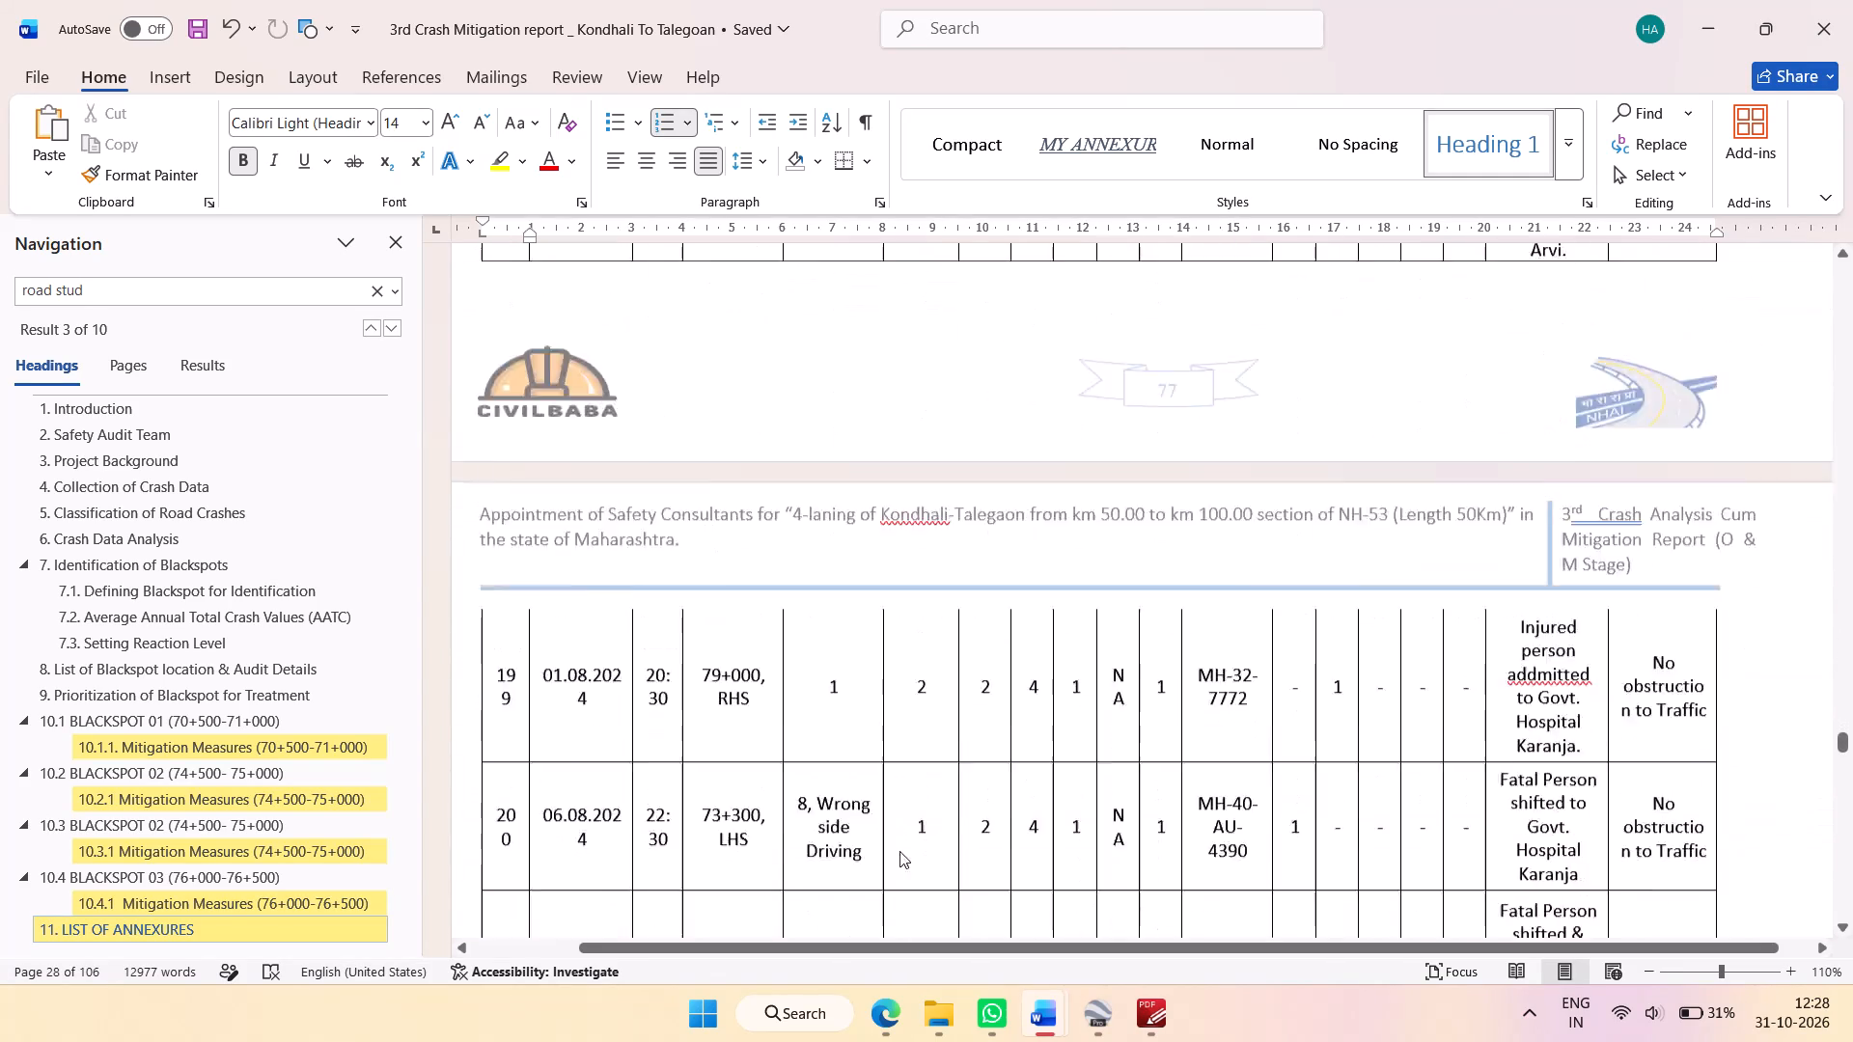
scroll(899, 851, "down", 20)
scroll(899, 851, "down", 20)
scroll(899, 851, "down", 20)
left_click(894, 857)
left_click_drag(841, 904, 842, 913)
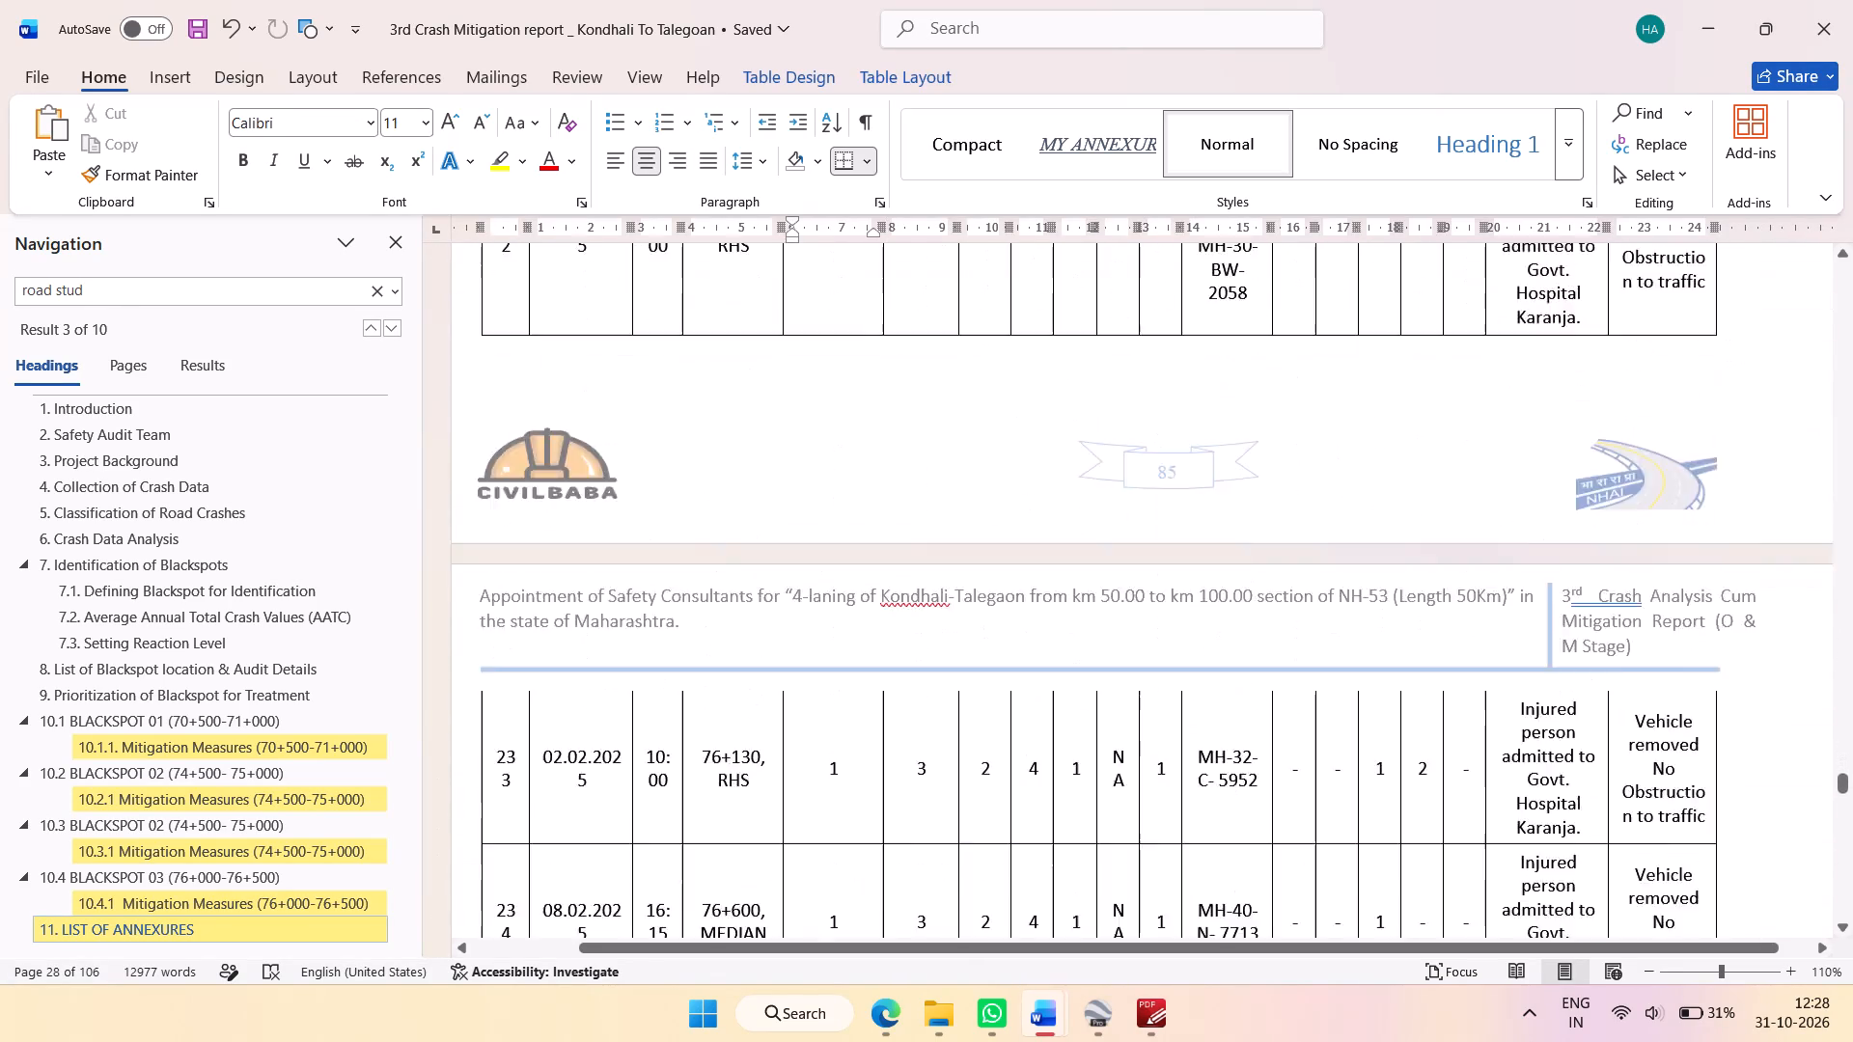
scroll(818, 916, "down", 20)
scroll(818, 916, "down", 20)
scroll(818, 916, "down", 20)
left_click_drag(813, 932, 816, 946)
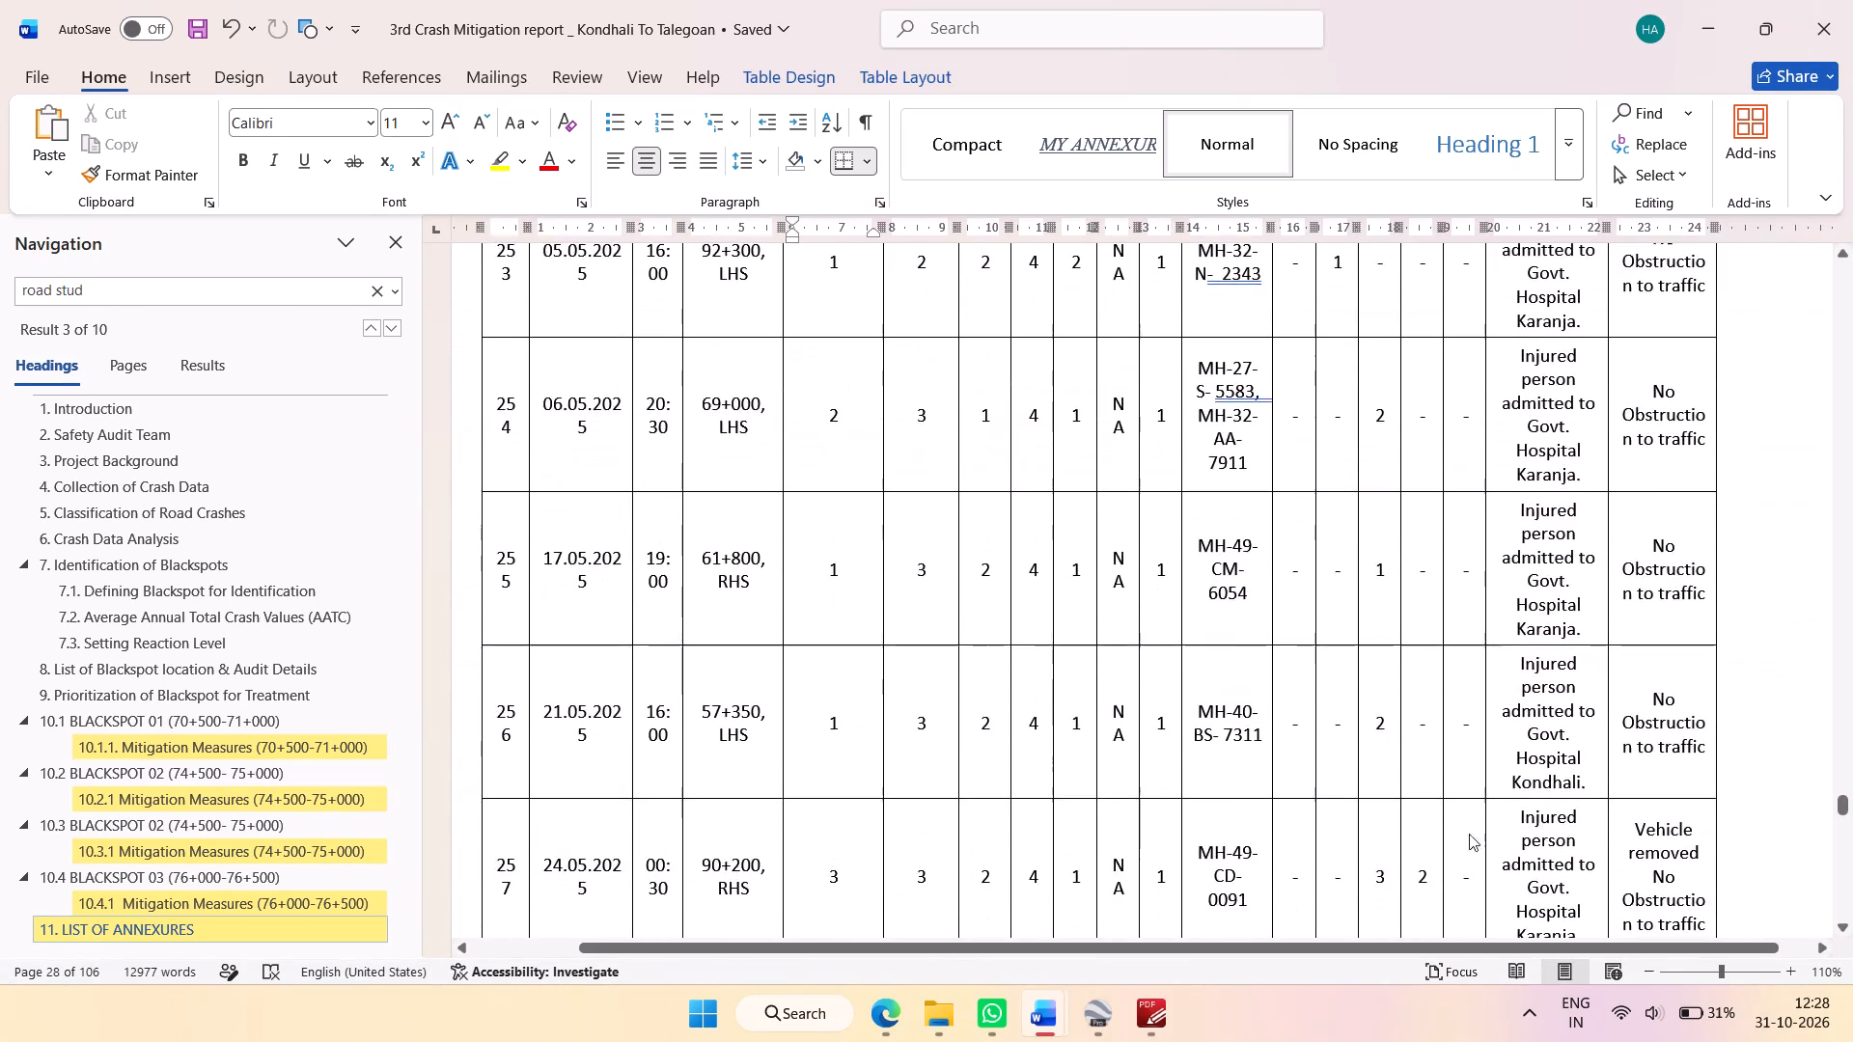
scroll(1484, 834, "down", 15)
left_click_drag(1842, 808, 1843, 815)
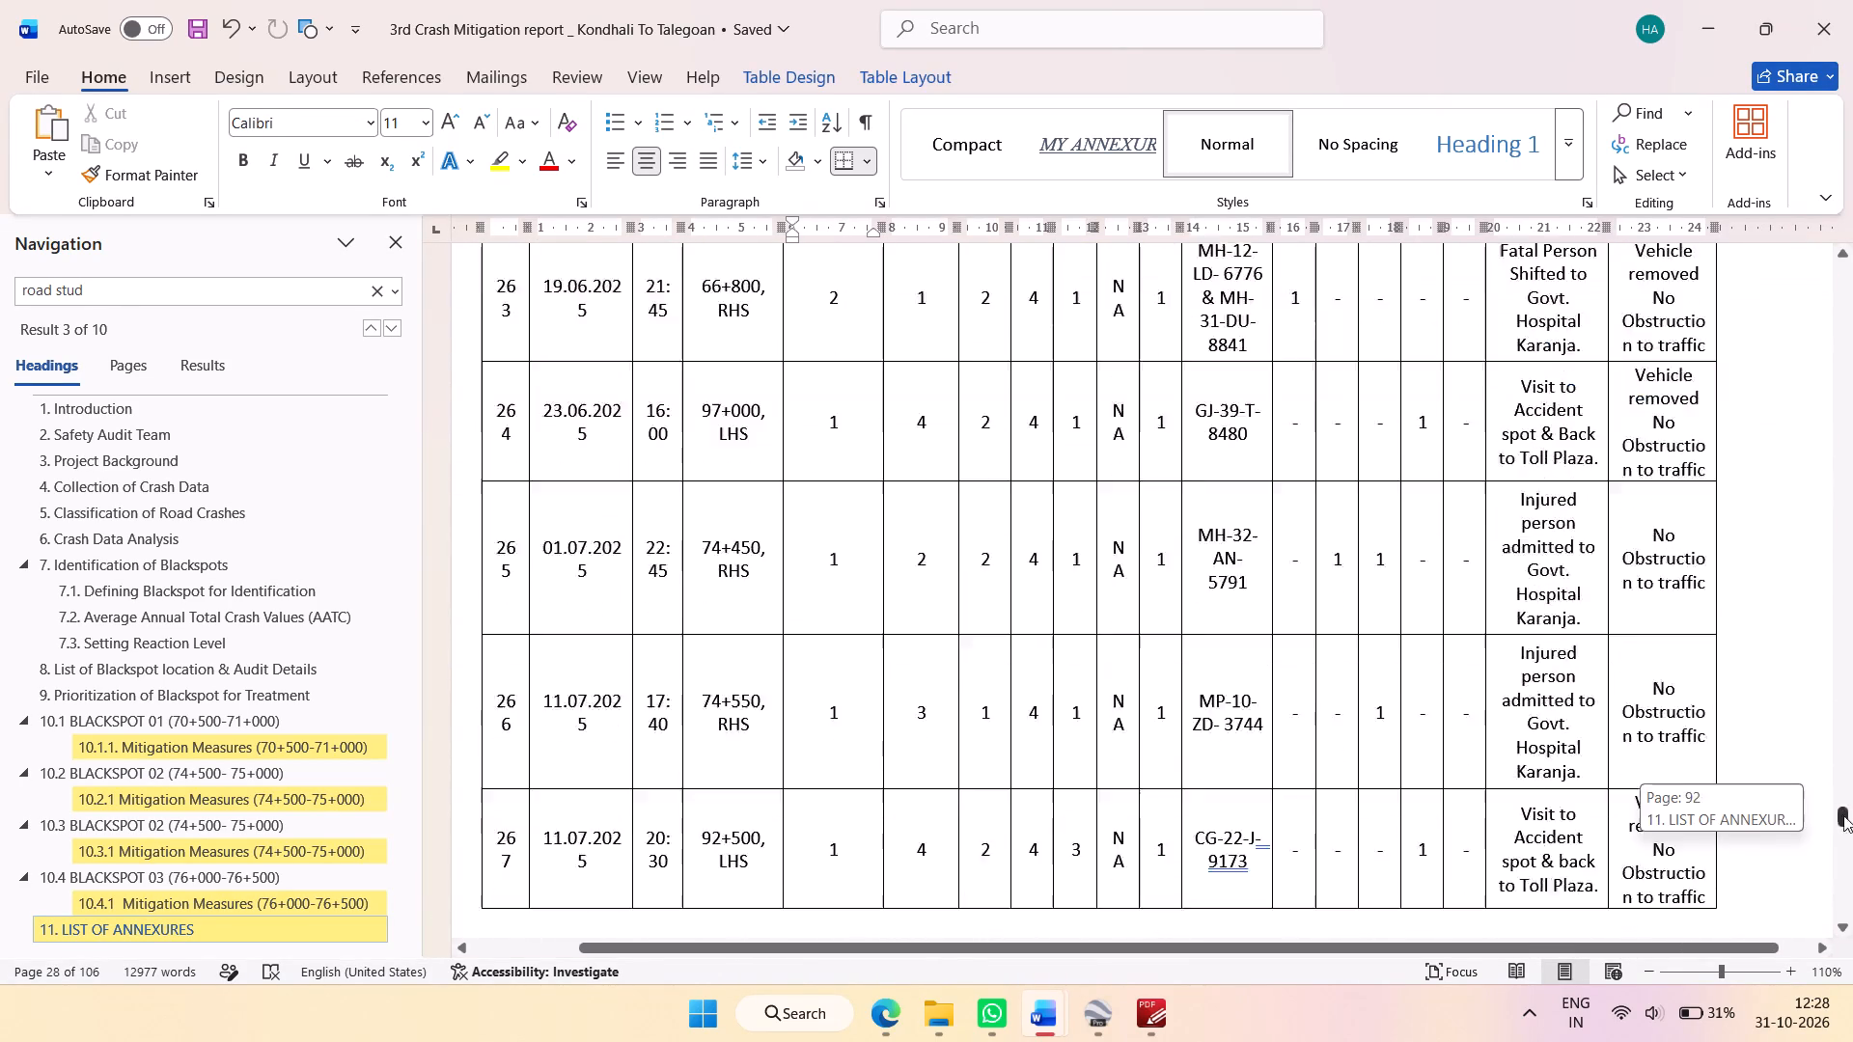
left_click_drag(1843, 815, 1846, 860)
Examine the annexure figures, including line markings, Chevron Marking, Road Studs, Hazard Marker, Transverse Bar Marking and the minor side road drawing.
scroll(1427, 792, "up", 17)
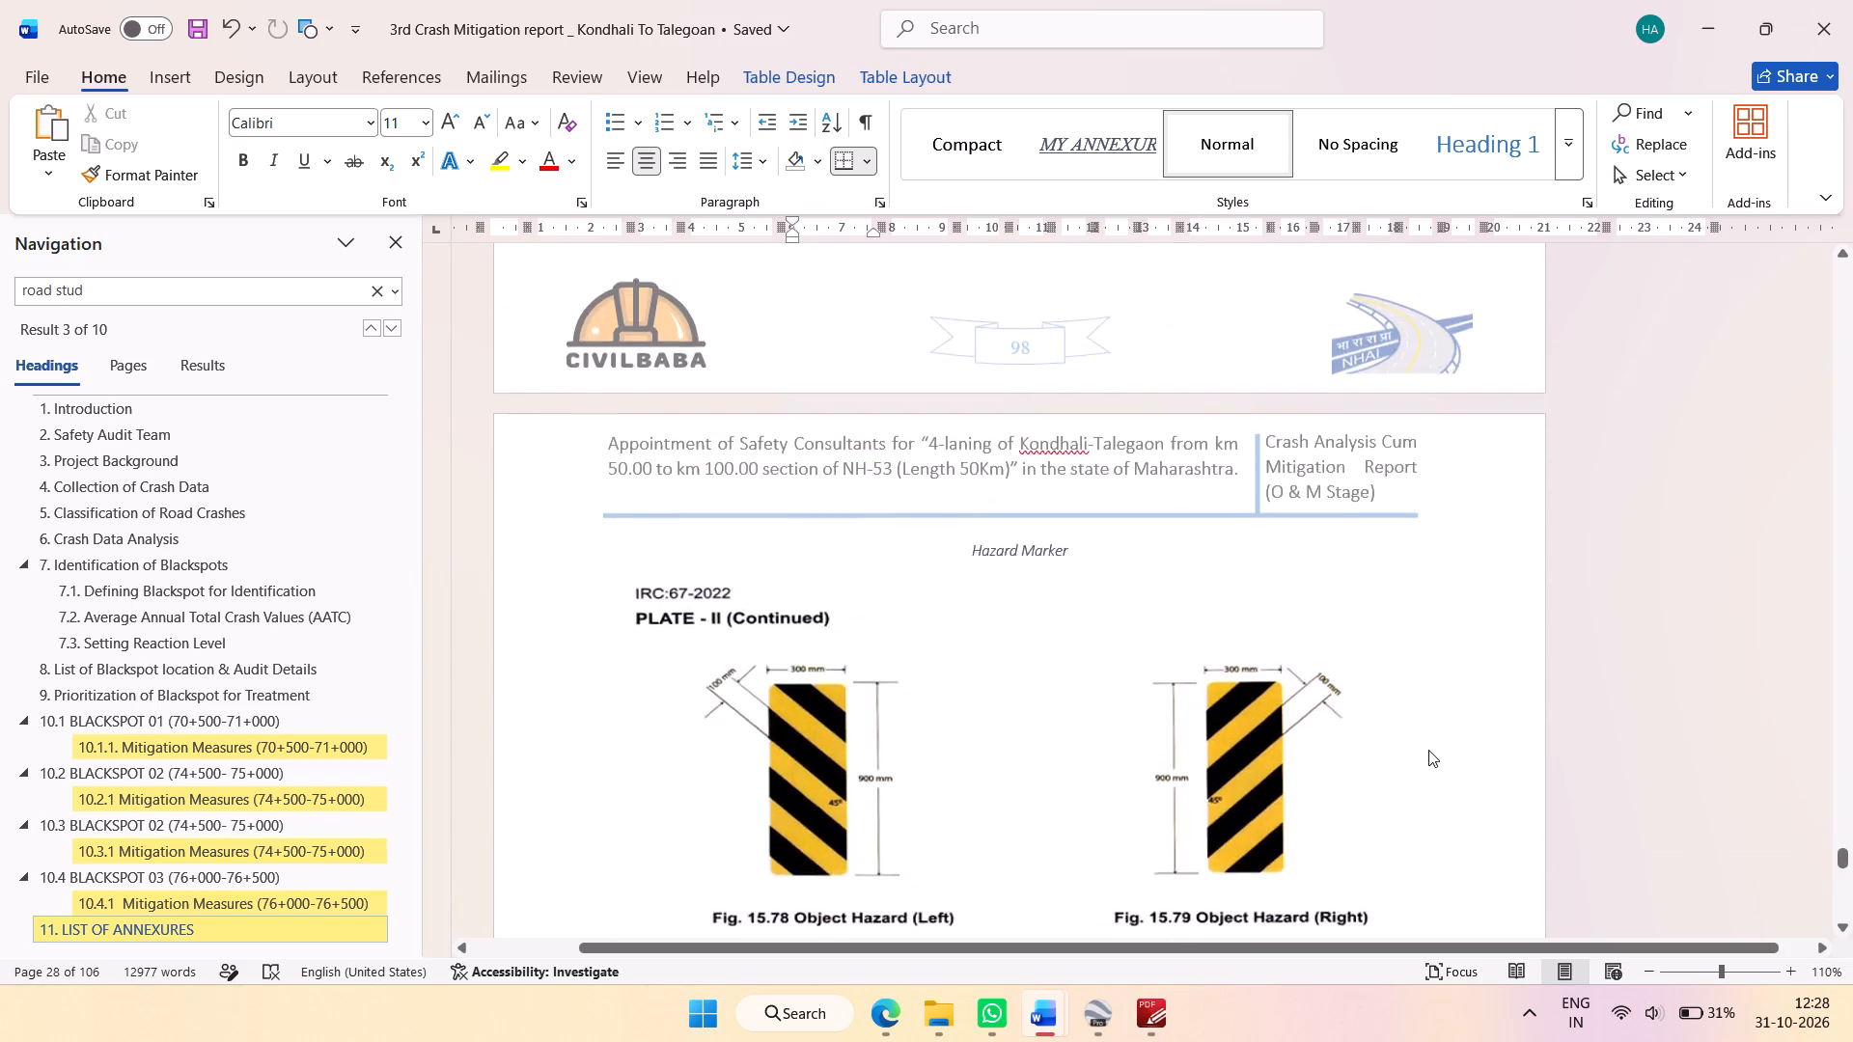
scroll(1428, 750, "up", 8)
scroll(1398, 750, "down", 9)
scroll(1381, 716, "up", 8)
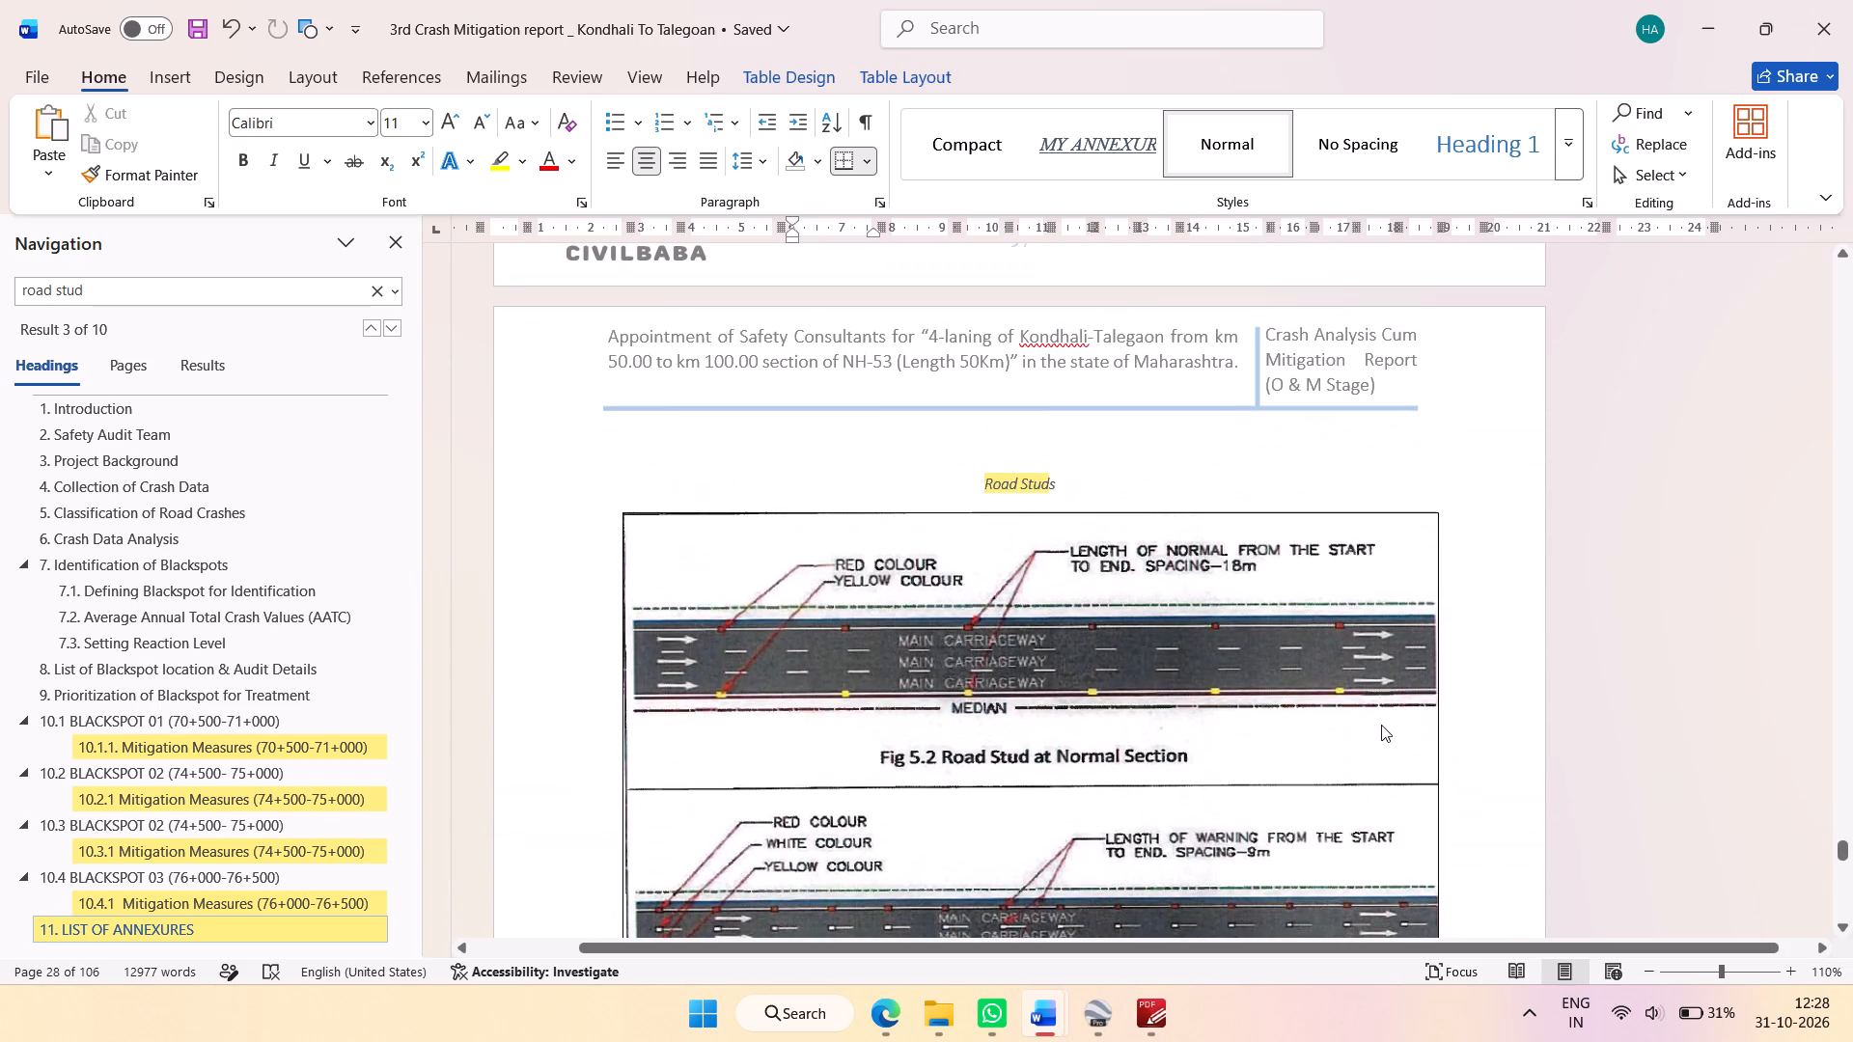
scroll(1381, 725, "up", 14)
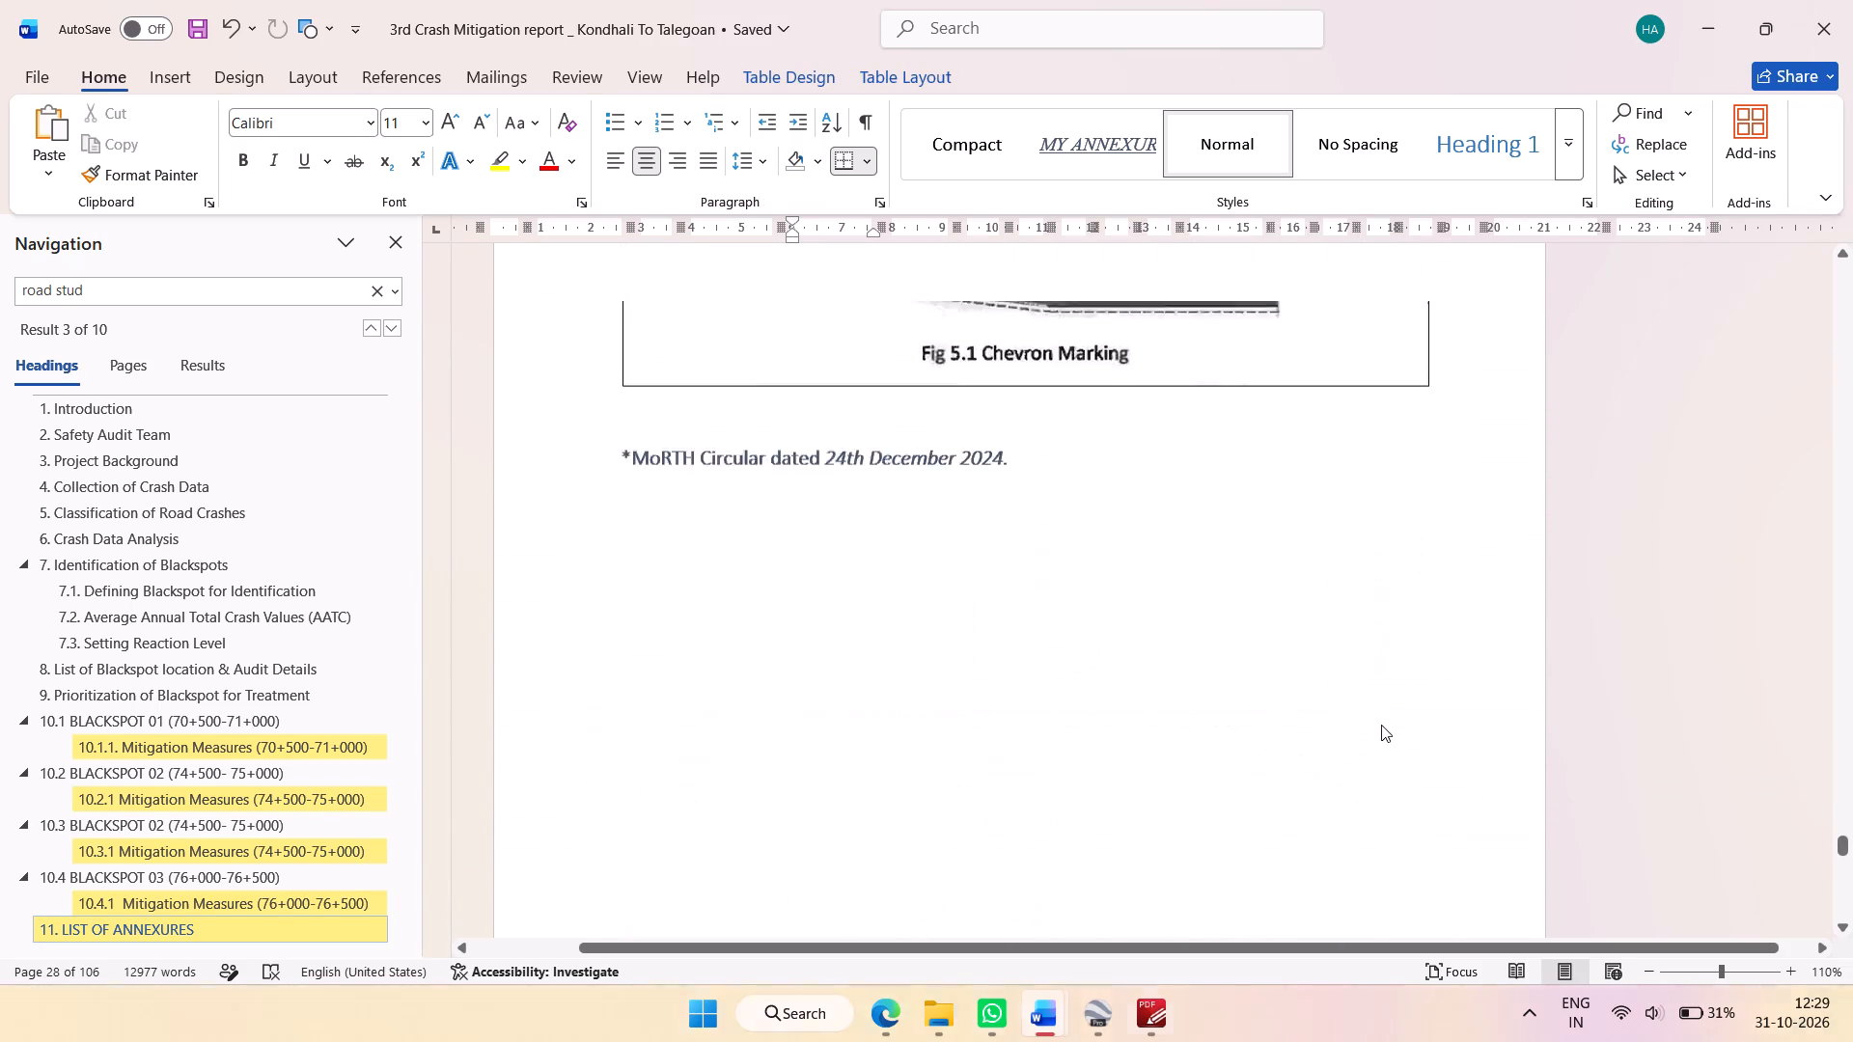
scroll(1381, 725, "up", 1)
scroll(1377, 732, "down", 5)
scroll(1369, 729, "up", 6)
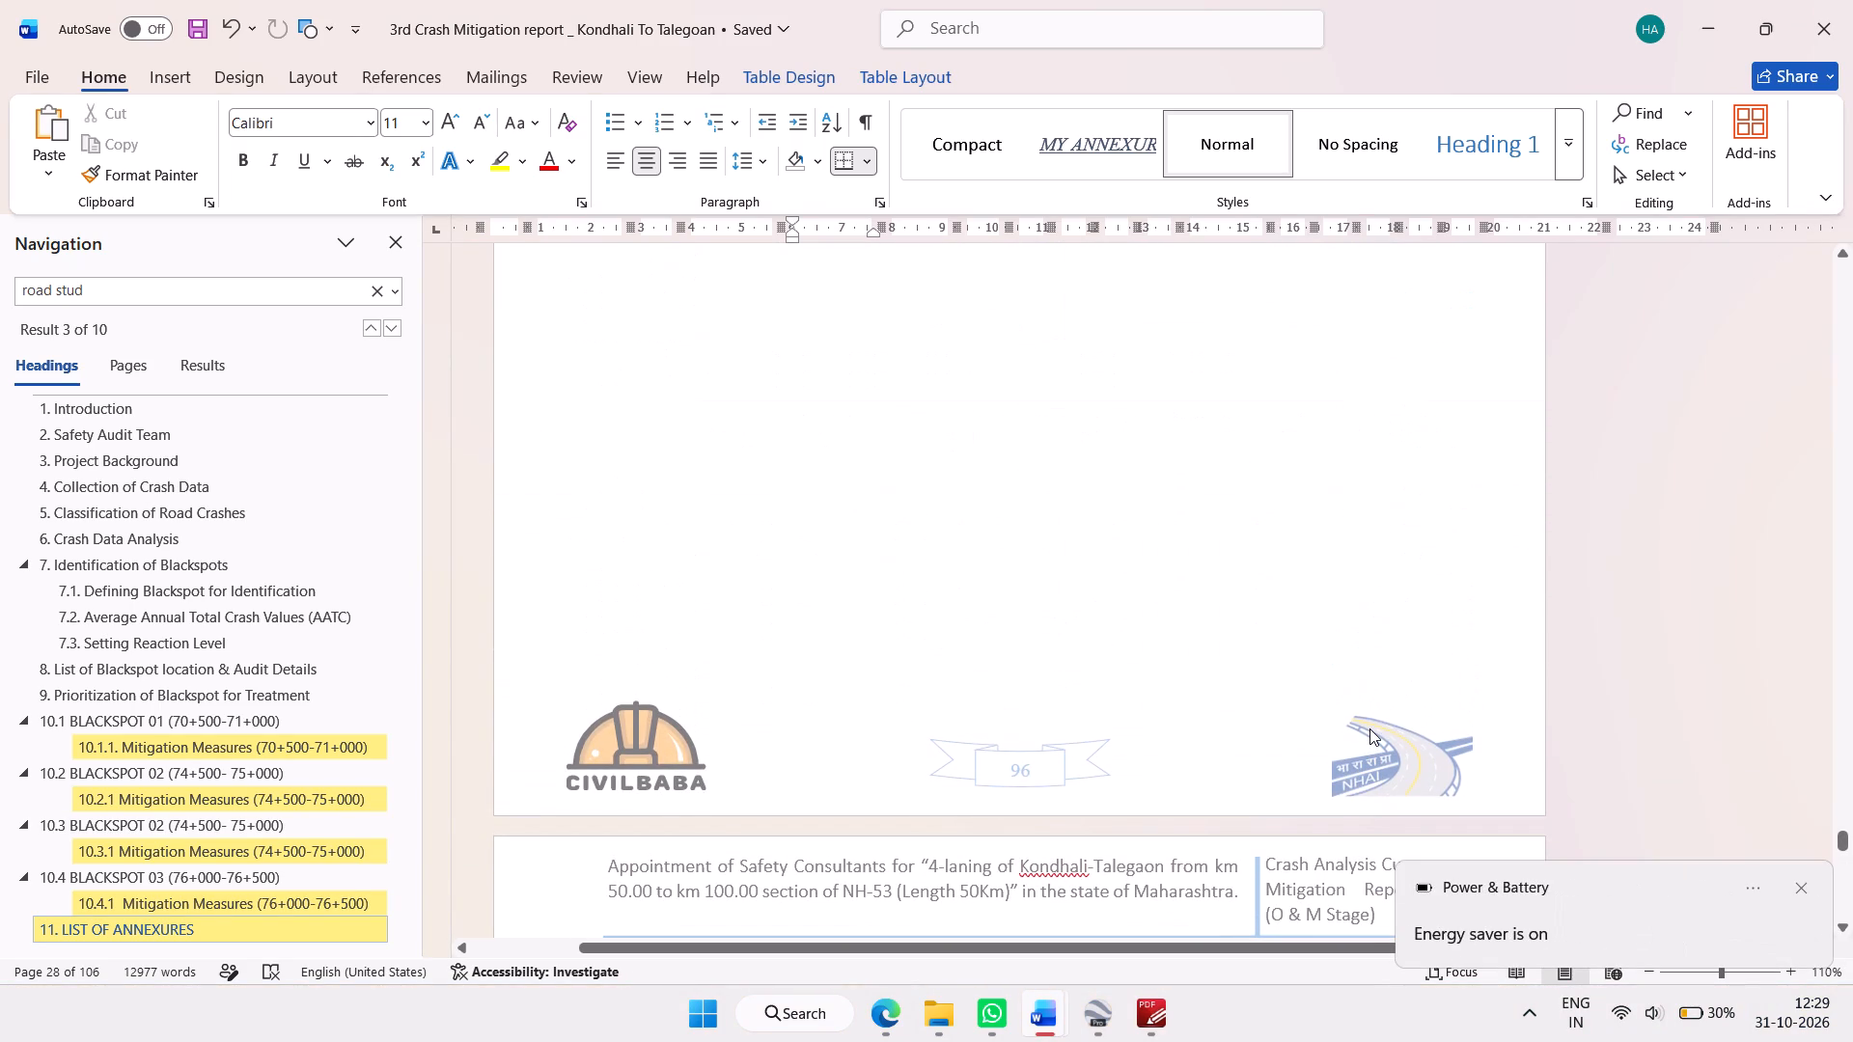
scroll(1378, 717, "up", 2)
scroll(1378, 717, "down", 2)
scroll(1378, 717, "up", 13)
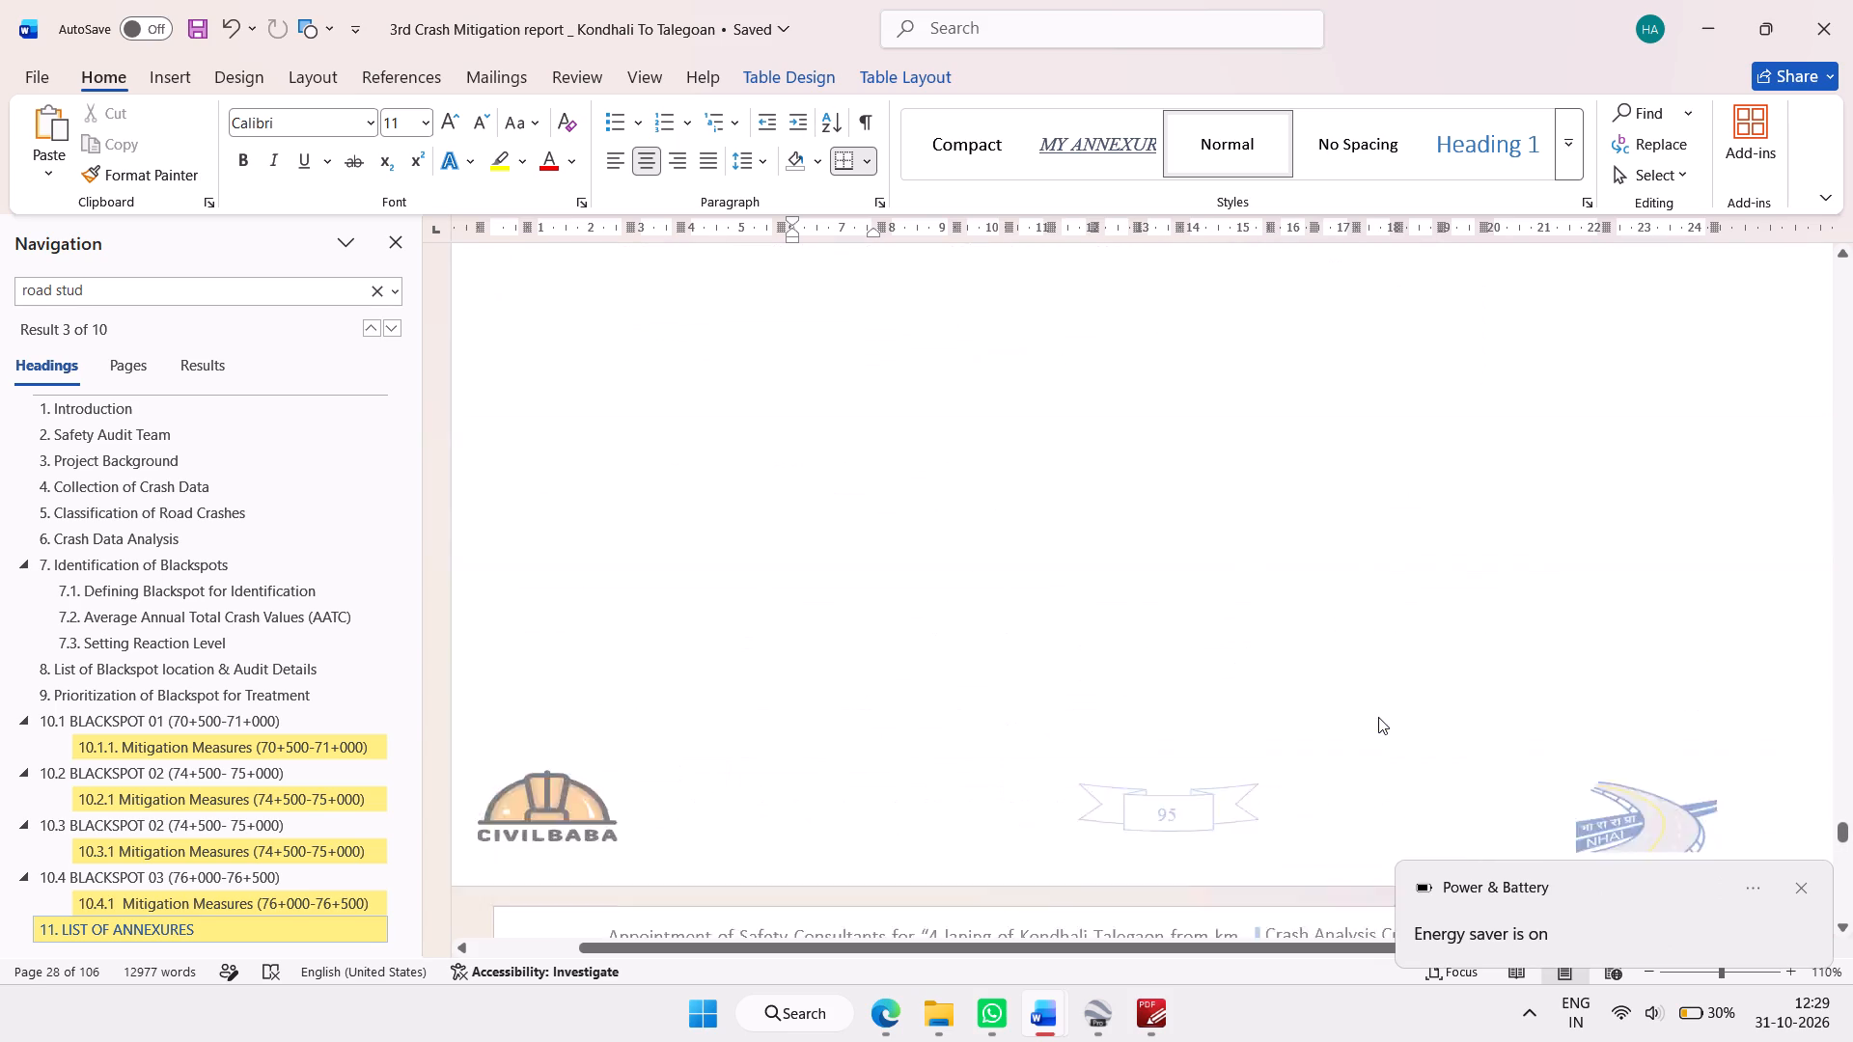
scroll(1378, 717, "up", 6)
scroll(1378, 717, "down", 16)
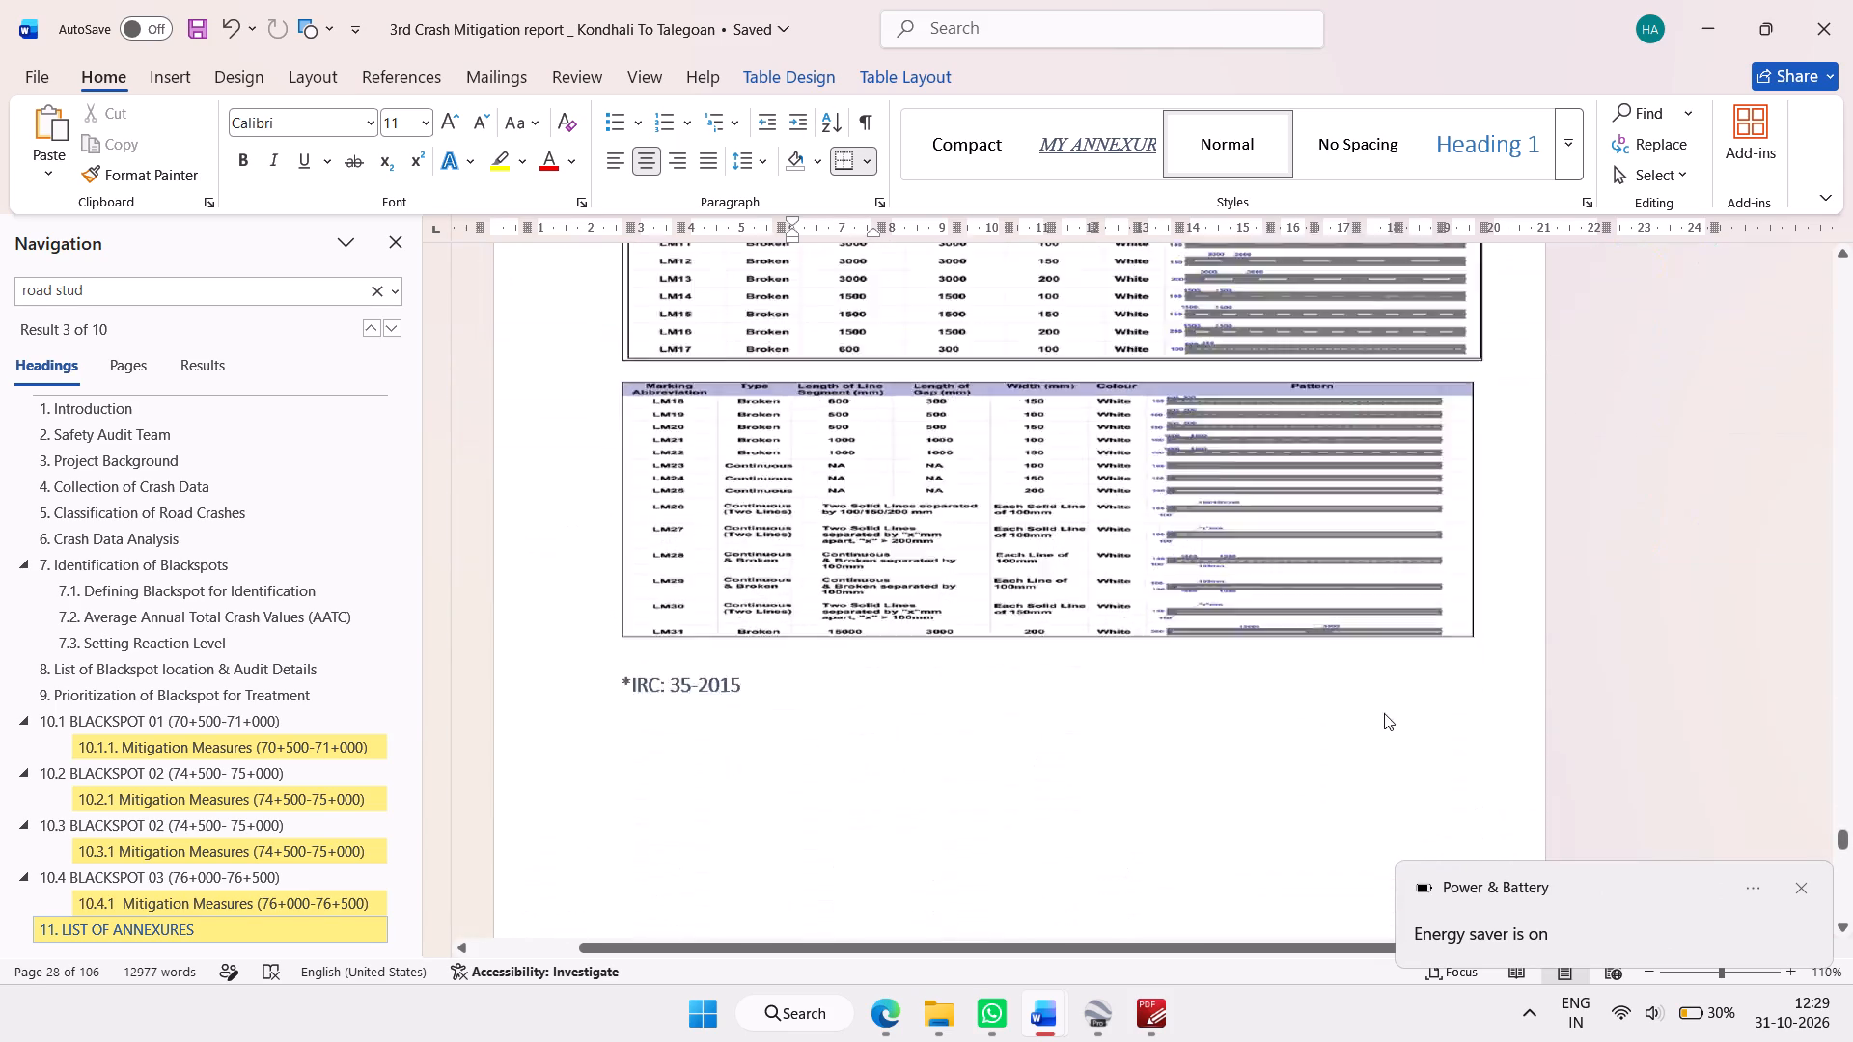
scroll(1384, 713, "down", 18)
scroll(1386, 712, "down", 14)
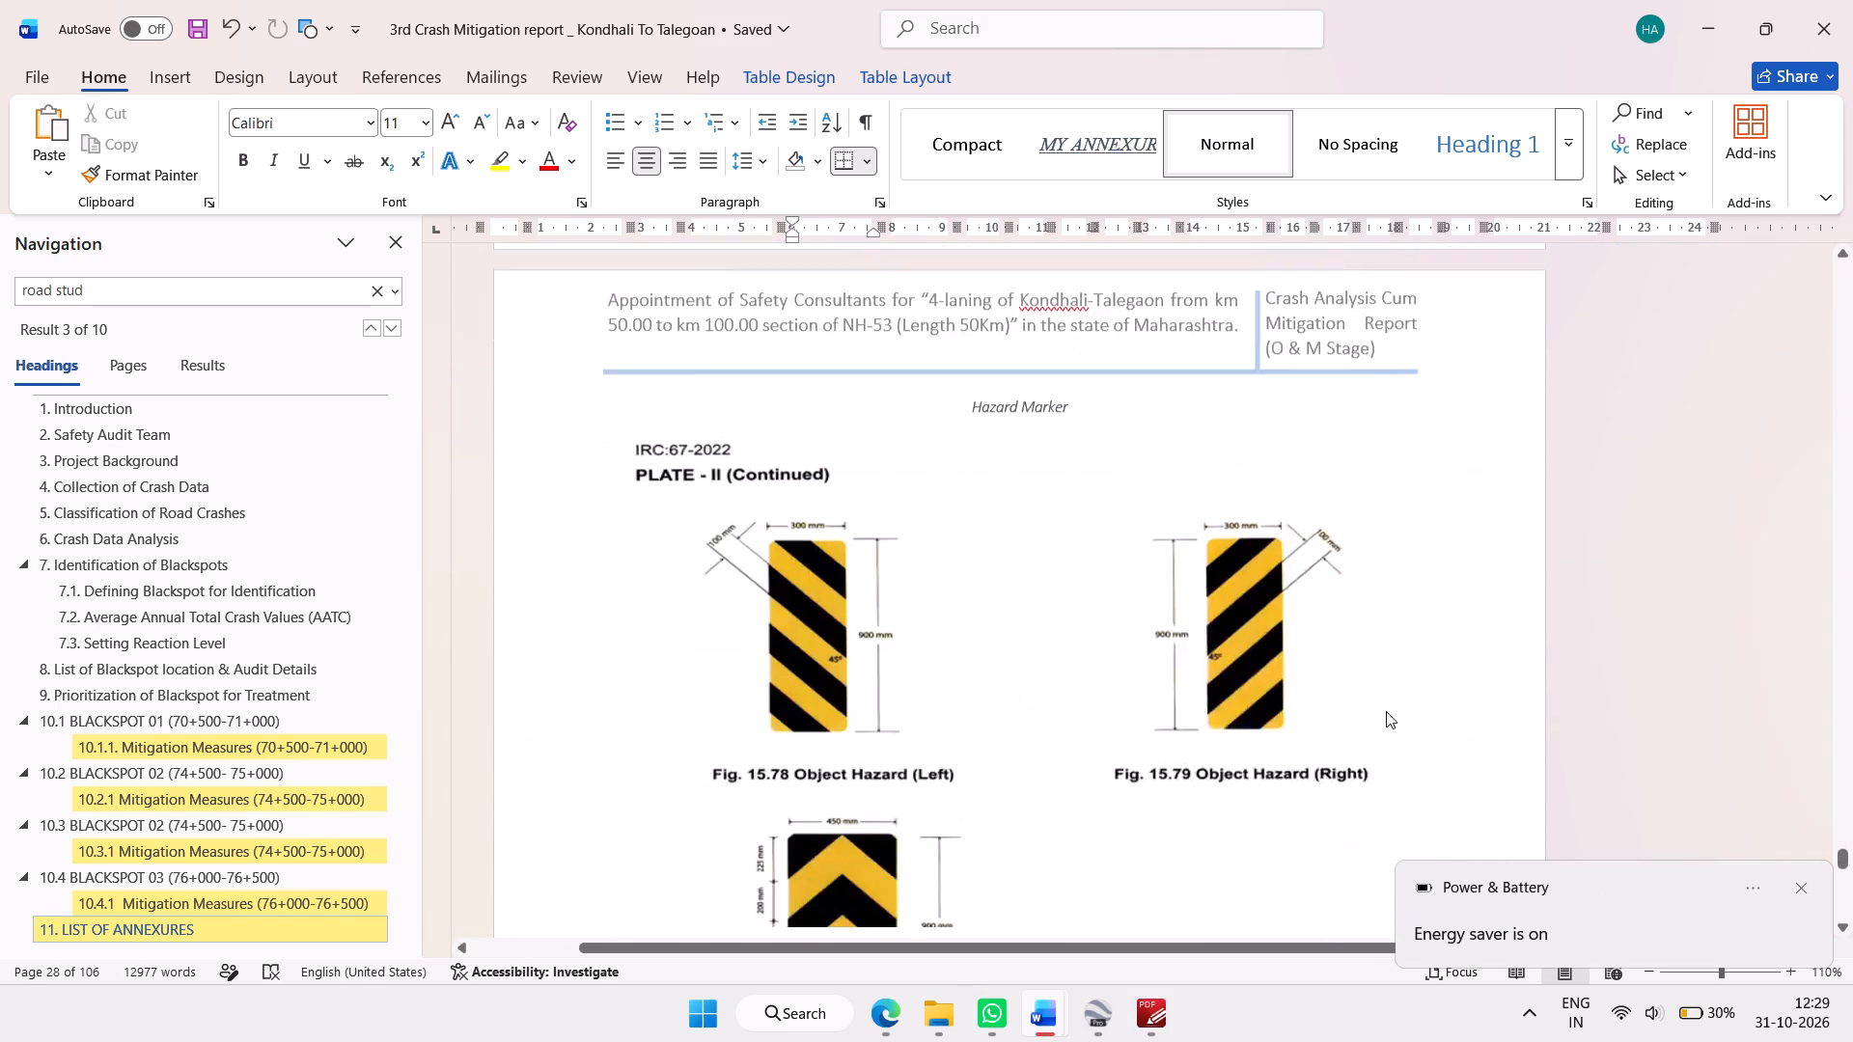
scroll(1386, 711, "down", 19)
scroll(1386, 714, "down", 4)
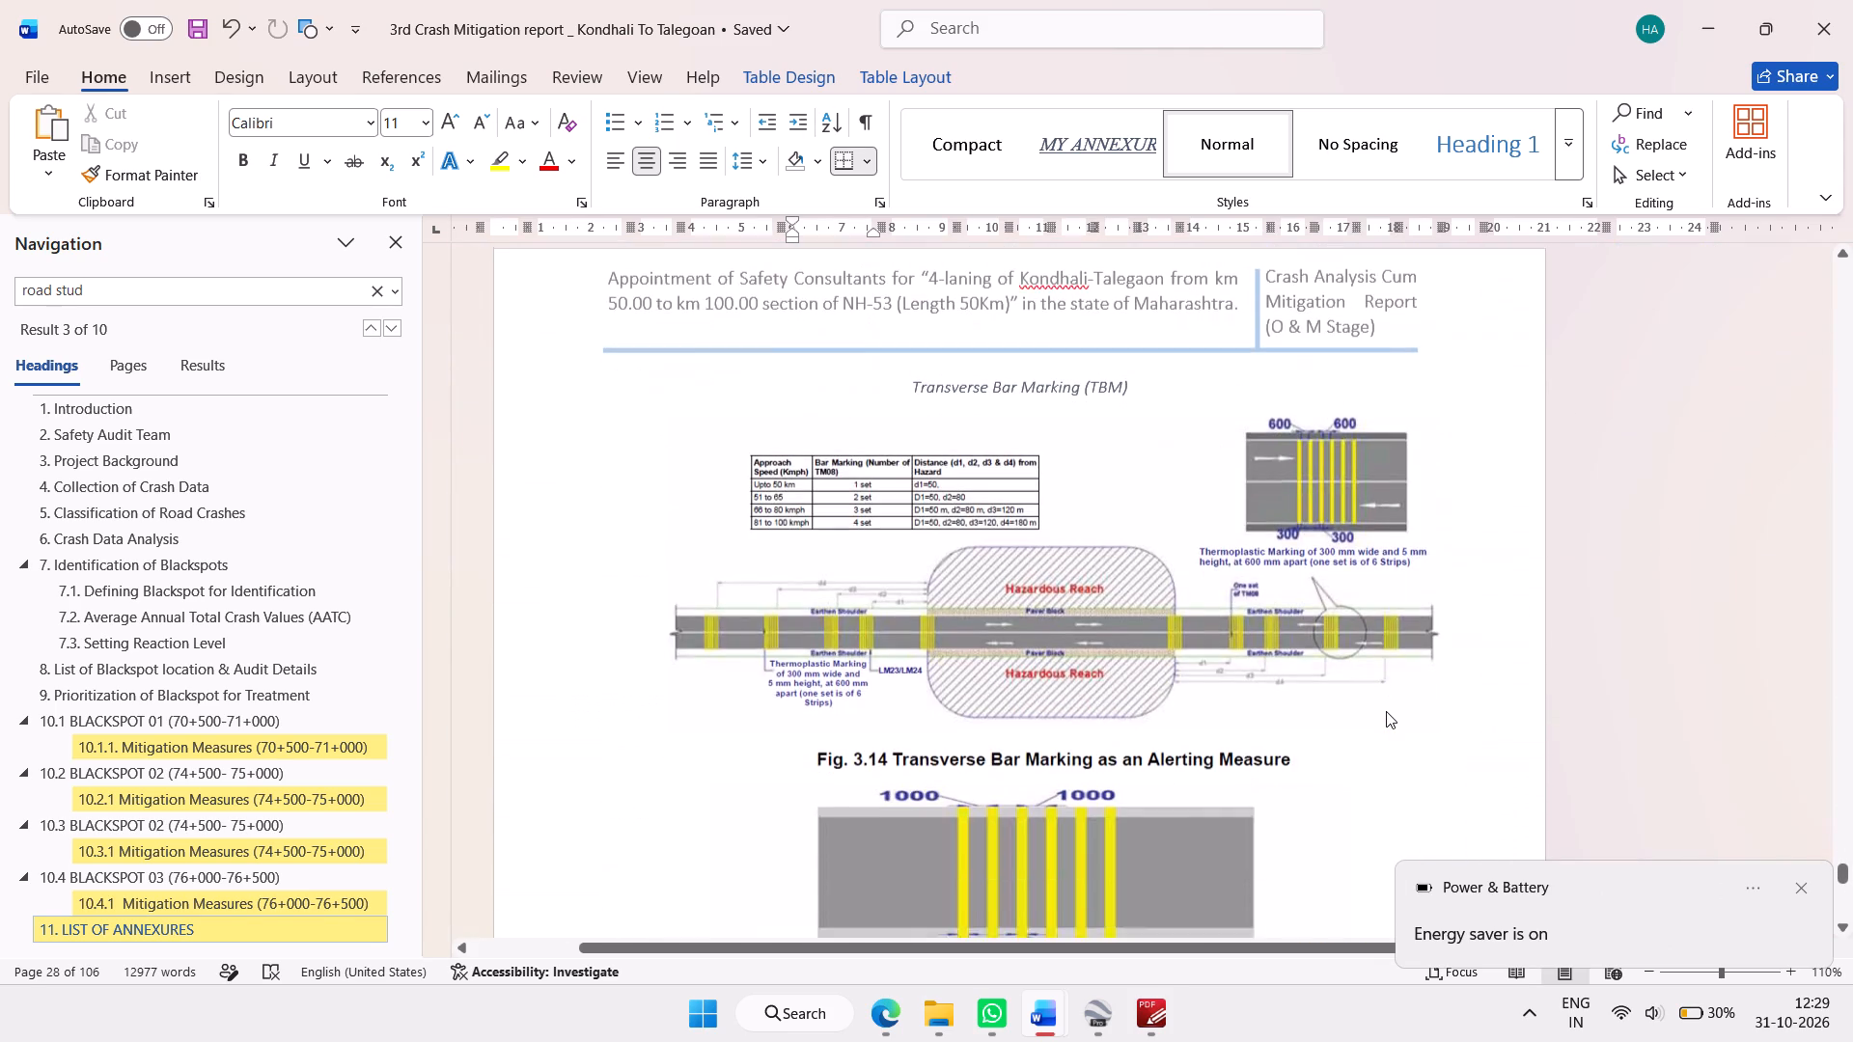
scroll(1386, 711, "down", 14)
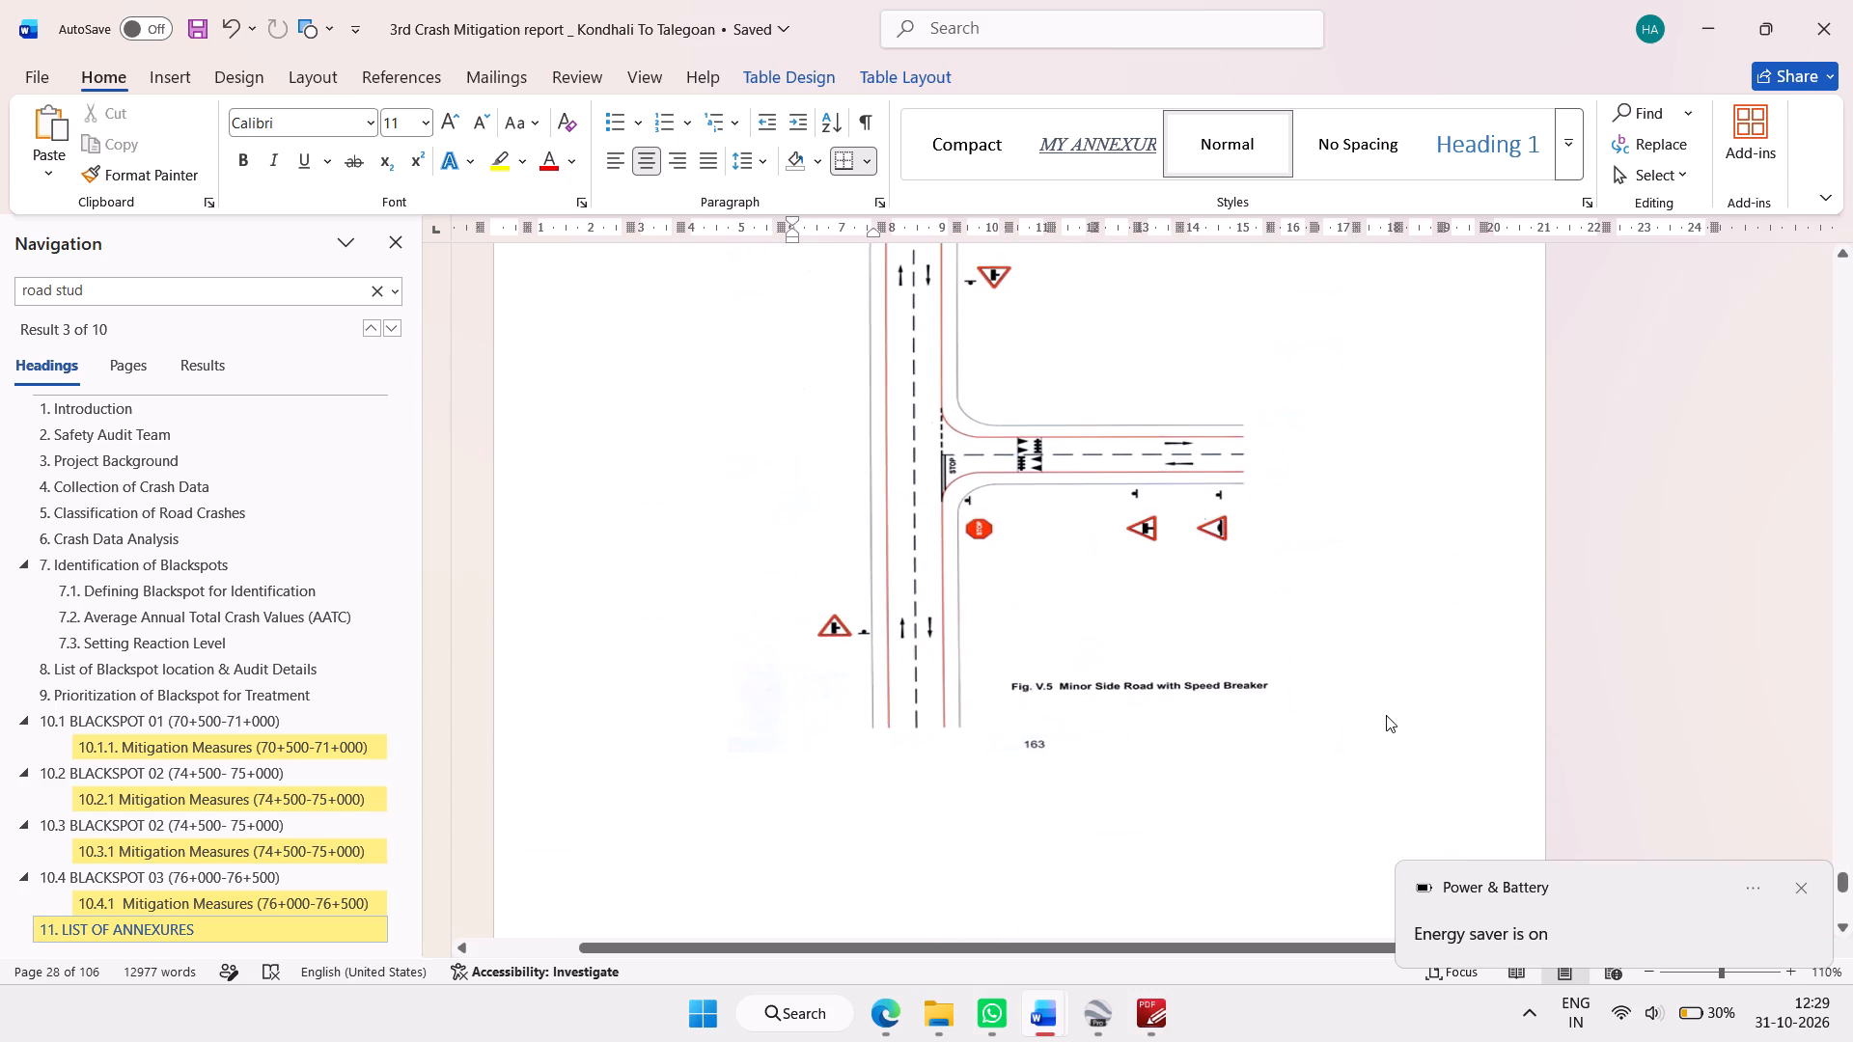
scroll(1386, 715, "down", 5)
scroll(1386, 715, "up", 1)
scroll(1386, 714, "down", 5)
After a brief check of the Blackspot observations, delete the "Pass Either/Compulsory Keep Left, Right" title and sign figures from the report's annexures.
key("grave")
key("alt+Tab")
scroll(1384, 712, "down", 7)
scroll(1384, 712, "up", 7)
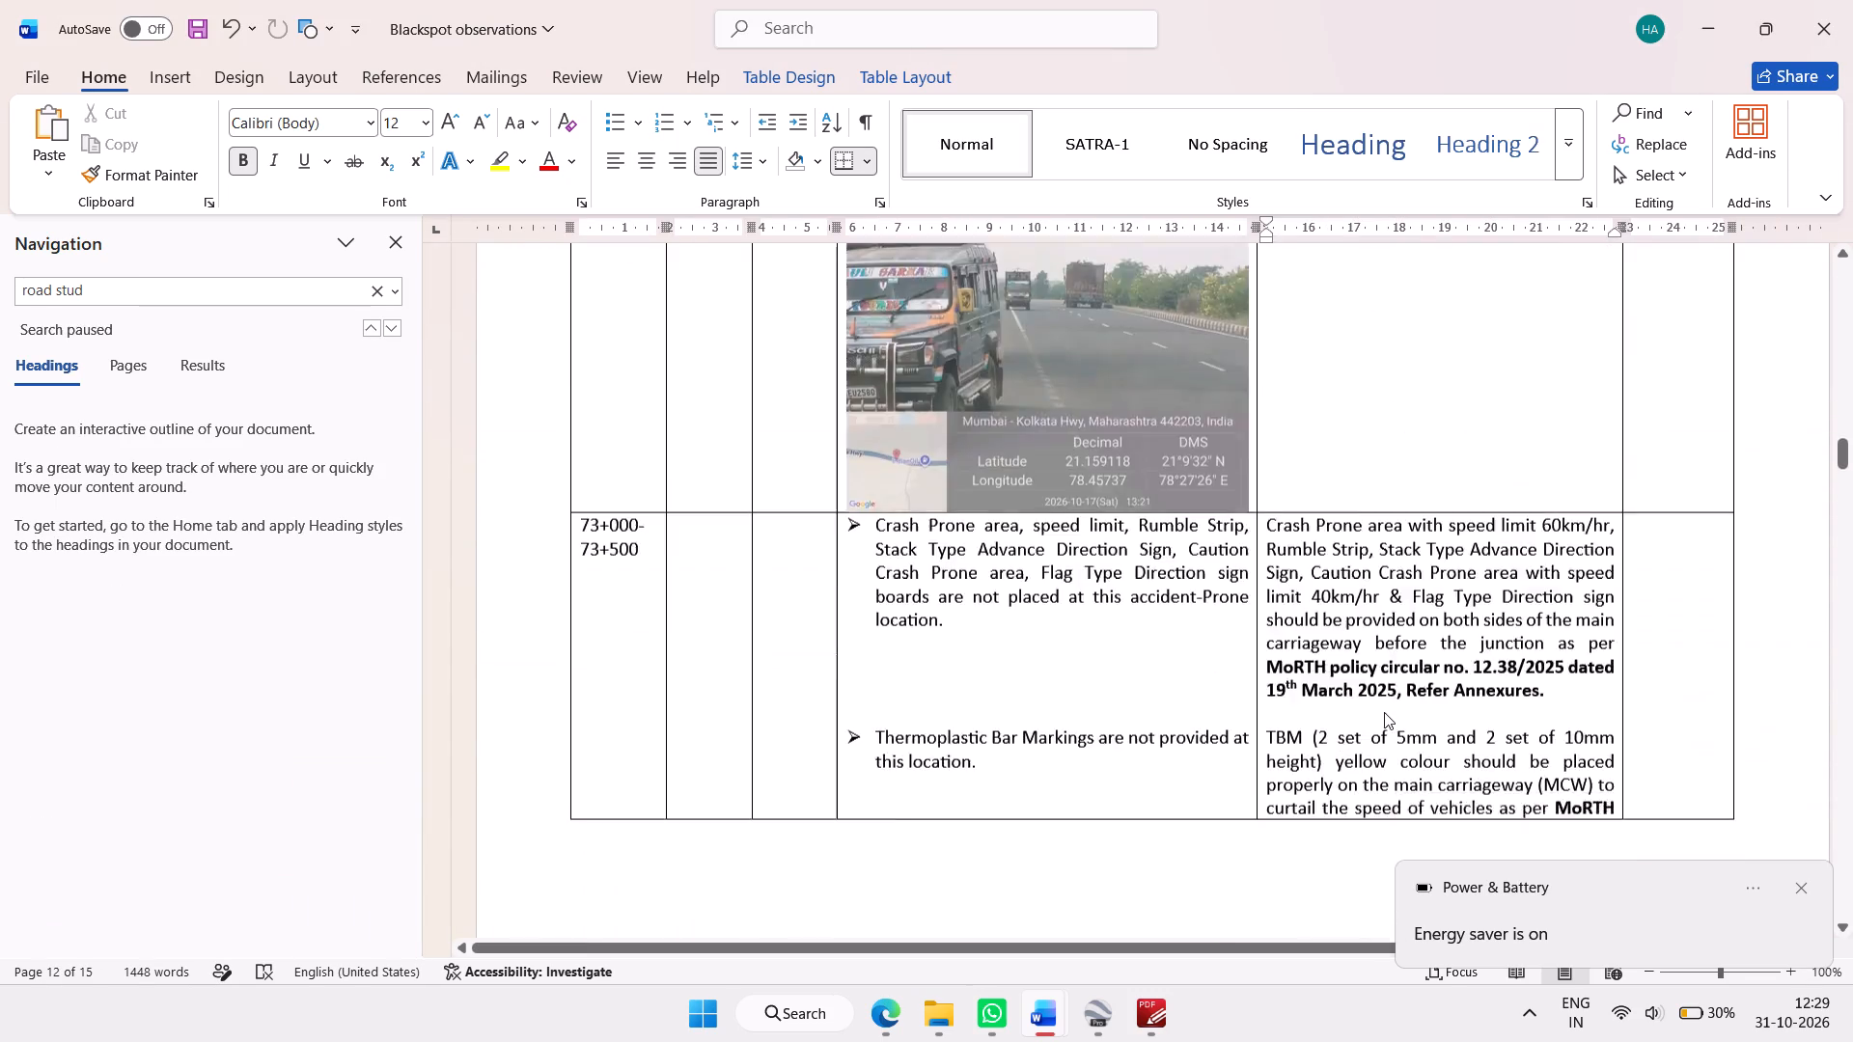
scroll(1384, 712, "down", 5)
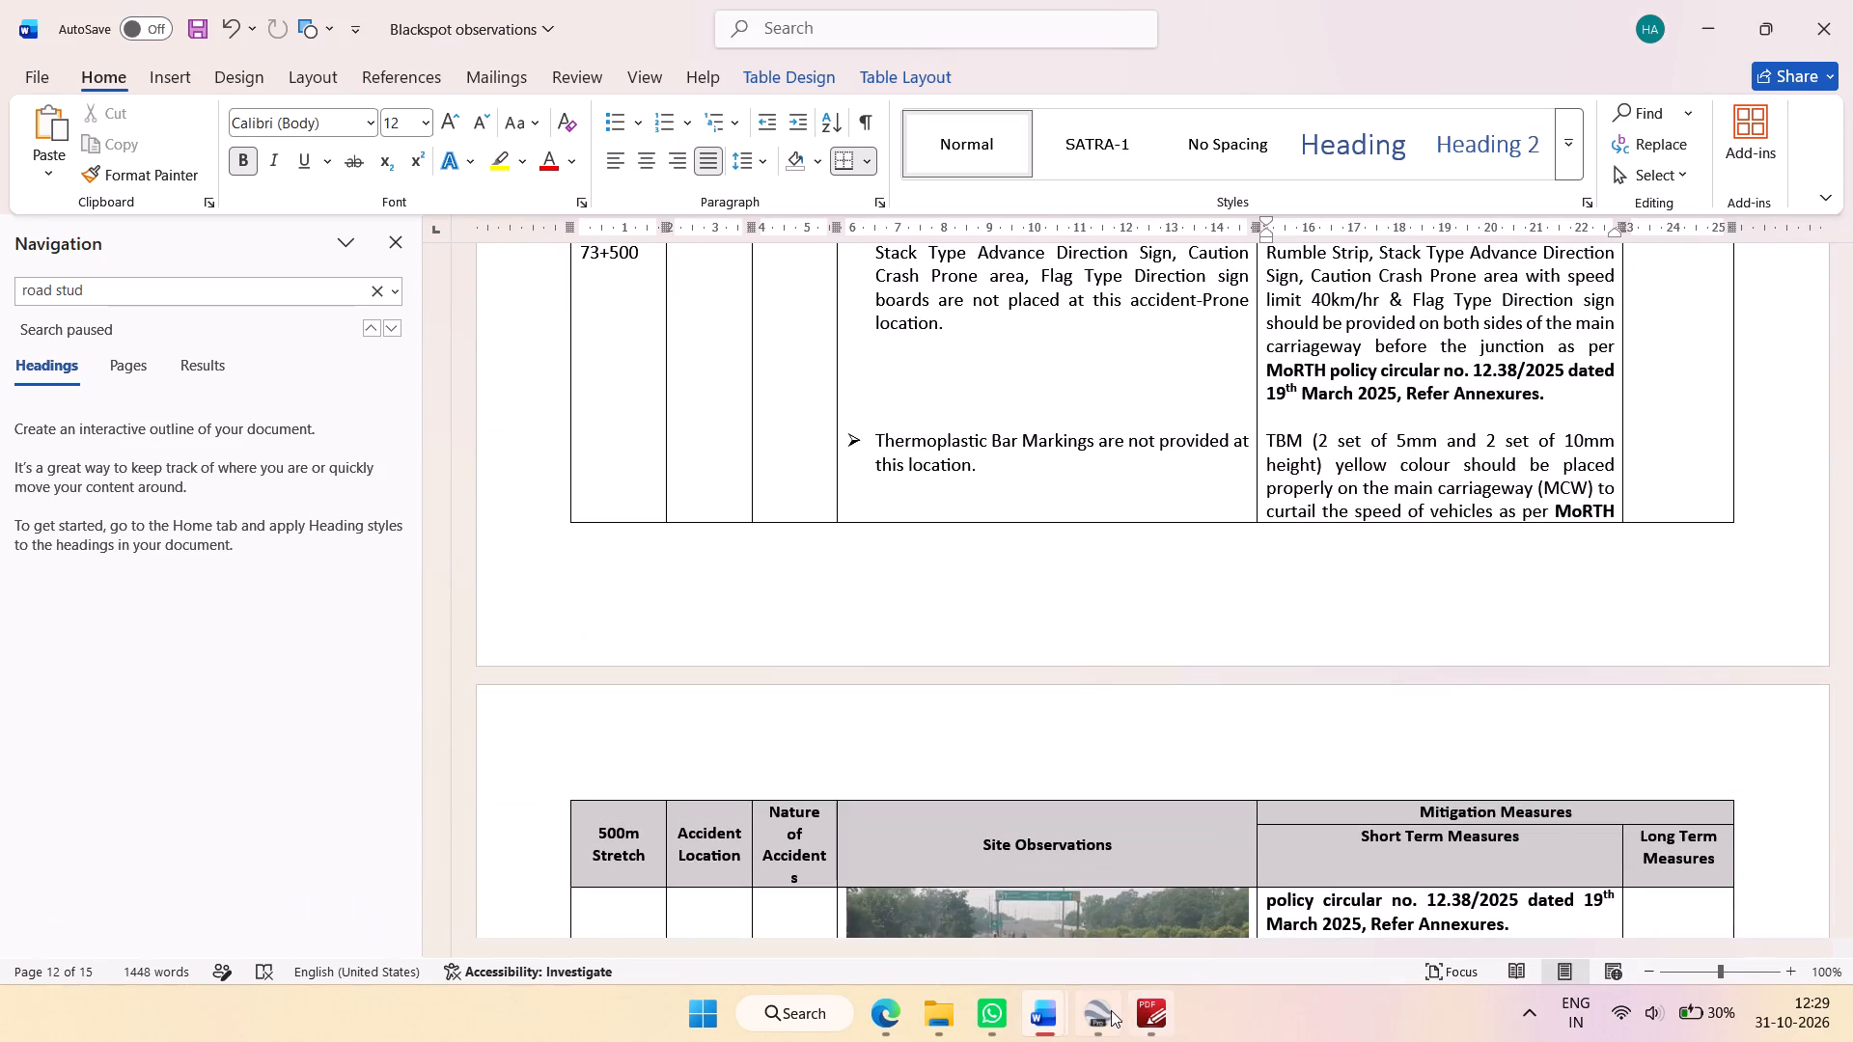
left_click(1041, 1019)
left_click(626, 943)
scroll(990, 703, "down", 1)
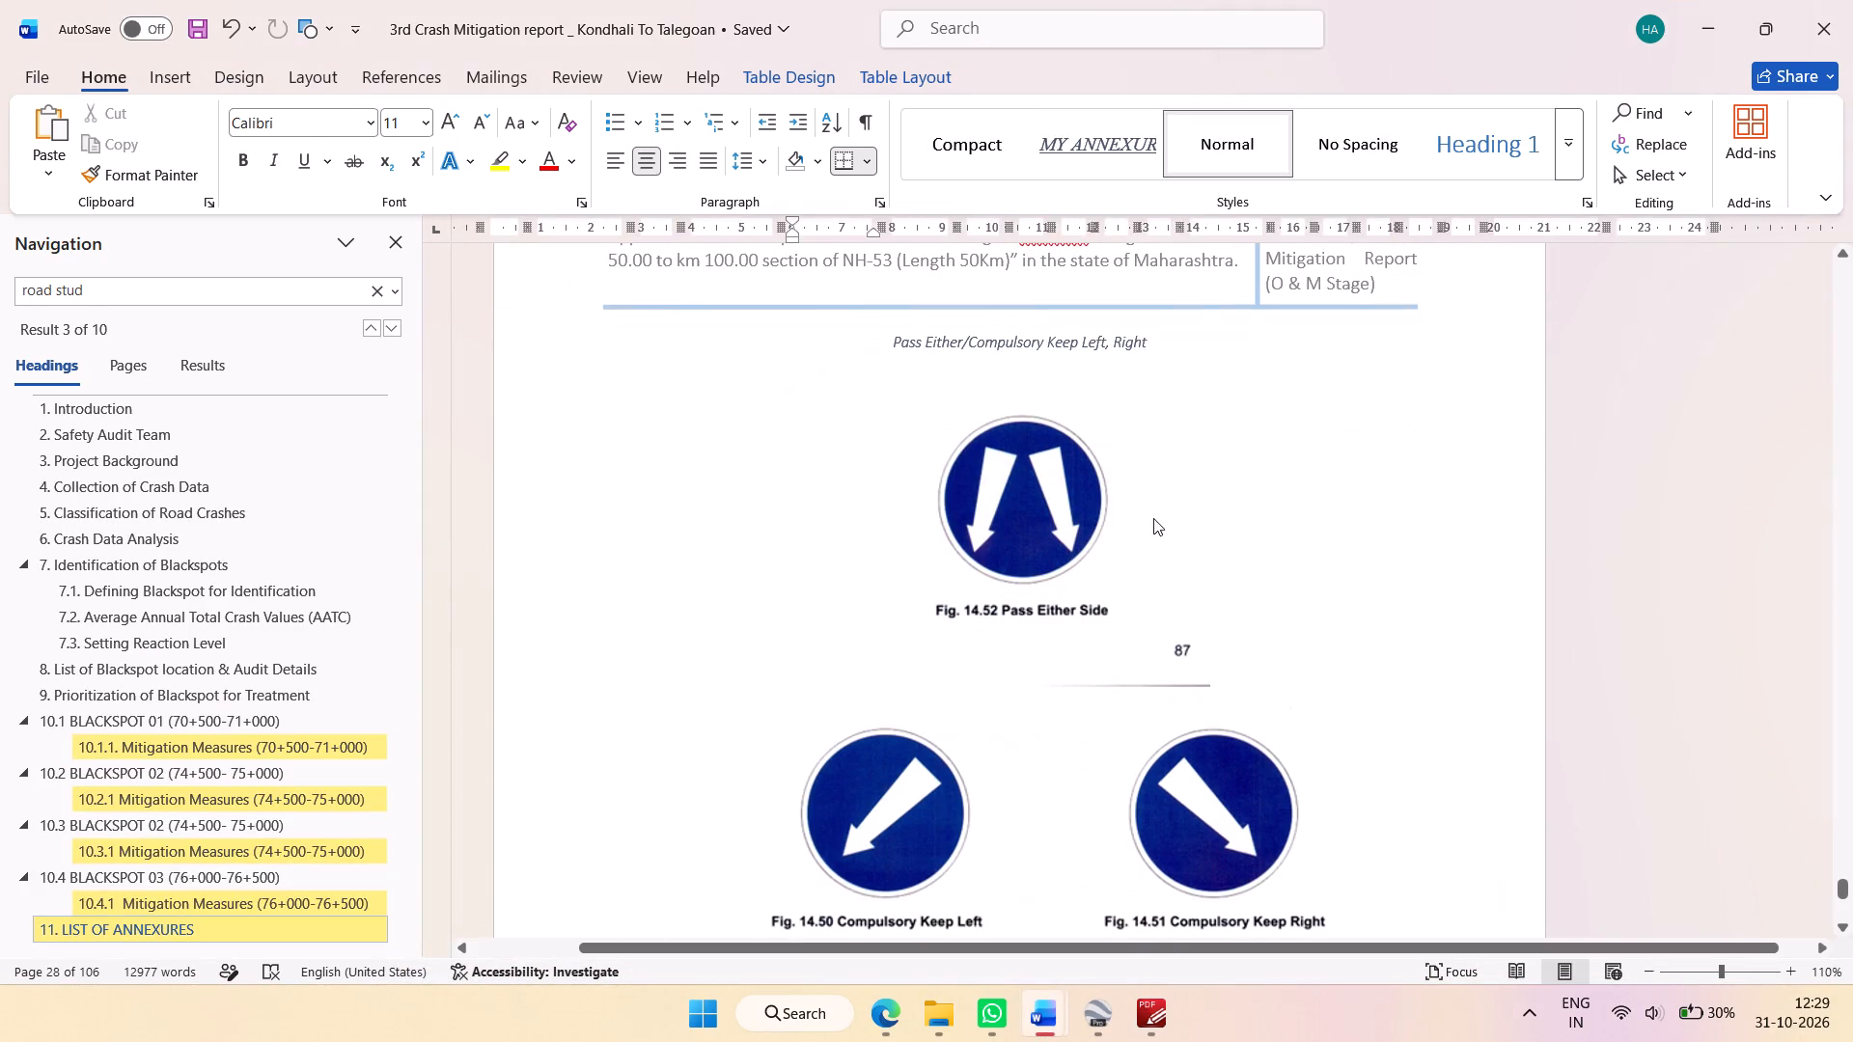
left_click(1152, 516)
left_click_drag(874, 336, 1356, 861)
key("Delete")
Examine the remaining annexure pages, from the Size and Dimensions tables back through Transverse Bar Marking to Road Studs.
scroll(1285, 807, "down", 13)
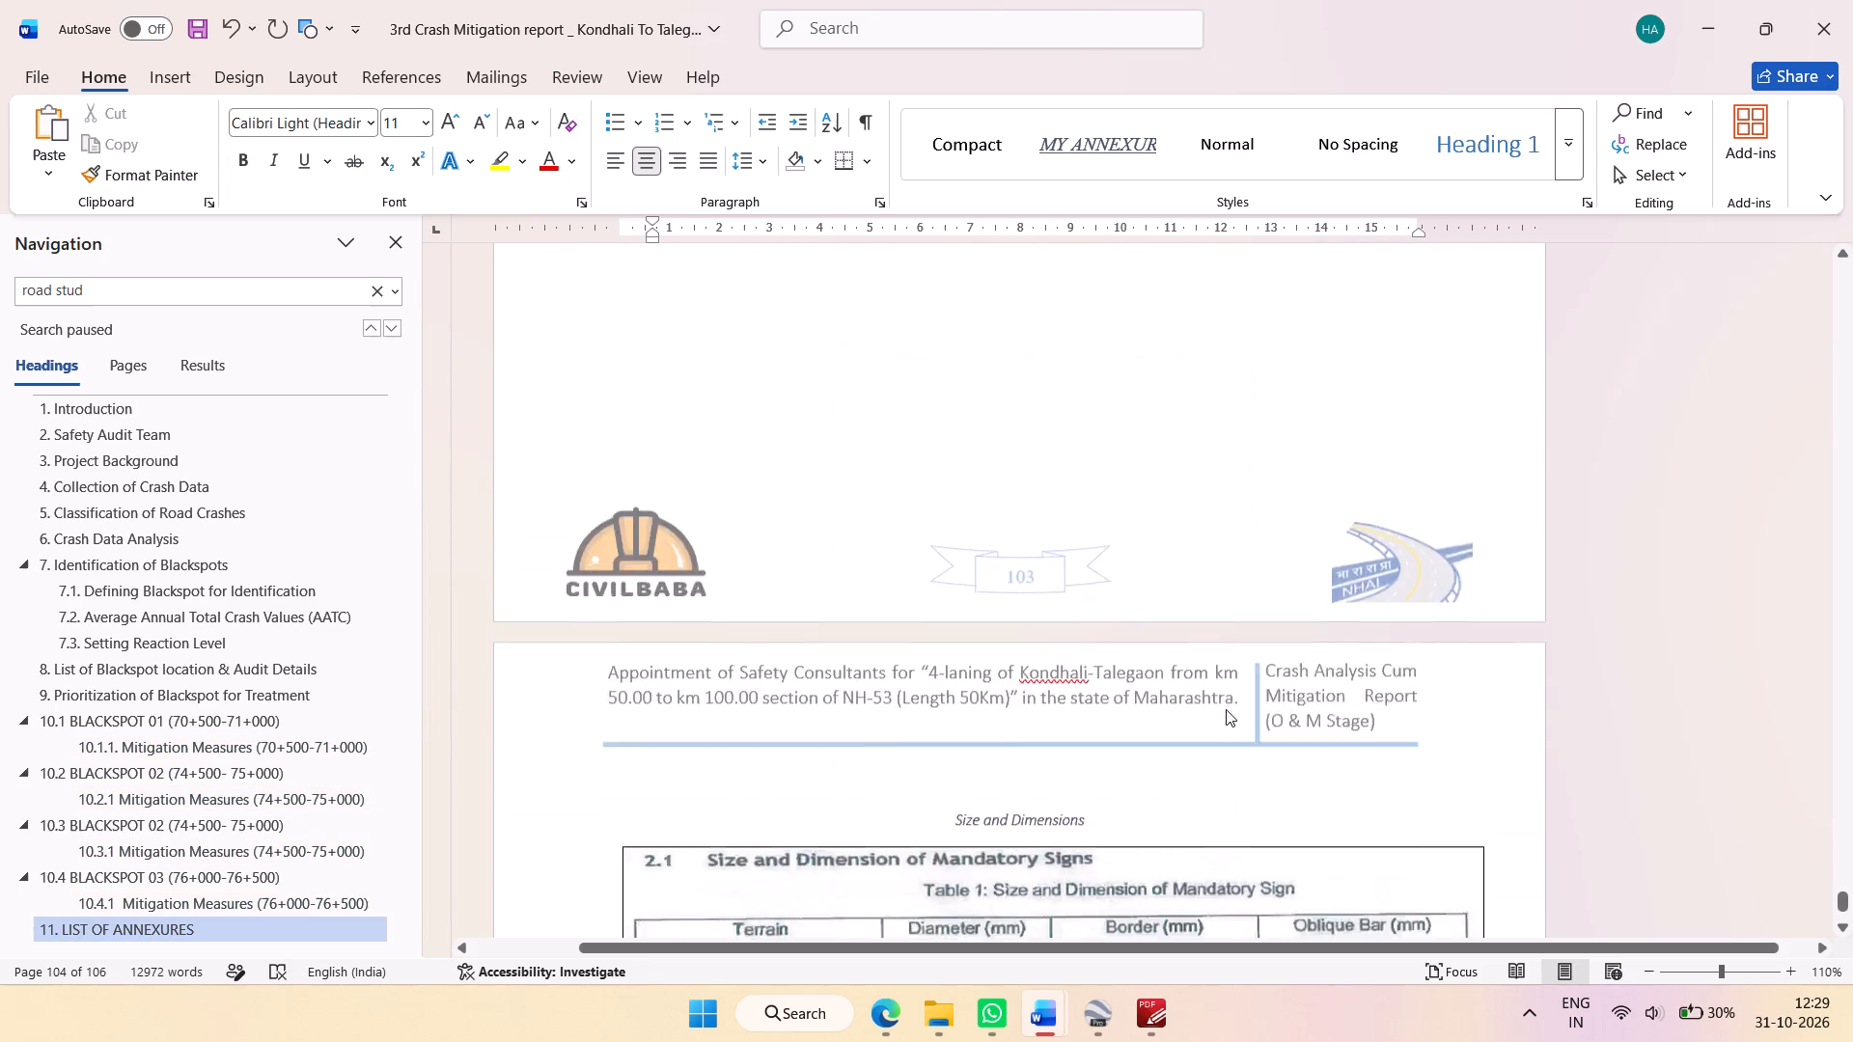
scroll(1226, 709, "down", 10)
scroll(1173, 638, "down", 7)
scroll(1170, 597, "up", 9)
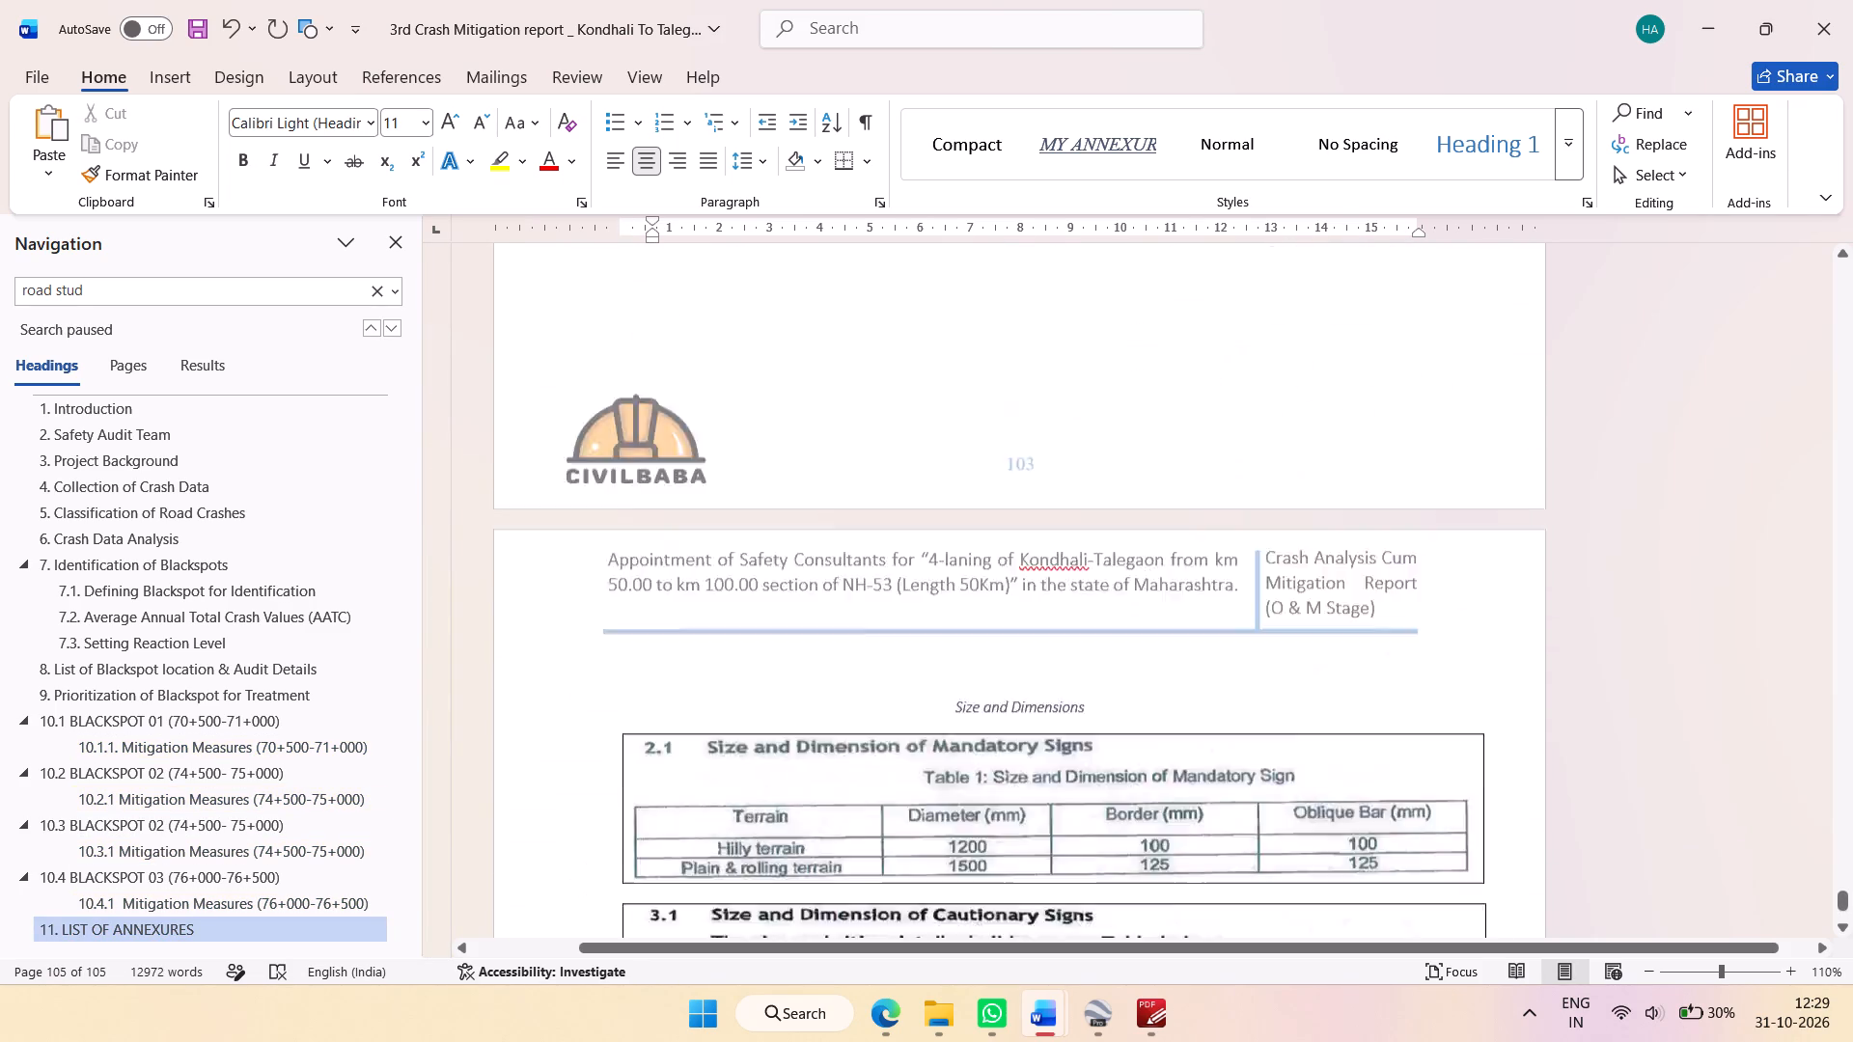
scroll(1170, 597, "up", 20)
scroll(1170, 597, "up", 14)
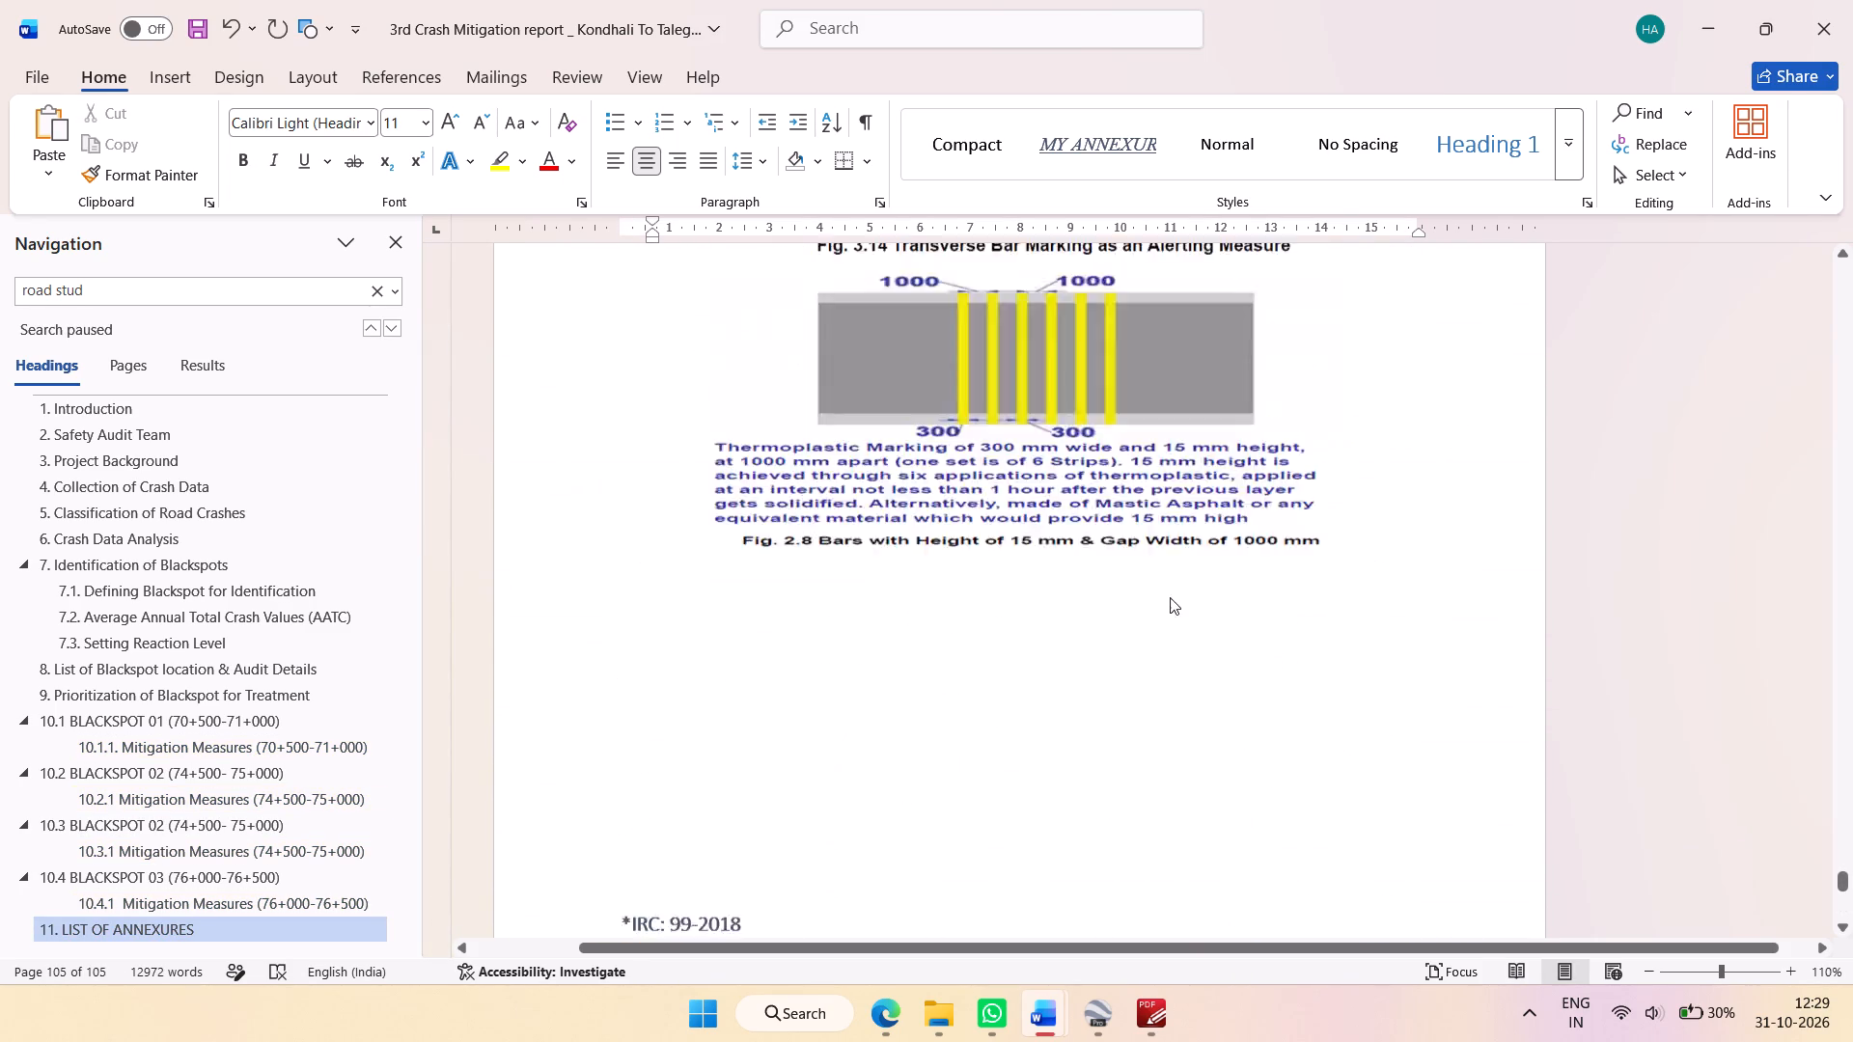
scroll(1170, 597, "up", 13)
scroll(1170, 597, "up", 8)
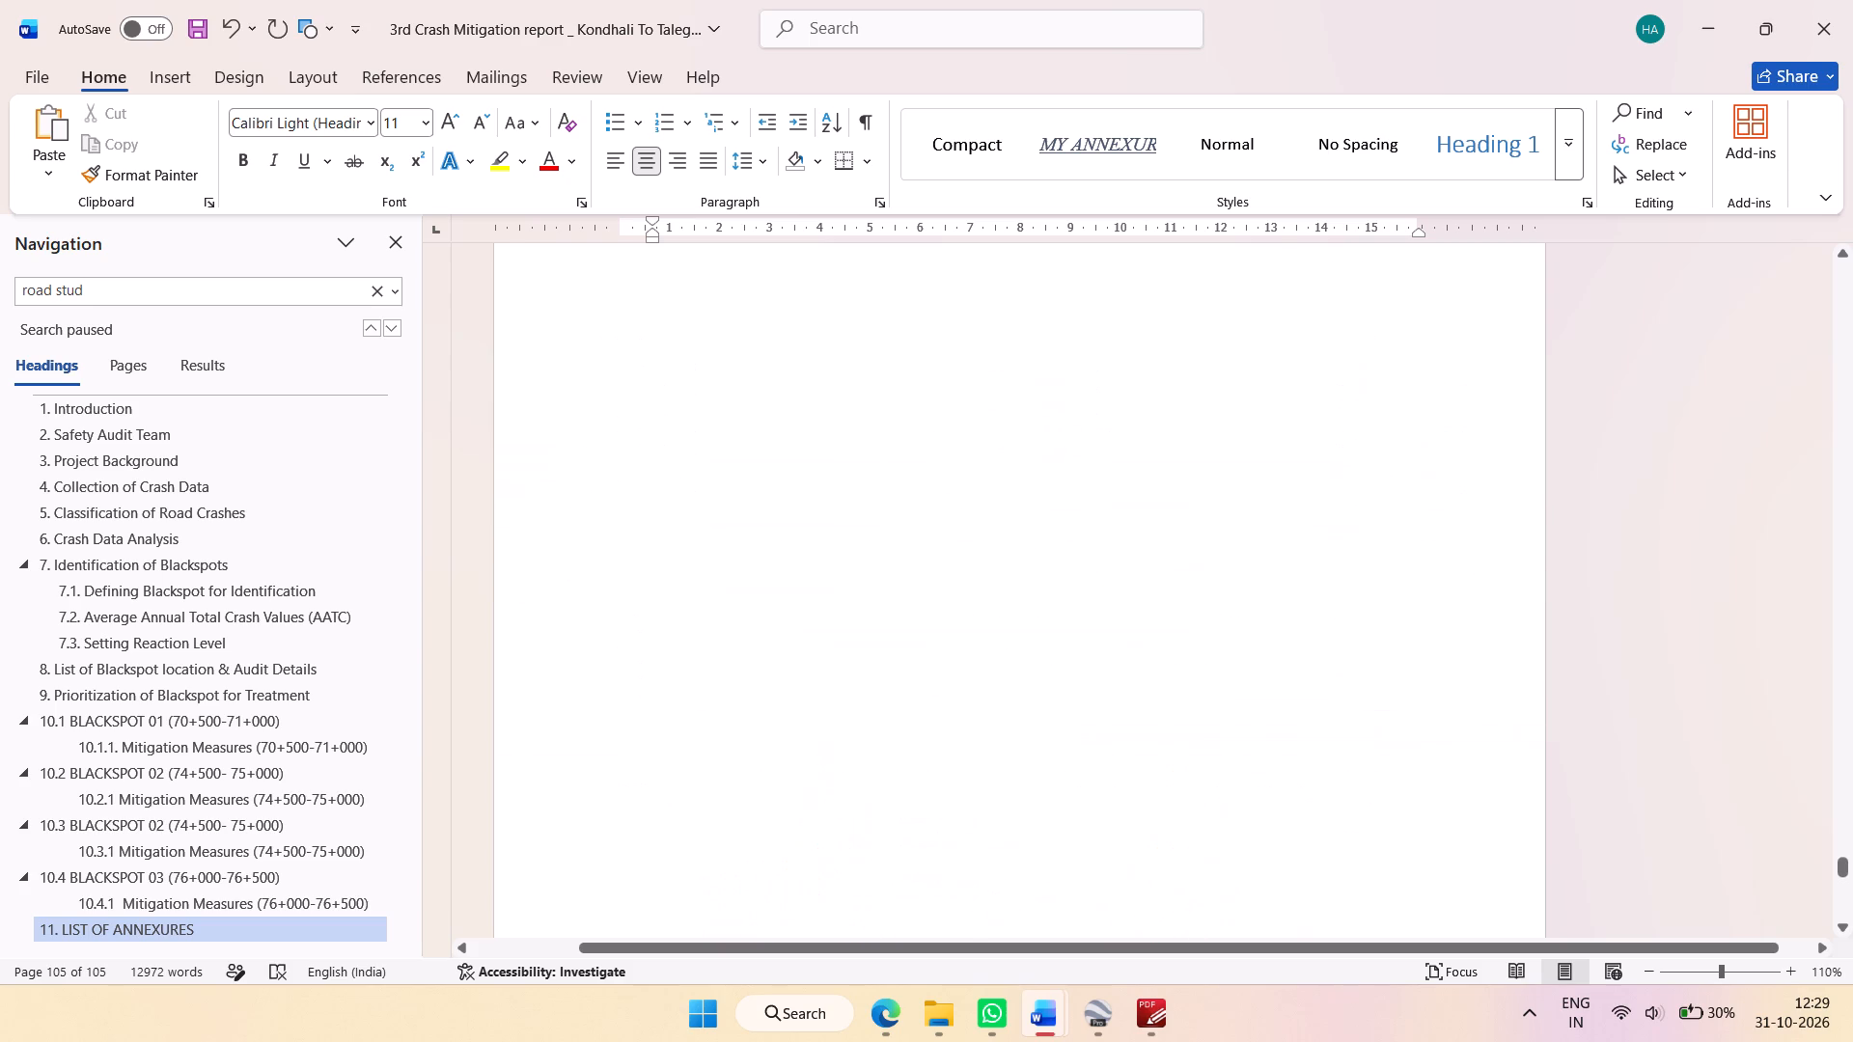
scroll(1170, 597, "up", 14)
scroll(1170, 597, "up", 7)
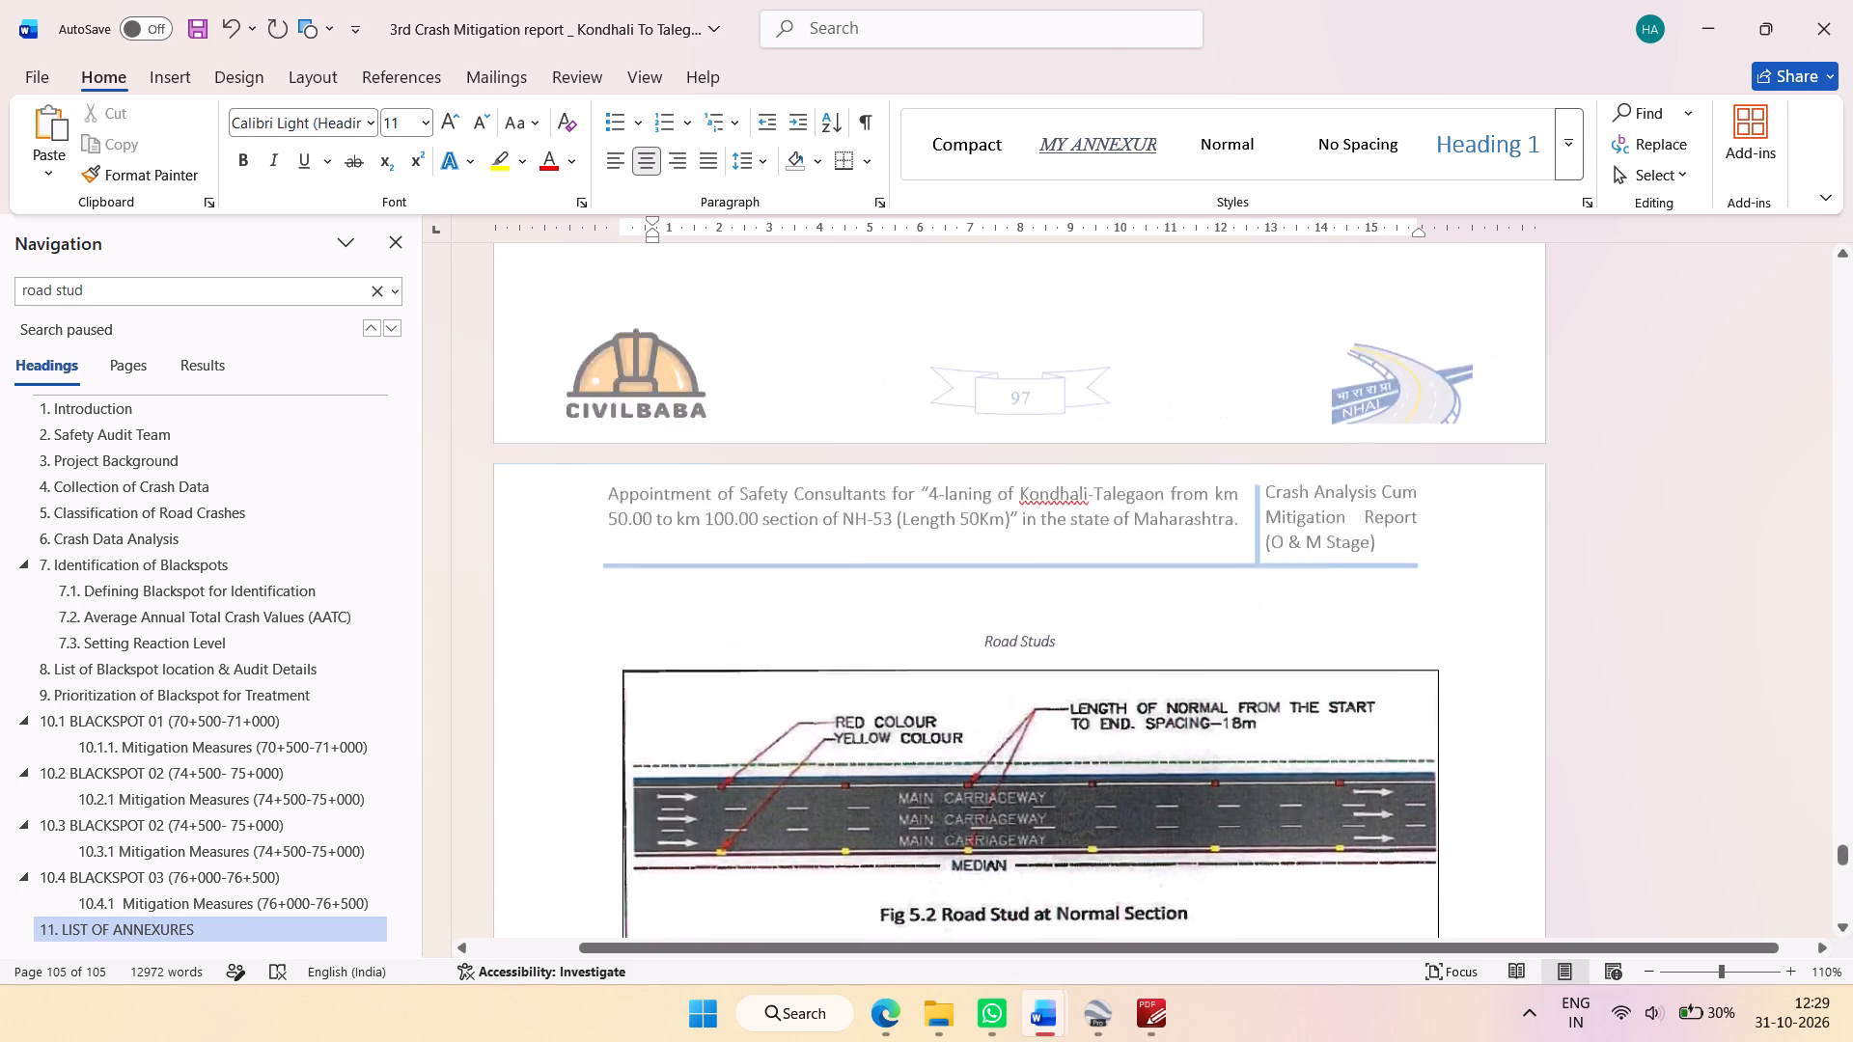
scroll(1170, 597, "up", 5)
Delete the Hazard Marker title and object hazard figures from the annexures, along with the leftover blank lines above the Side Road title.
scroll(1170, 597, "down", 20)
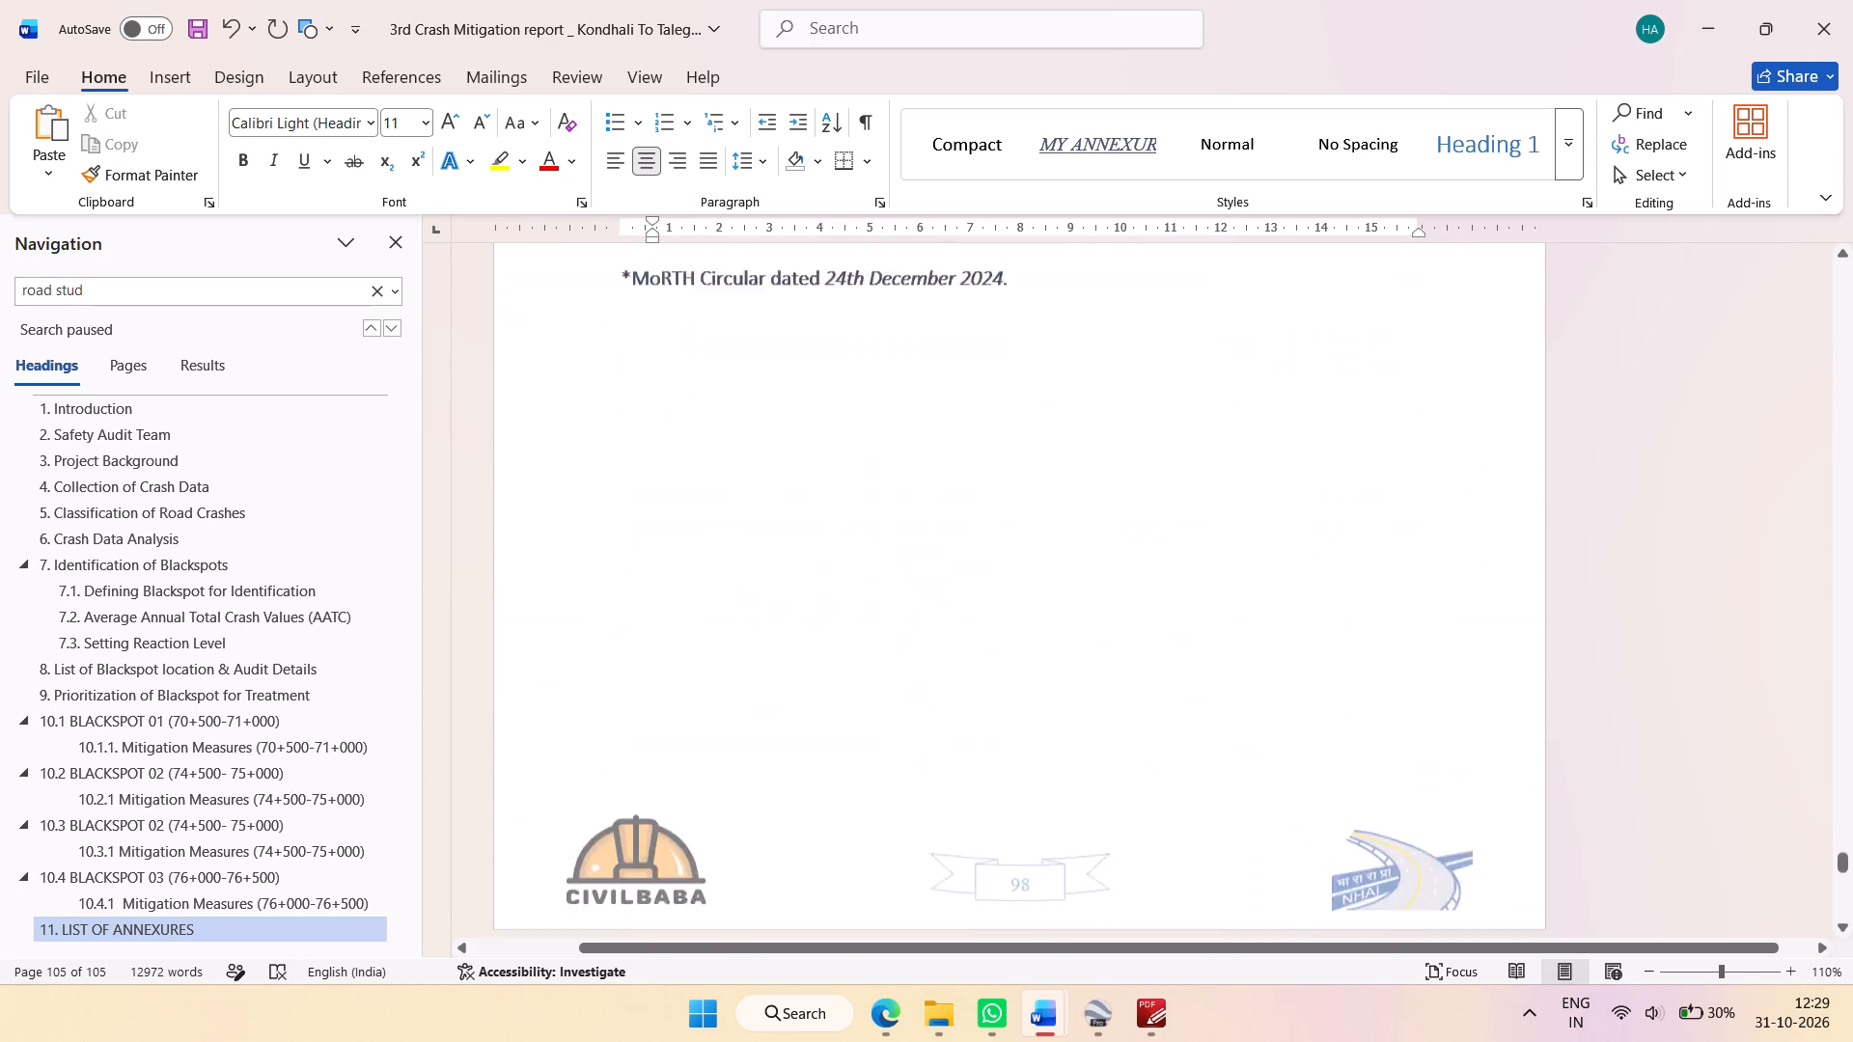
scroll(1170, 597, "down", 3)
left_click_drag(954, 566, 1214, 857)
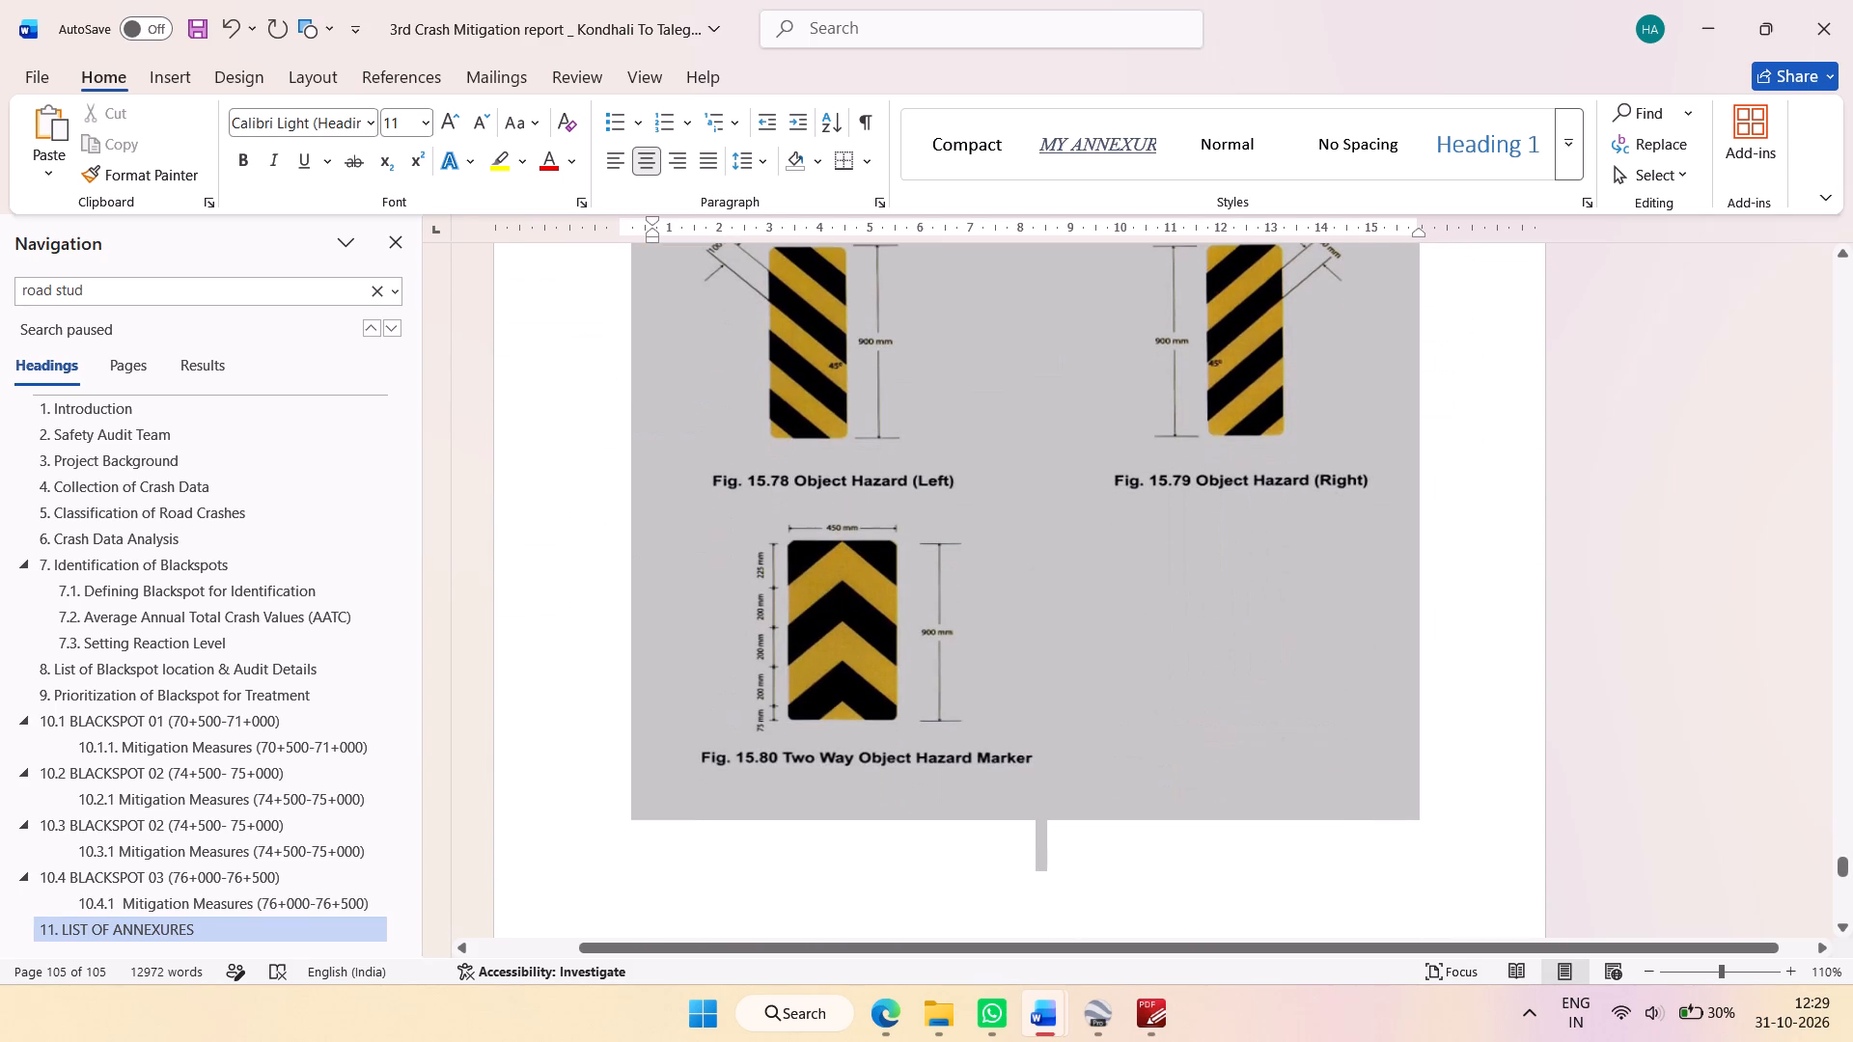
left_click_drag(1214, 857, 1214, 859)
key("Delete")
scroll(1215, 787, "down", 5)
key("Delete")
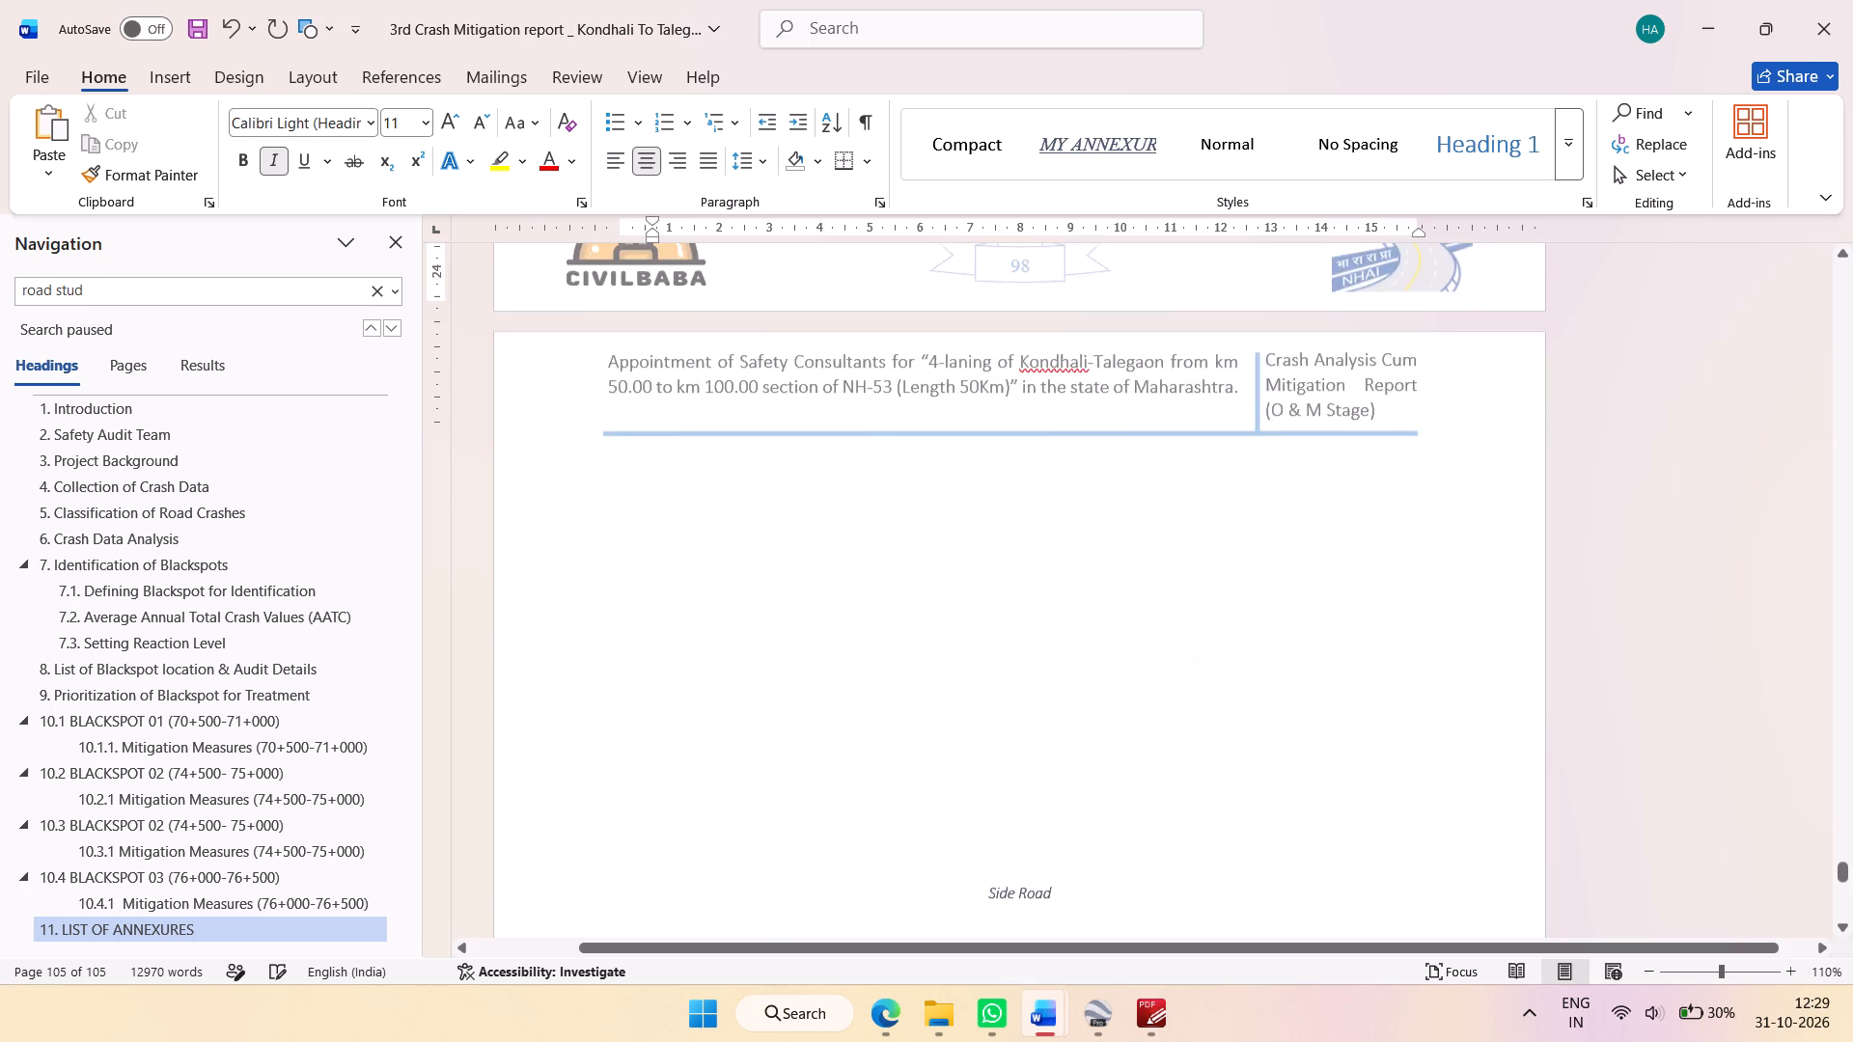
key("Delete")
key("Delete")
key("Delete")
key("Delete")
key("Delete")
key("Delete")
key("Delete")
key("Delete")
key("Delete")
key("Delete")
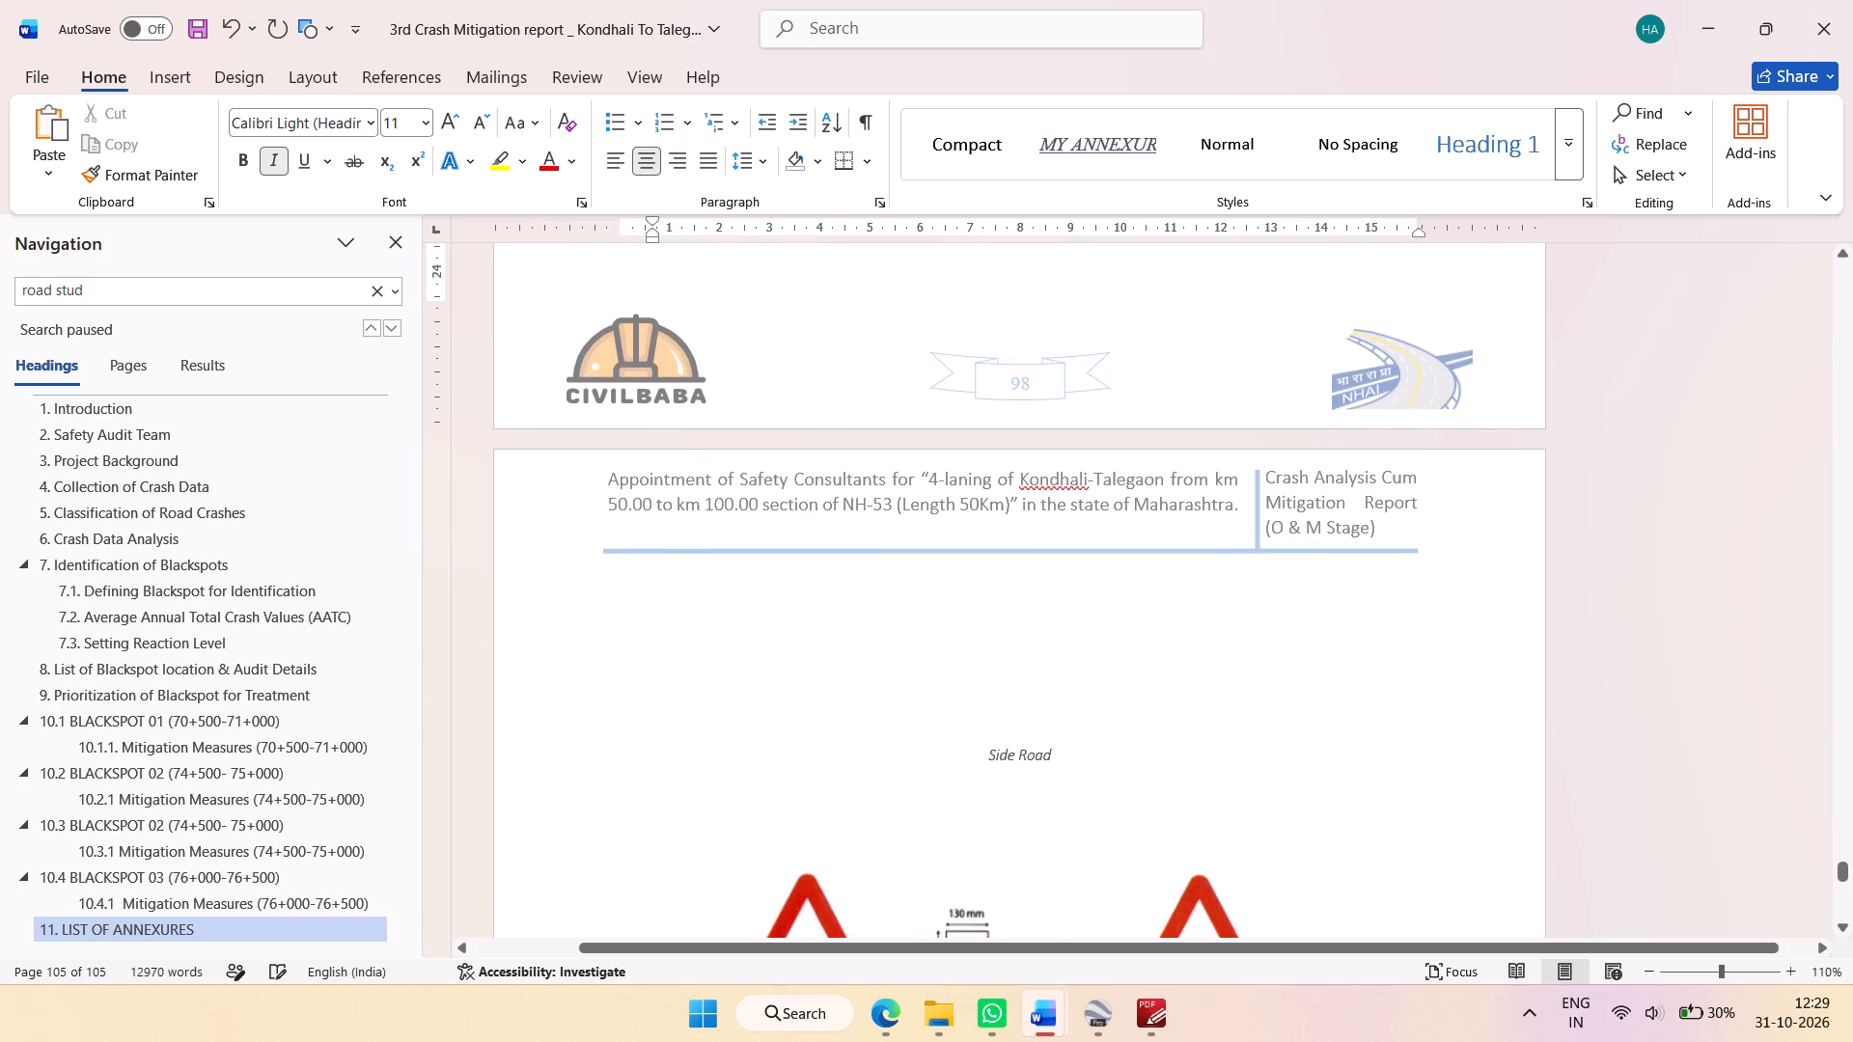
key("Delete")
key("Delete")
key("Delete")
key("Delete")
key("Delete")
key("Delete")
Check the annexure pages around Road Studs, Side Road and Transverse Bar Marking through to the Size and Dimensions tables.
scroll(1215, 787, "up", 15)
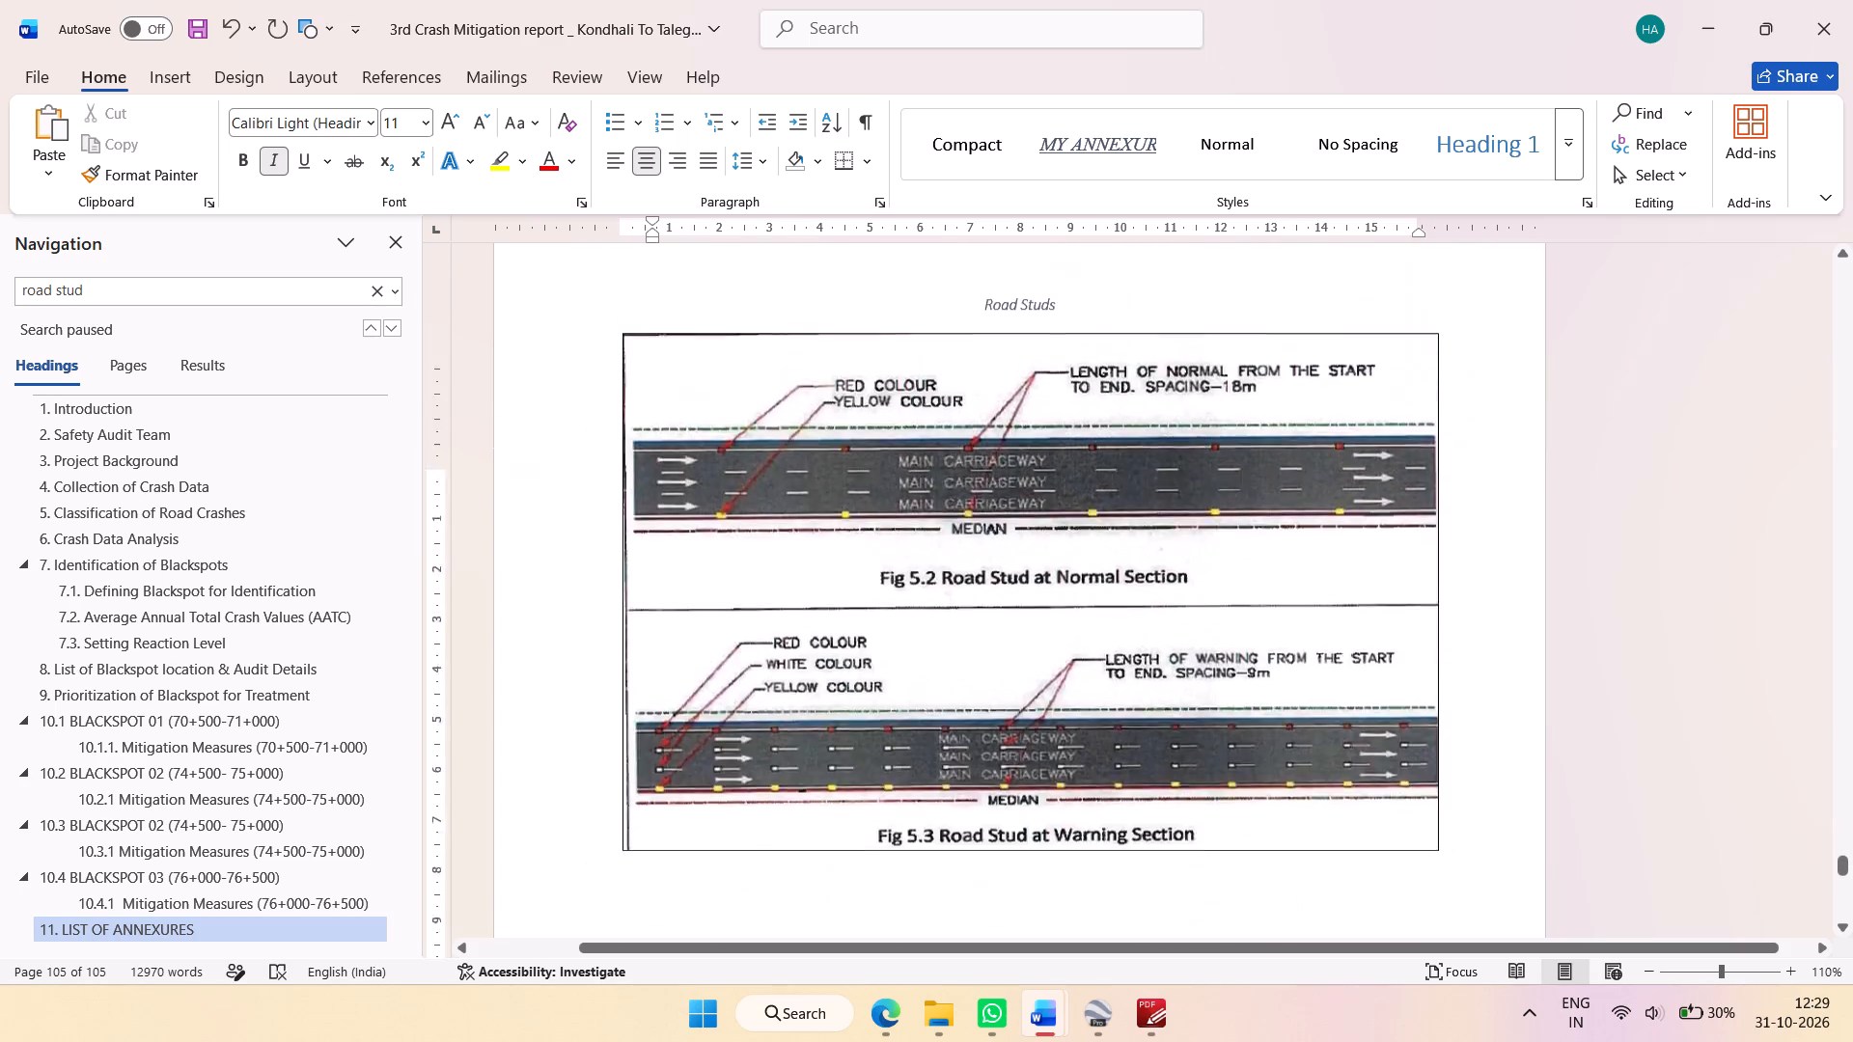
scroll(1215, 787, "up", 19)
scroll(1215, 787, "up", 7)
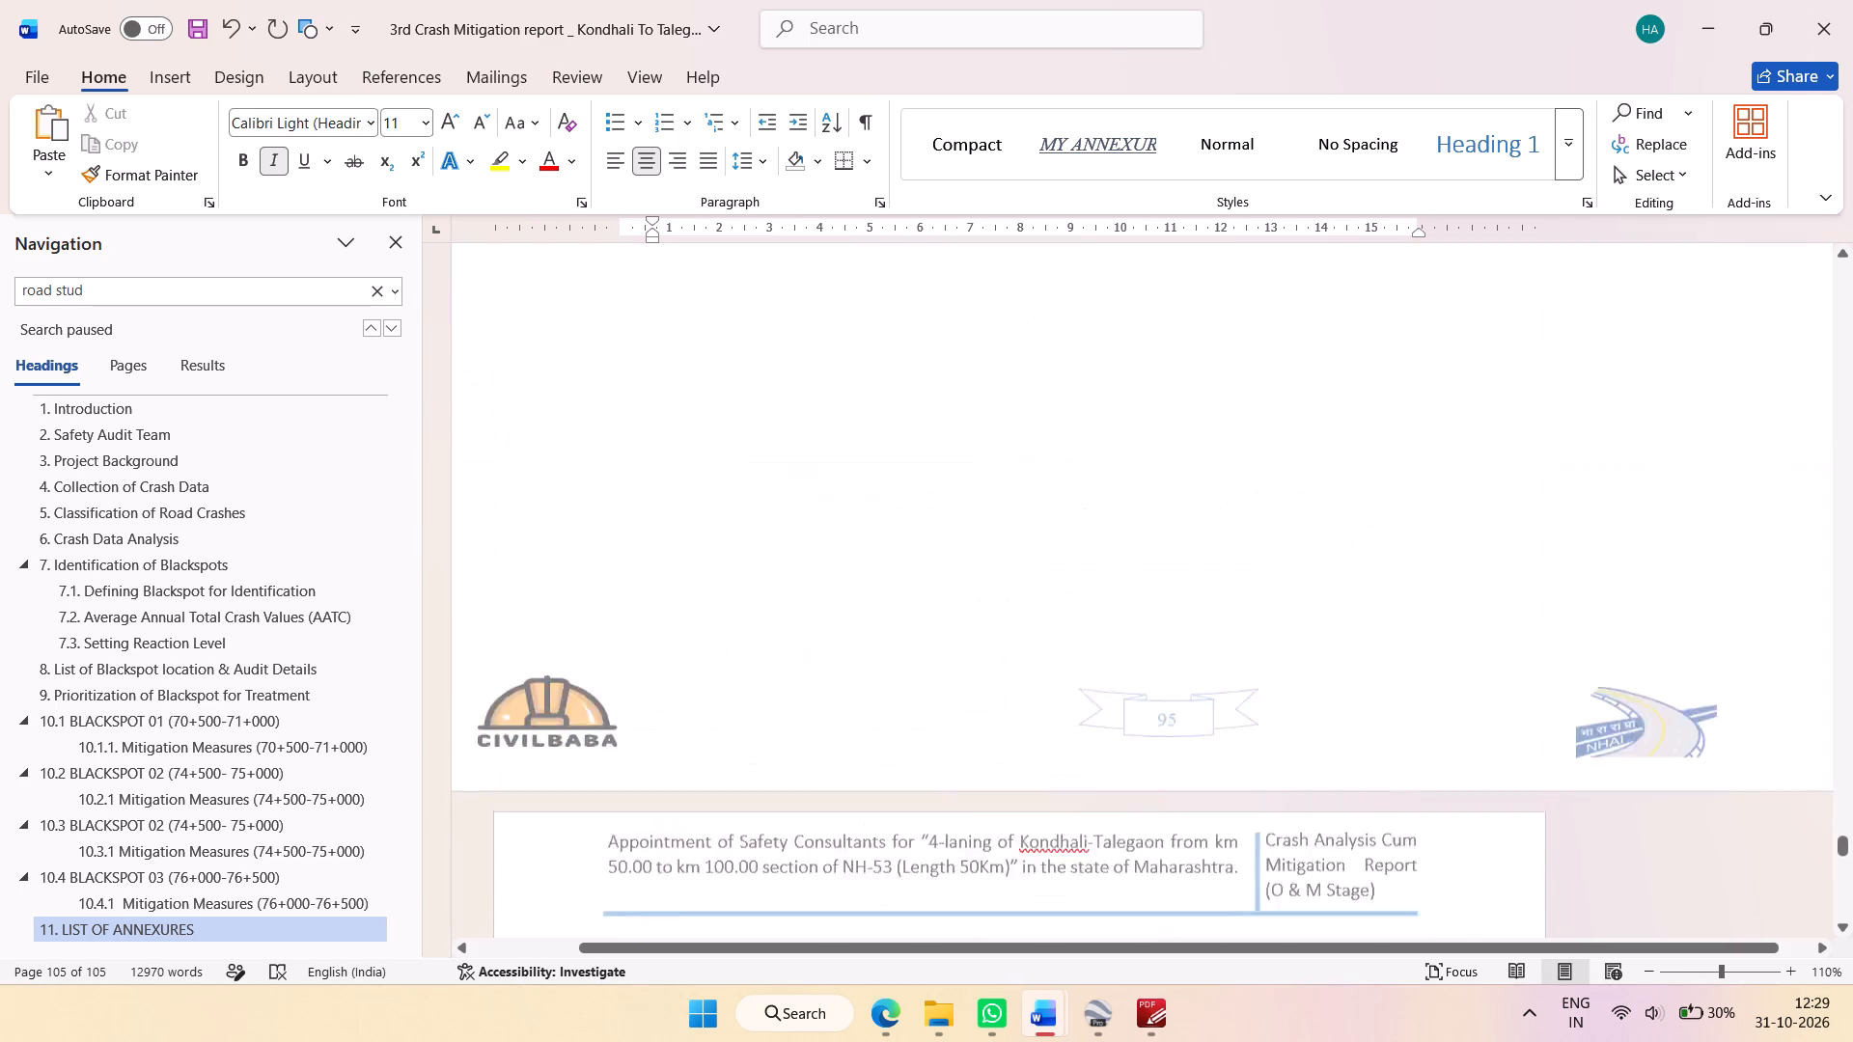
scroll(1215, 787, "up", 5)
scroll(1215, 787, "down", 20)
scroll(1215, 787, "down", 13)
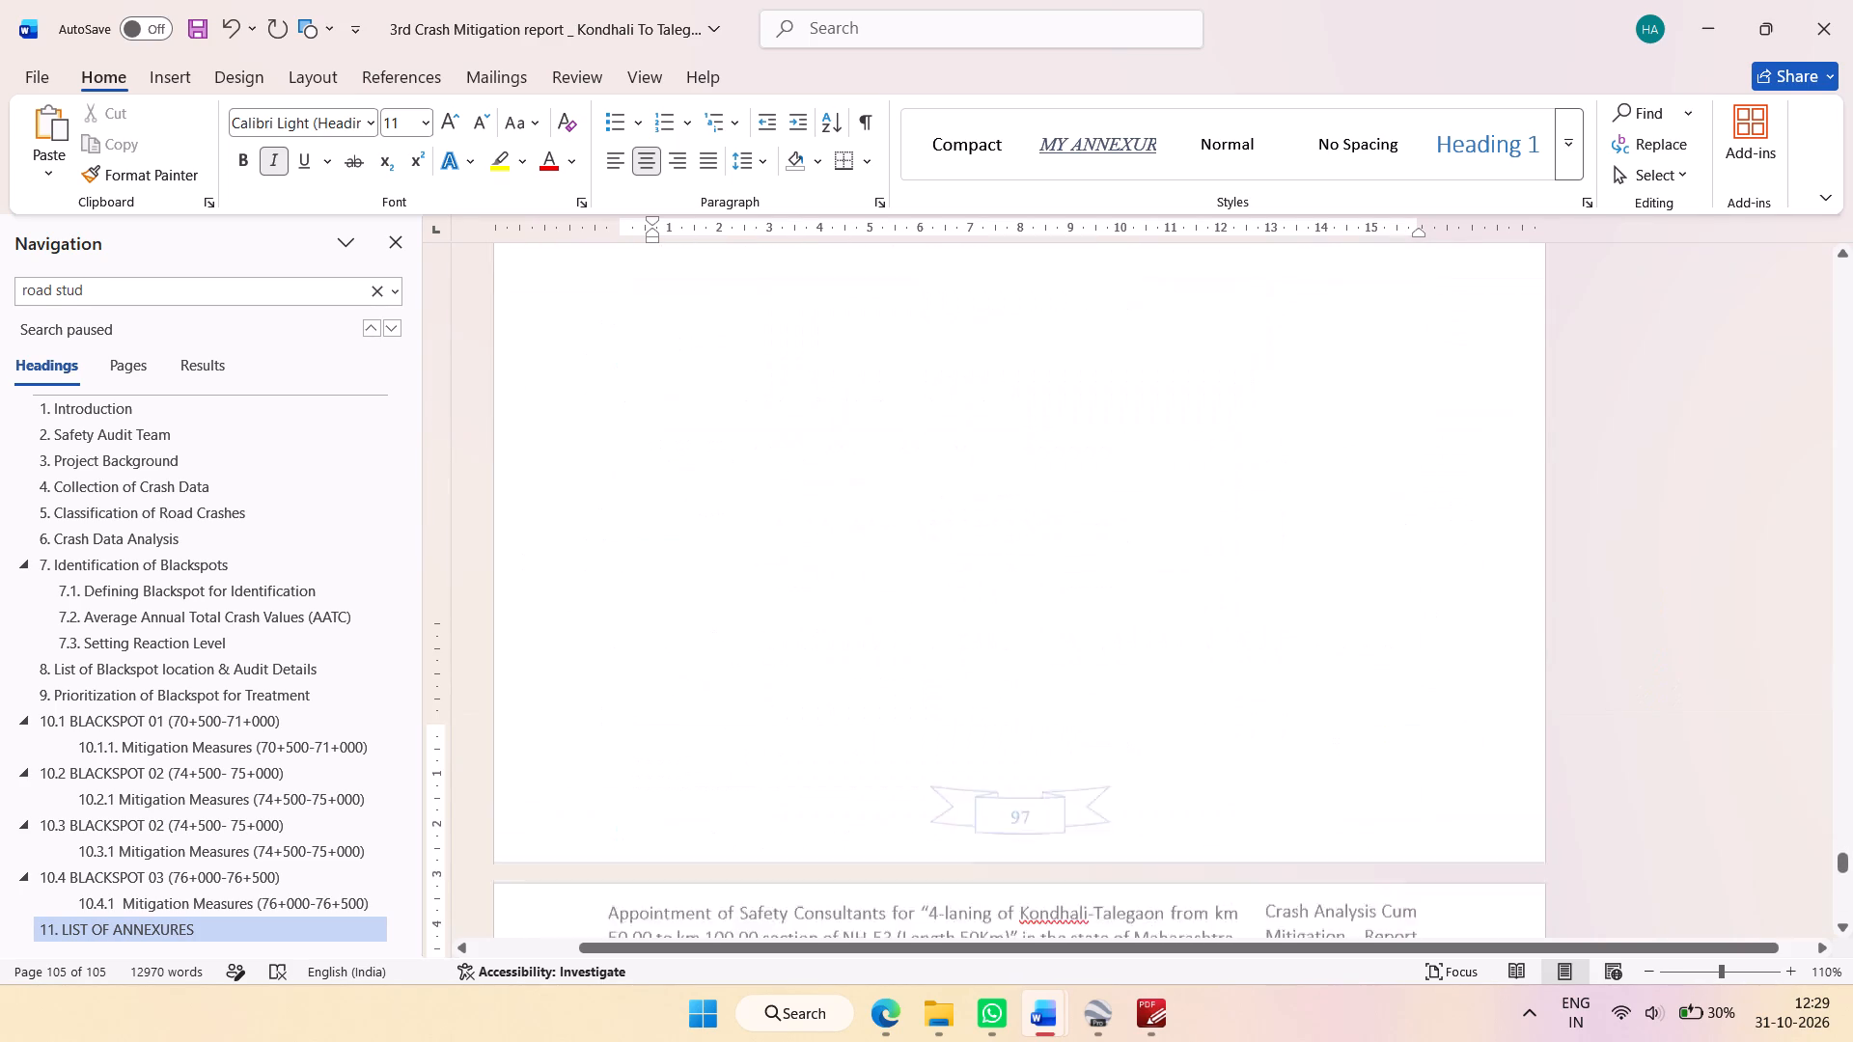
scroll(1193, 784, "down", 12)
scroll(1193, 784, "down", 13)
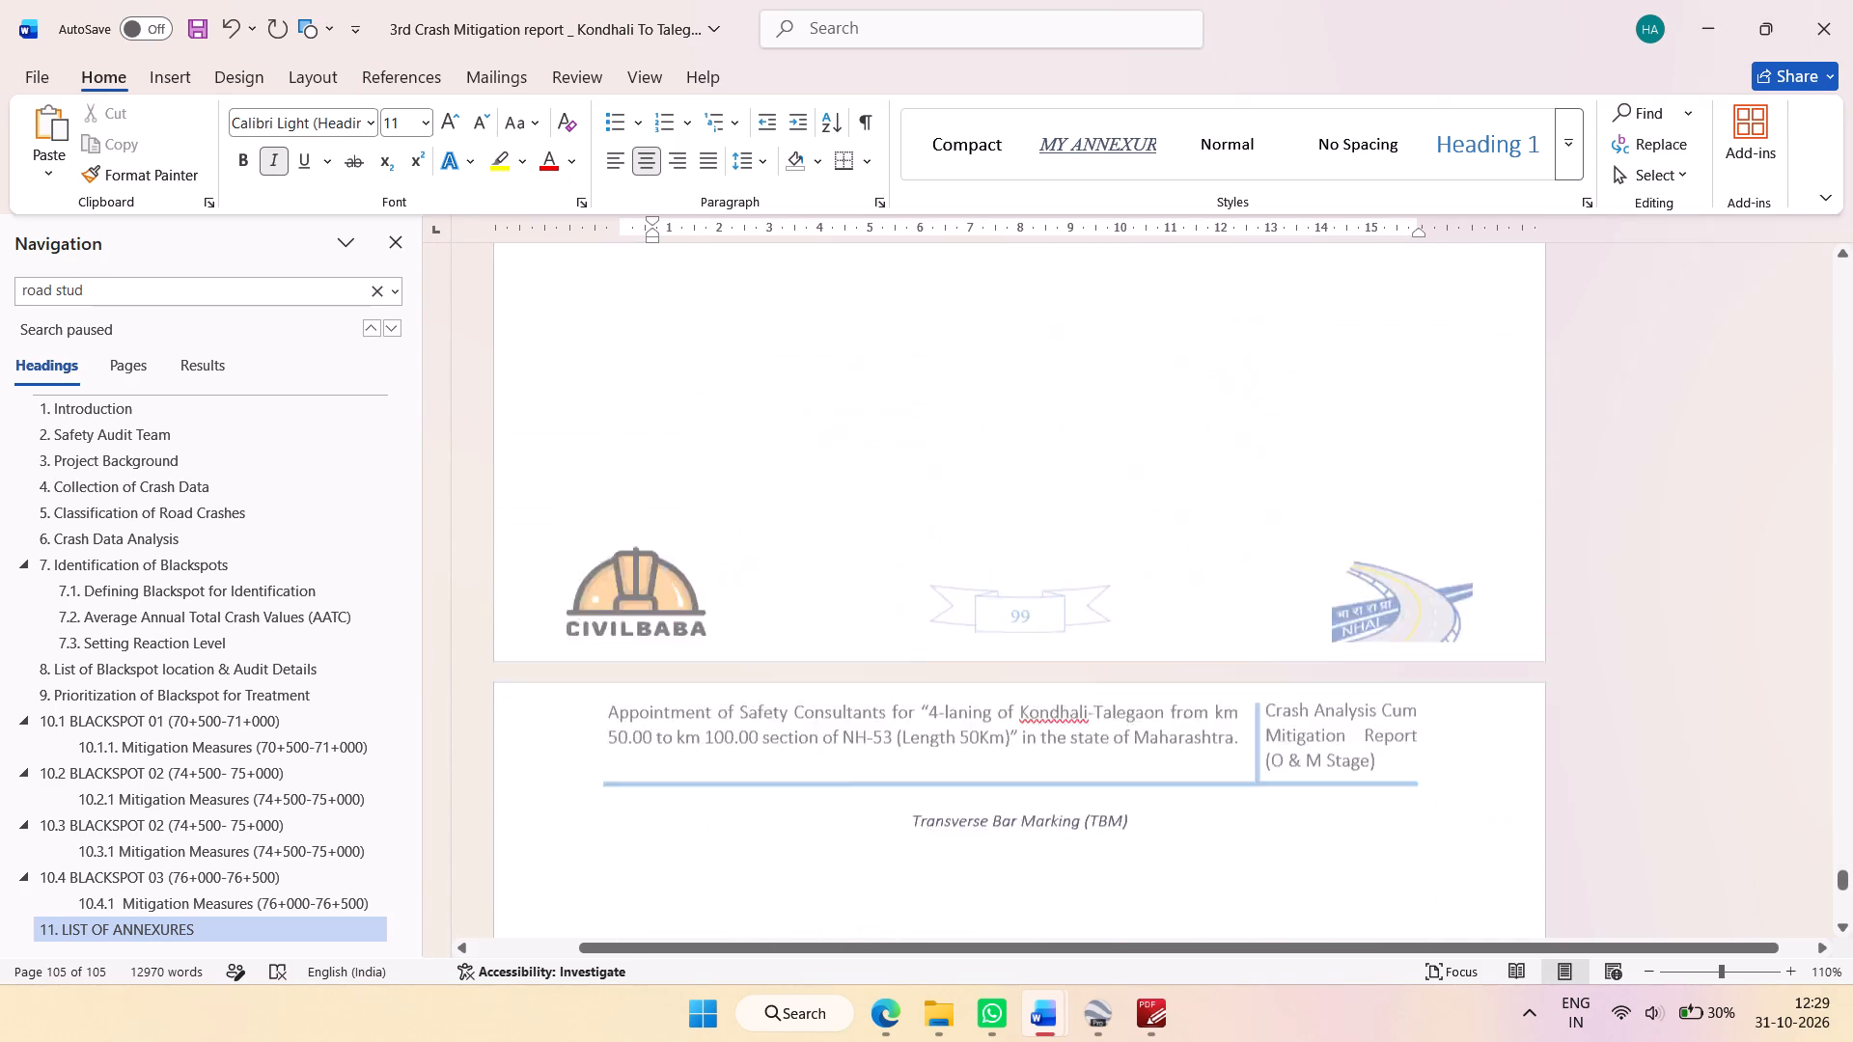
scroll(1193, 784, "down", 20)
scroll(1193, 784, "down", 19)
scroll(1193, 784, "up", 2)
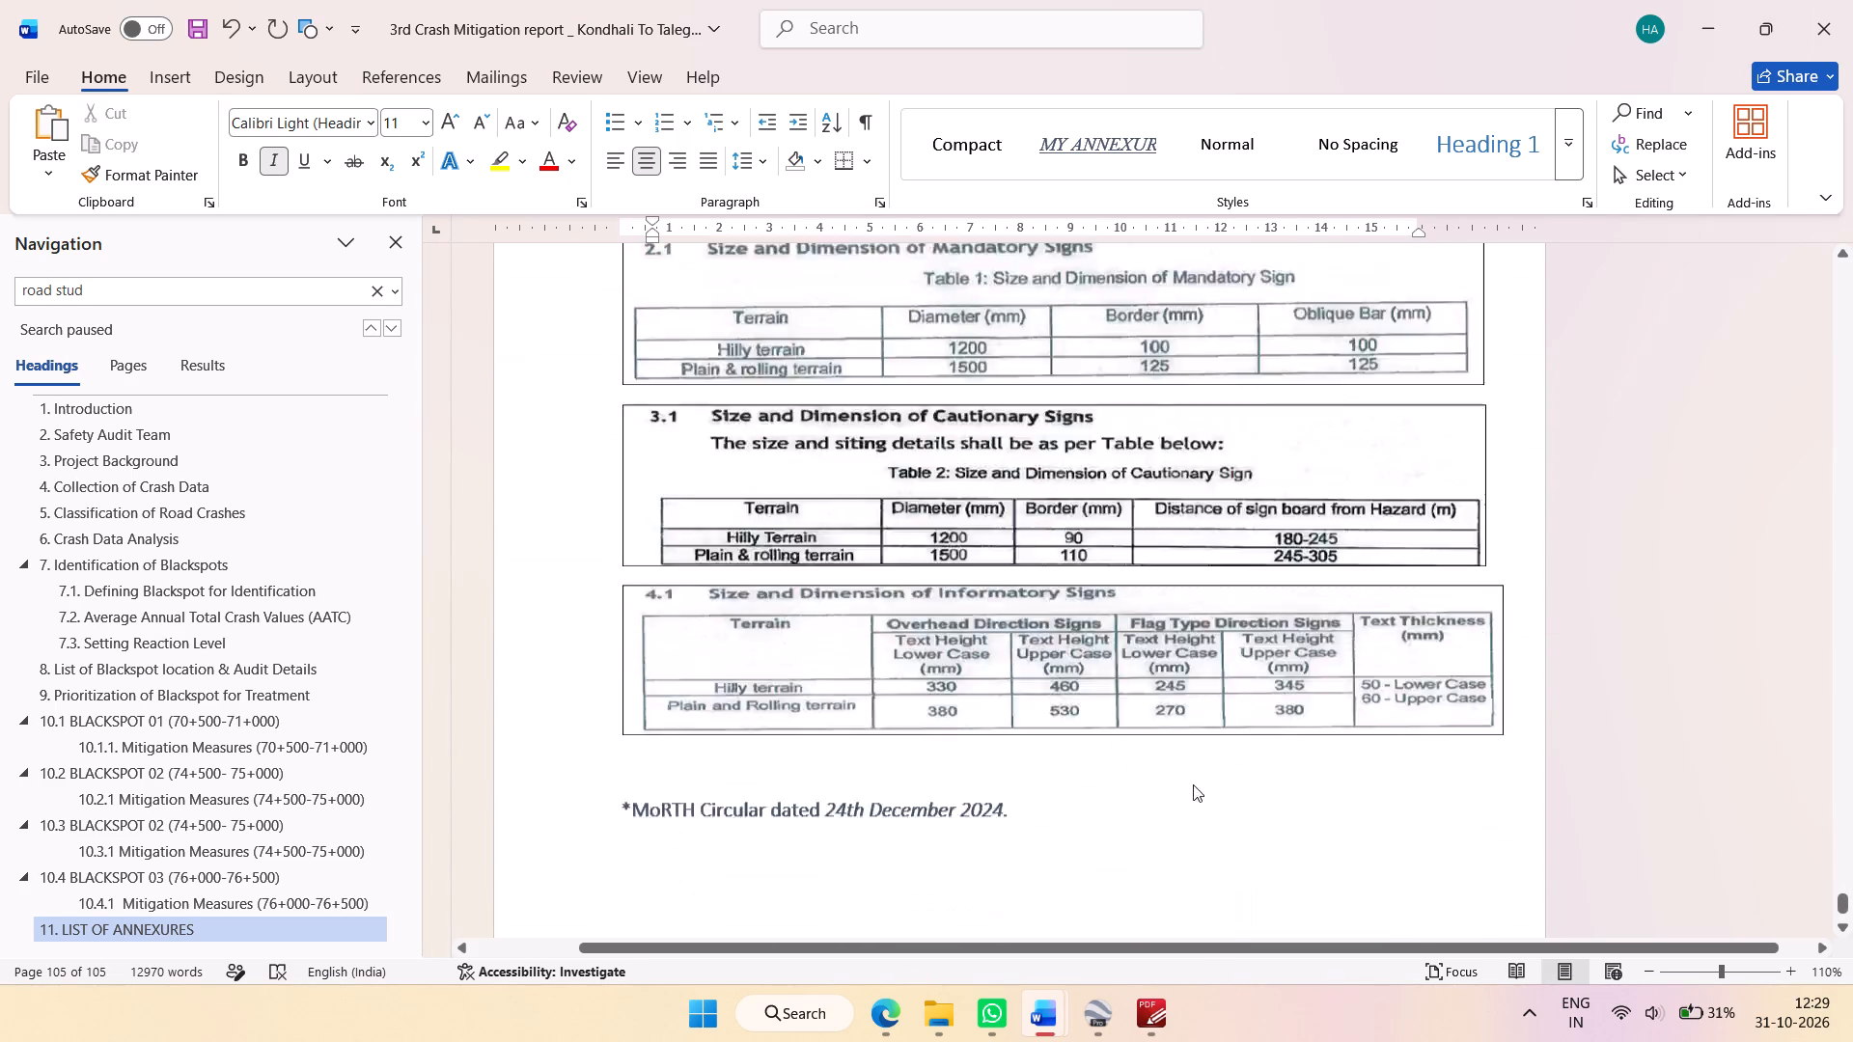
scroll(1193, 784, "up", 13)
Add blank lines below the "MoRTH Circular dated 24th December 2024" note until a new page starts at the end of the annexures.
scroll(1193, 784, "down", 12)
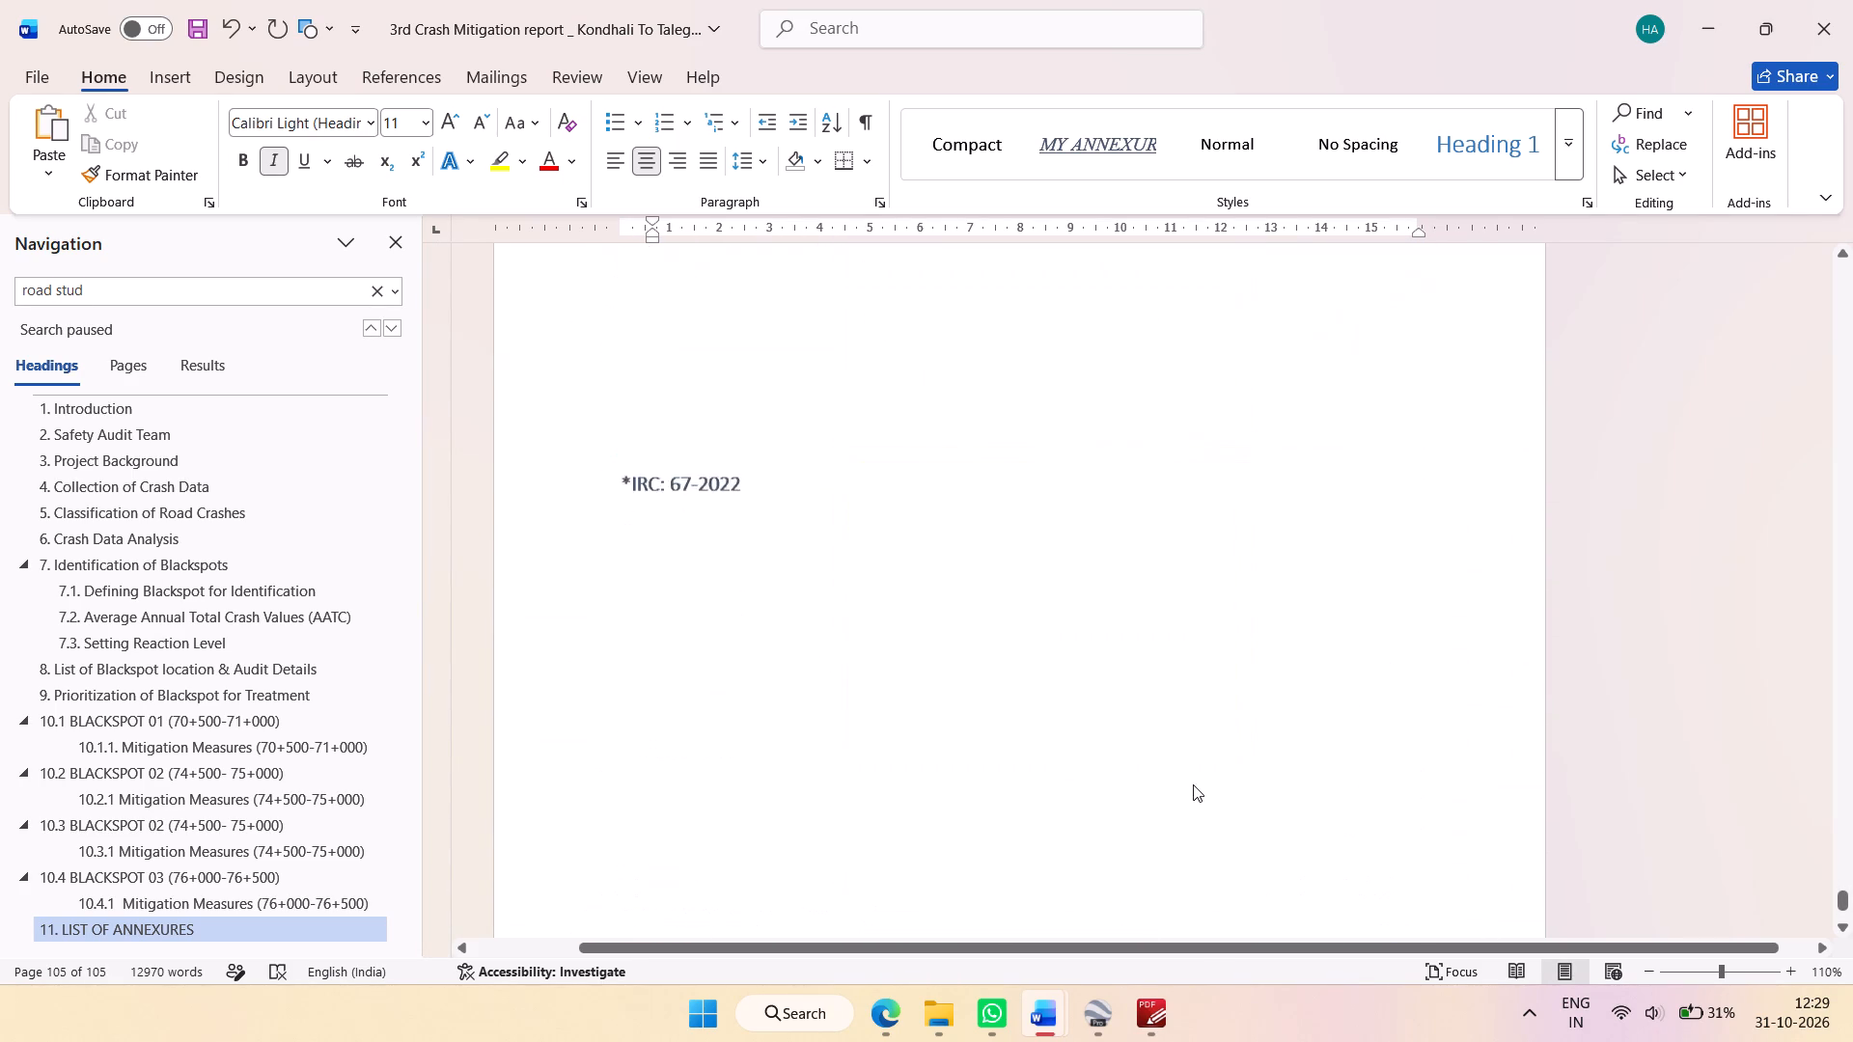
scroll(1193, 784, "down", 15)
scroll(1193, 784, "up", 4)
left_click(1193, 784)
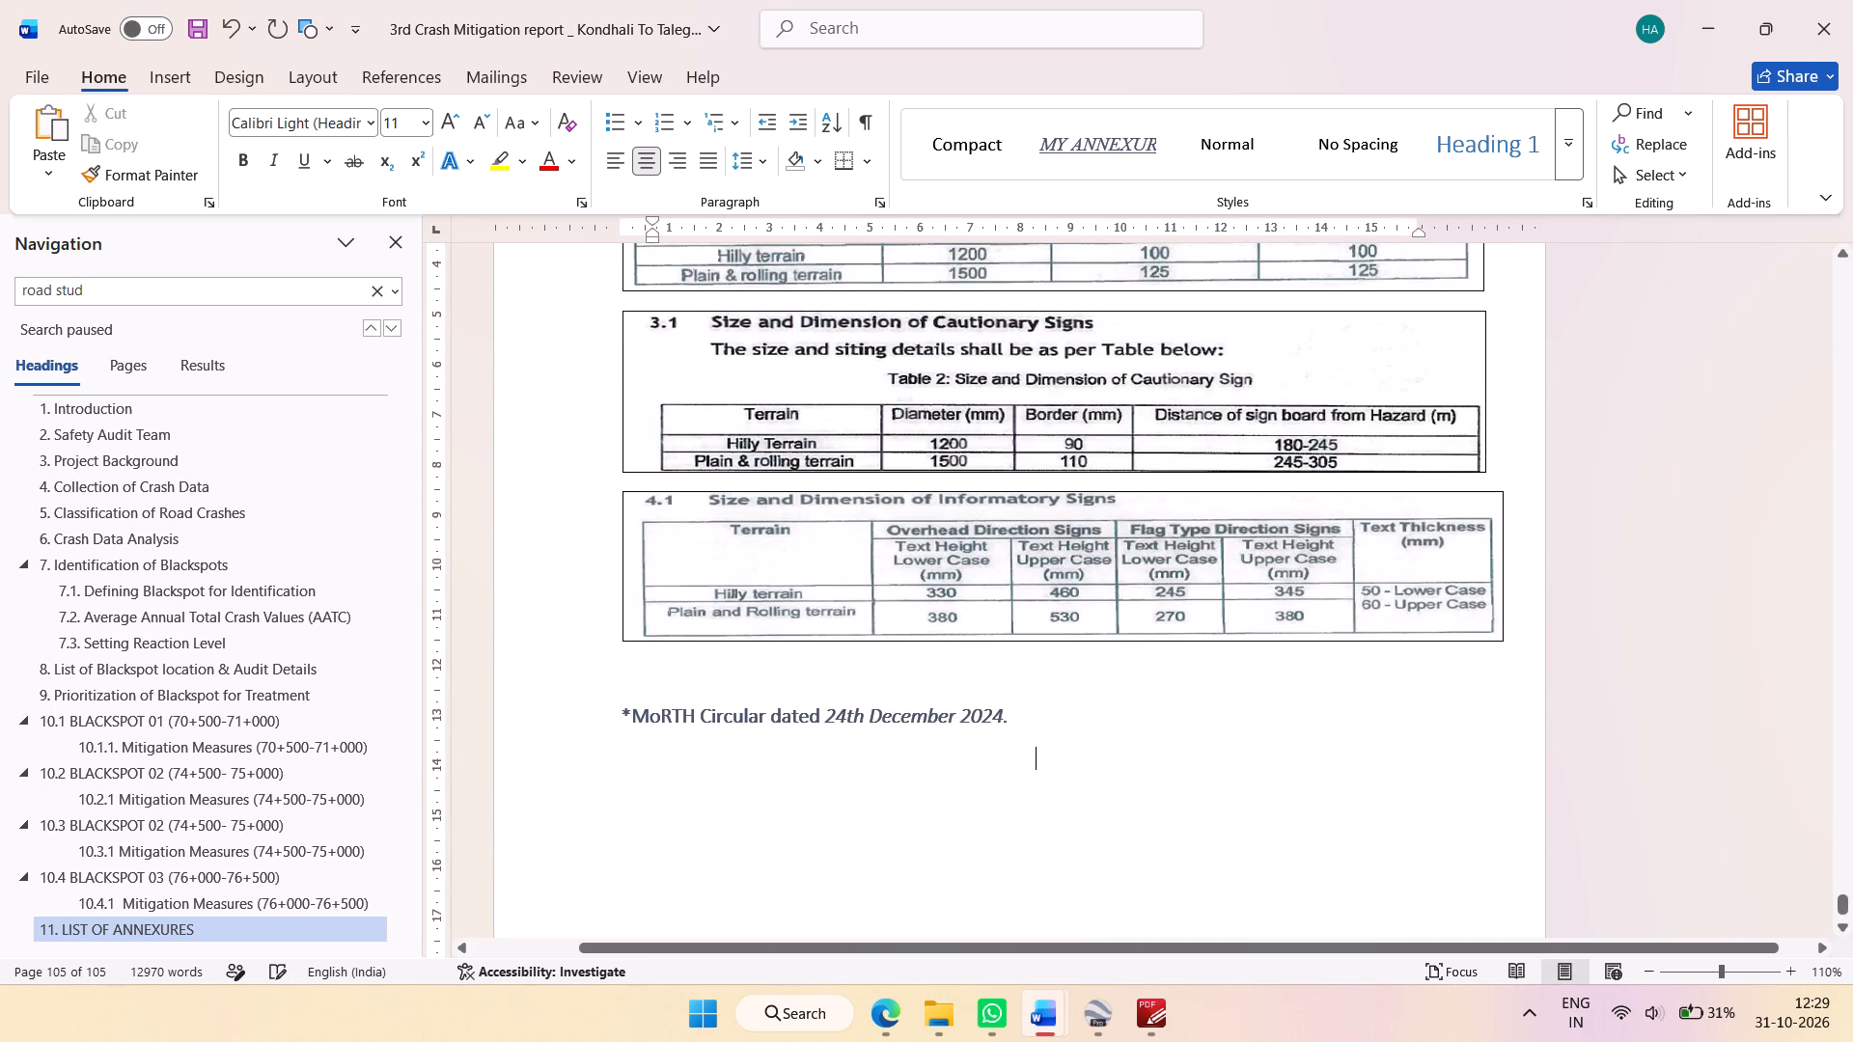
key("Return")
scroll(1192, 786, "down", 4)
key("Return")
key("Return")
key("Return")
key("Return")
key("Return")
key("Return")
key("Return")
key("Return")
key("Return")
key("Return")
key("Return")
key("Return")
key("Return")
key("Return")
key("Return")
key("Return")
key("Return")
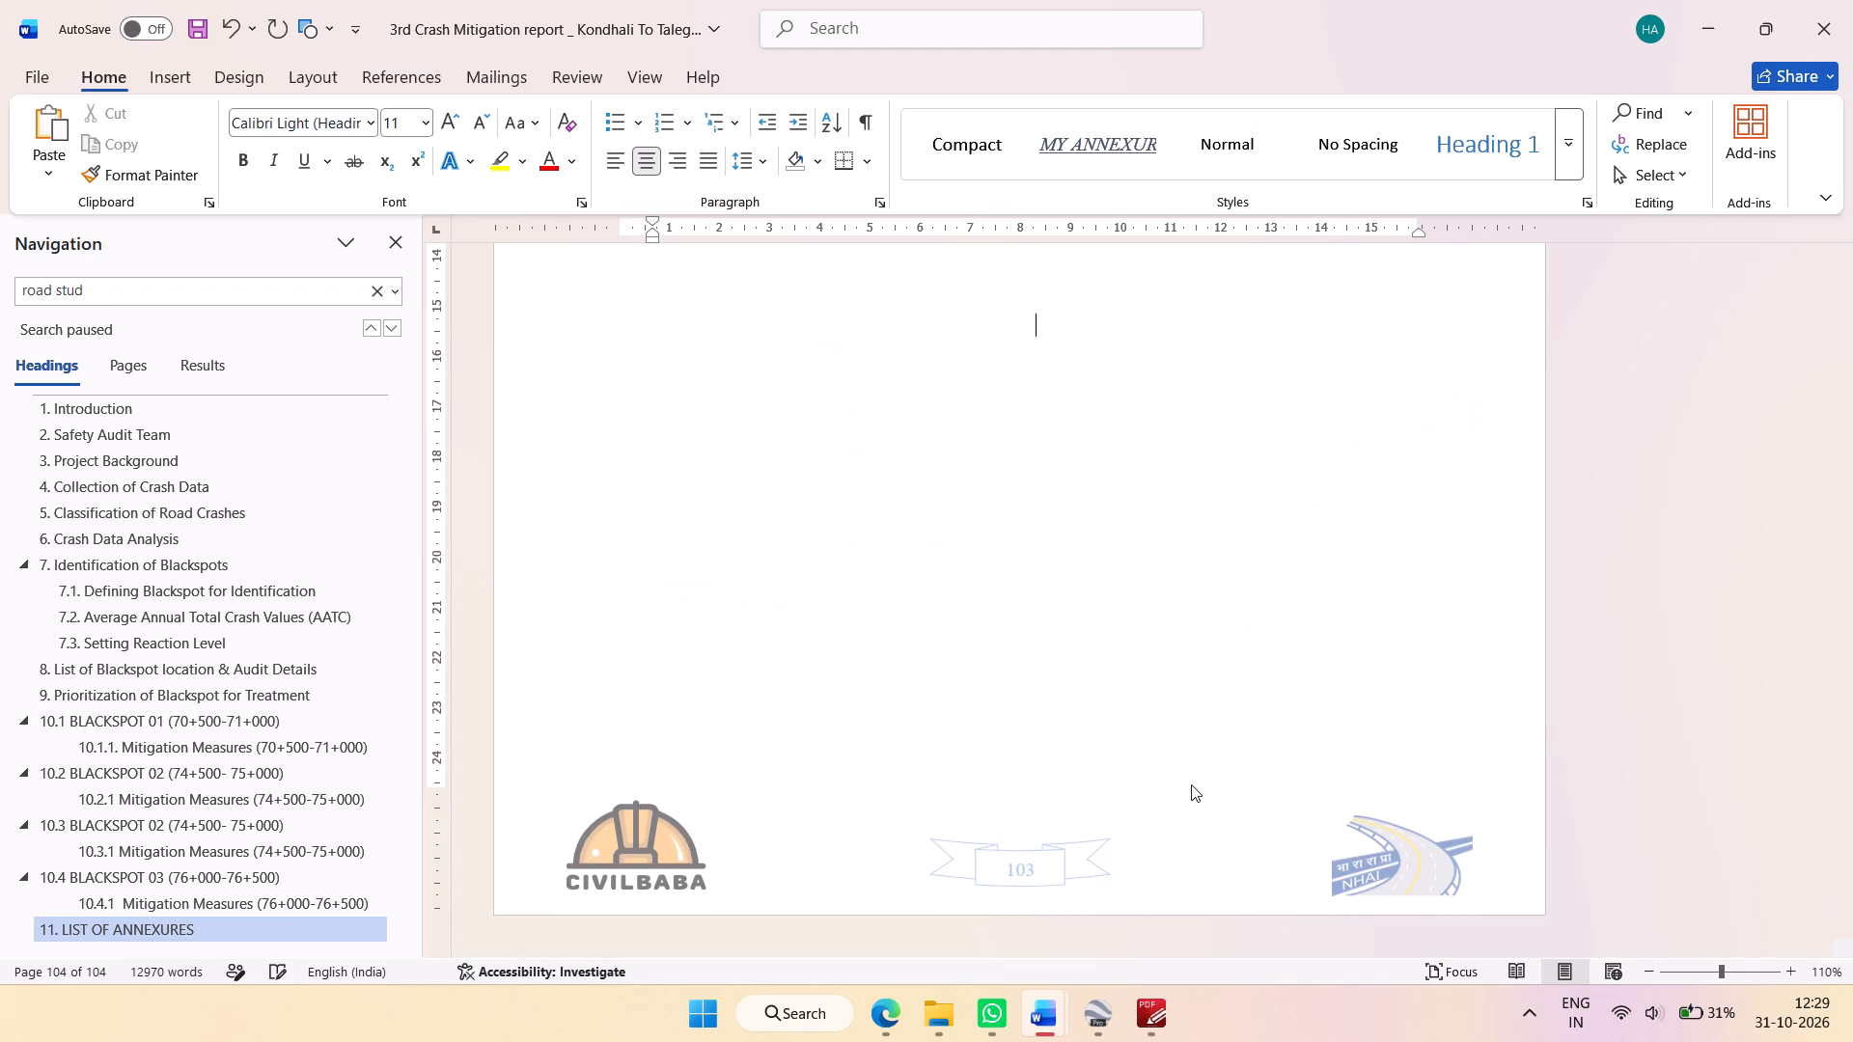
key("Return")
key("Return")
key("Return")
key("Return")
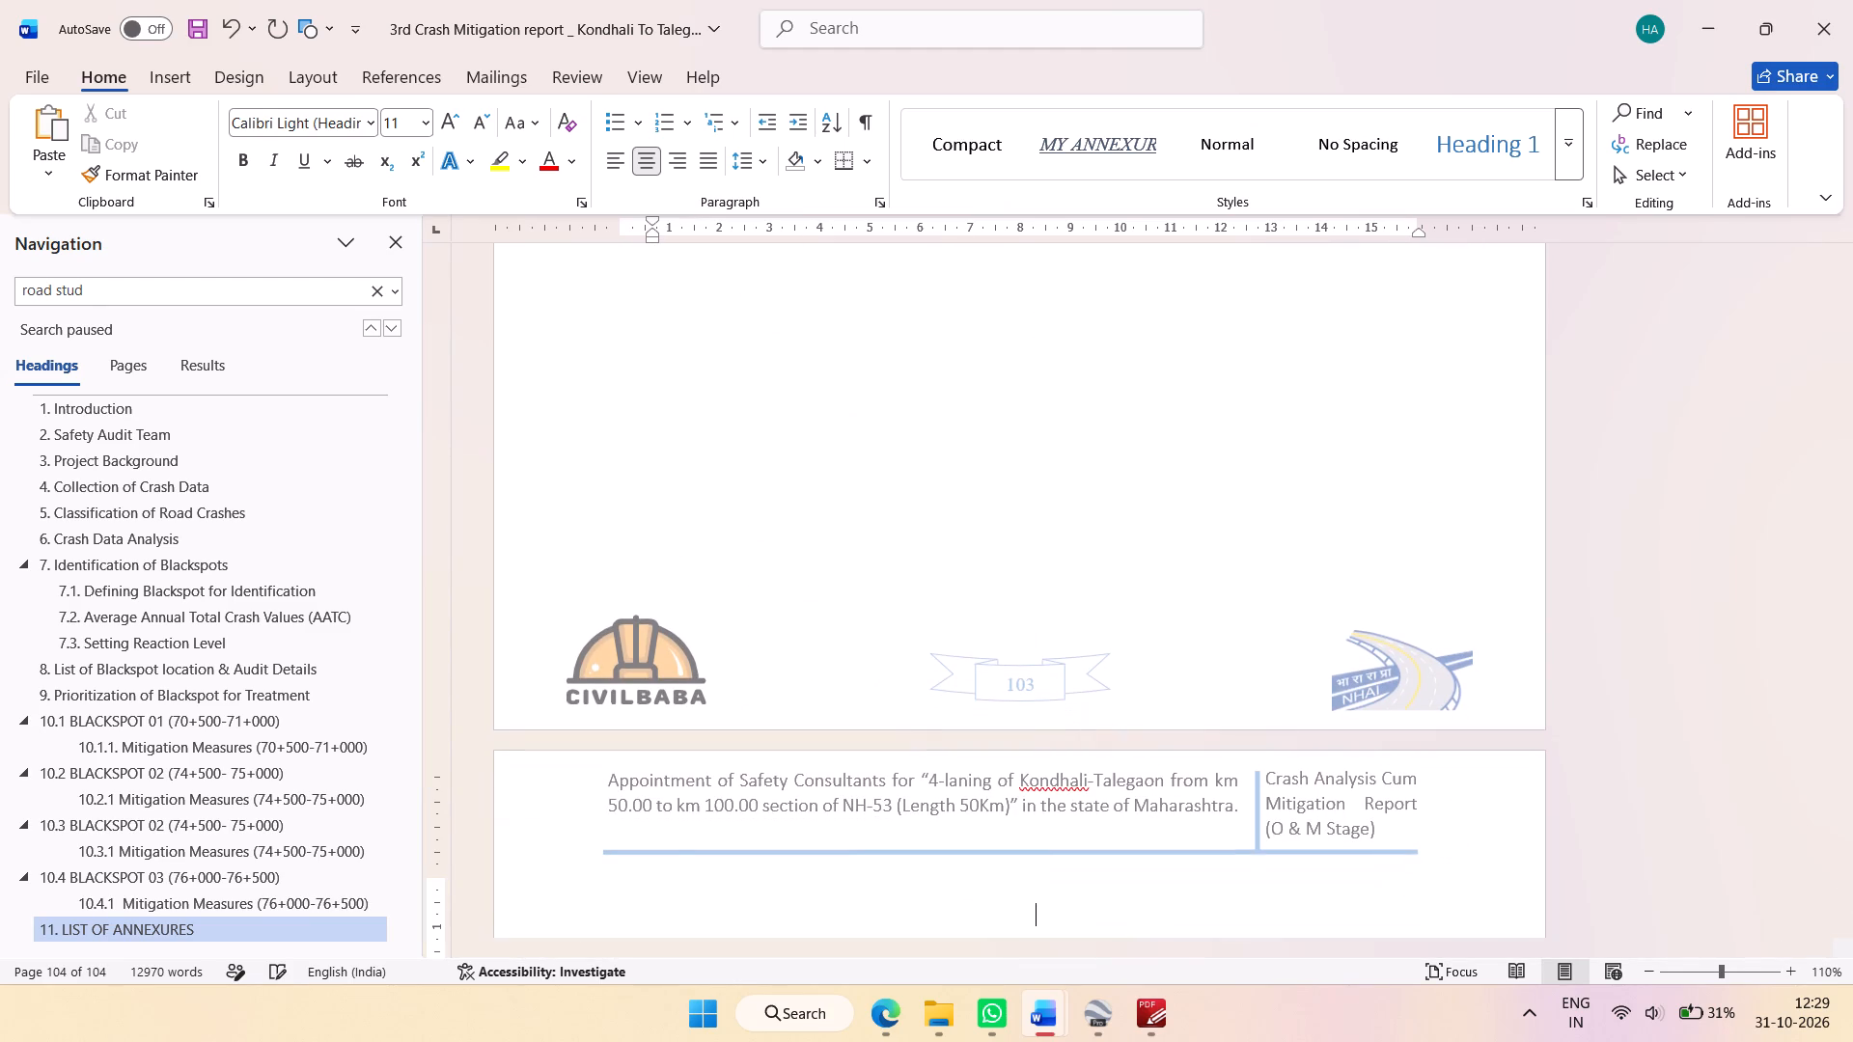
left_click(1159, 875)
Review the annexure pages again, from the Side Road signs and Road Studs area down to the new blank last page.
scroll(1127, 844, "up", 18)
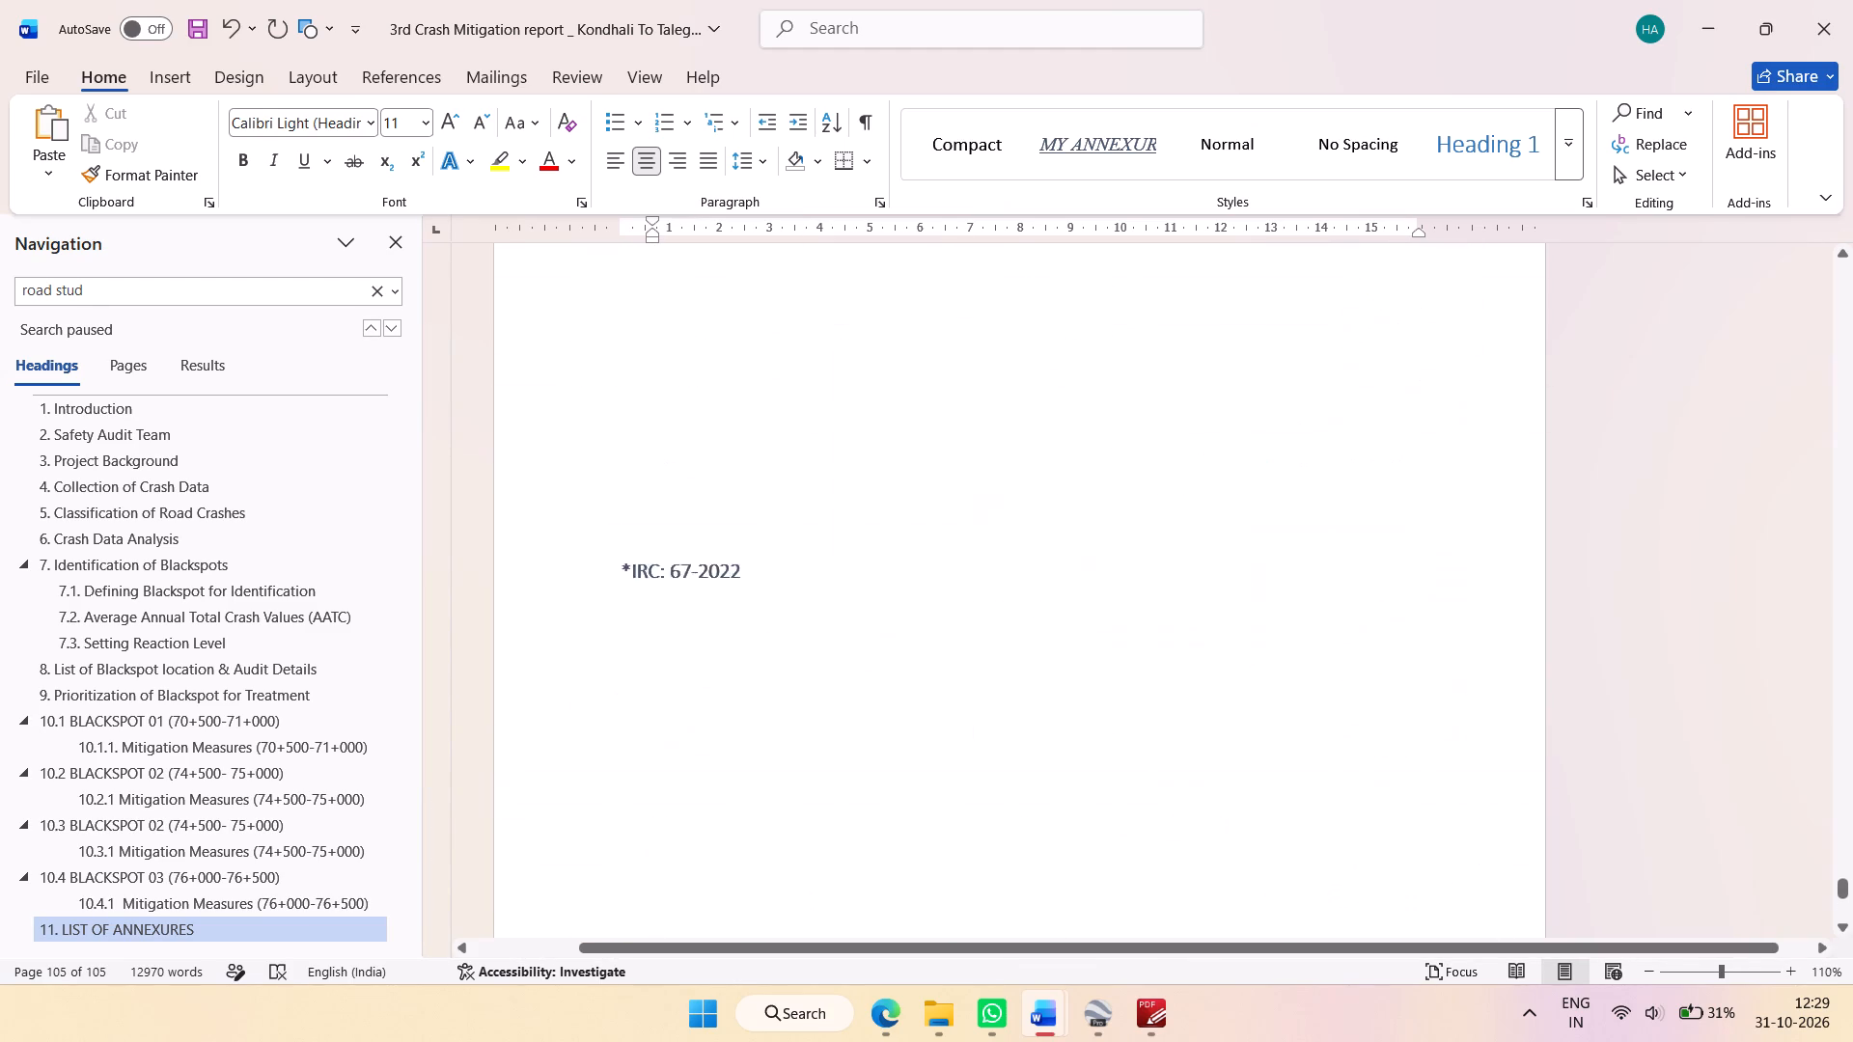
scroll(1130, 842, "up", 12)
scroll(1130, 842, "up", 18)
scroll(1130, 842, "up", 14)
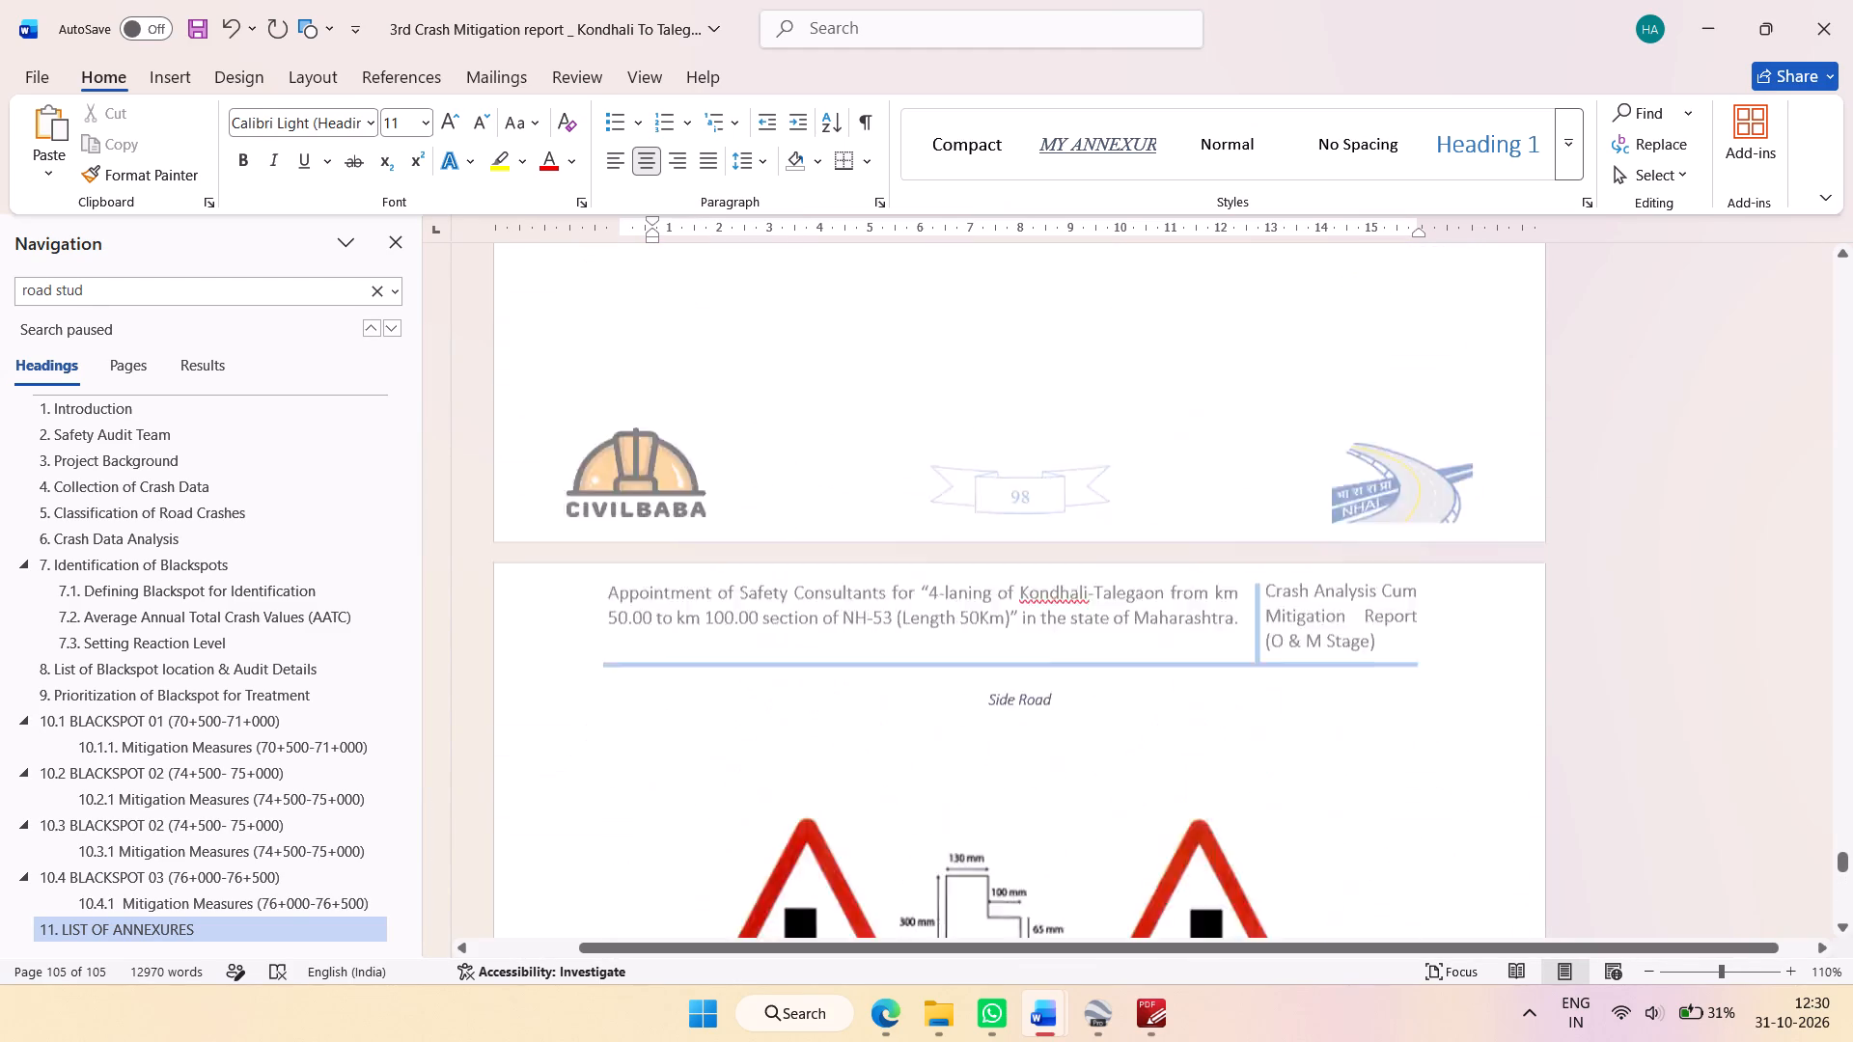
scroll(1130, 842, "up", 5)
scroll(1130, 842, "down", 2)
scroll(1130, 842, "up", 1)
scroll(1130, 842, "down", 2)
scroll(1130, 842, "down", 20)
scroll(1130, 842, "down", 8)
scroll(1130, 835, "up", 1)
scroll(1129, 833, "down", 20)
scroll(1129, 833, "down", 13)
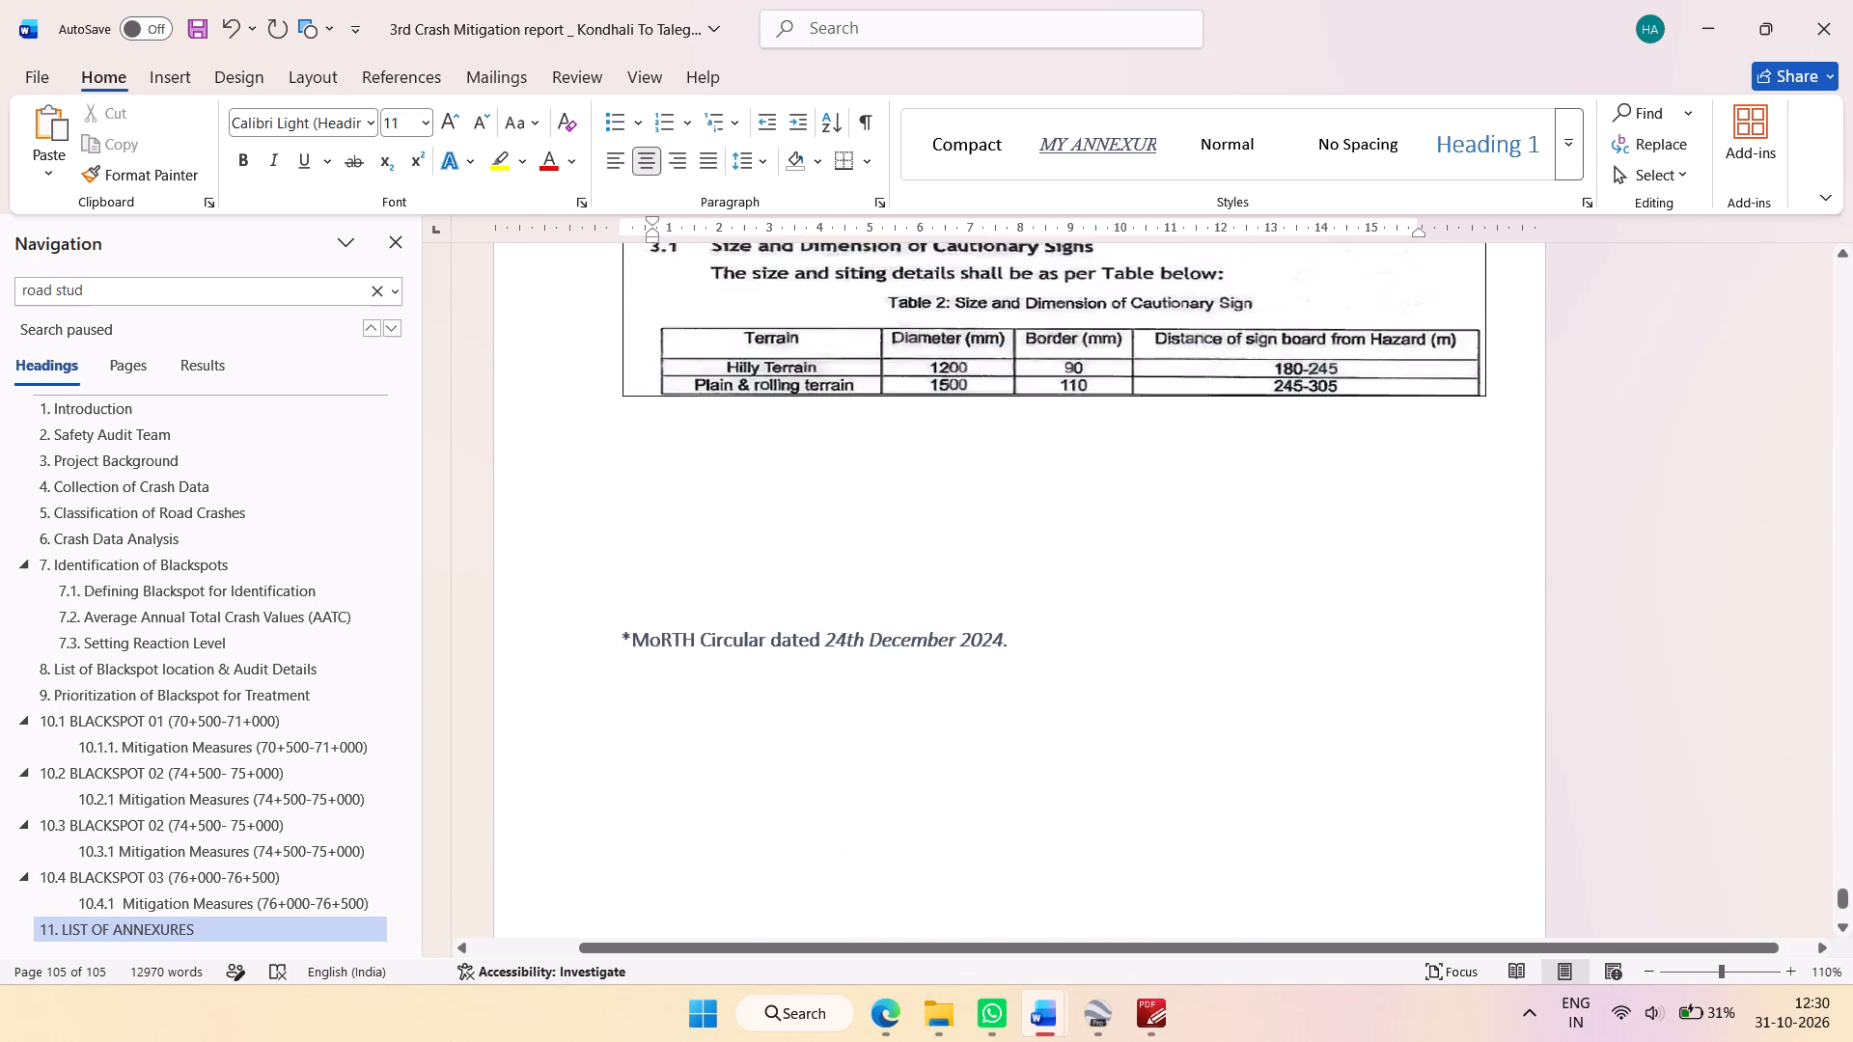
scroll(1131, 818, "down", 7)
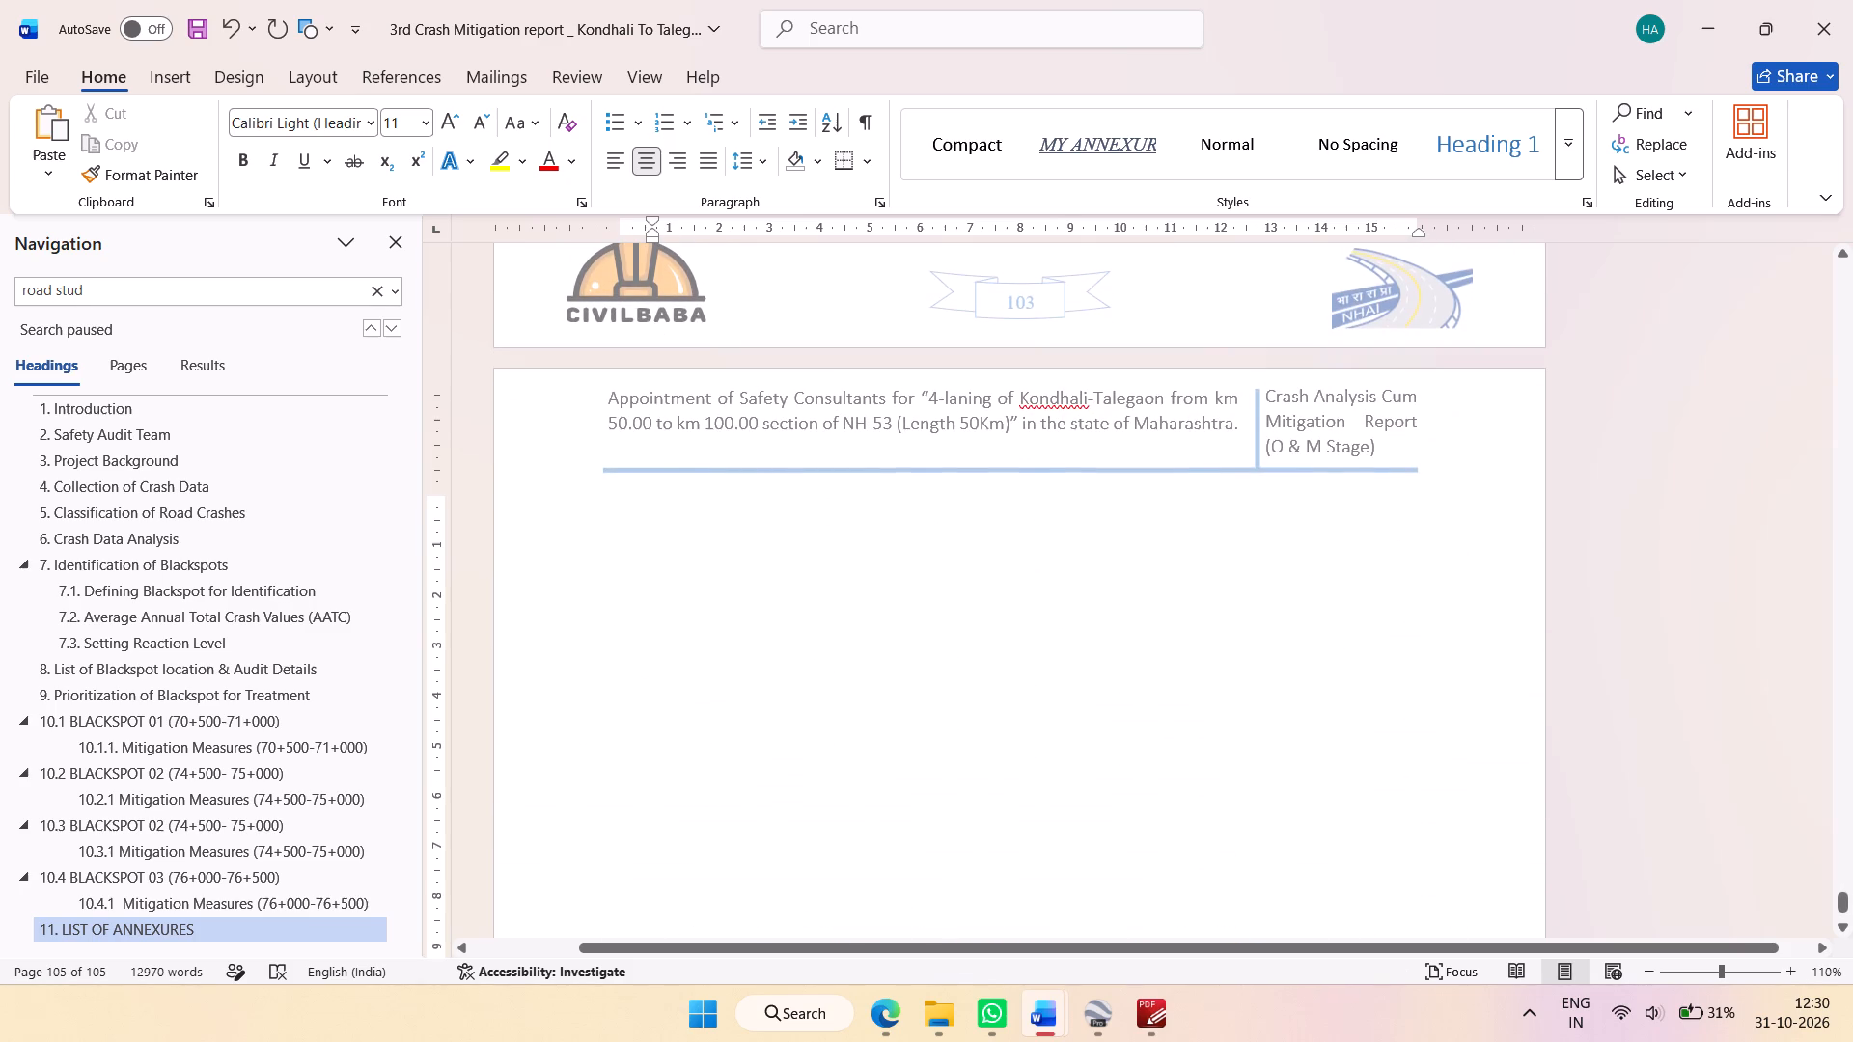
Remove the blank line above the Size and Dimensions title.
scroll(1175, 757, "up", 13)
left_click(1051, 629)
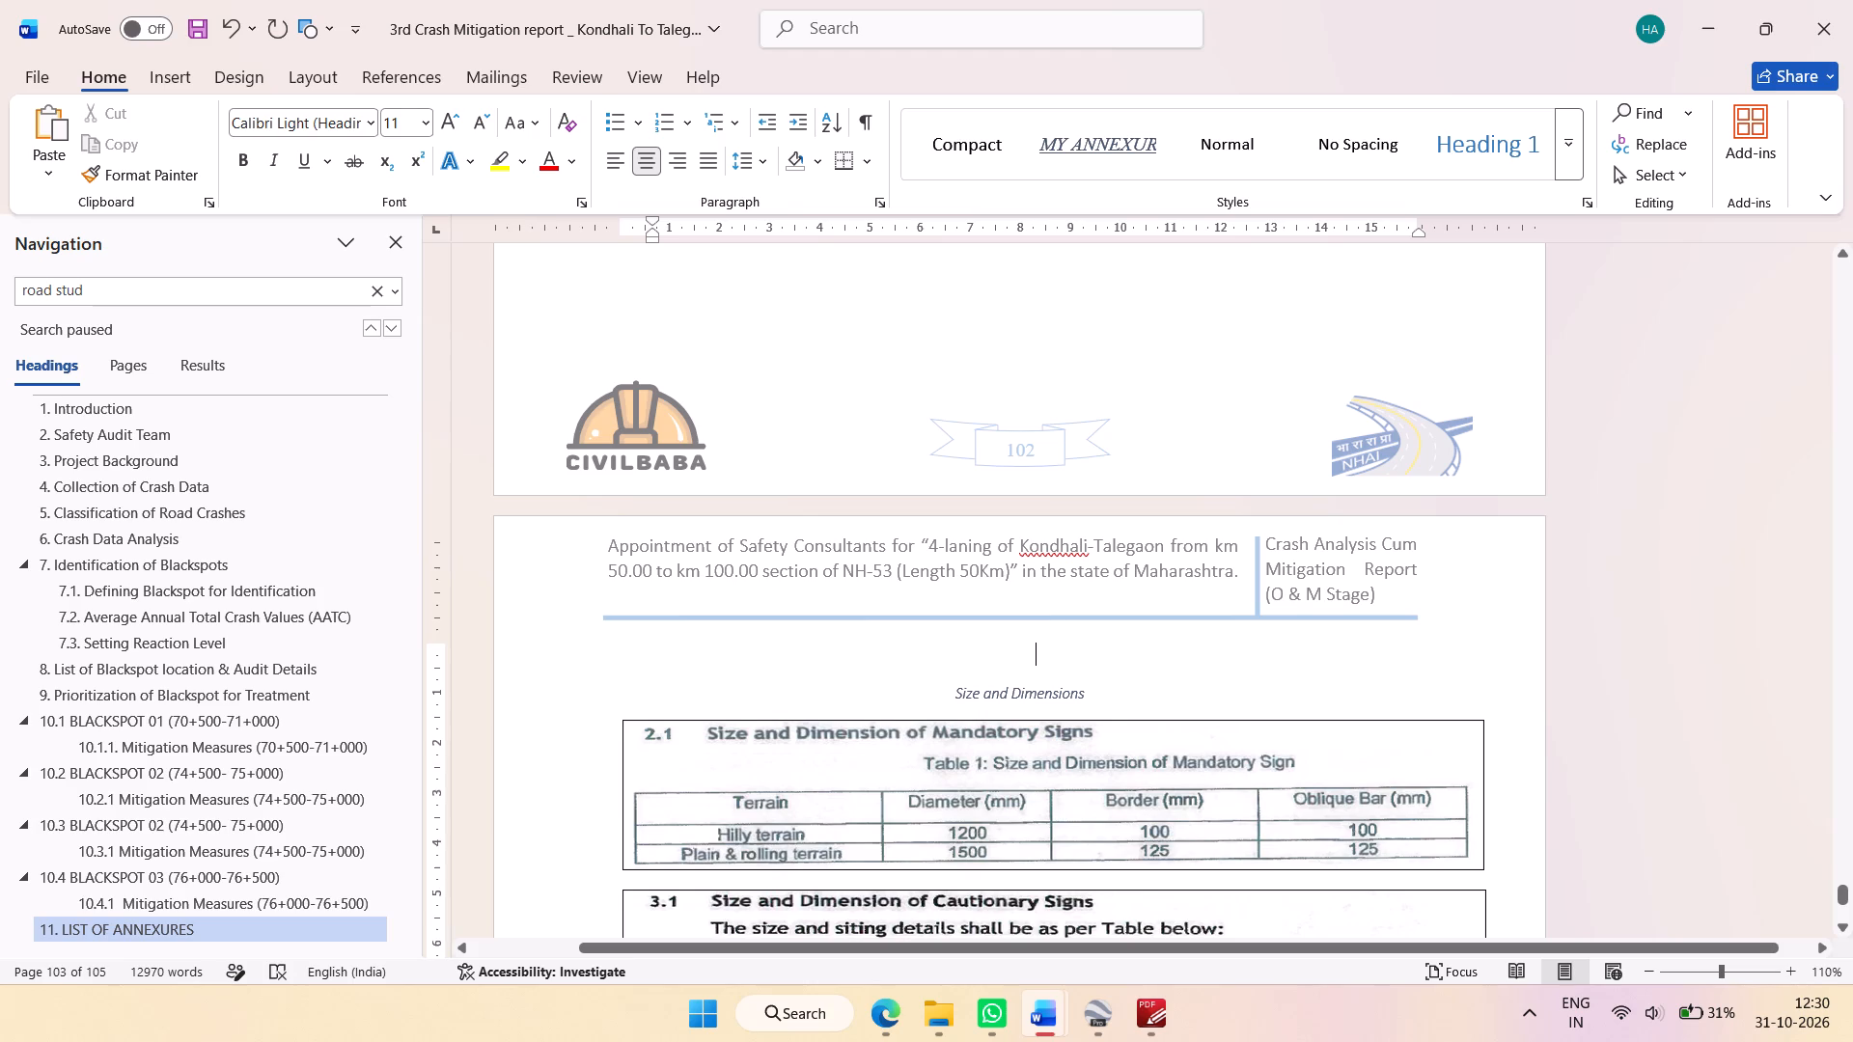
key("Delete")
Copy the "Annexure – Crash Prone" title and paste it at the top of the new blank last page.
scroll(1106, 677, "up", 13)
scroll(1114, 681, "down", 1)
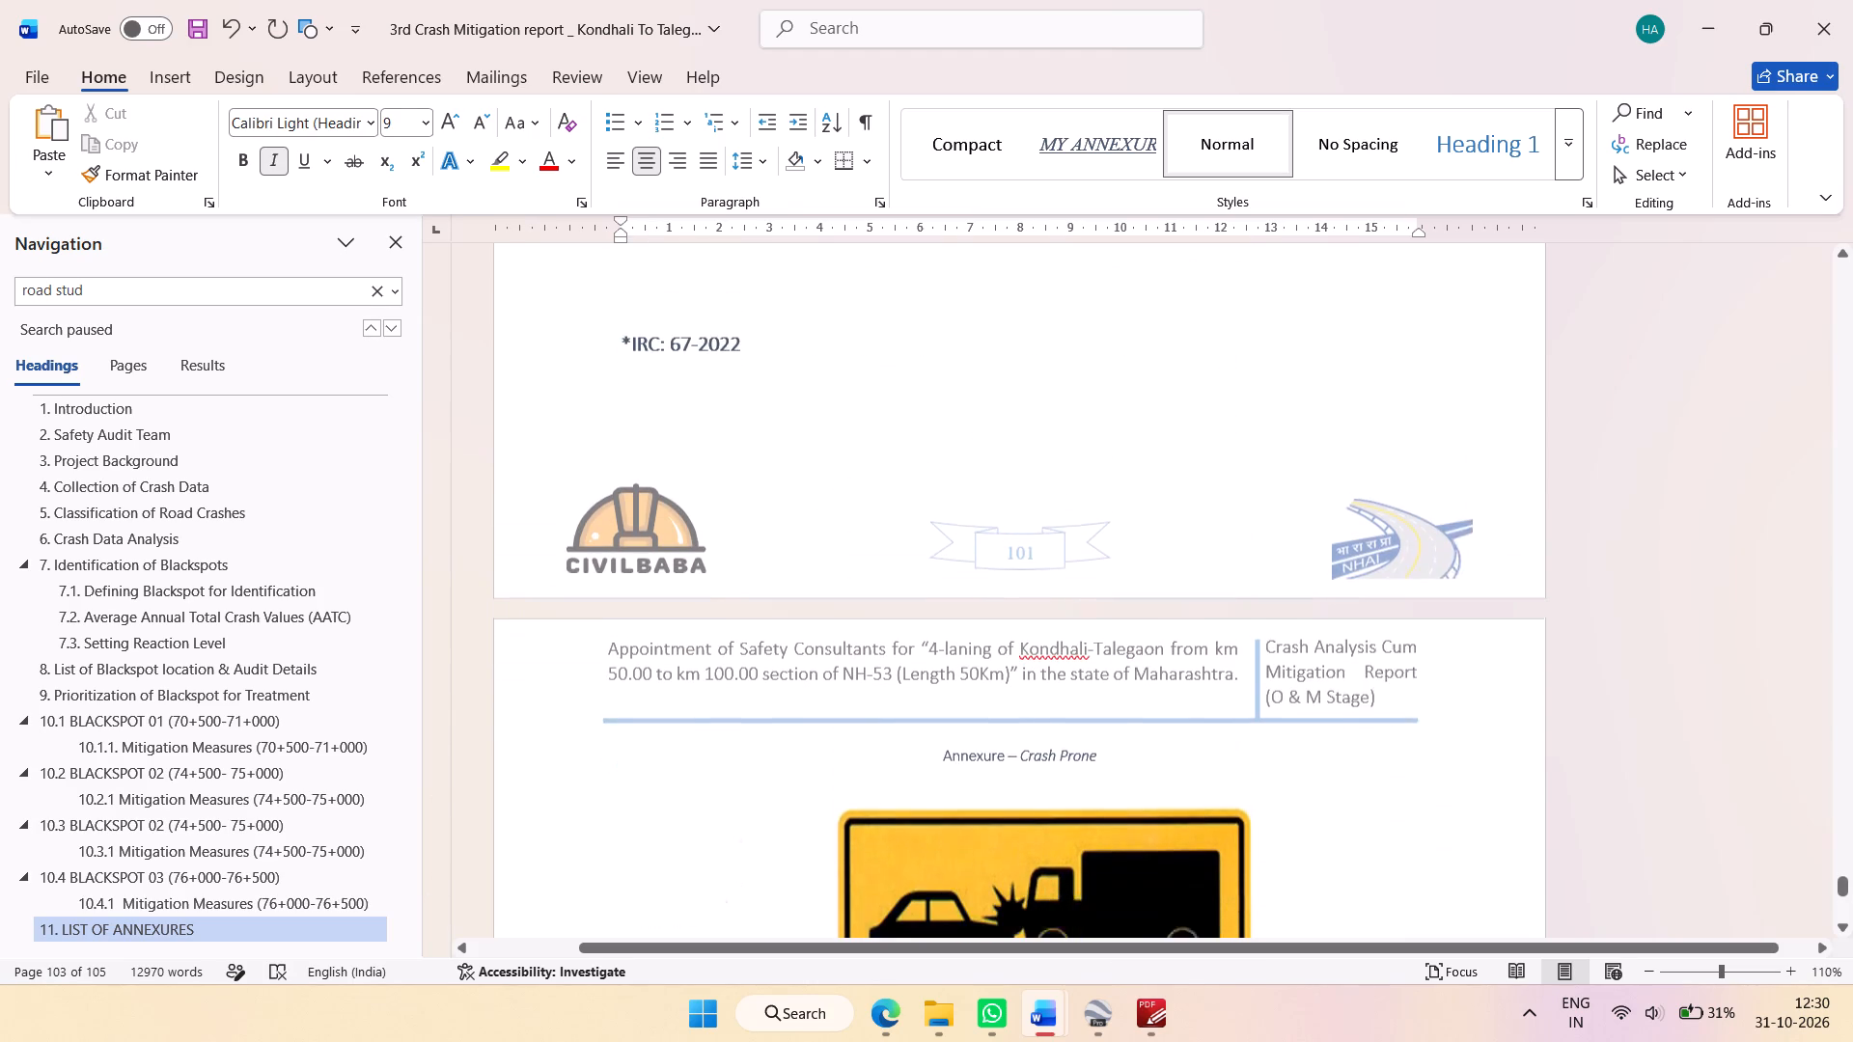
left_click_drag(1114, 692, 964, 681)
key("ctrl+c")
scroll(964, 681, "down", 19)
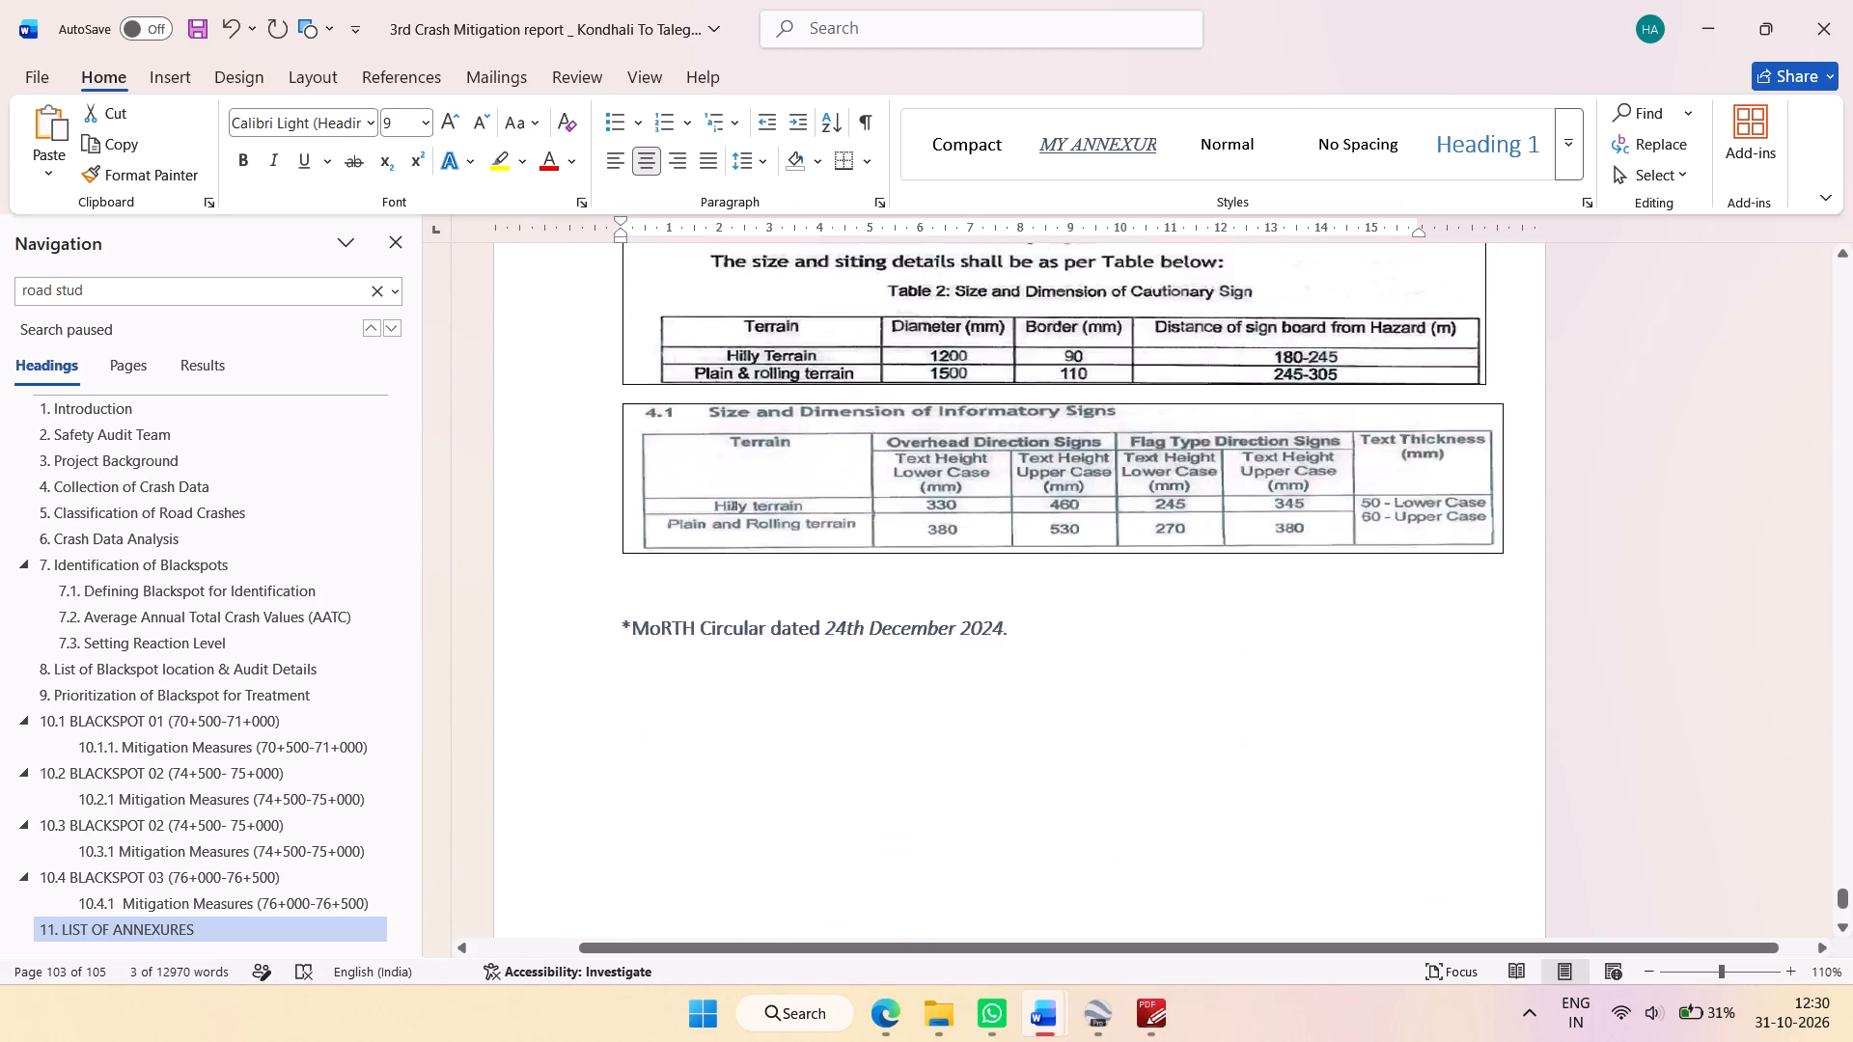
scroll(975, 682, "down", 20)
scroll(975, 682, "down", 3)
scroll(972, 687, "up", 8)
left_click(1039, 600)
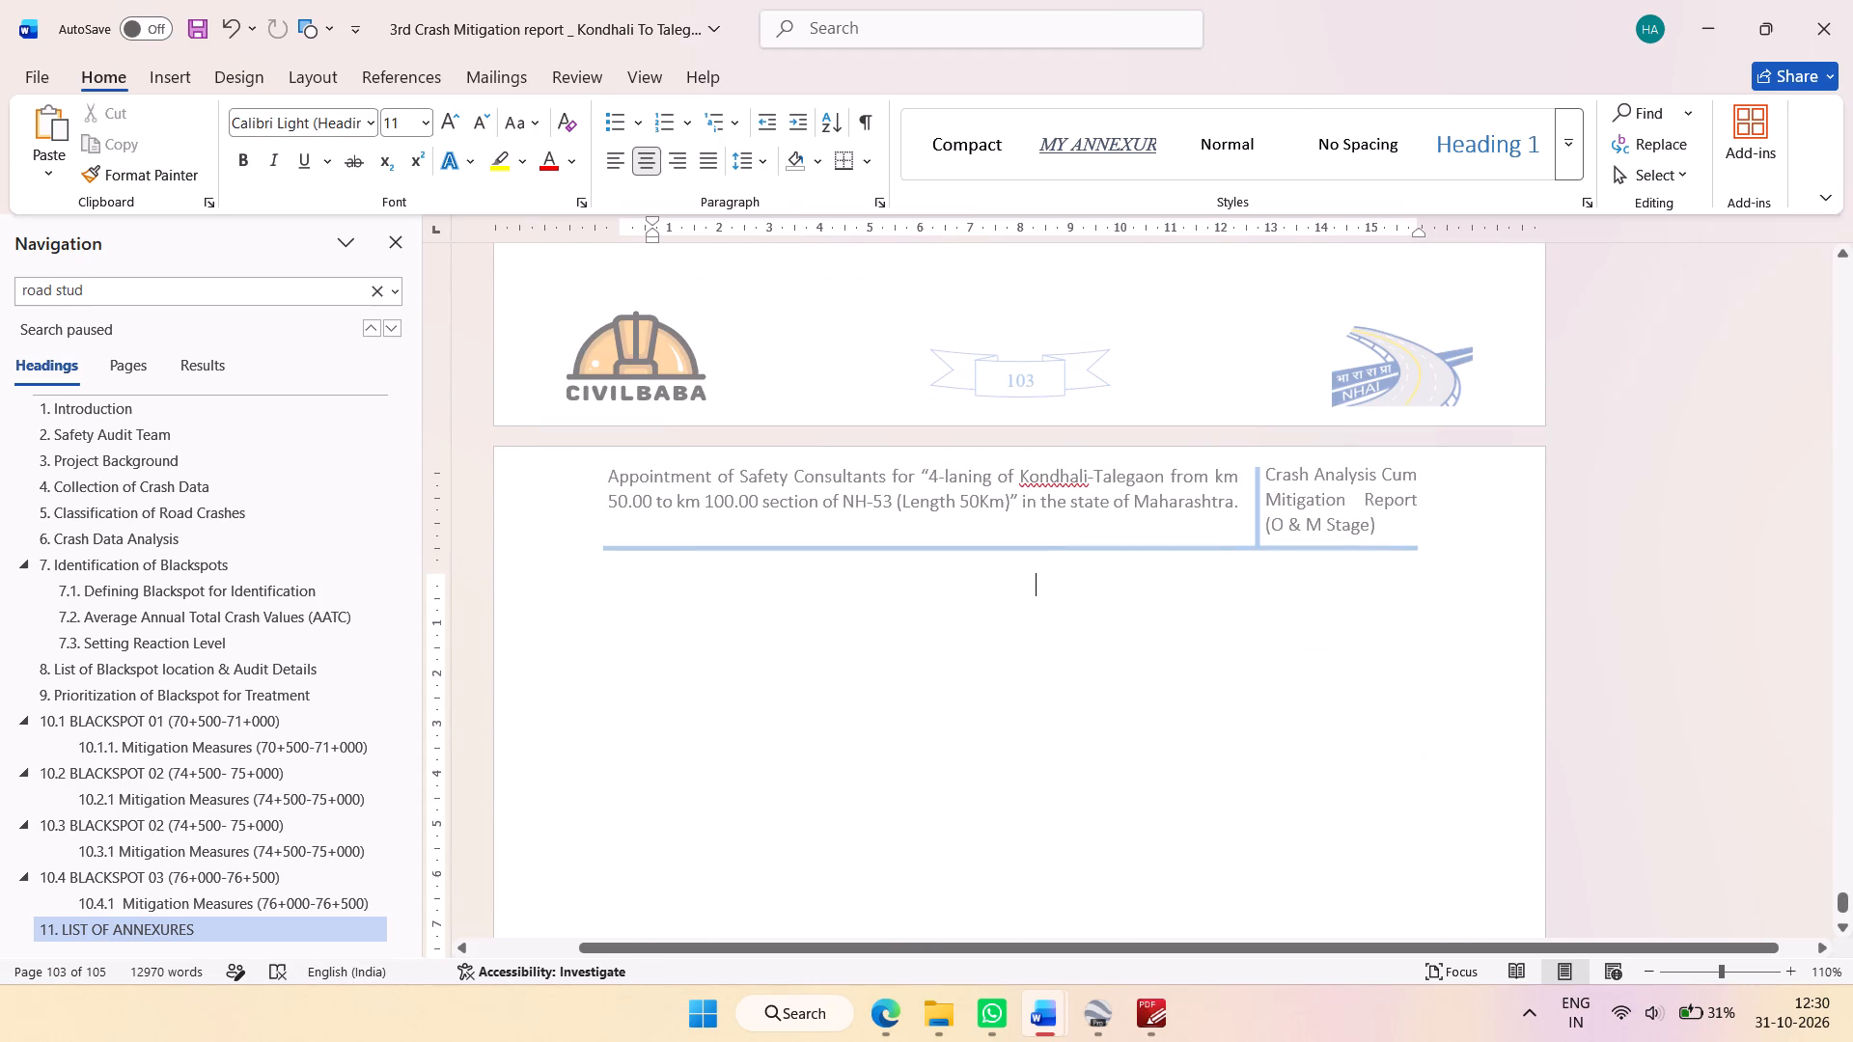
key("ctrl+v")
scroll(972, 630, "up", 5)
left_click(1009, 612)
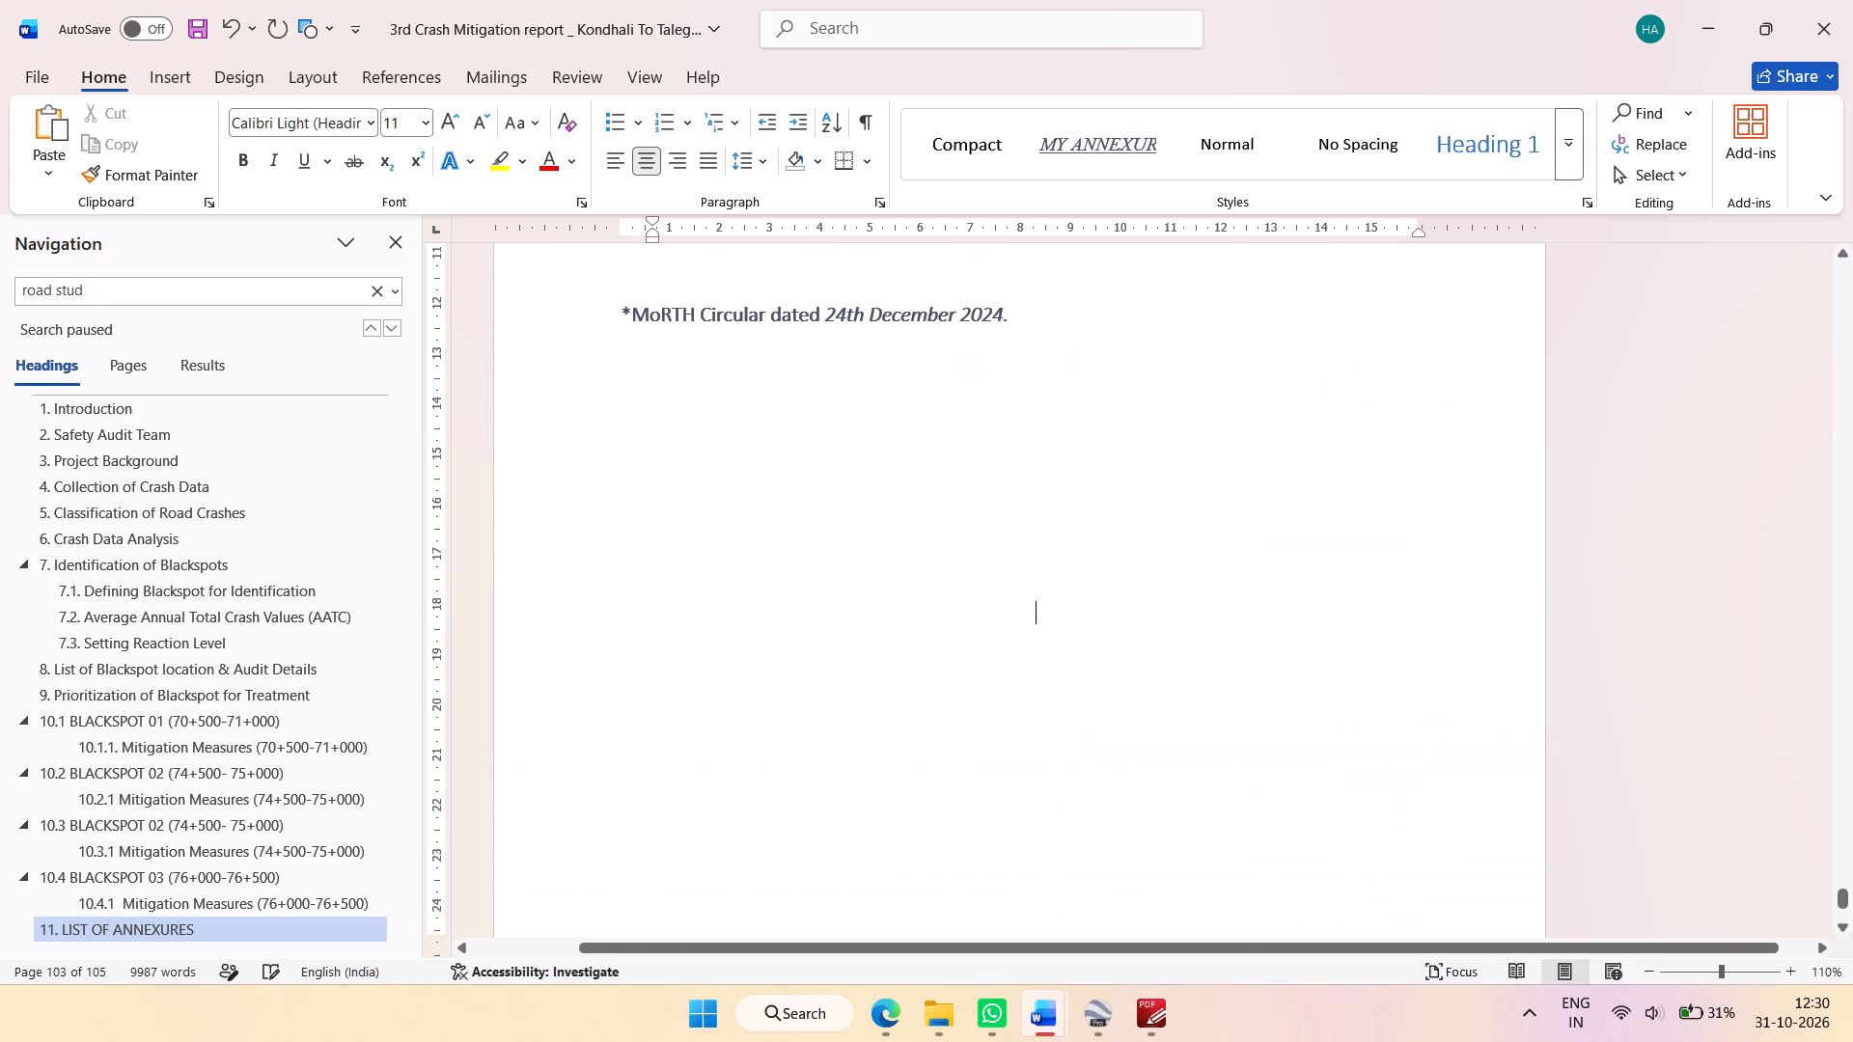
scroll(1074, 677, "down", 8)
scroll(1079, 670, "up", 2)
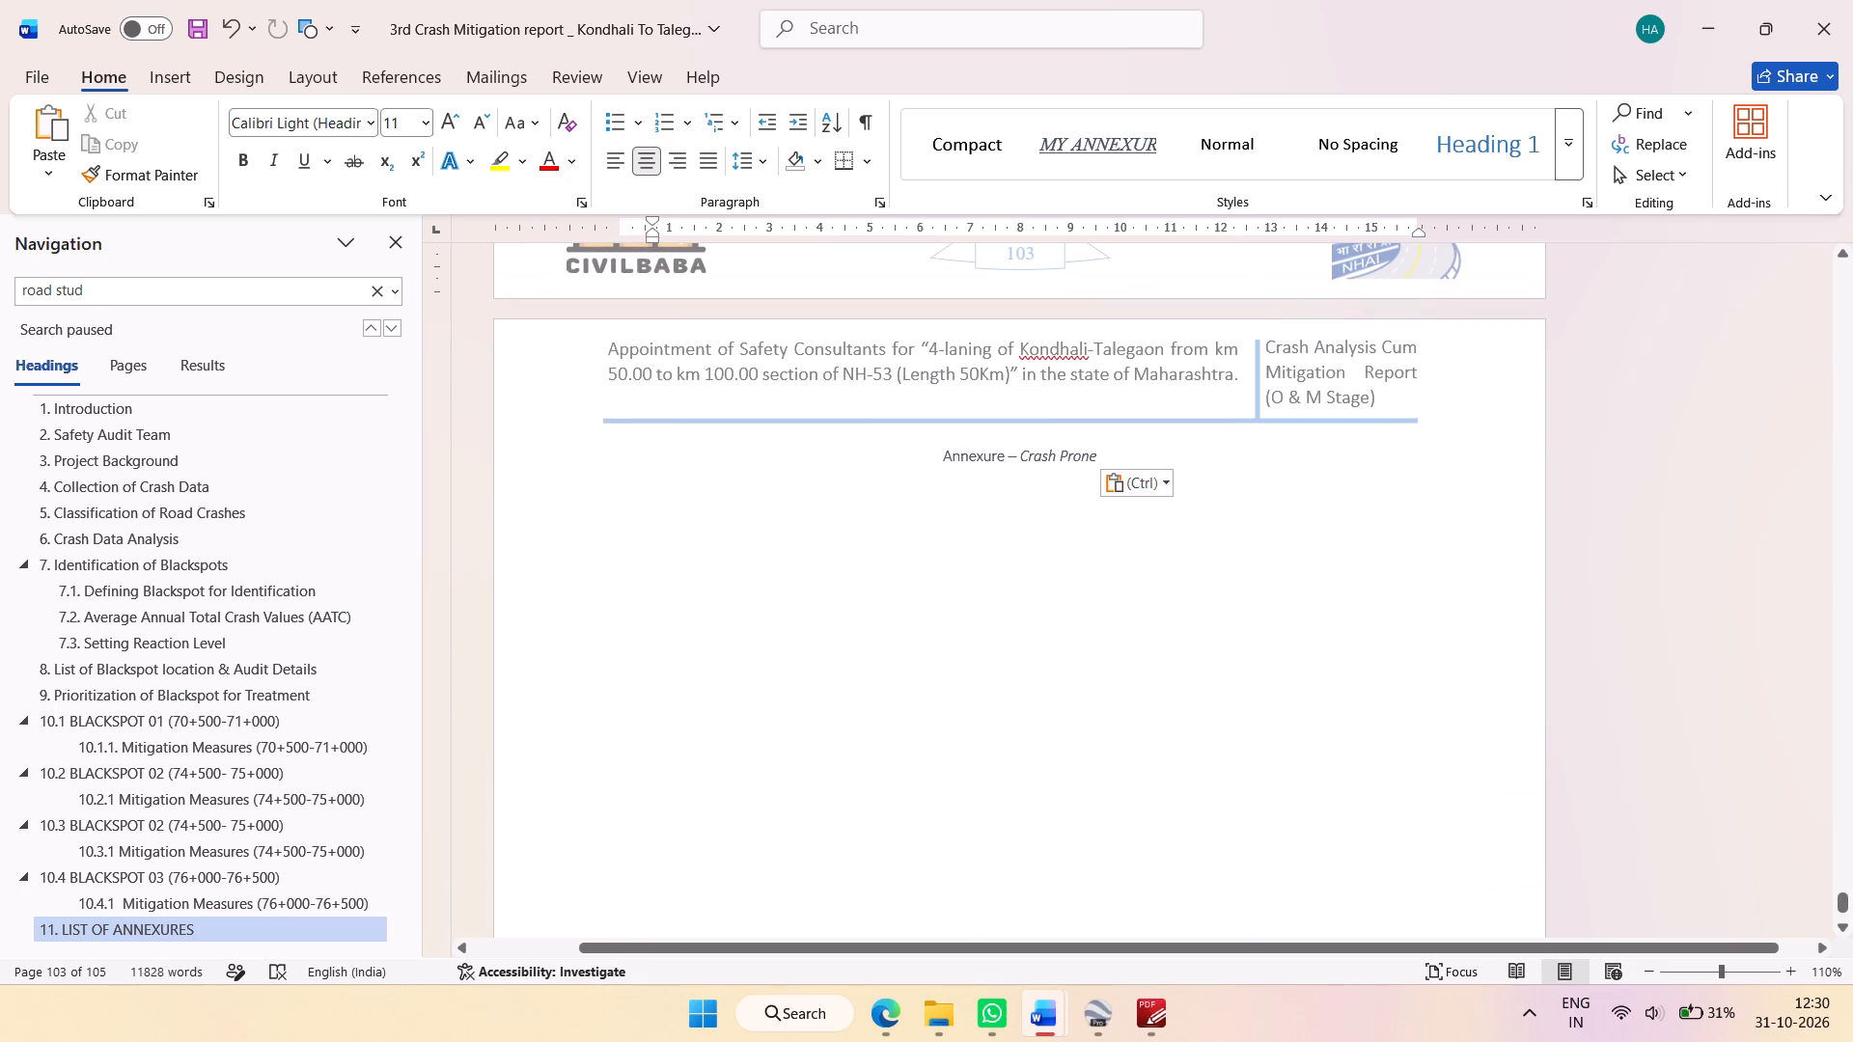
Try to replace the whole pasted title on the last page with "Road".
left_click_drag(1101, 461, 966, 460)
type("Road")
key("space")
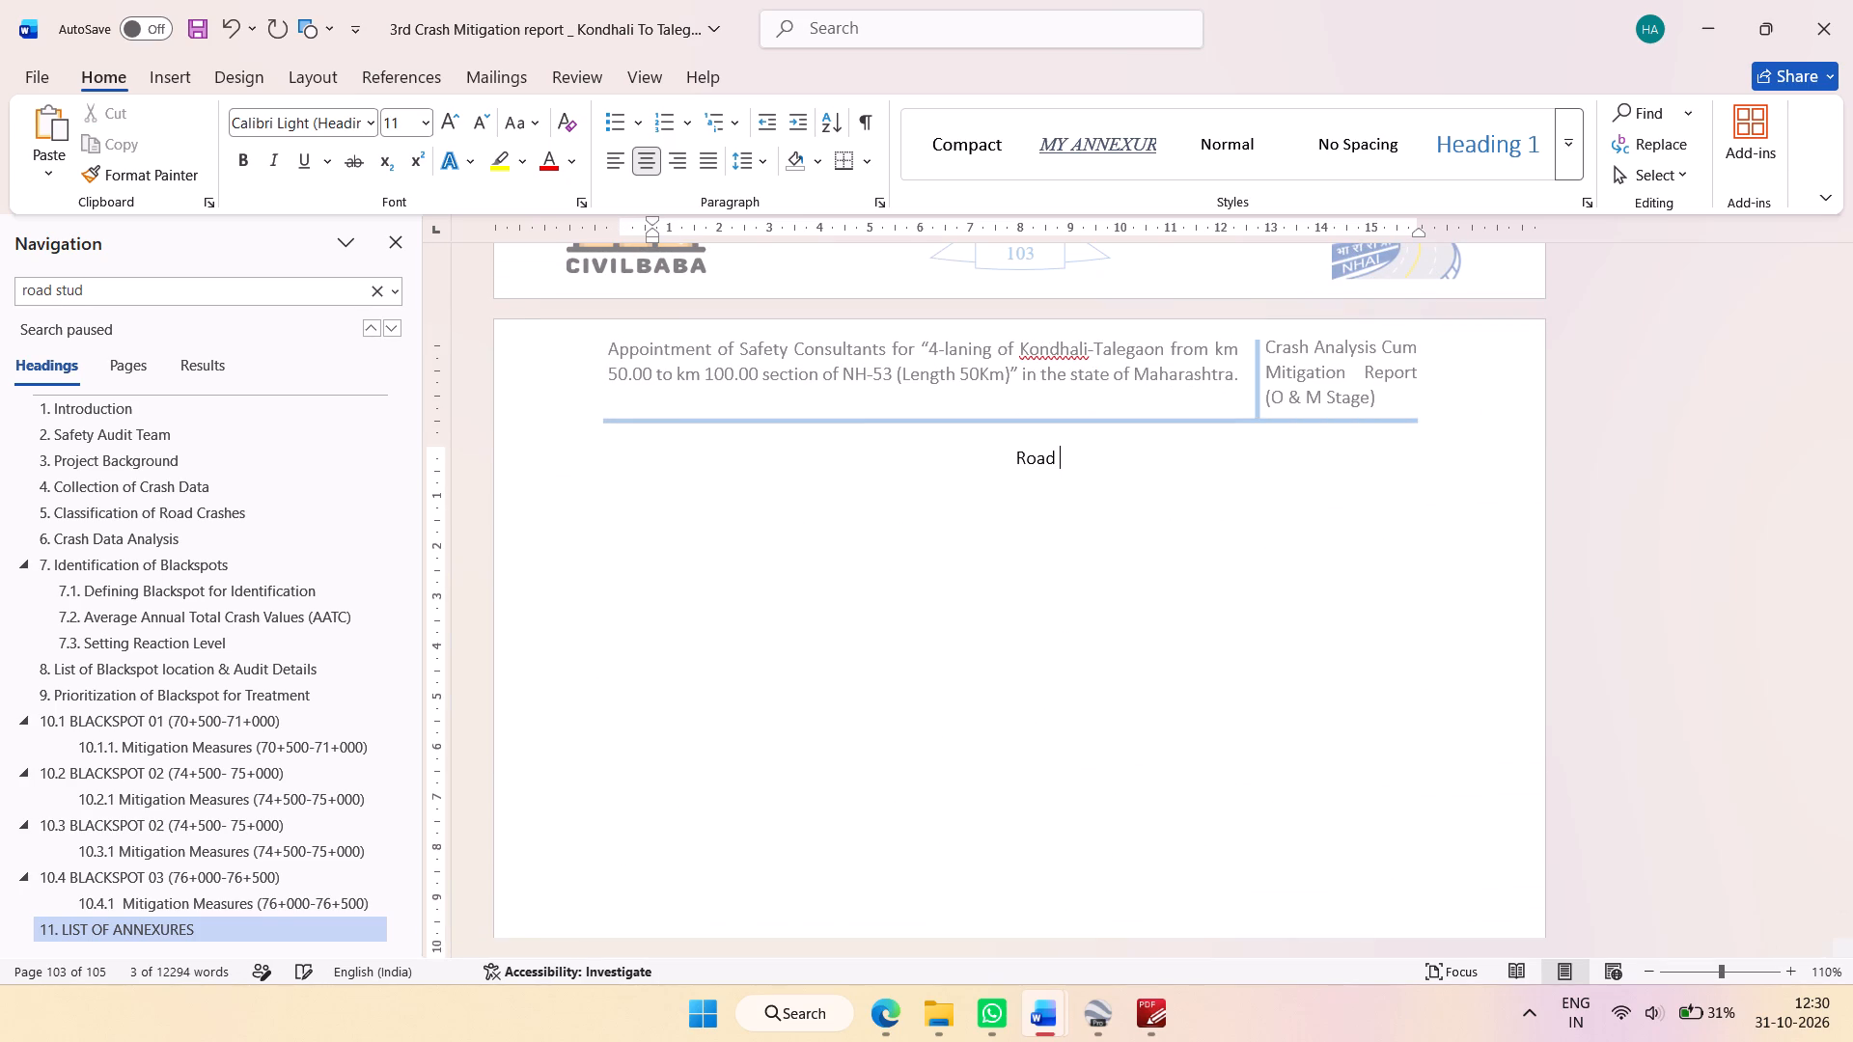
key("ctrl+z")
Replace the pasted "Annexure – Crash Prone" title on the last page with "Road Studs" and start a line below it.
key("Right")
key("BackSpace")
key("BackSpace")
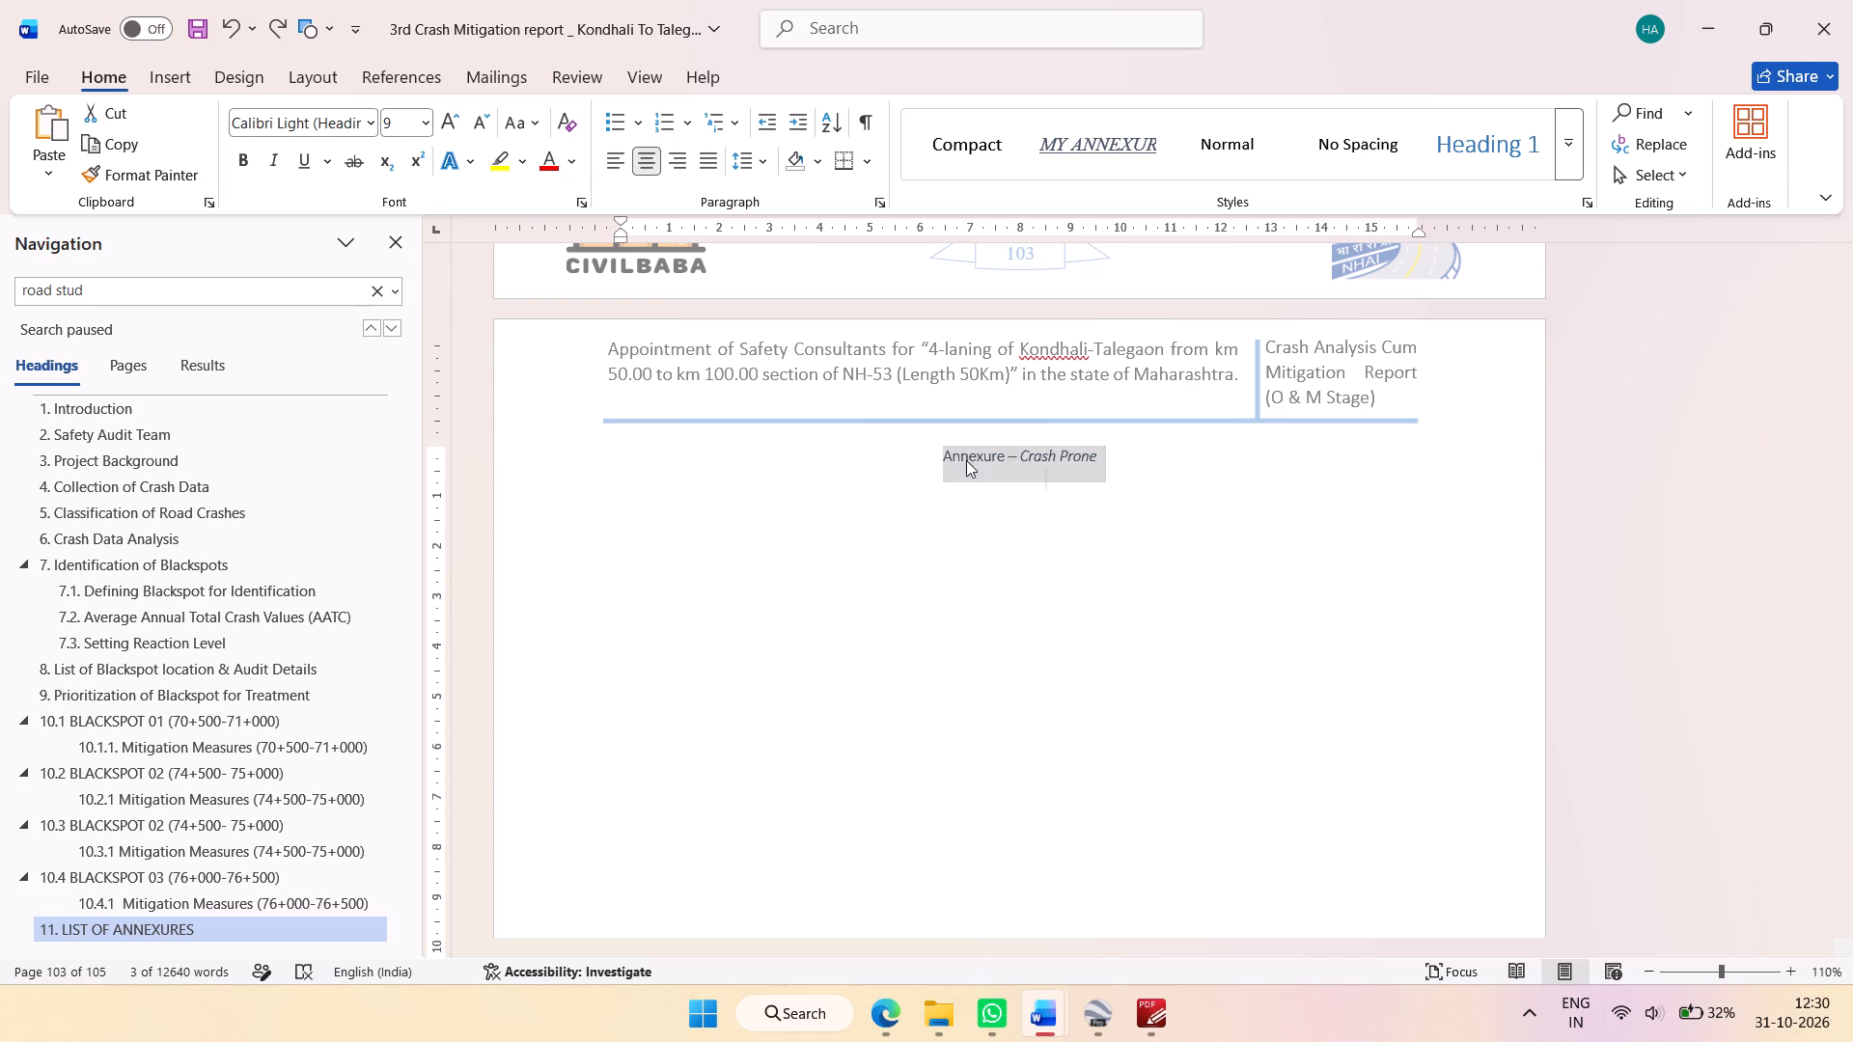
left_click(966, 460)
left_click(1103, 455)
key("BackSpace")
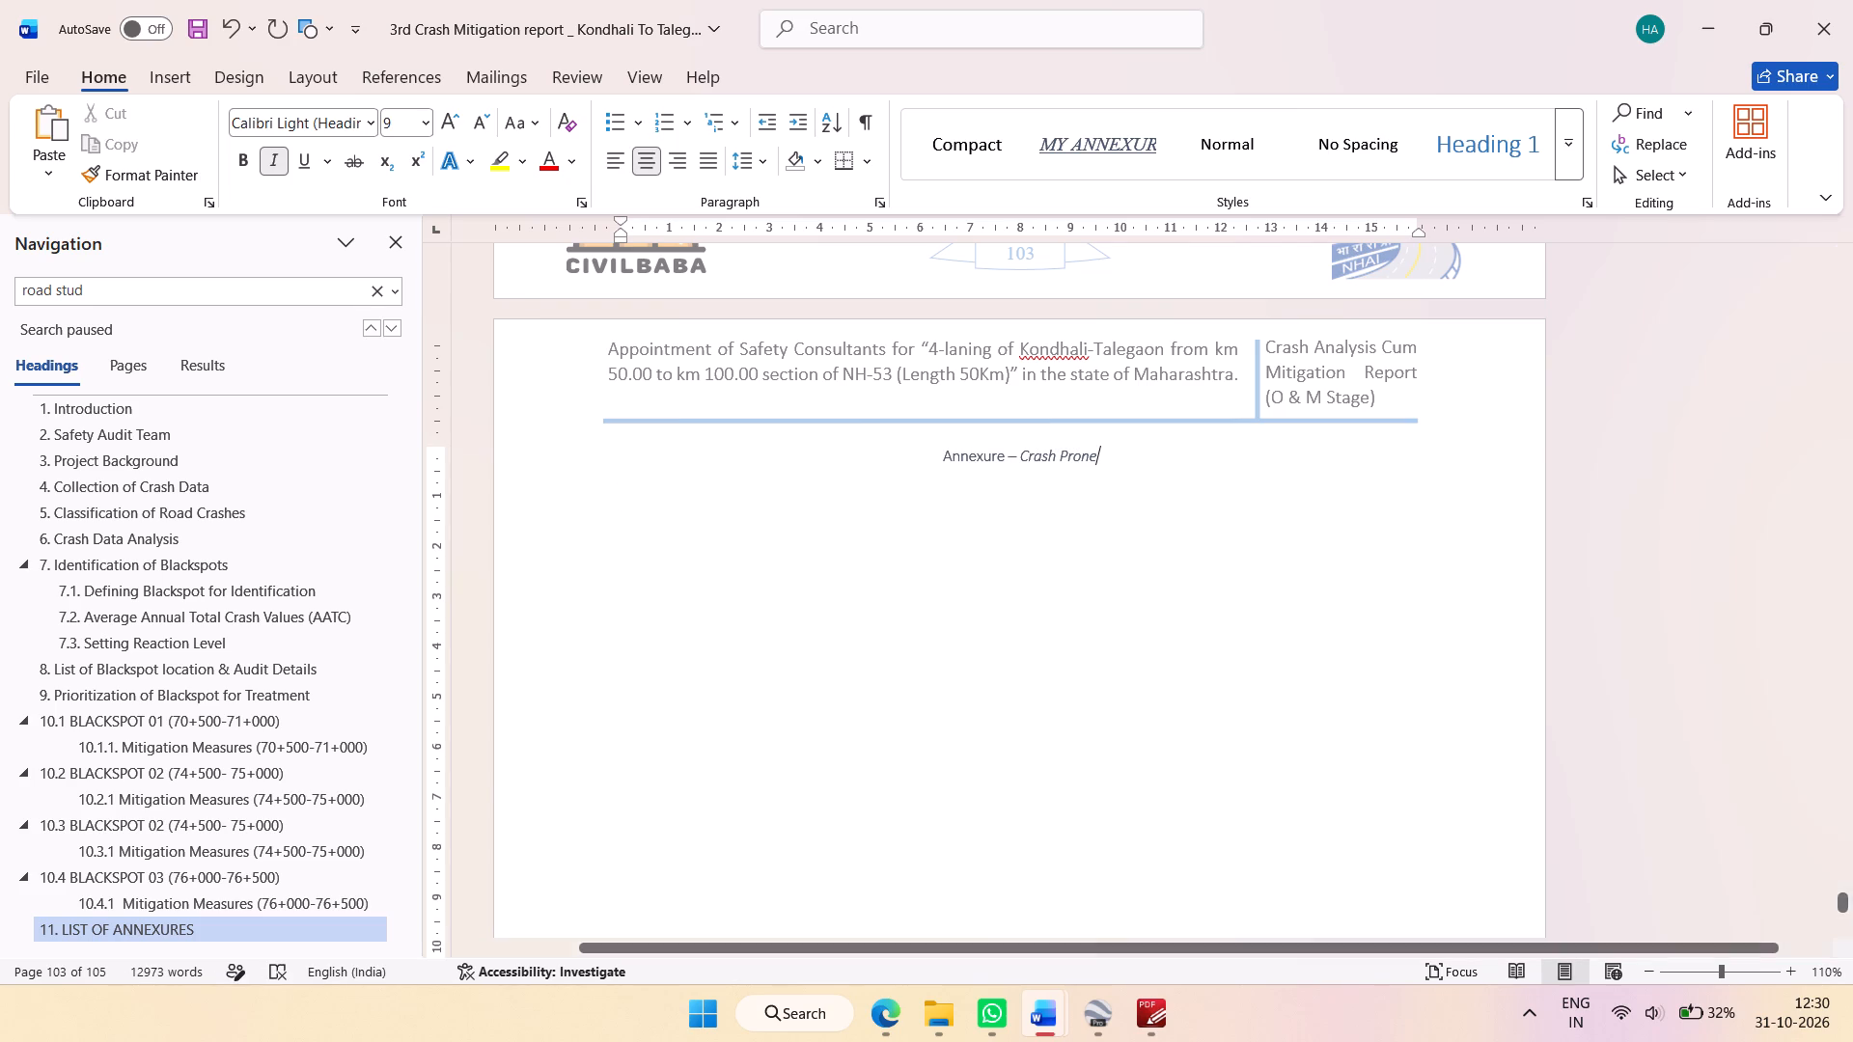
key("BackSpace")
key("BackSpace")
key("BackSpace")
key("BackSpace")
key("BackSpace")
key("BackSpace")
key("BackSpace")
key("BackSpace")
key("BackSpace")
key("BackSpace")
key("BackSpace")
key("BackSpace")
key("BackSpace")
key("BackSpace")
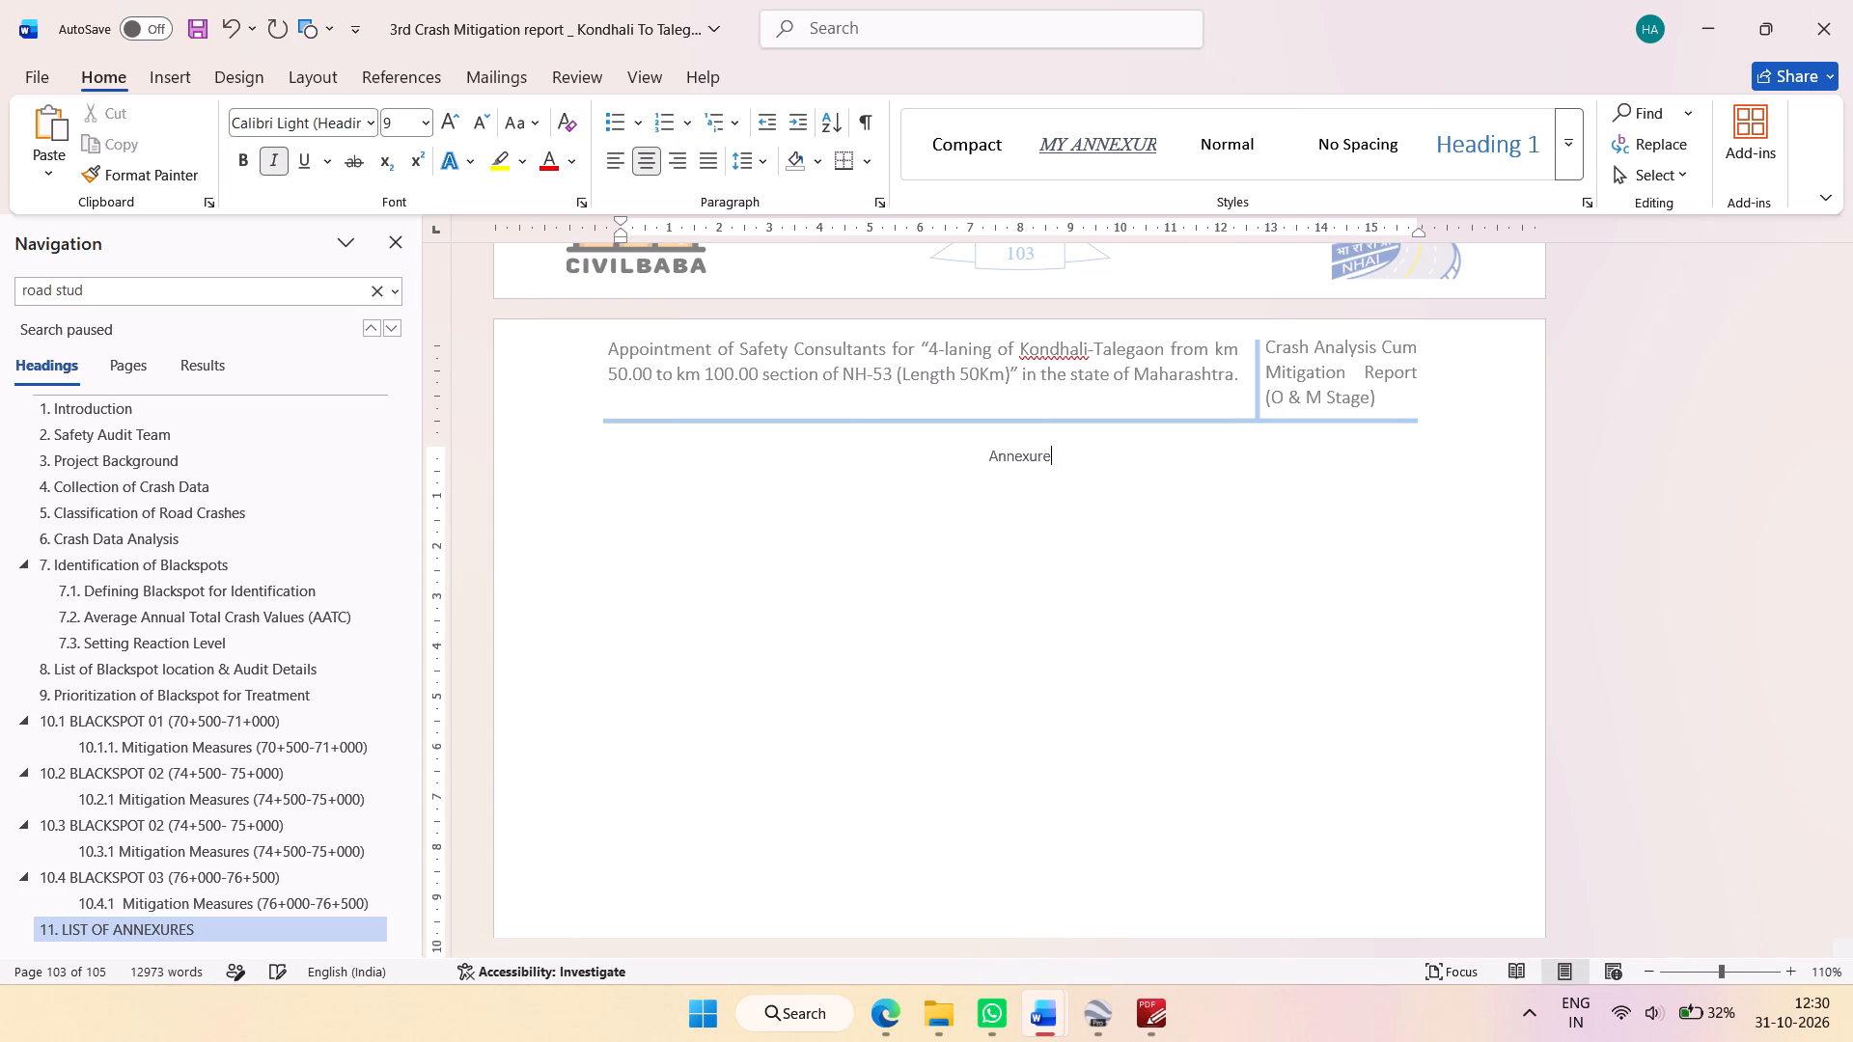
key("BackSpace")
key("BackSpace")
key("BackSpace")
key("BackSpace")
key("BackSpace")
key("BackSpace")
key("shift+r")
key("Left")
key("Delete")
key("shift+r")
key("Left")
key("BackSpace")
key("Right")
type("oad Studs")
key("Return")
Capture Table 9.1 Warrants for Road Studs, rows 1 to 8, from the irc.gov.in.sp.084.2019 PDF and paste it below the Road Studs title.
key("alt+Tab")
key("alt+Tab")
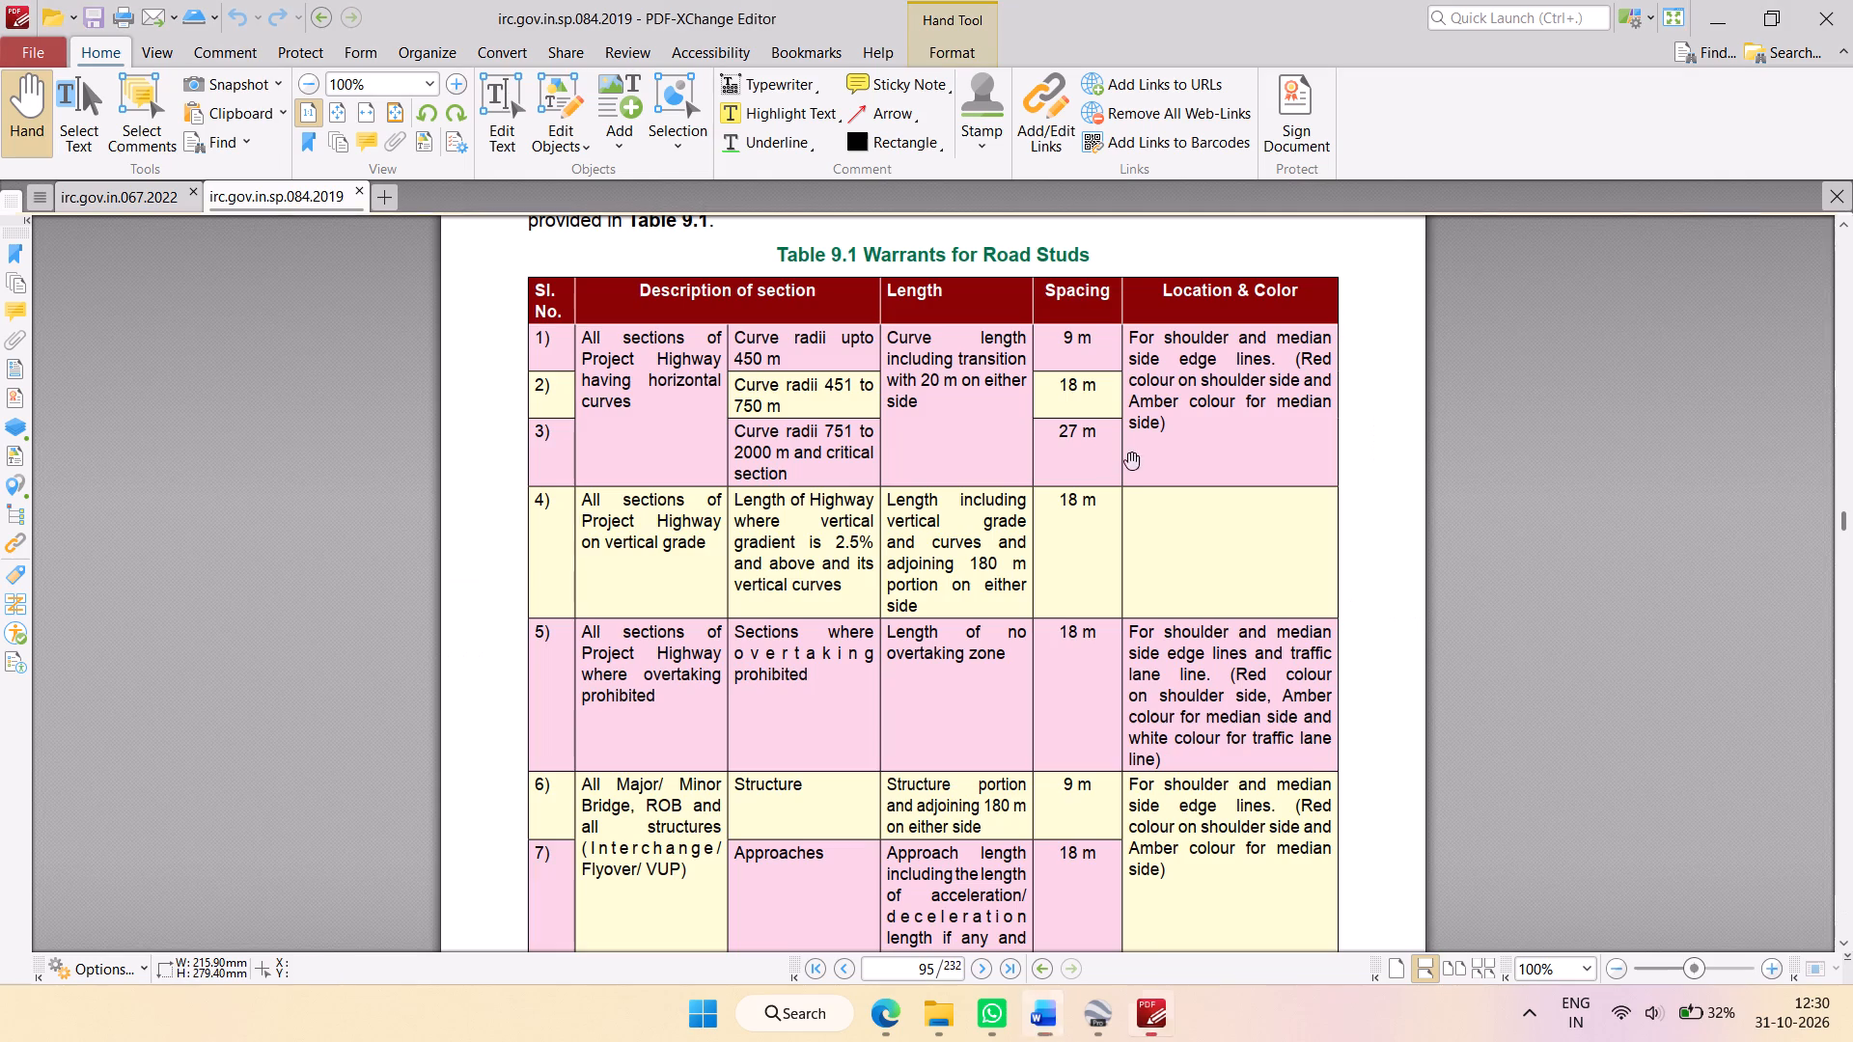
scroll(1123, 496, "down", 2, "ctrl")
scroll(1148, 652, "down", 7)
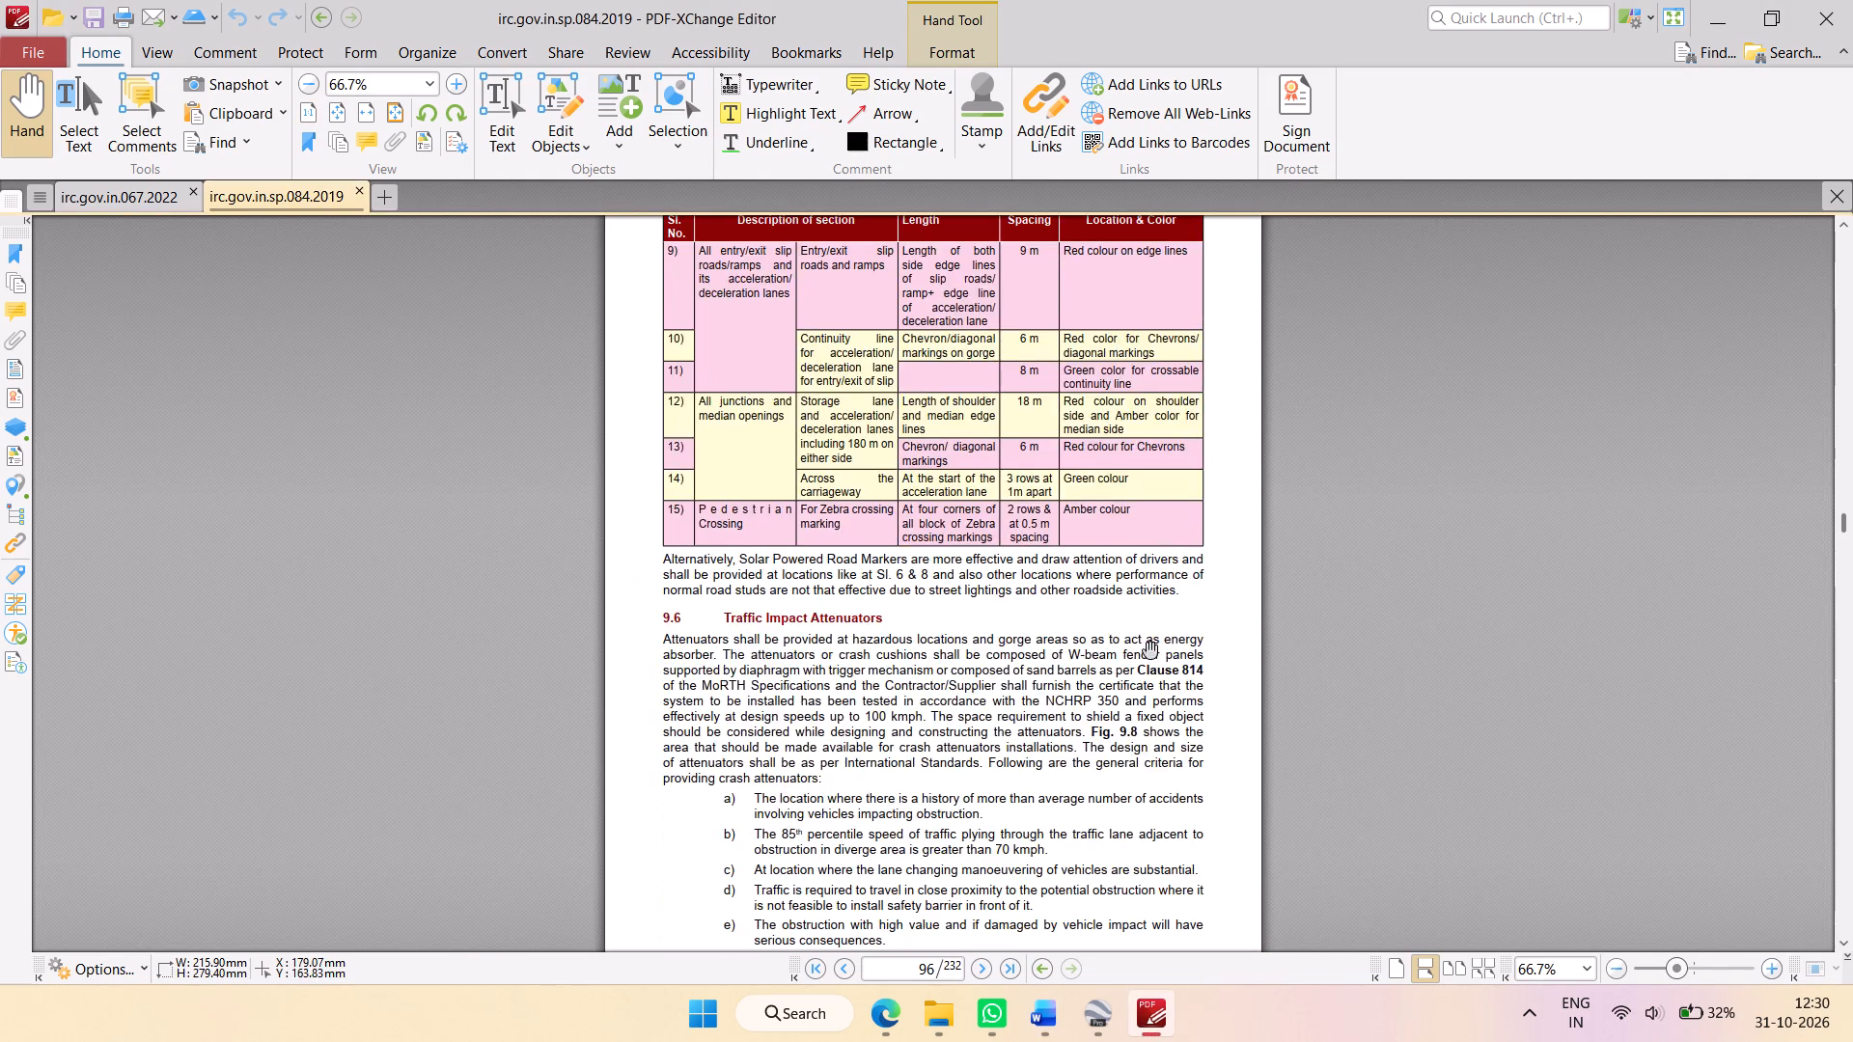
scroll(1149, 649, "up", 7)
scroll(1149, 649, "down", 1)
scroll(1149, 649, "up", 1)
key("Print")
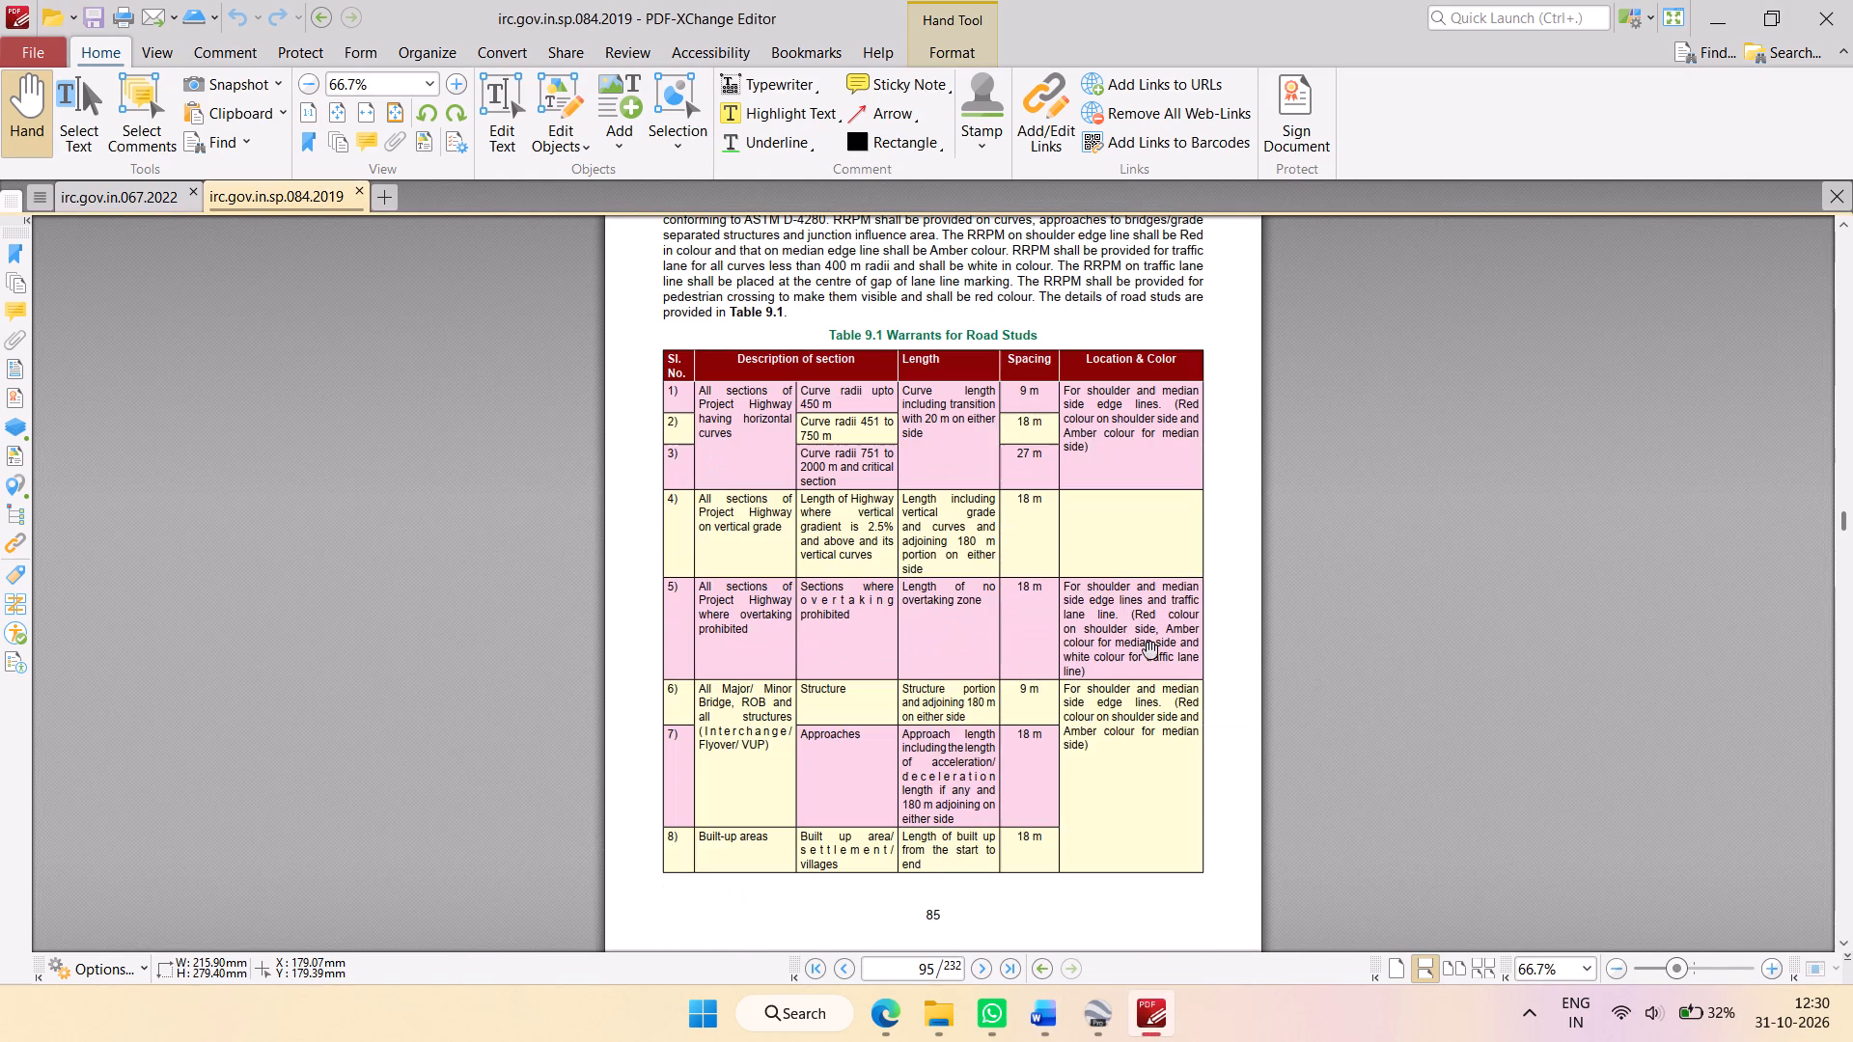
left_click_drag(654, 330, 678, 338)
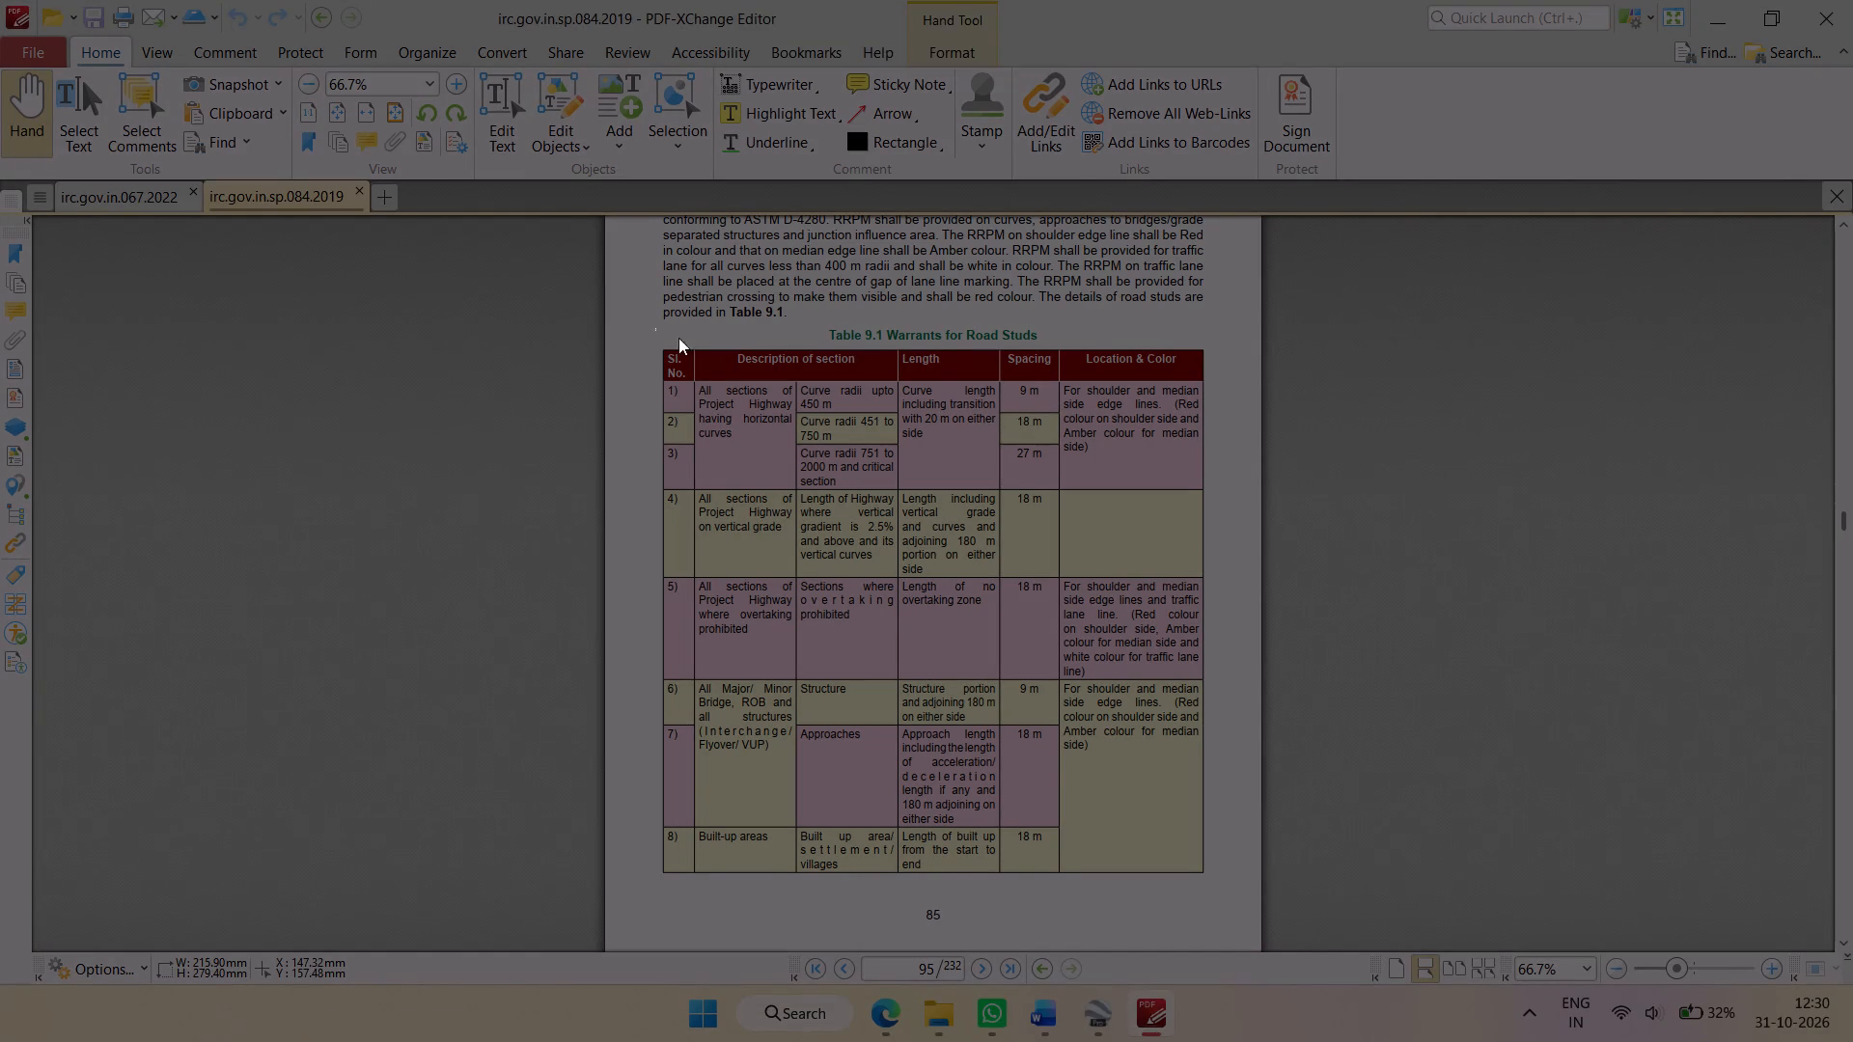
left_click_drag(678, 338, 1224, 891)
key("alt+Tab")
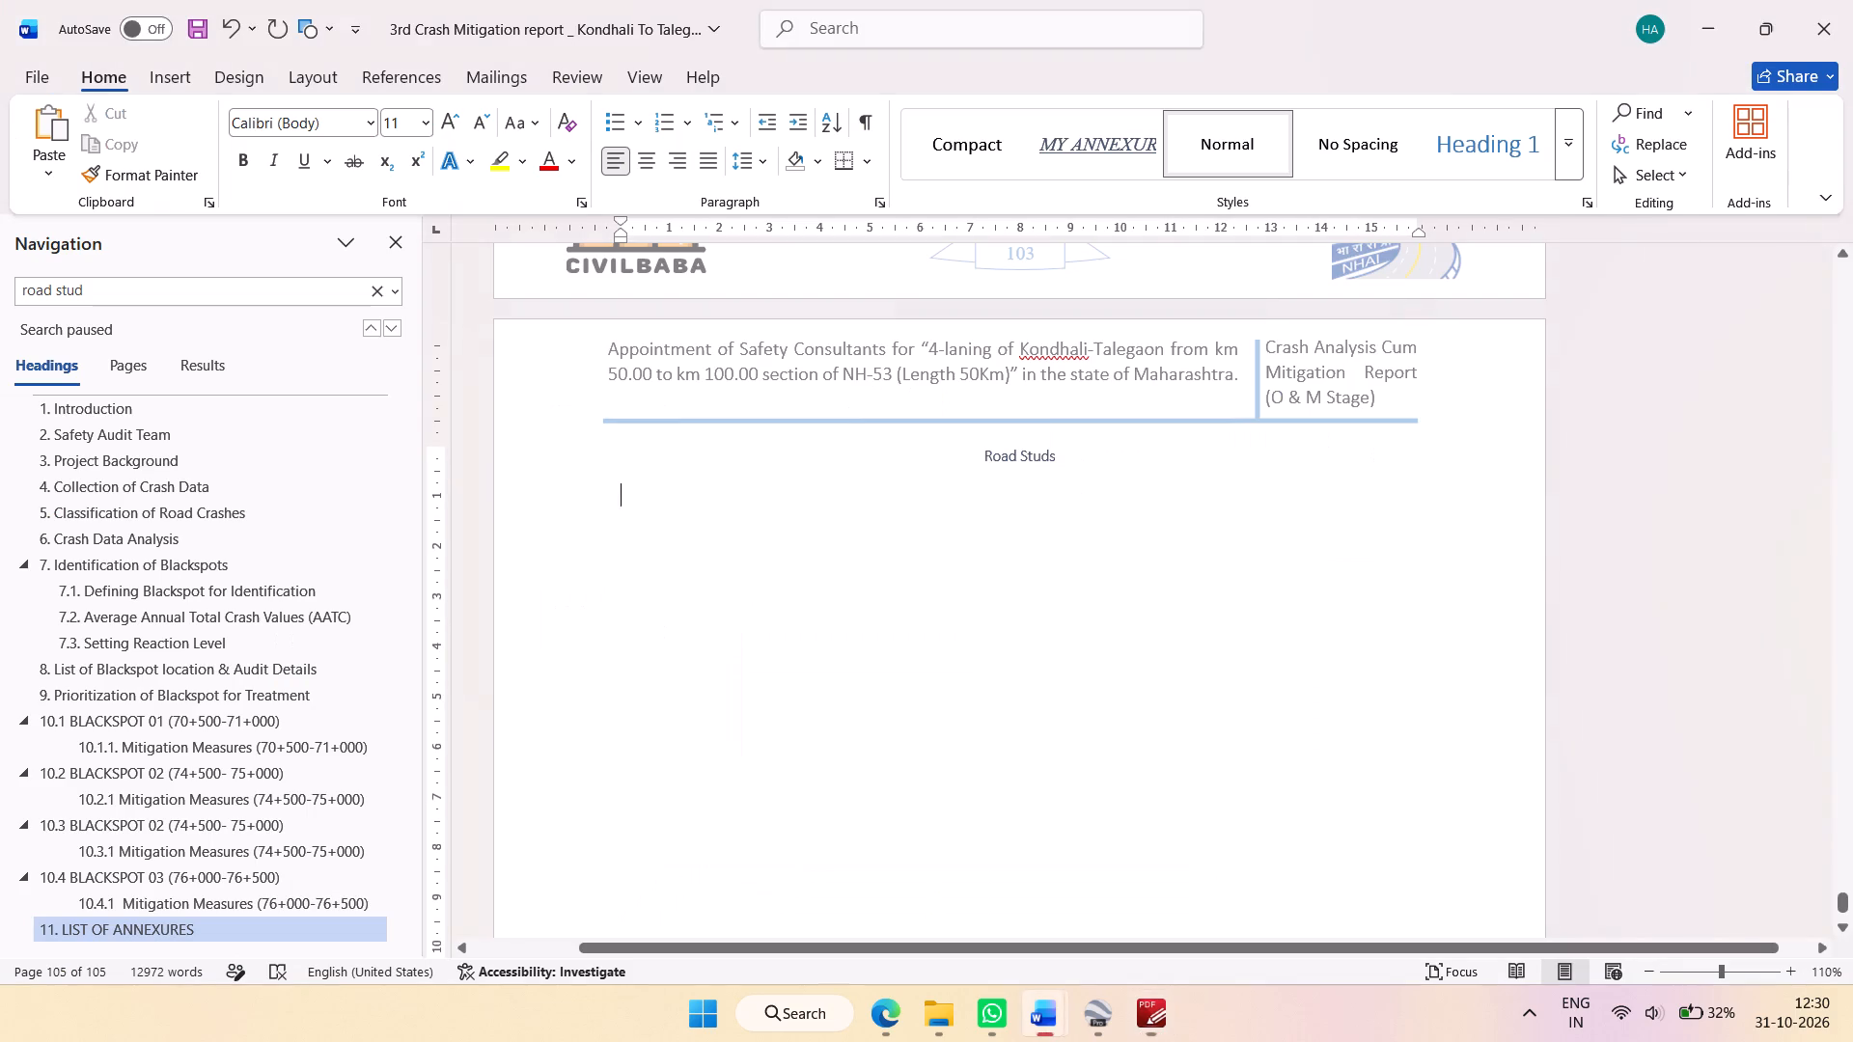
key("ctrl+v")
Capture the table's continuation, rows 9 to 15, with its IRC:SP:84-2019 header and paste it below the first table image in the report.
key("alt+Tab")
scroll(1078, 702, "down", 7)
scroll(1026, 701, "up", 2)
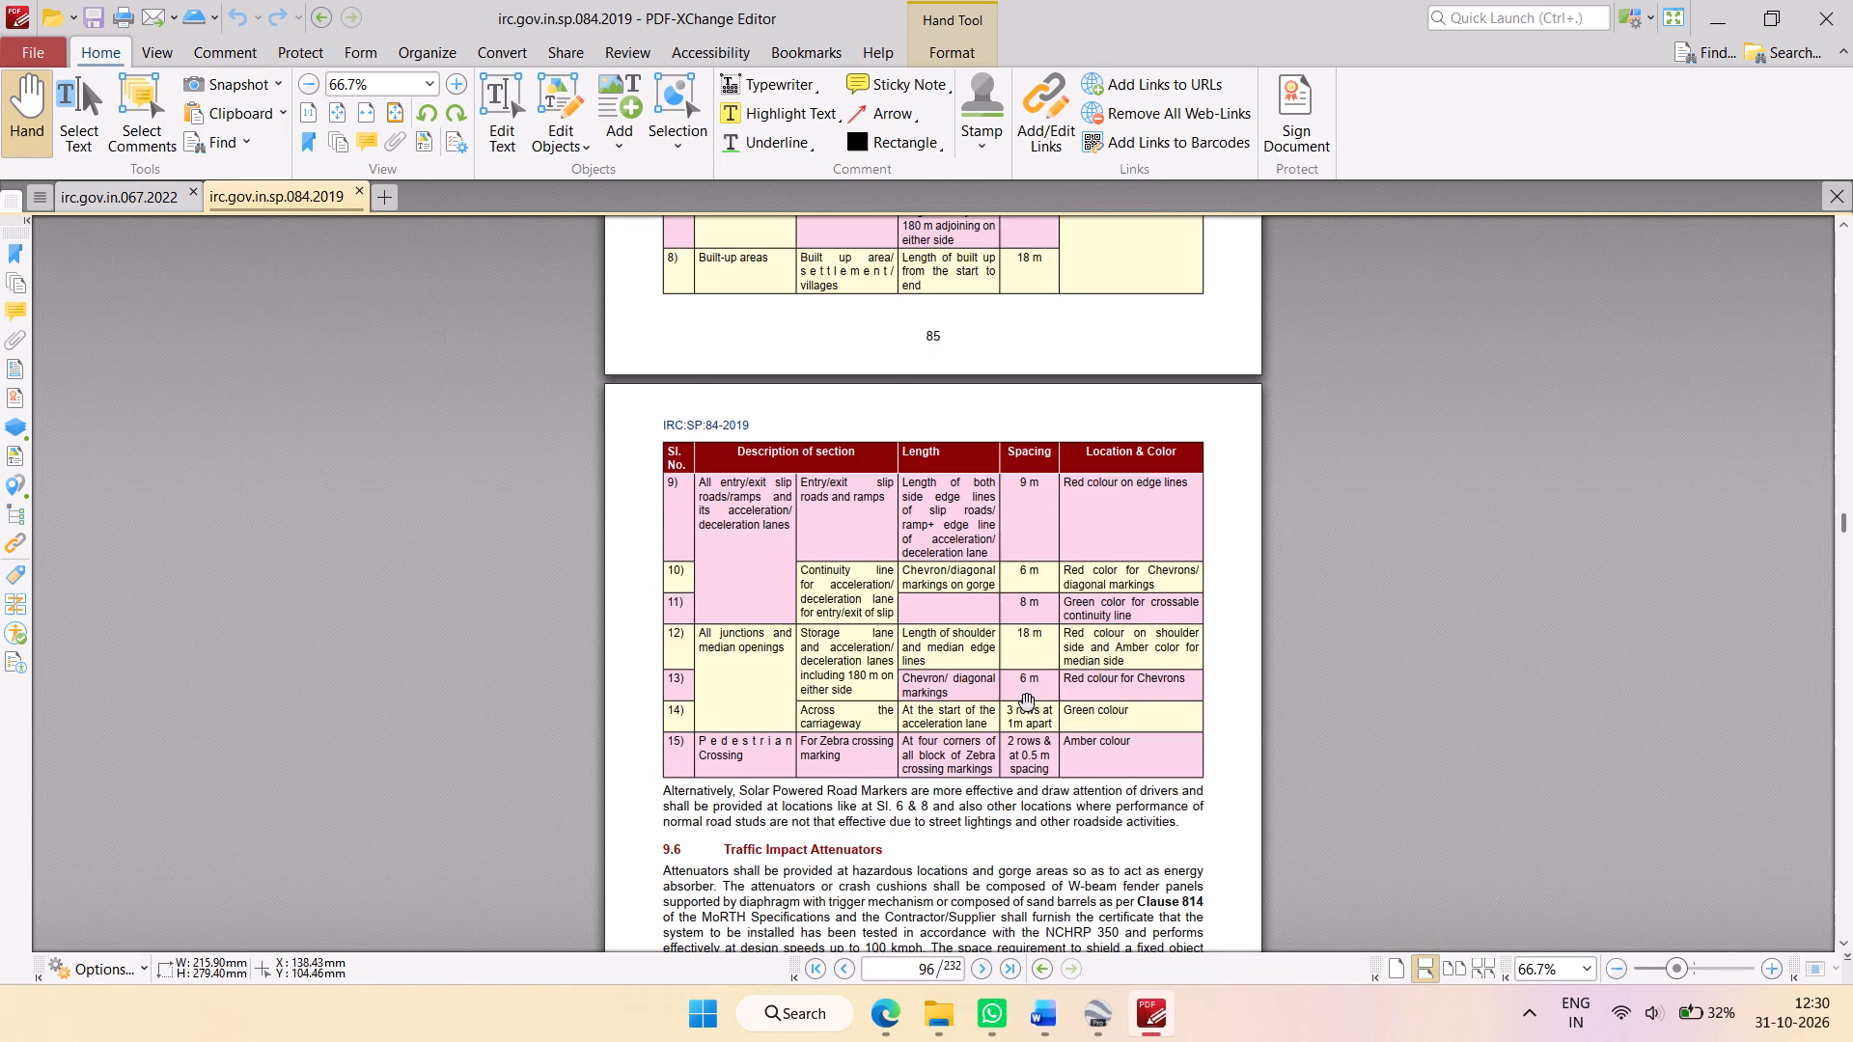
key("Print")
left_click_drag(650, 415, 926, 628)
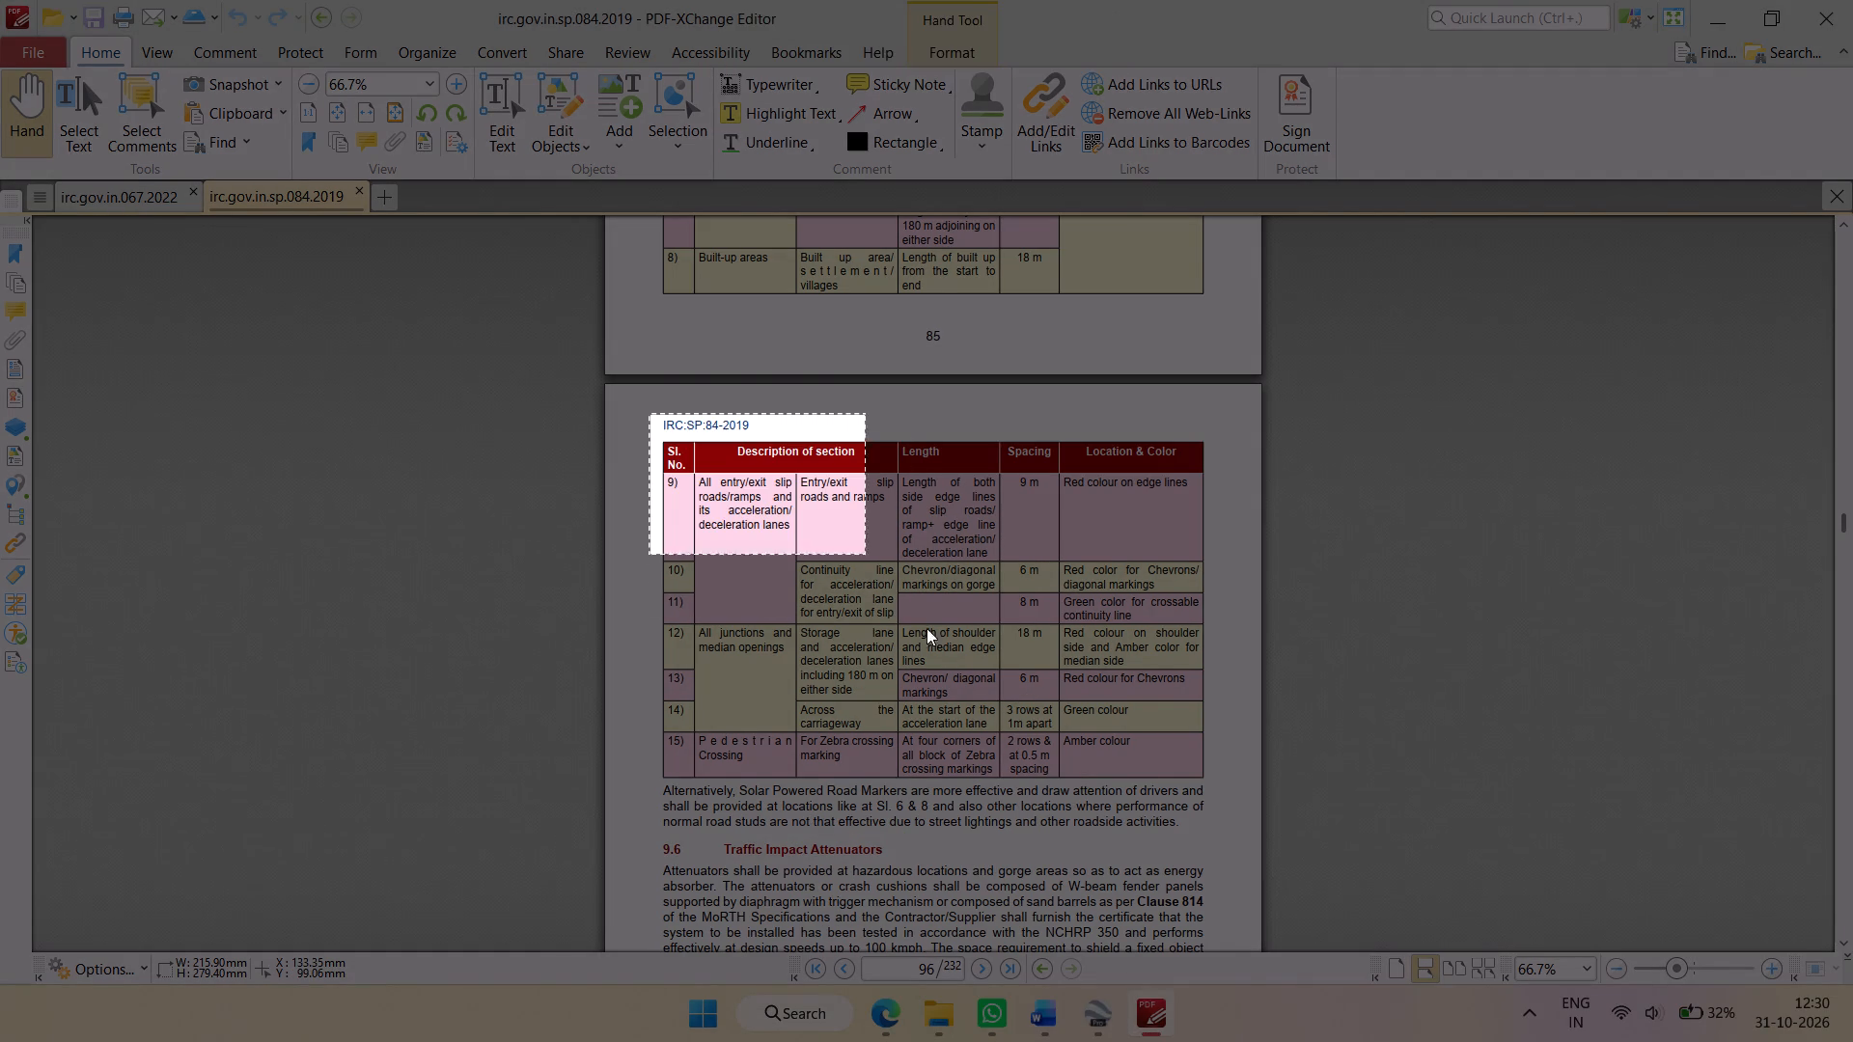
left_click_drag(926, 628, 1210, 785)
key("alt+Tab")
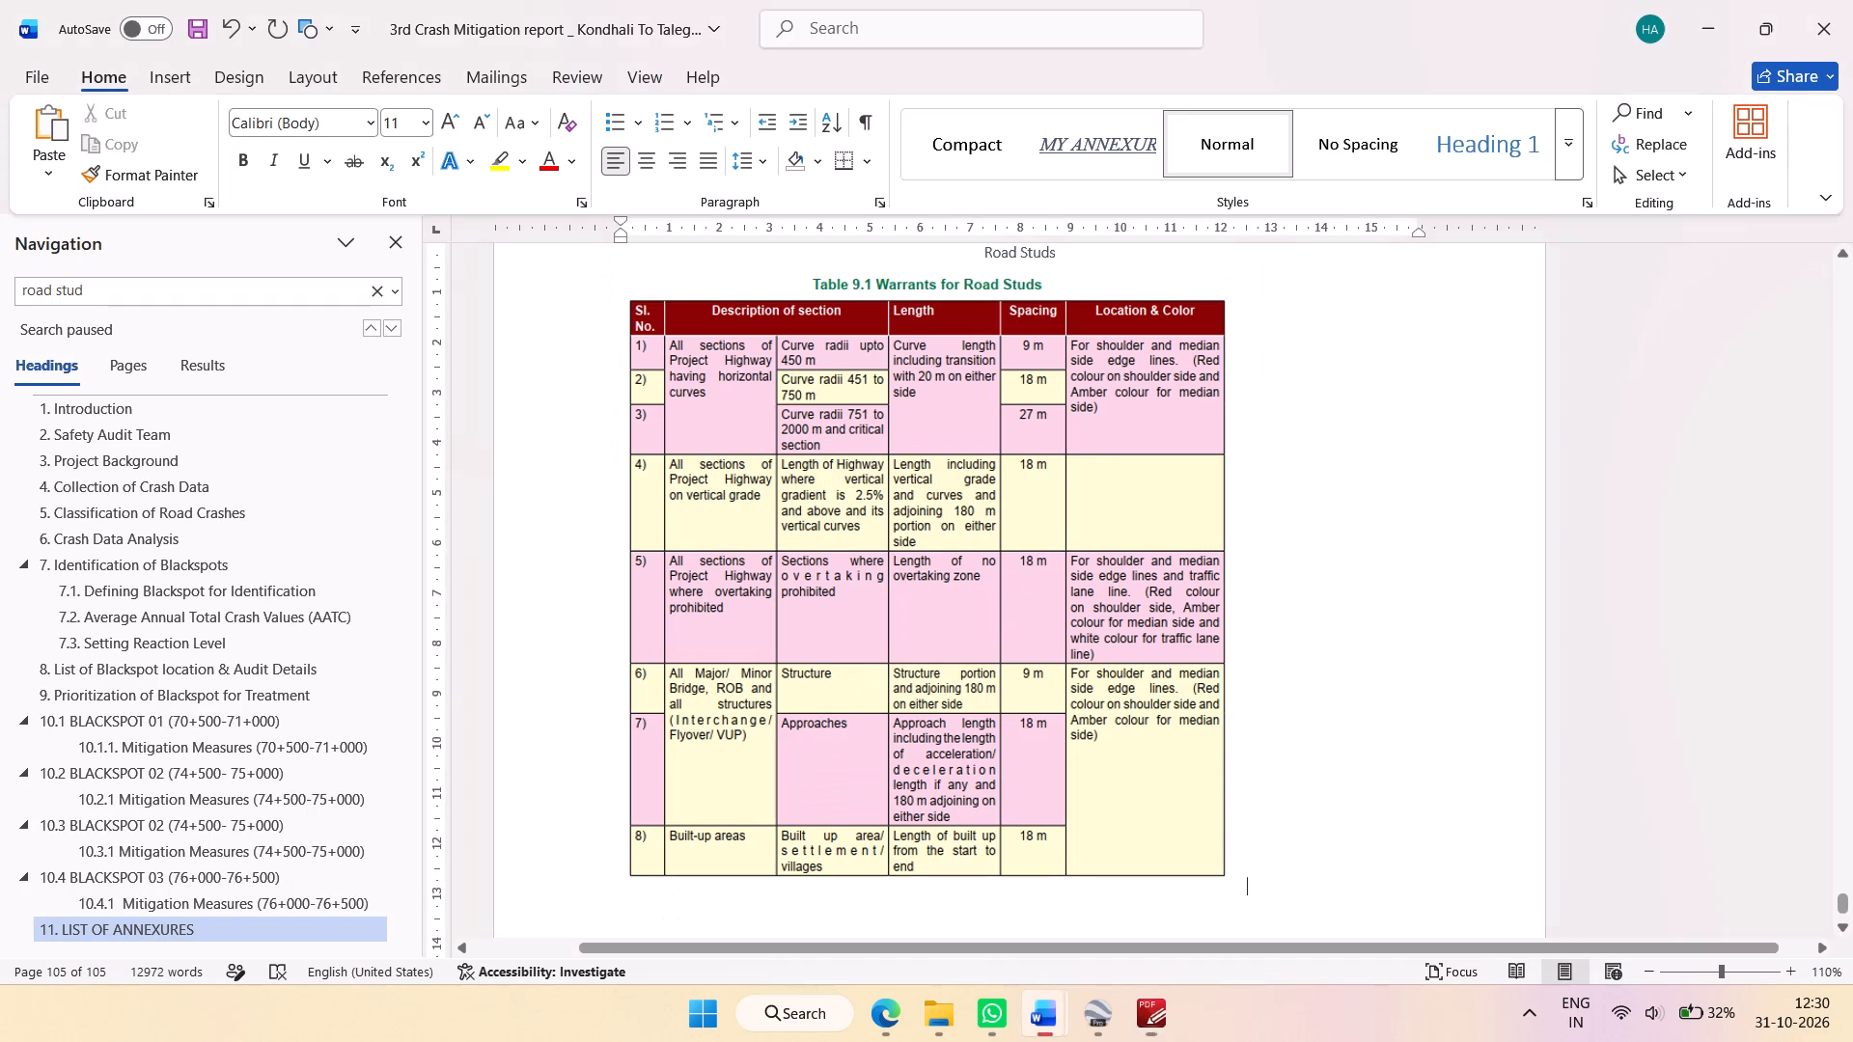
key("ctrl+v")
Centre the two pasted road stud table images on the page.
left_click(1100, 397)
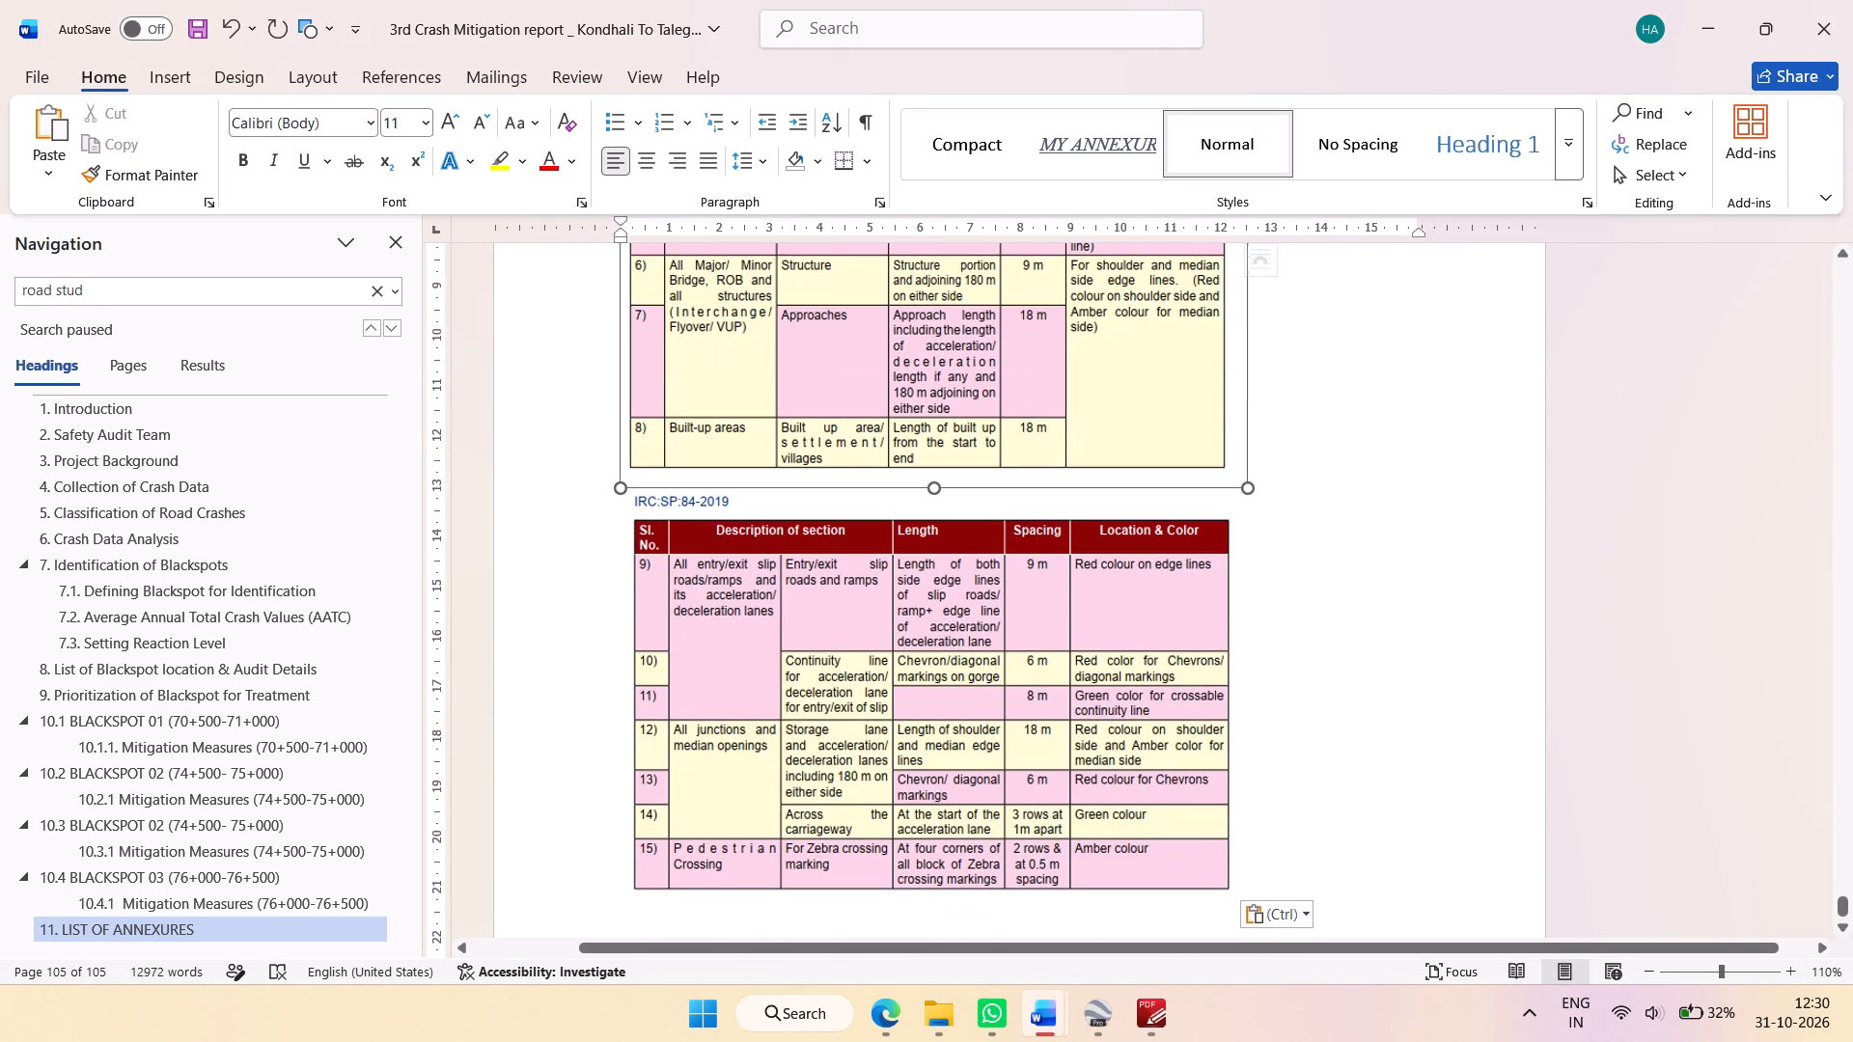
left_click(1077, 564, "ctrl")
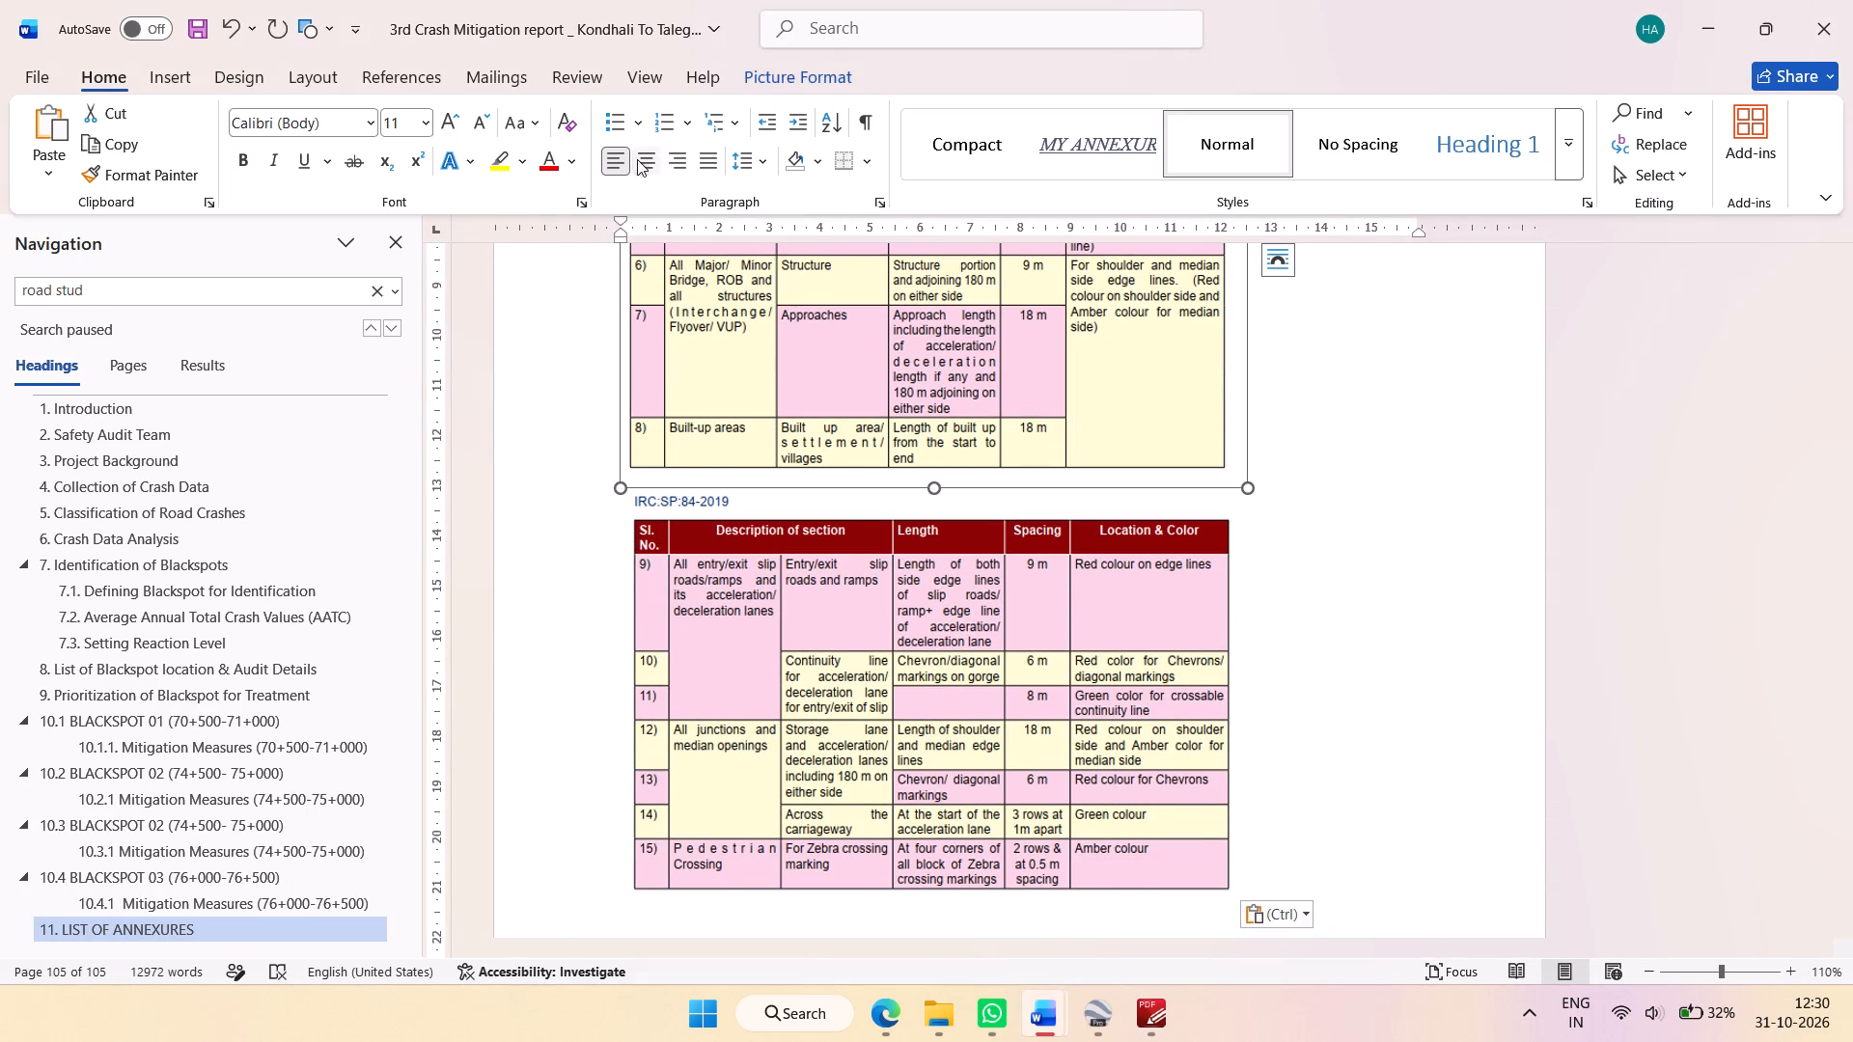
left_click(637, 159)
left_click(844, 568)
scroll(946, 558, "down", 7)
scroll(984, 573, "up", 4)
scroll(994, 577, "down", 1)
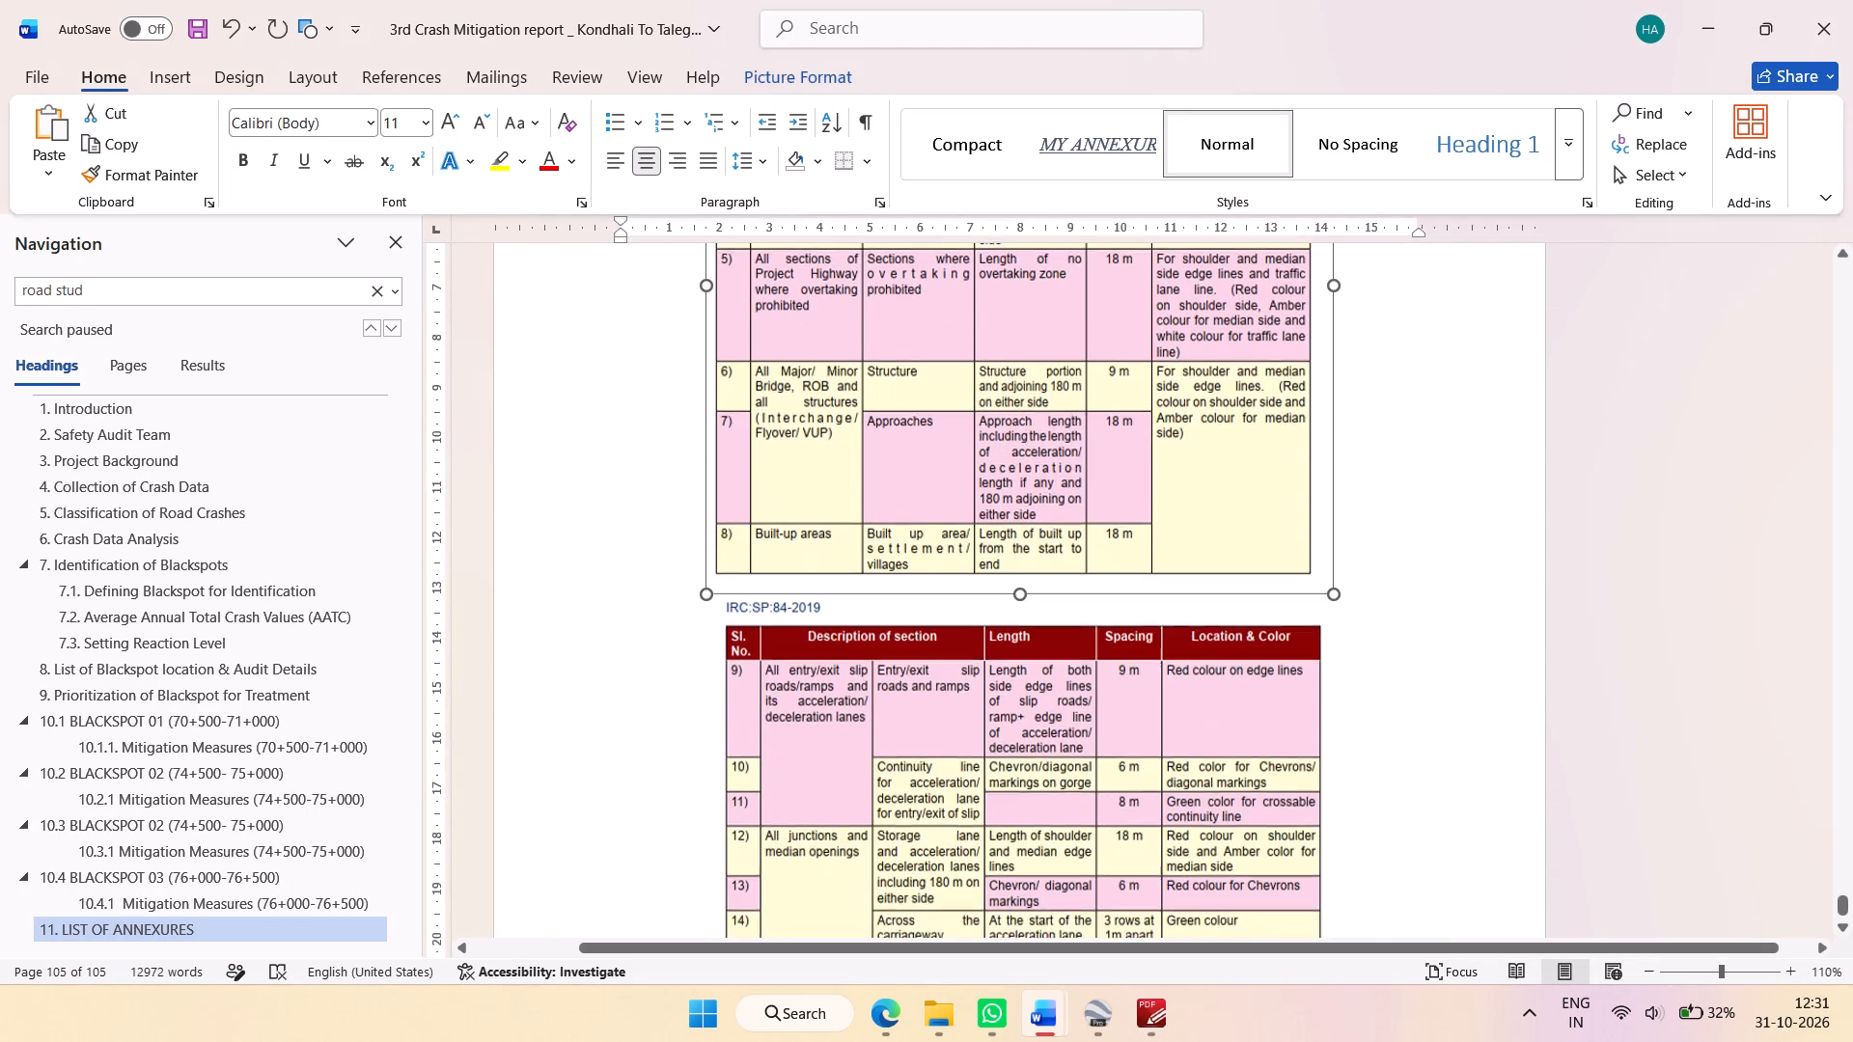
left_click(1430, 562)
Copy the "*MoRTH Circular dated 24th December 2024." note from the Size and Dimensions page and paste it below the road stud tables.
scroll(1402, 605, "up", 11)
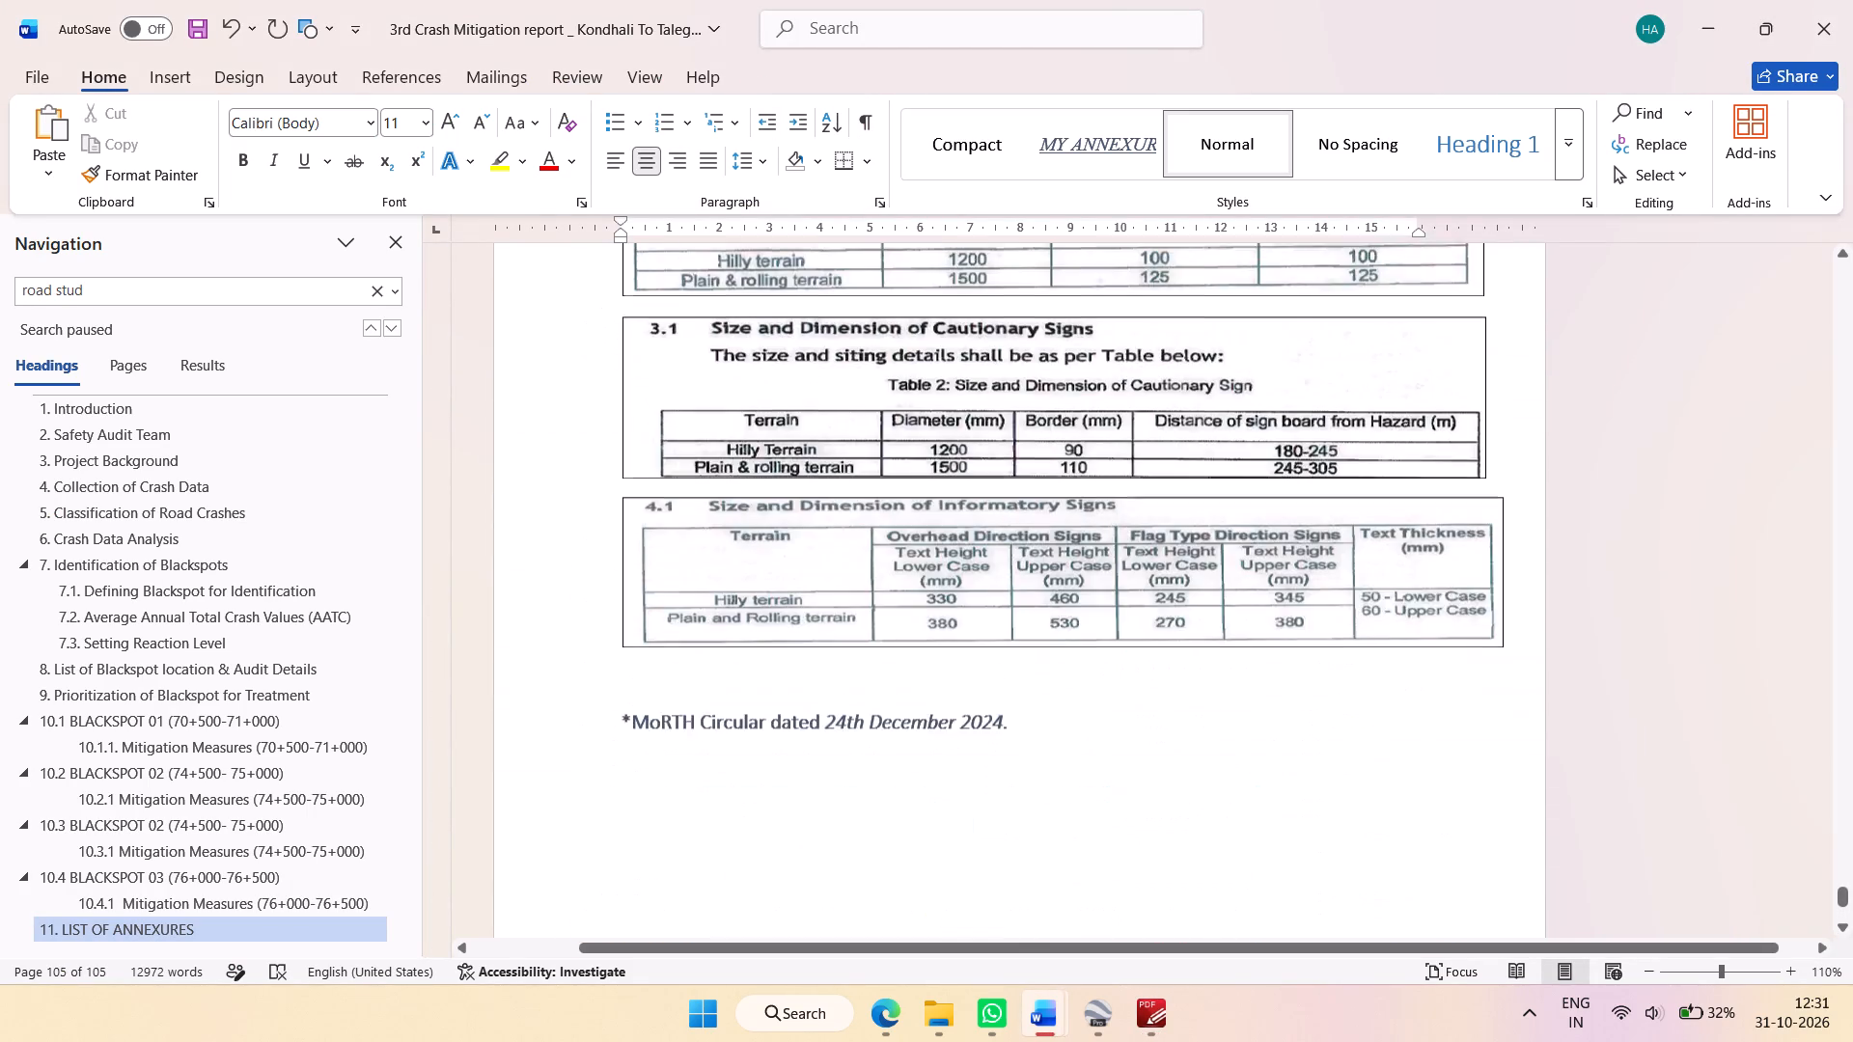
scroll(1410, 589, "up", 1)
scroll(1407, 589, "down", 3)
left_click_drag(1038, 488, 628, 478)
left_click(1093, 481)
left_click_drag(1070, 487, 651, 491)
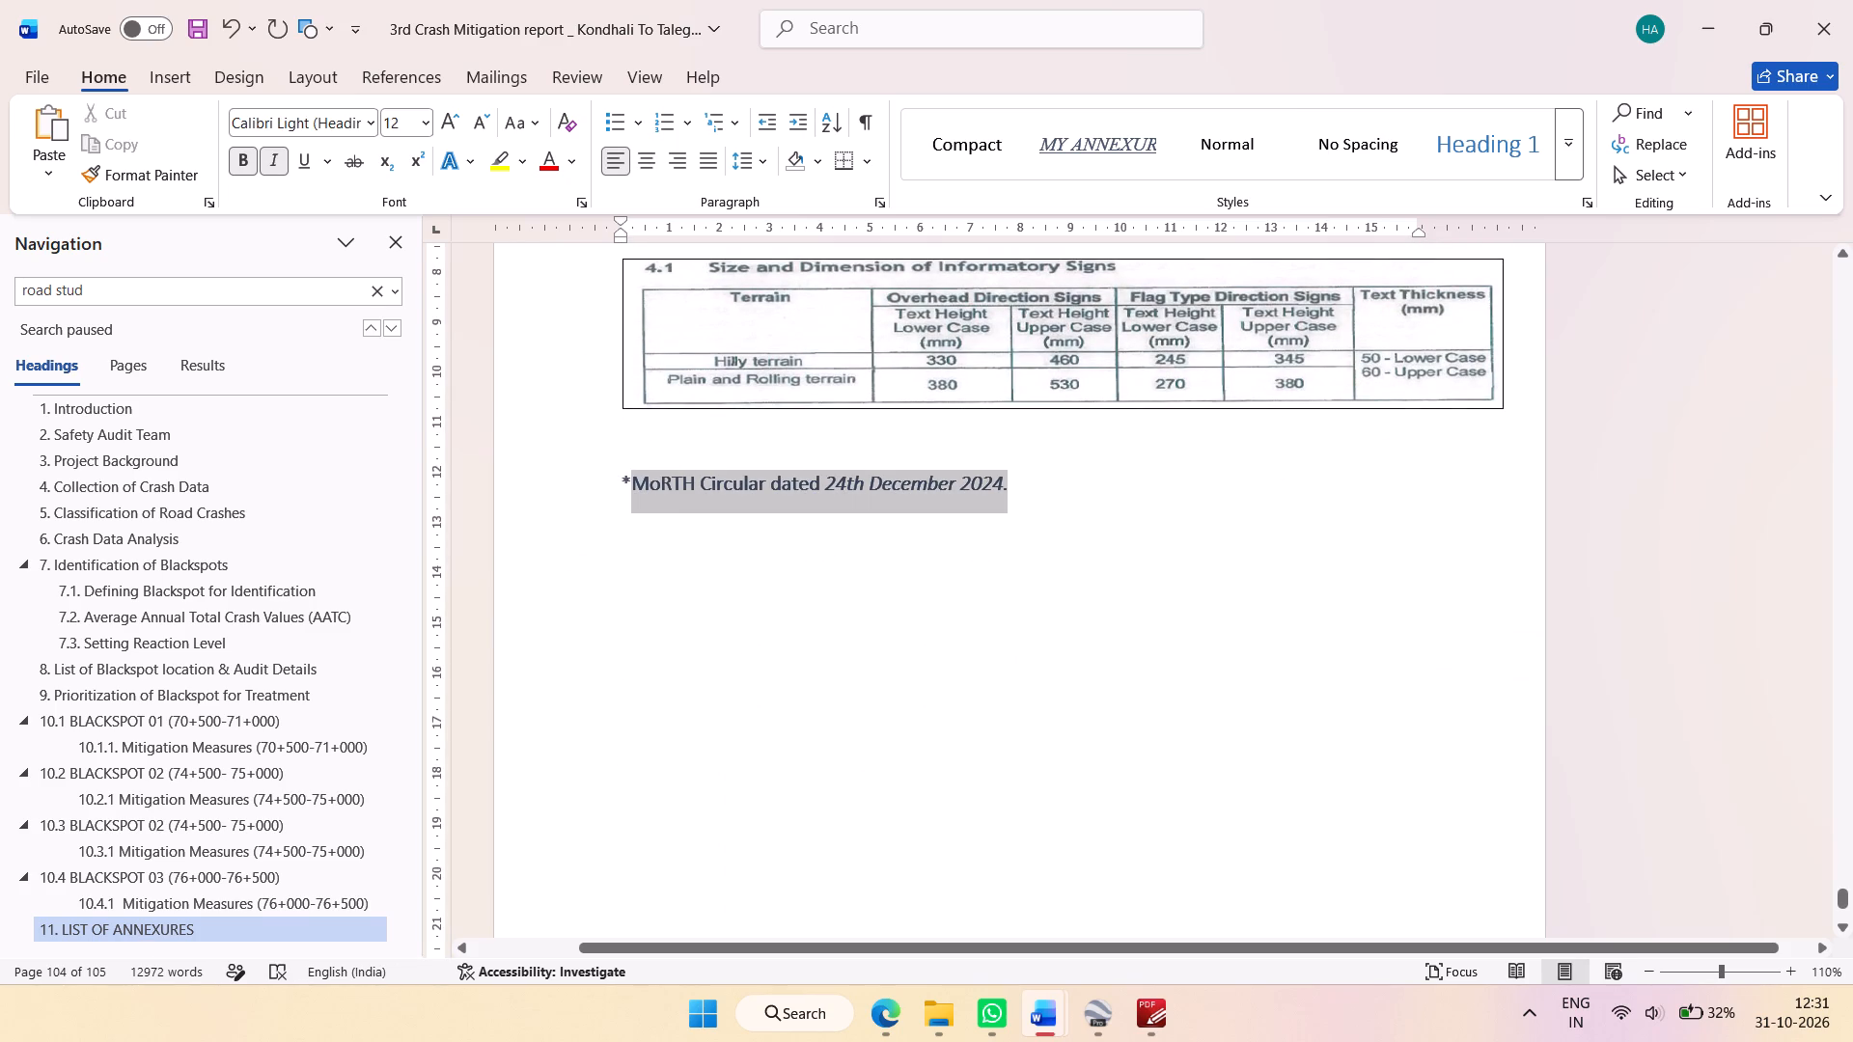
left_click_drag(651, 491, 621, 485)
key("ctrl+c")
scroll(740, 533, "down", 14)
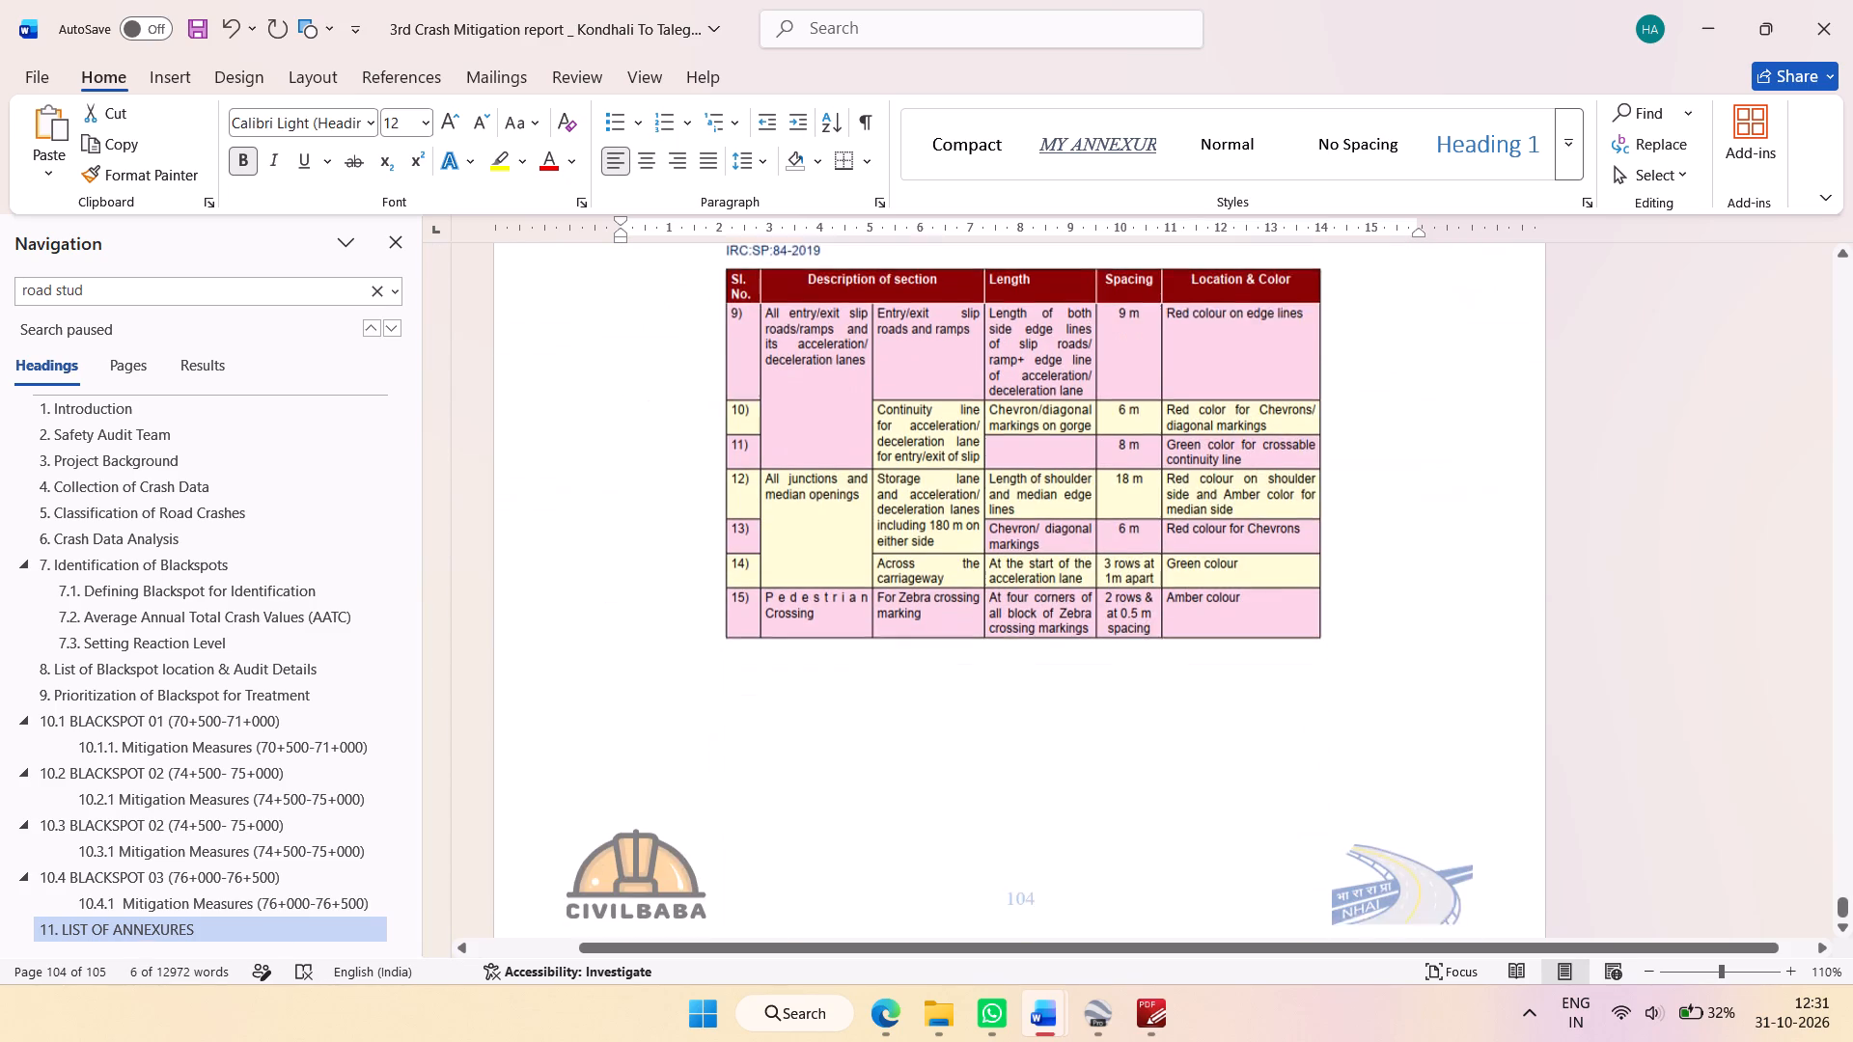
scroll(746, 541, "down", 3)
left_click(753, 628)
left_click(1387, 613)
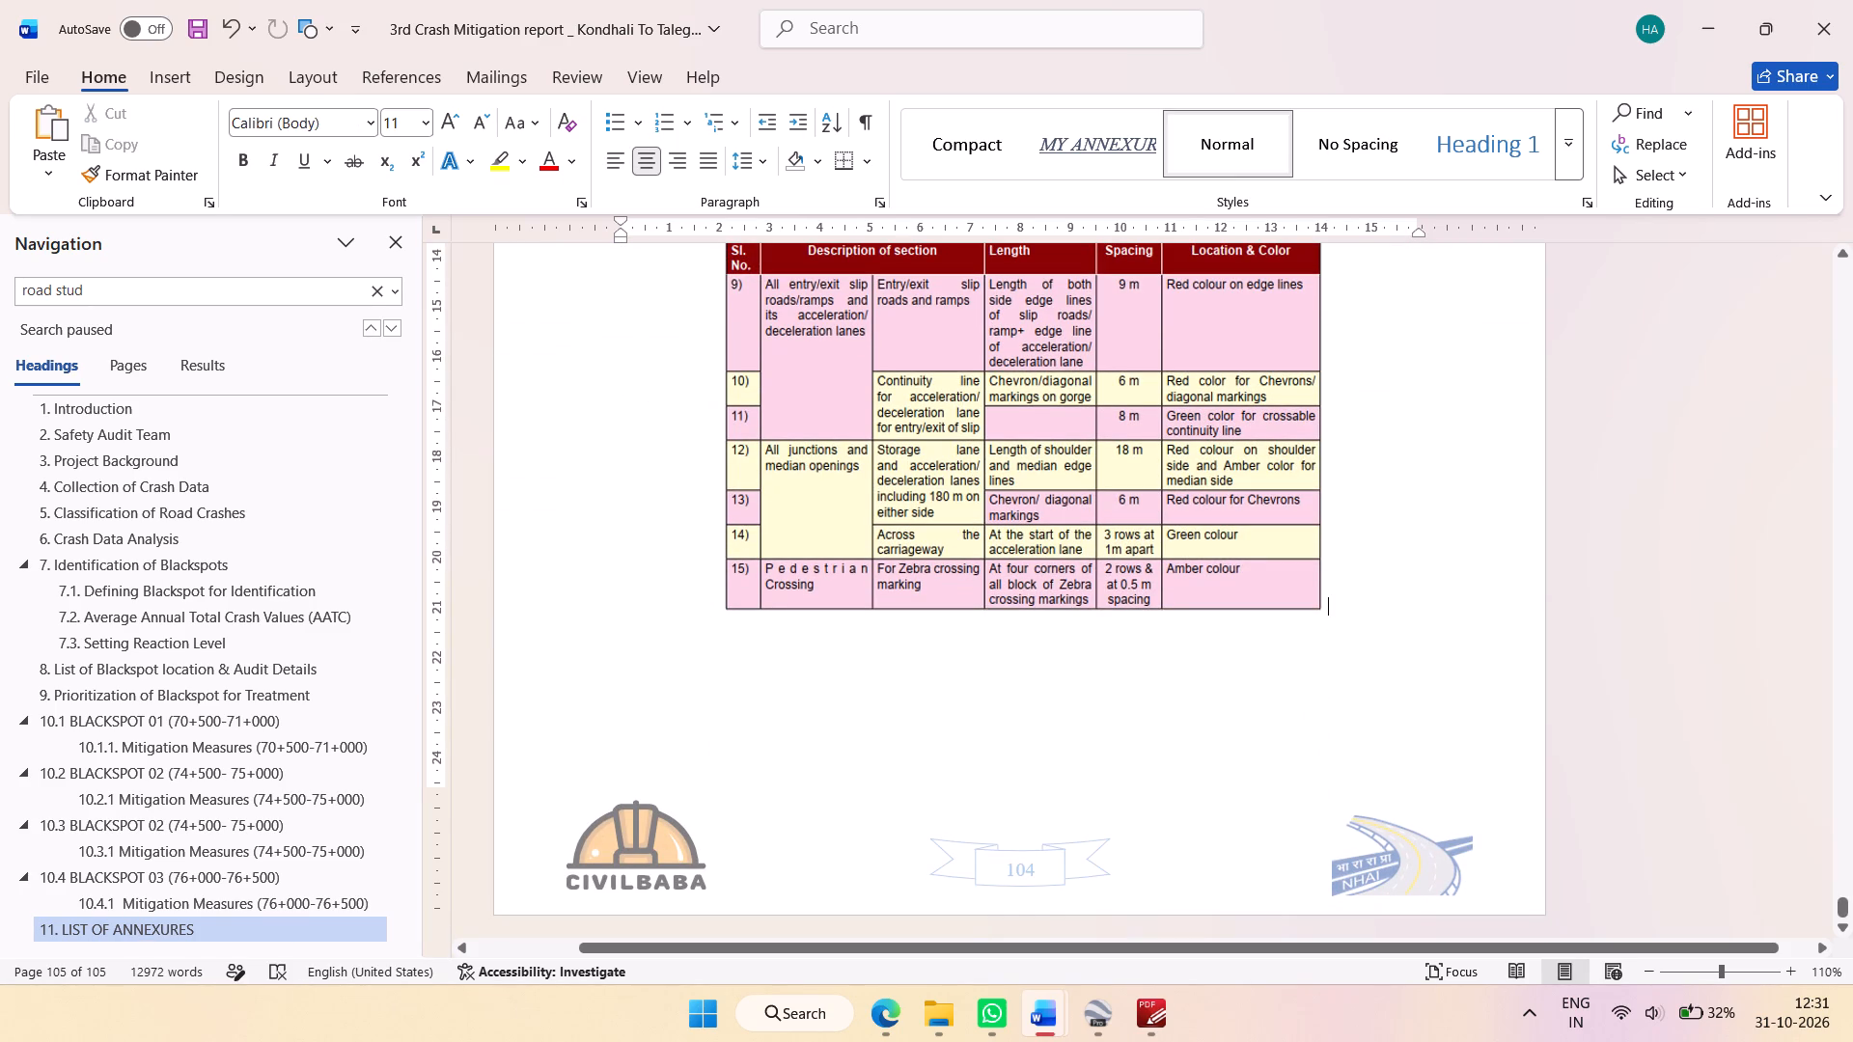
key("Return")
key("ctrl+v")
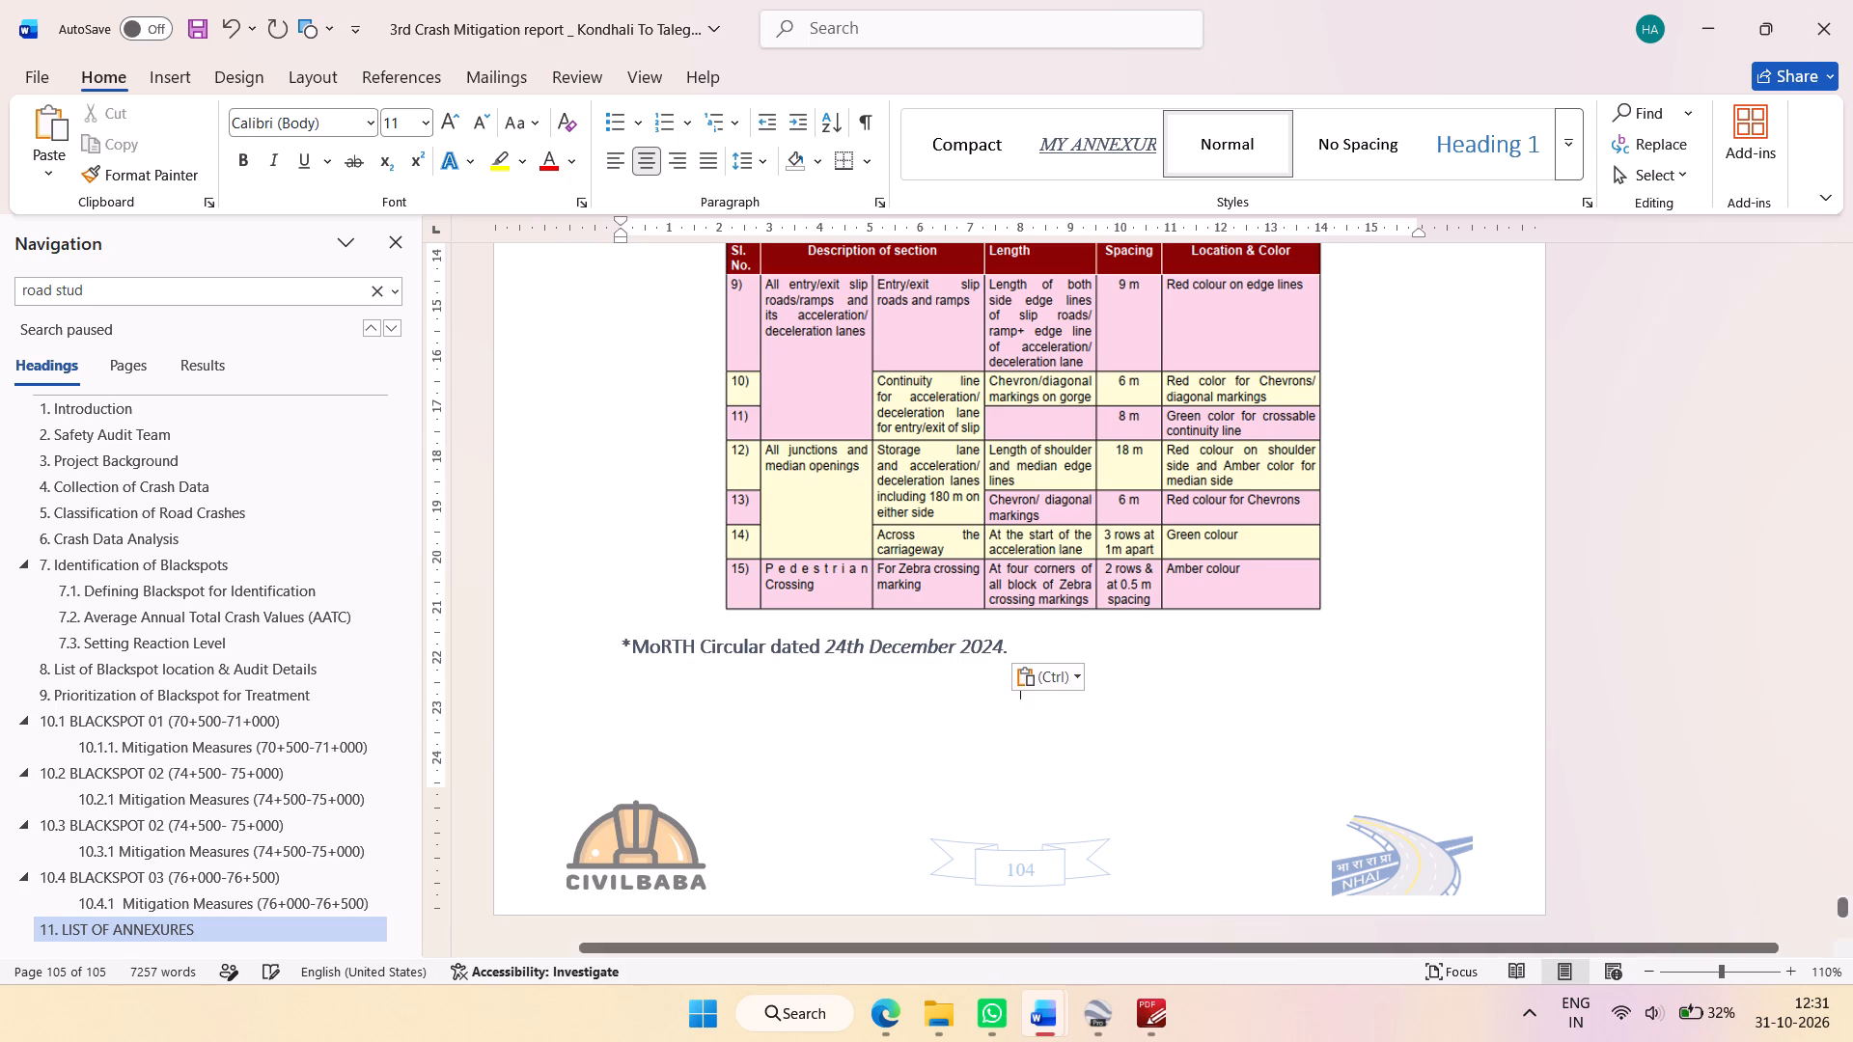
Replace the pasted note's text after the asterisk with "IRC: SP:84-2019".
left_click_drag(1013, 642, 660, 648)
type("IRC")
type(": SP:")
type("84-2019")
Return to the 11. LIST OF ANNEXURES heading and save the report.
scroll(847, 650, "up", 7)
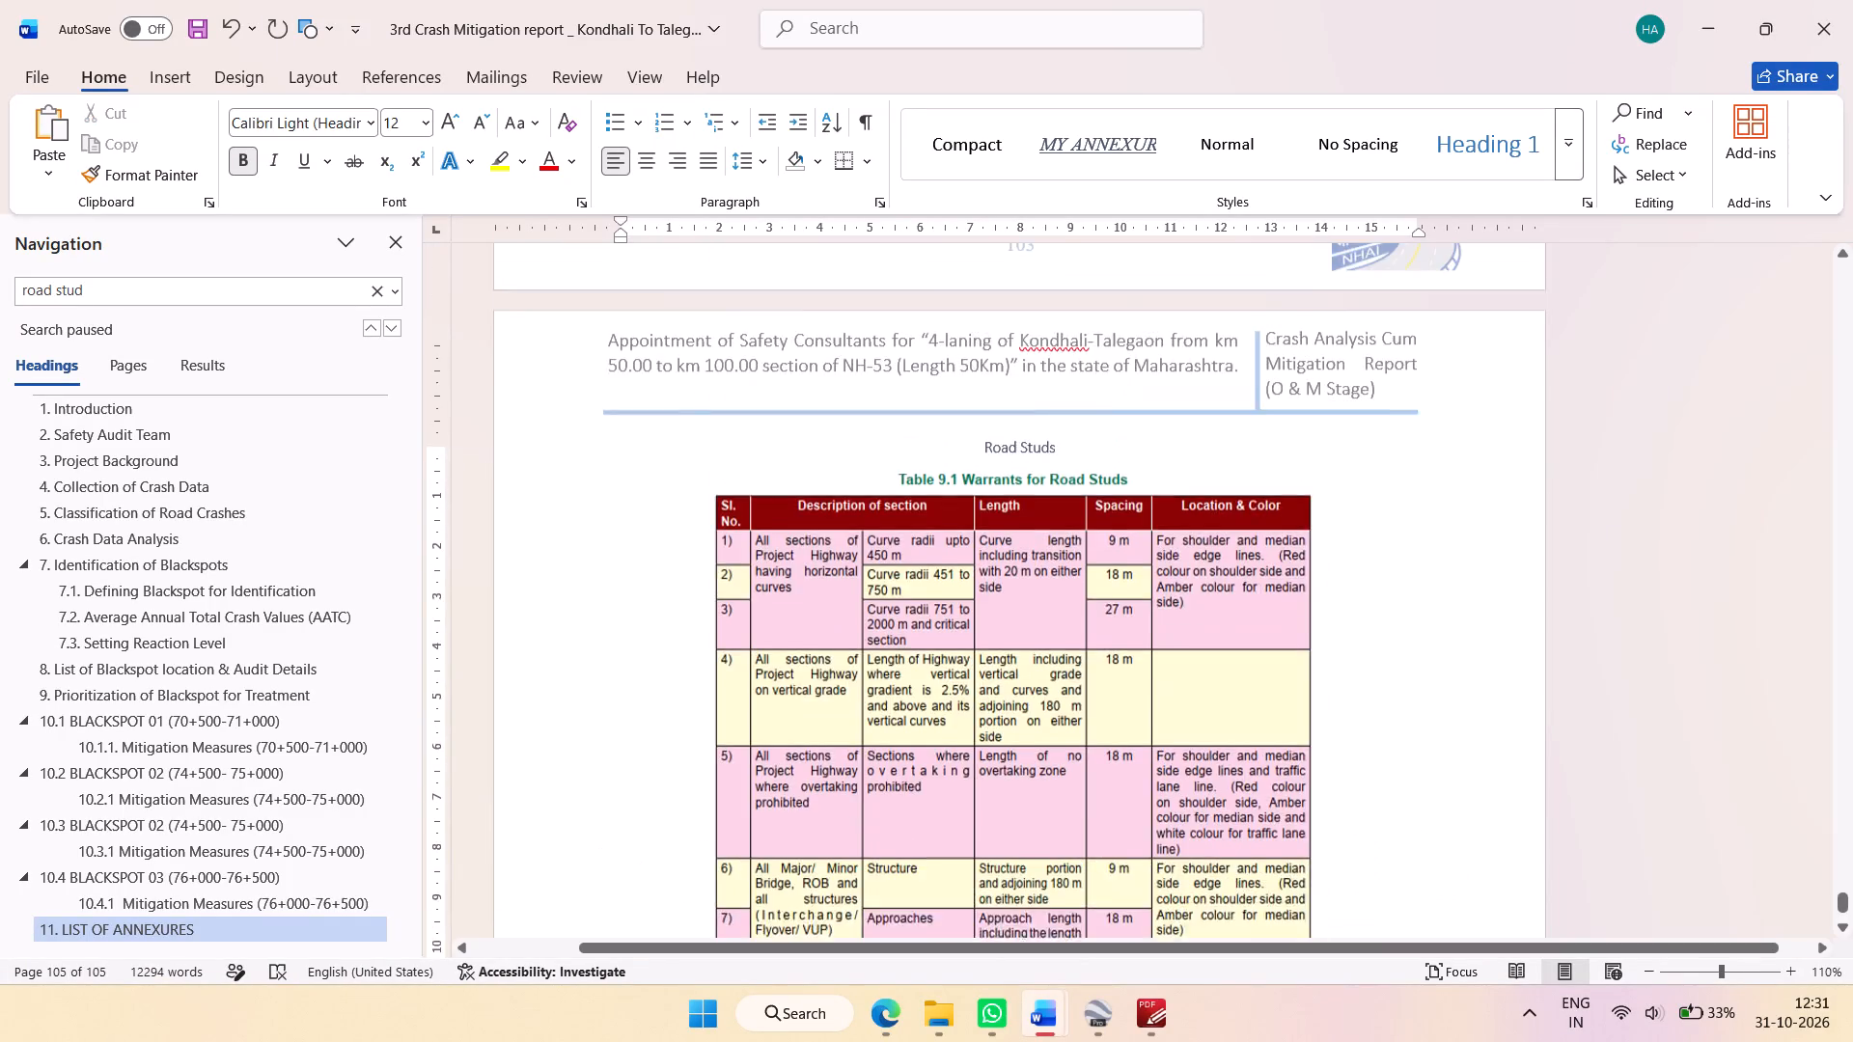
scroll(889, 645, "up", 13)
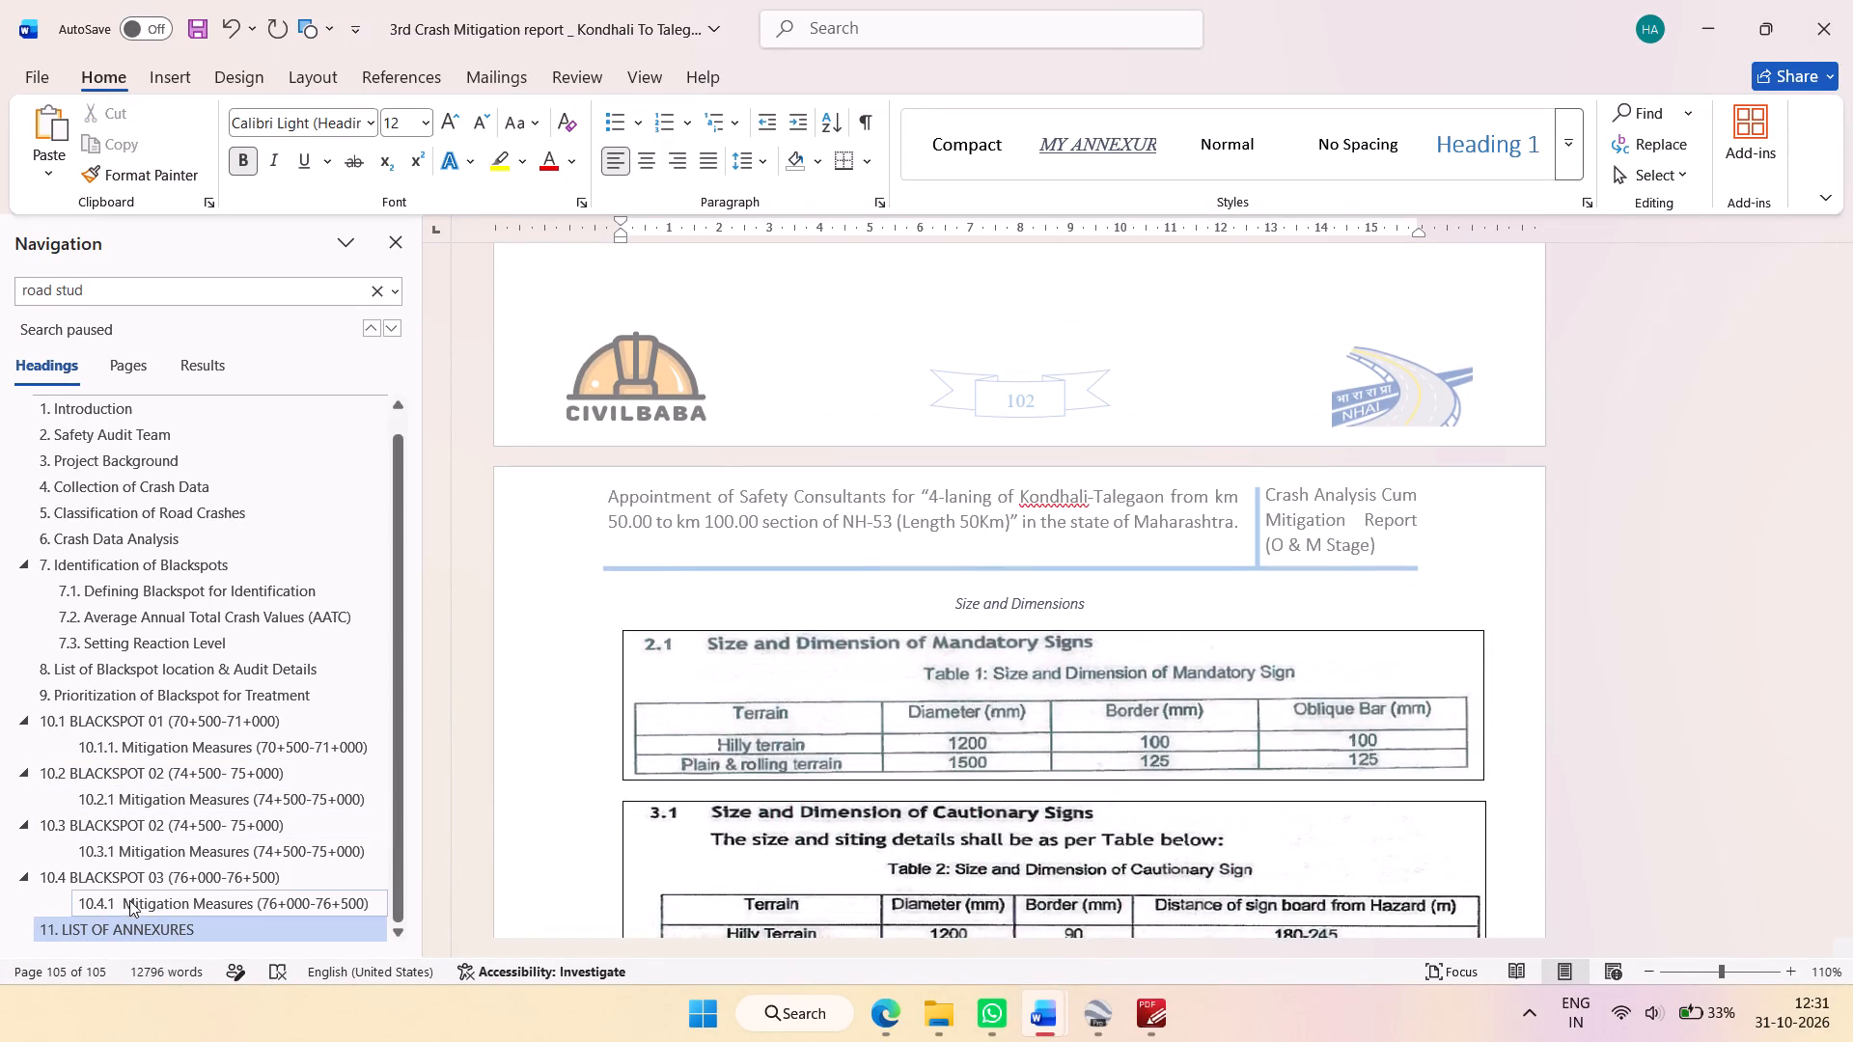
left_click(143, 919)
triple_click(196, 41)
triple_click(197, 41)
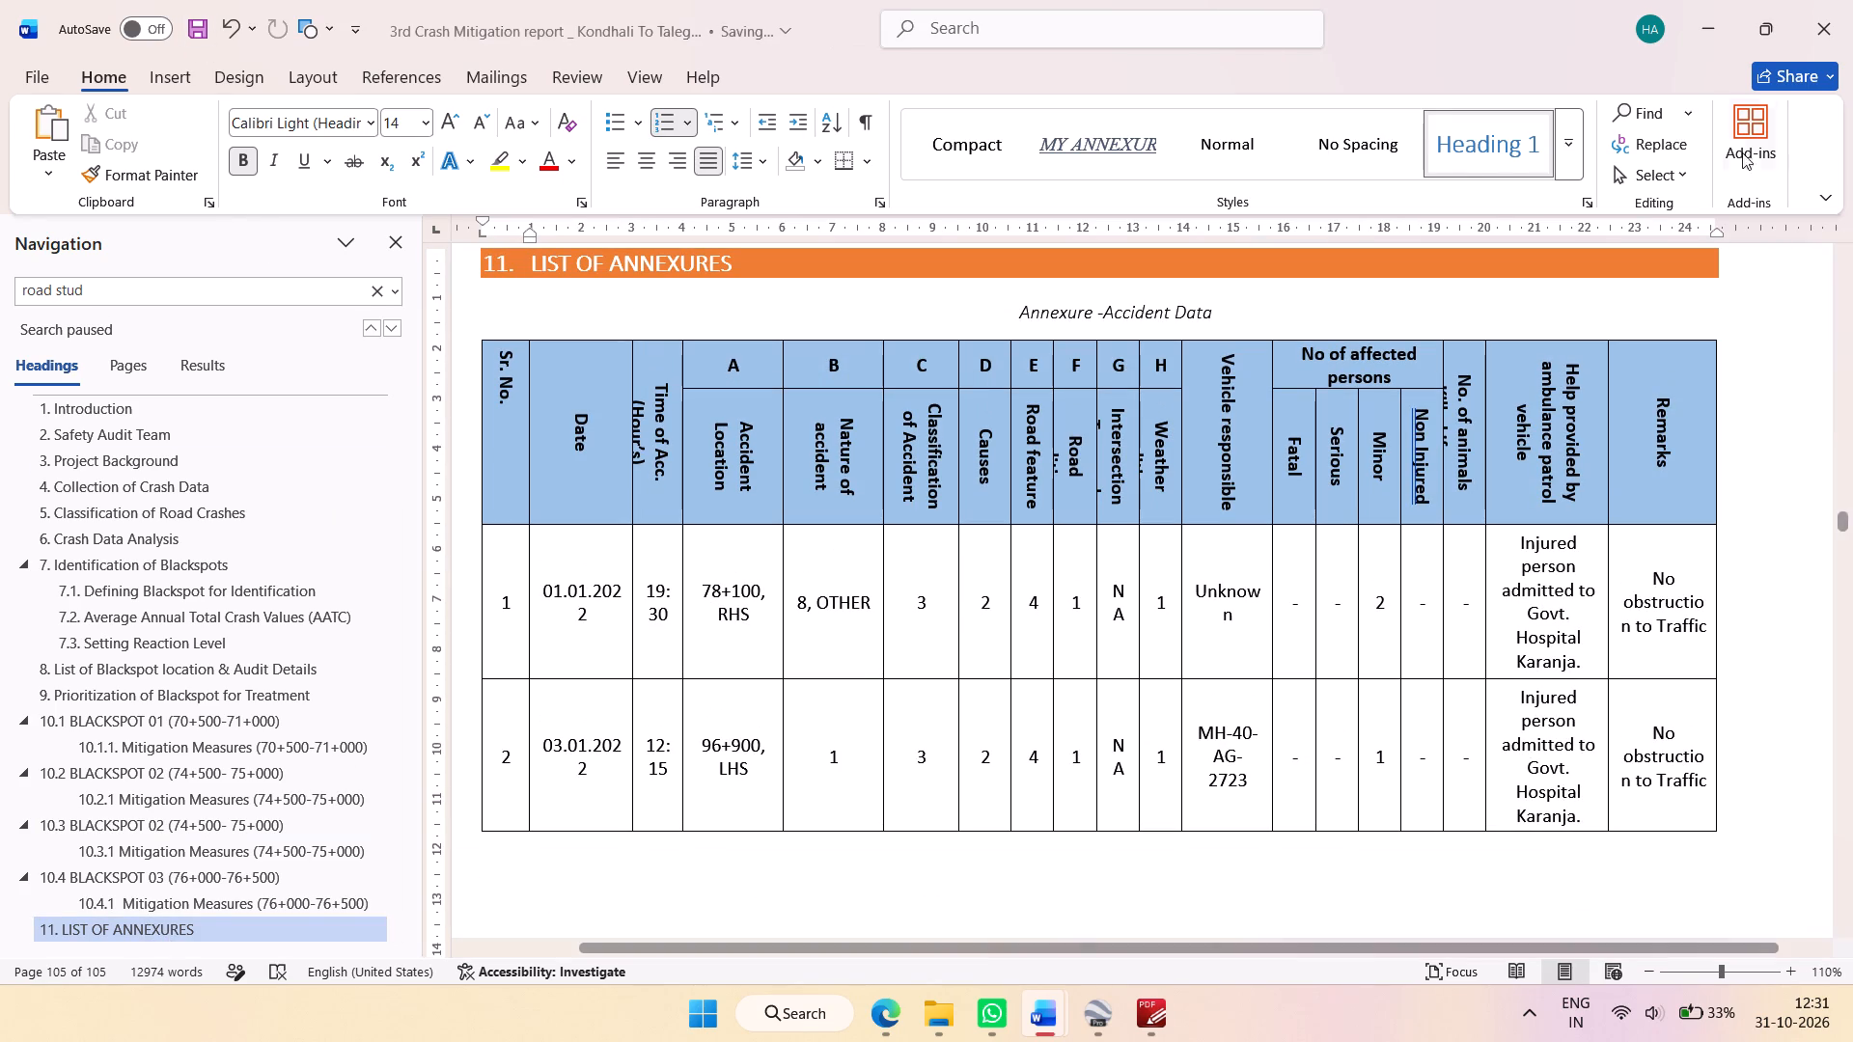
Close the PDF editor and the "Existing Road" and "latested updated RSA" Word documents, keeping the crash report and blackspot observations open.
left_click(1724, 49)
left_click(1852, 0)
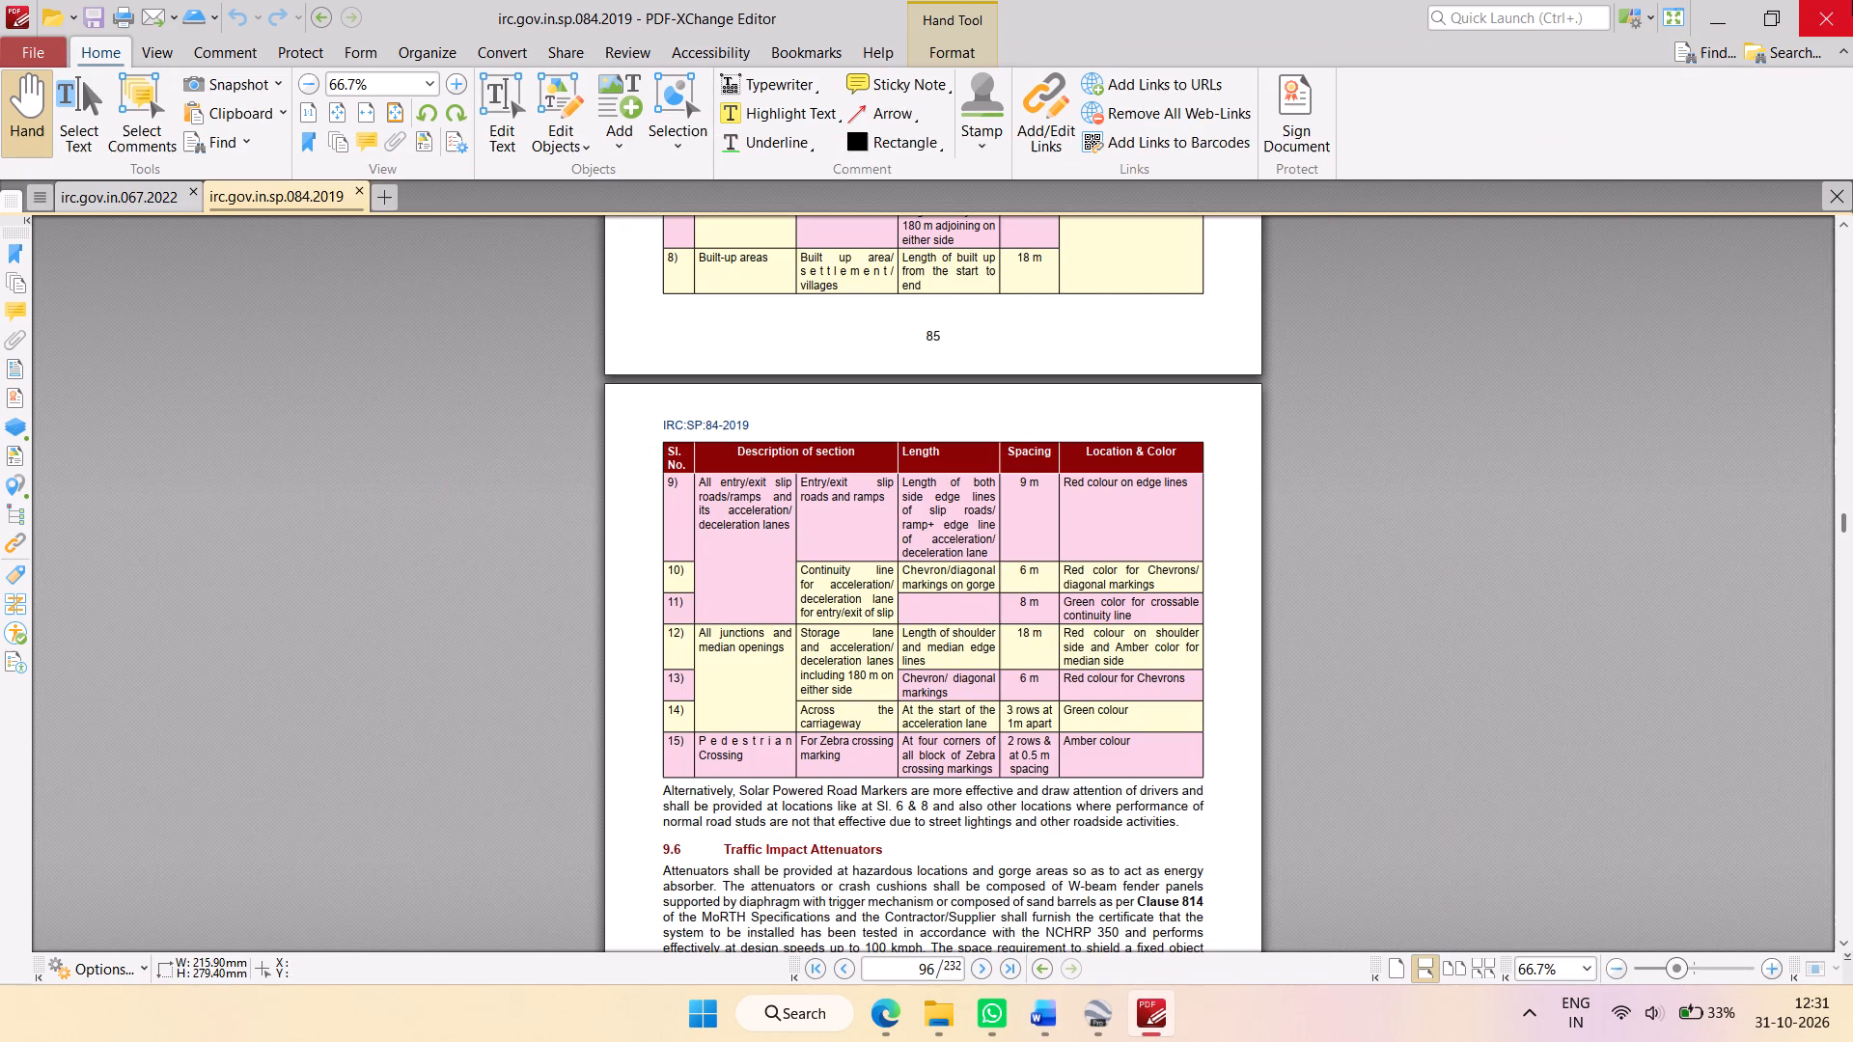
left_click(1852, 1041)
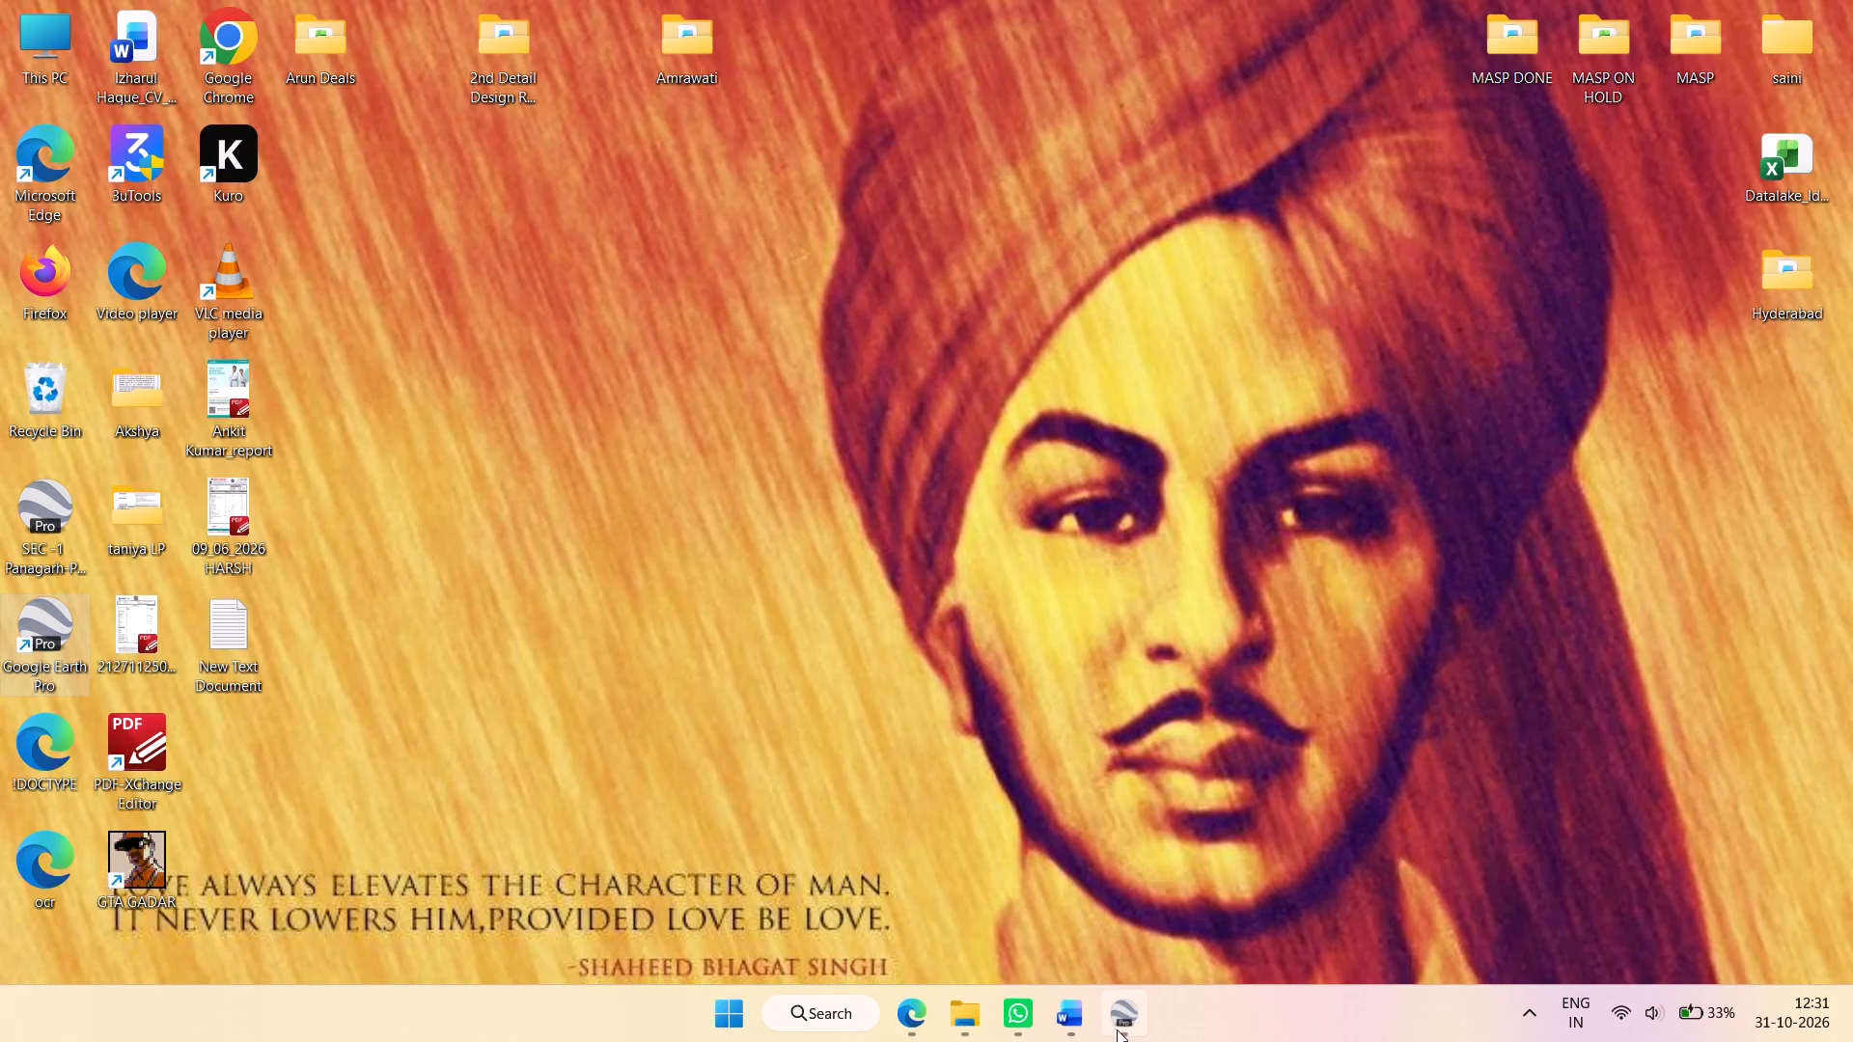
left_click(1081, 1032)
left_click(1171, 807)
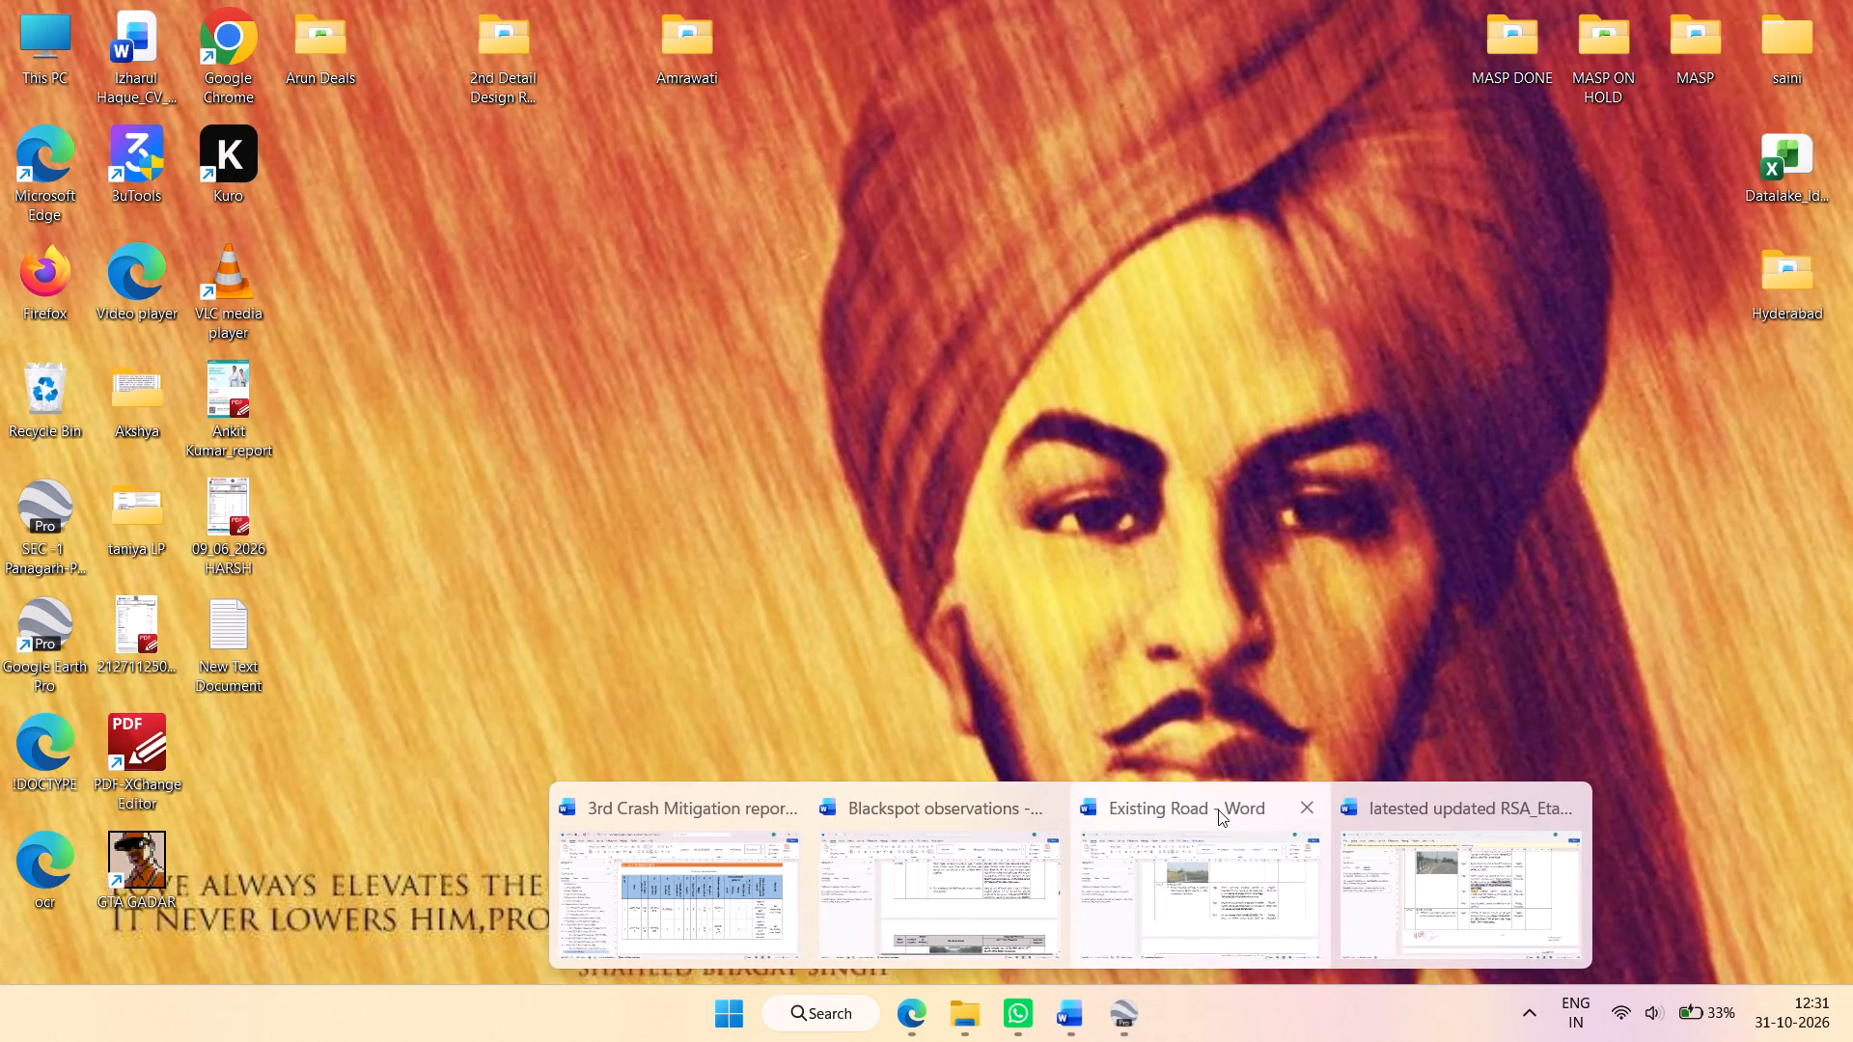
left_click(1292, 805)
left_click(1456, 802)
left_click(900, 582)
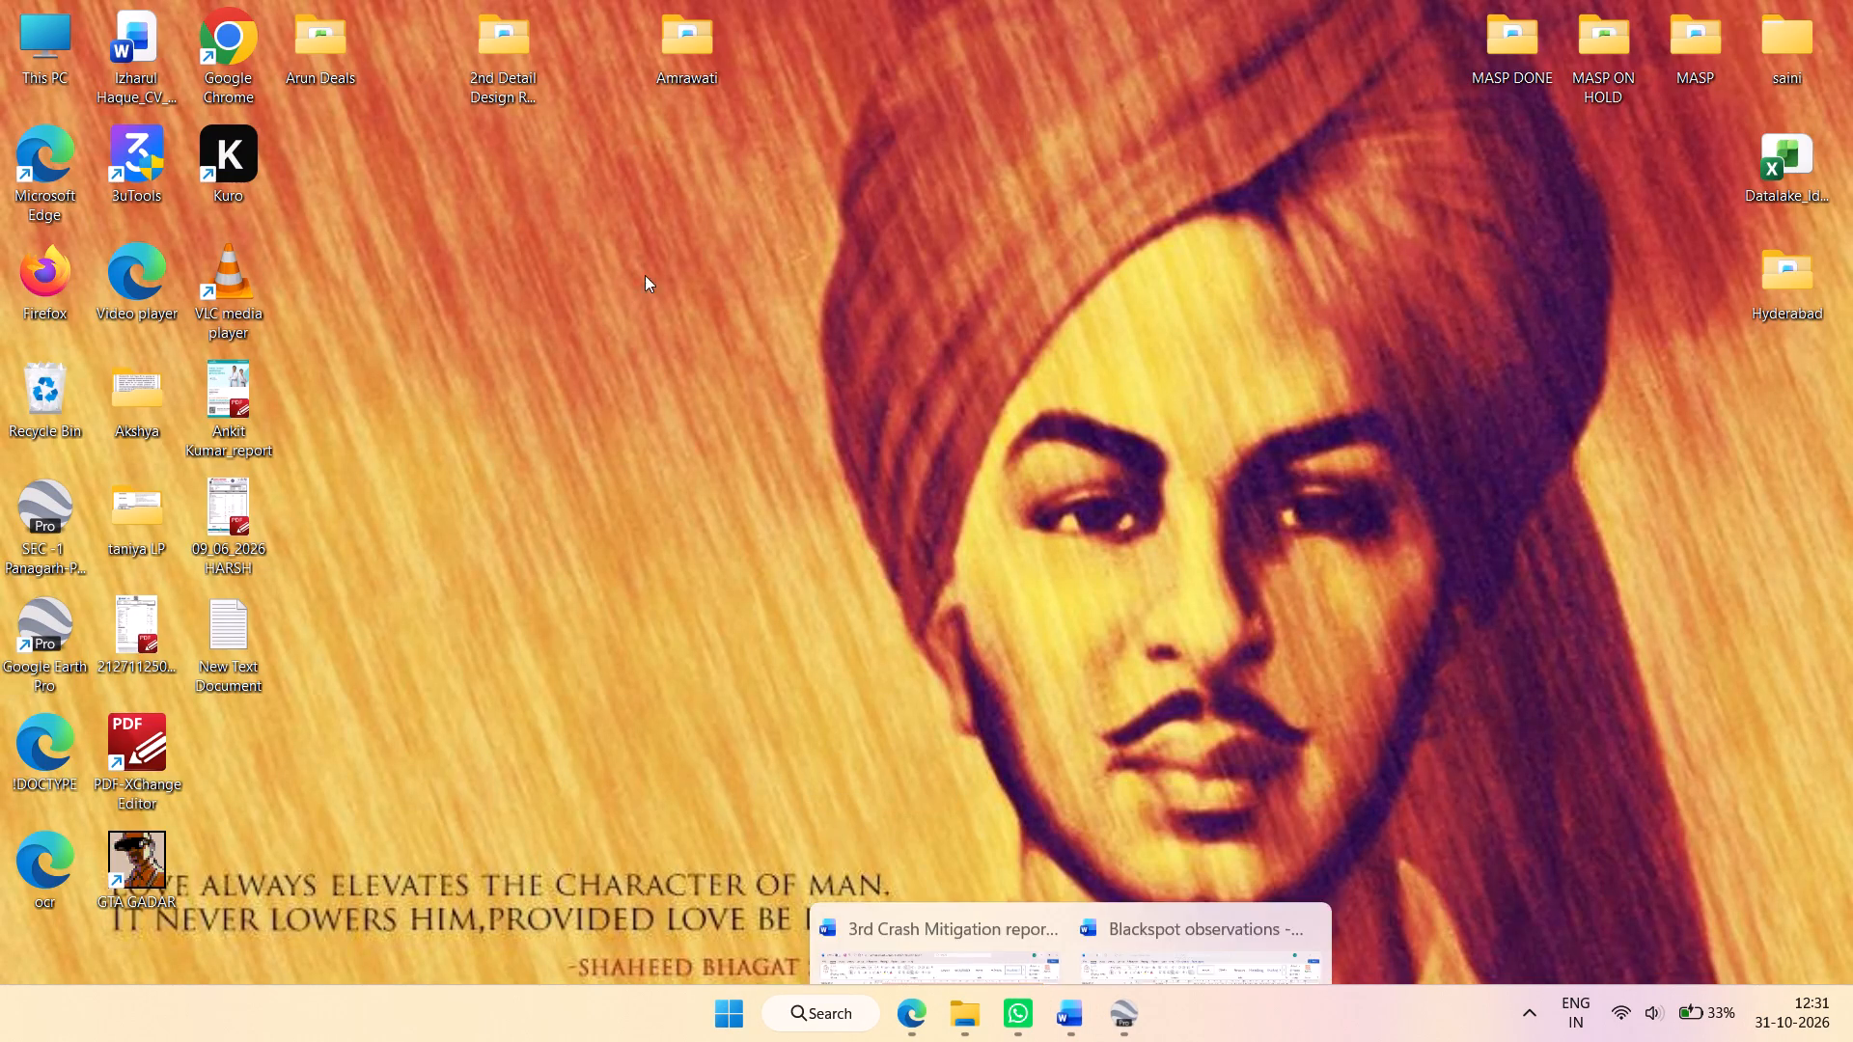
Open the "Accident data analysis- londhali talegaon" workbook from Amrawati, Accident Analysis 2026, kondhali talegaon, 3 year, and show its "Data for analysis" sheet.
left_click(696, 41)
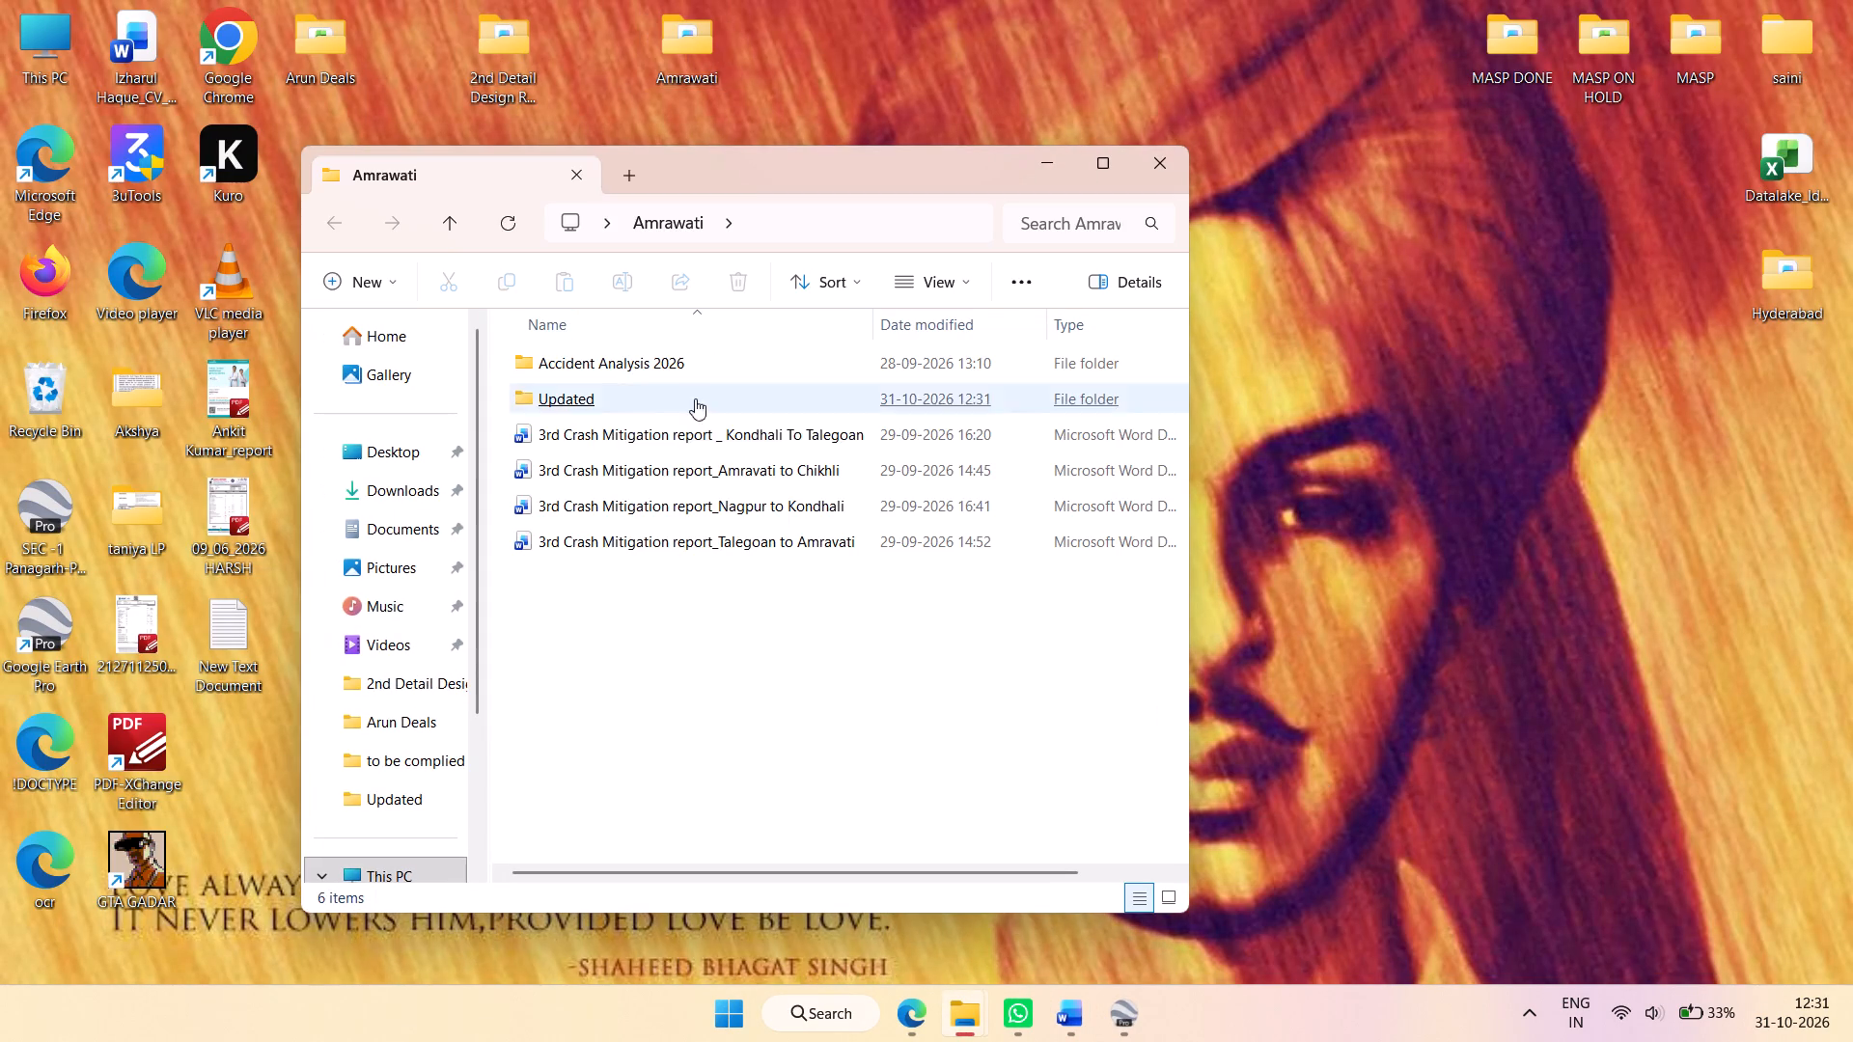
left_click(692, 367)
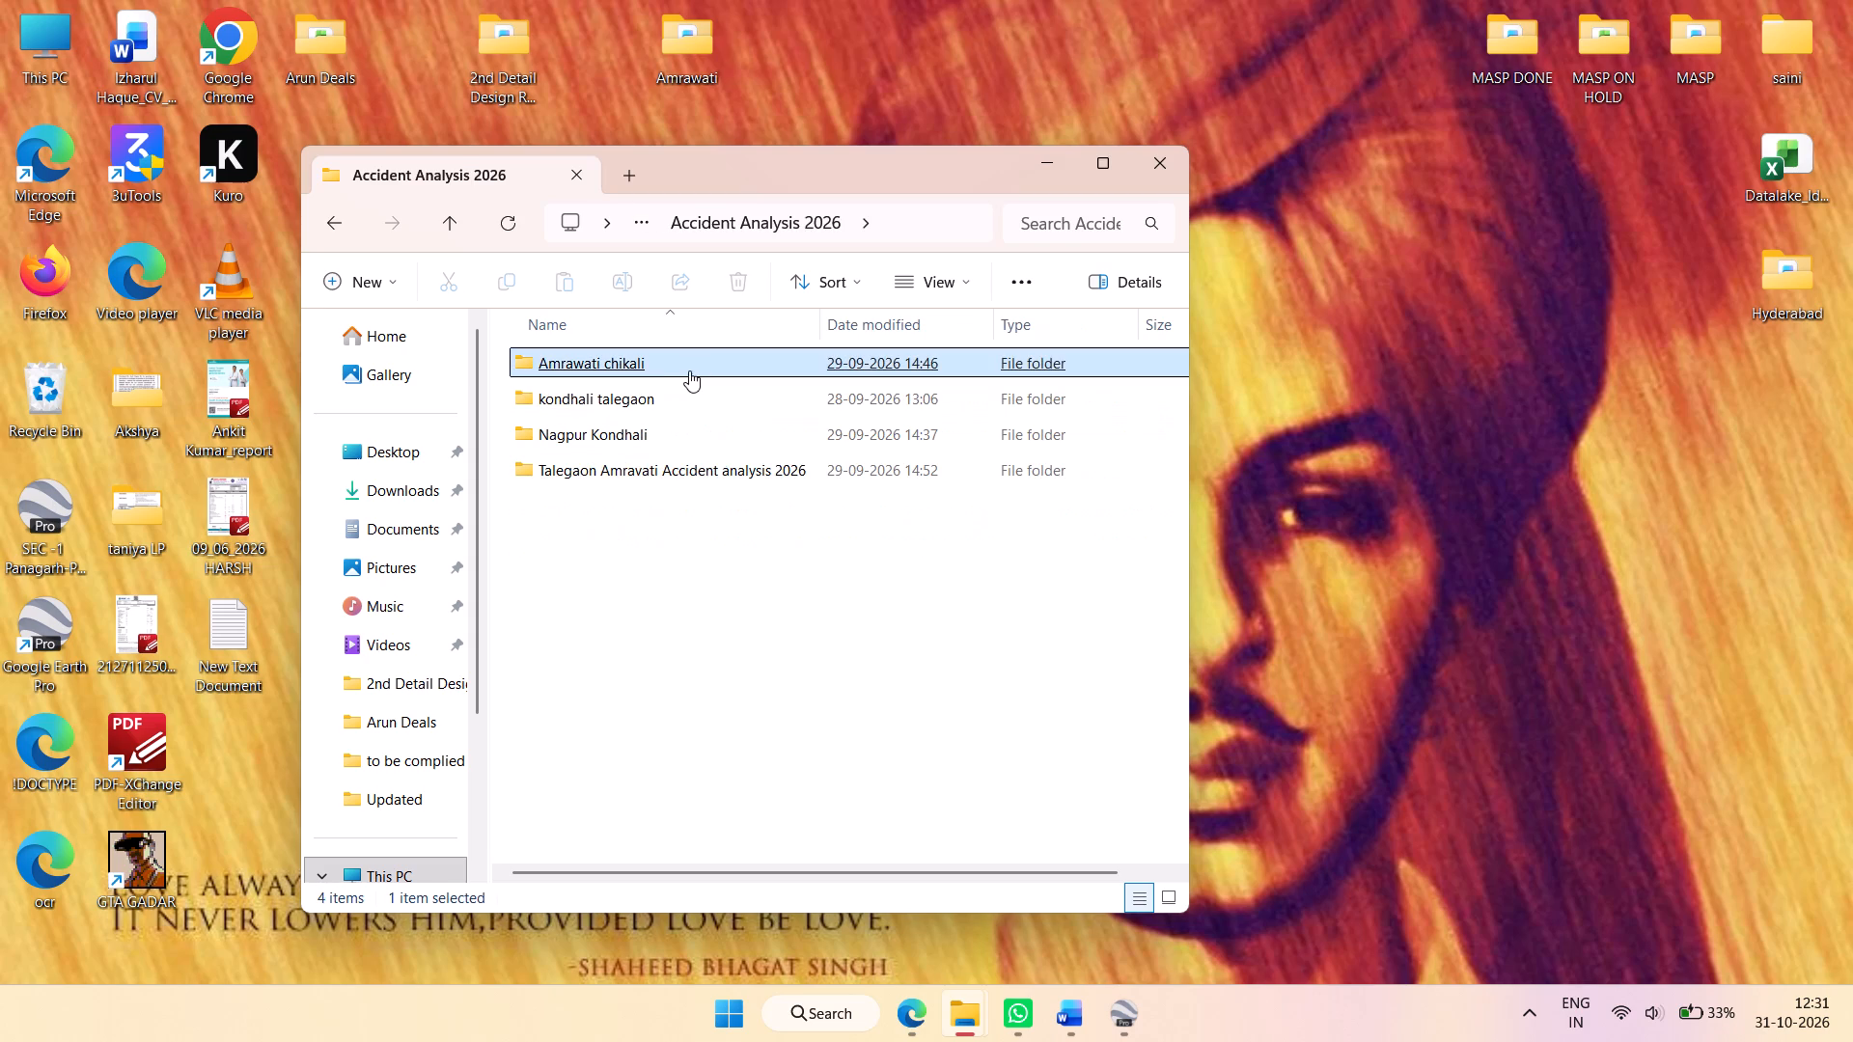
left_click(718, 399)
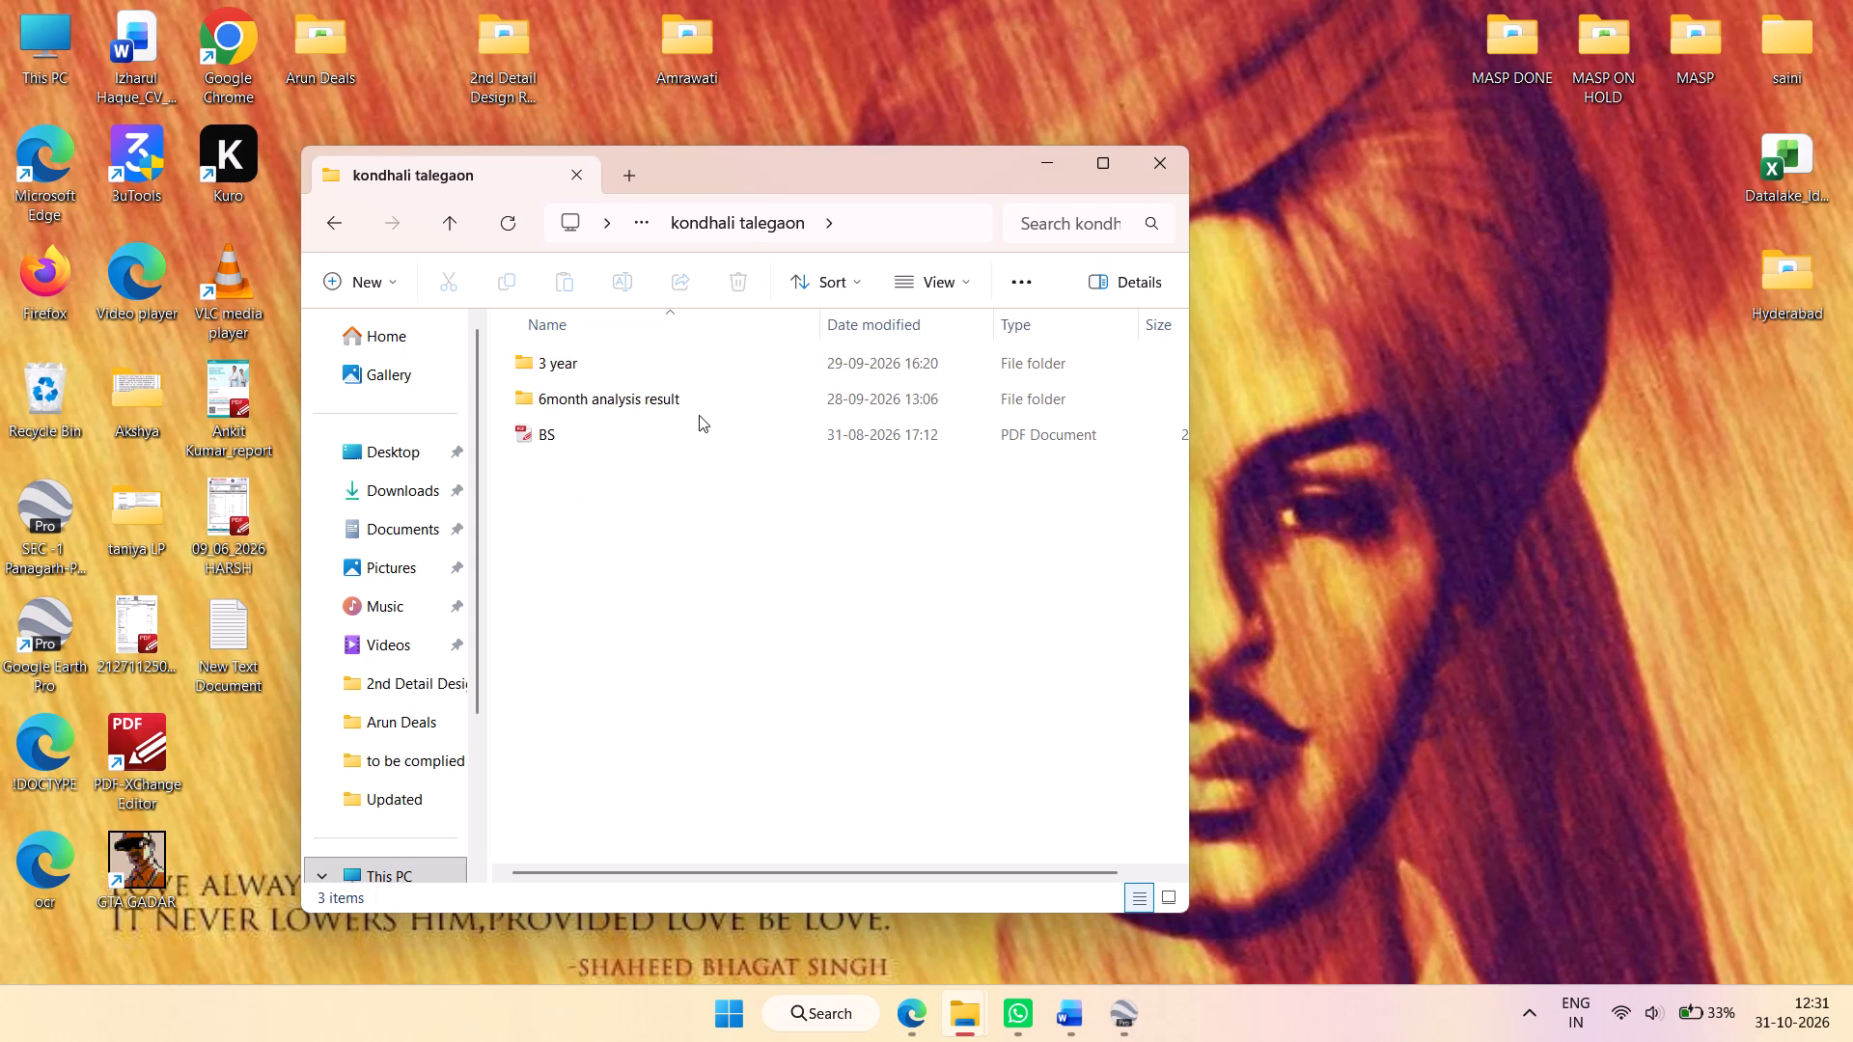
left_click(691, 369)
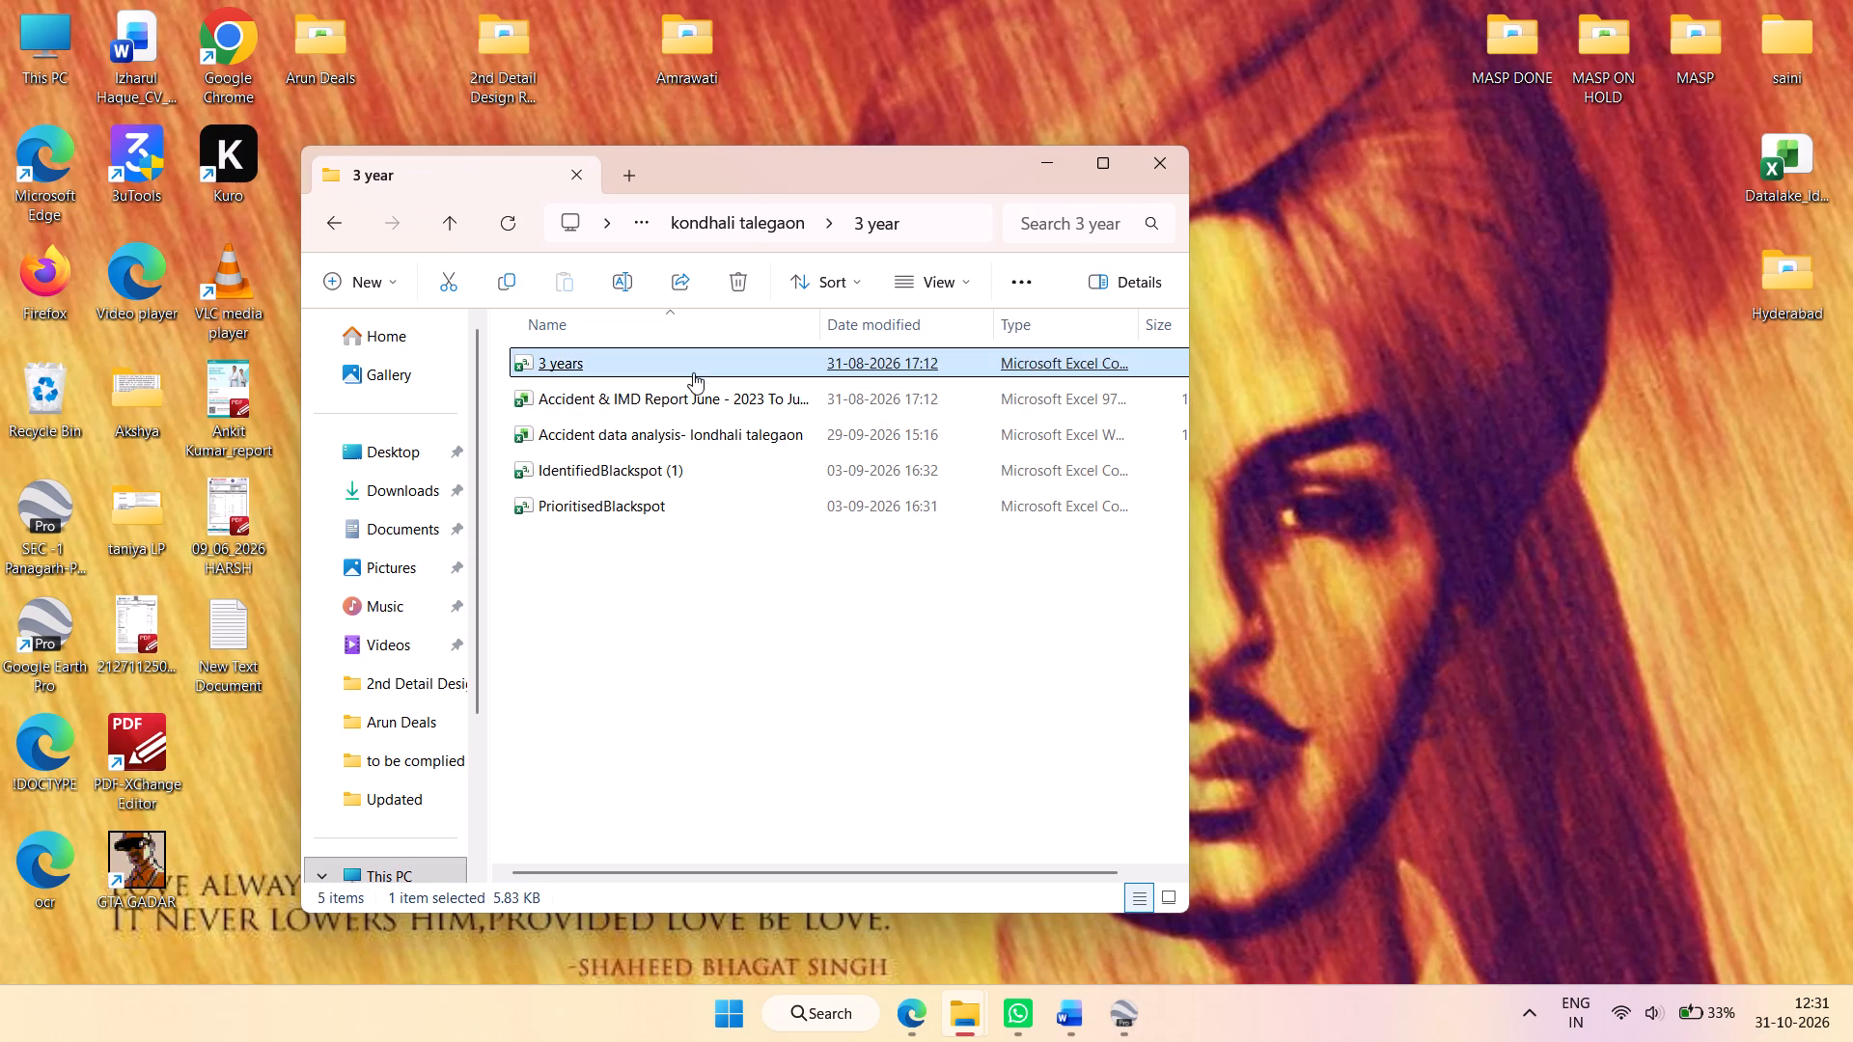
left_click(724, 427)
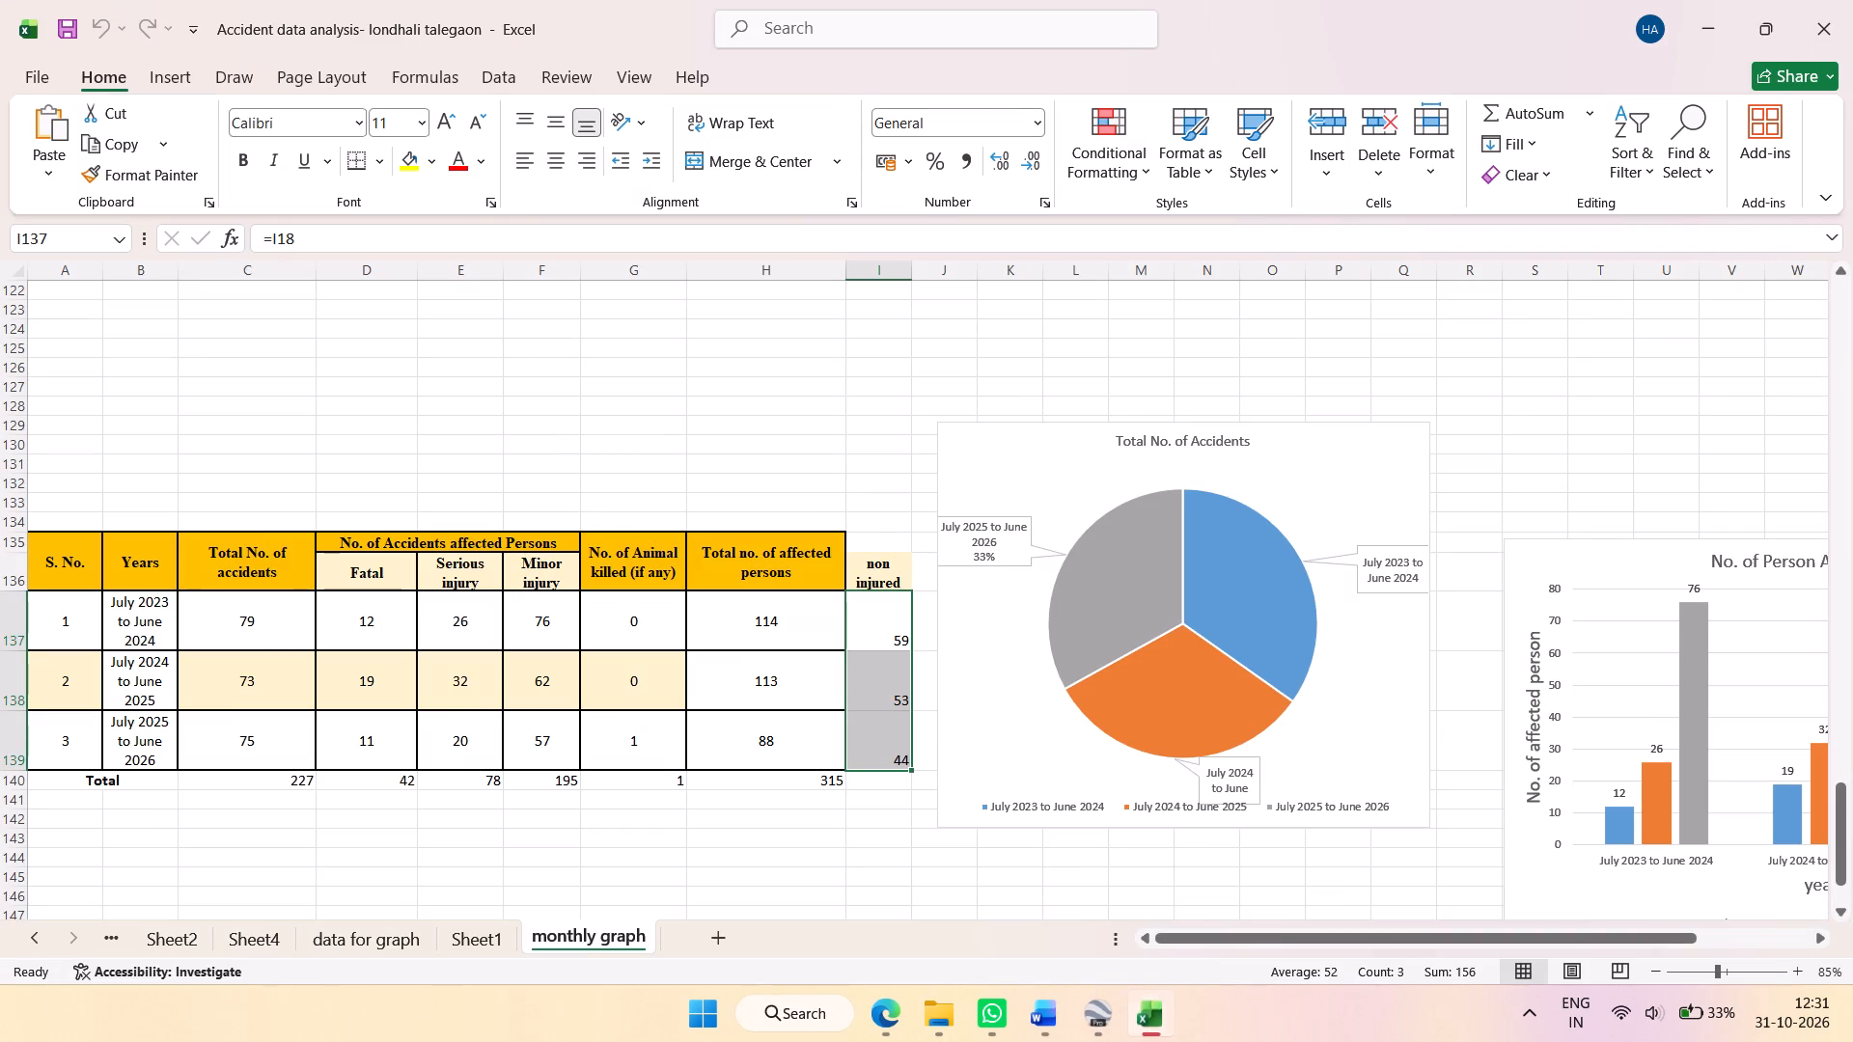
left_click(118, 943)
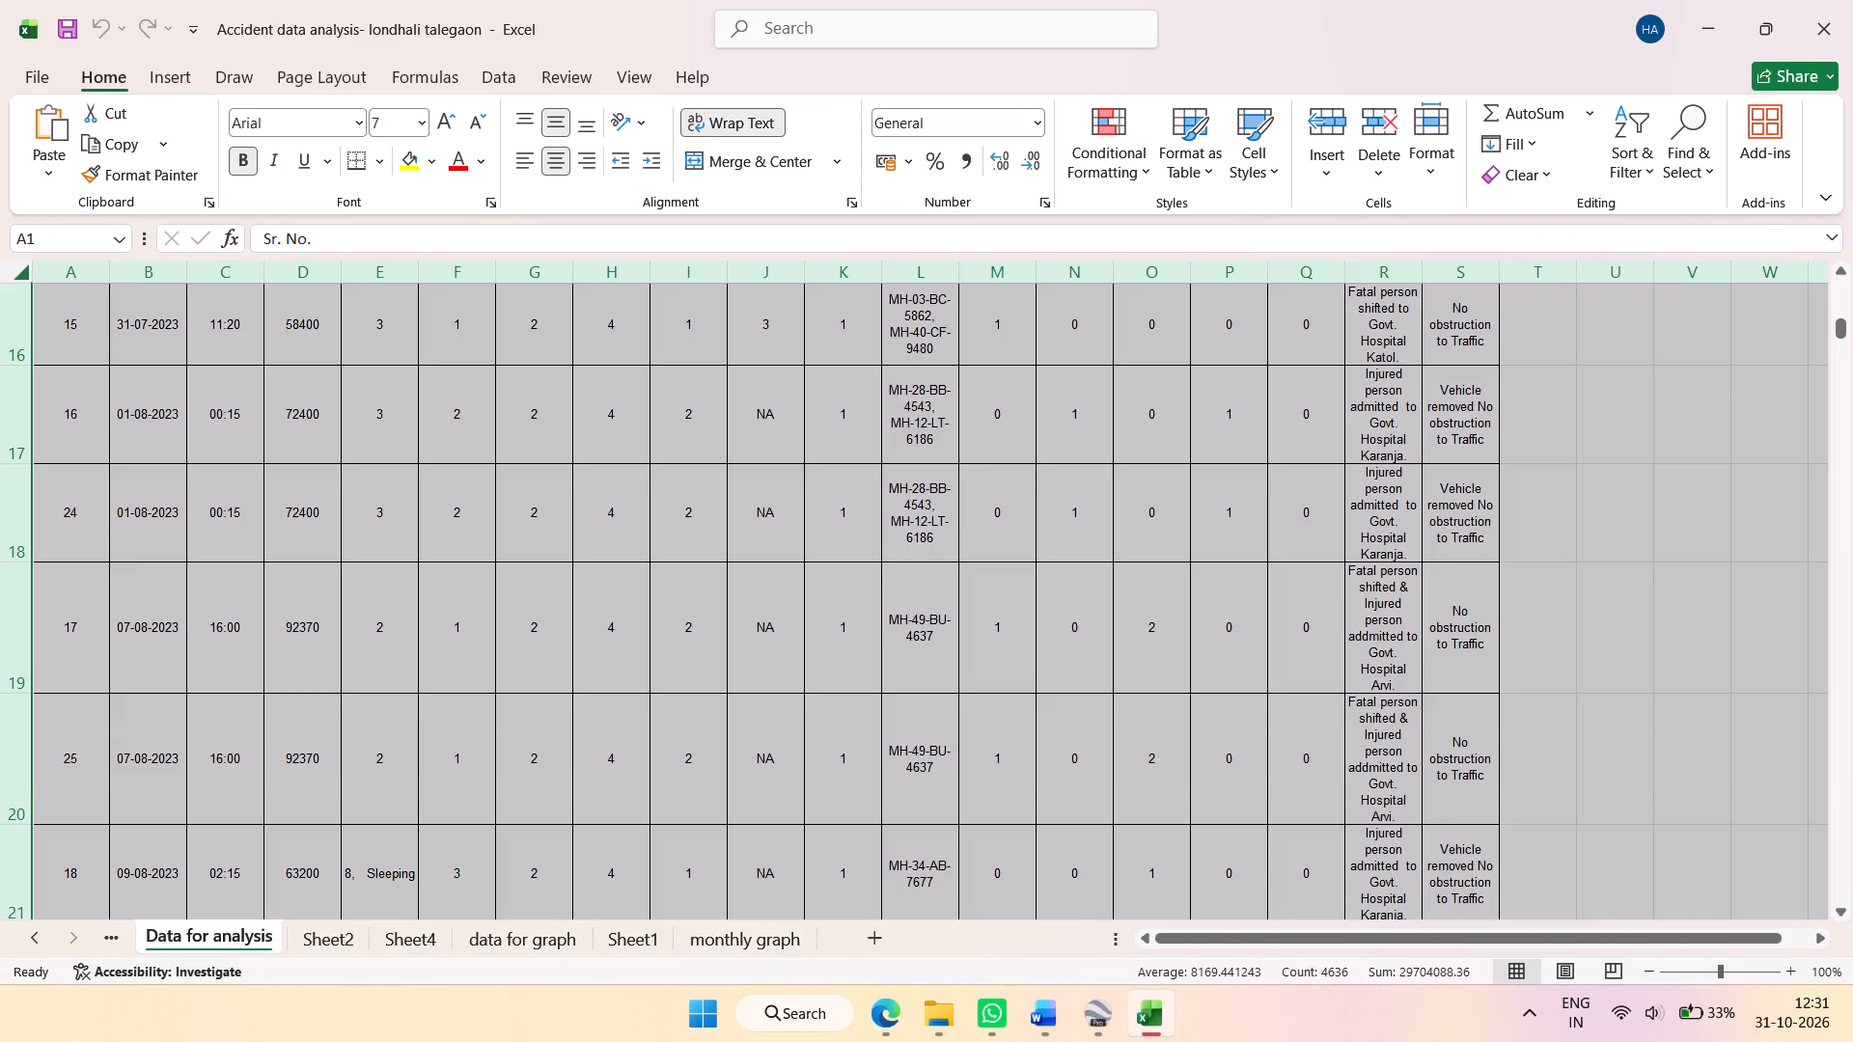
Look through the accident records on the "Data for analysis" sheet.
scroll(425, 725, "up", 13)
scroll(425, 725, "down", 20)
scroll(425, 725, "down", 7)
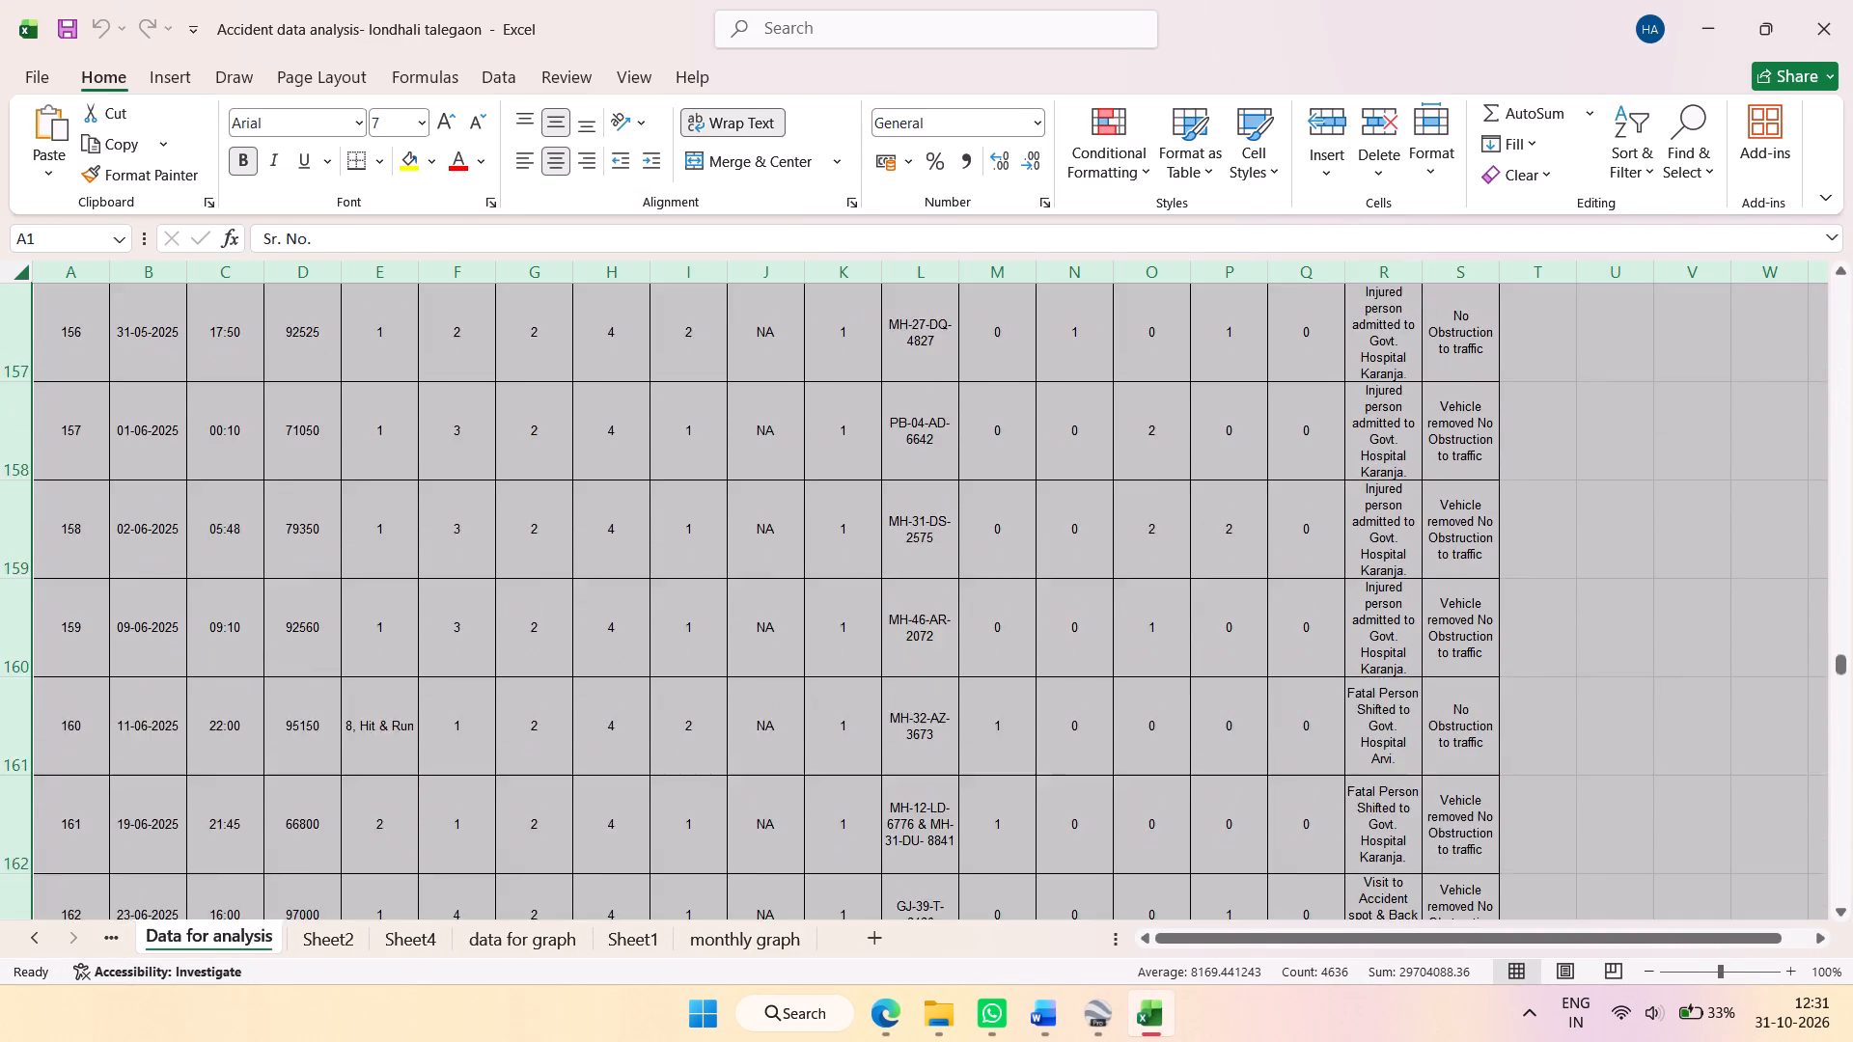
scroll(449, 698, "down", 20)
scroll(448, 691, "up", 20)
scroll(448, 691, "up", 8)
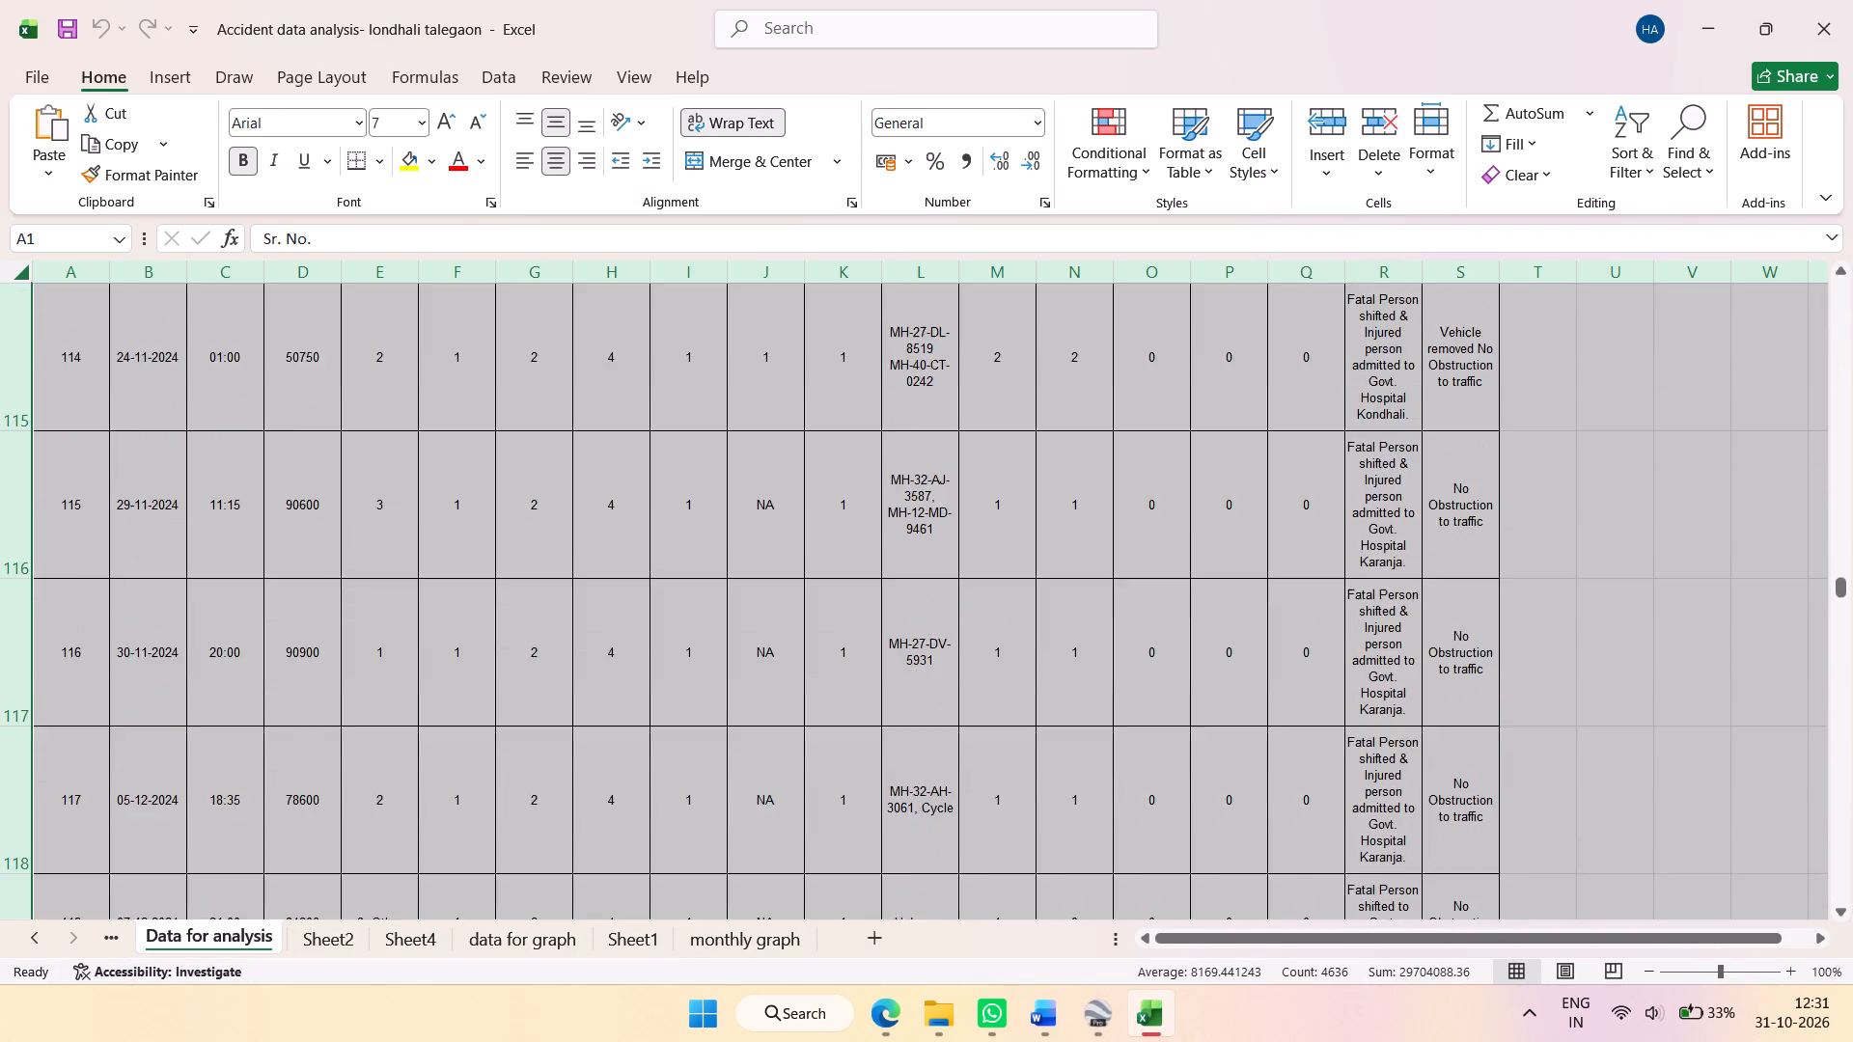
scroll(448, 691, "up", 19)
scroll(448, 691, "down", 15)
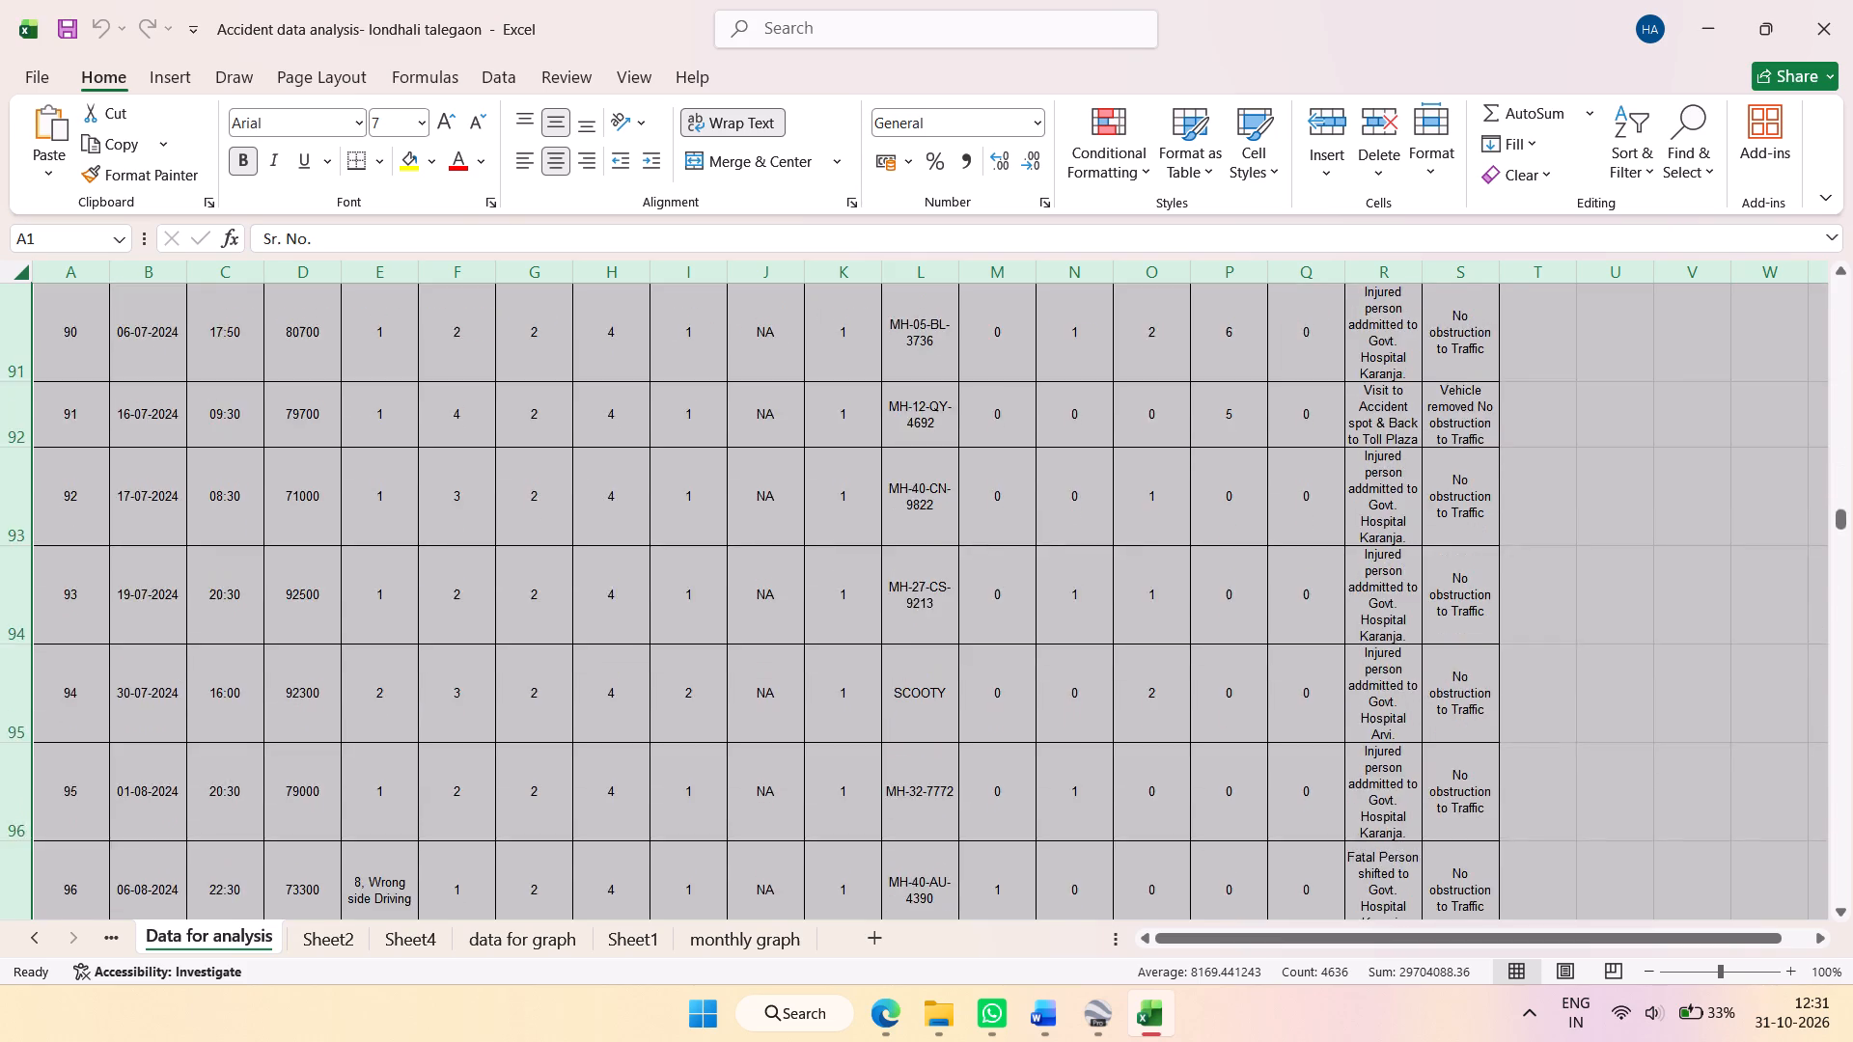
scroll(450, 685, "down", 4)
Open the "Accident Report Jun 23- Jul 26" sheet and examine its report heading and accident records.
left_click(103, 939)
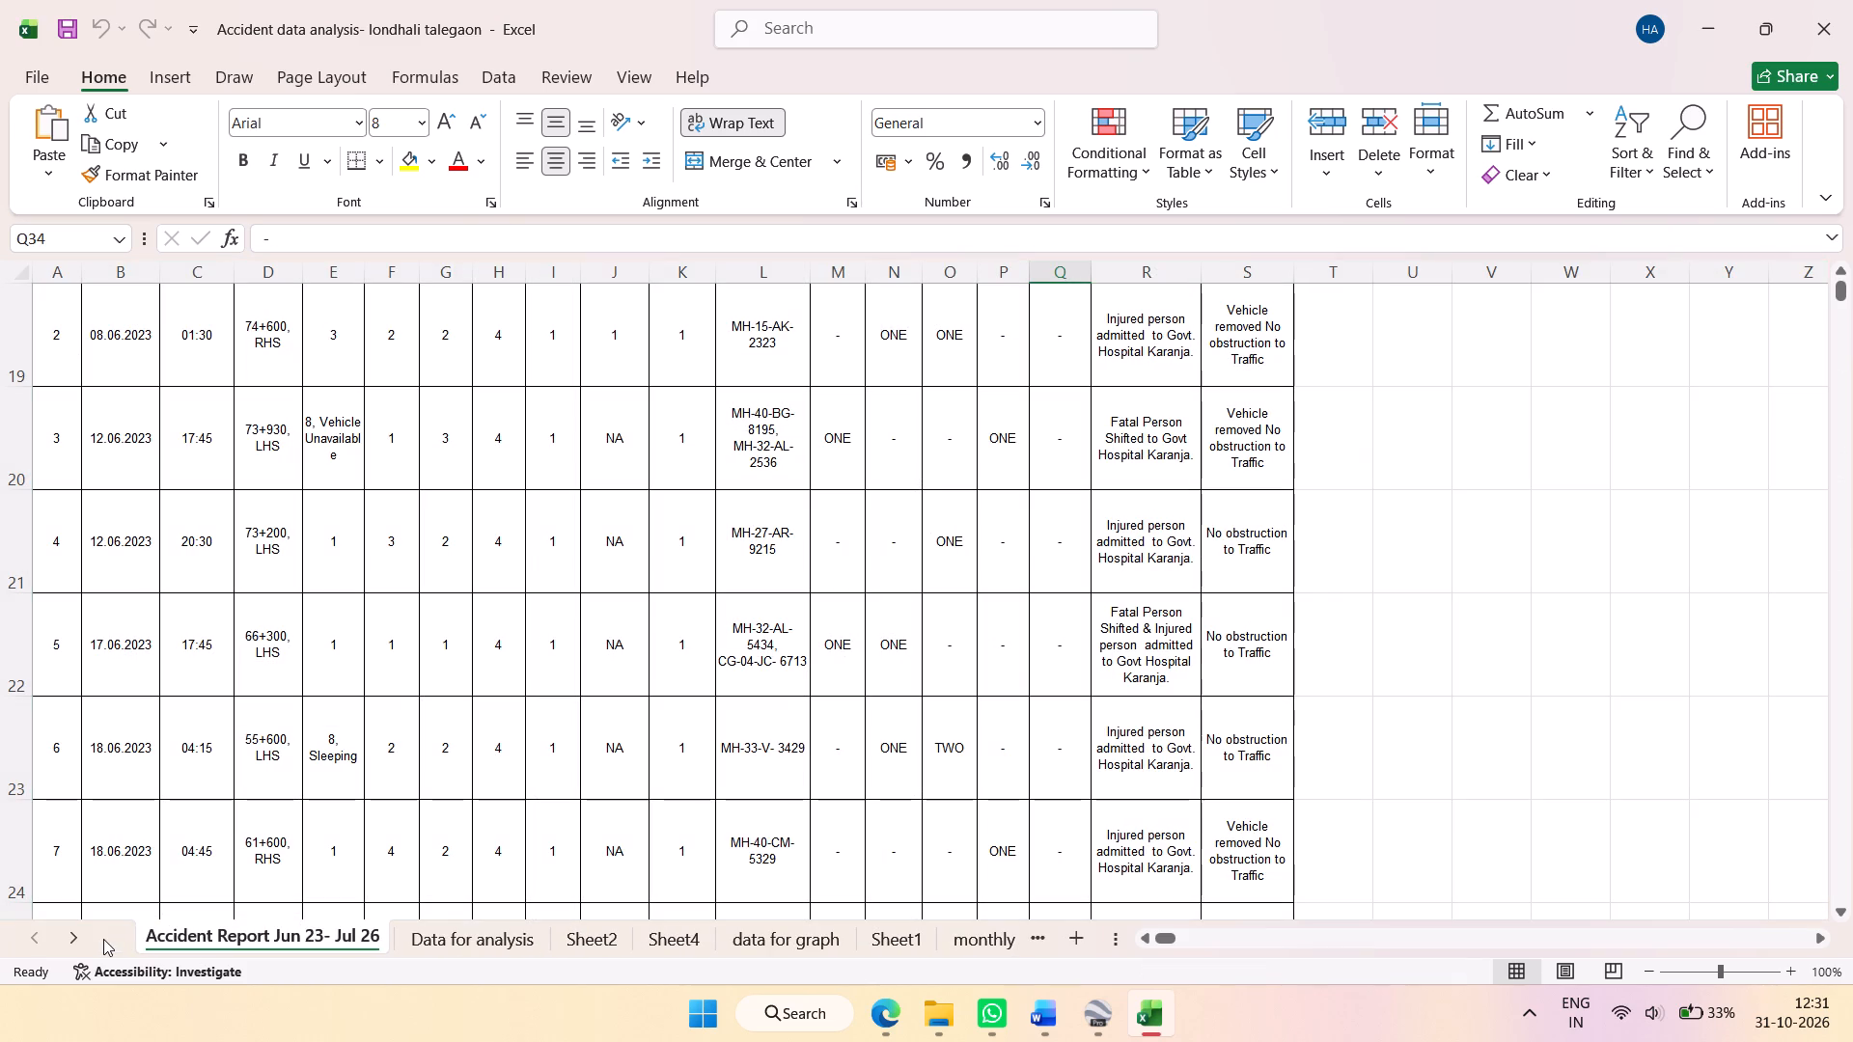
scroll(179, 764, "up", 8)
scroll(269, 718, "down", 12)
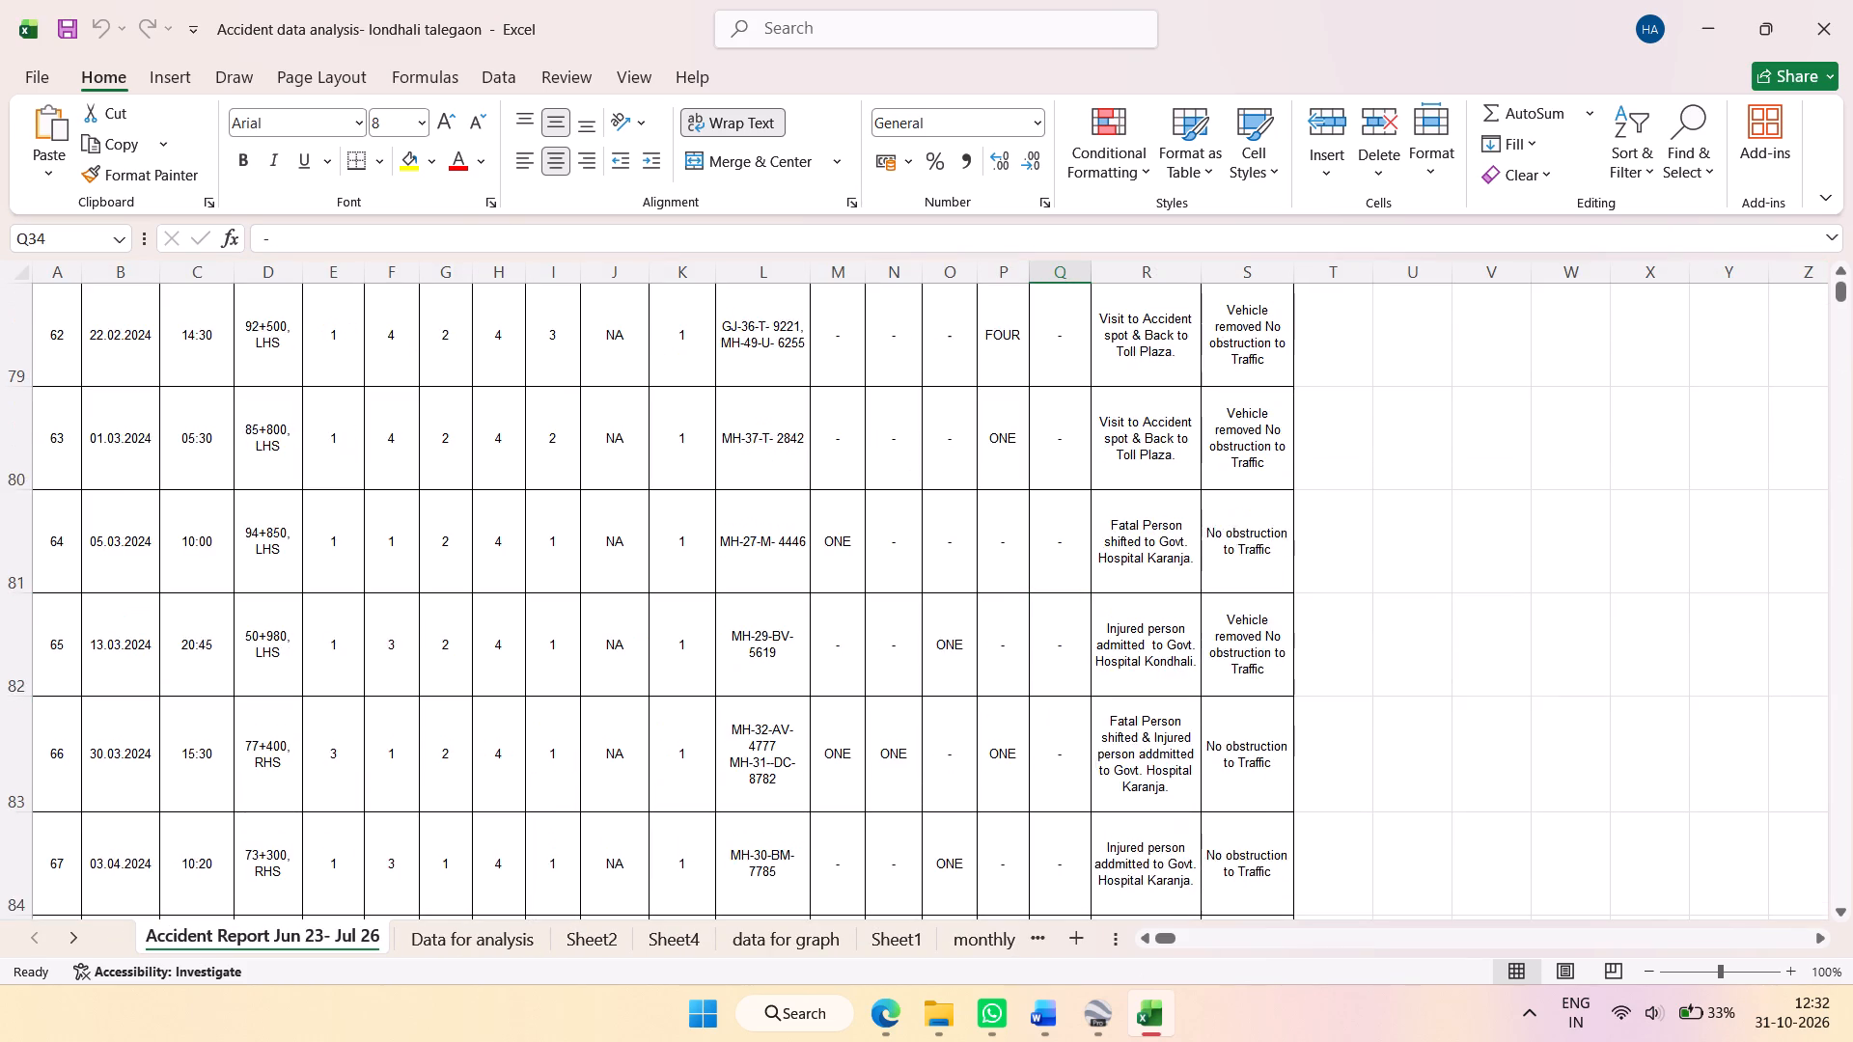
scroll(269, 718, "down", 20)
scroll(269, 718, "down", 15)
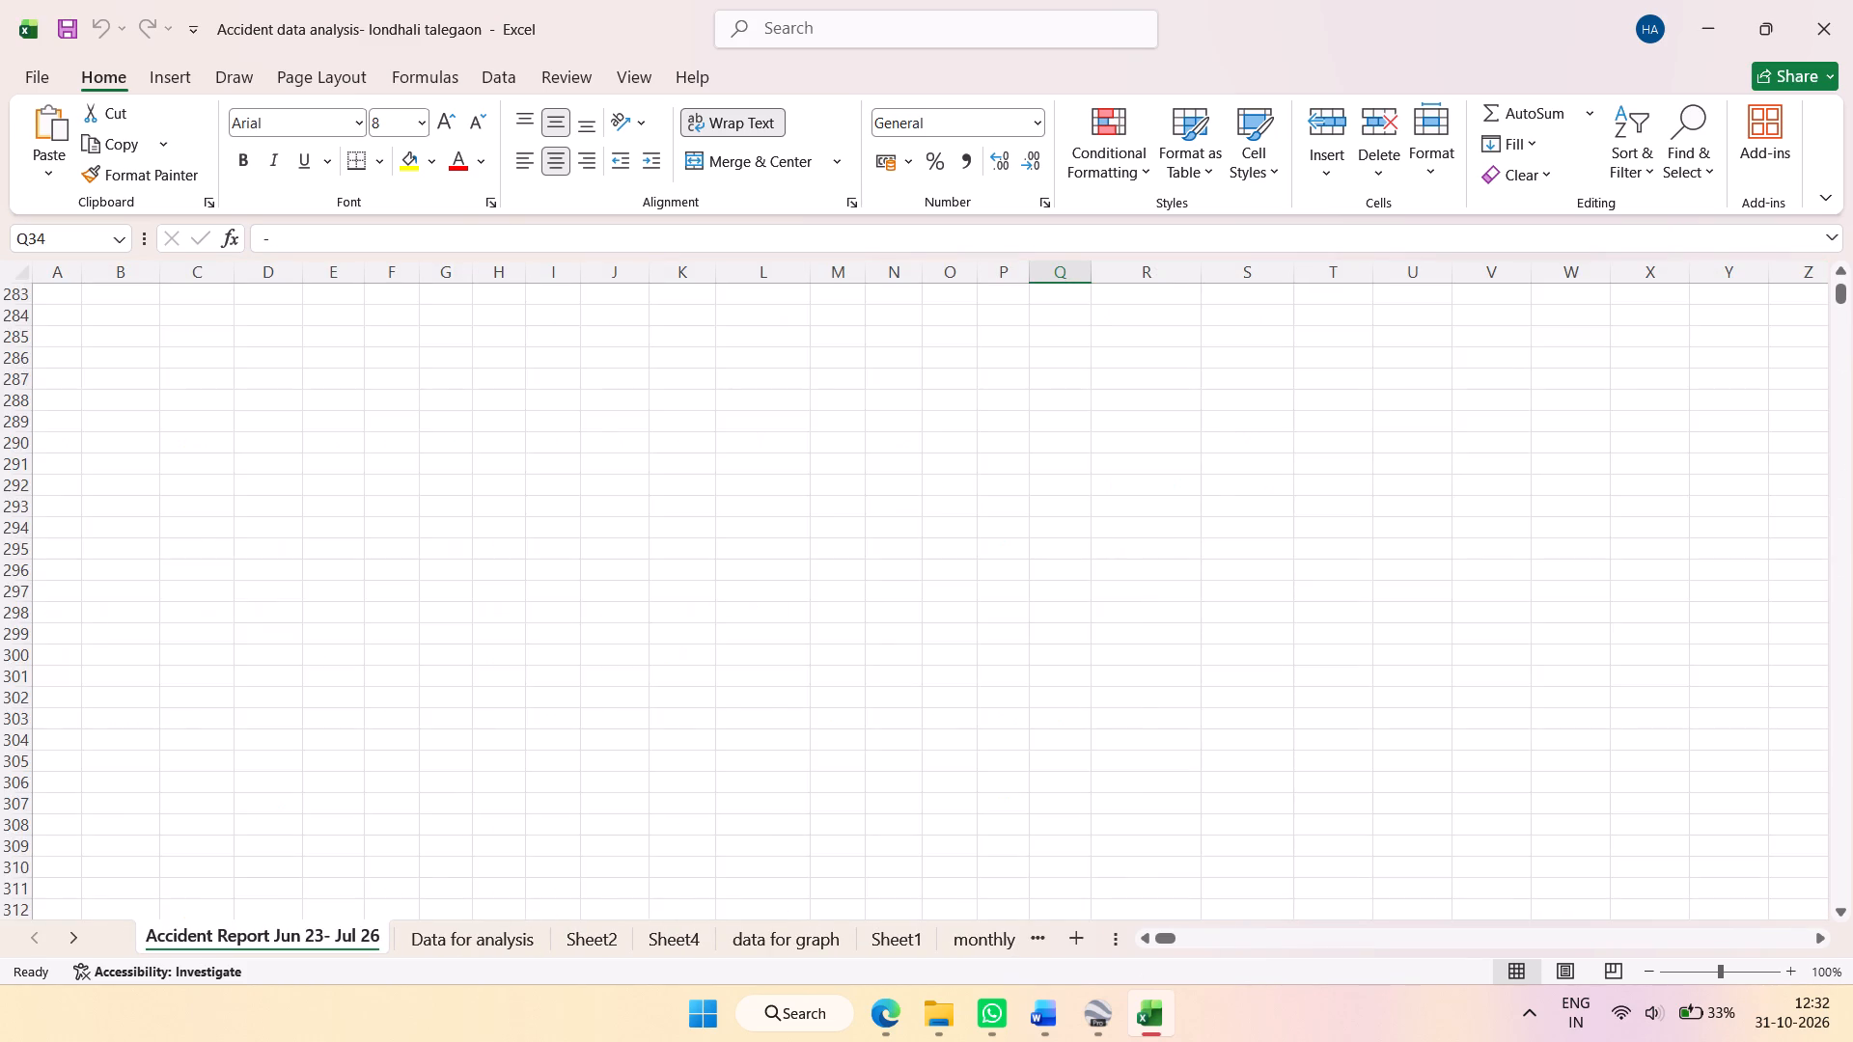
scroll(271, 718, "up", 7)
scroll(271, 718, "up", 20)
scroll(271, 718, "up", 20)
scroll(271, 718, "up", 2)
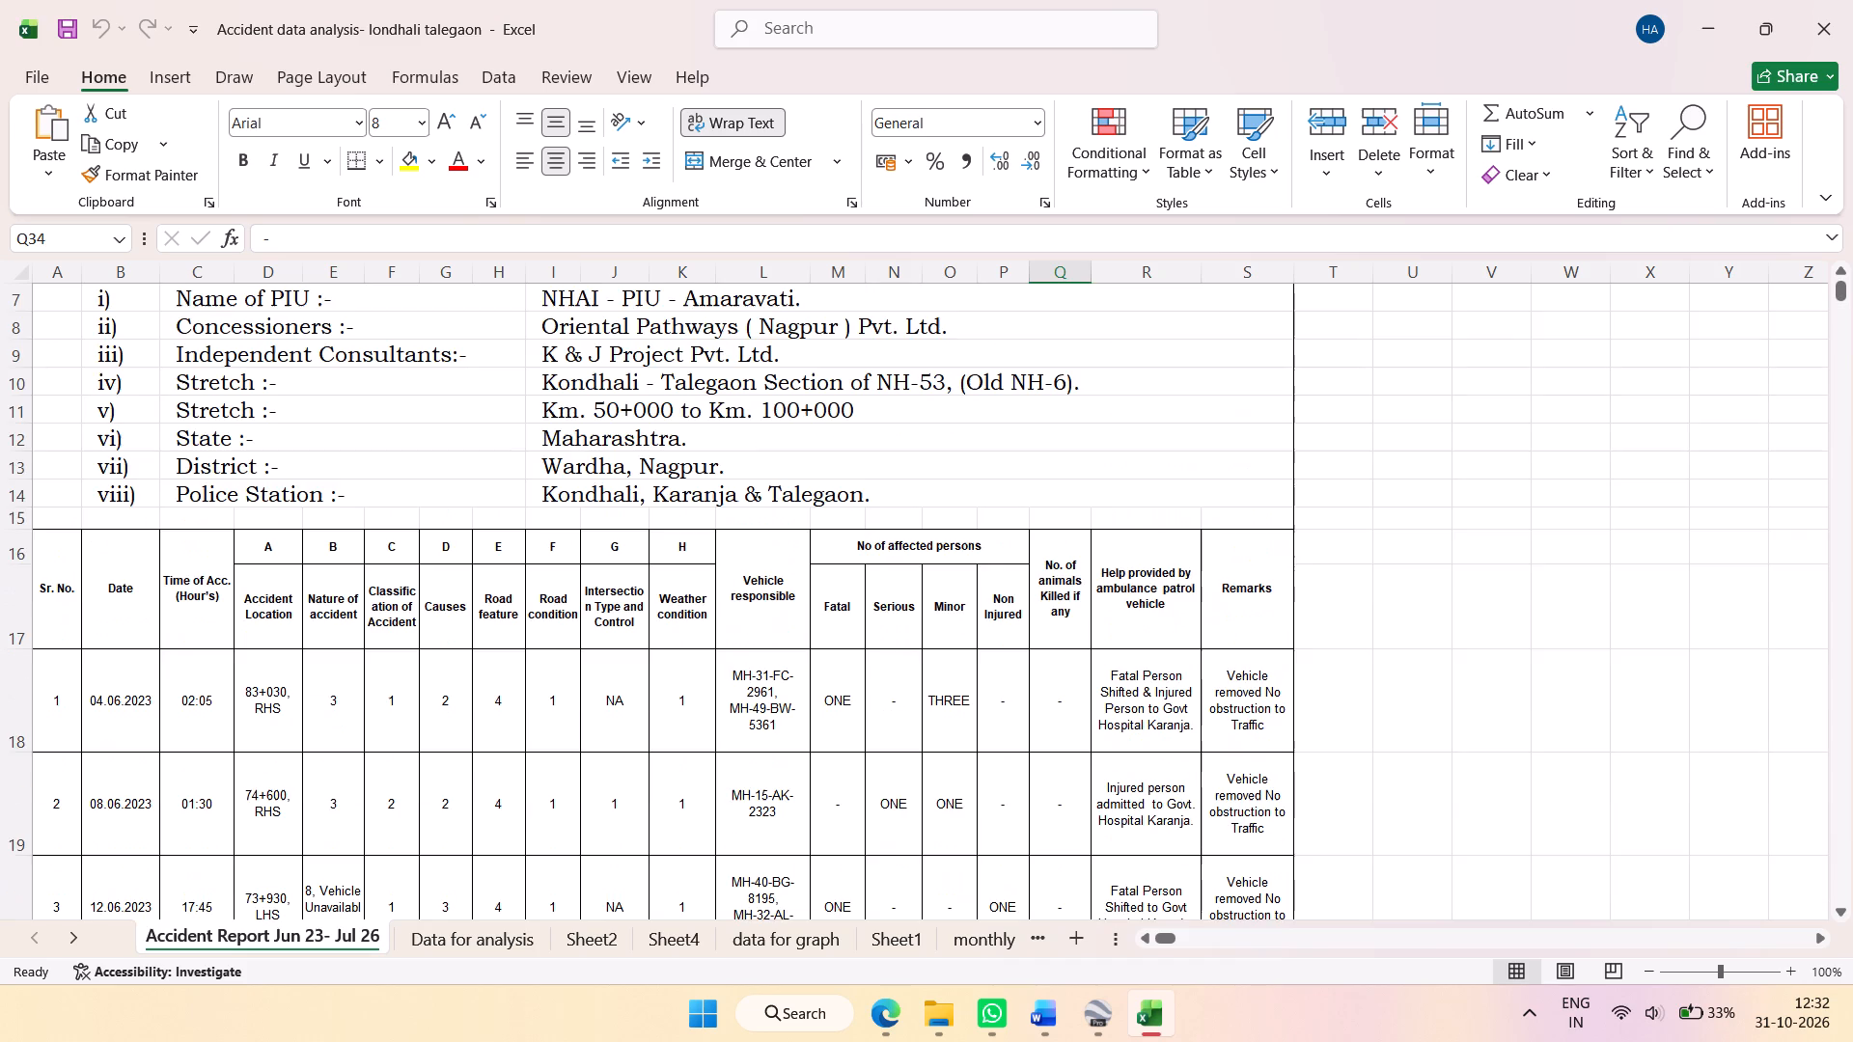
key("alt+Tab")
key("alt+Tab")
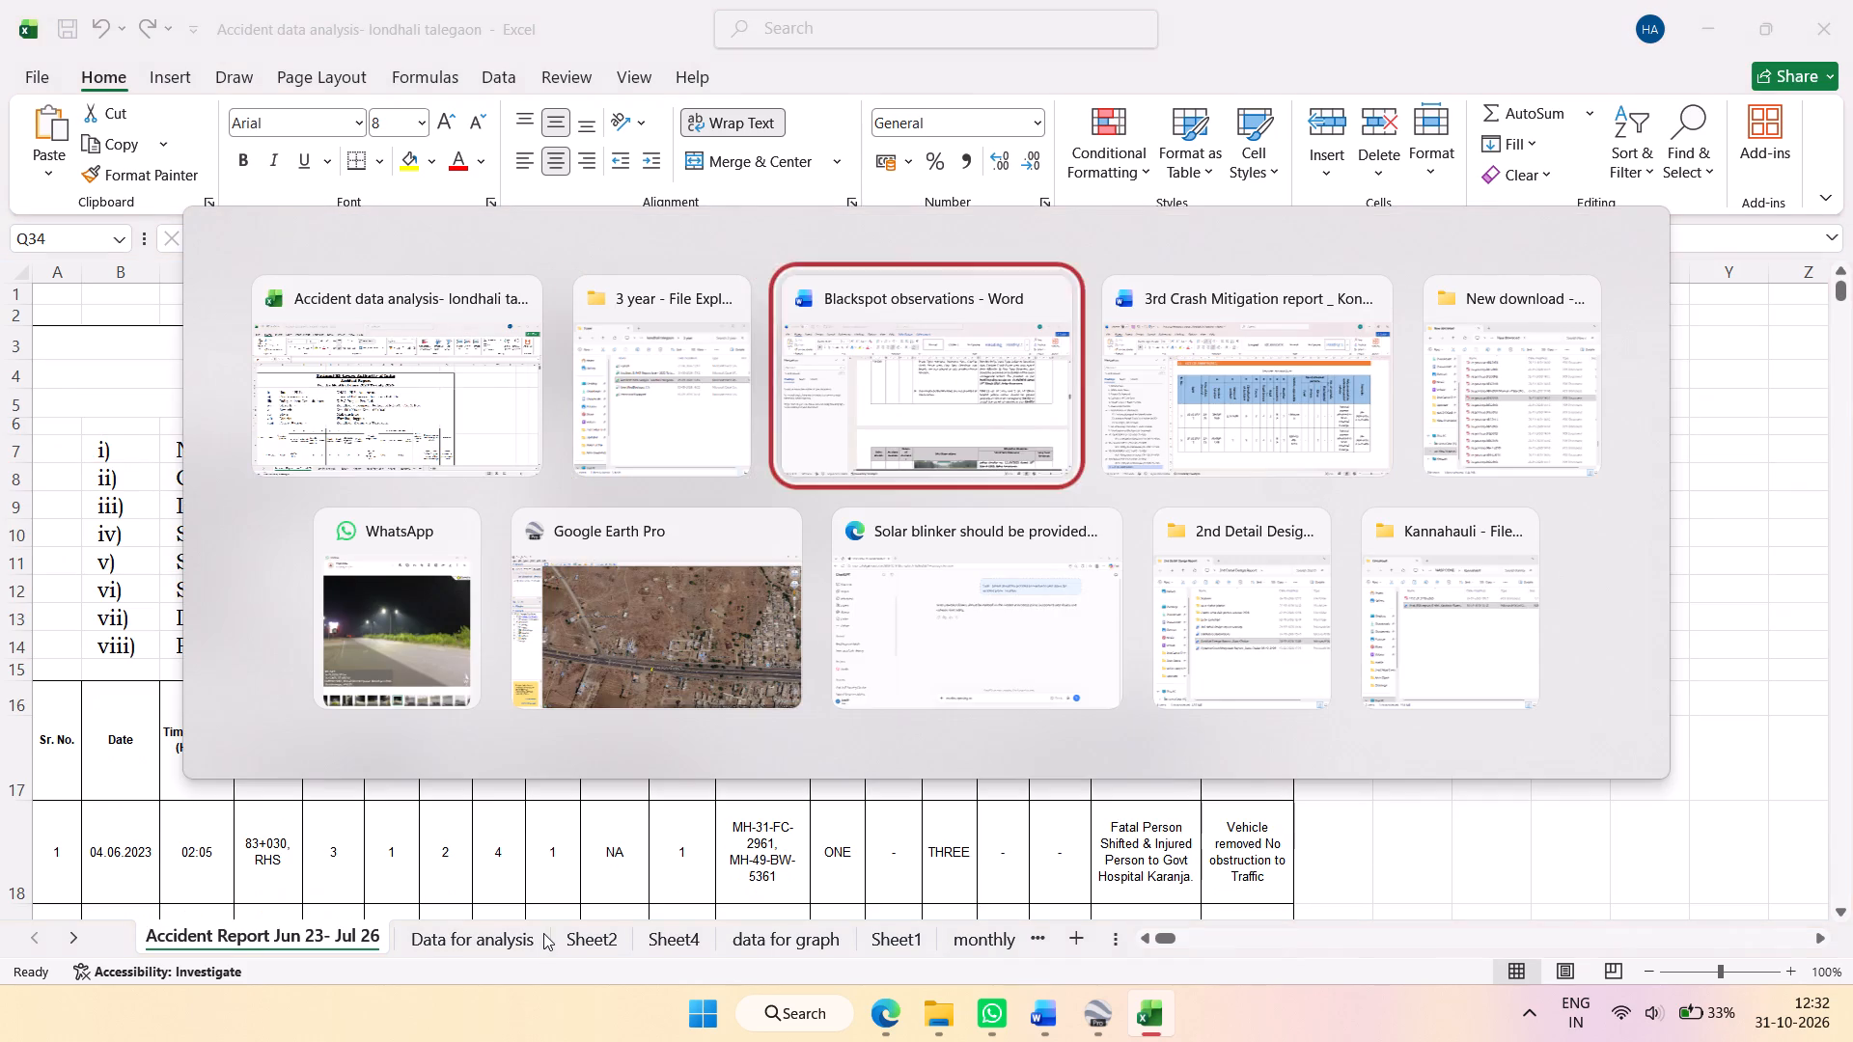
key("alt+Tab")
key("alt+Tab")
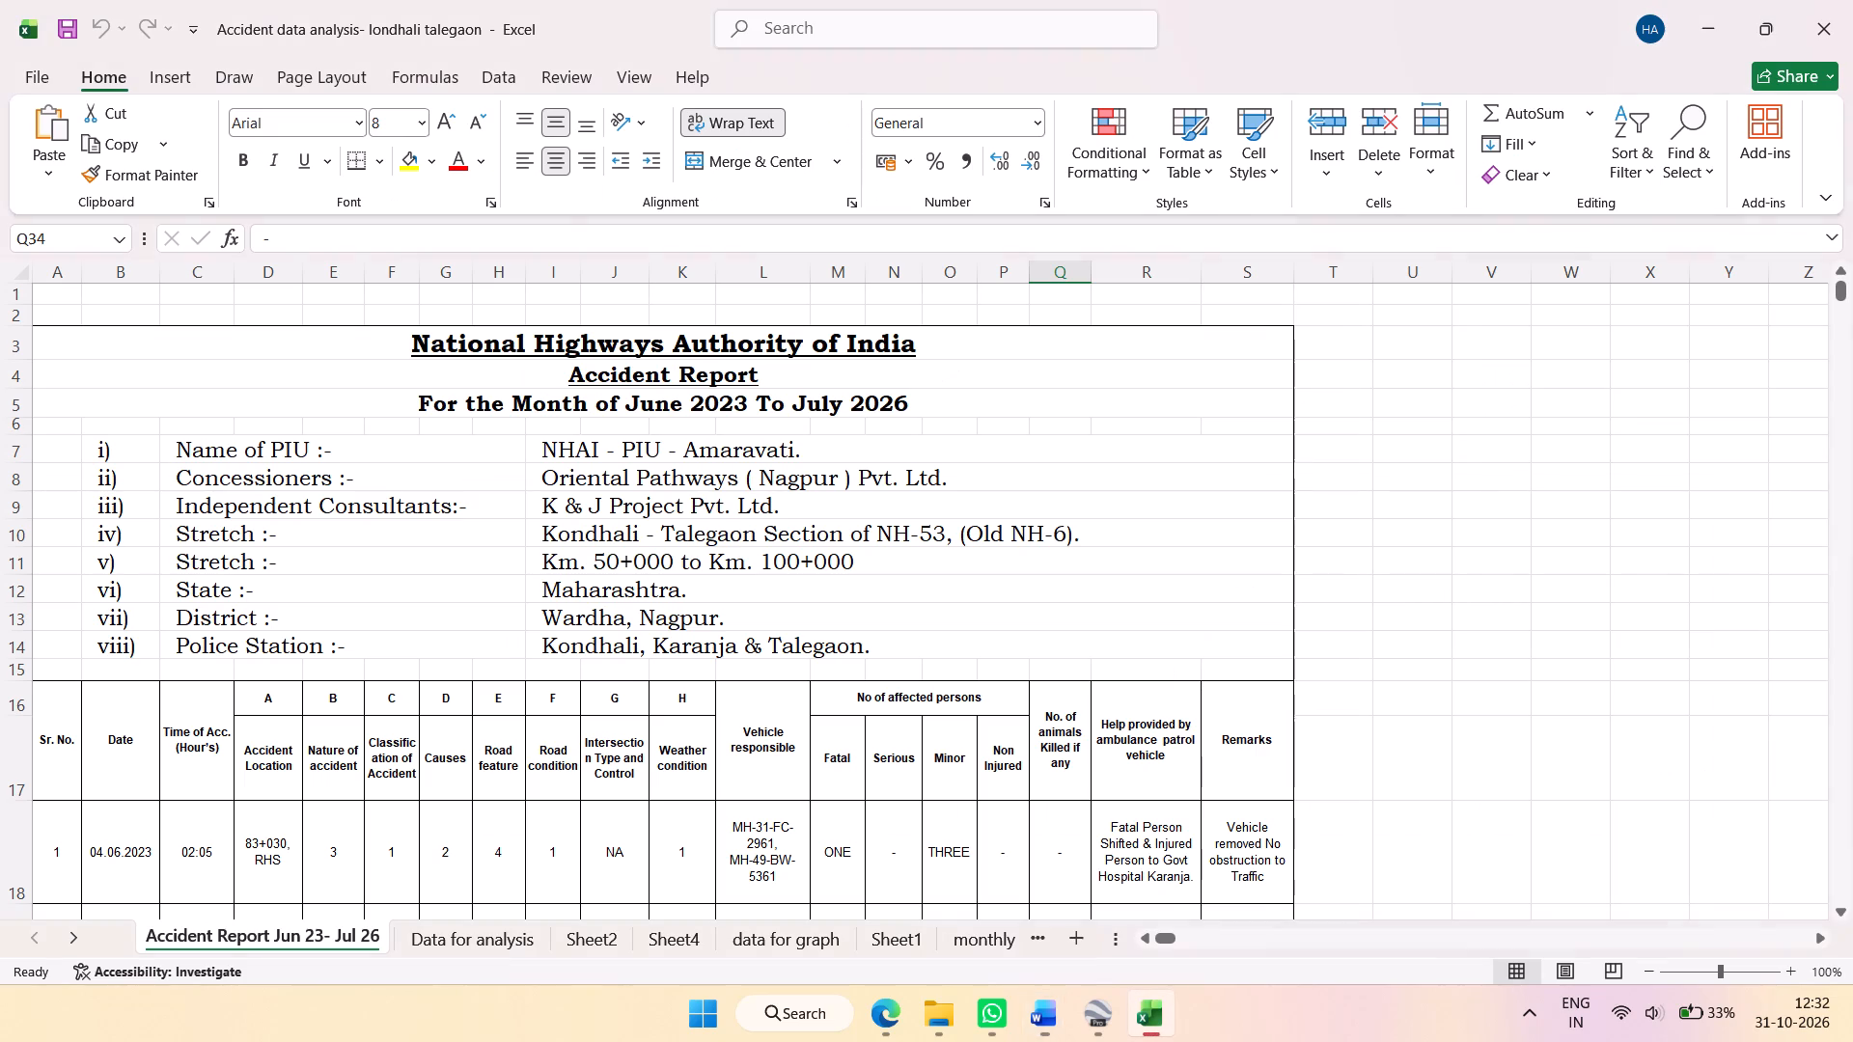
Fill the accident table's header rows, from Sr. No. across to Remarks, with light green.
left_click_drag(45, 713, 904, 704)
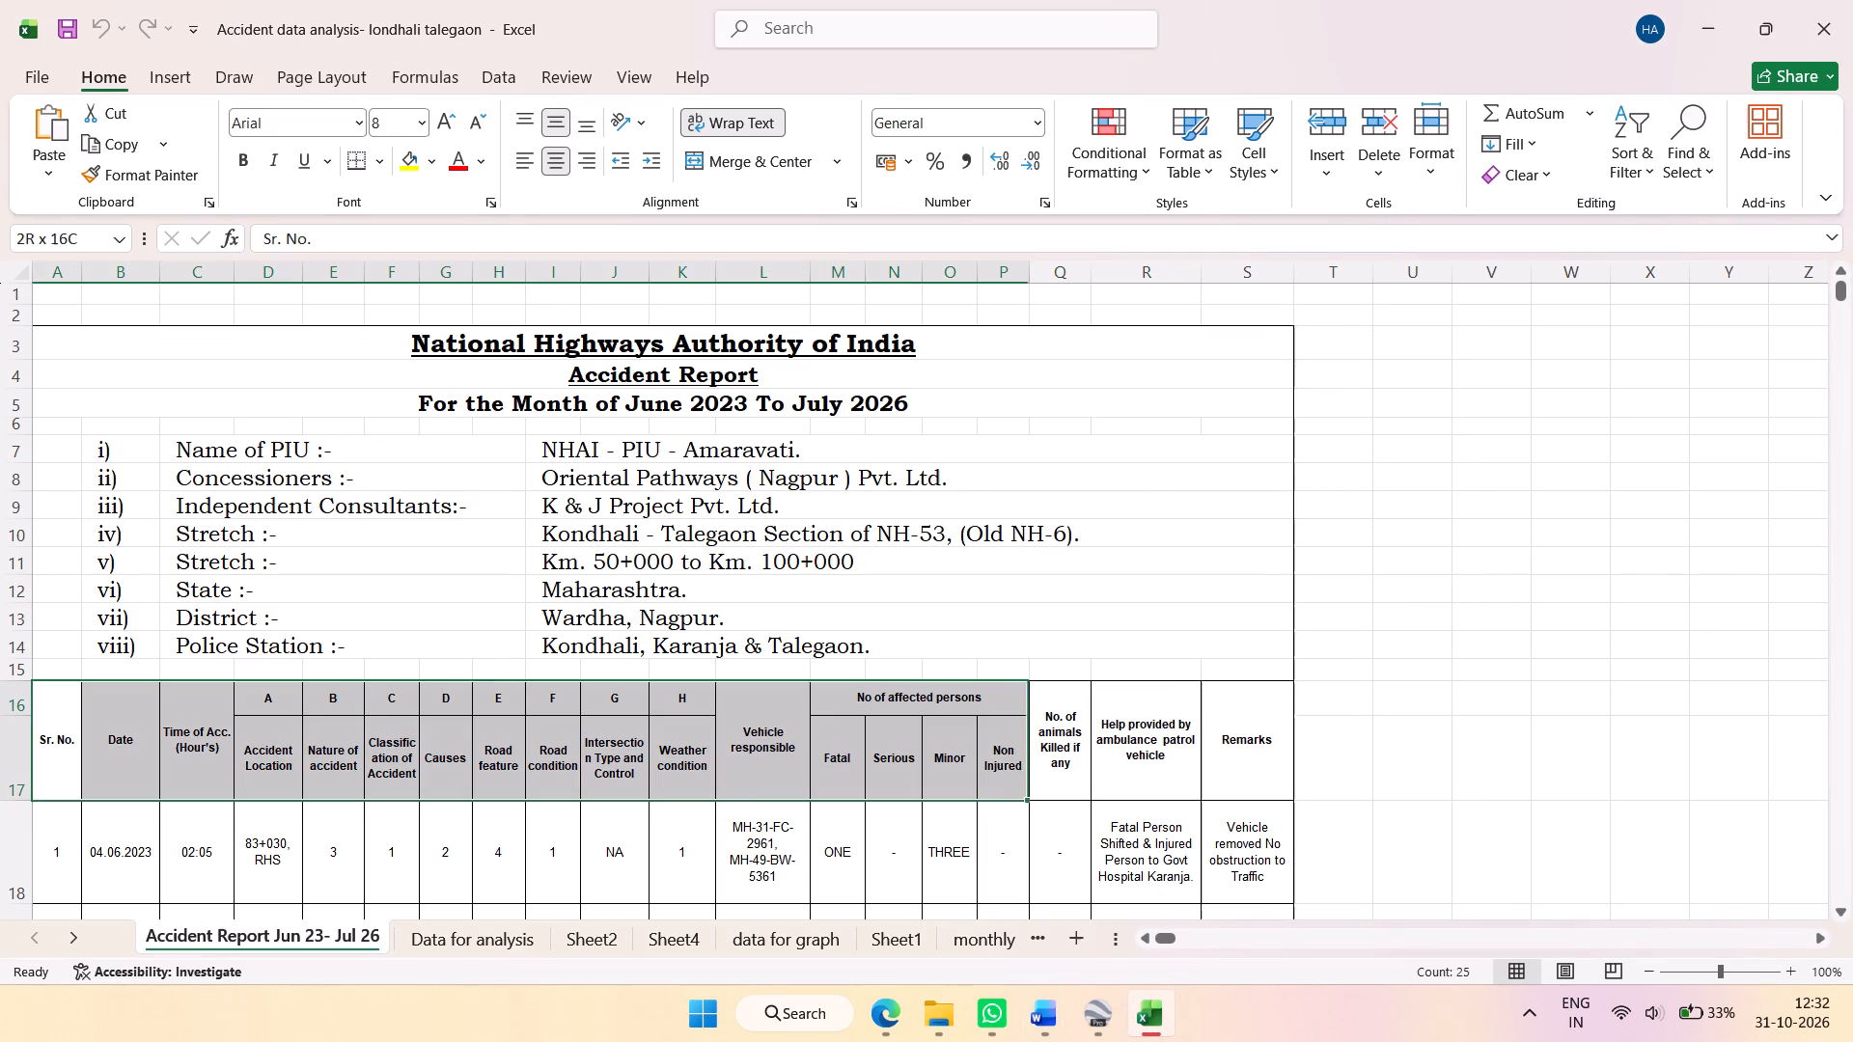
left_click_drag(904, 704, 1220, 705)
left_click(434, 163)
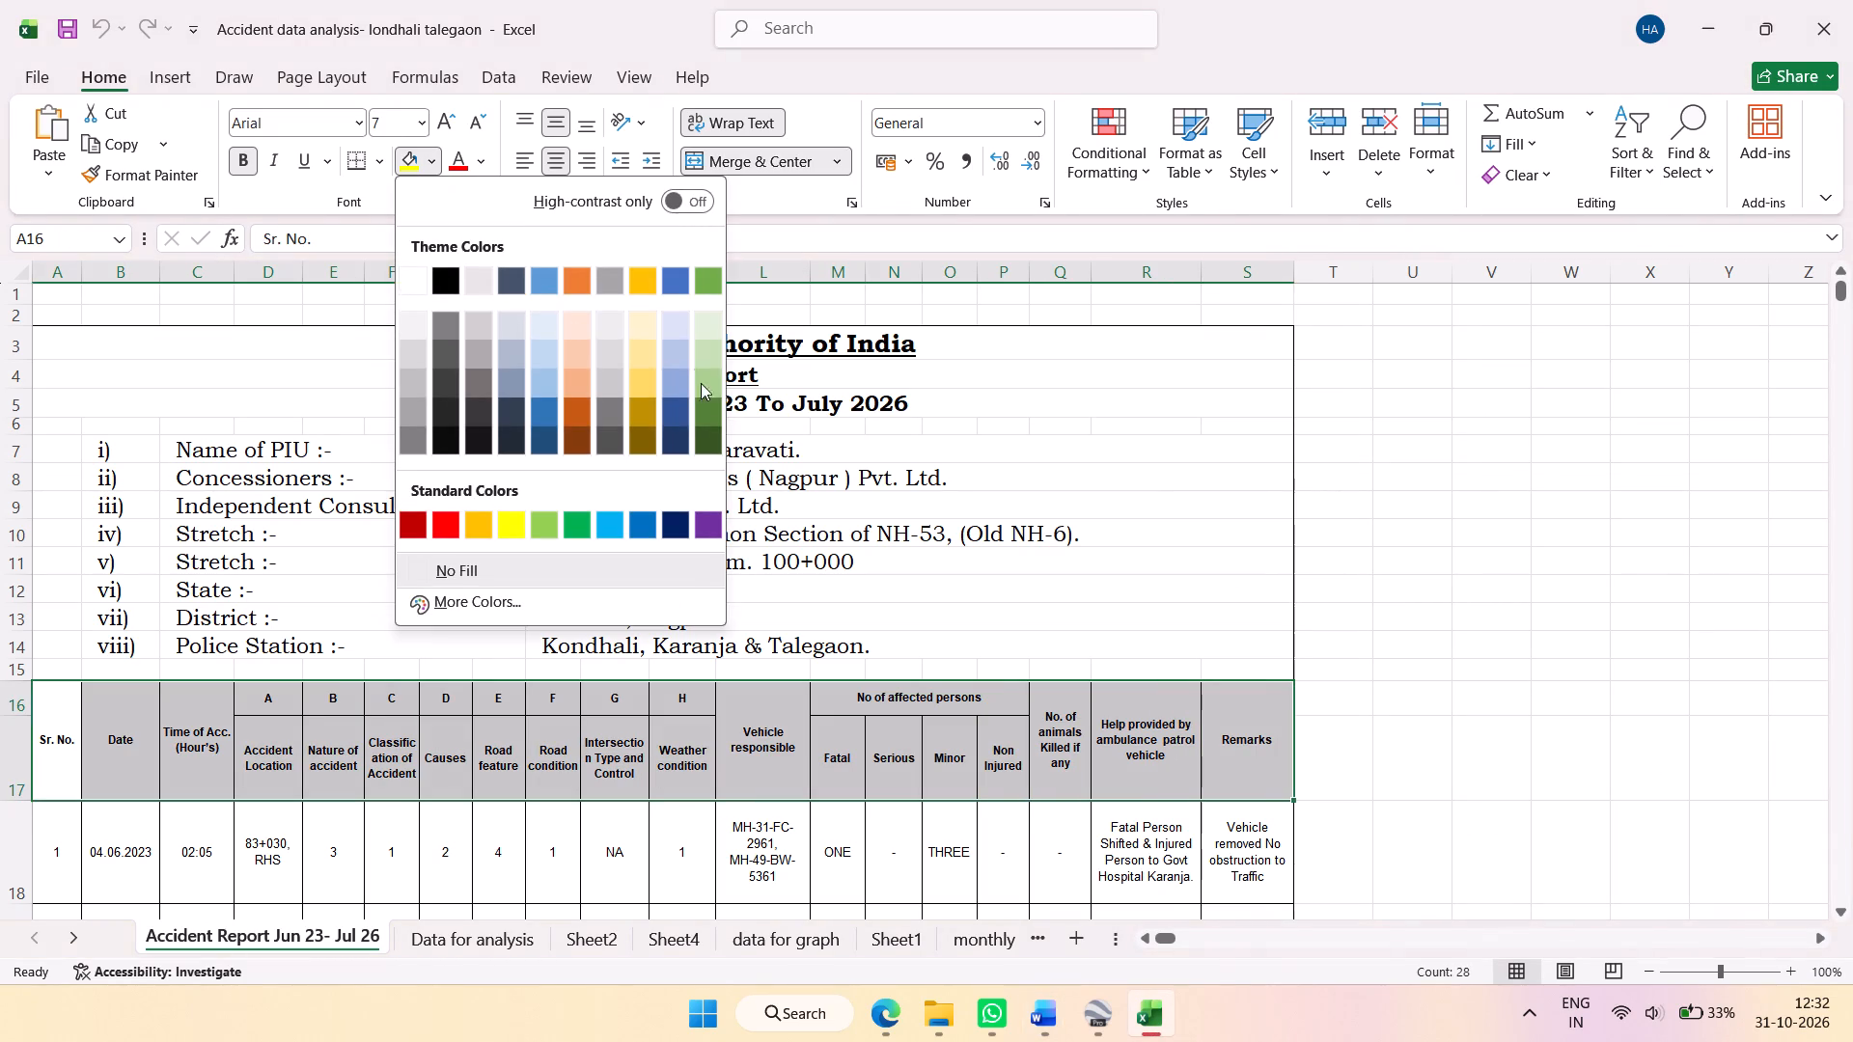
left_click(712, 340)
Look through the accident records down to the end of the table and back up to its start.
scroll(703, 502, "down", 16)
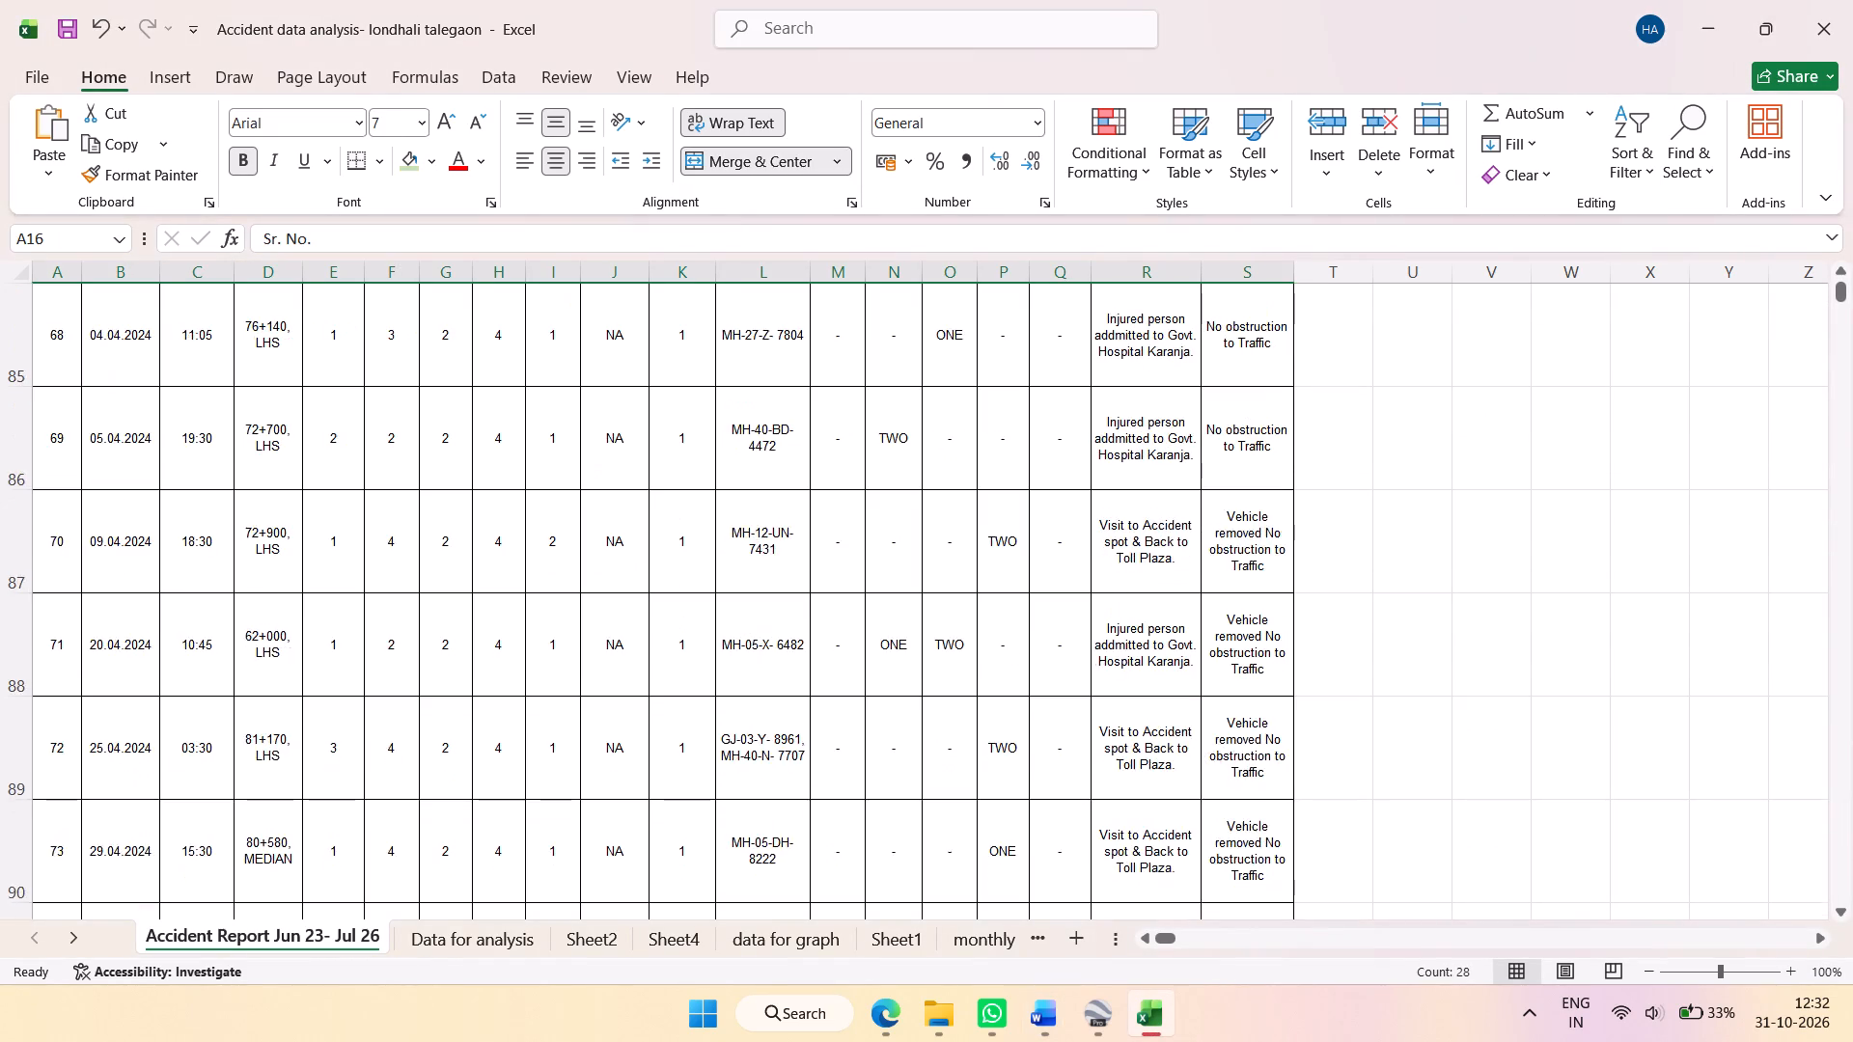
scroll(705, 500, "down", 16)
scroll(704, 501, "down", 5)
scroll(553, 555, "down", 4)
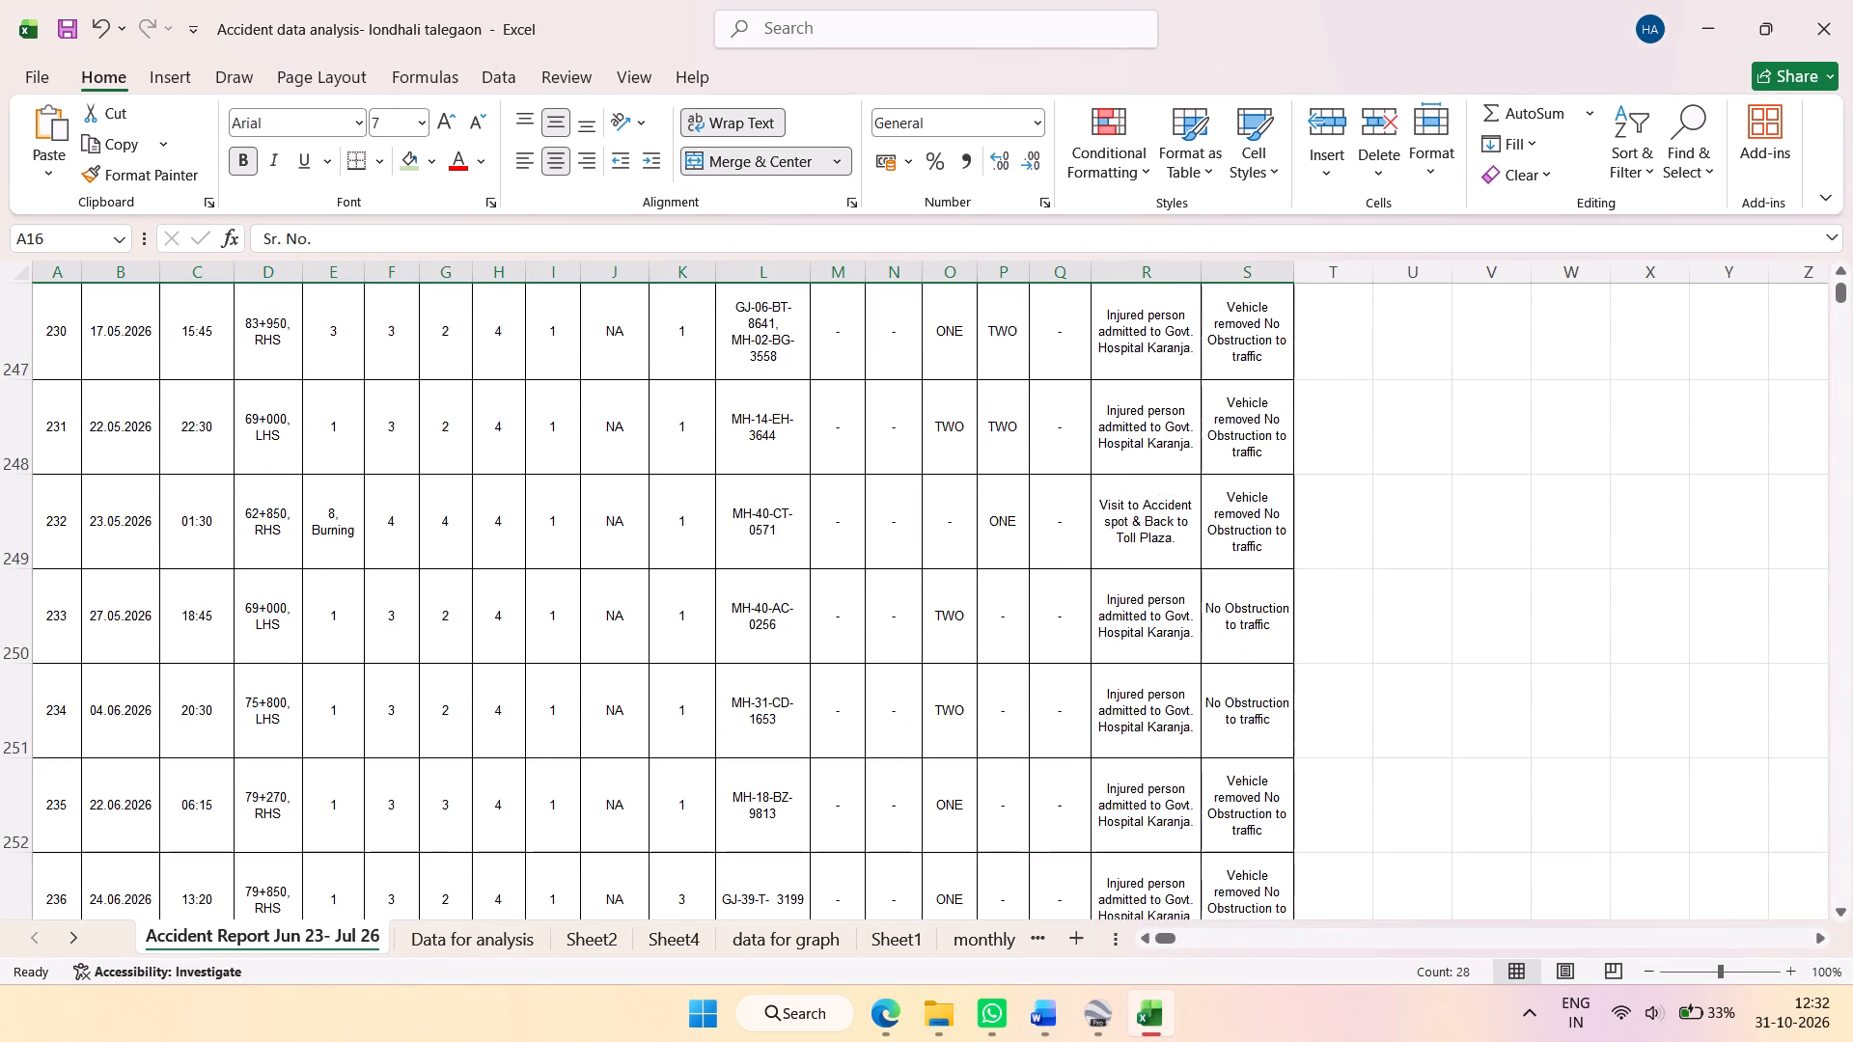
scroll(187, 685, "down", 4)
scroll(158, 693, "up", 3)
scroll(172, 678, "up", 20)
scroll(172, 678, "up", 1)
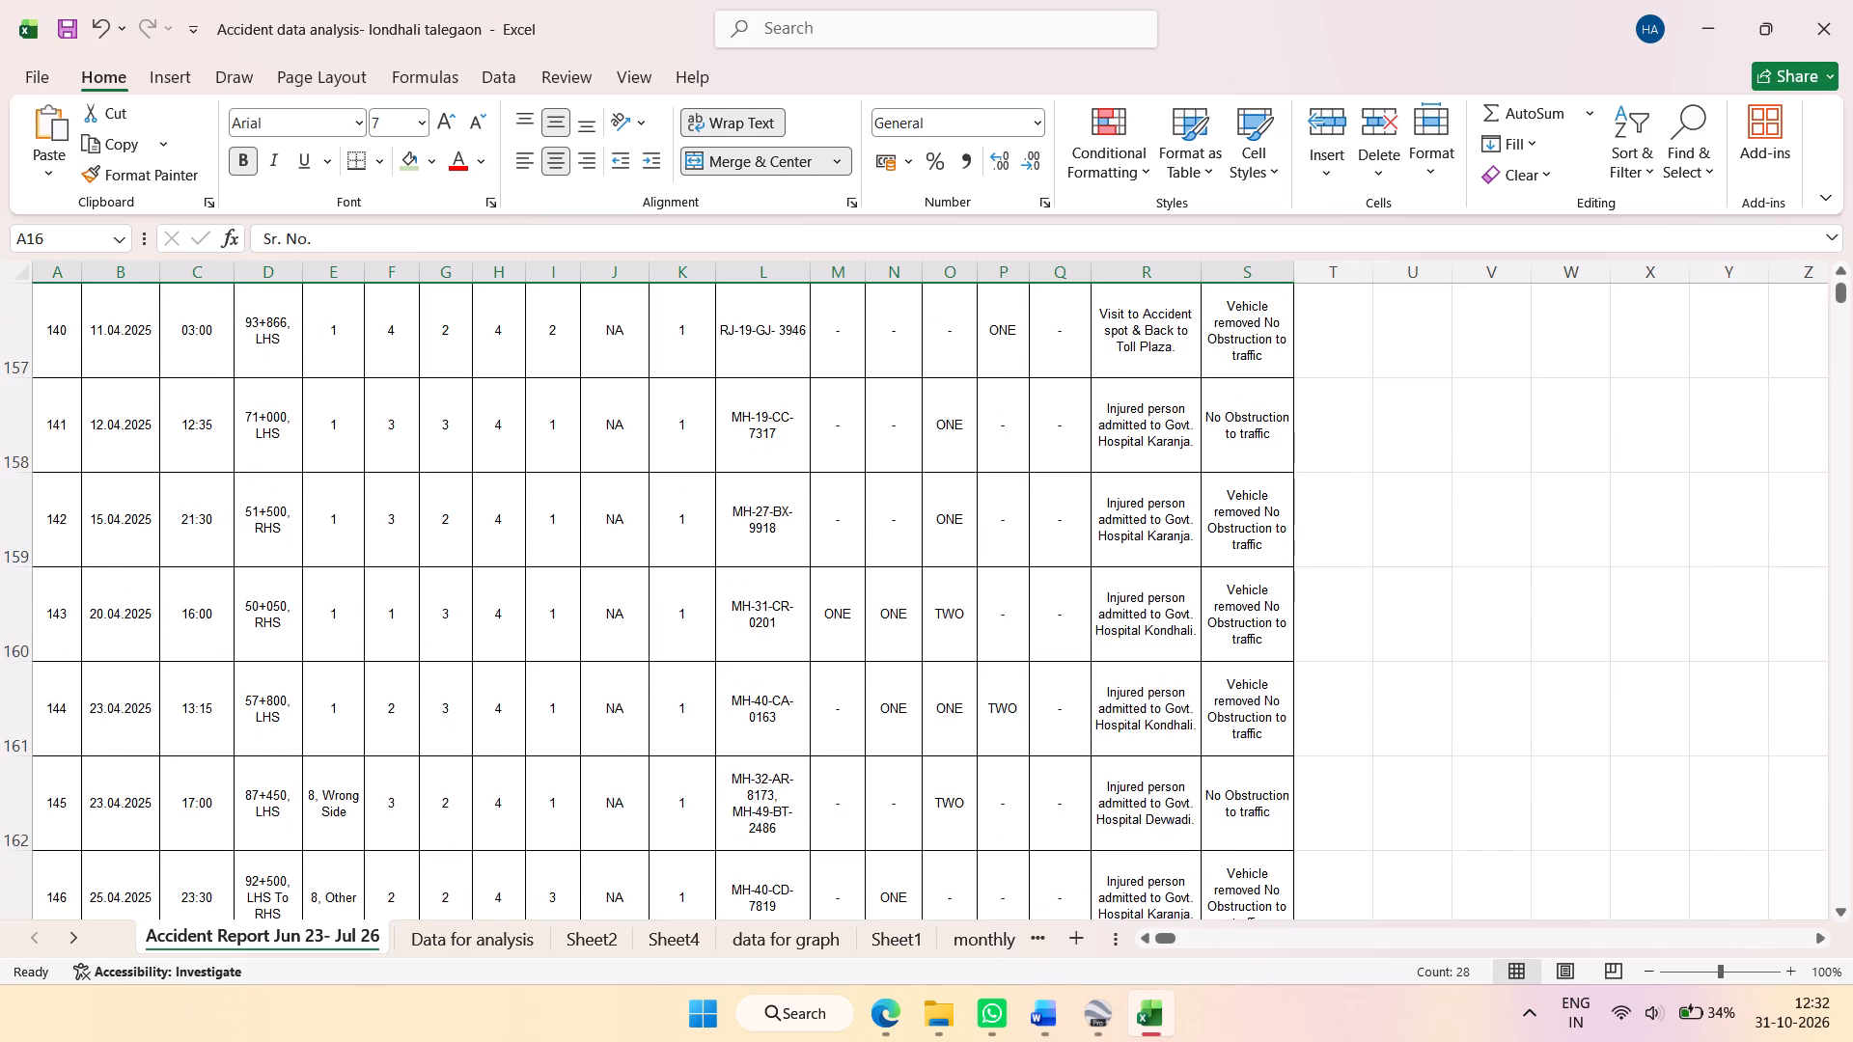
scroll(170, 674, "up", 18)
scroll(58, 566, "up", 4)
scroll(62, 549, "down", 3)
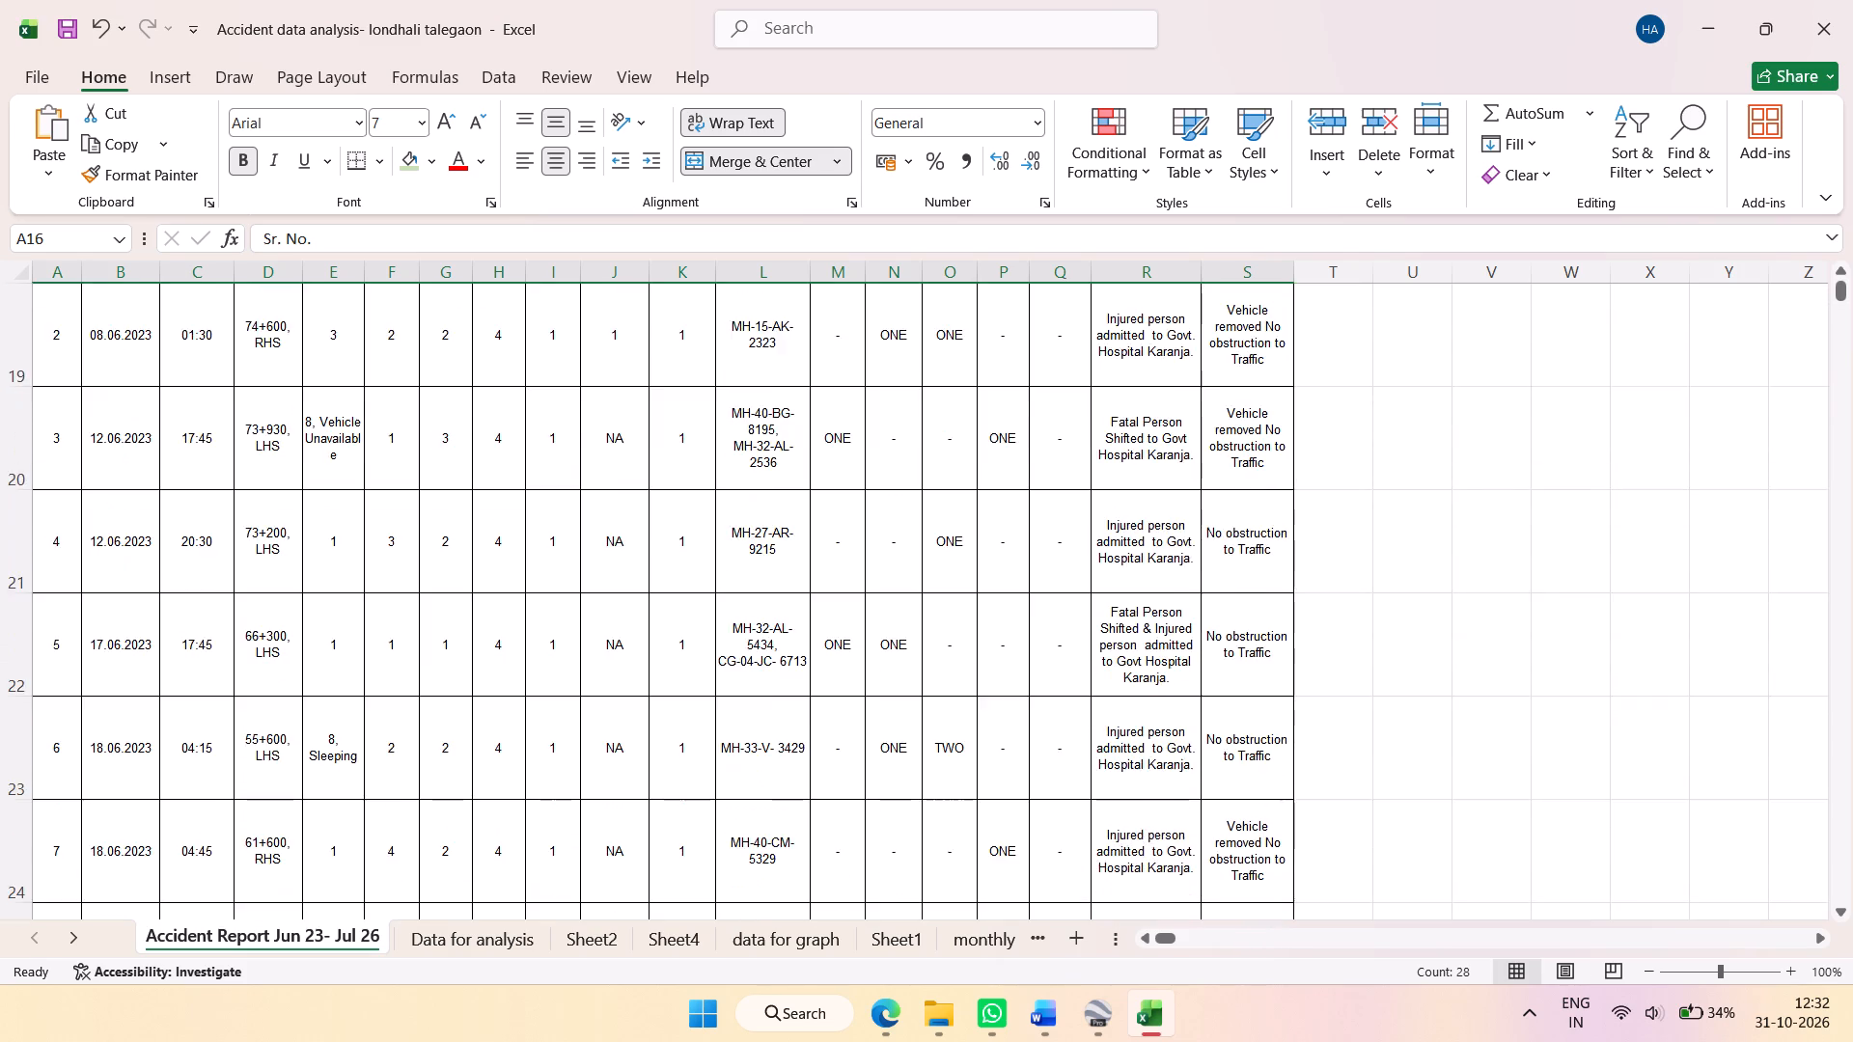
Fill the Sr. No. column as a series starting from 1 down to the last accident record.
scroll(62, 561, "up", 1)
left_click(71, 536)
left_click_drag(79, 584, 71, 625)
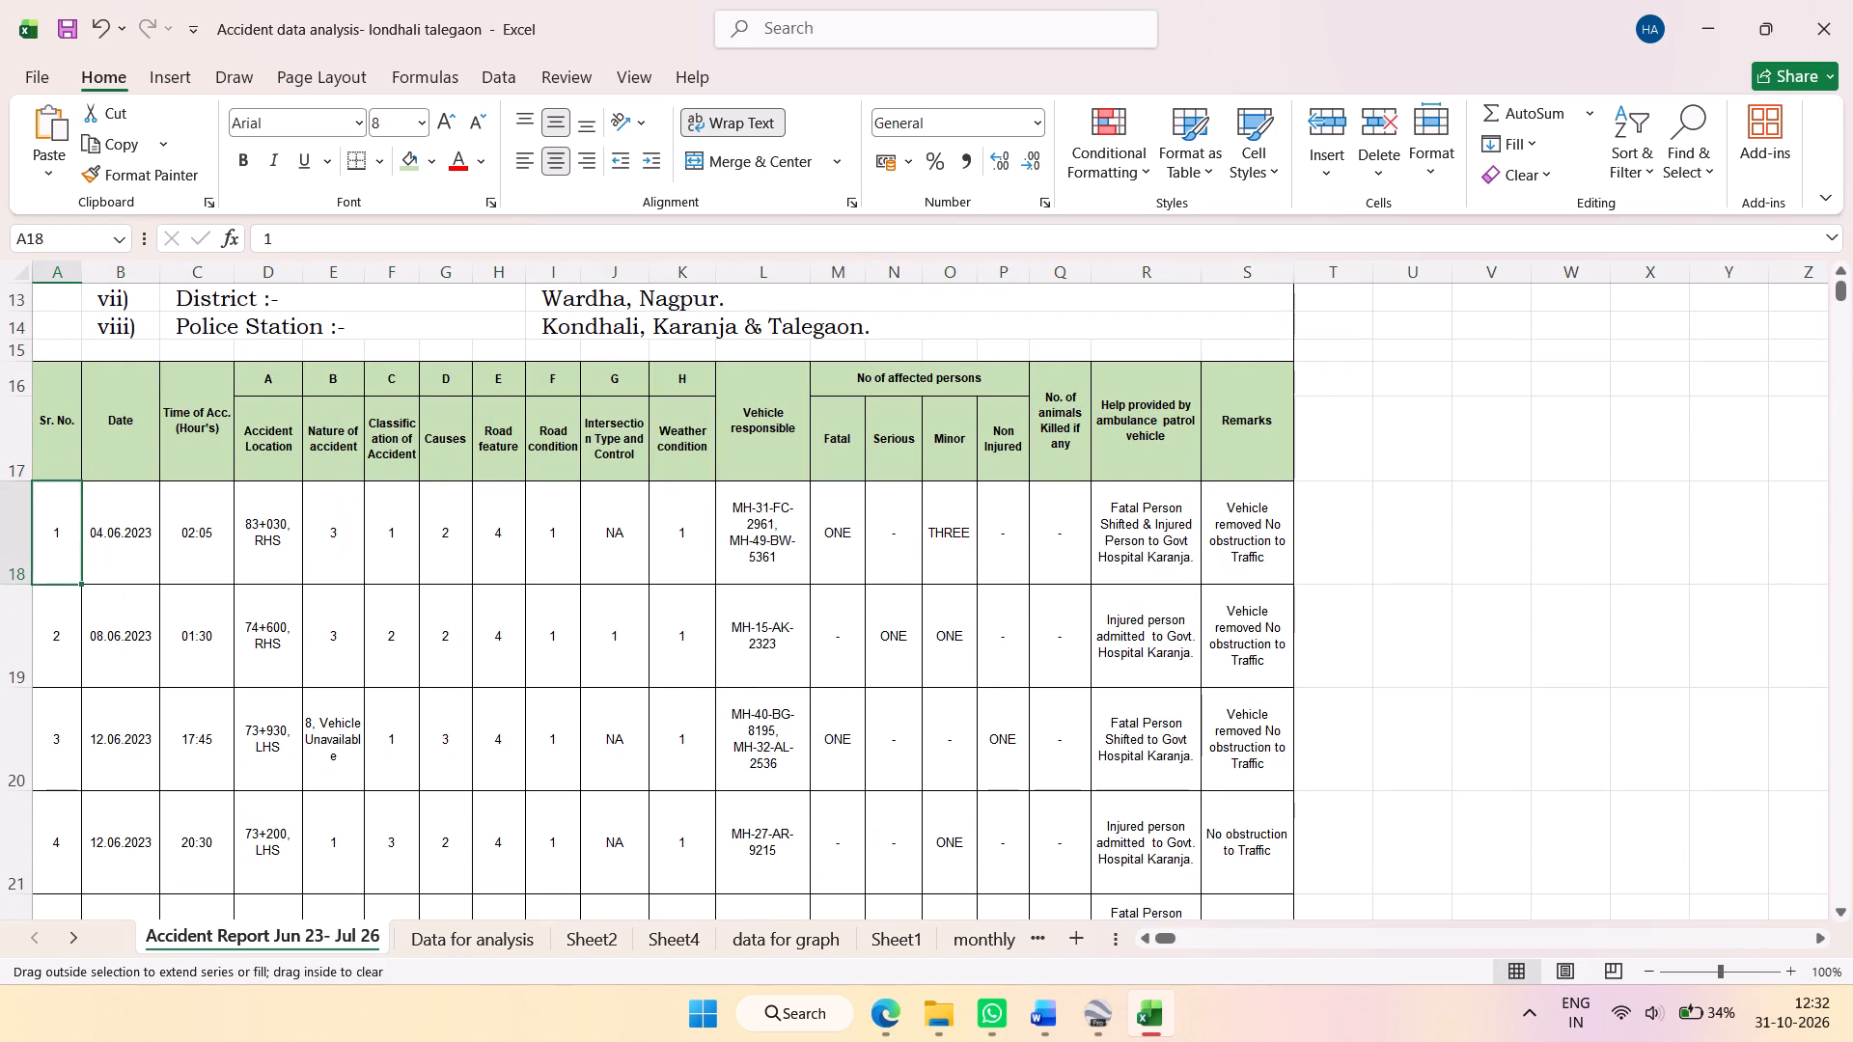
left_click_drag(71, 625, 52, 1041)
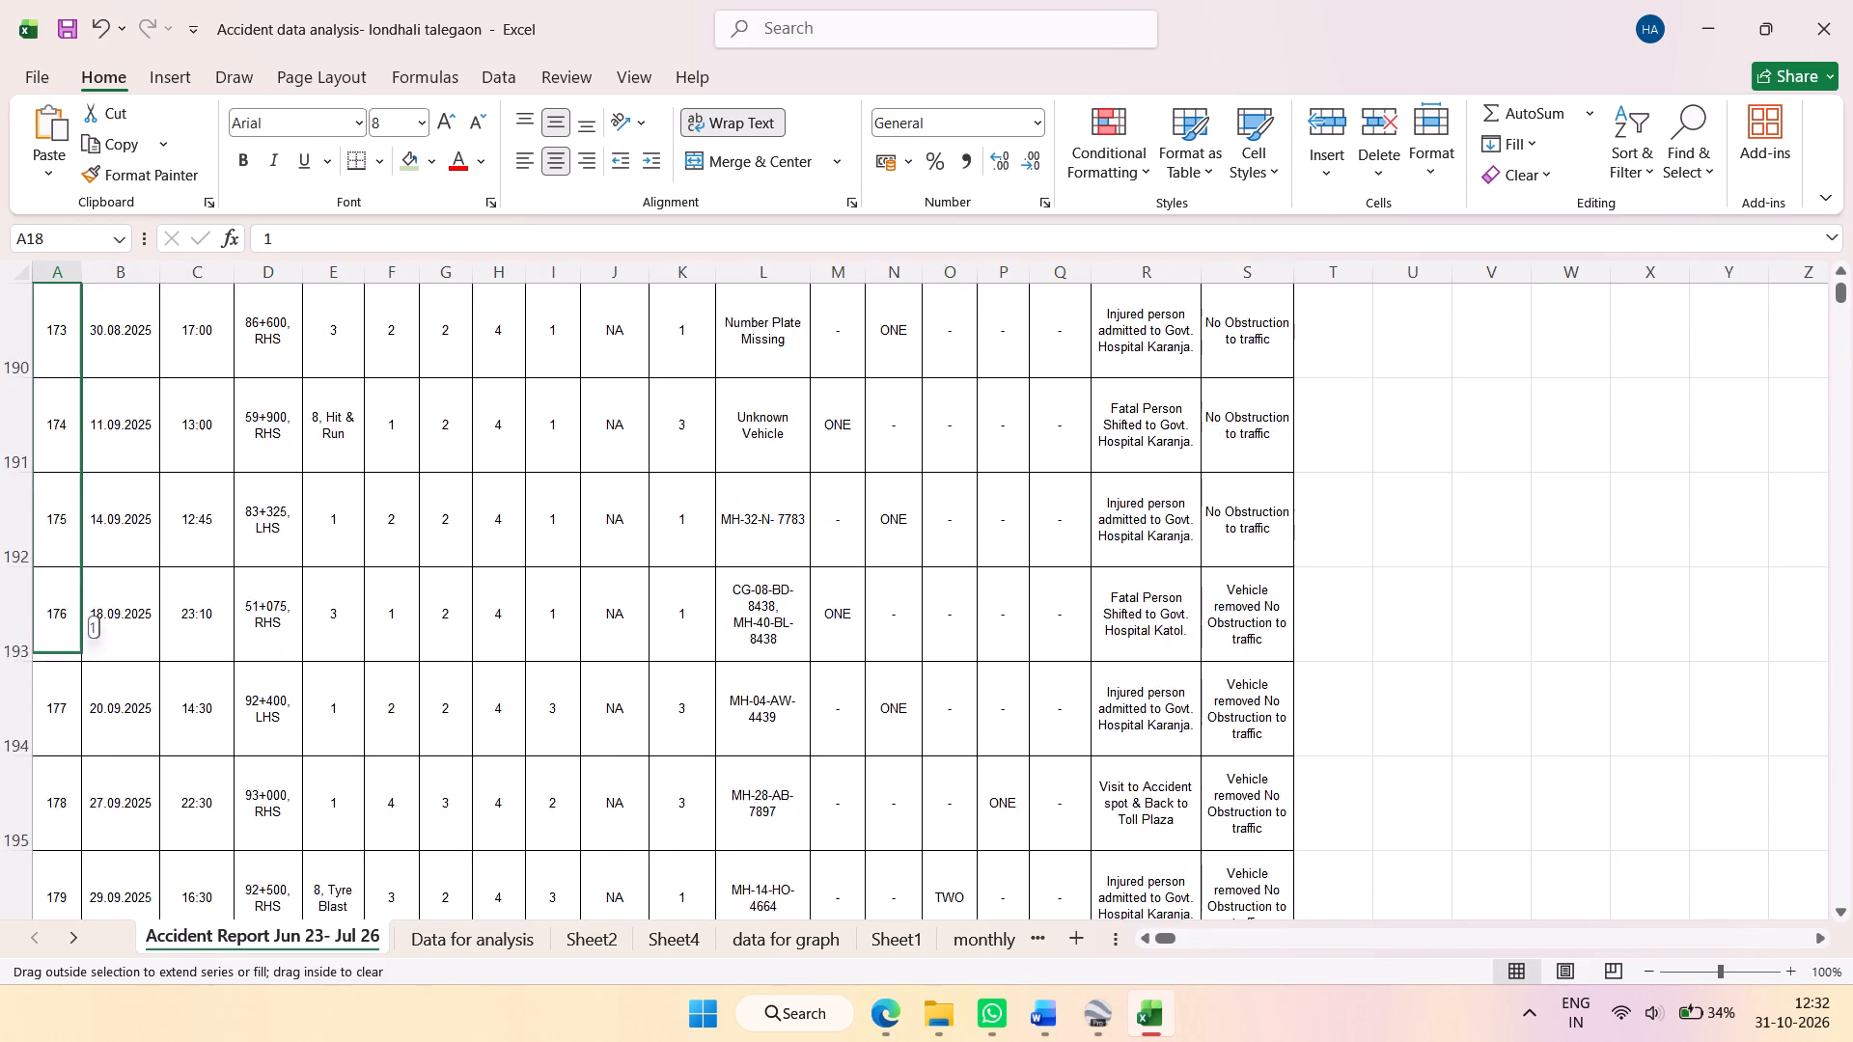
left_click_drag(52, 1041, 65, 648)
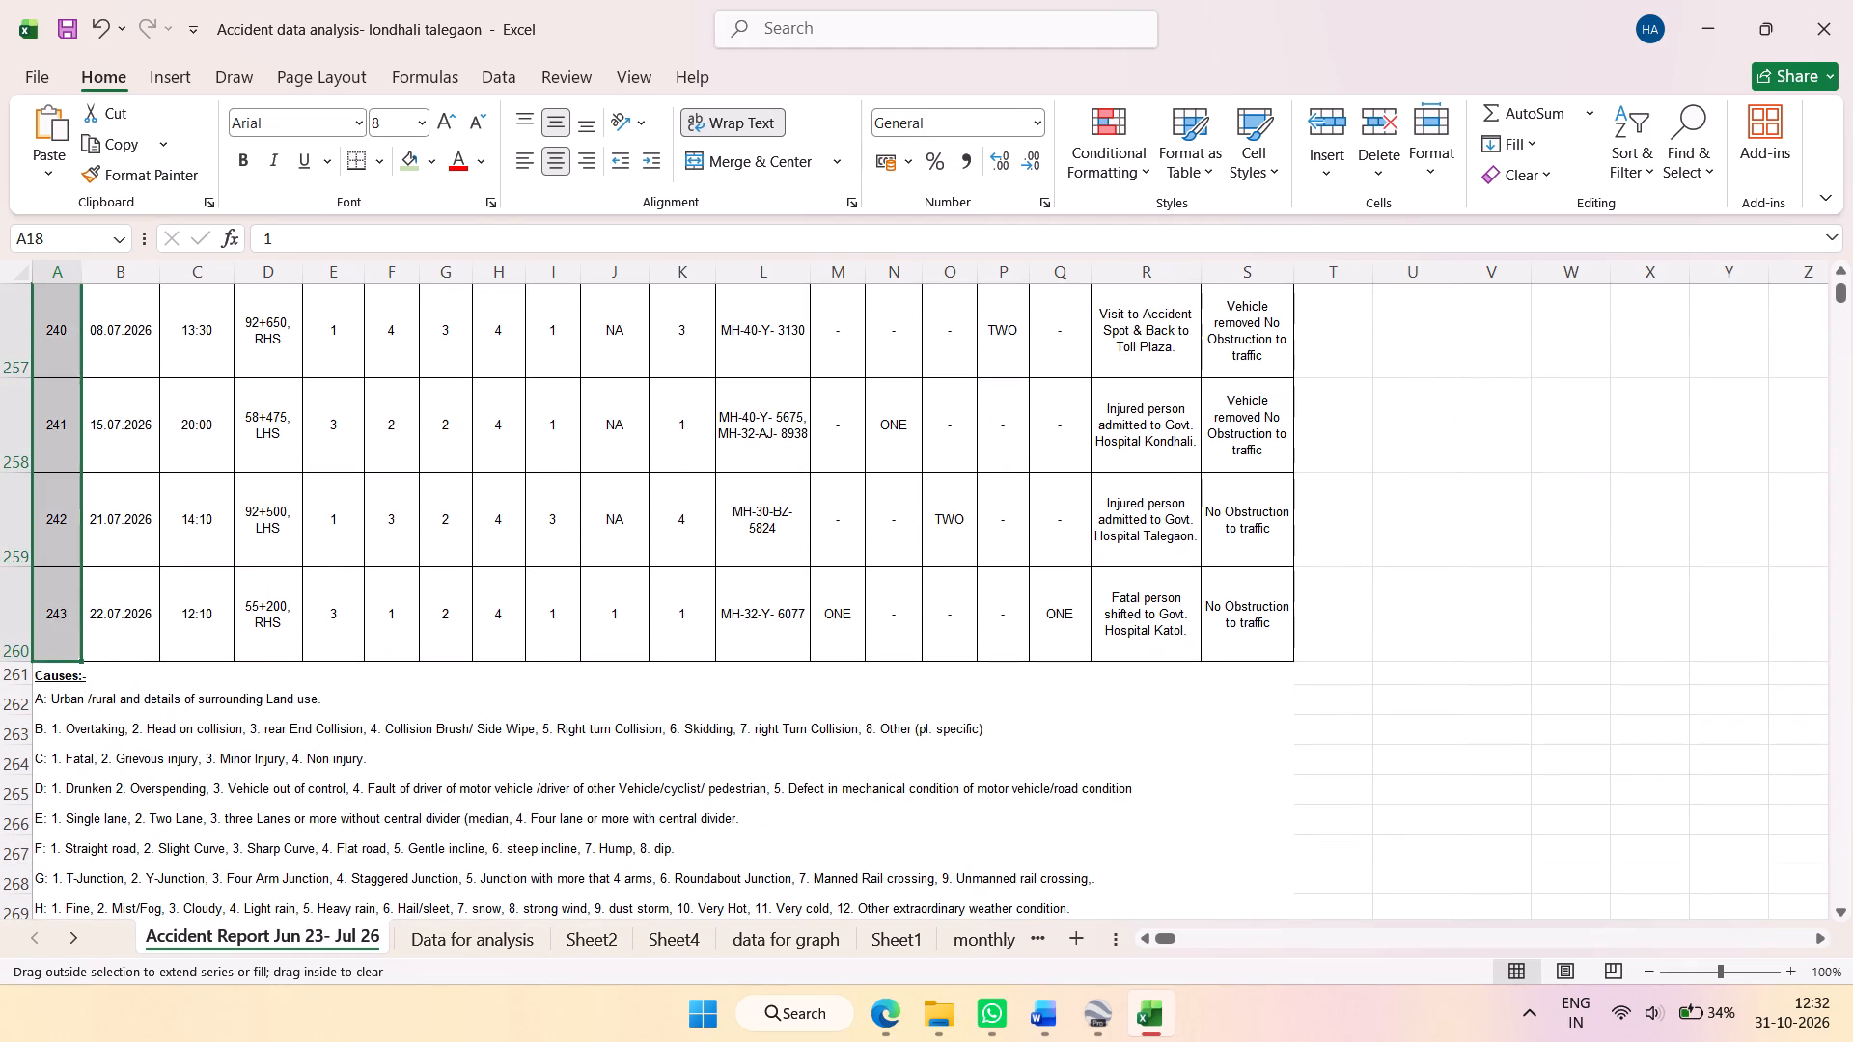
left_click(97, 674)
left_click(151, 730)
Check the yearly periods in the crash report's 6. Crash Data Analysis table, and return to the accident workbook.
key("alt+Tab")
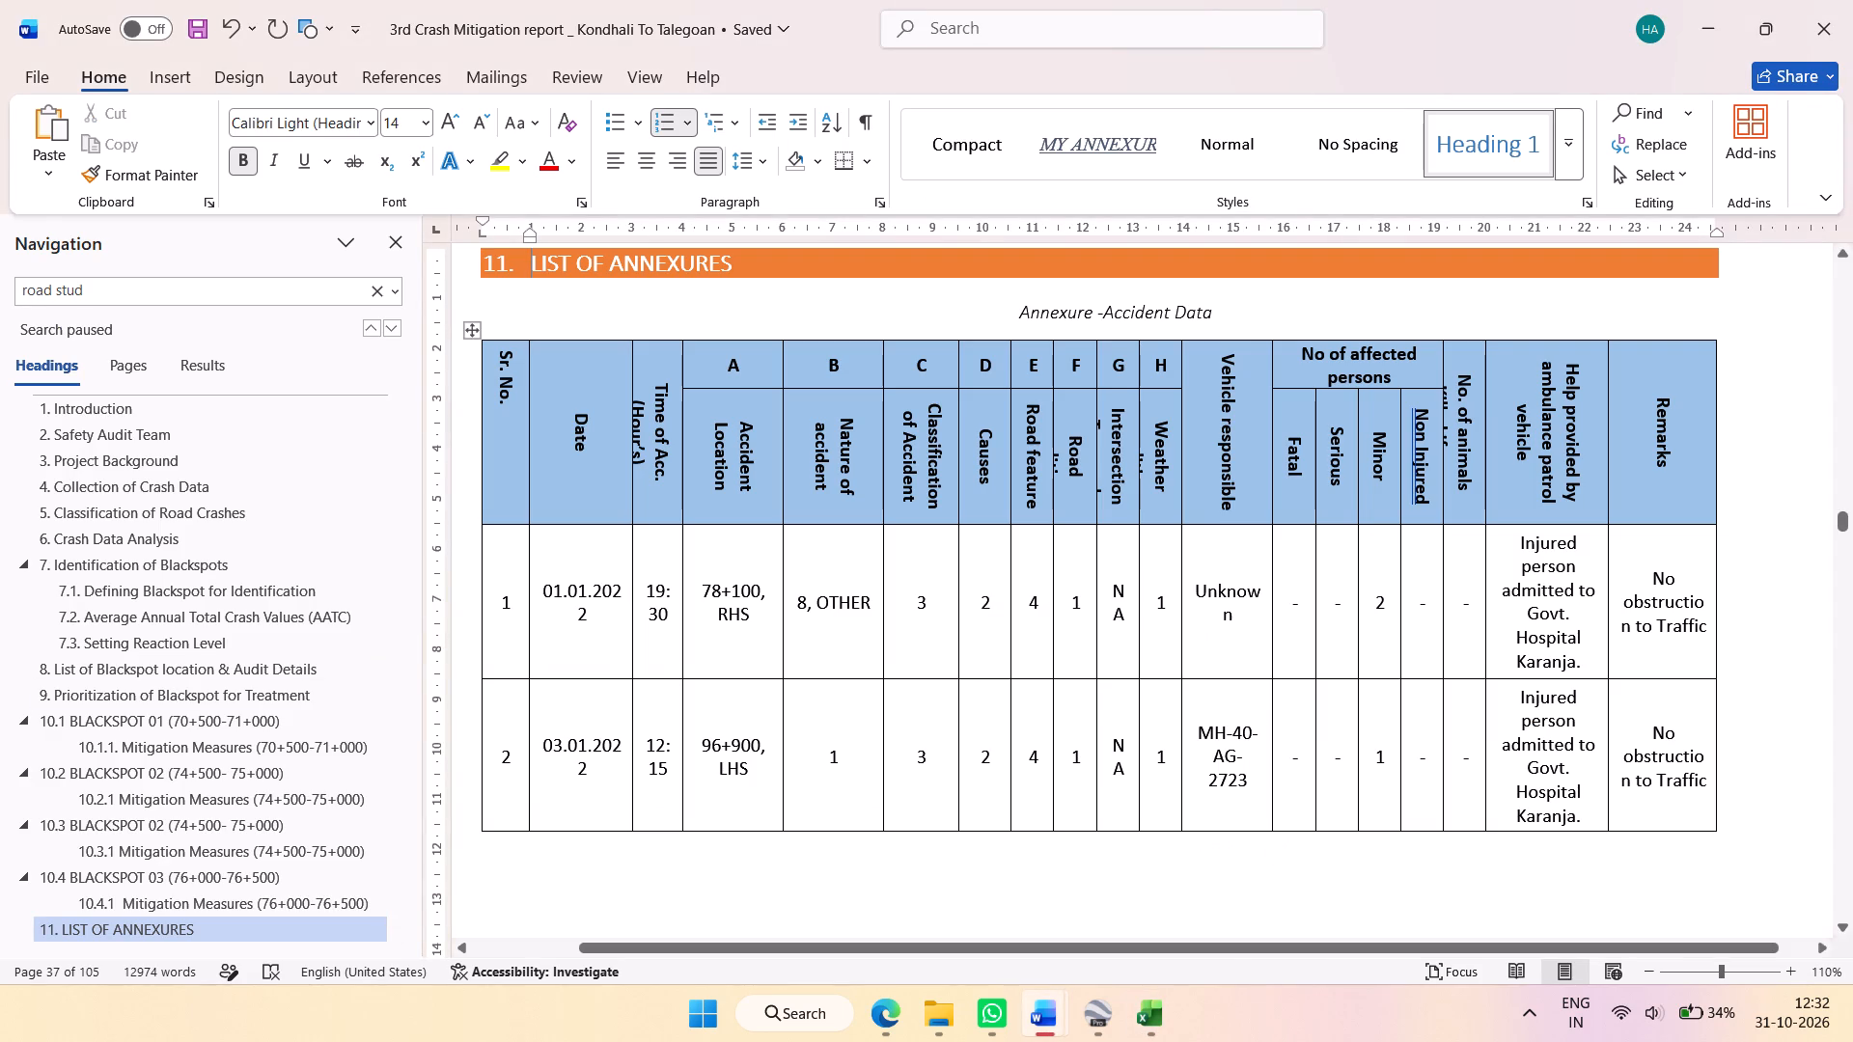
left_click(161, 545)
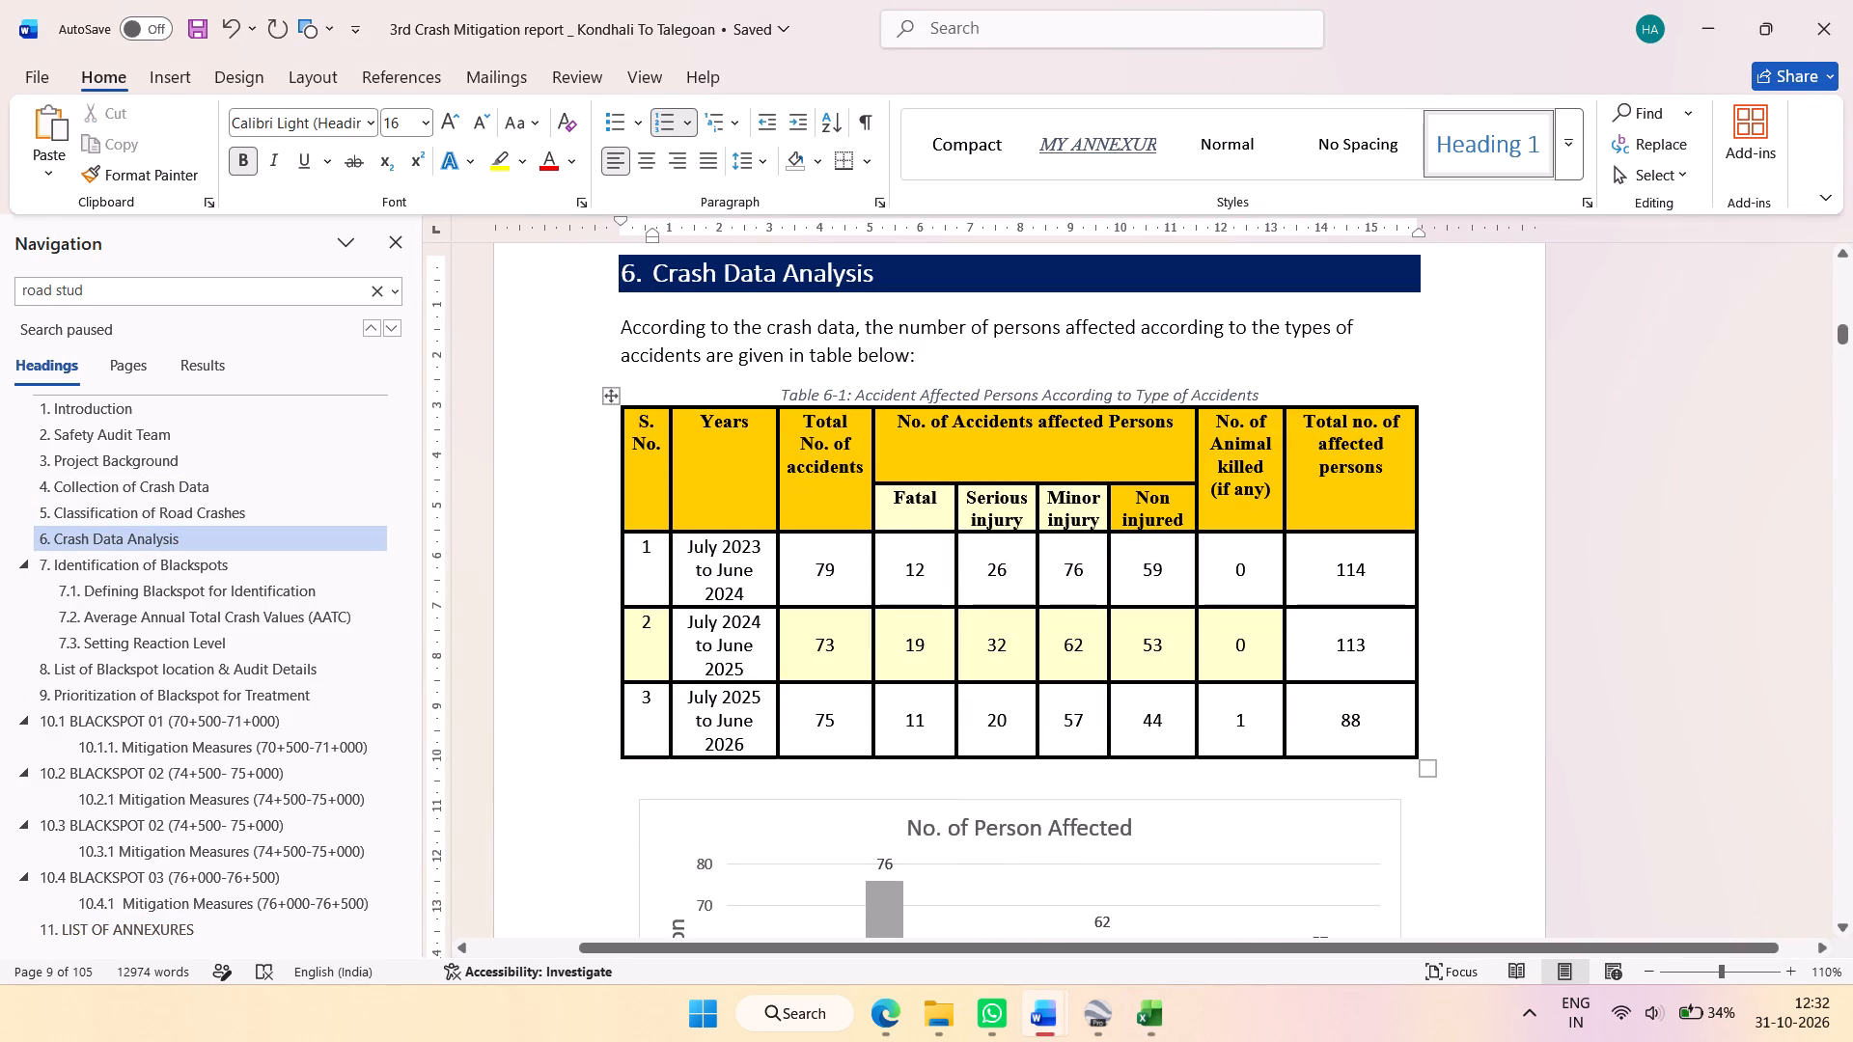
key("alt+Tab")
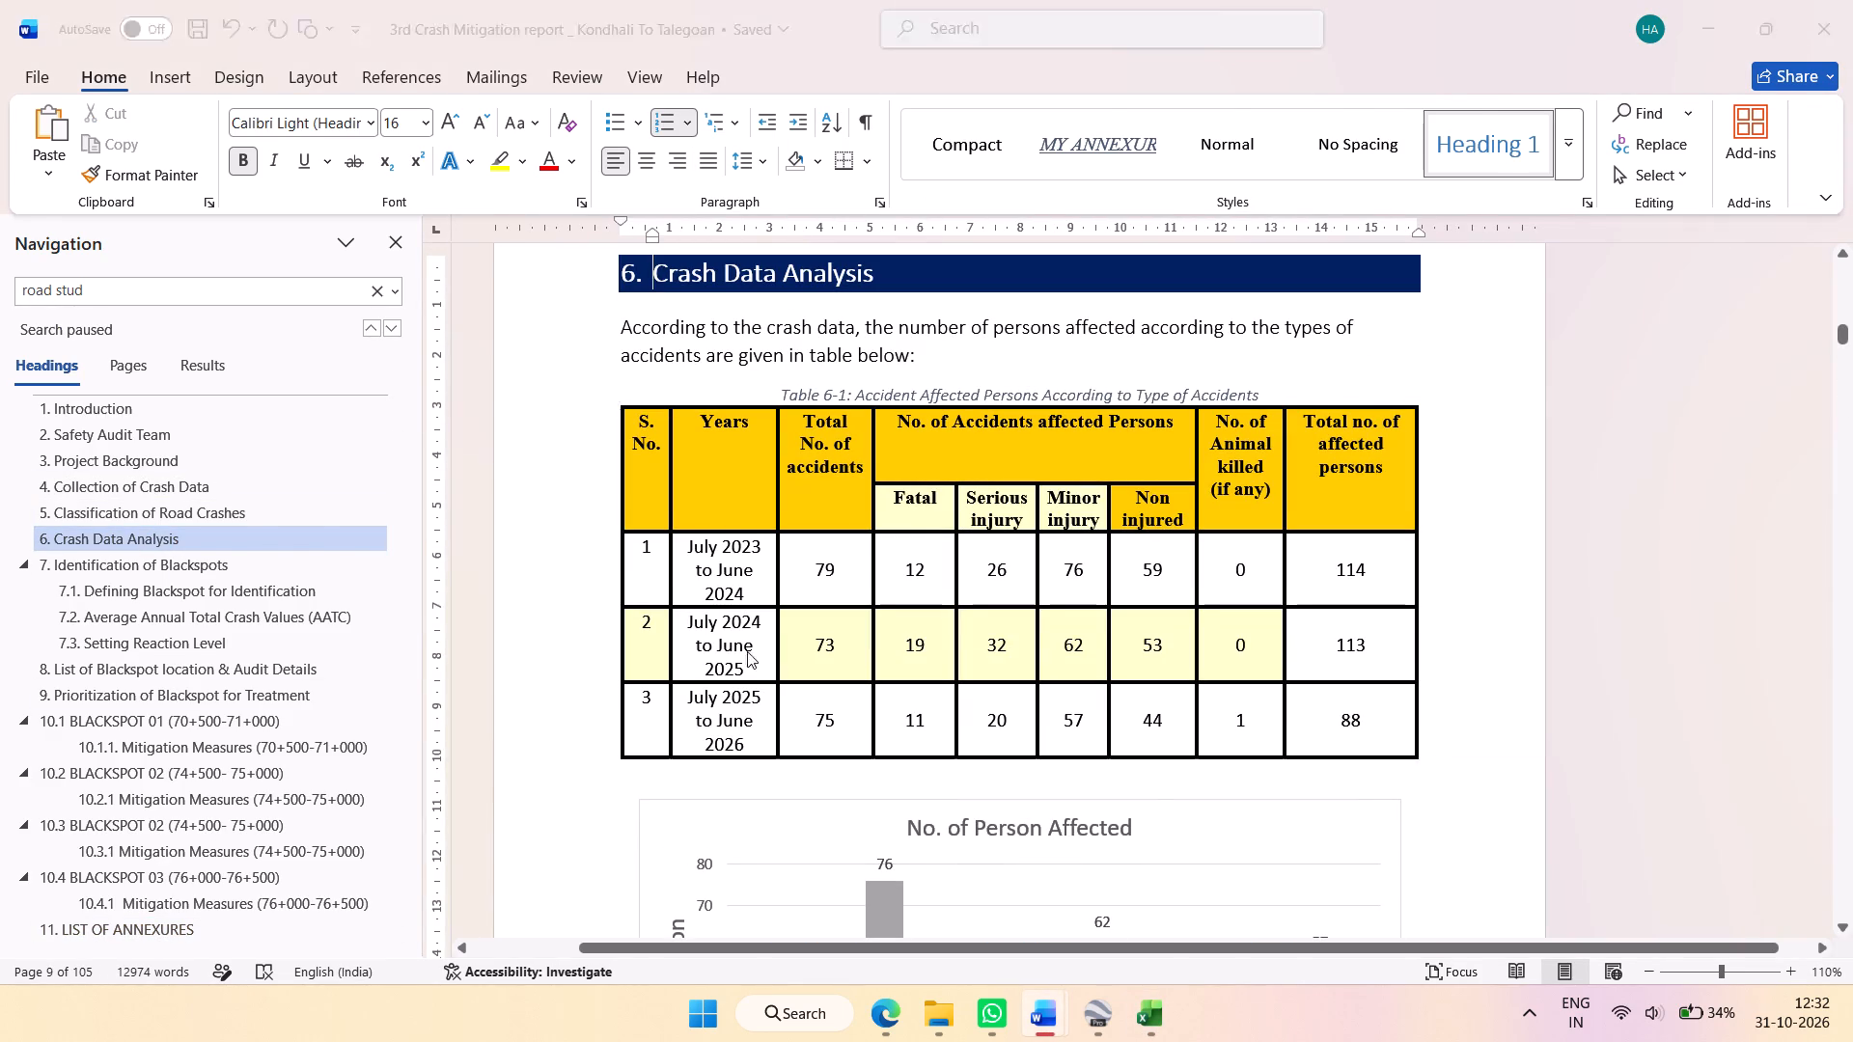
scroll(162, 522, "up", 1)
key("alt+Tab")
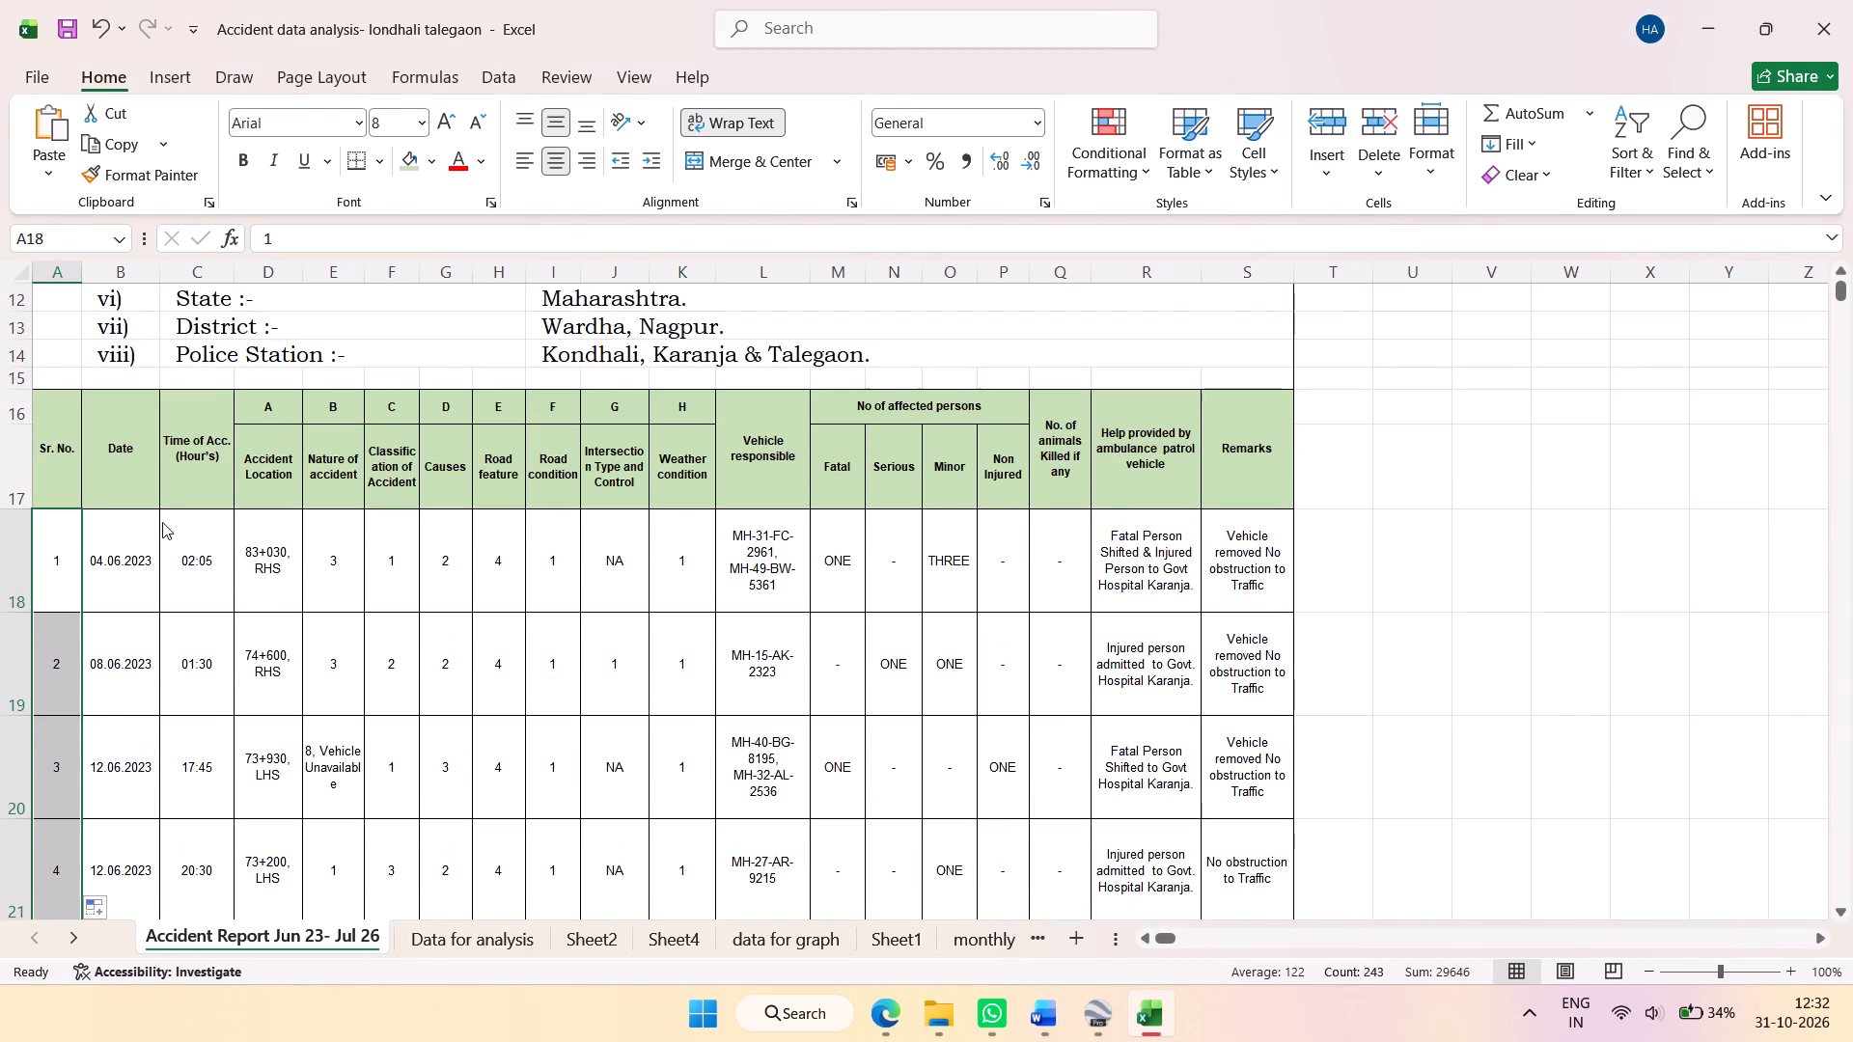
key("alt+Tab")
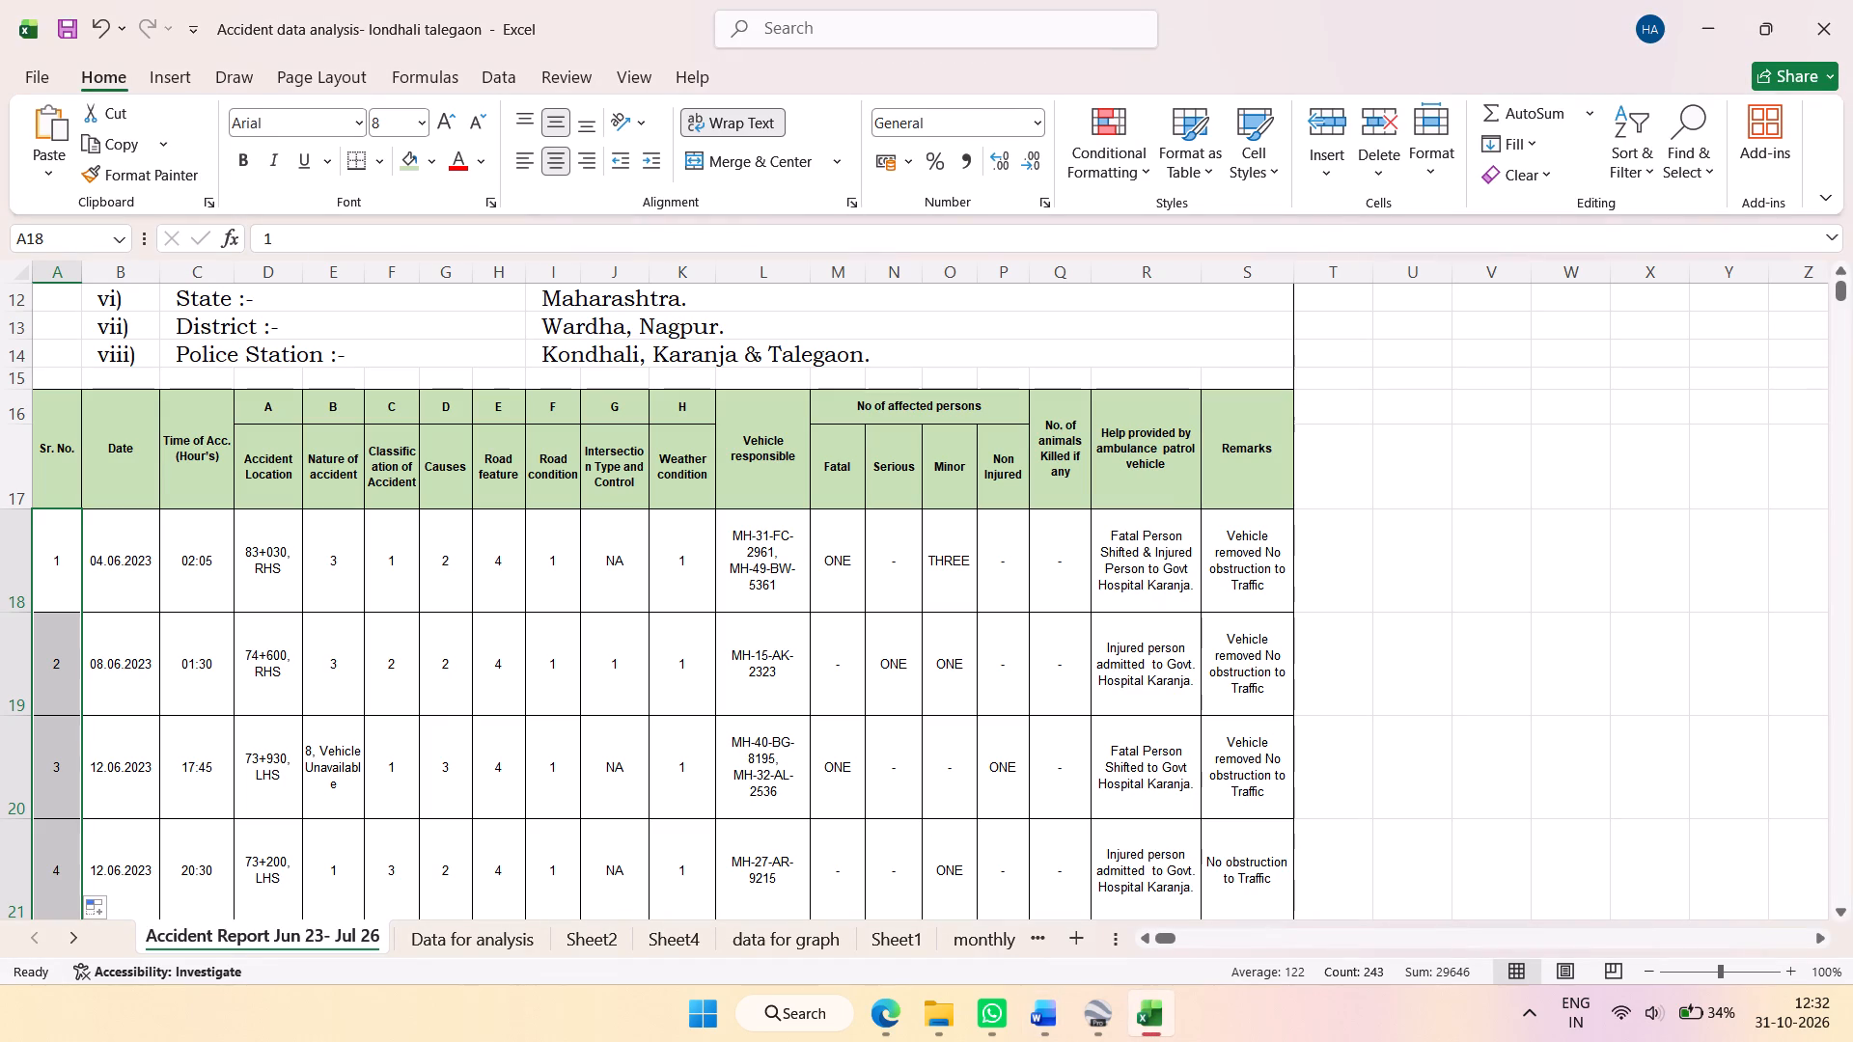
Delete the rows of accident records Sr. No. 1 to 10, dated before July 2023.
left_click_drag(3, 568, 30, 825)
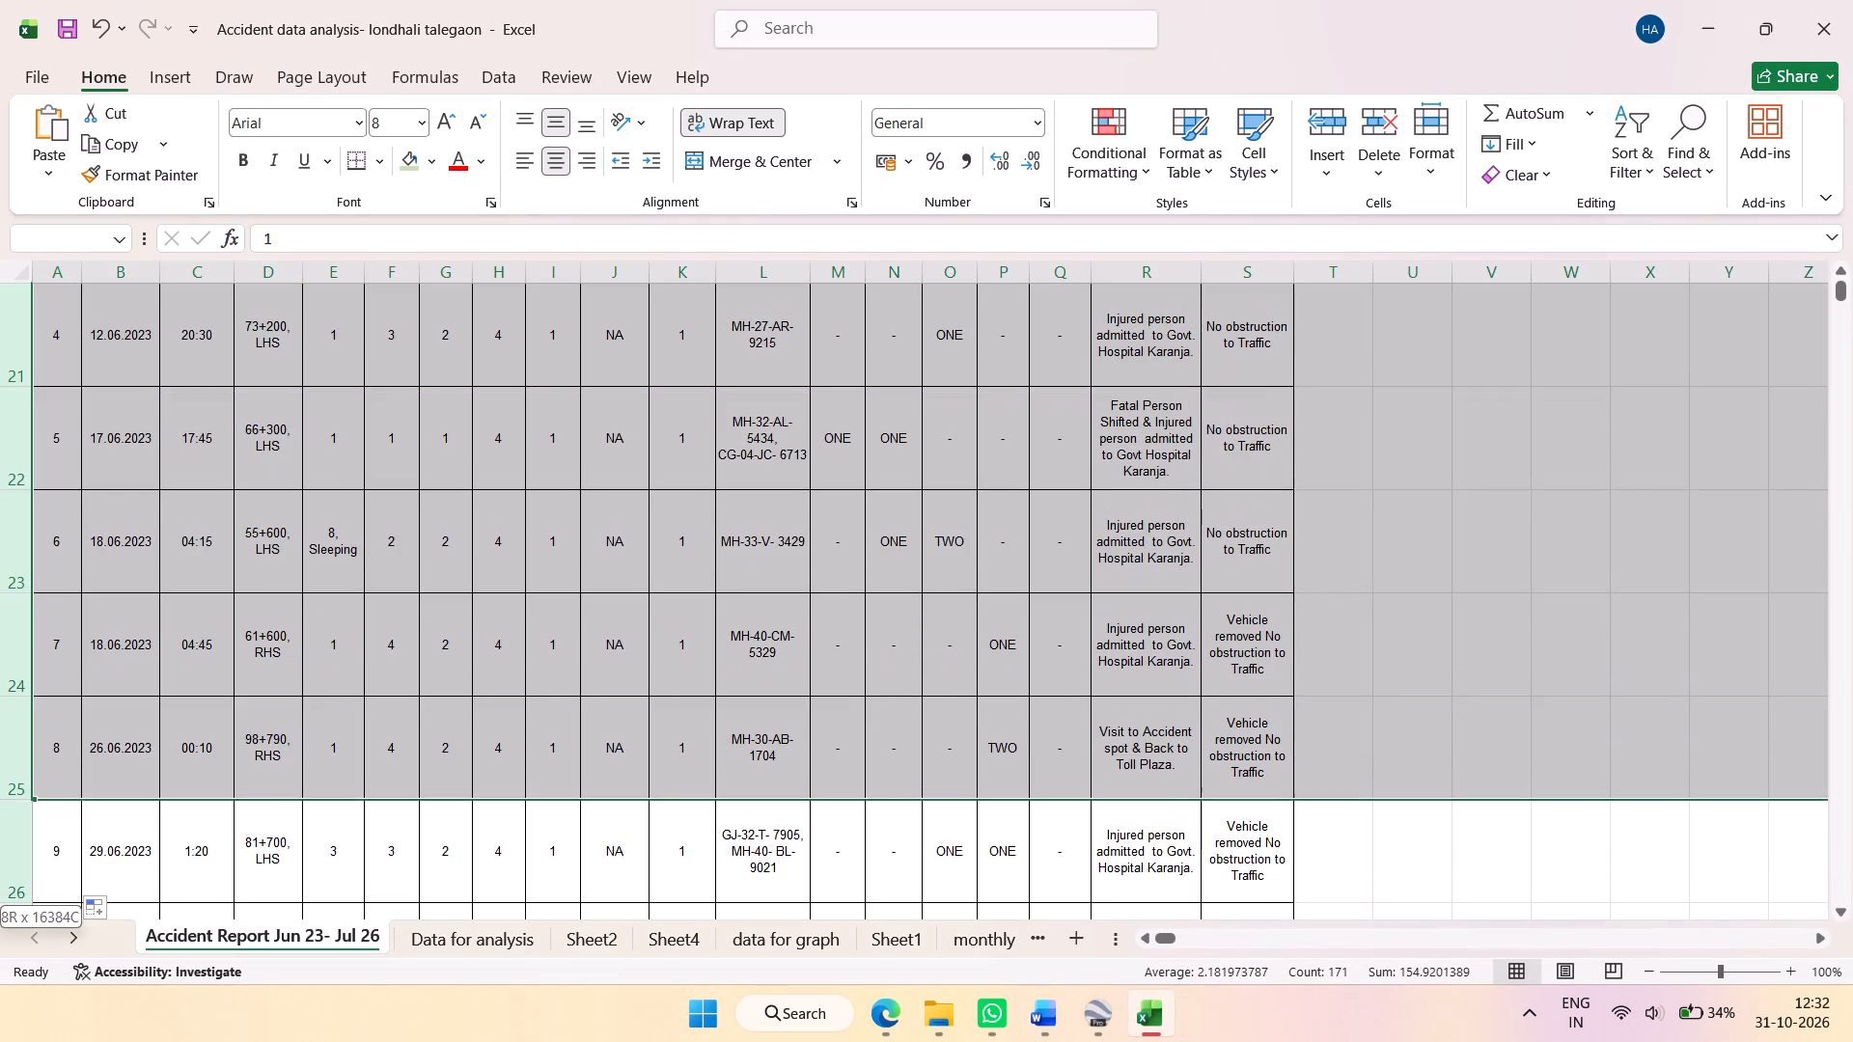
left_click_drag(30, 825, 62, 627)
right_click(85, 620)
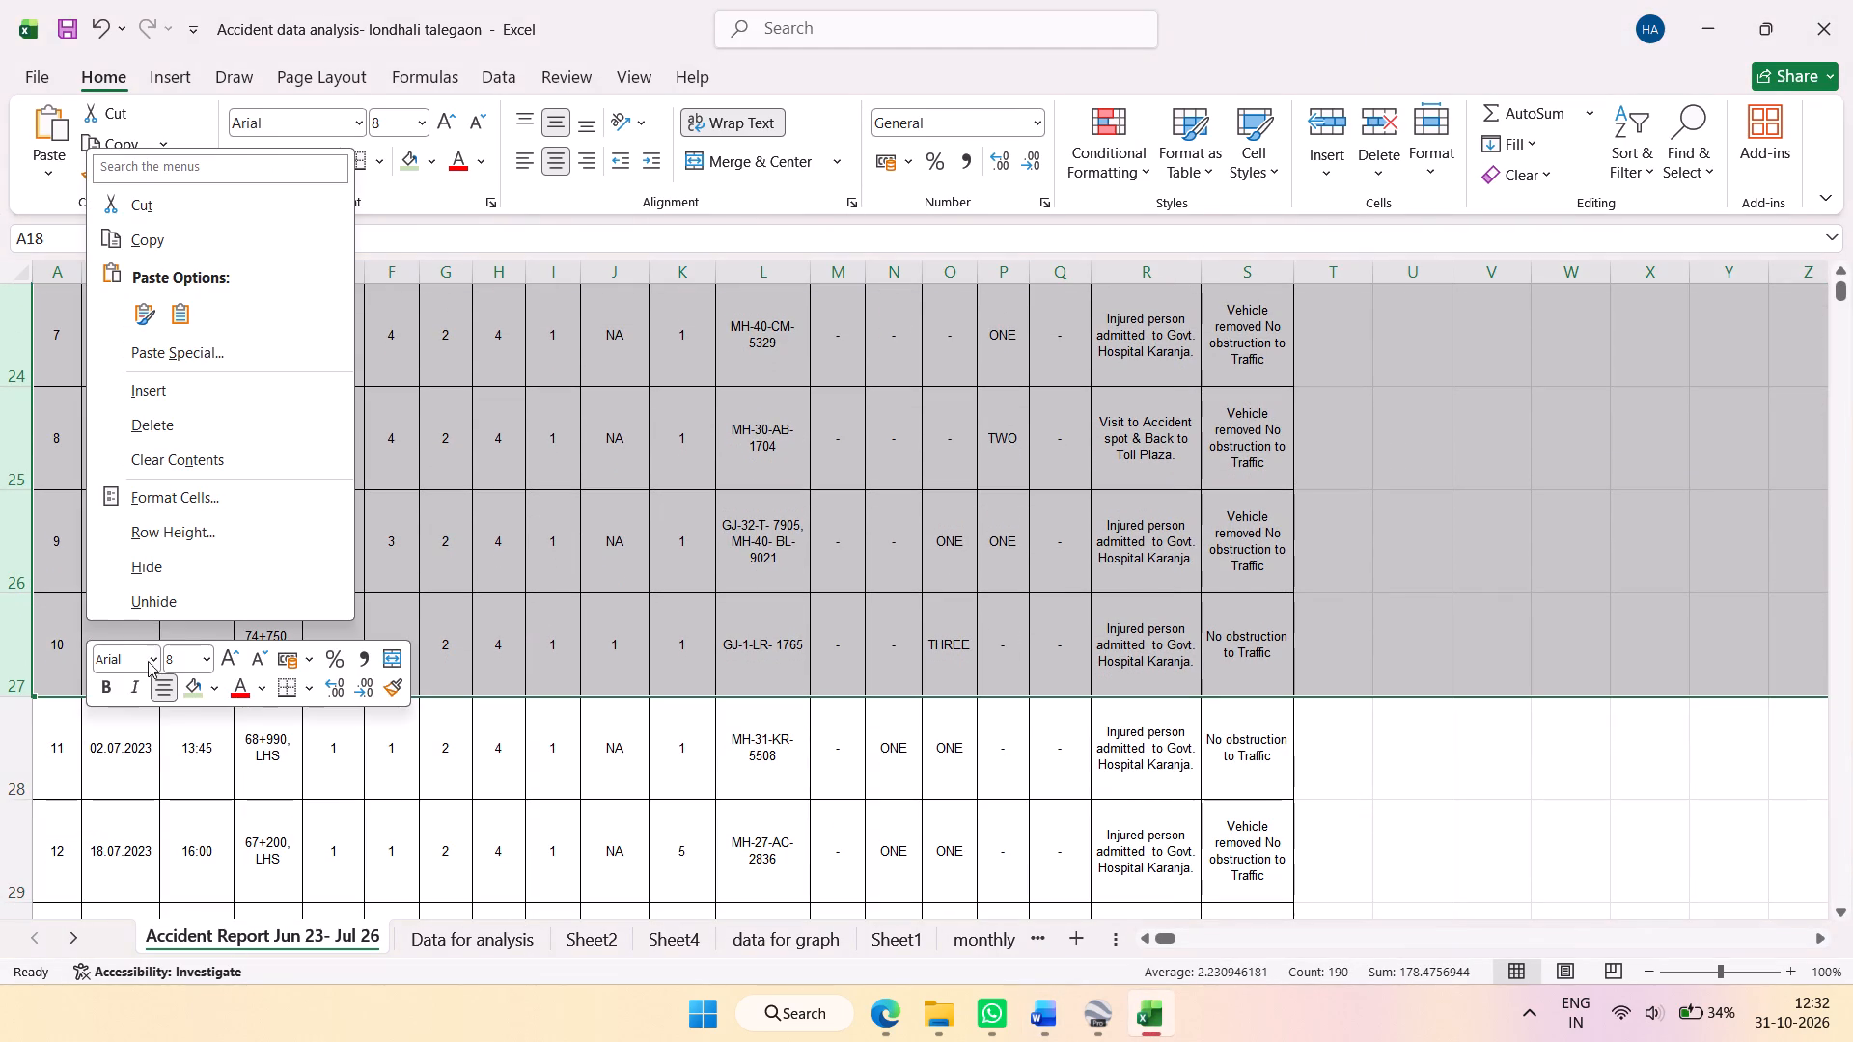
left_click(204, 426)
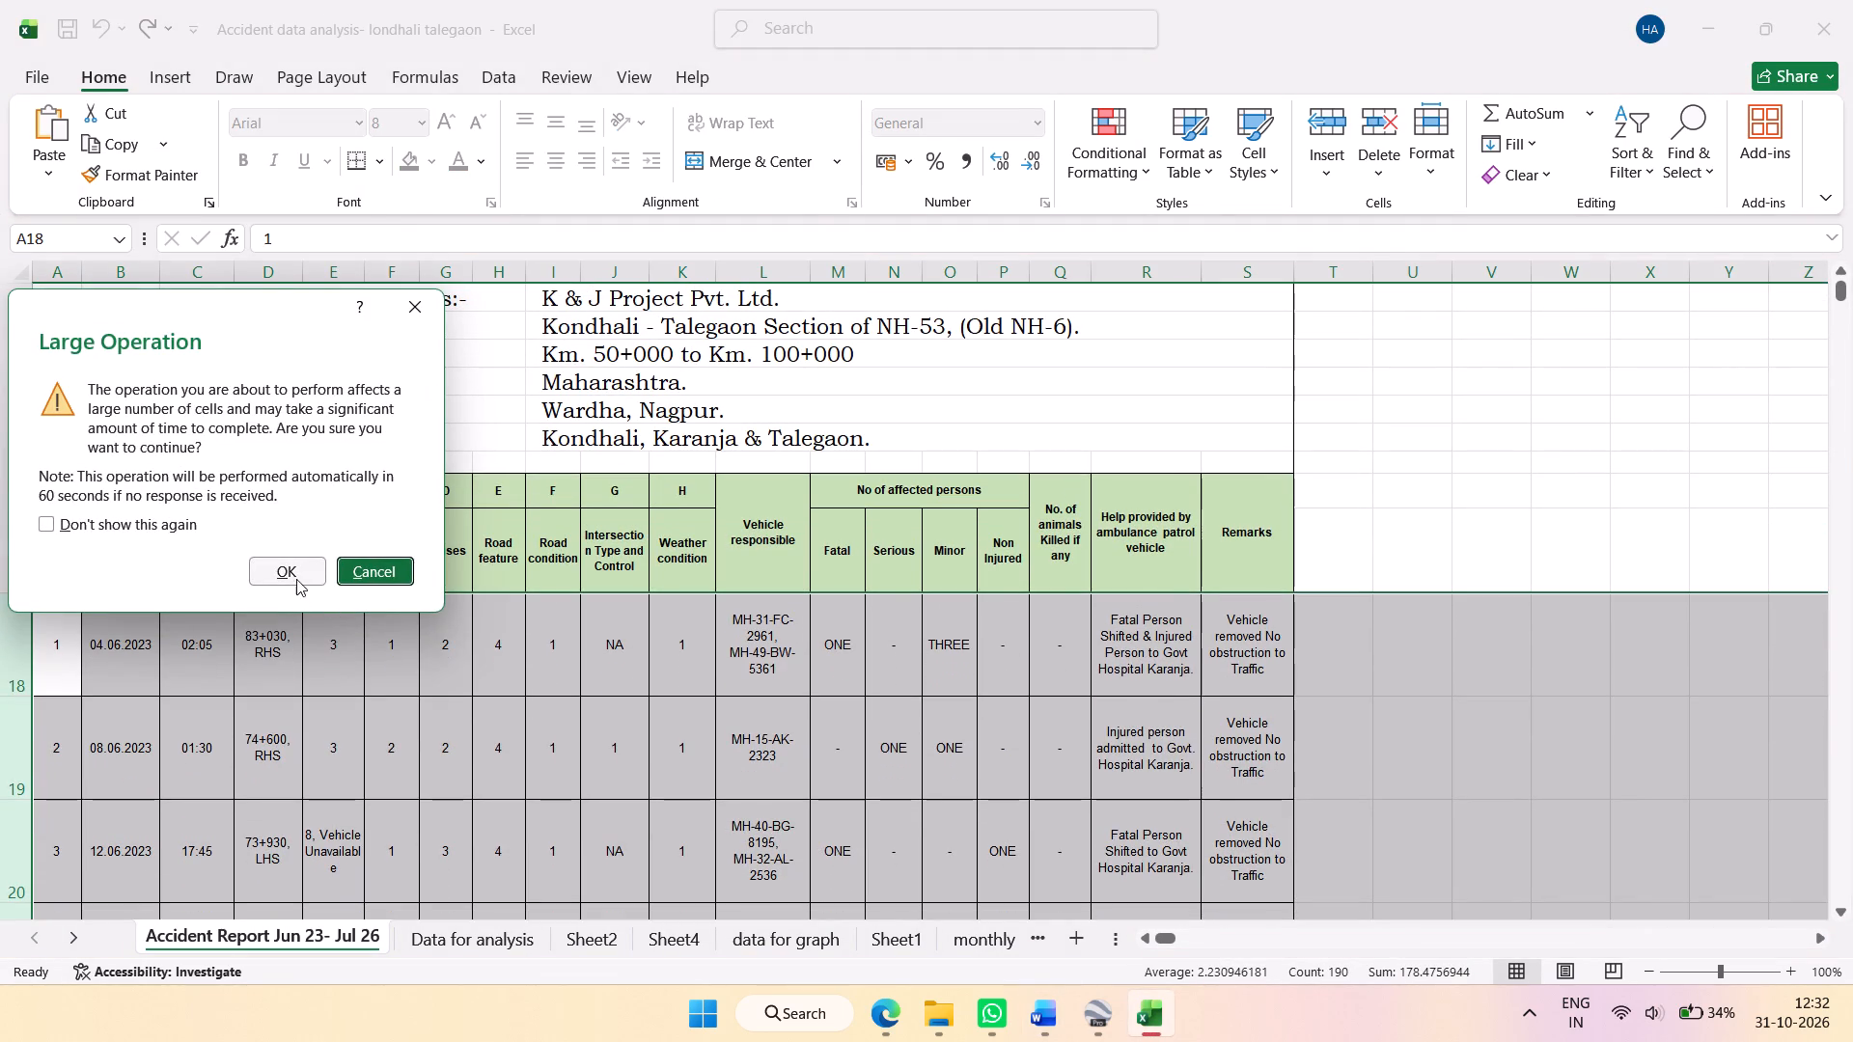
left_click(291, 583)
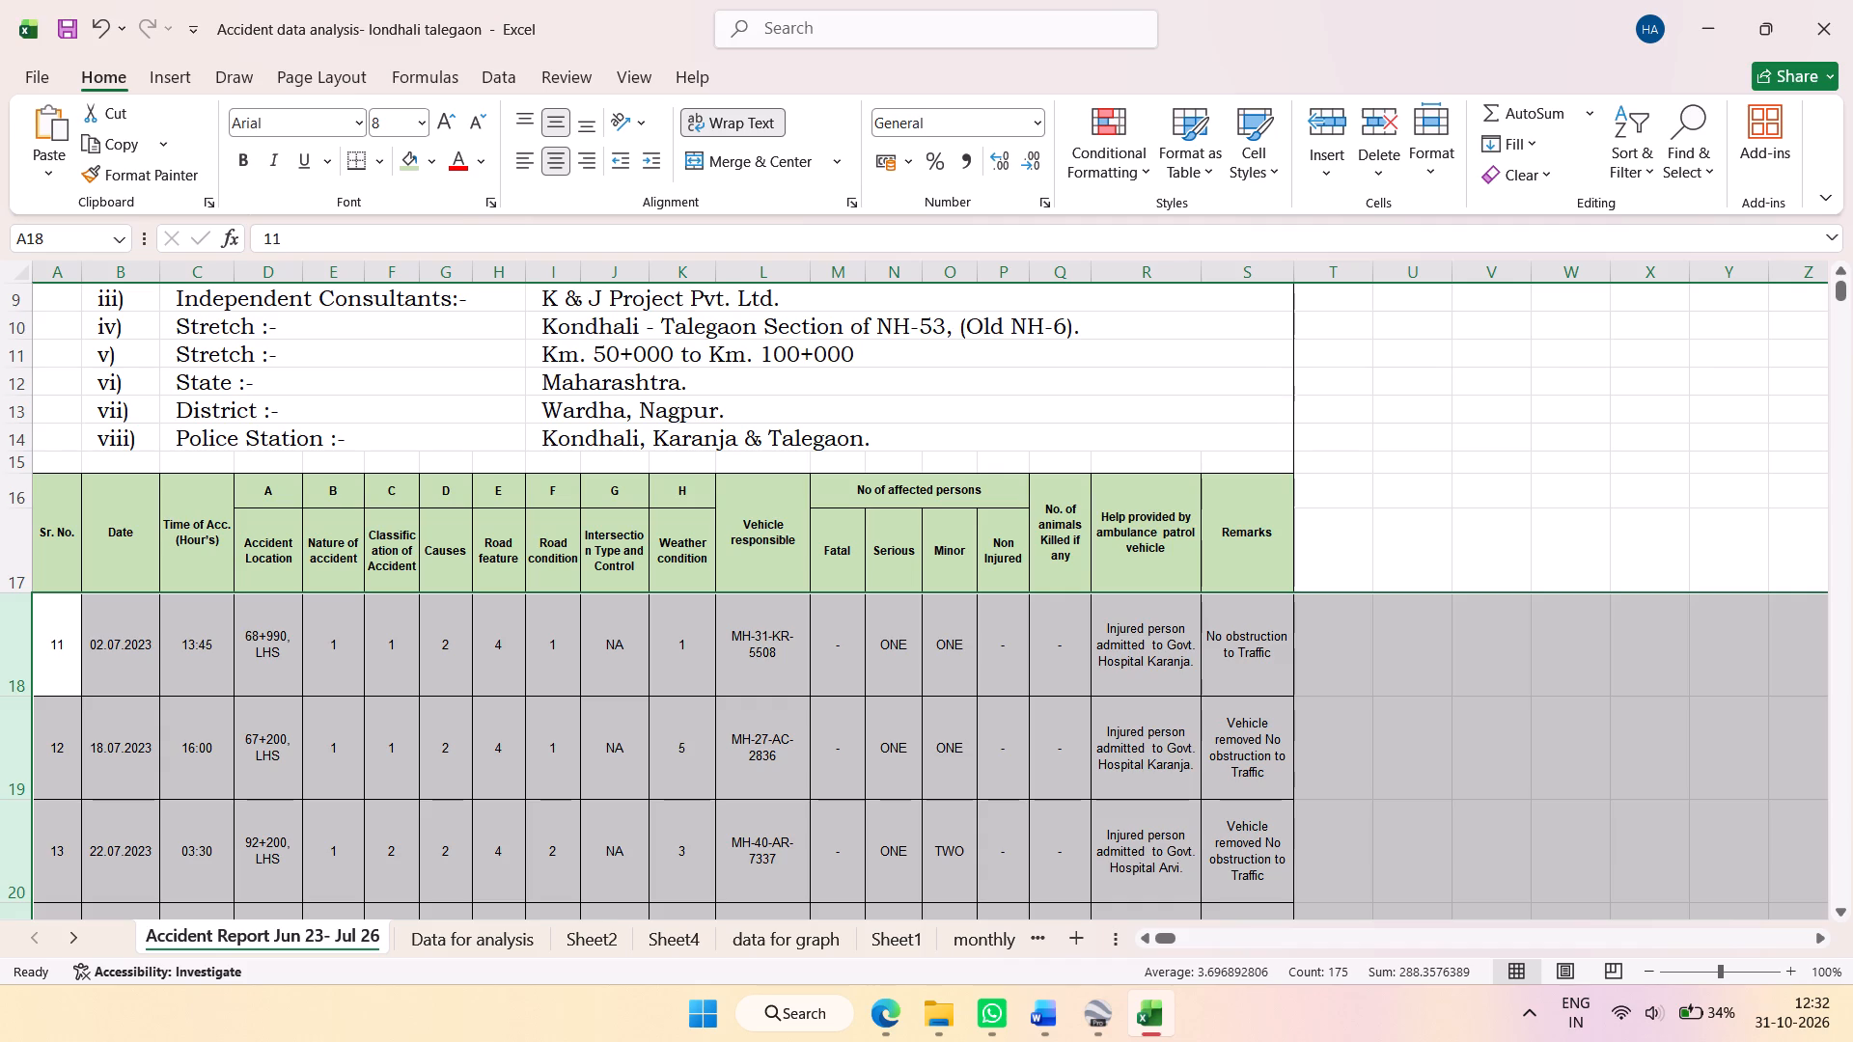
Delete the rows of the July 2026 accident records, Sr. No. 238 to 243, above the Causes notes.
scroll(152, 580, "down", 20)
scroll(152, 580, "down", 17)
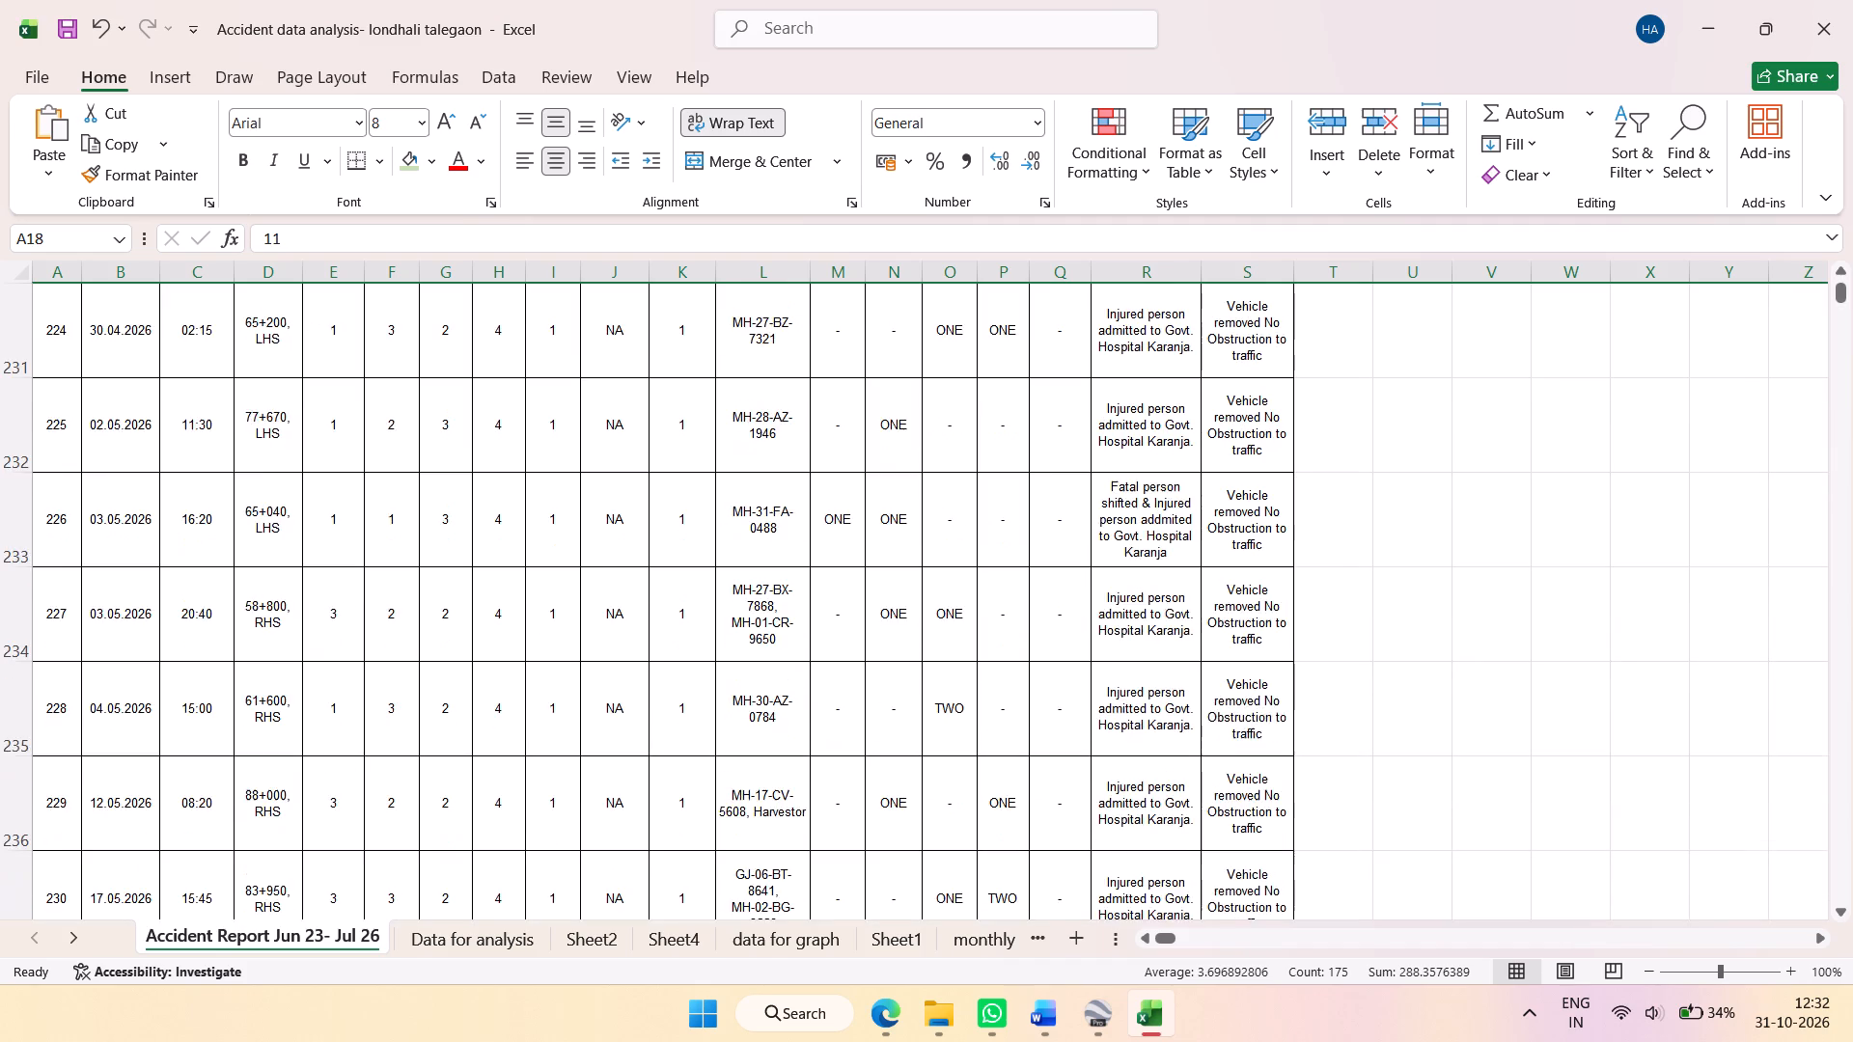
scroll(147, 572, "down", 8)
scroll(150, 562, "up", 6)
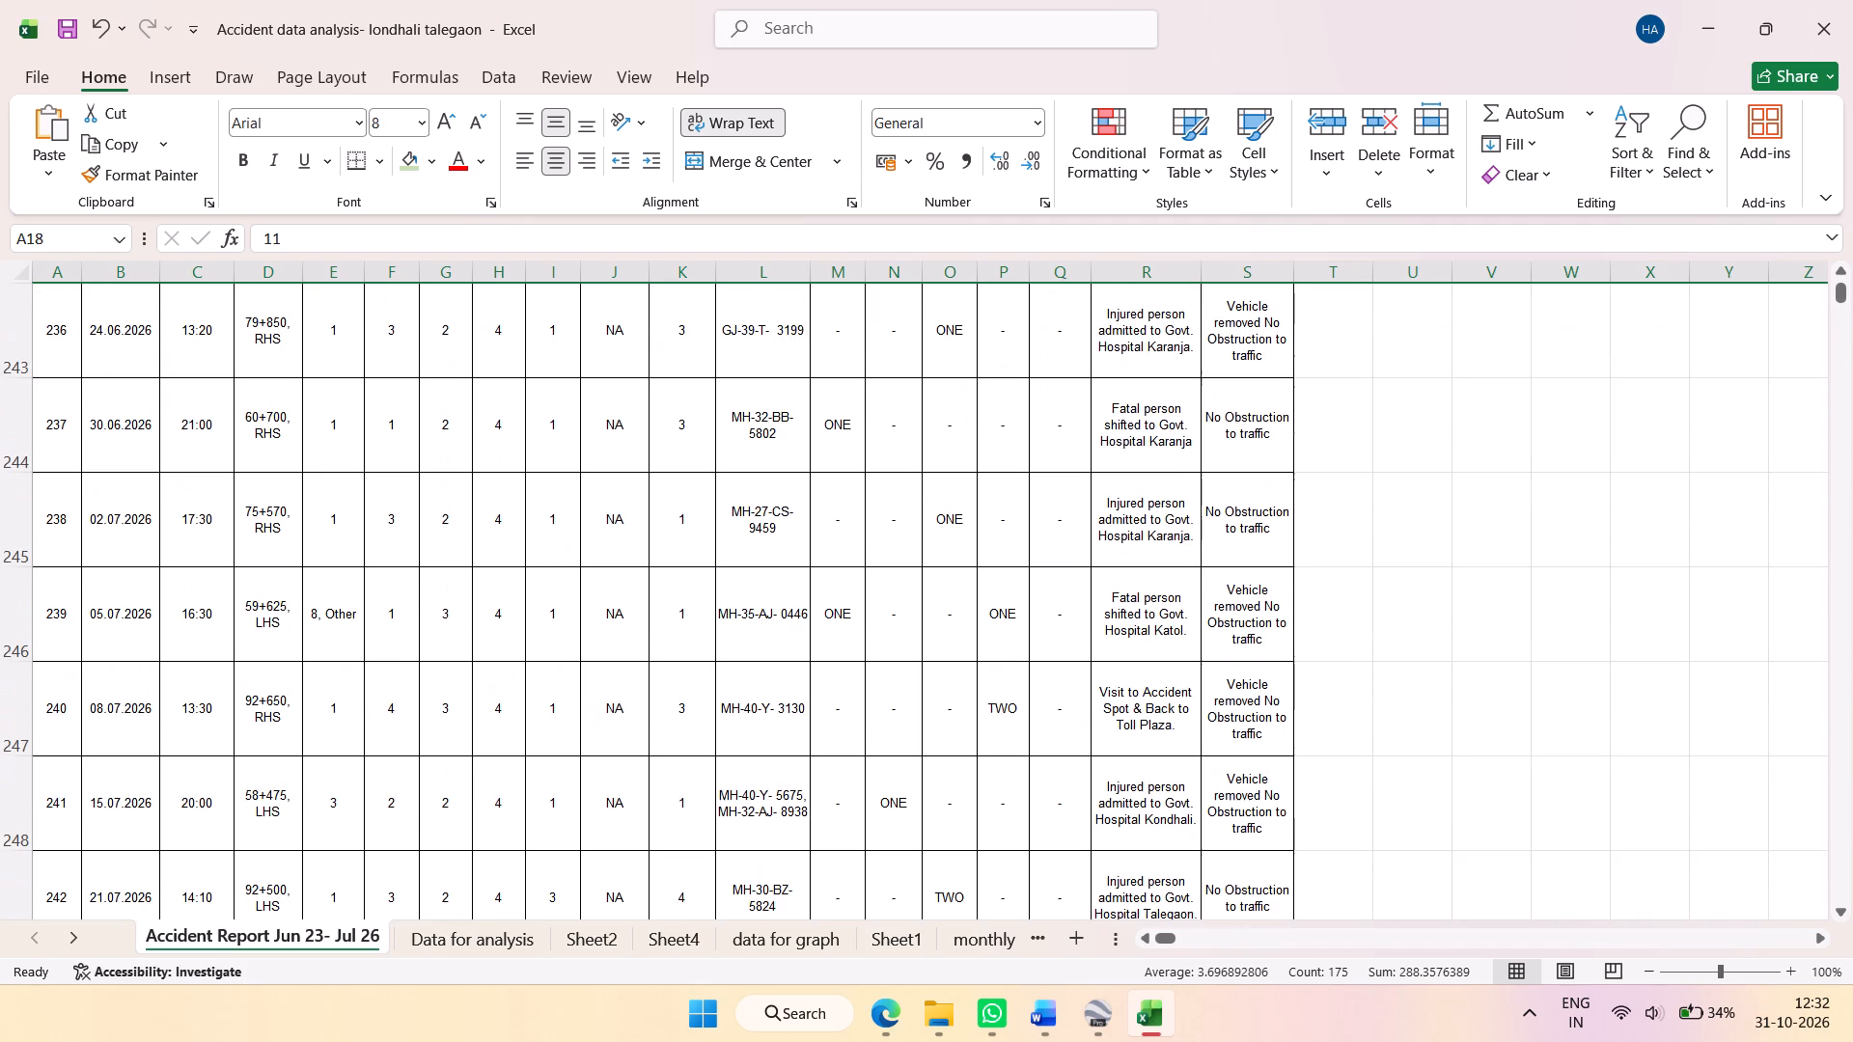
left_click_drag(4, 509, 0, 1039)
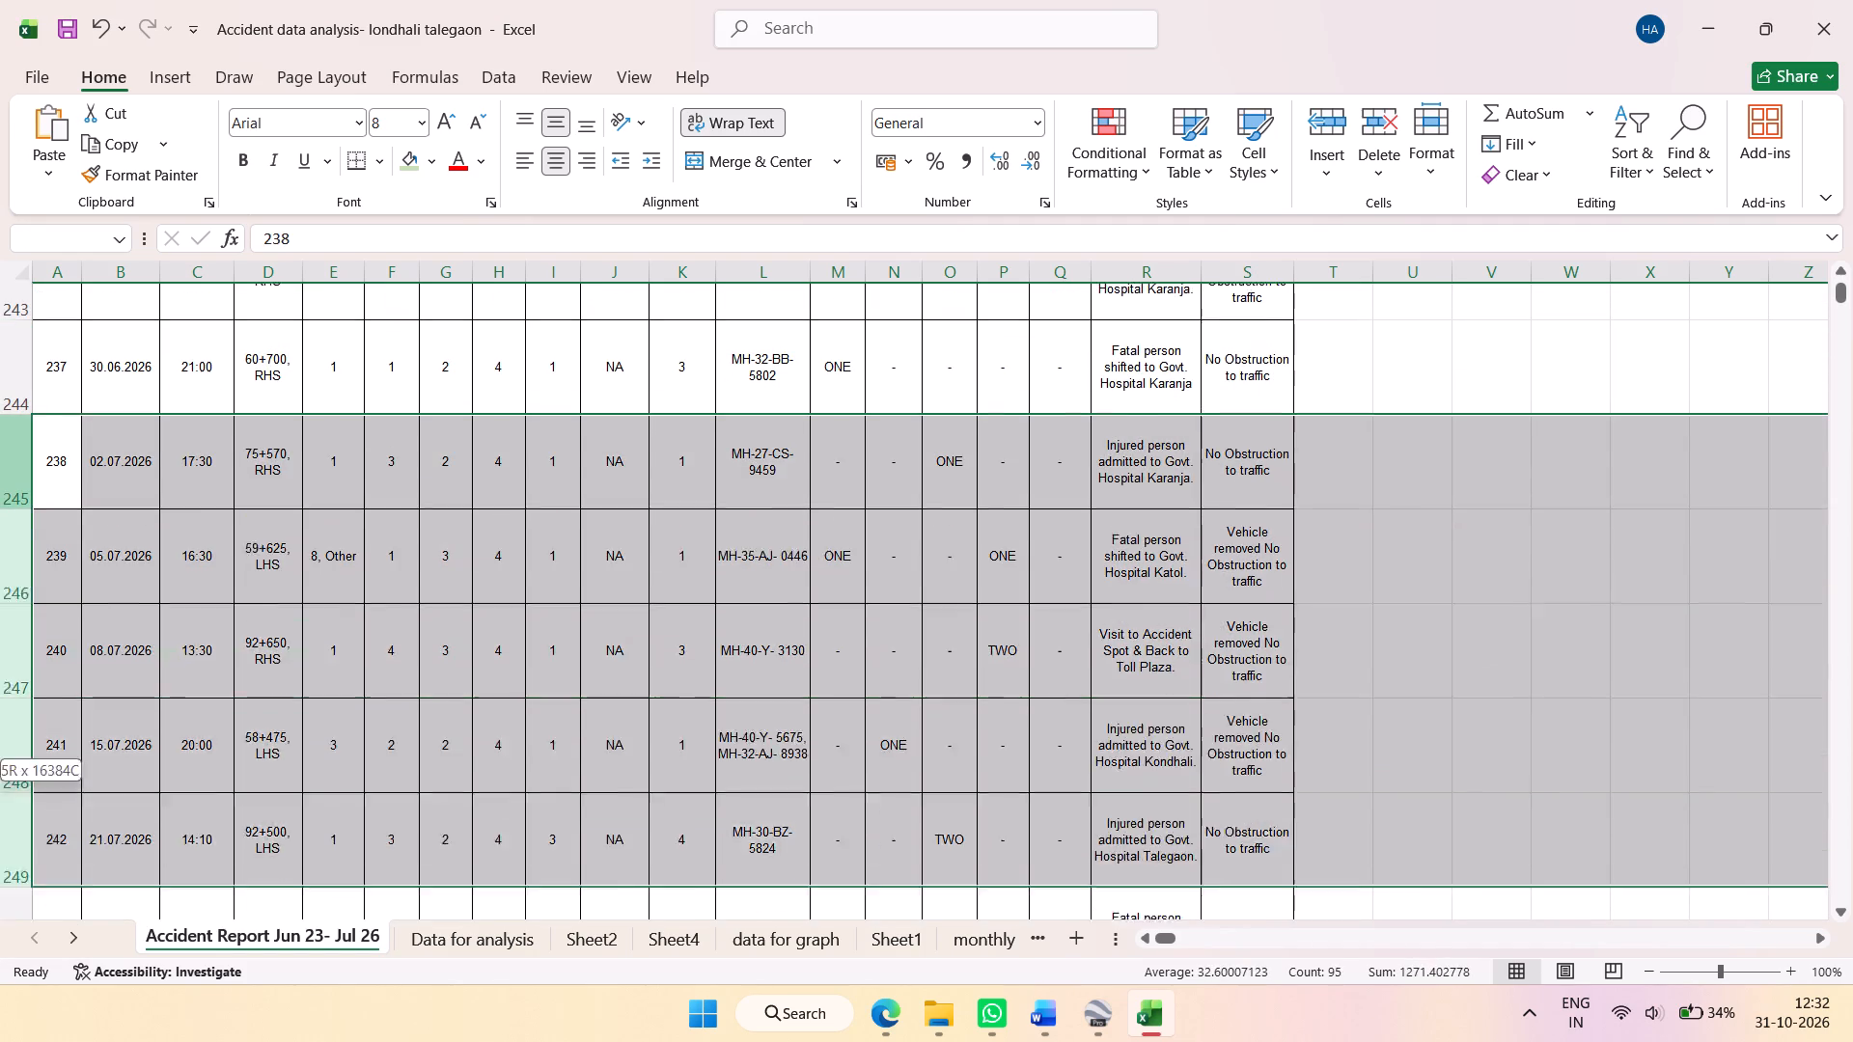
left_click_drag(0, 1039, 35, 729)
right_click(115, 672)
left_click(226, 487)
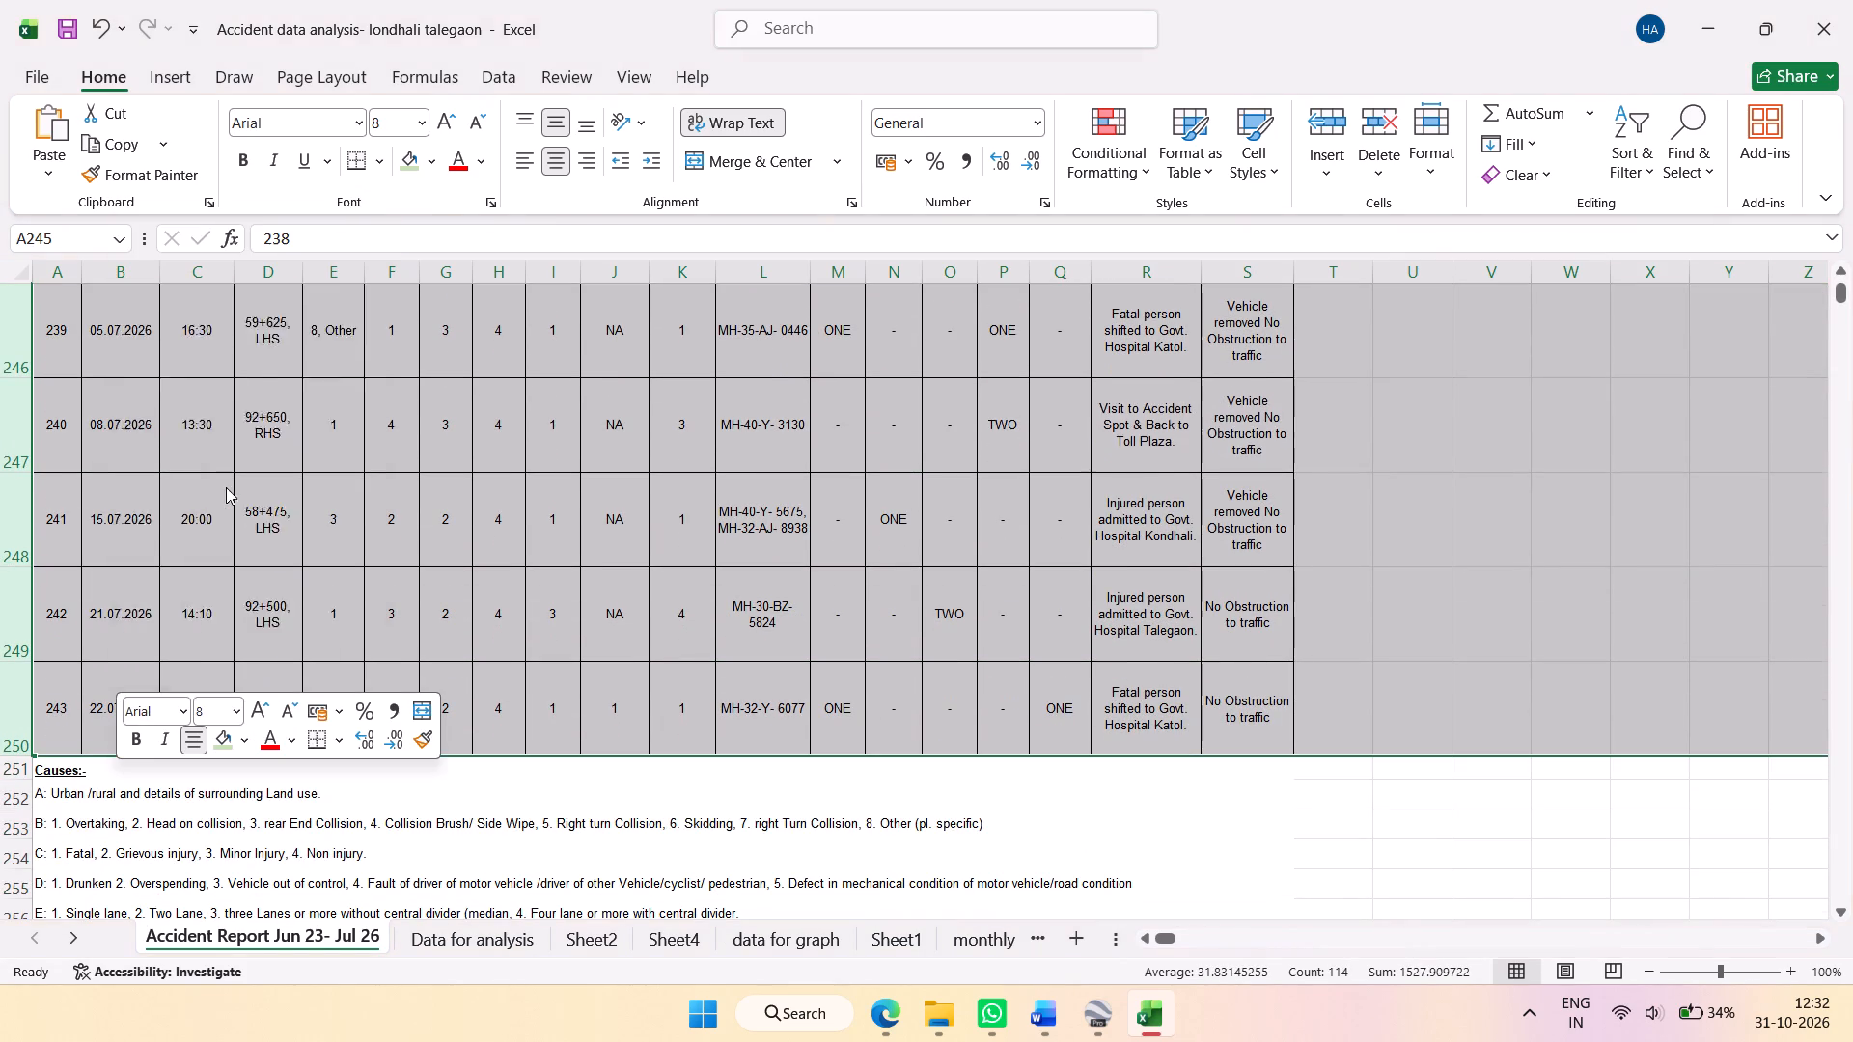
left_click(314, 629)
Renumber the Sr. No. column as a series starting from 1, from the 02.07.2023 record down to the 30.06.2026 record.
scroll(189, 623, "up", 20)
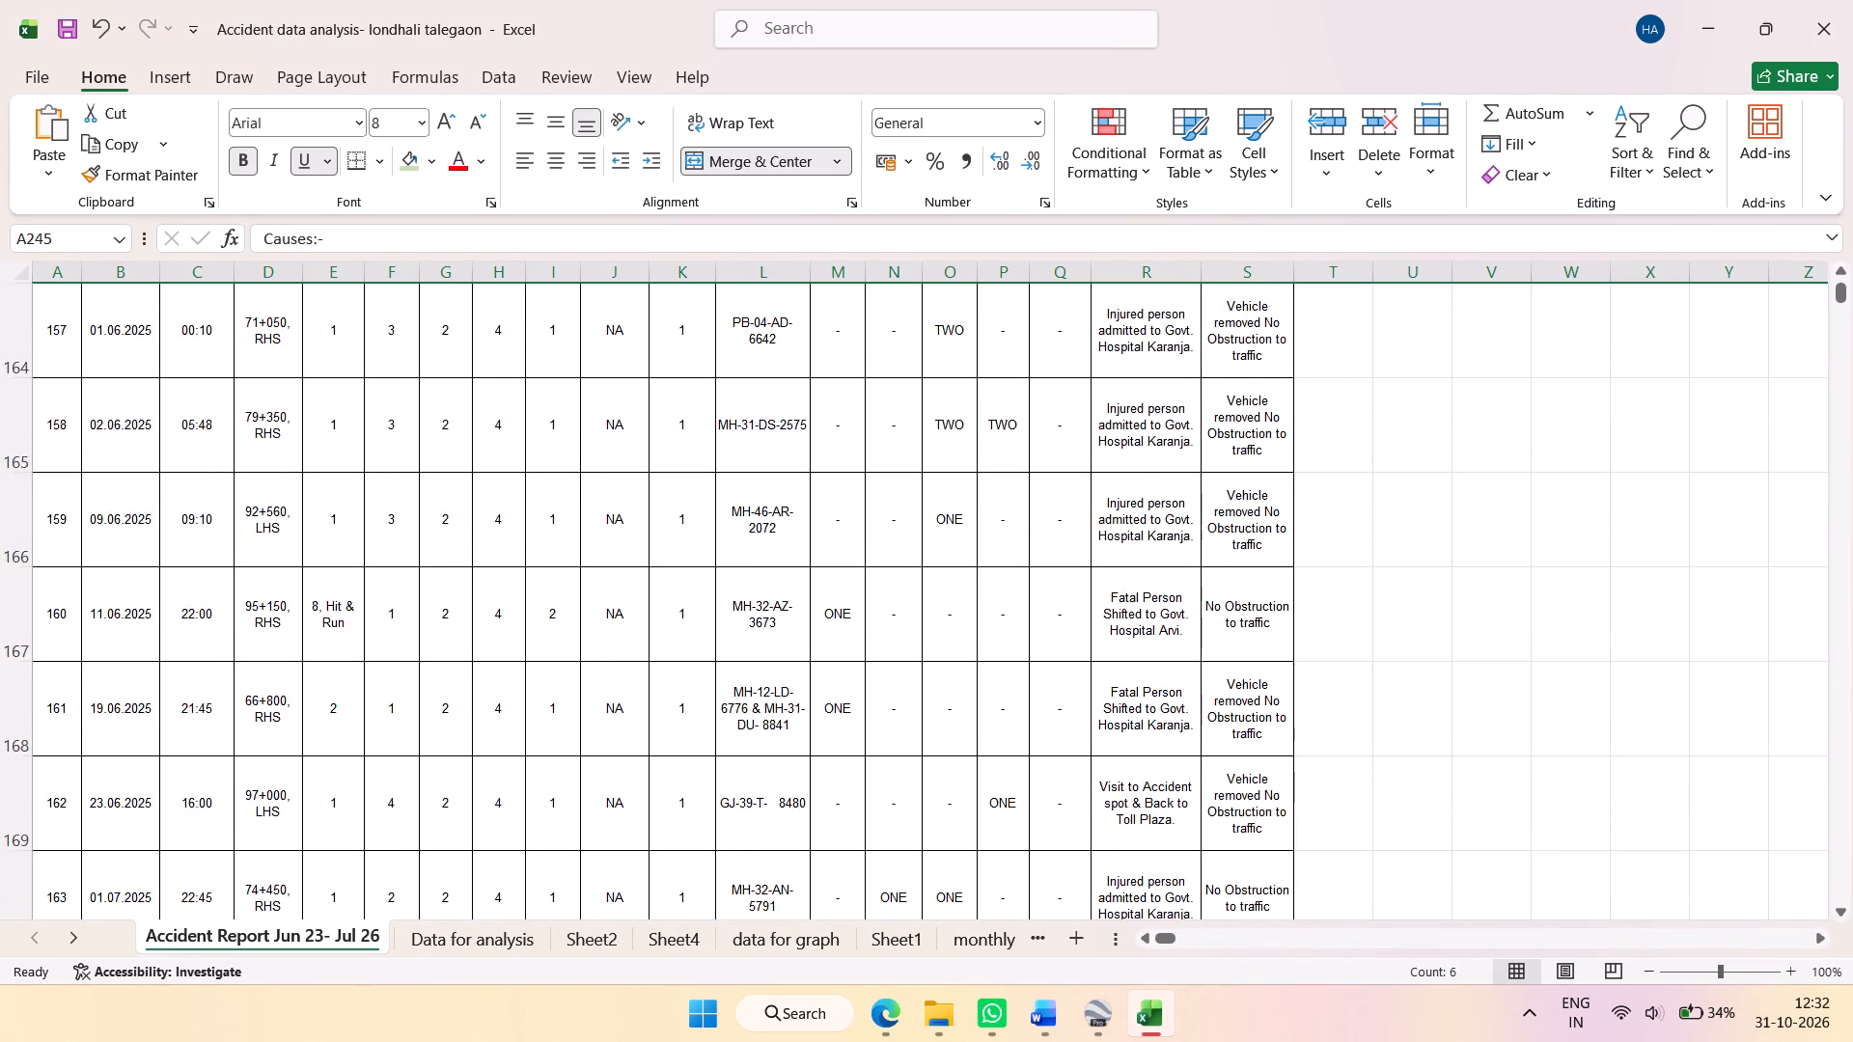
scroll(109, 578, "up", 20)
scroll(109, 578, "up", 1)
scroll(109, 578, "down", 1)
left_click(68, 689)
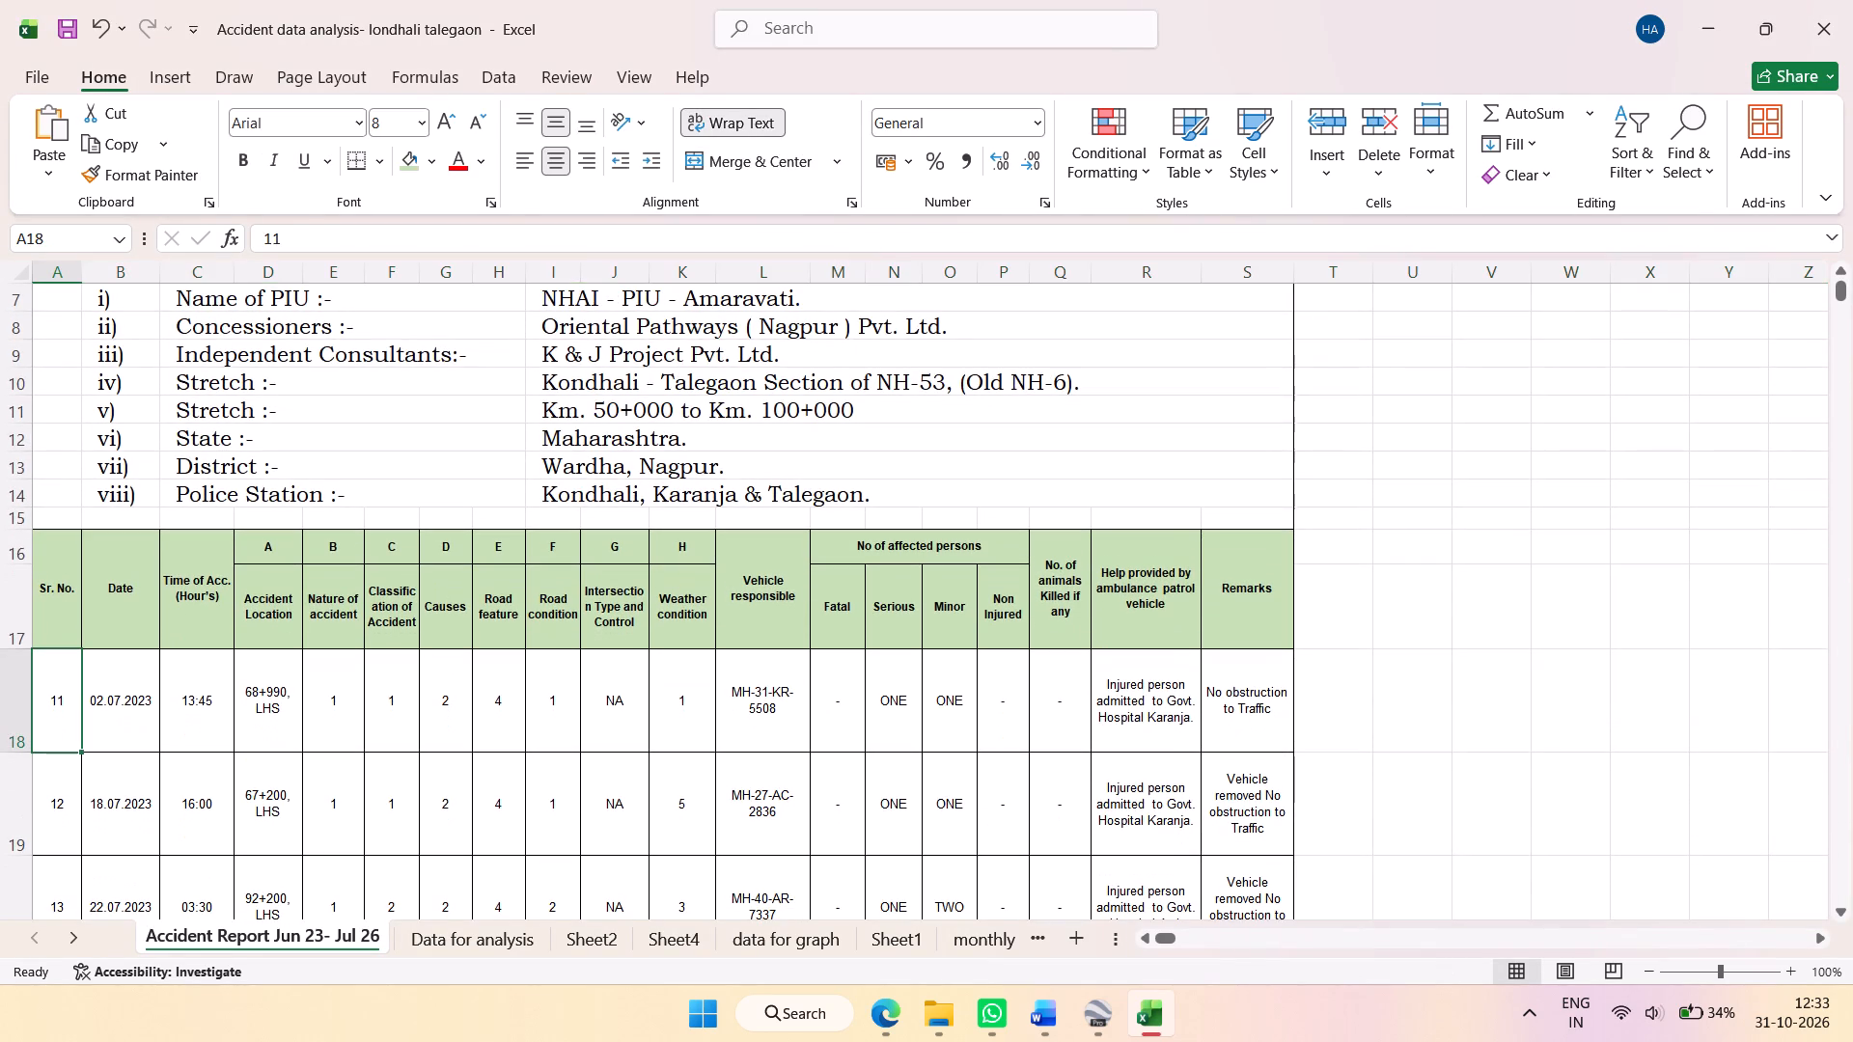
key("1")
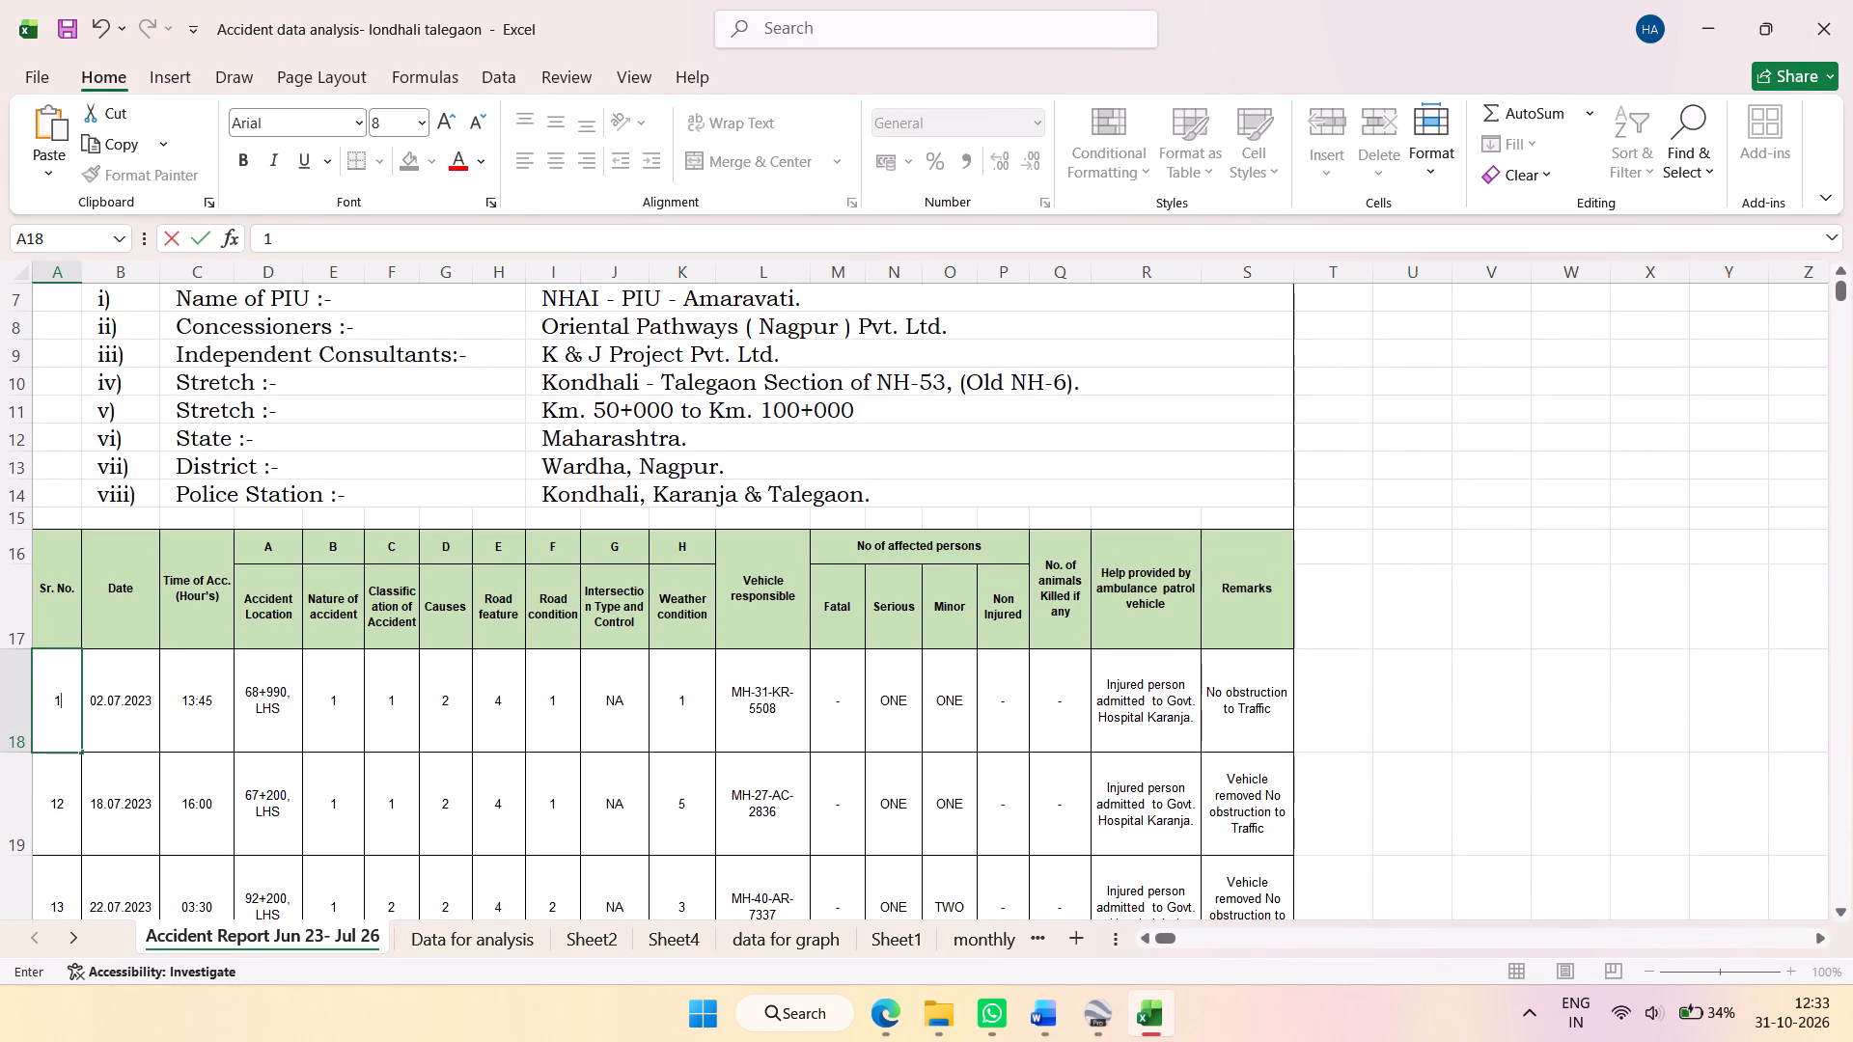
left_click_drag(83, 754, 82, 1041)
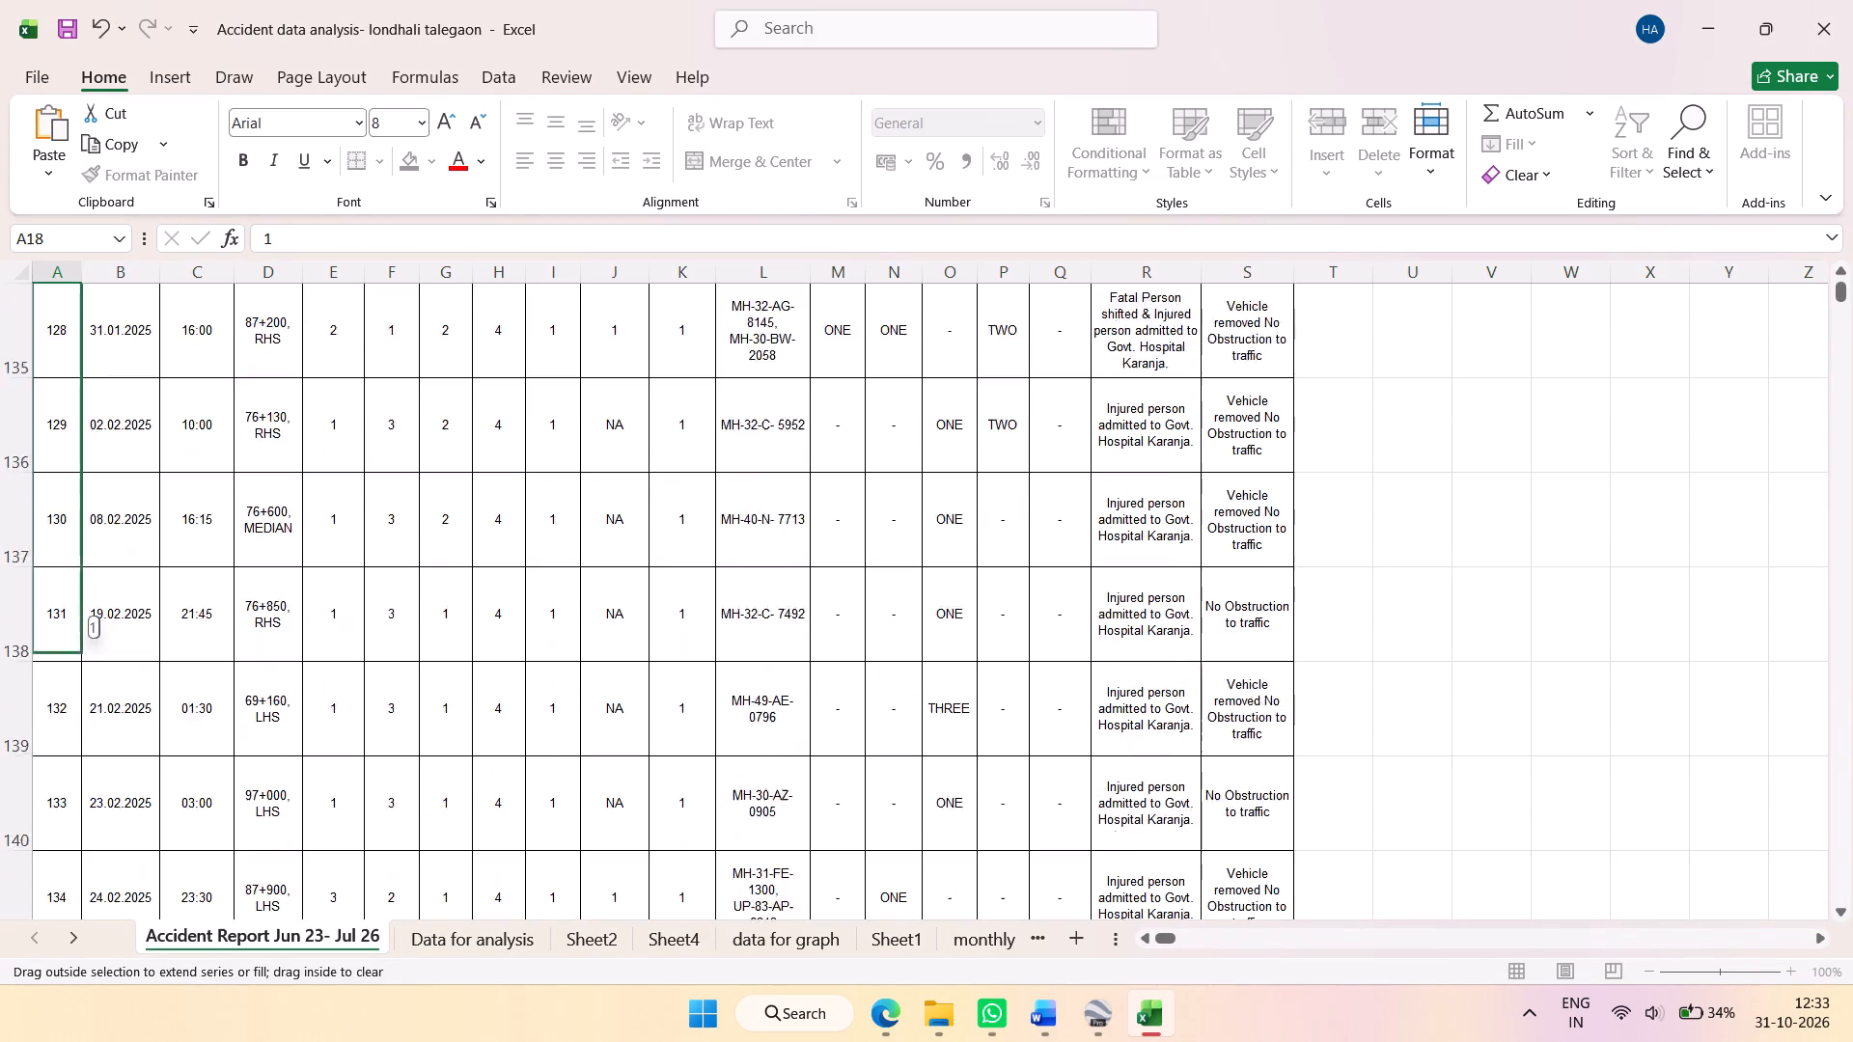
left_click_drag(82, 1041, 73, 622)
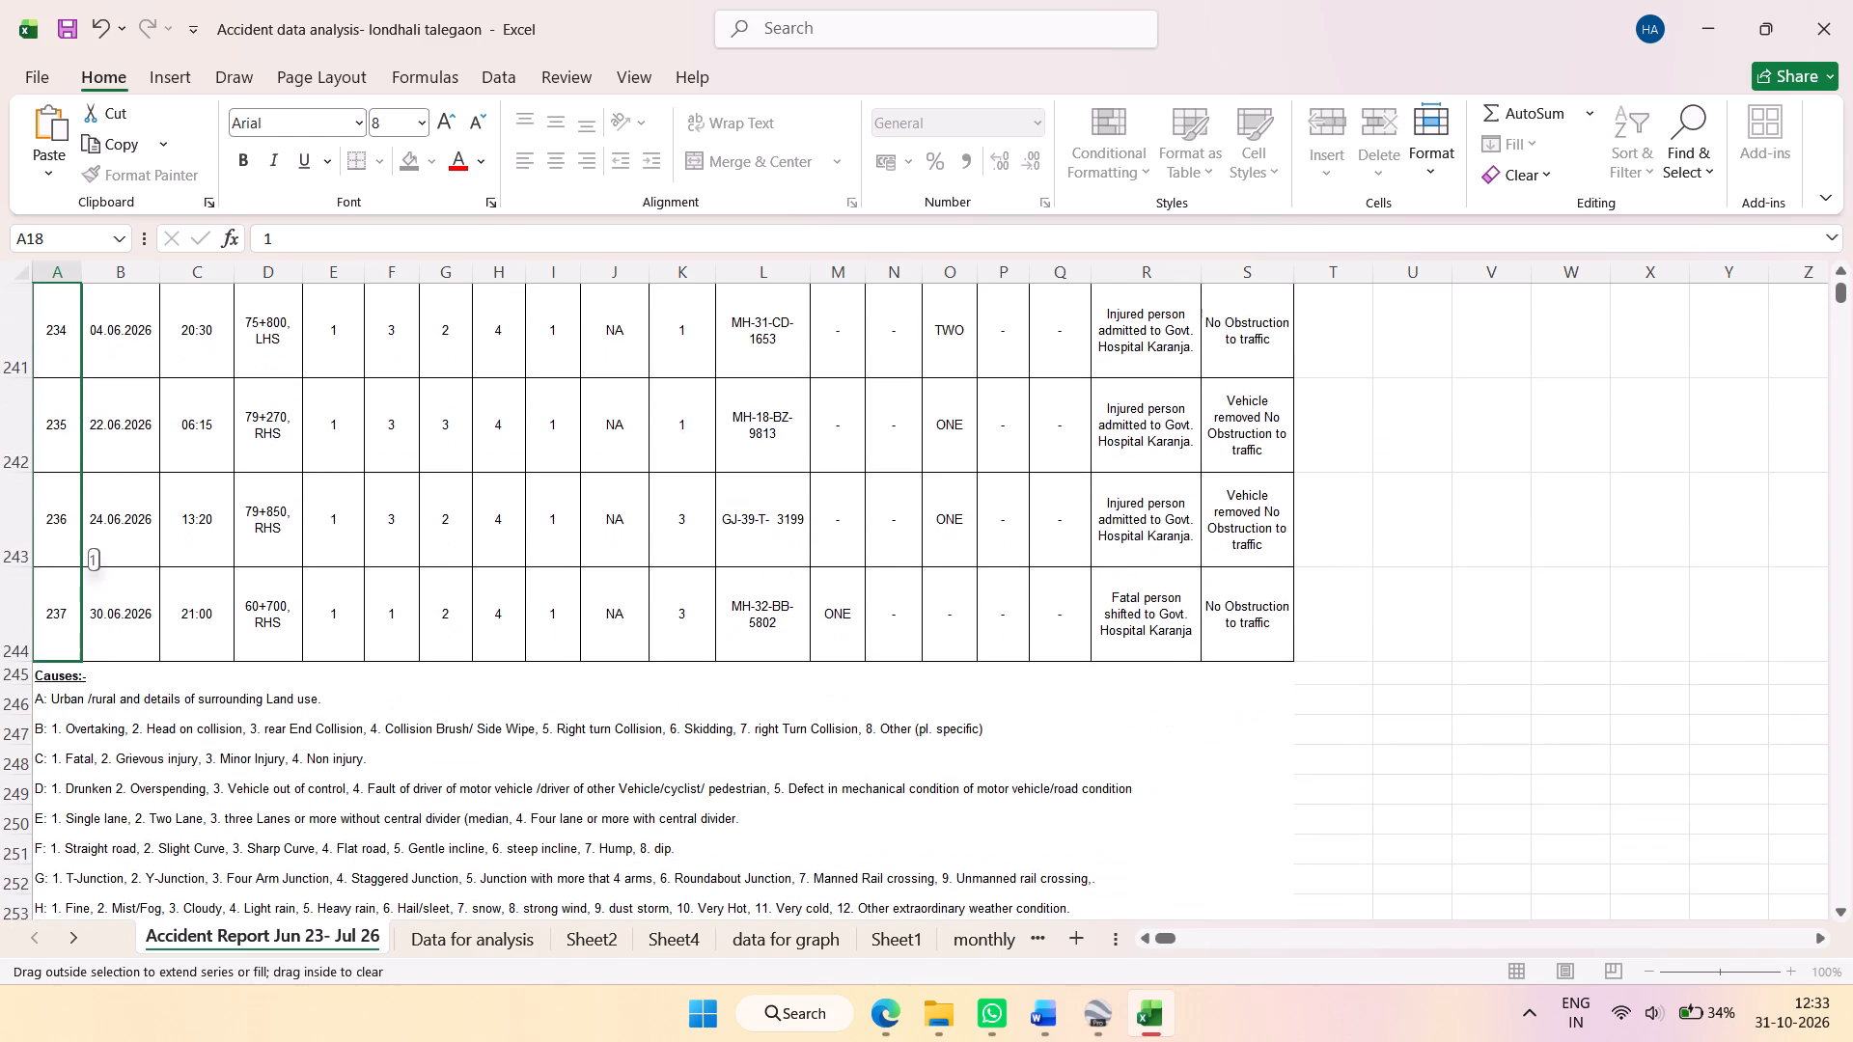
left_click_drag(73, 622, 58, 650)
left_click(88, 668)
left_click(127, 728)
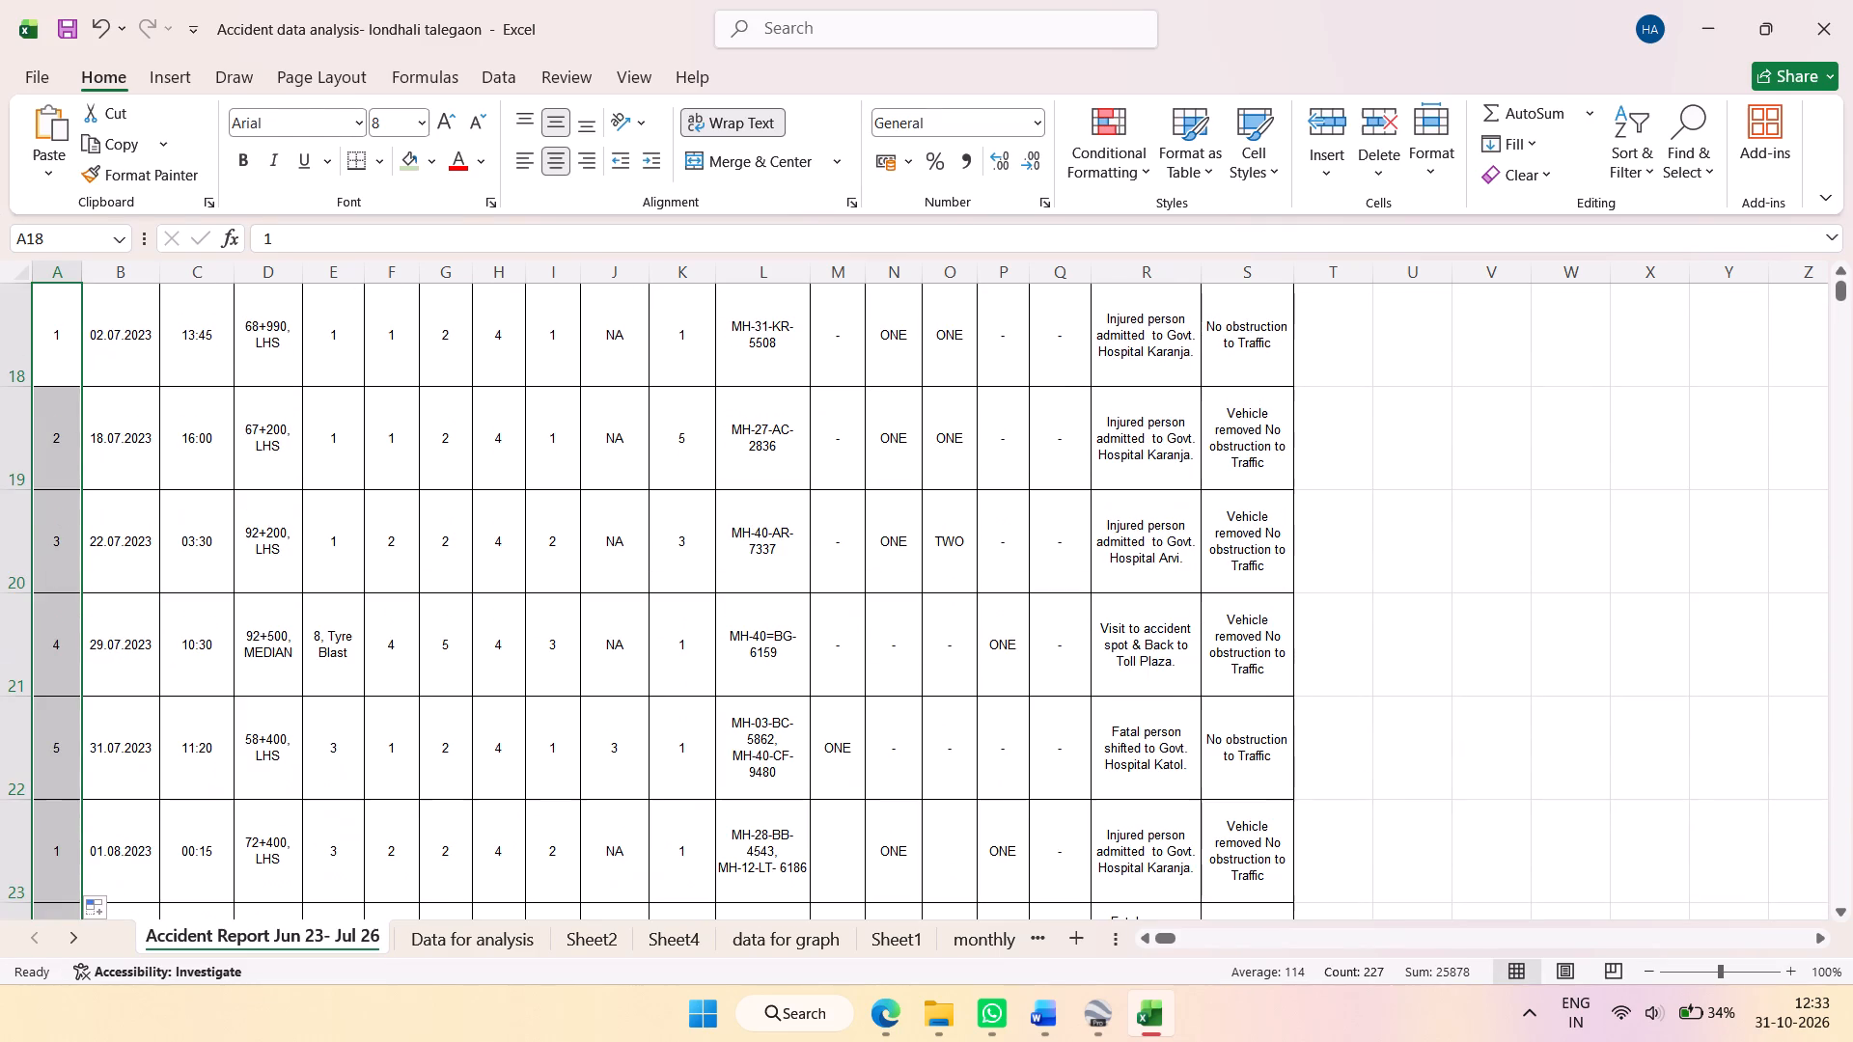
Add up the report's three yearly accident totals, 79+73+75, in the quick launcher and return to the accident workbook.
key("alt+Tab")
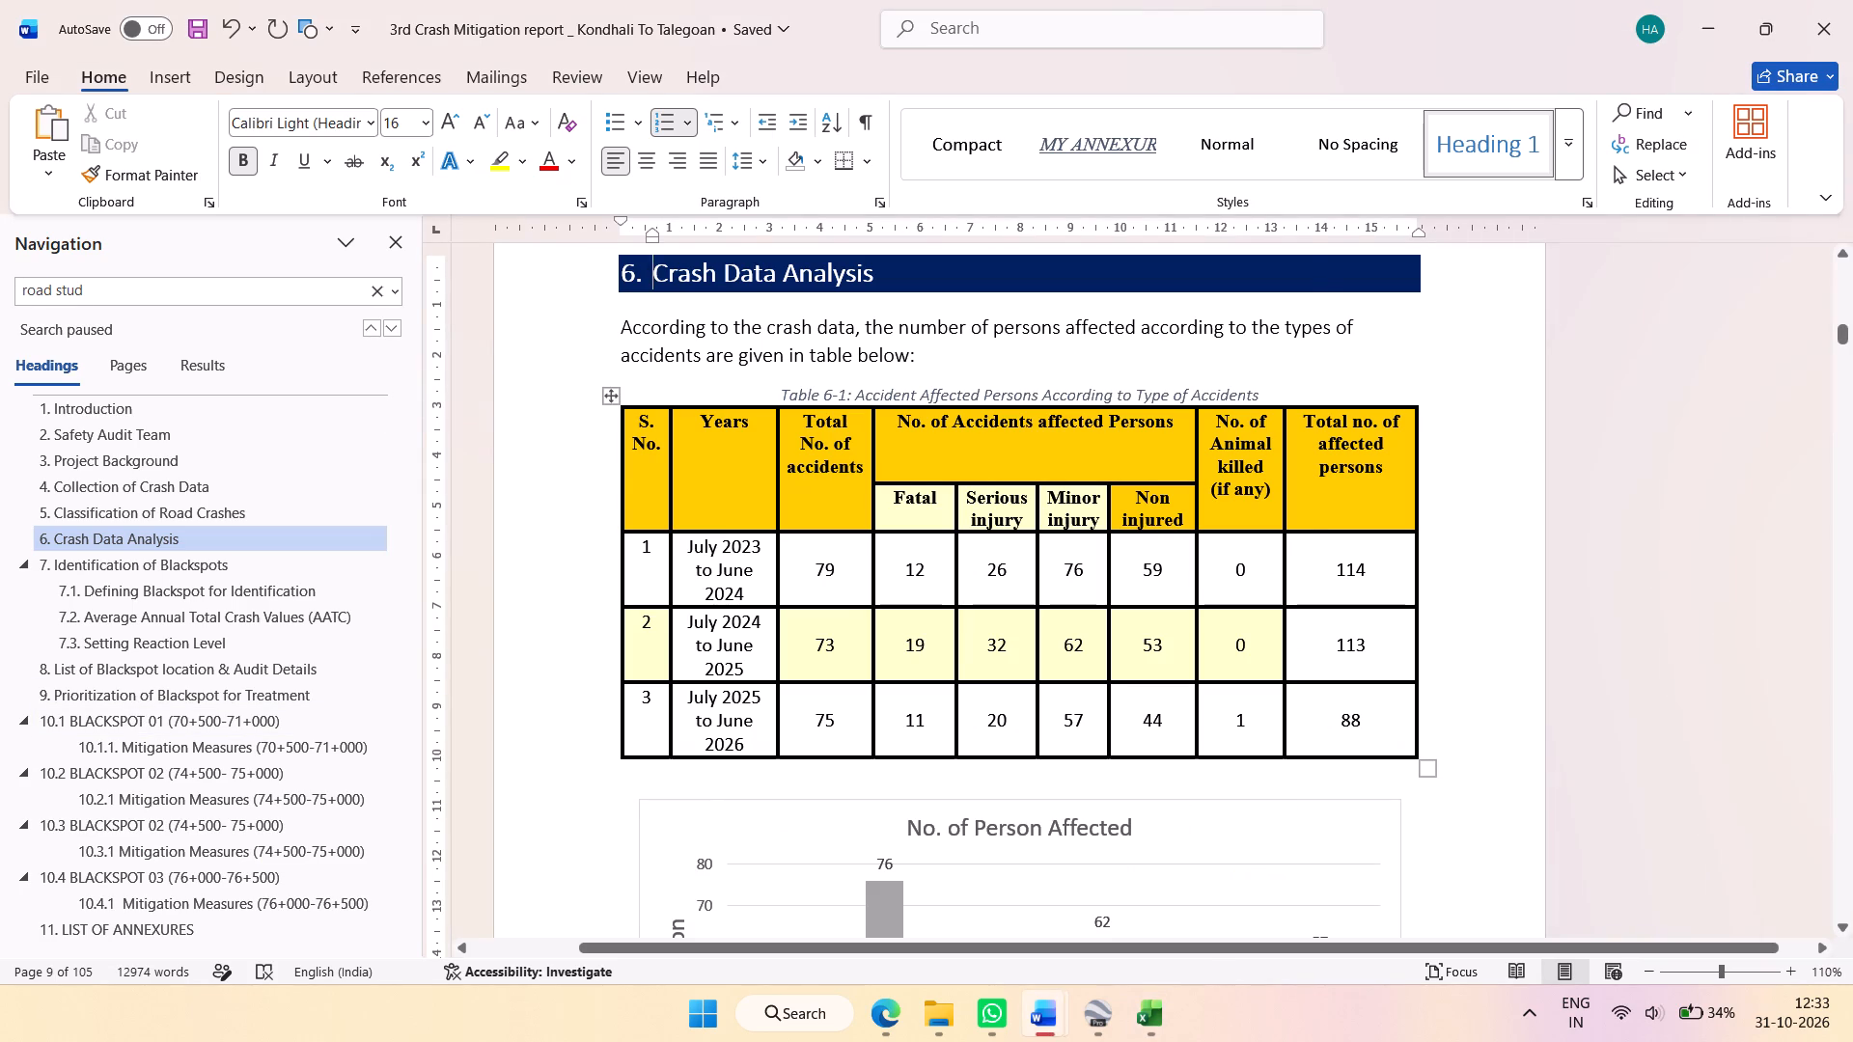
key("alt+space")
type("79+")
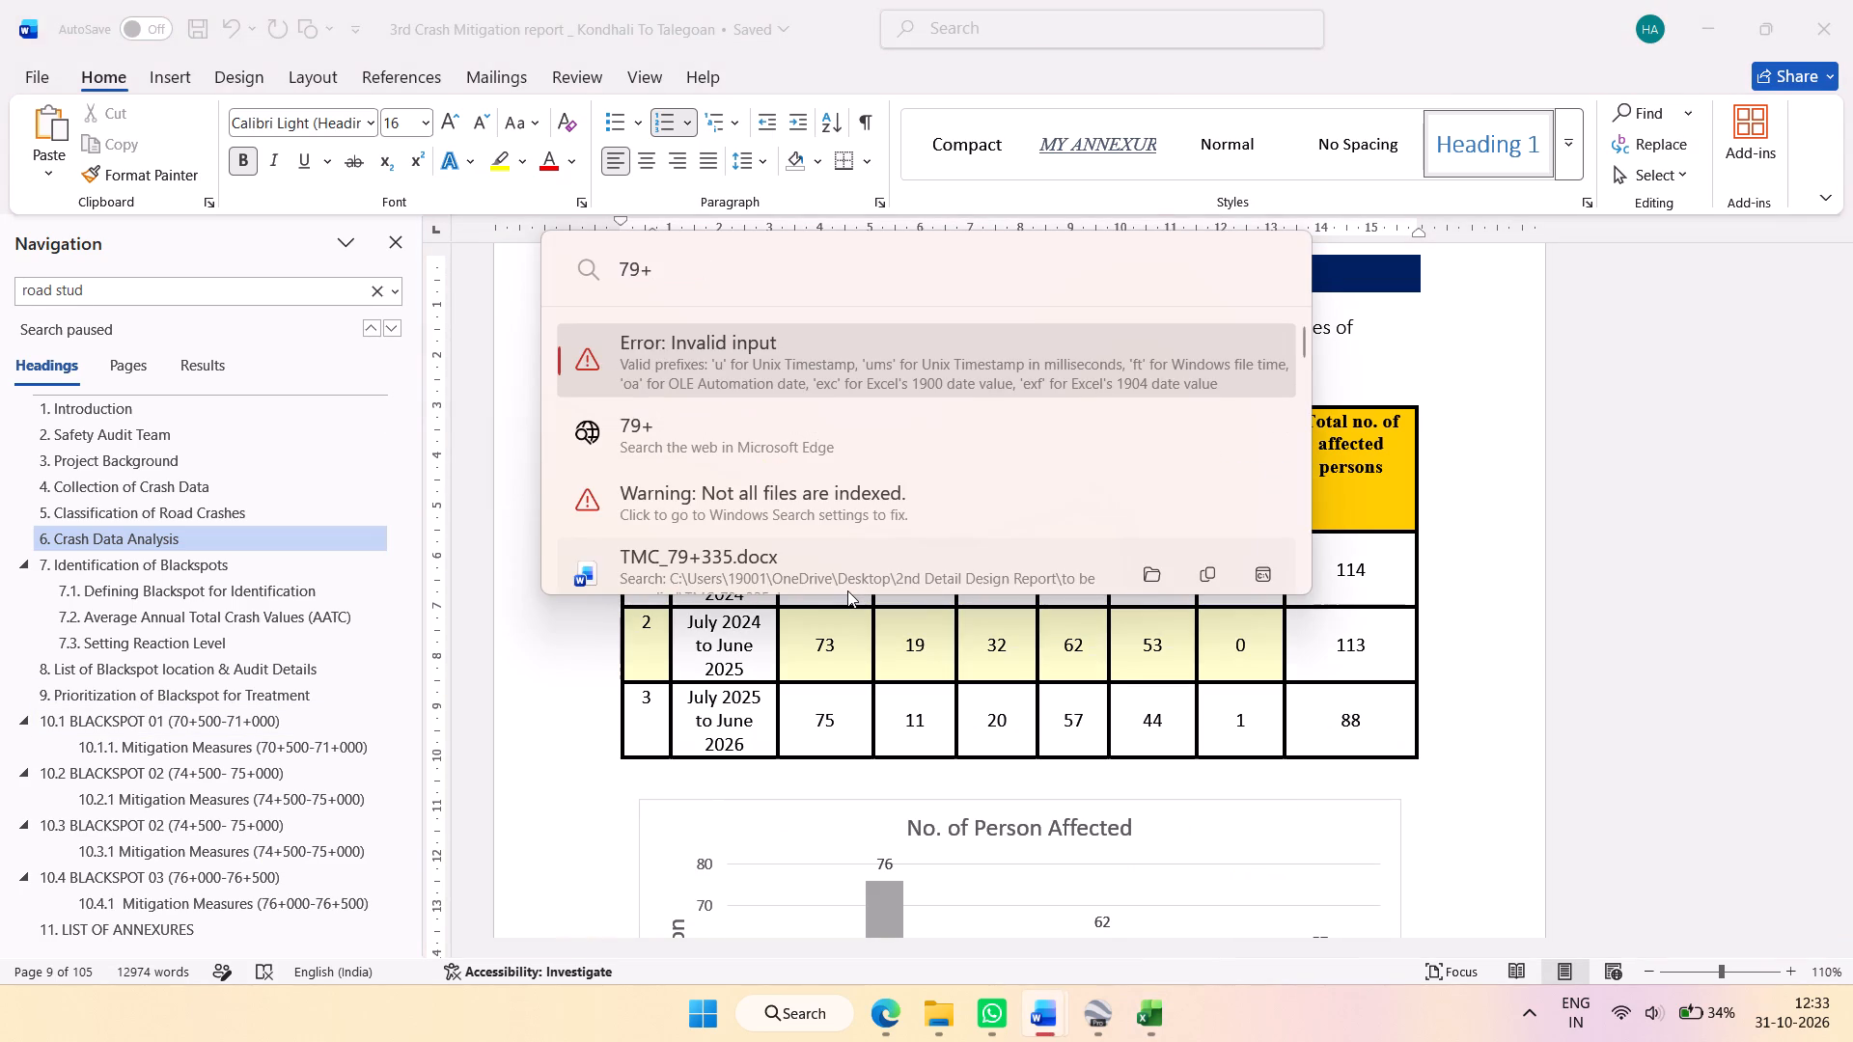
type("73+")
type("75")
key("alt+Tab")
key("alt+Tab")
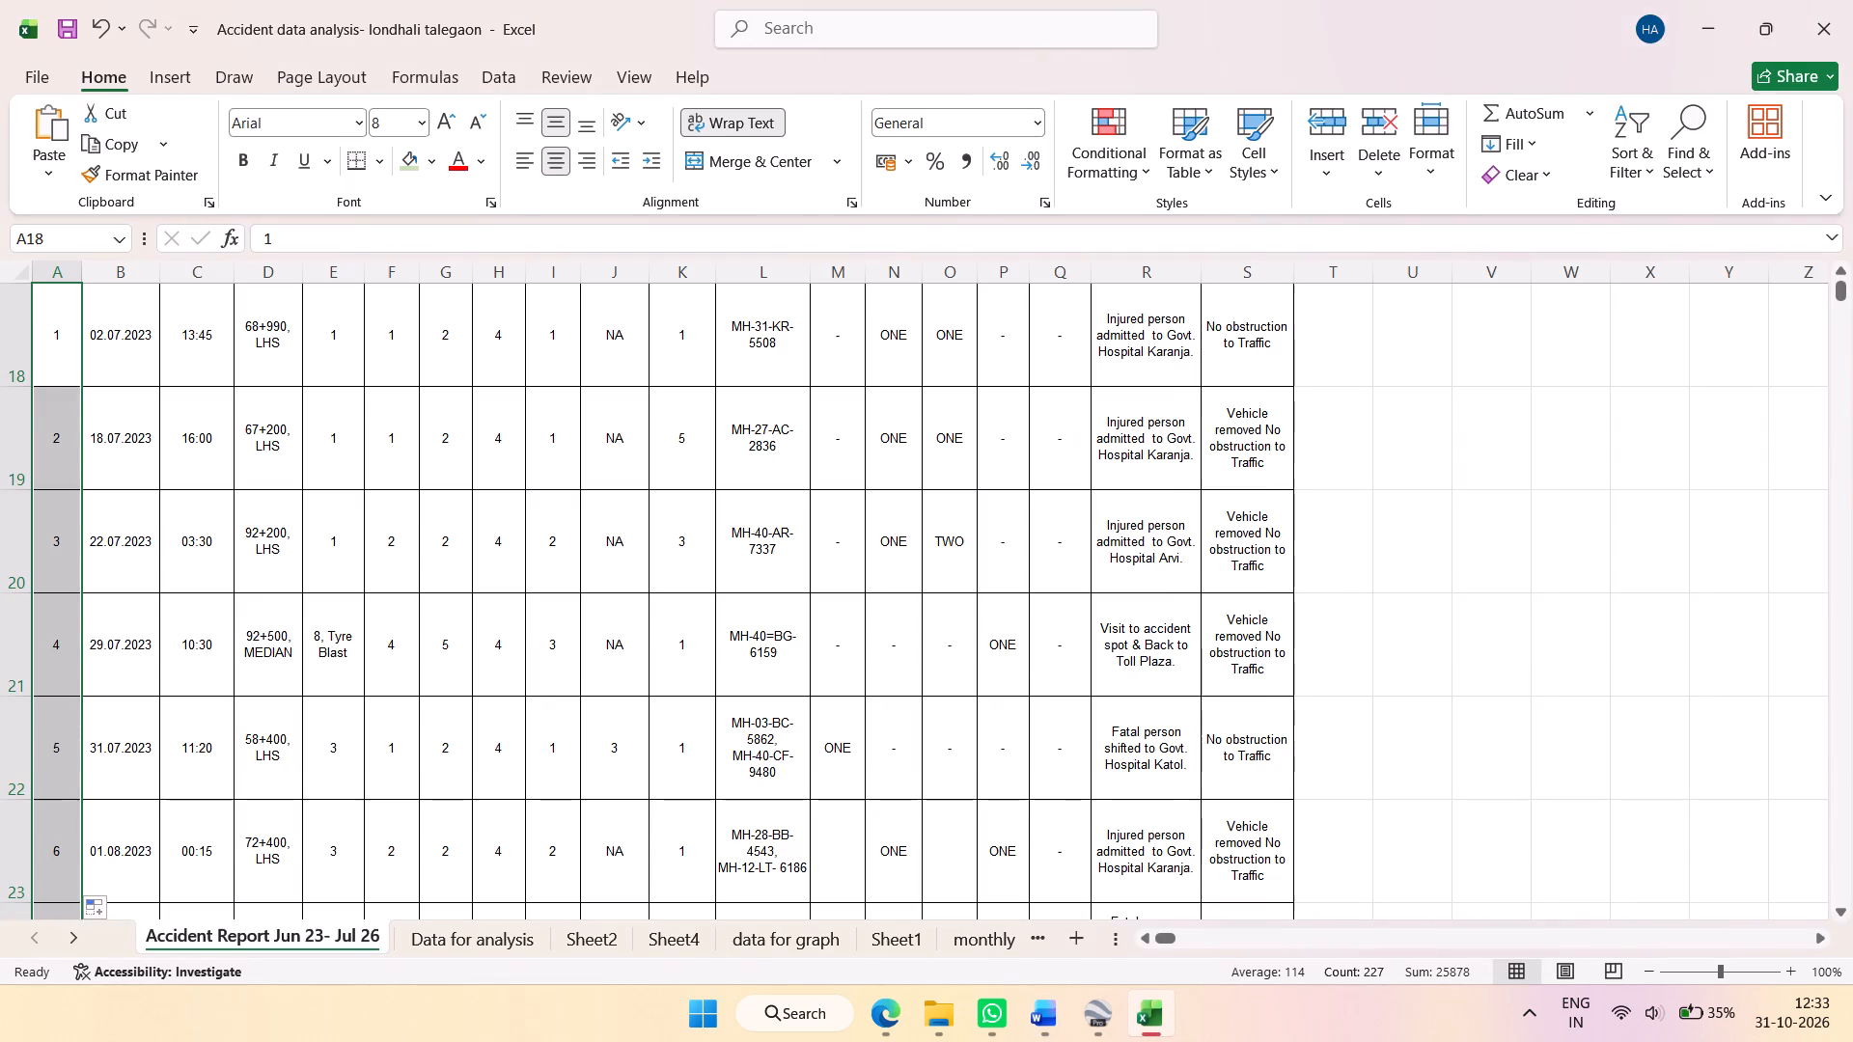
Copy the whole accident table, from its green header rows down to the last record dated 30.06.2026.
scroll(648, 629, "down", 20)
scroll(648, 629, "down", 2)
scroll(273, 736, "down", 15)
left_click_drag(1238, 707, 0, 225)
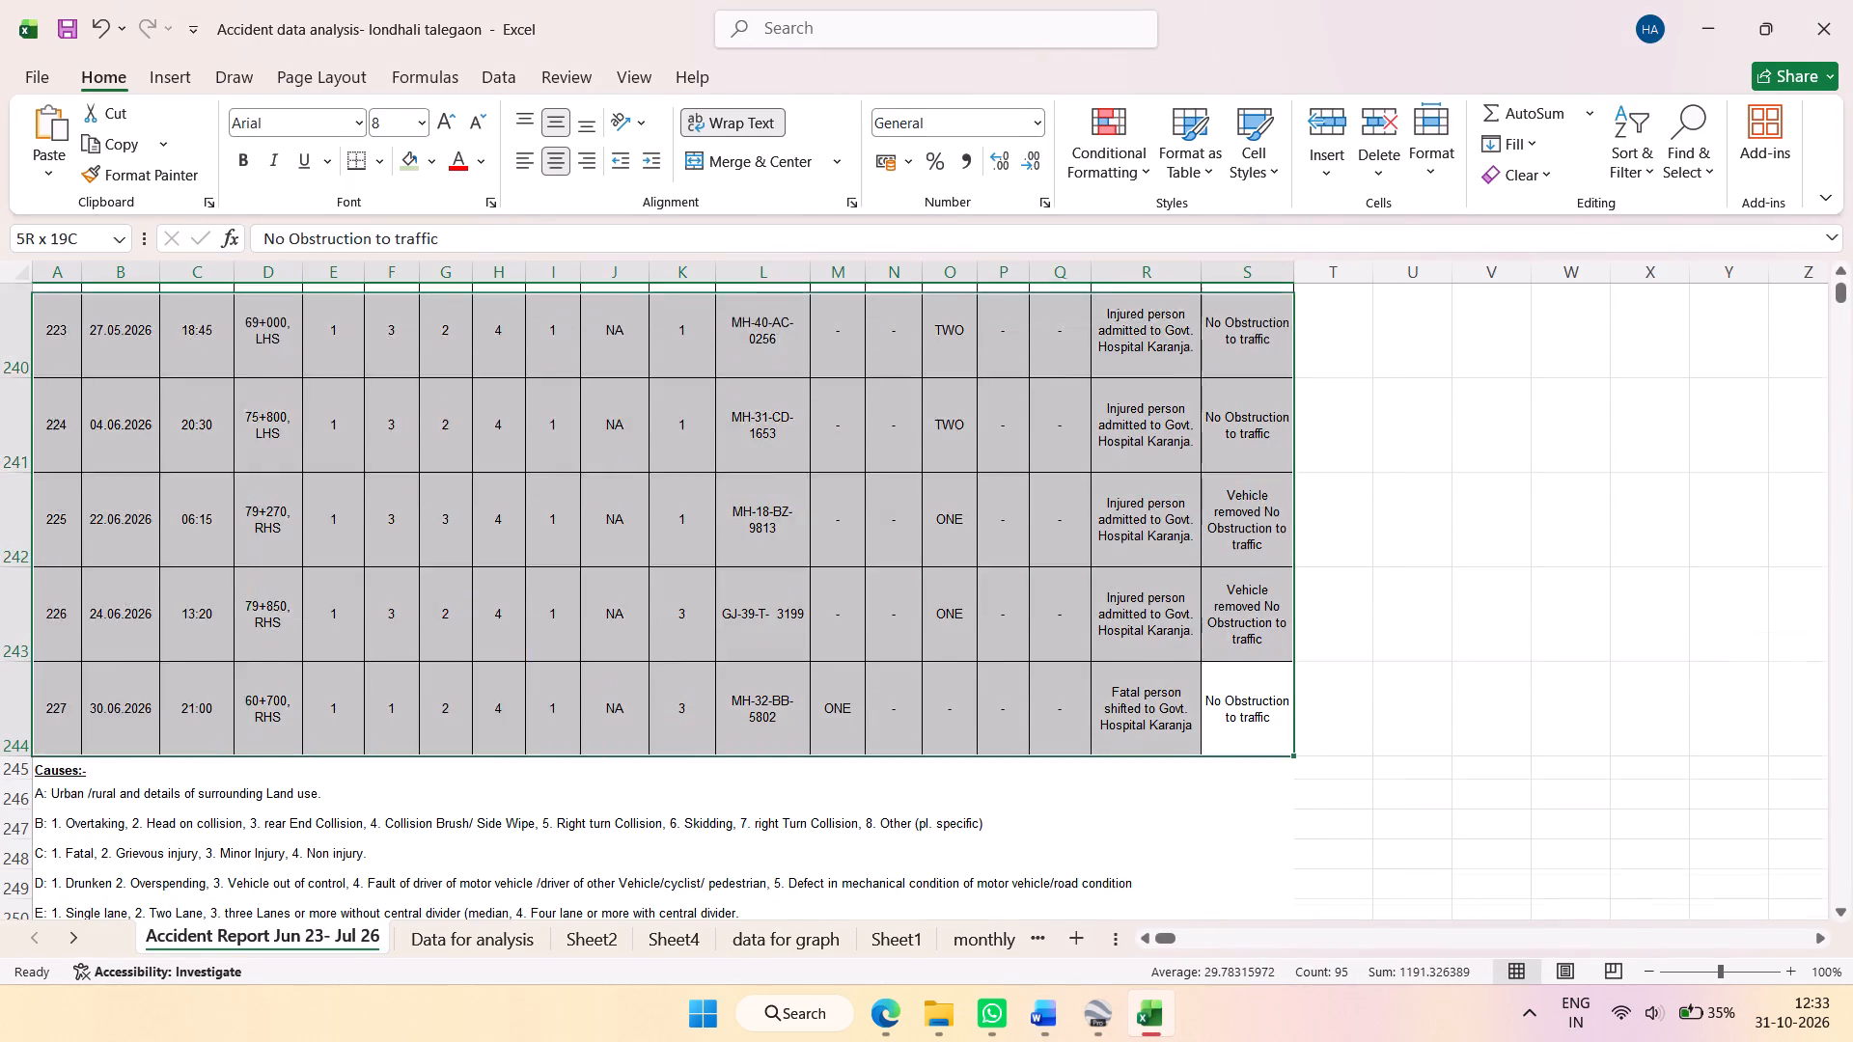
left_click_drag(0, 225, 0, 0)
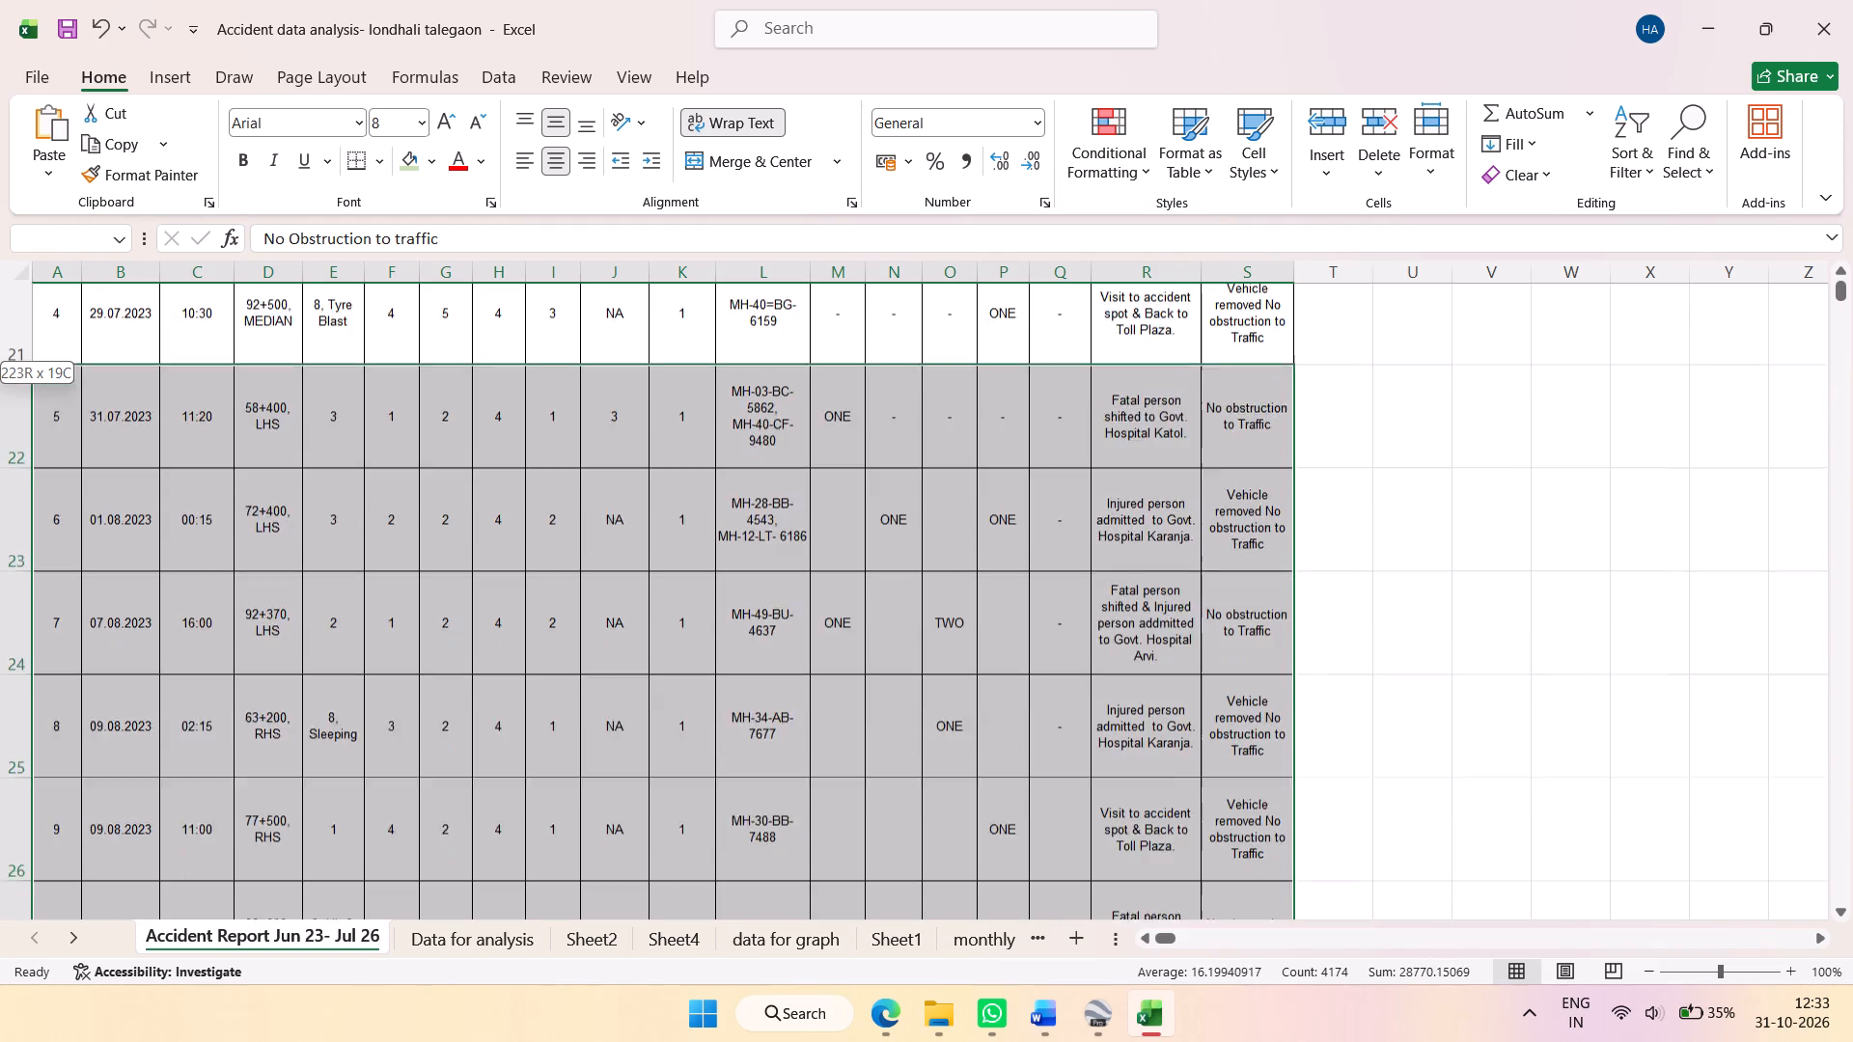
left_click_drag(0, 0, 90, 690)
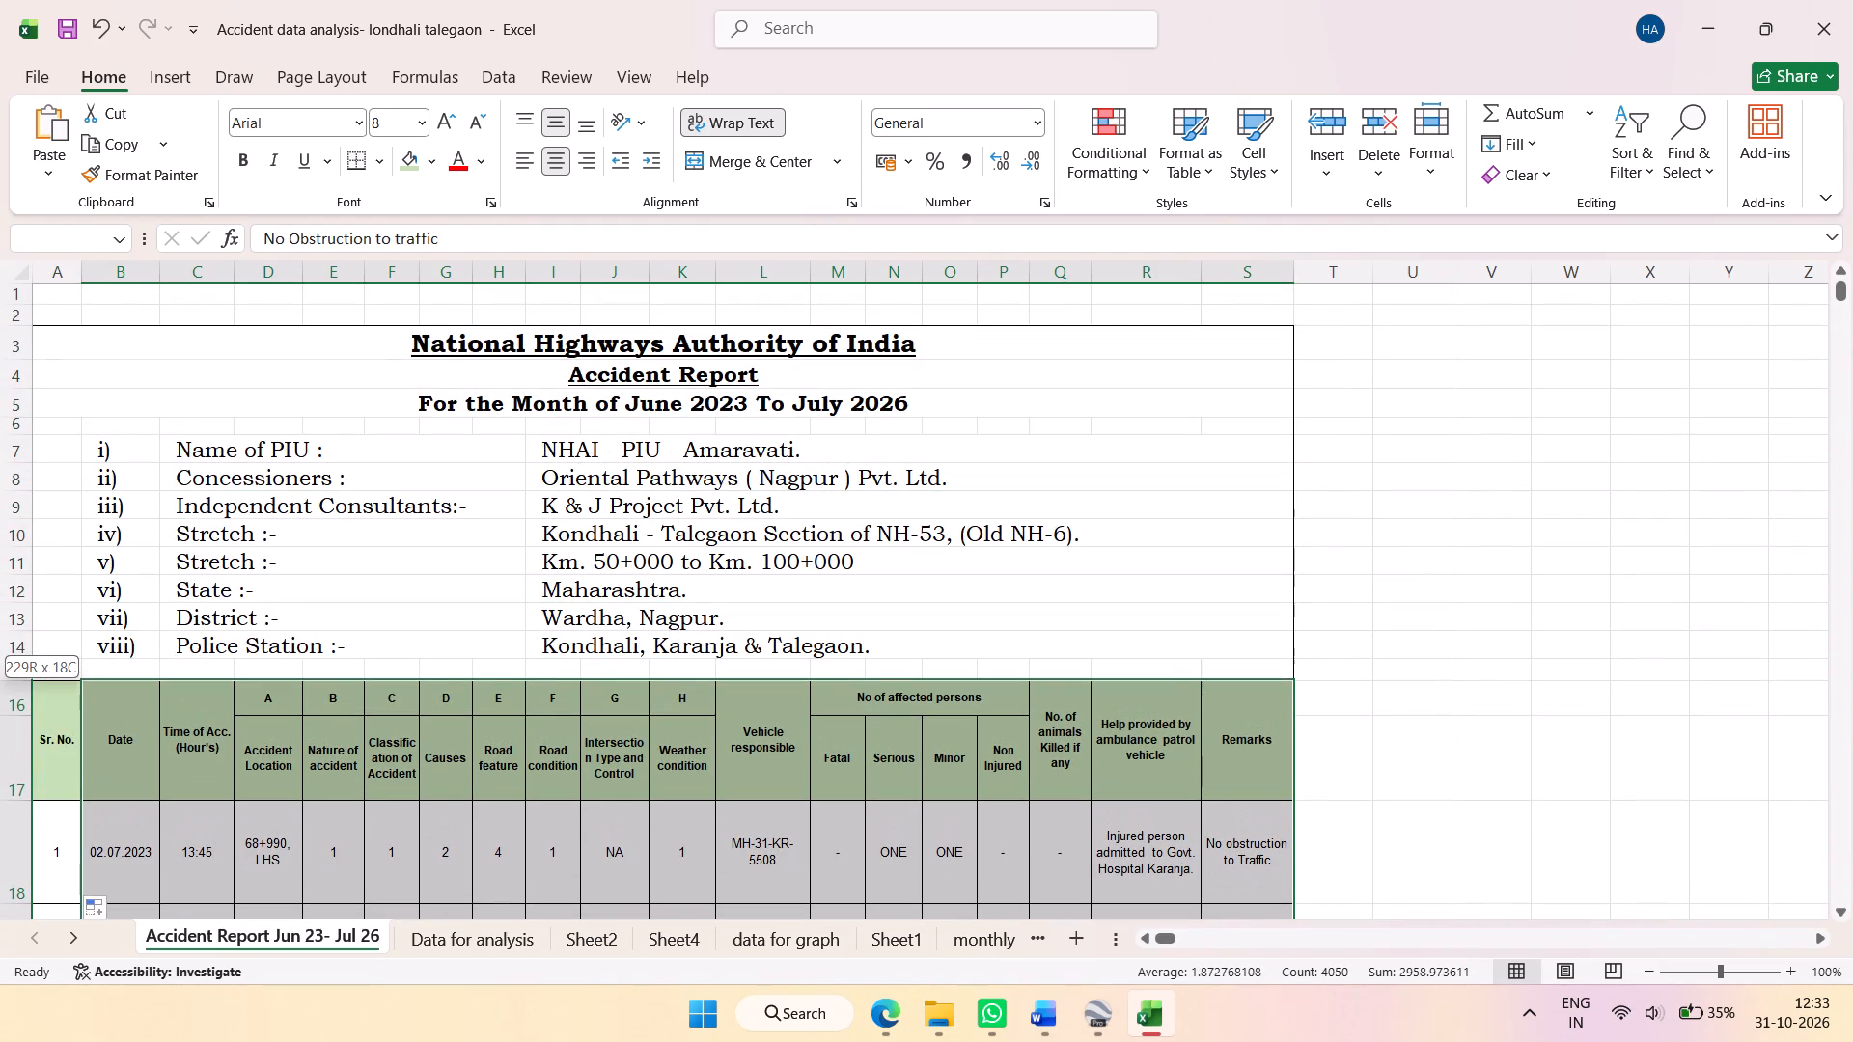
left_click_drag(90, 690, 70, 703)
key("ctrl+c")
In the crash report, delete the old accident data table under 11. LIST OF ANNEXURES.
key("alt+Tab")
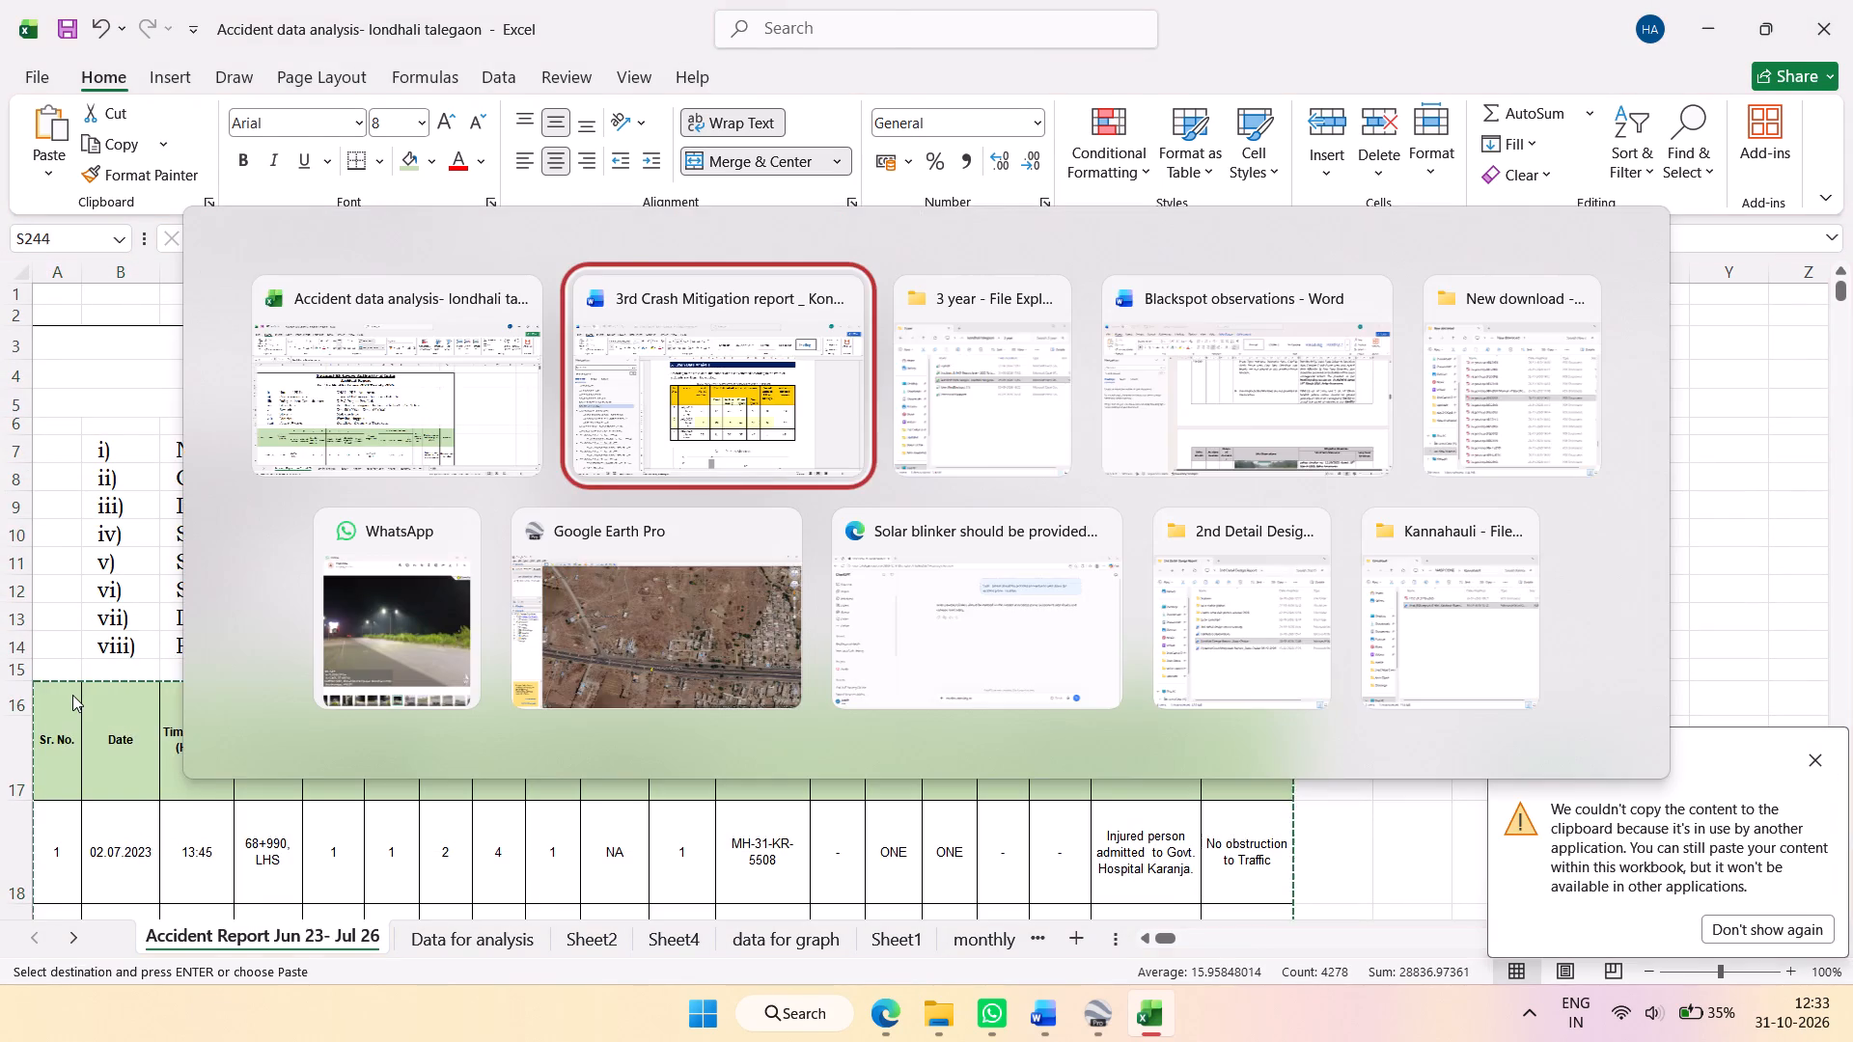
scroll(61, 951, "down", 2)
left_click(75, 930)
scroll(598, 598, "up", 1)
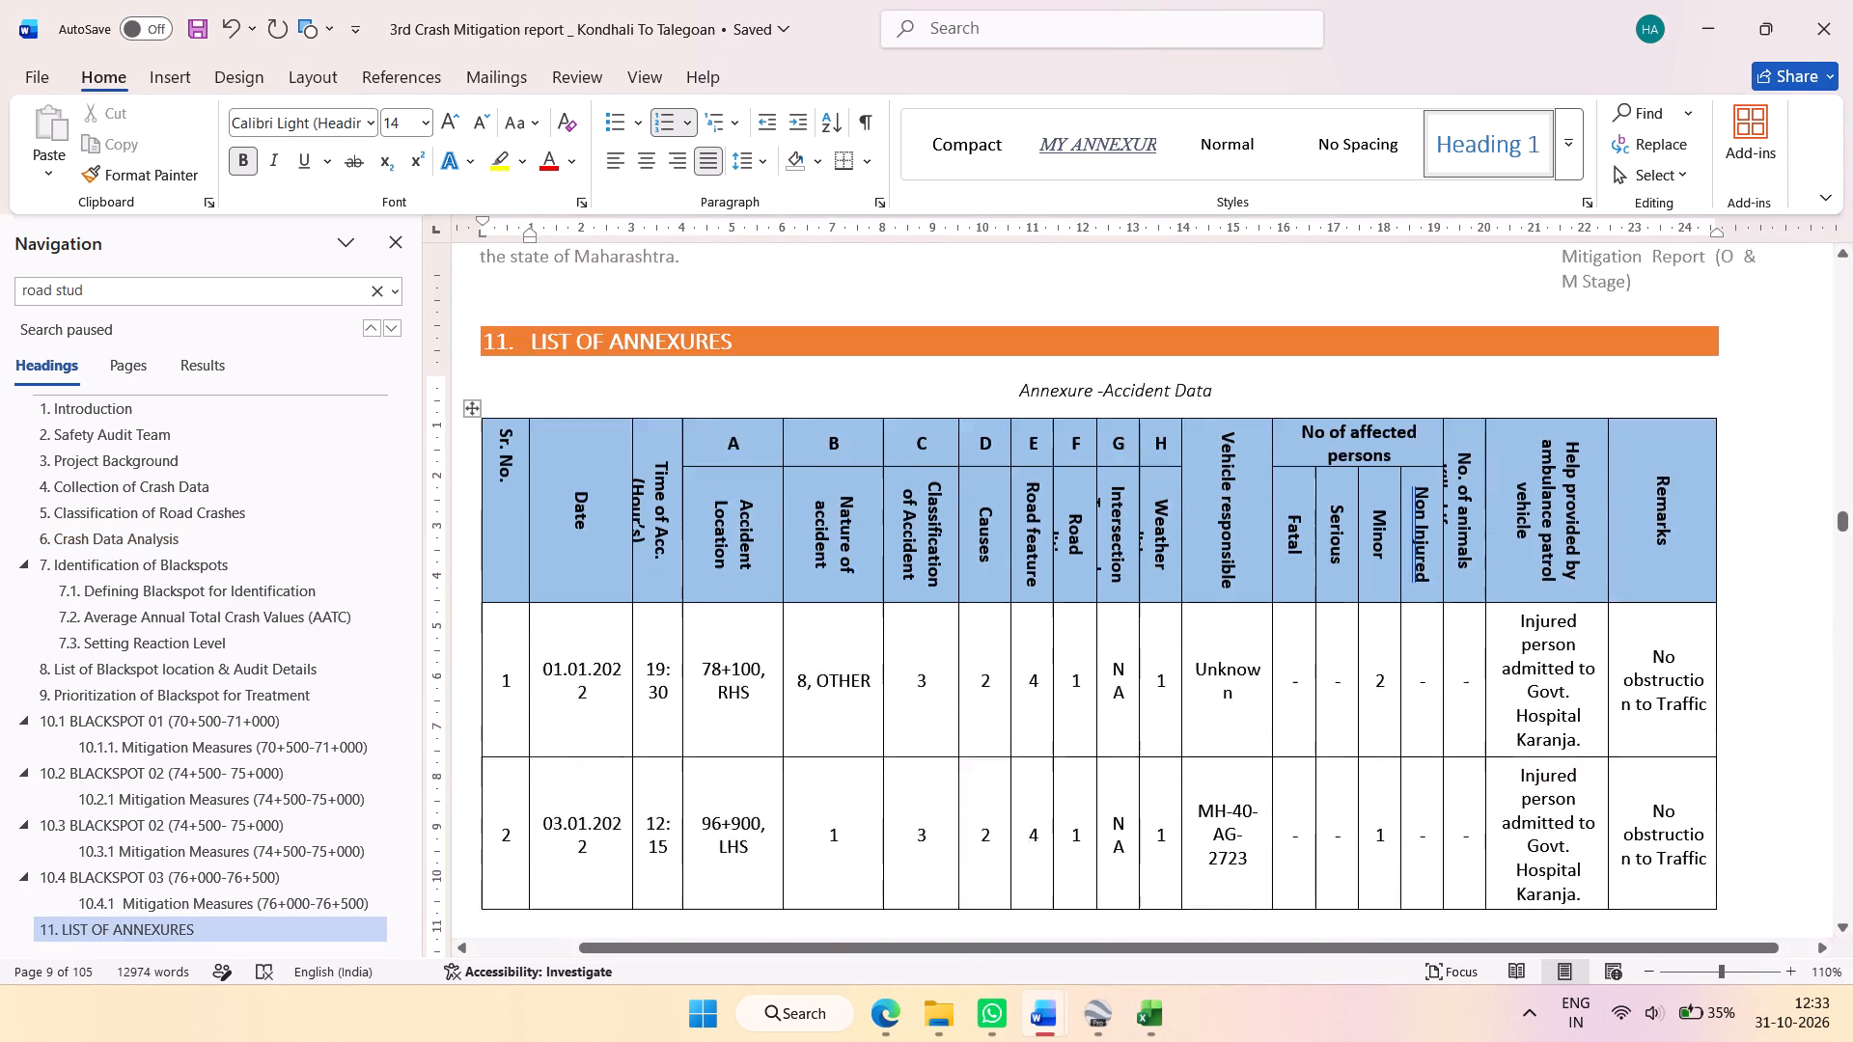
left_click(474, 461)
right_click(474, 461)
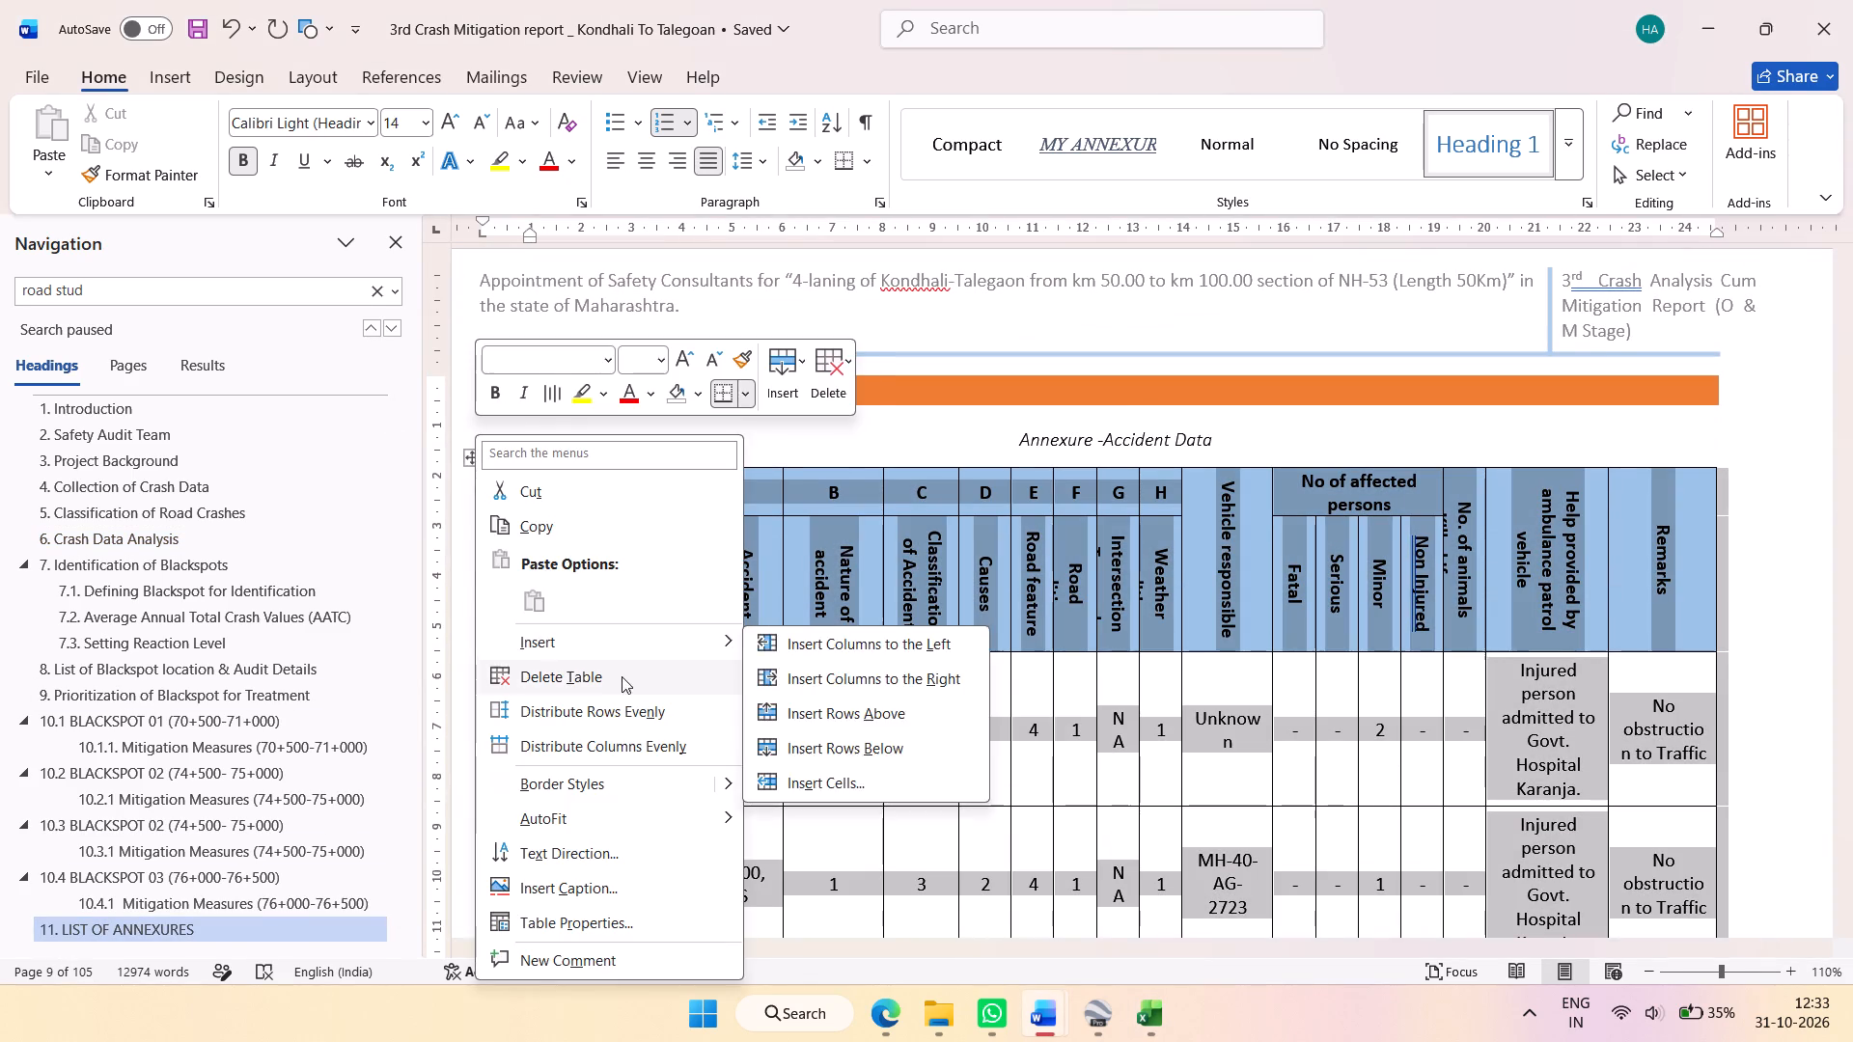
left_click(621, 683)
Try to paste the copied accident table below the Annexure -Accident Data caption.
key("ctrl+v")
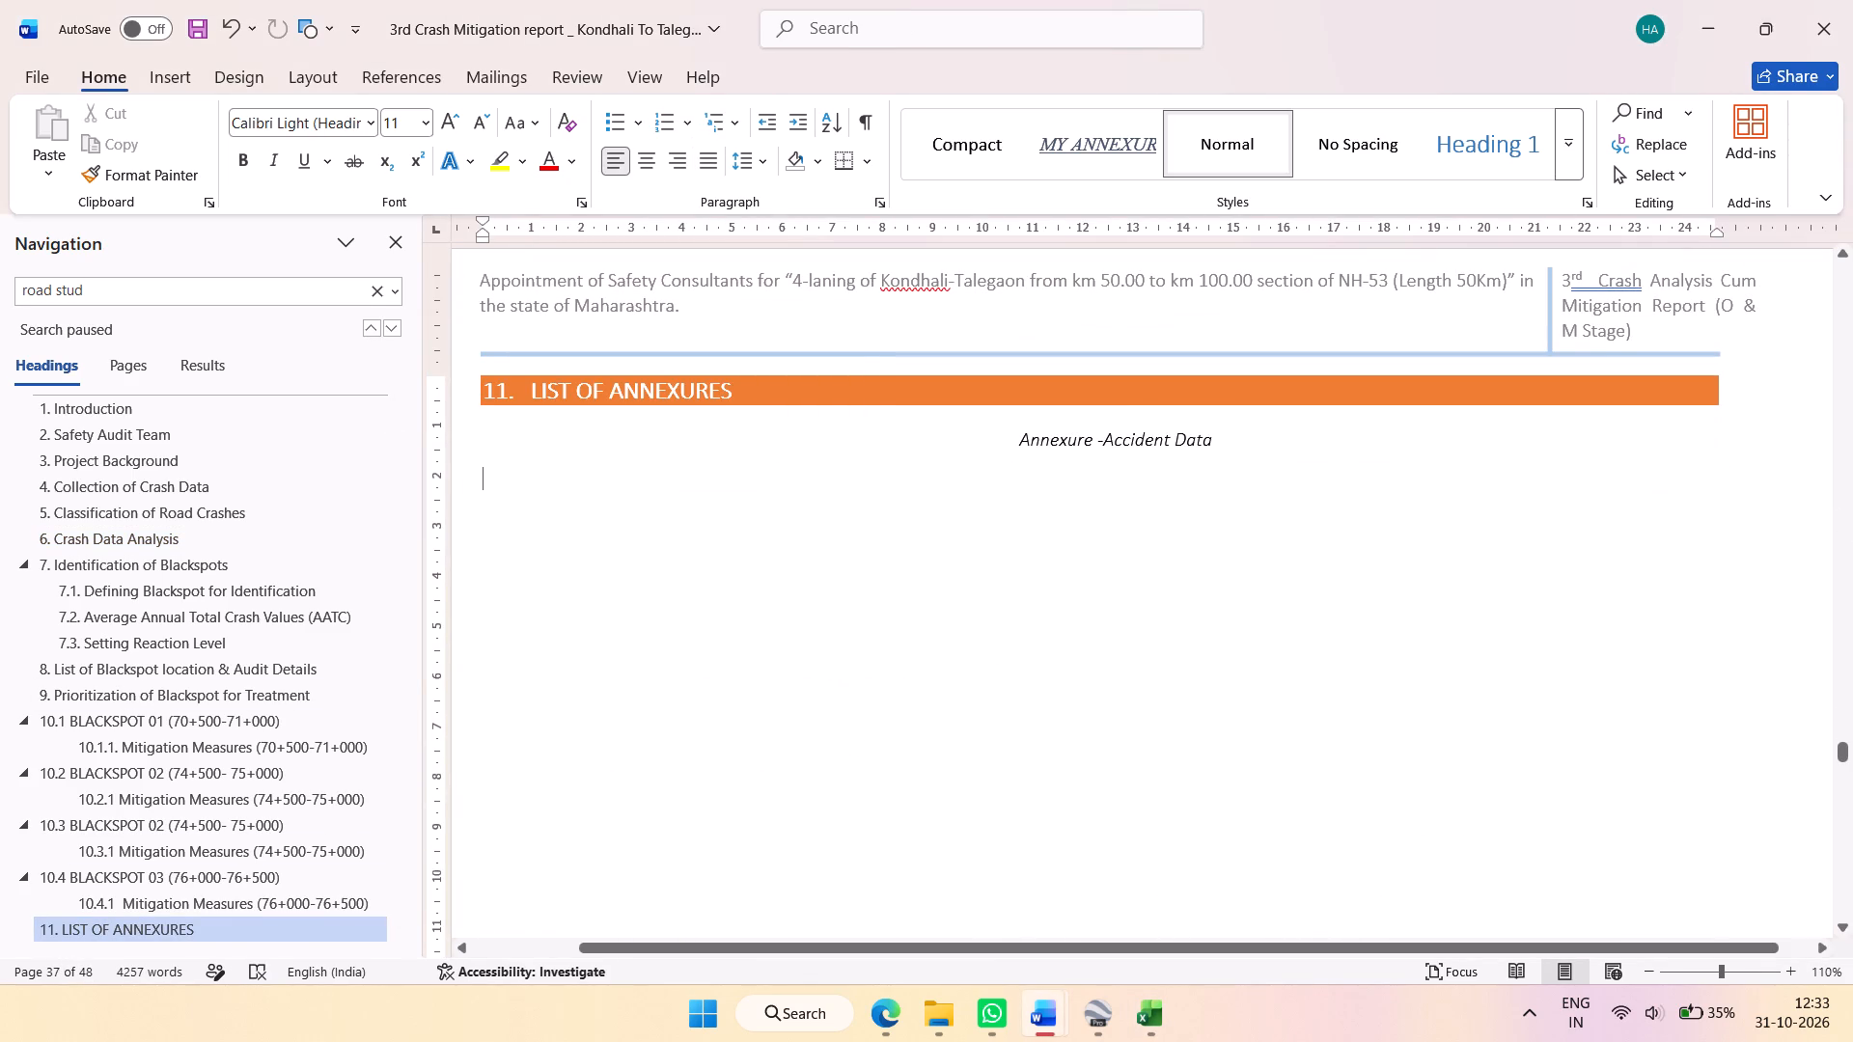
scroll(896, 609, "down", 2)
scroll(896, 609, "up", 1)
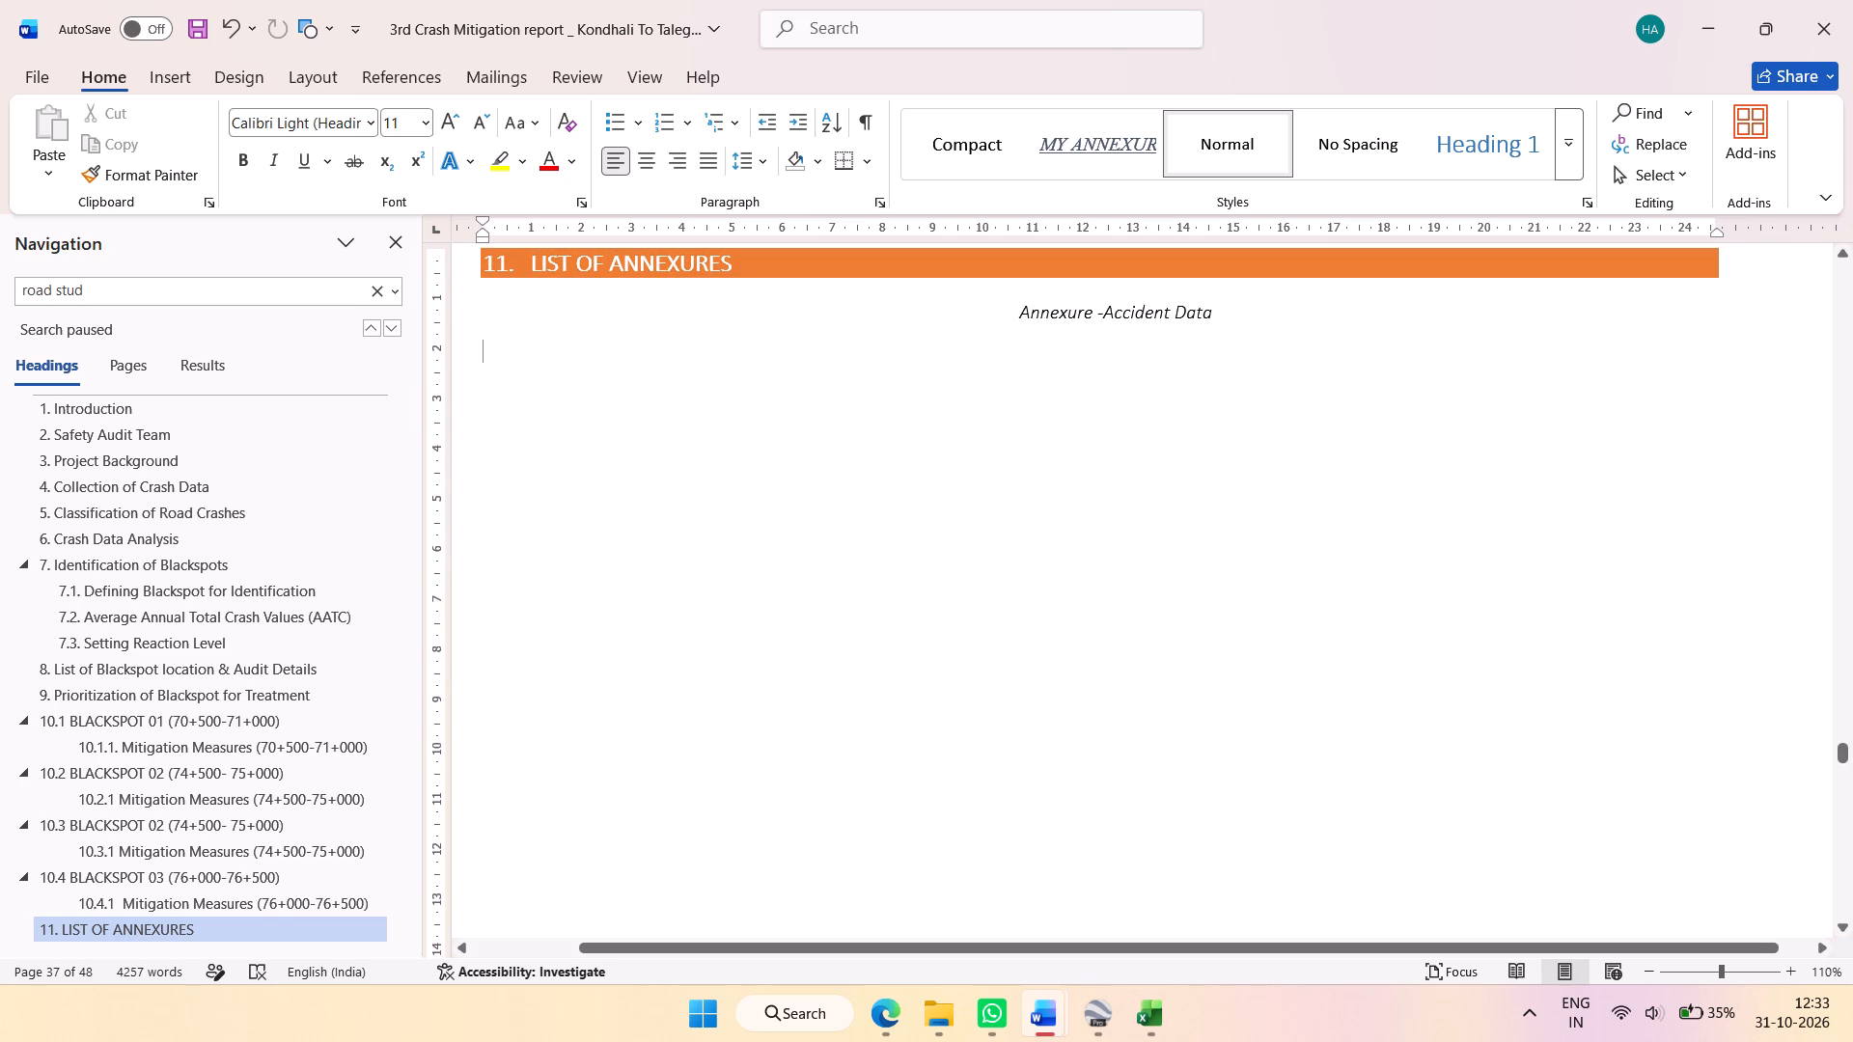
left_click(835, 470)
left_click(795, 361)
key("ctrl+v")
Copy the accident table again from the workbook and paste it below the report's Annexure -Accident Data caption.
key("alt+Tab")
key("ctrl+c")
key("ctrl+c")
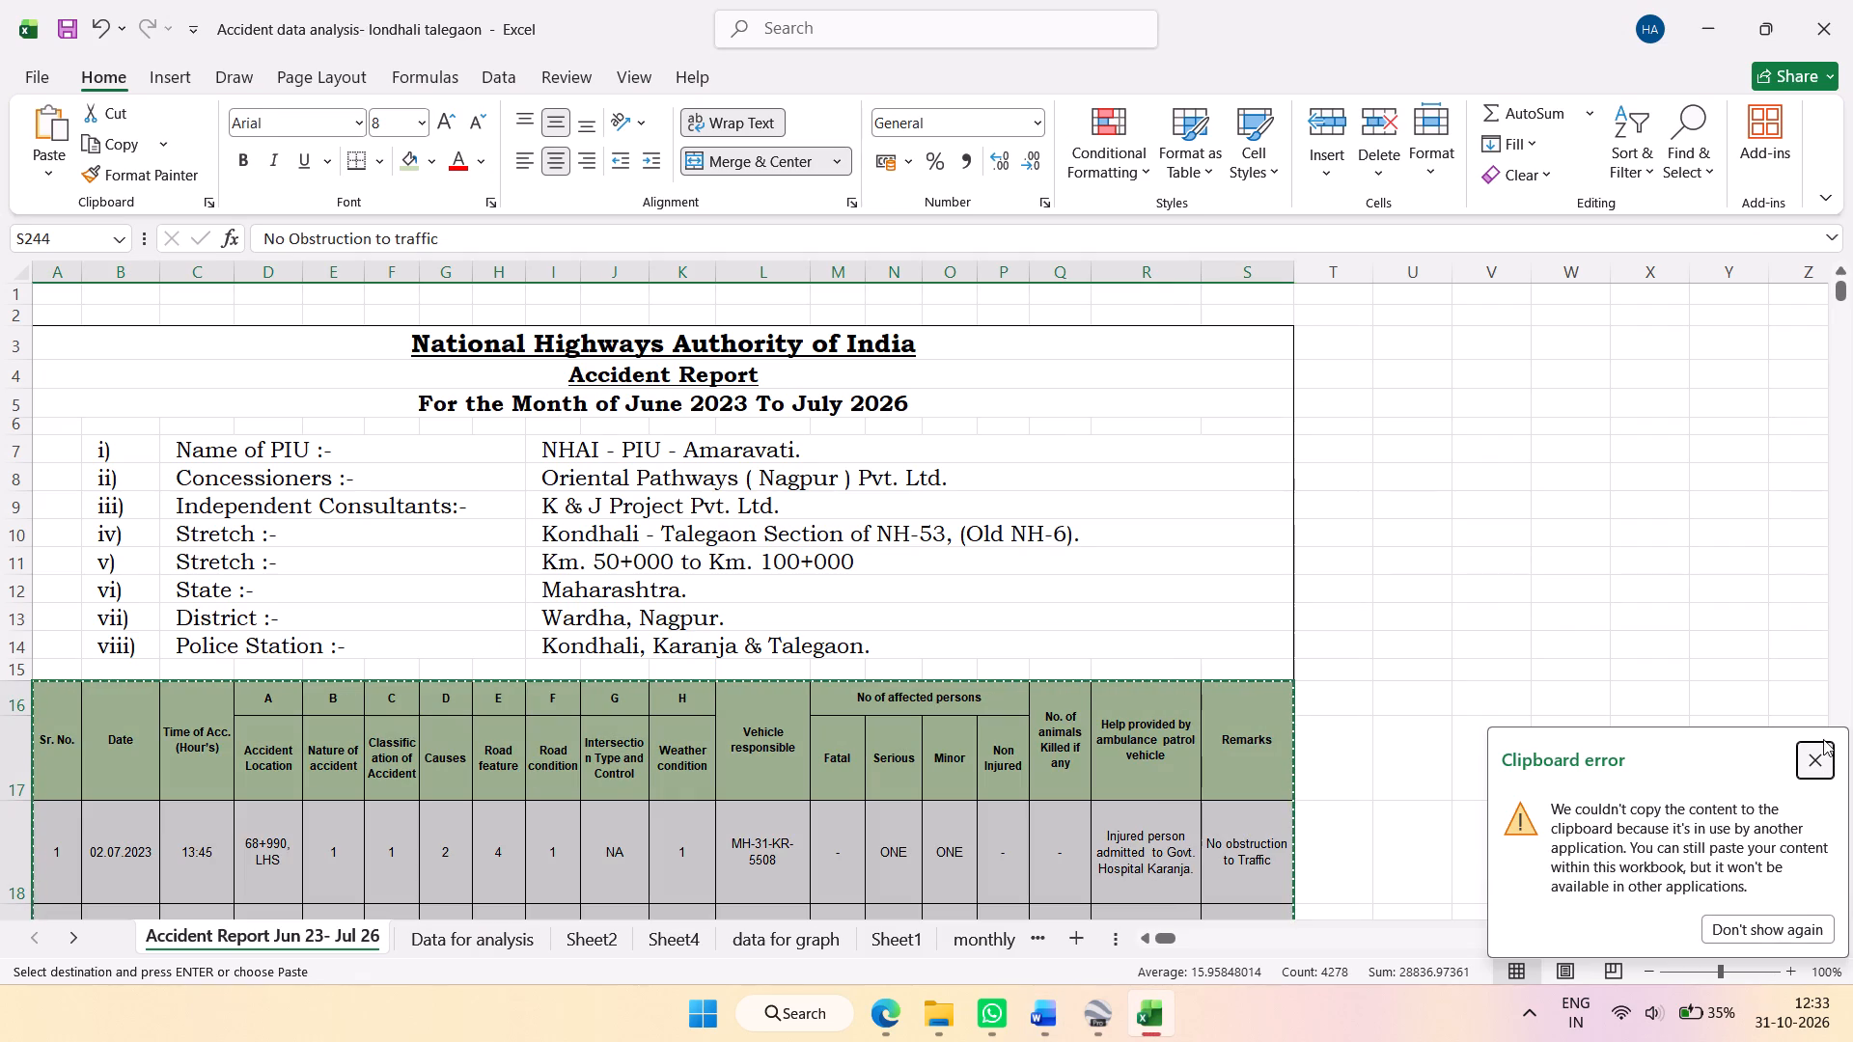
left_click(1812, 763)
key("ctrl+c")
key("ctrl+c")
left_click(1024, 814, "ctrl")
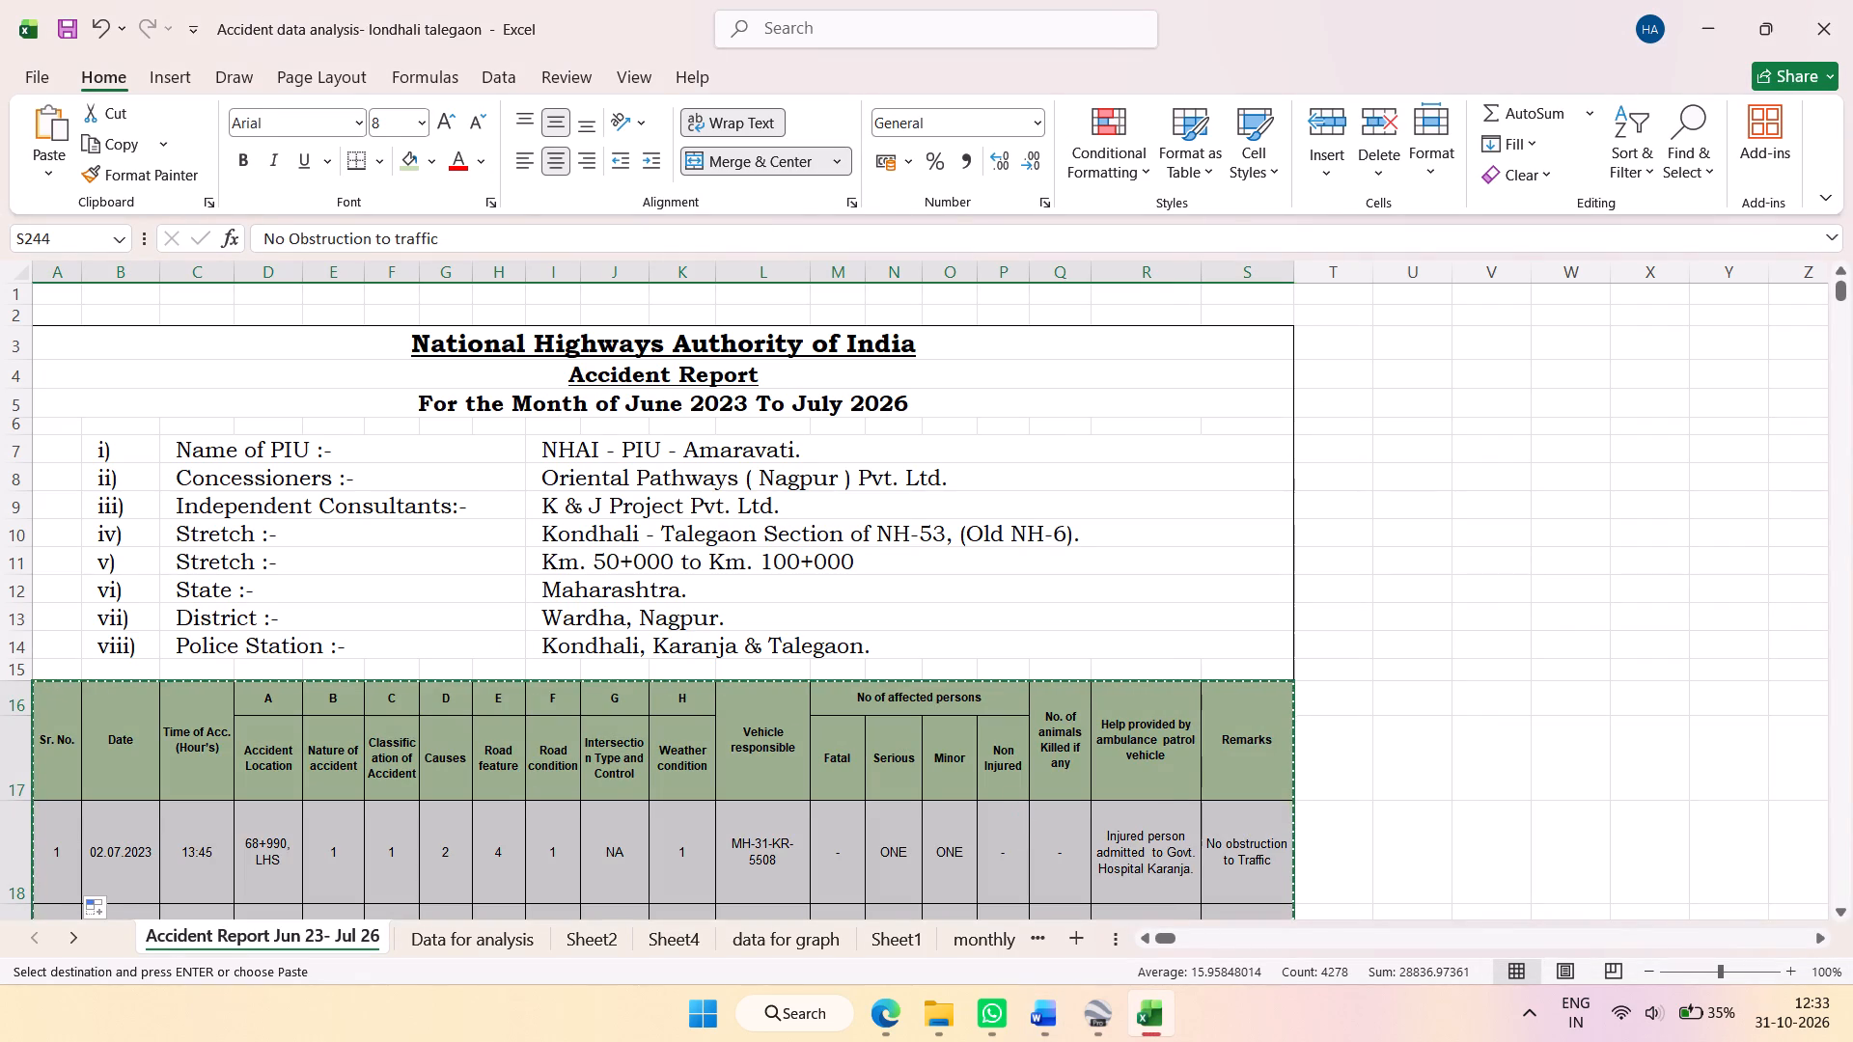
key("alt+Tab")
key("ctrl+v")
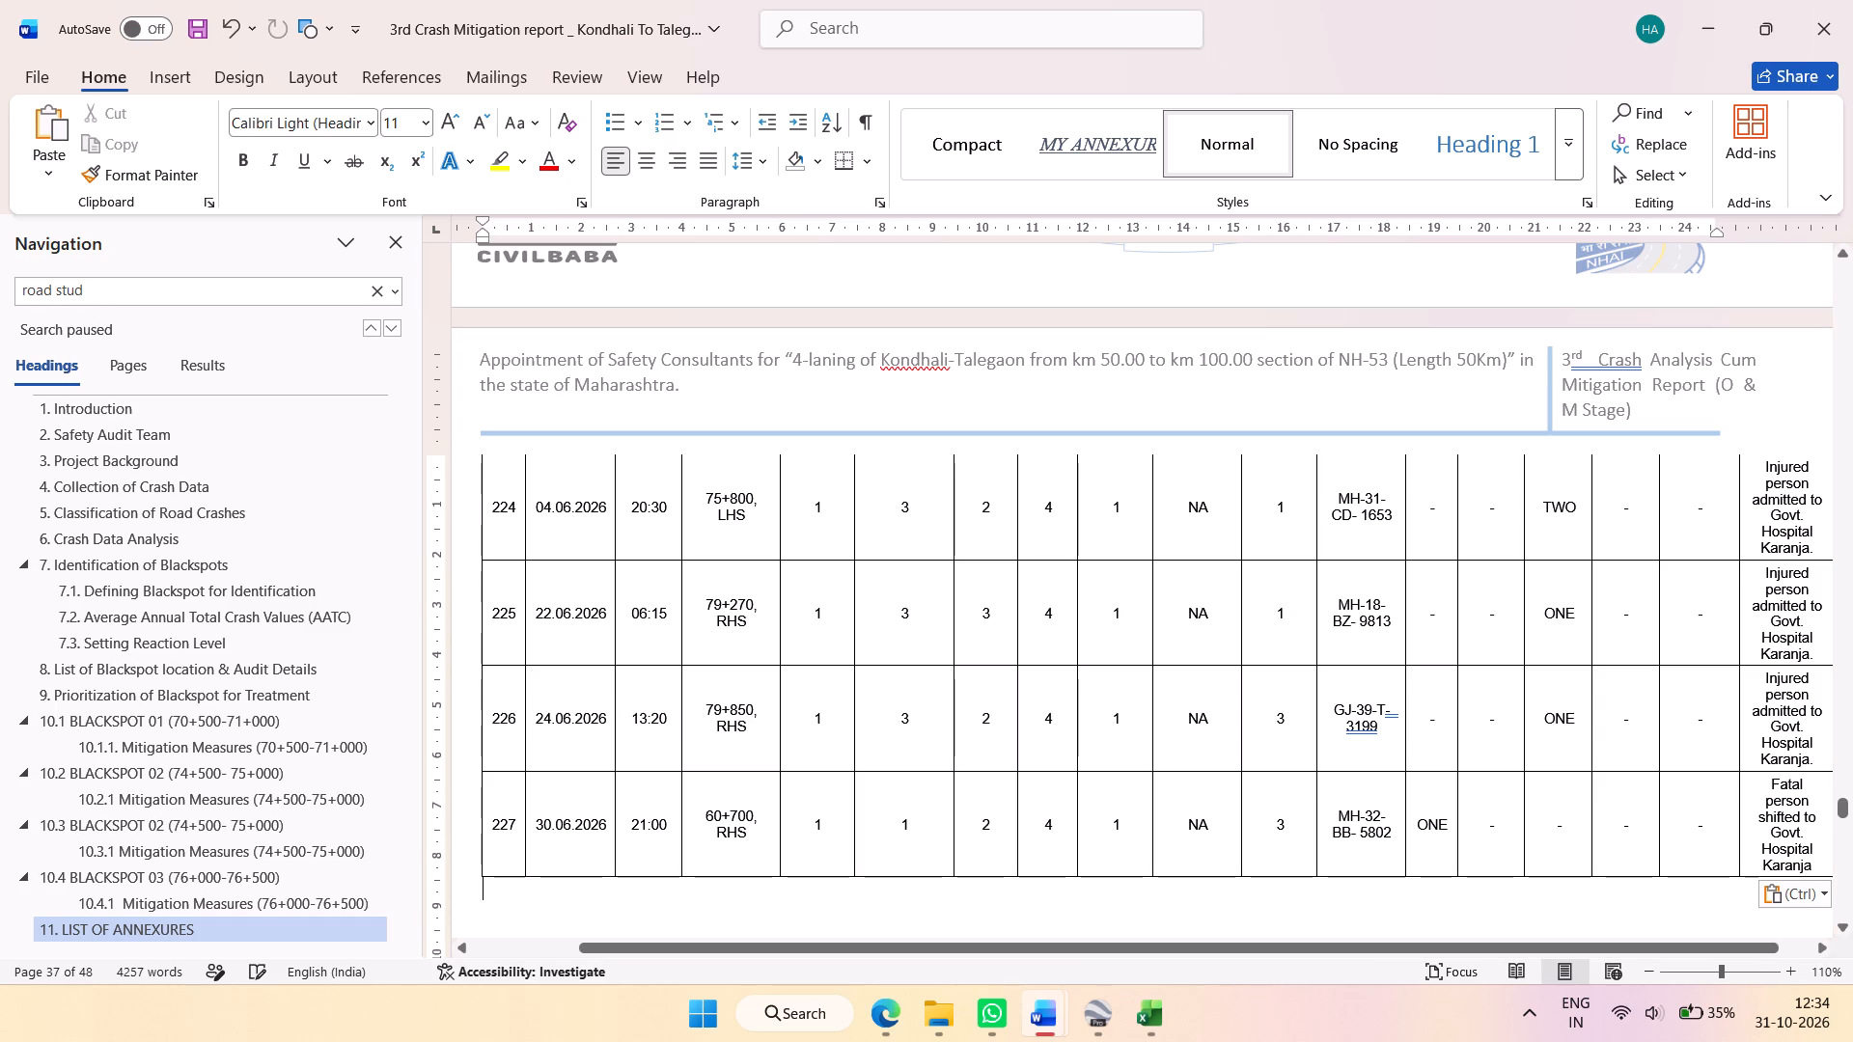
AutoFit the pasted accident data table under 11. LIST OF ANNEXURES to its contents.
scroll(1240, 572, "down", 1)
scroll(1249, 619, "up", 1)
scroll(1229, 651, "down", 1, "ctrl")
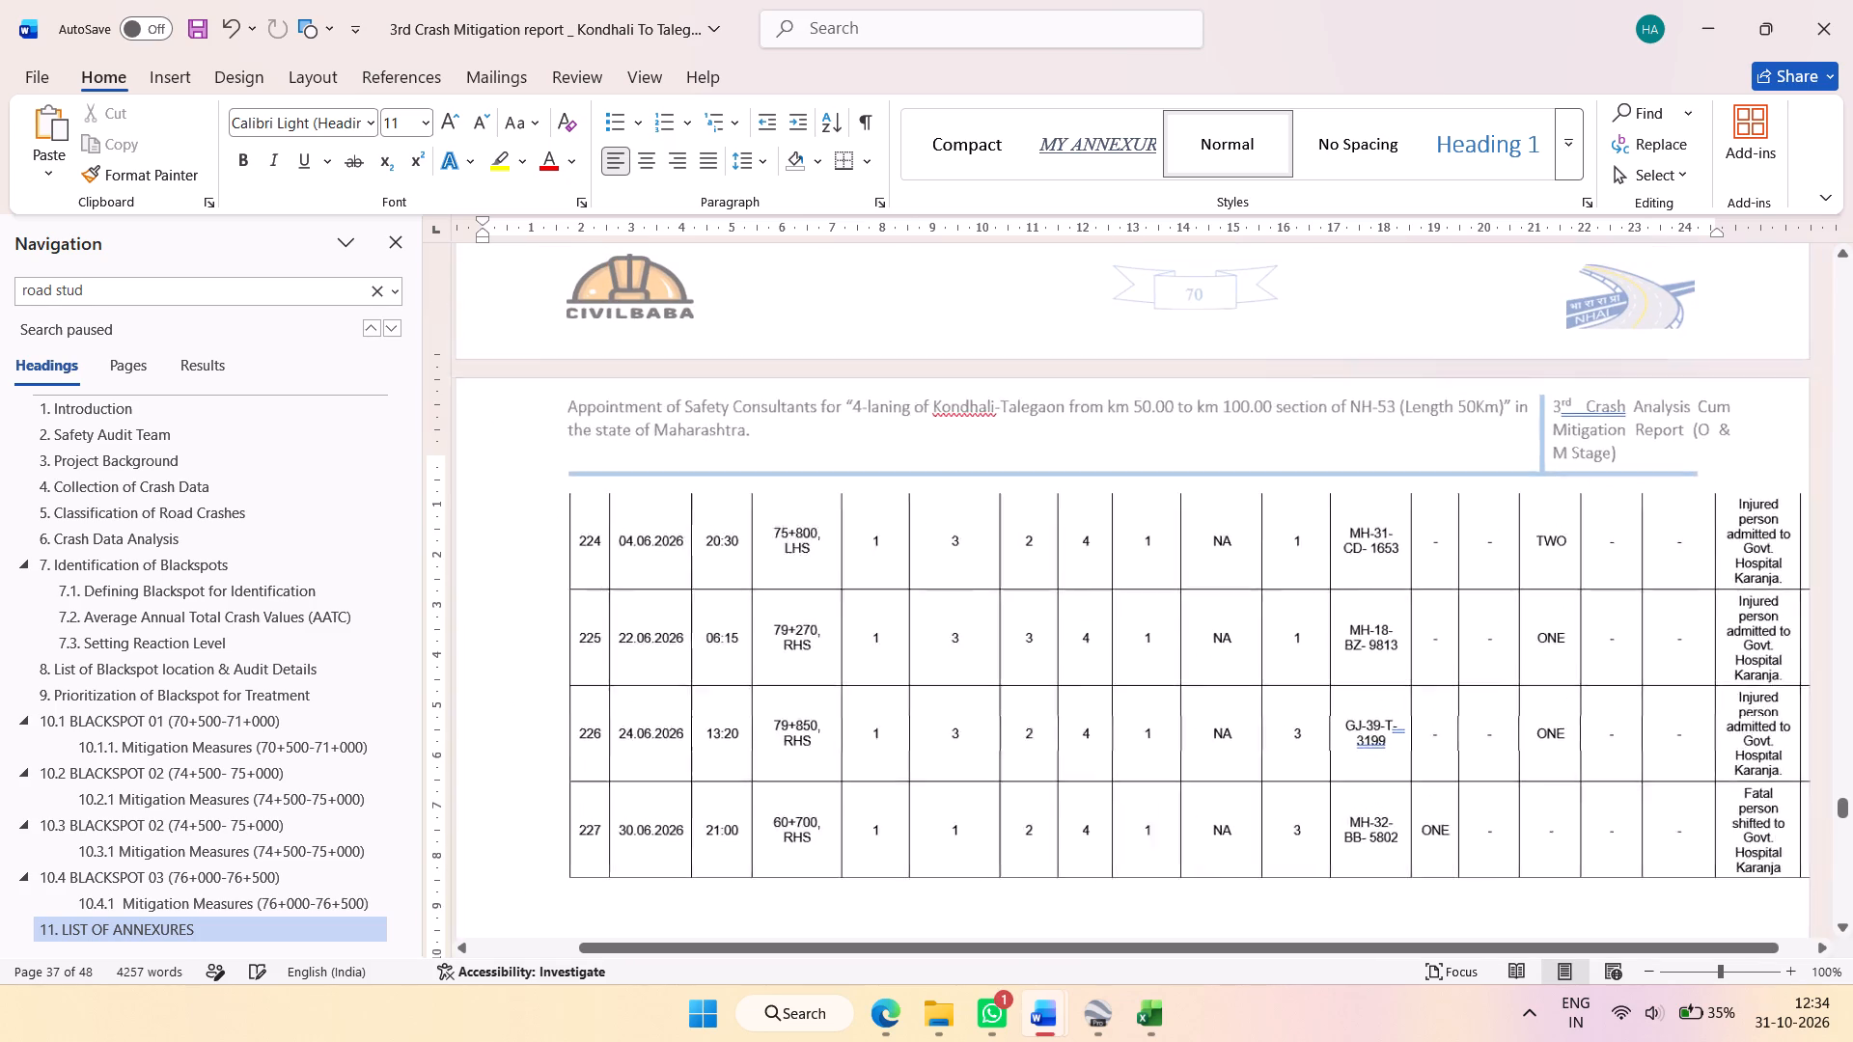
left_click(298, 932)
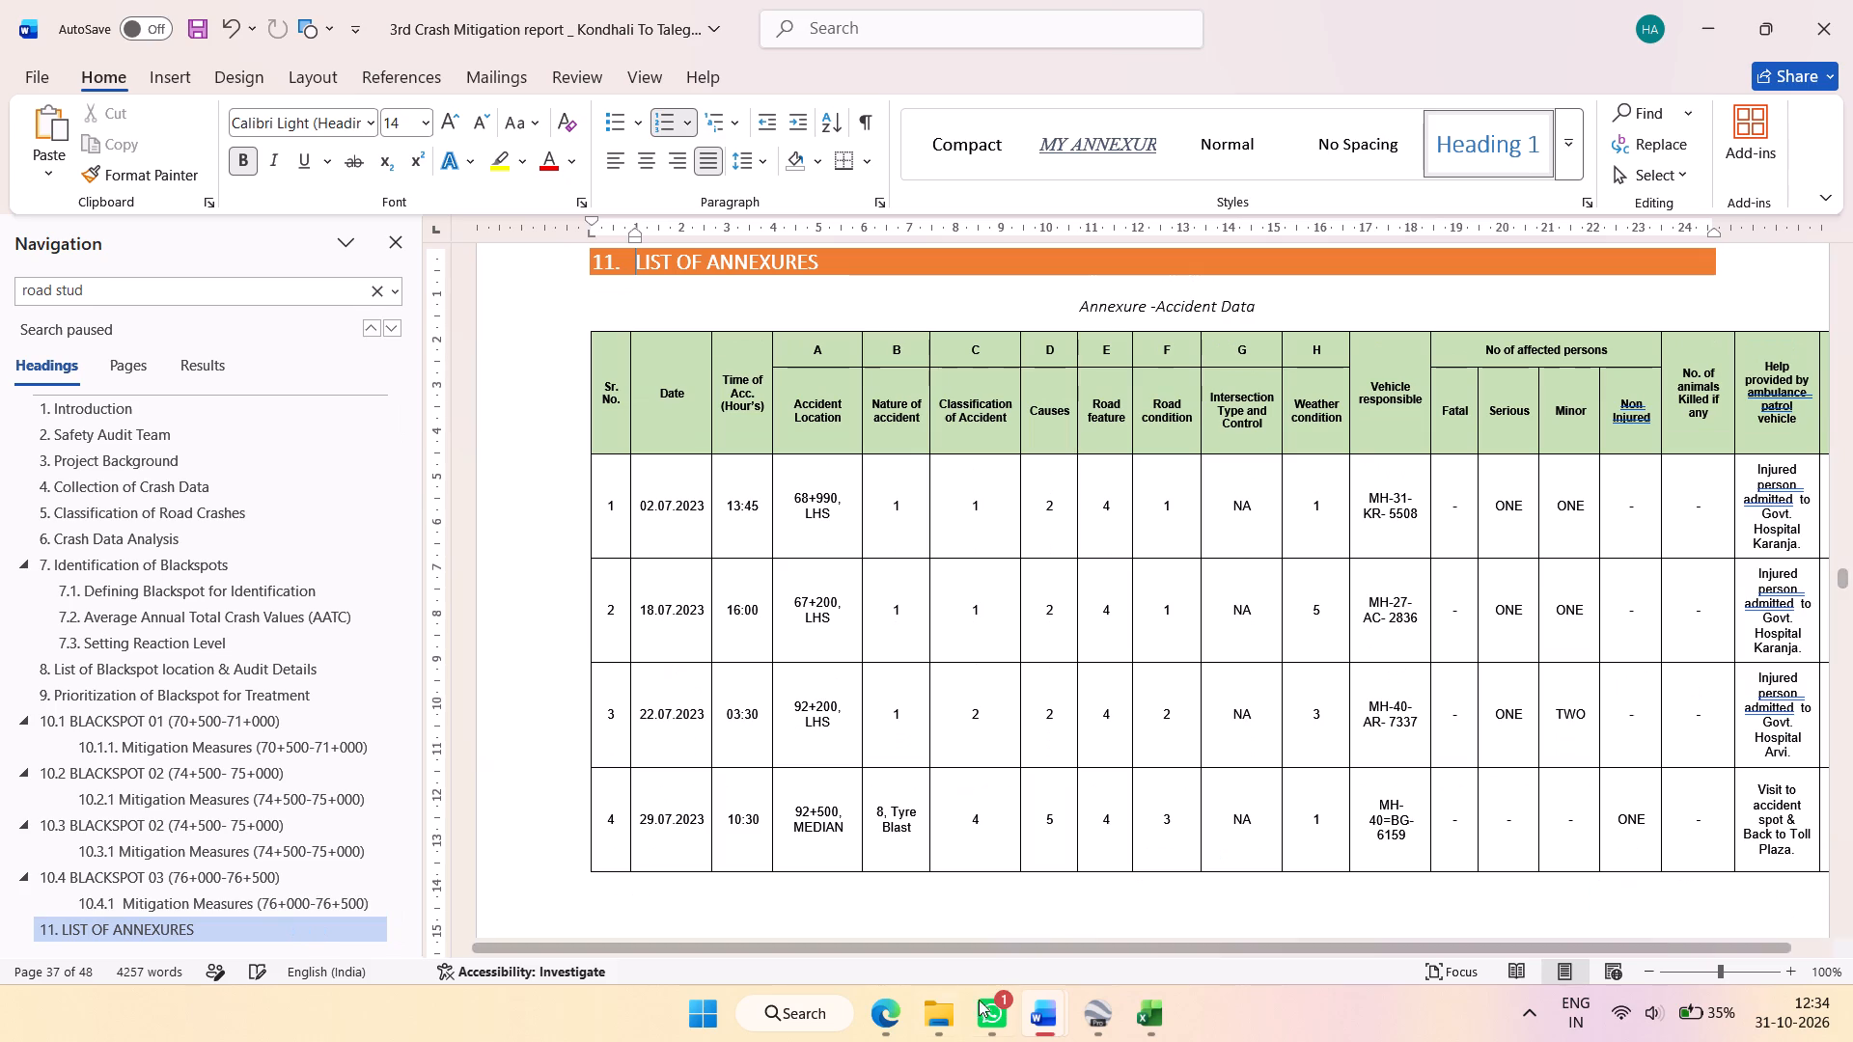
left_click(581, 322)
right_click(581, 322)
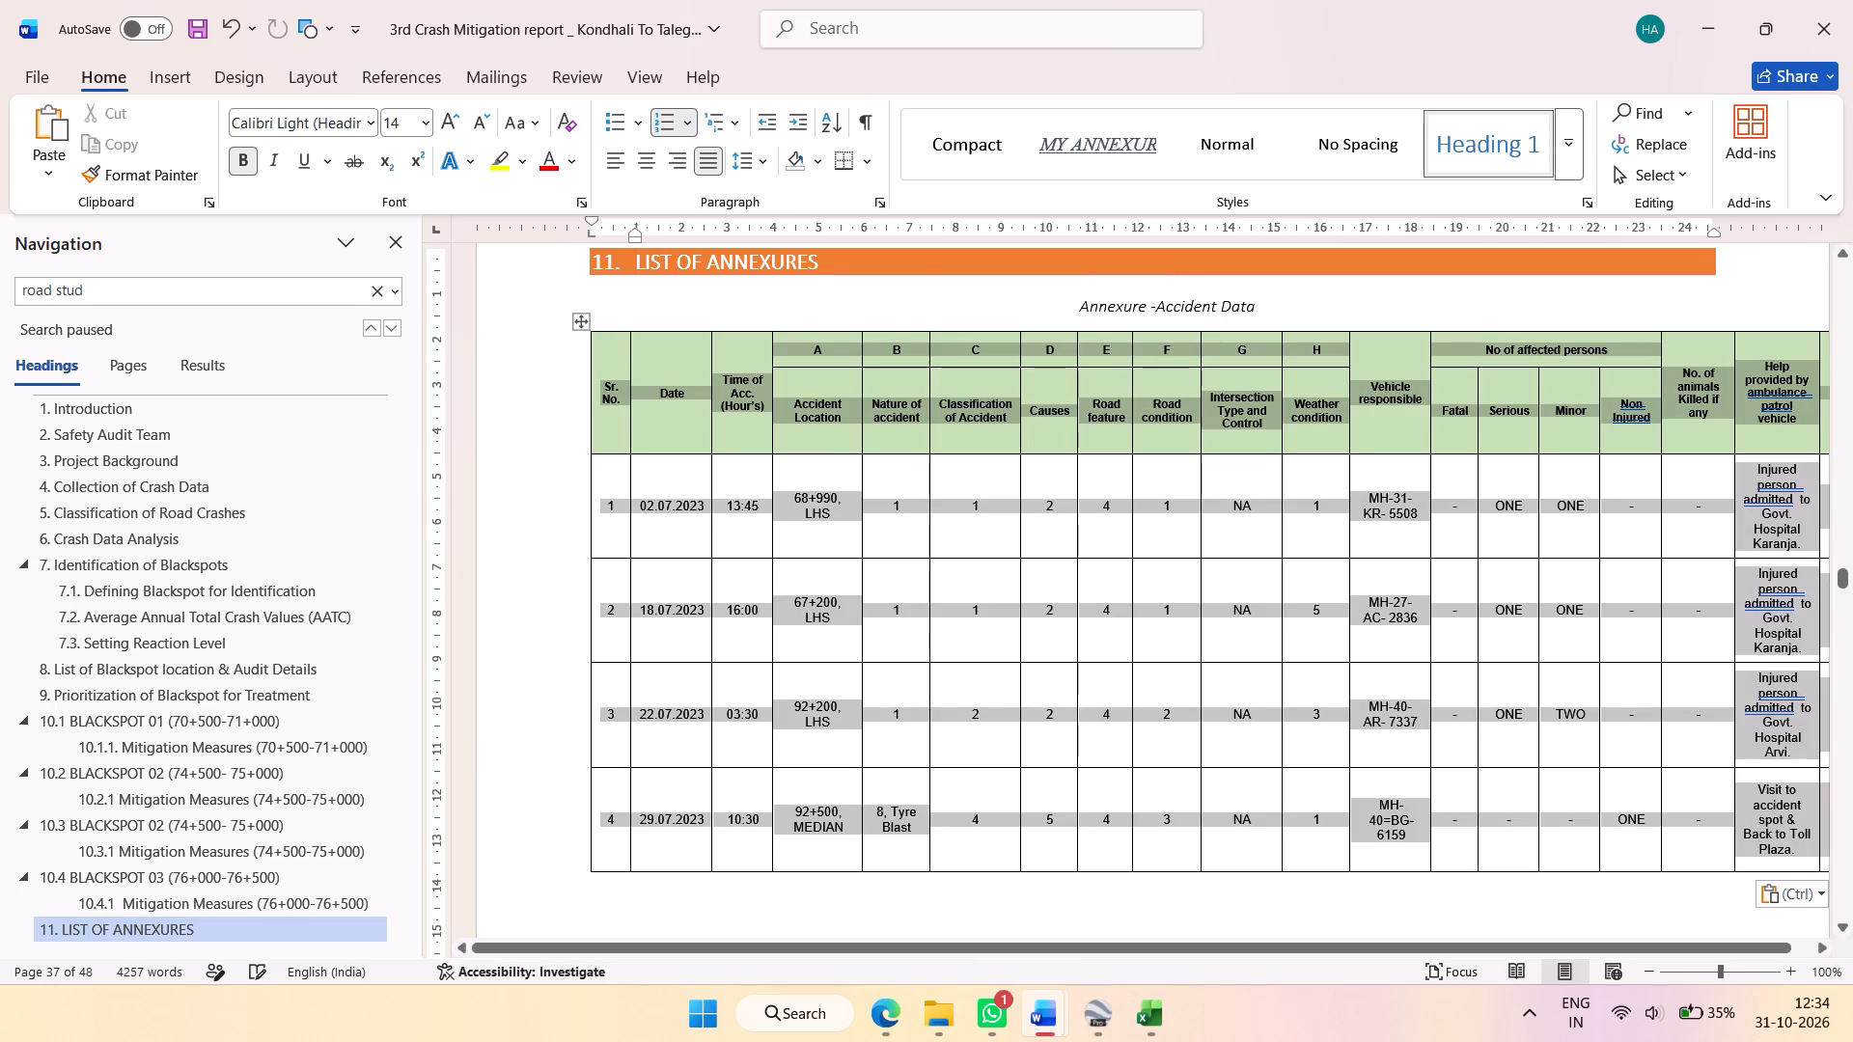
left_click(766, 690)
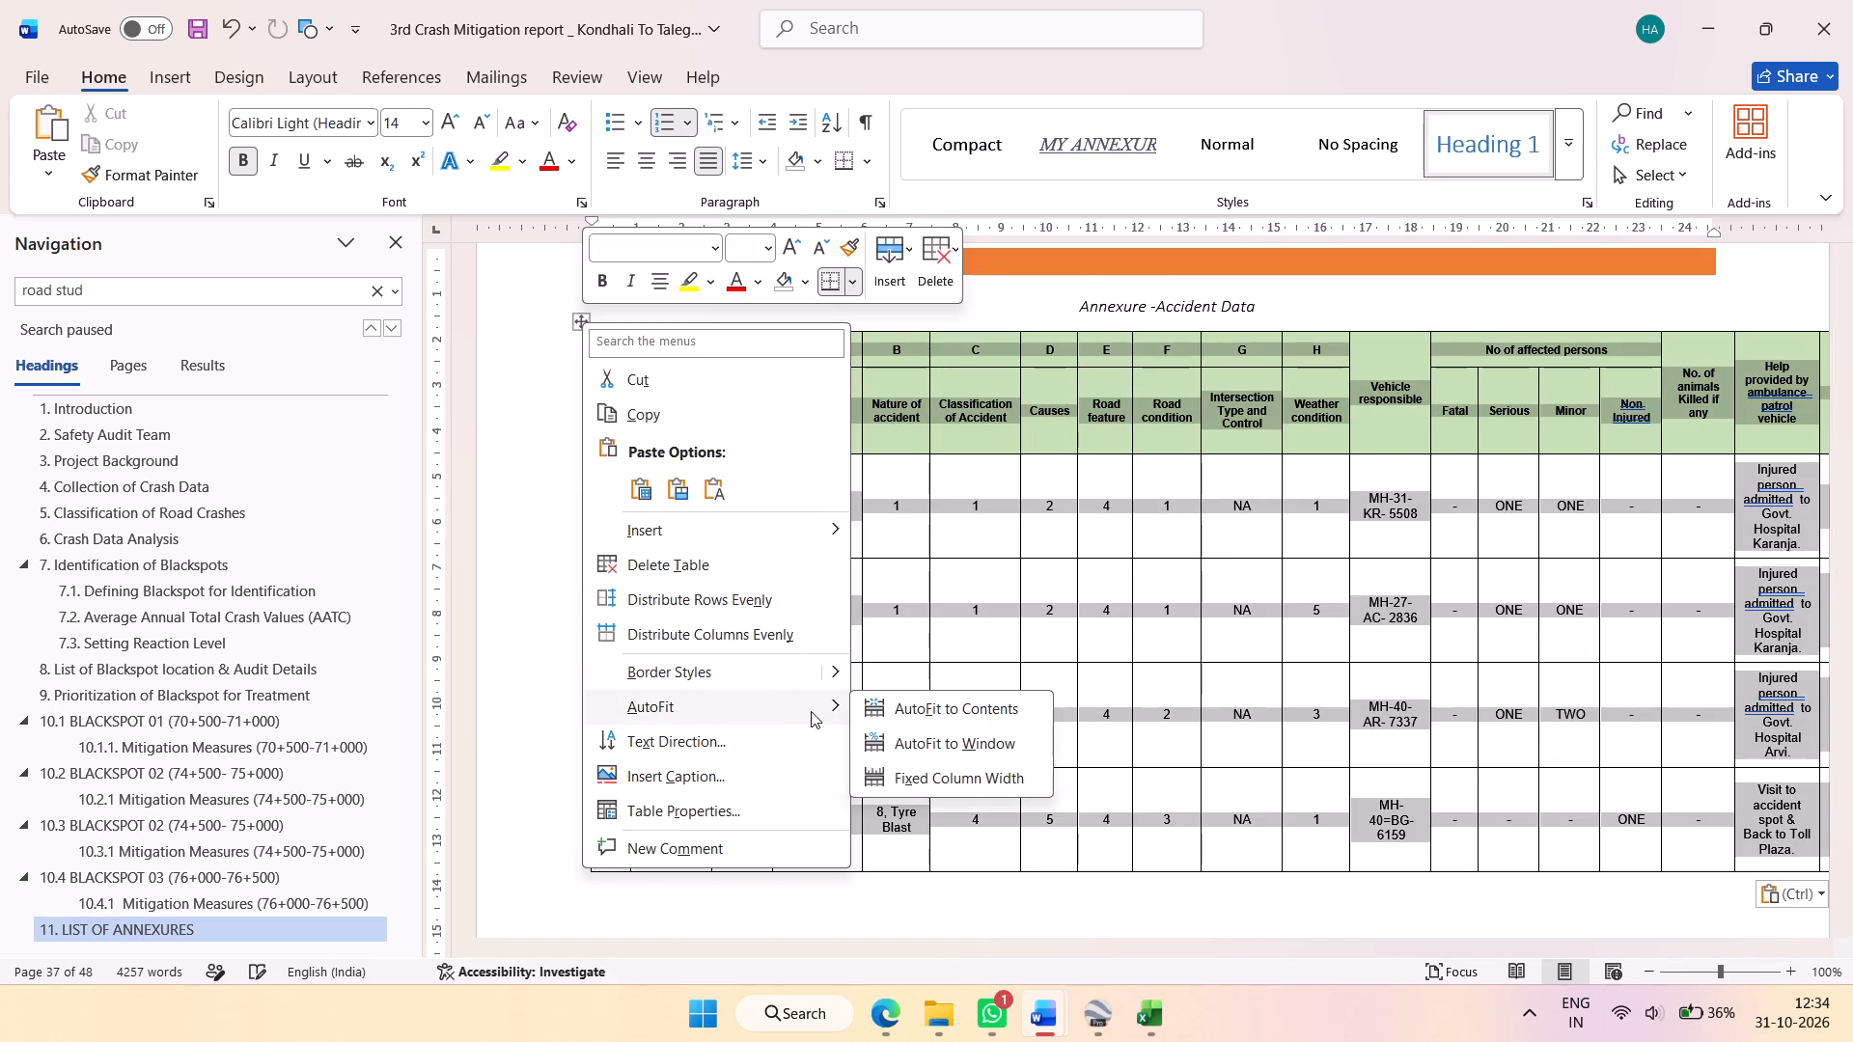
left_click(954, 707)
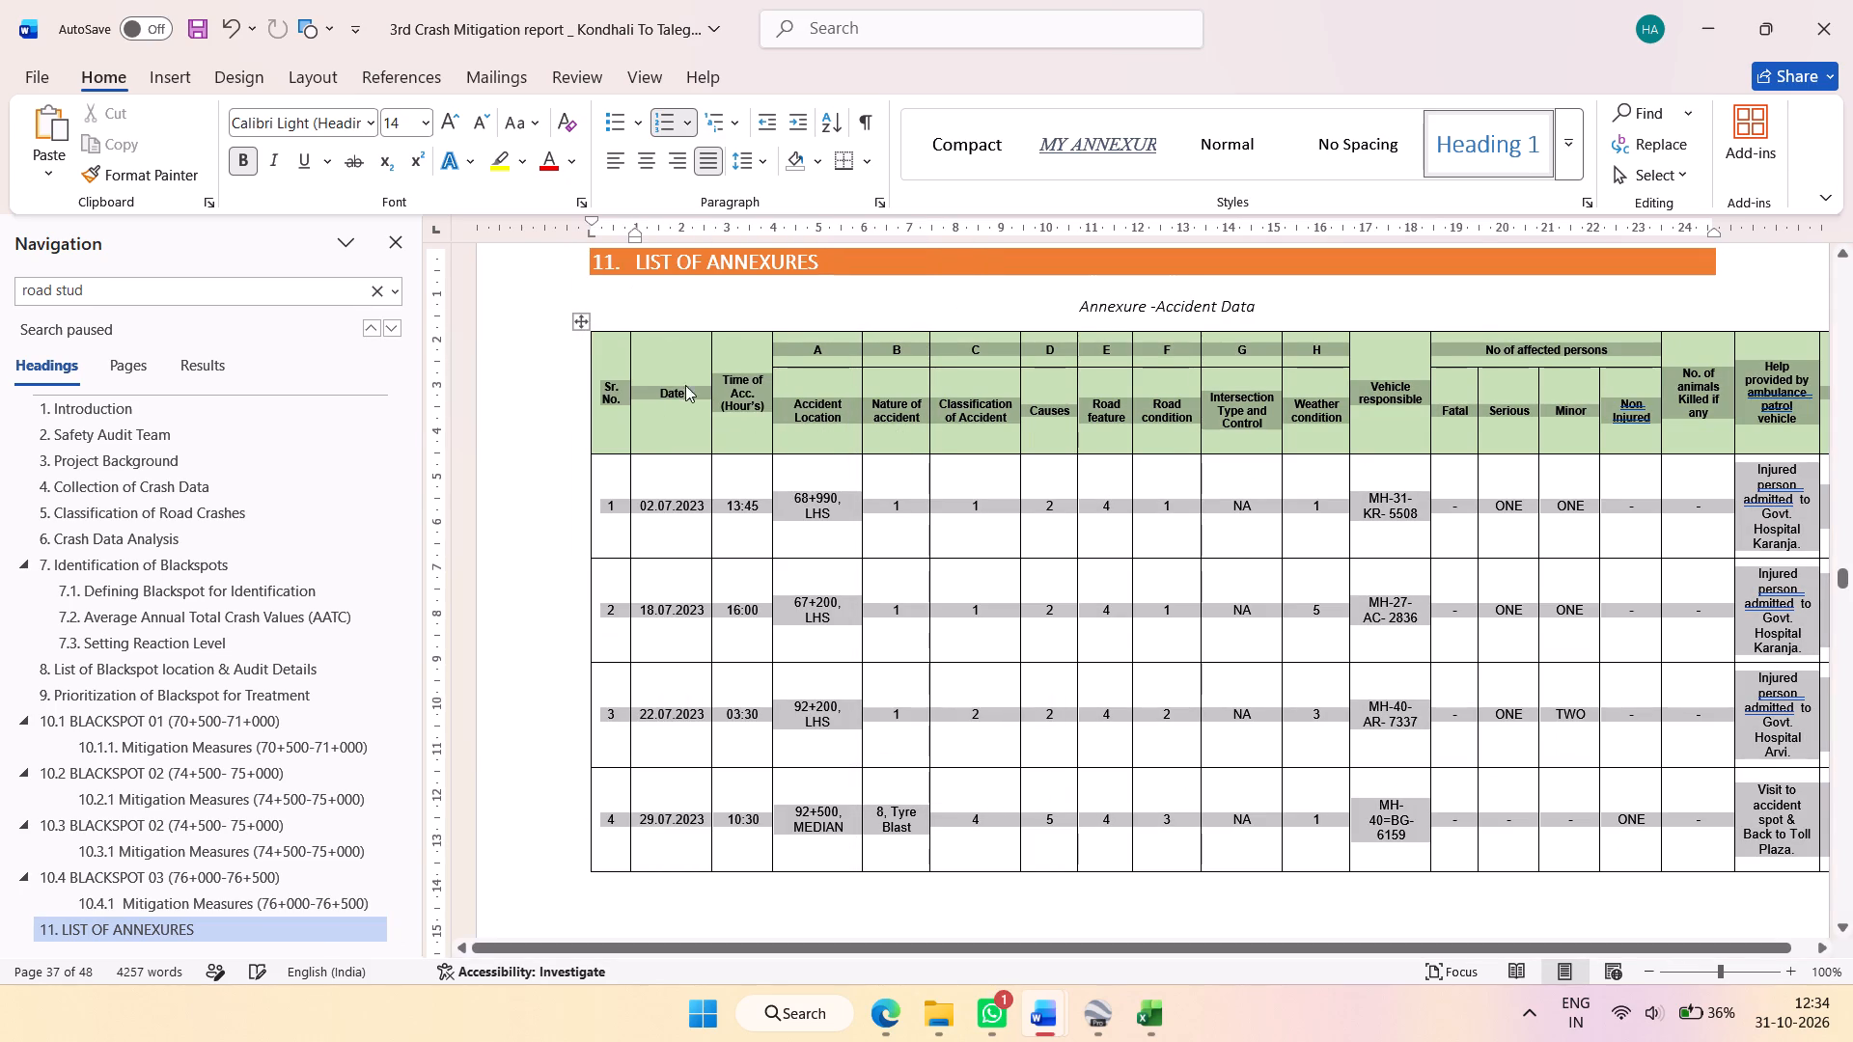
right_click(656, 404)
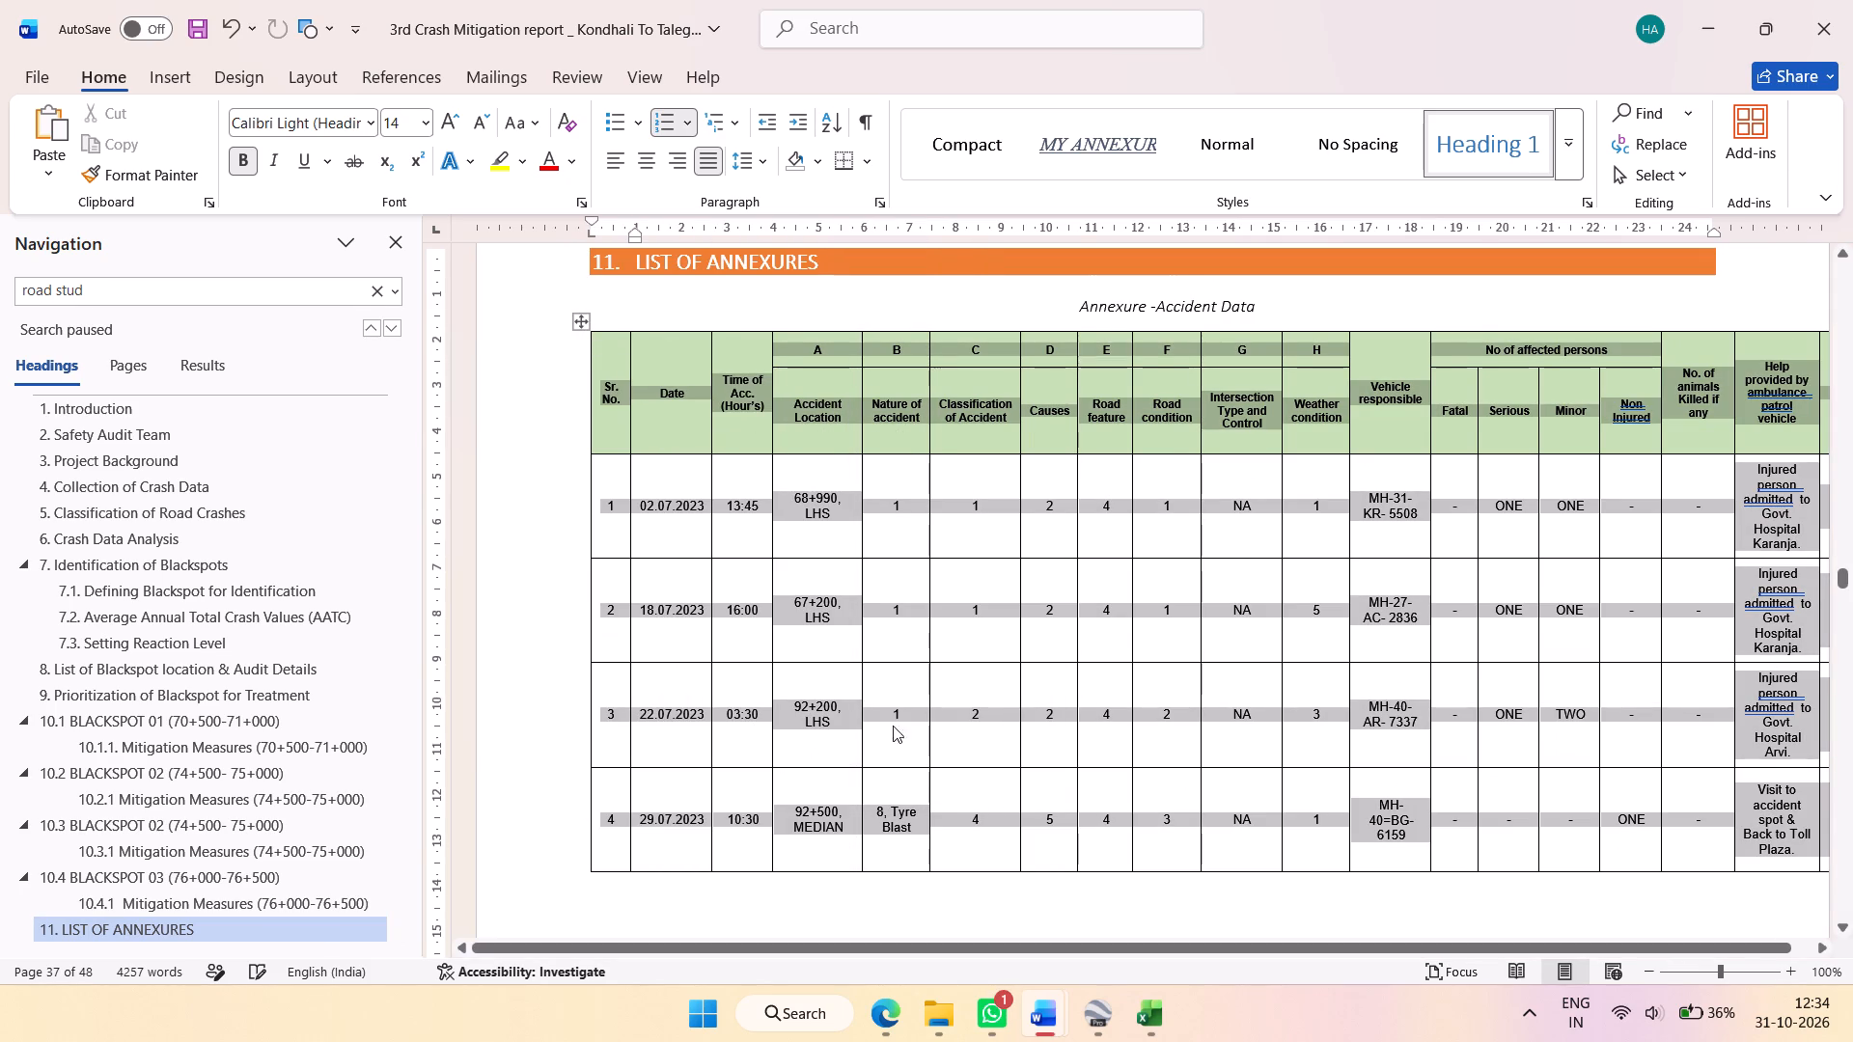
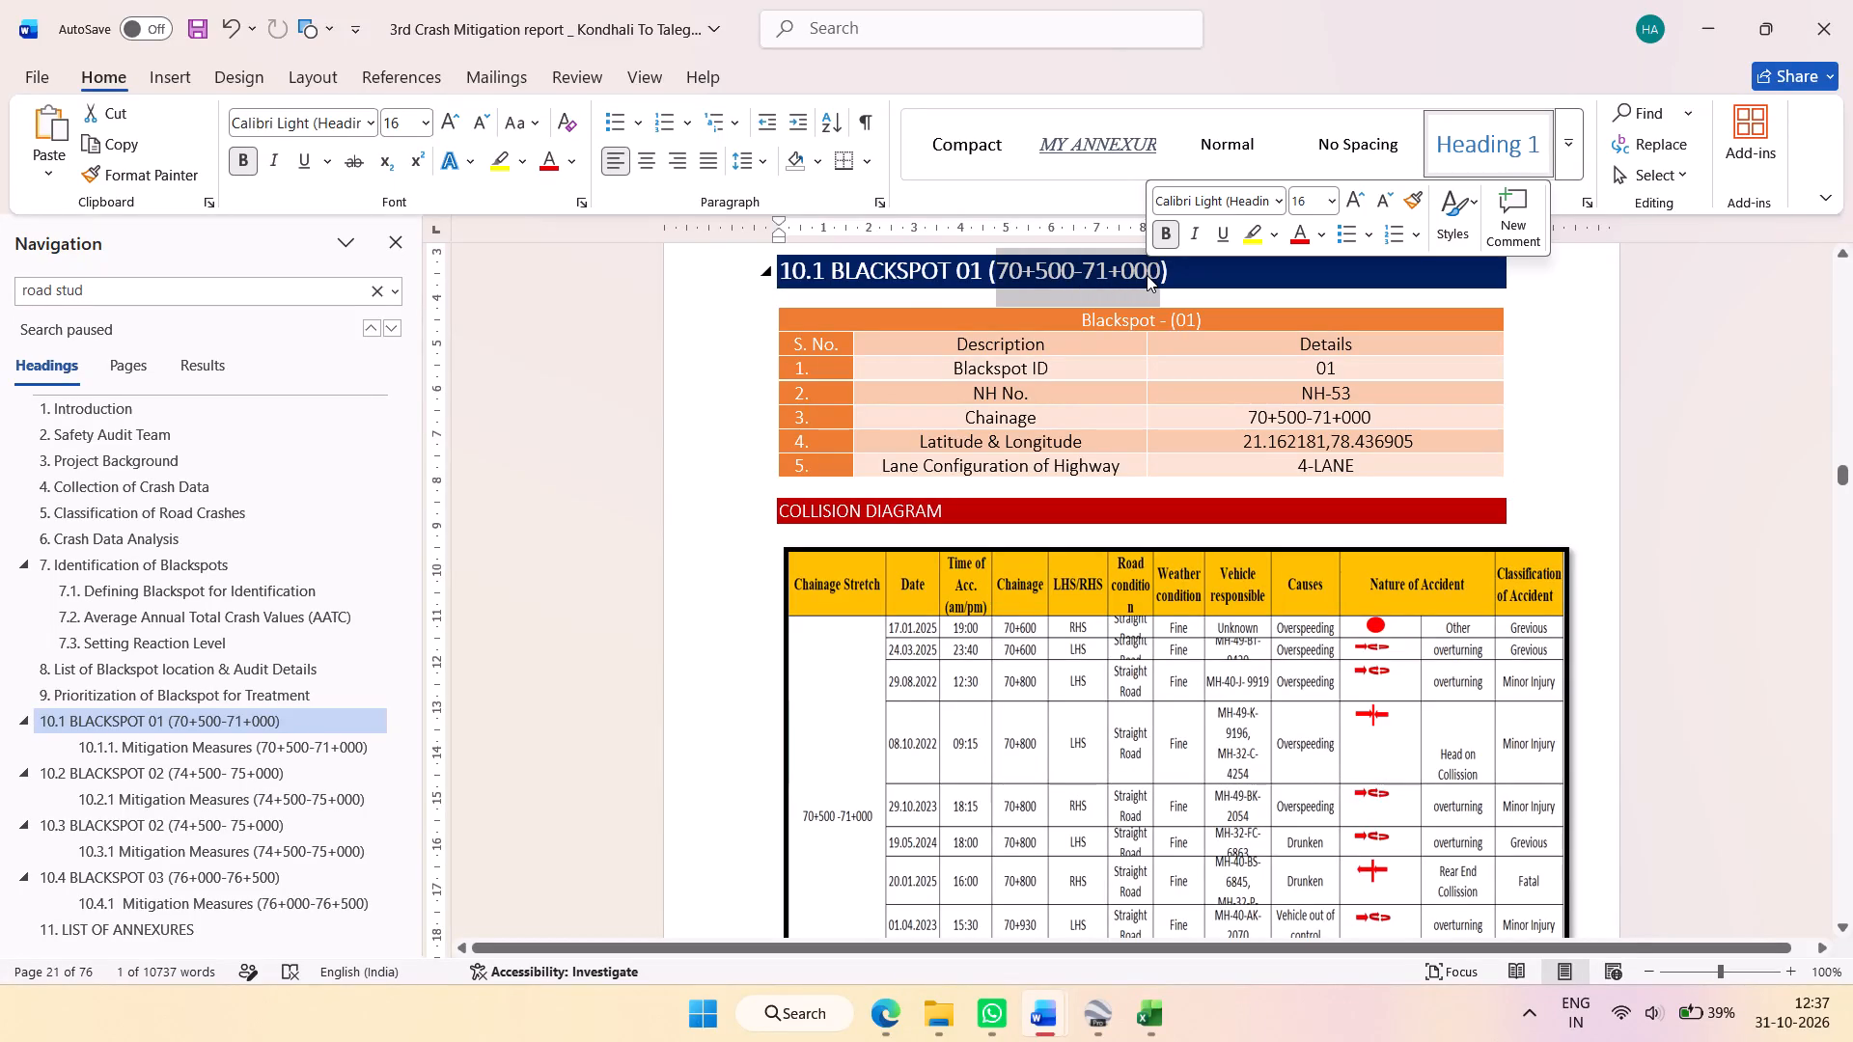
Change the chainage in the 10.1 BLACKSPOT 01 heading to 69+000-69+500.
type("69+000-")
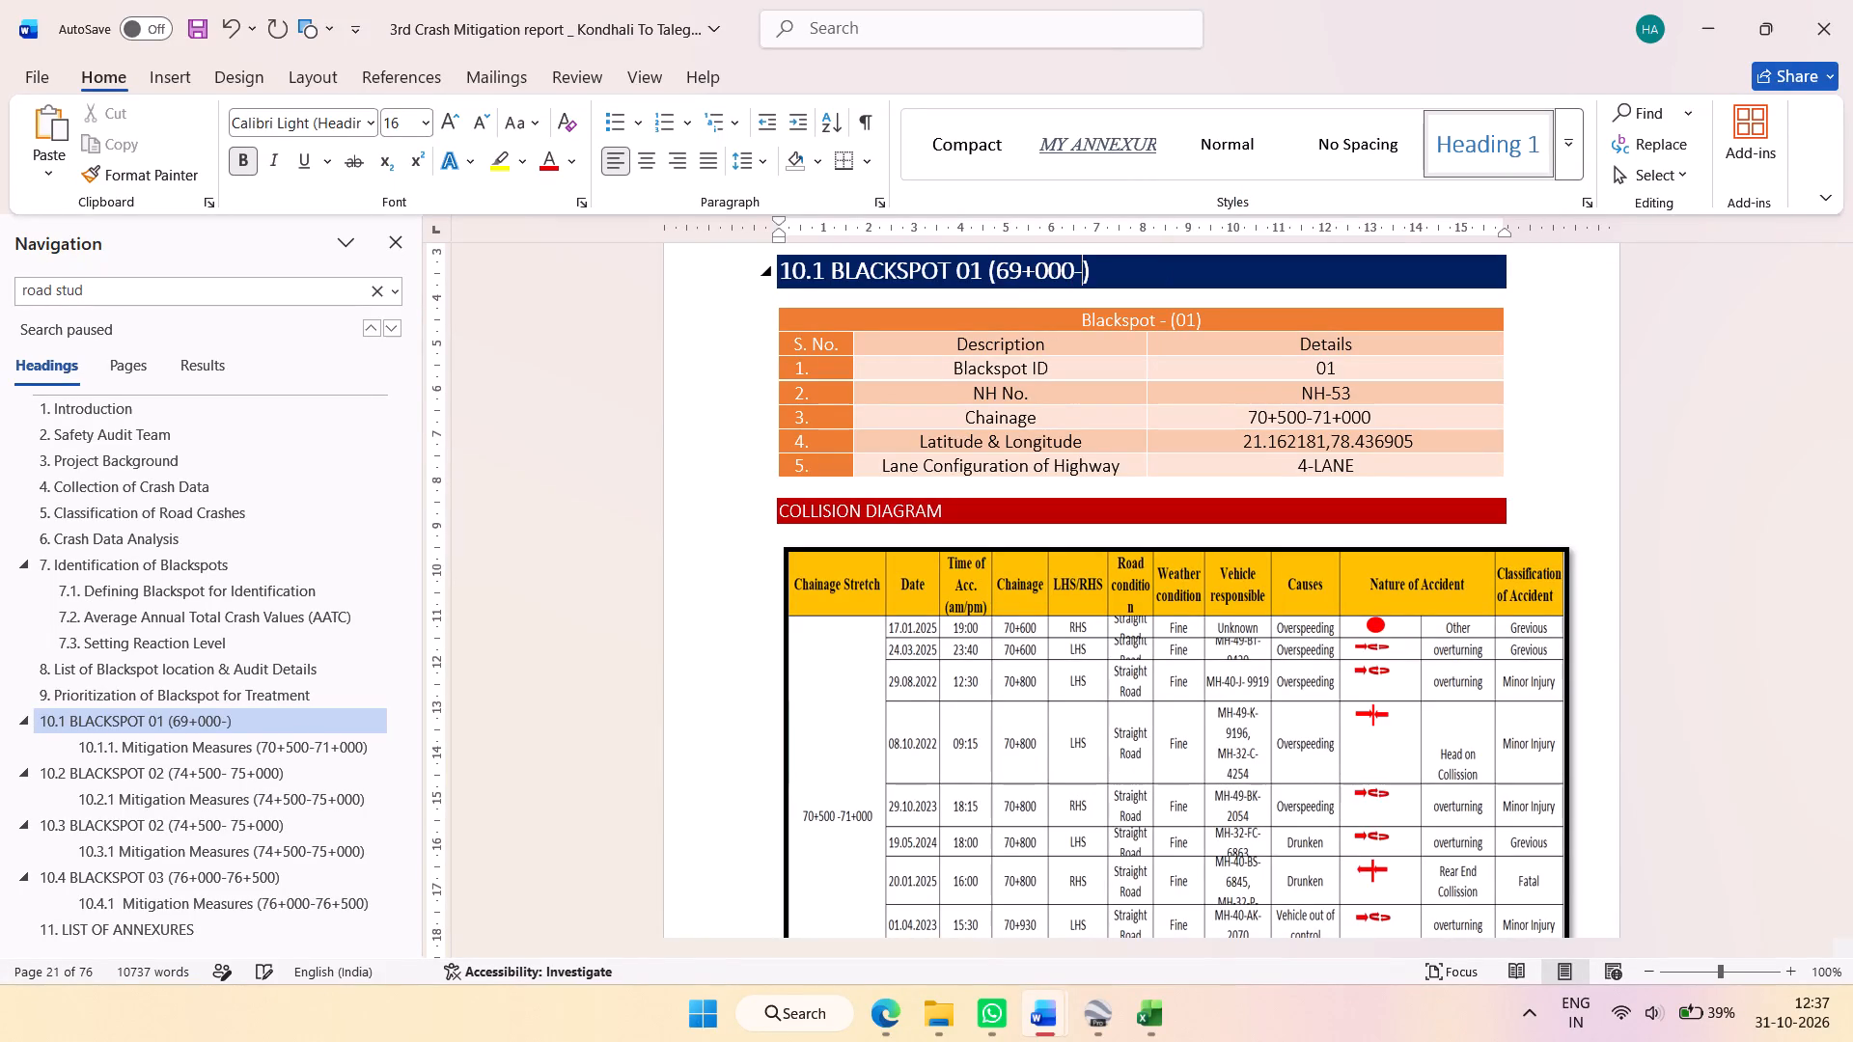
type("69+500")
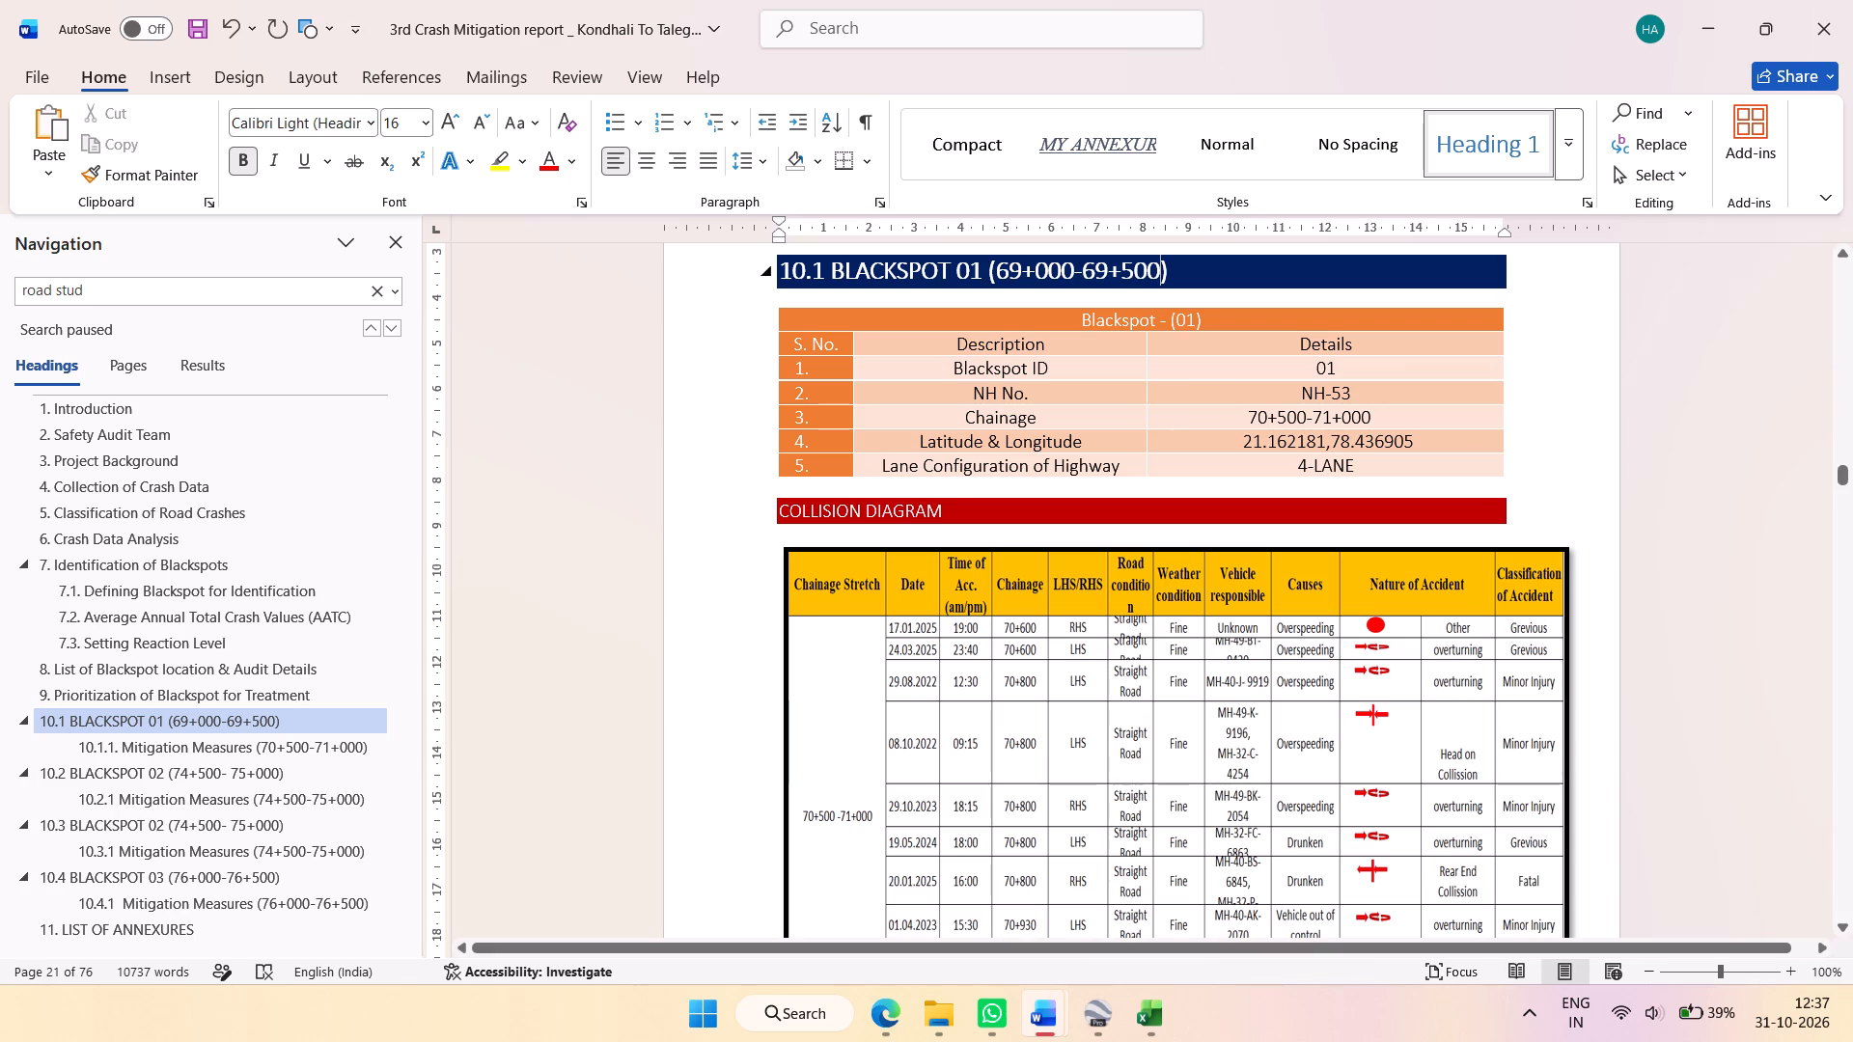
Copy the heading's chainage 69+000-69+500 into the Chainage row of the Blackspot - (01) table as text only, and centre it.
left_click_drag(1160, 276, 1007, 271)
key("ctrl+c")
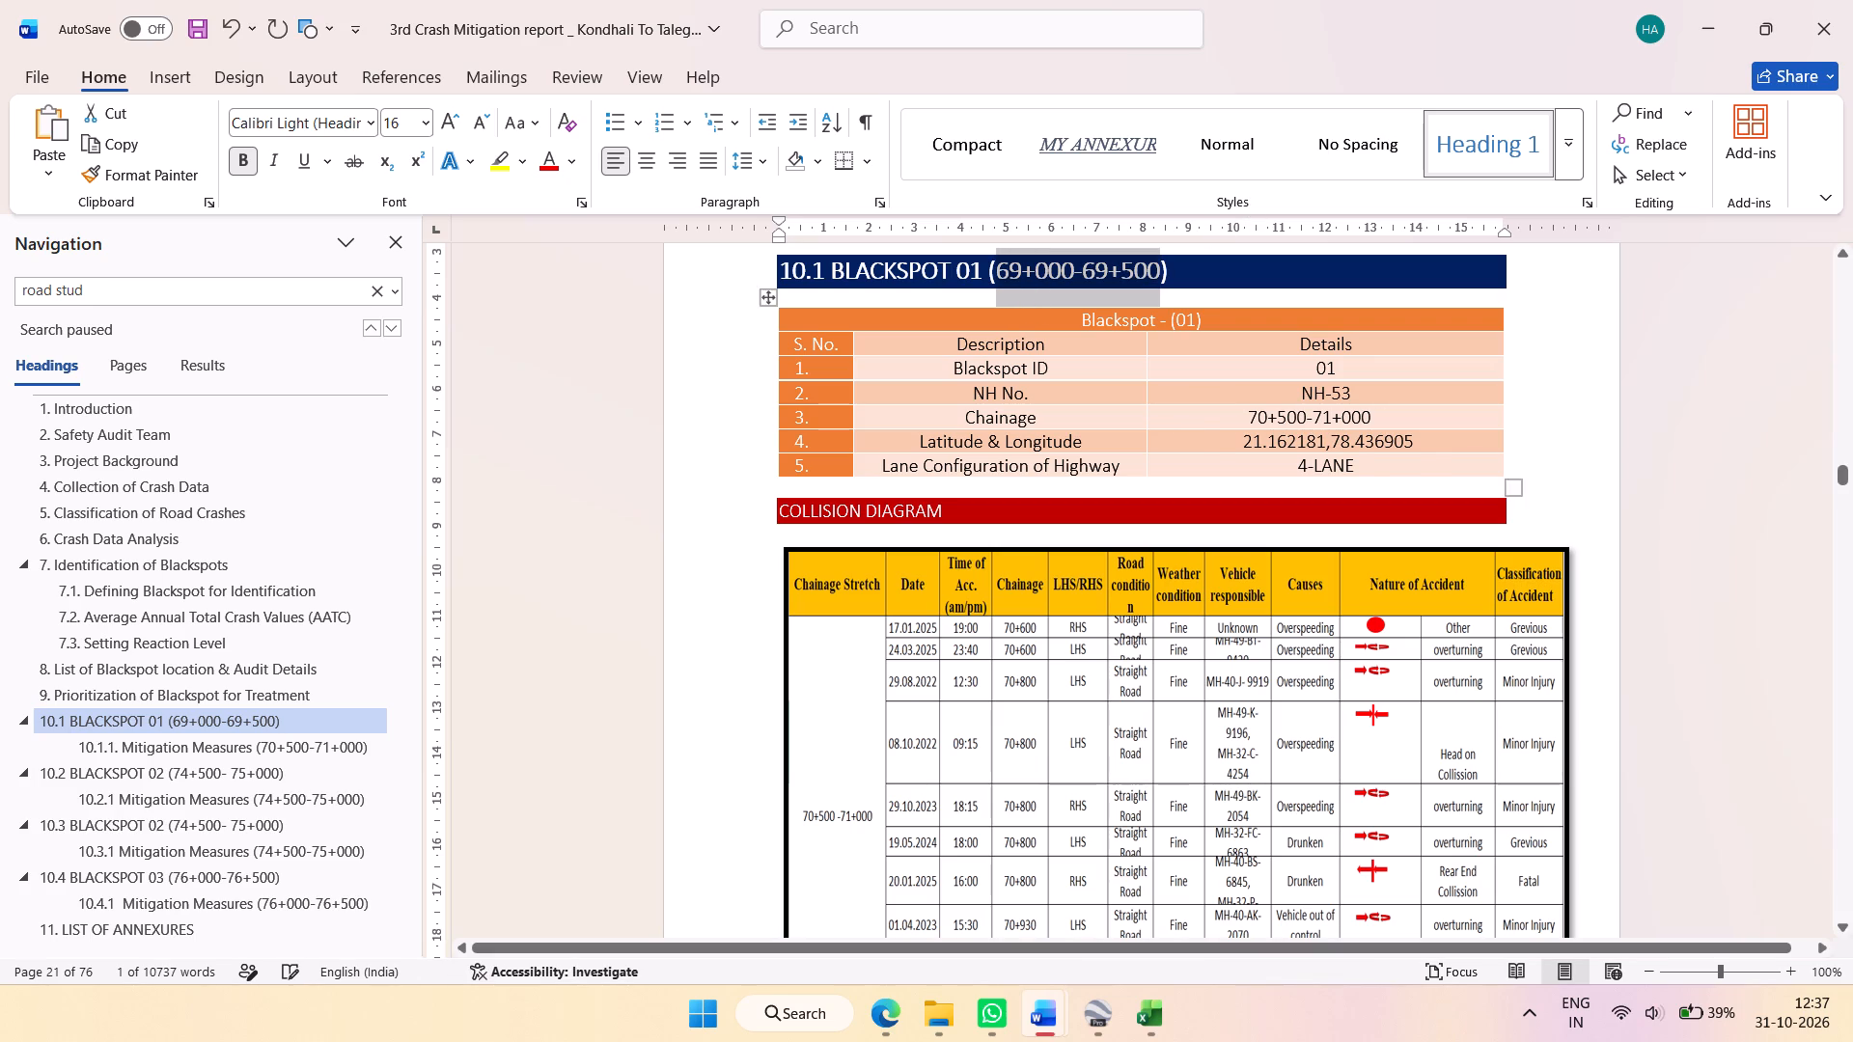
left_click(1393, 398)
triple_click(1358, 416)
right_click(1358, 416)
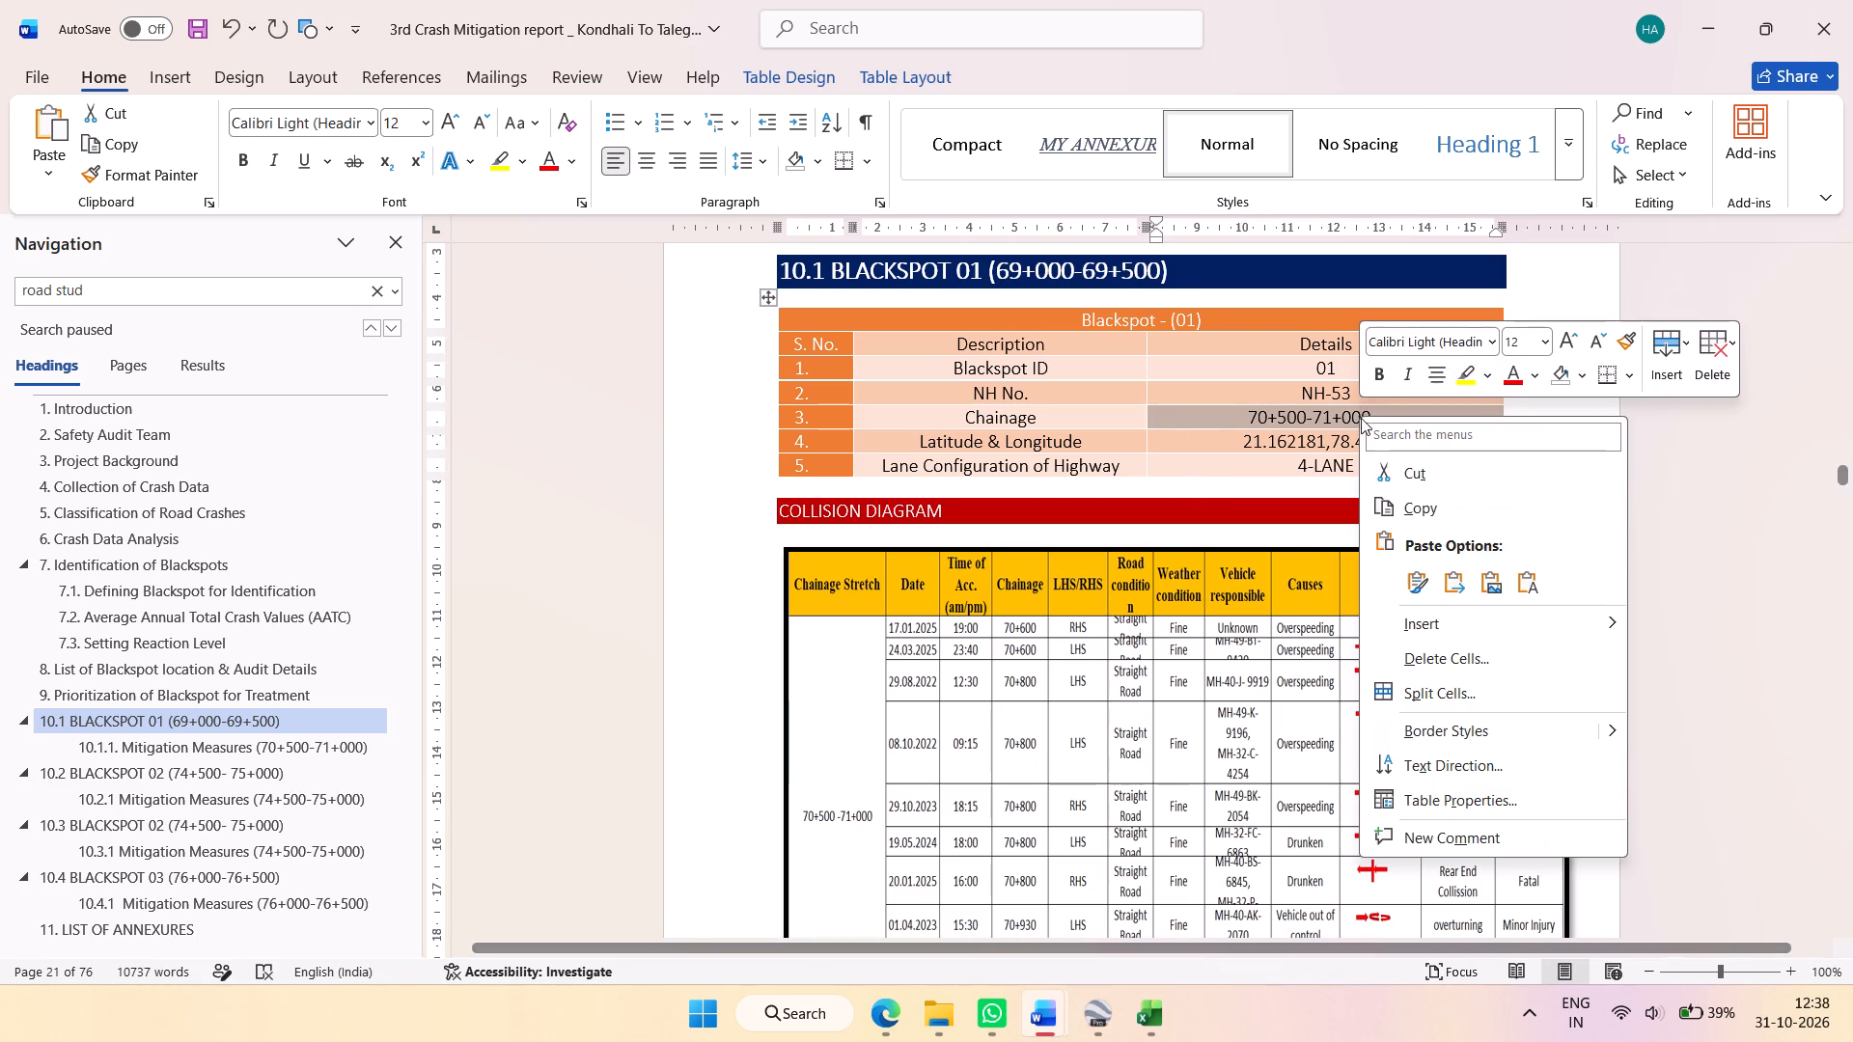
left_click(1527, 576)
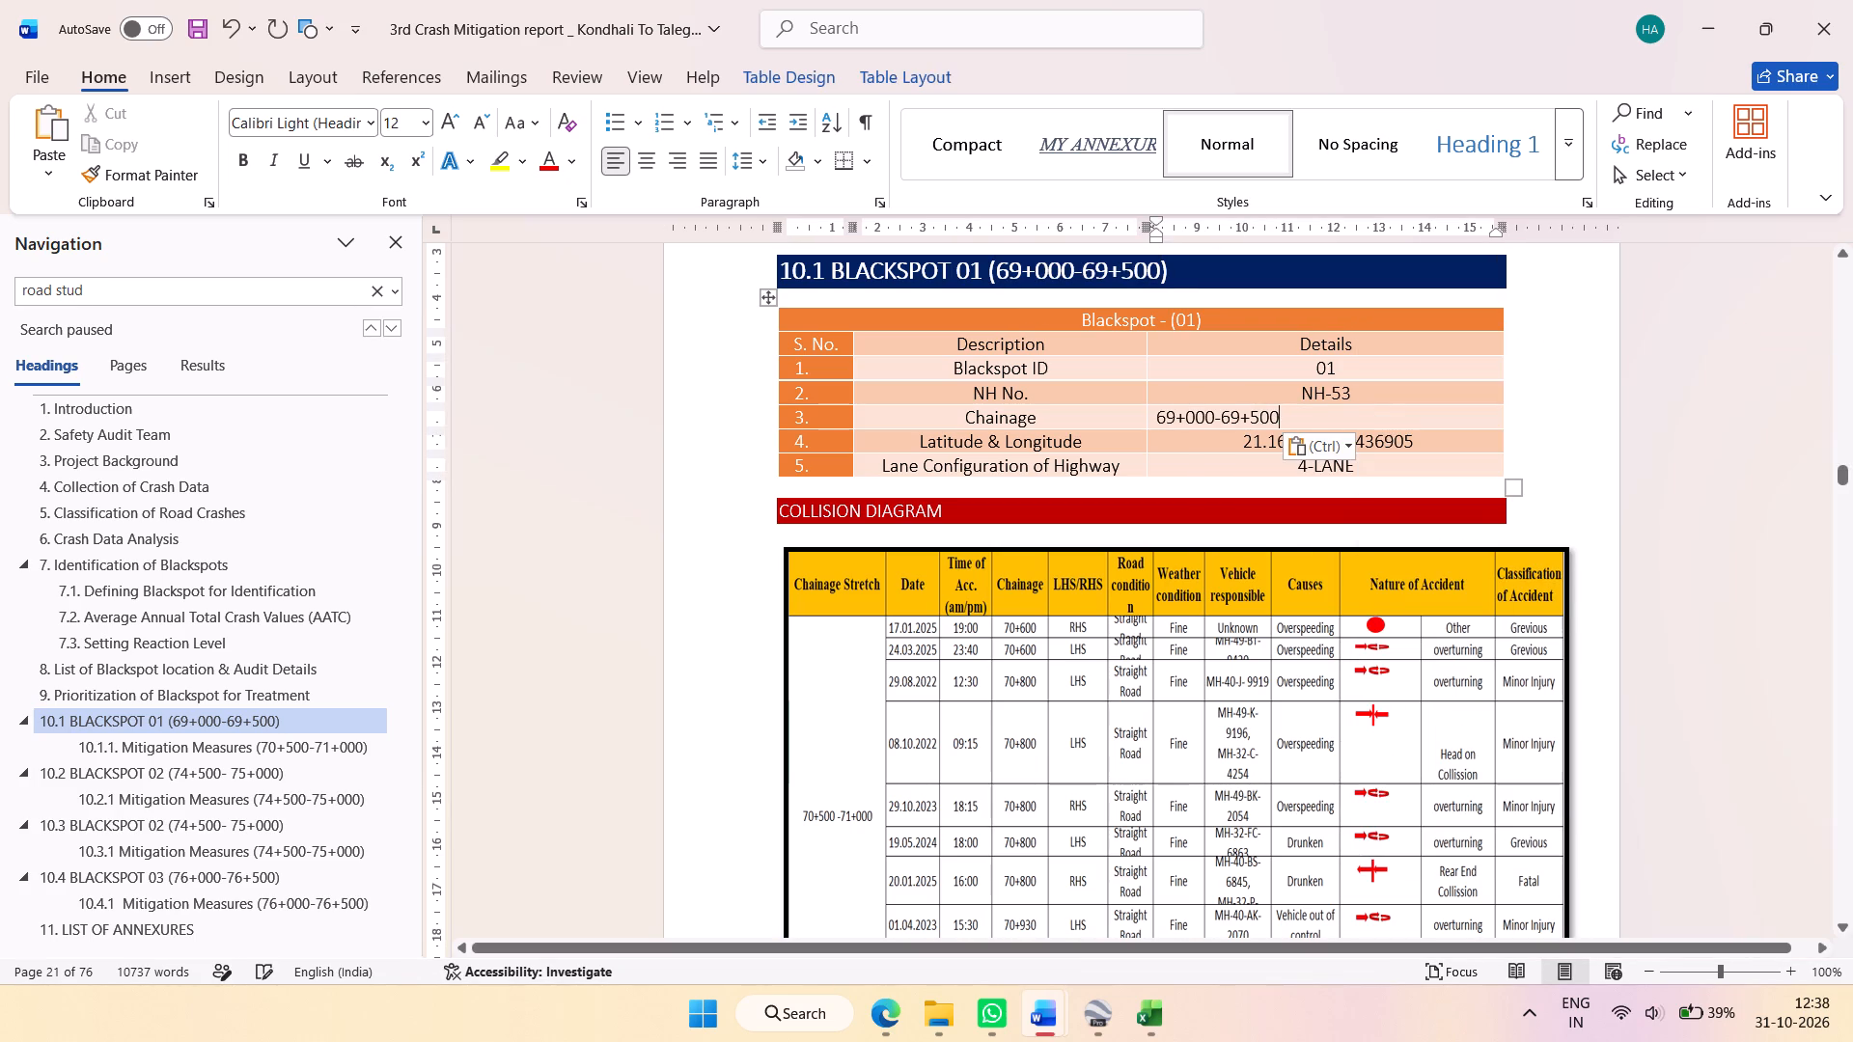
key("ctrl+e")
Place the cursor in the Latitude & Longitude value of the Blackspot - (01) table.
left_click(1320, 445)
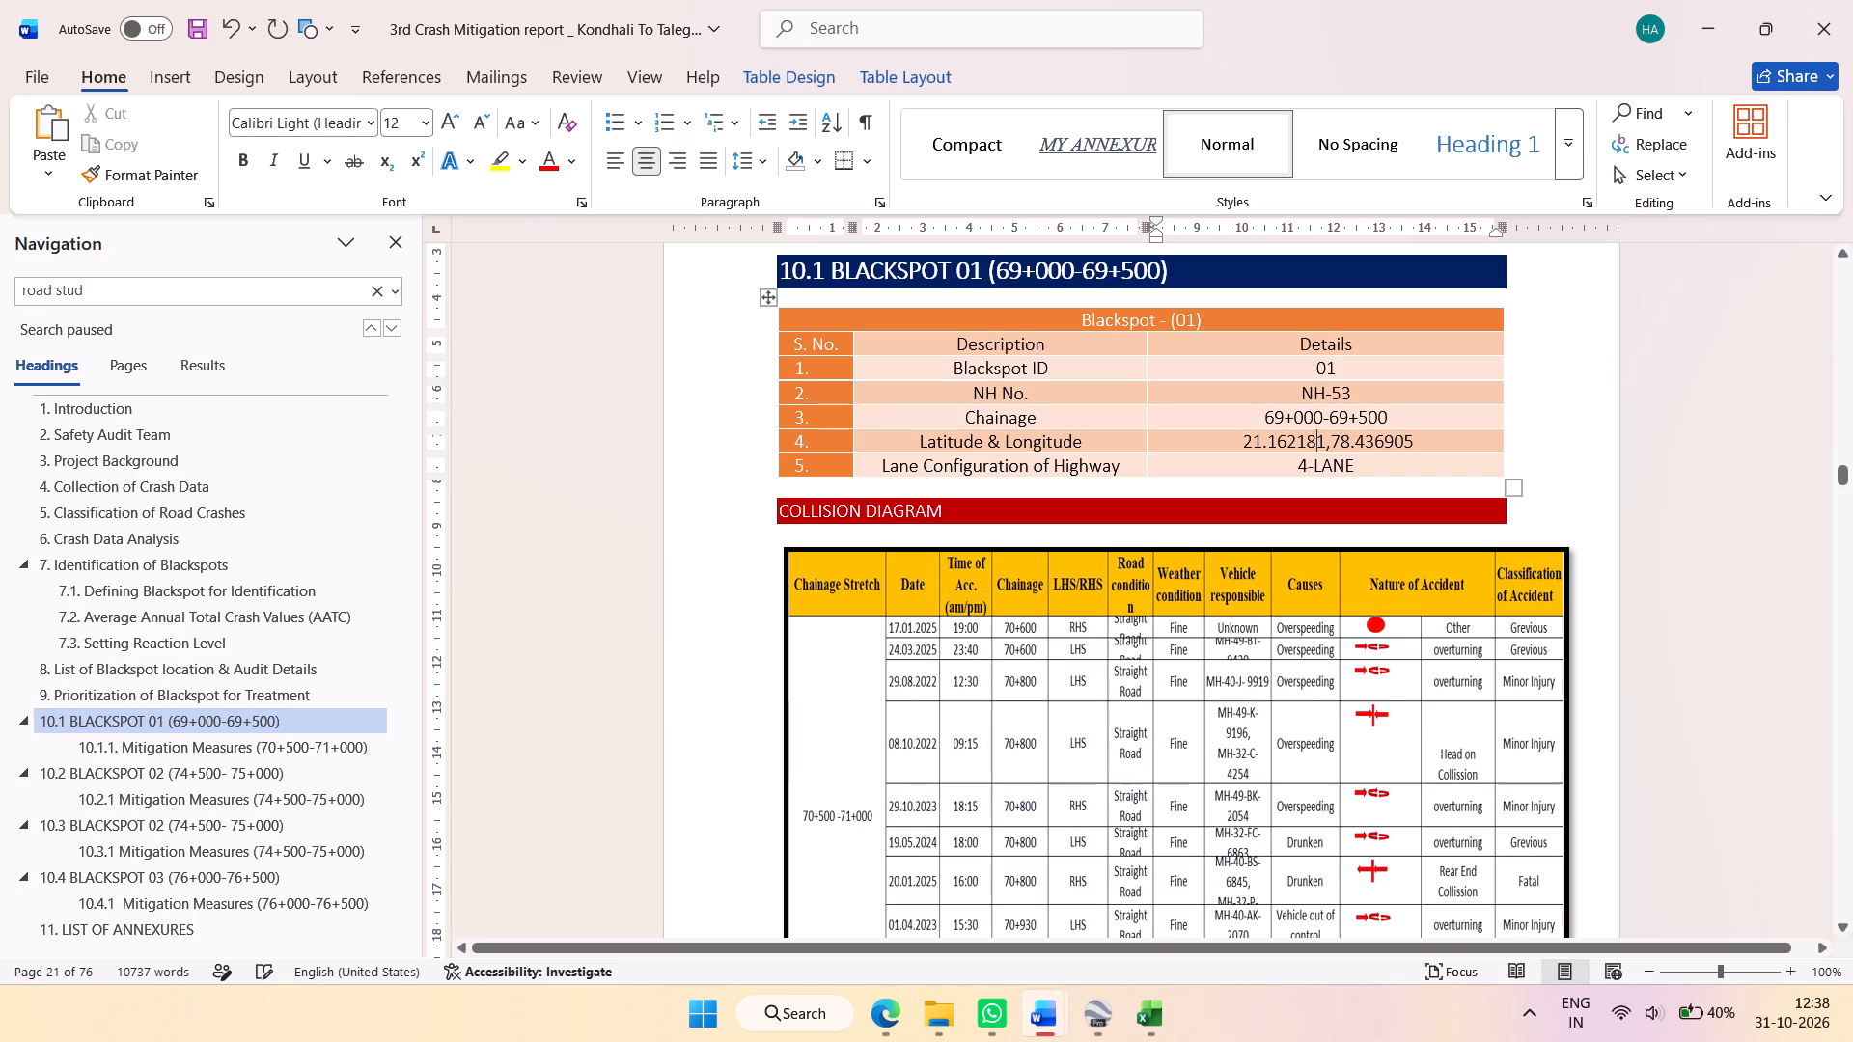
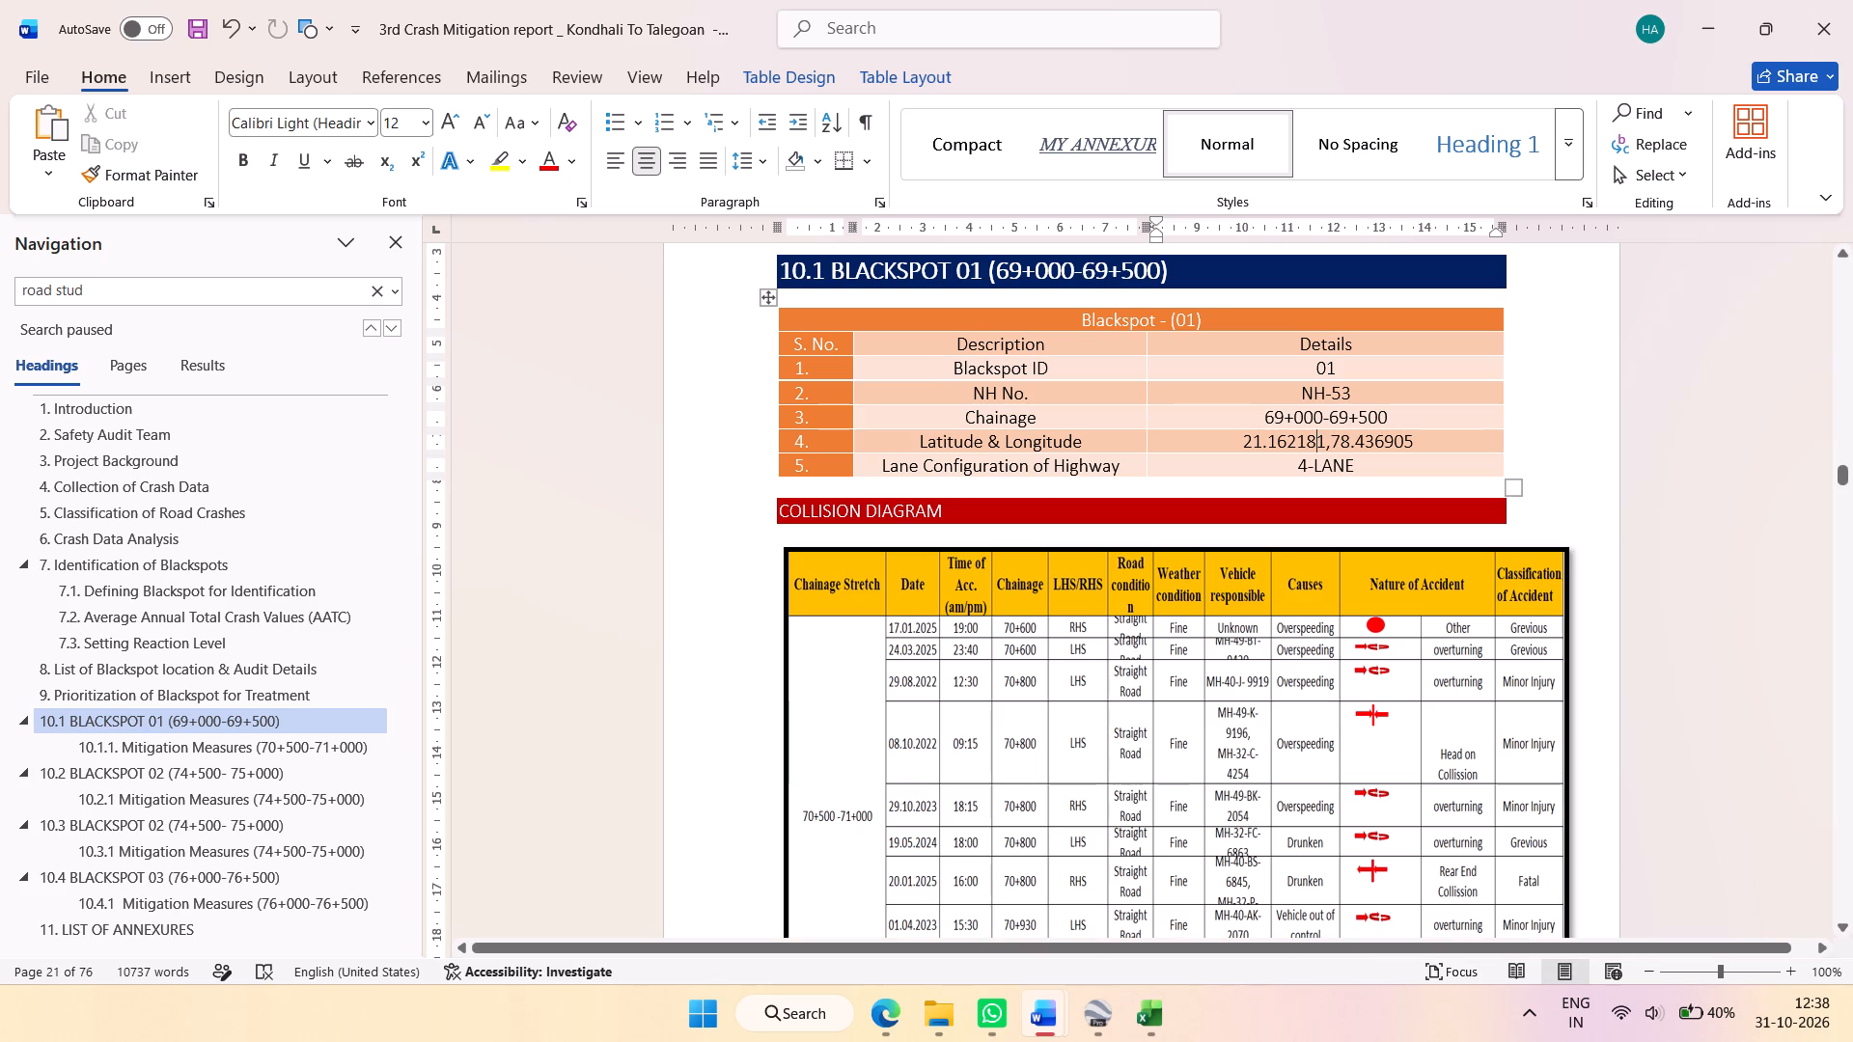
Place the cursor in the Chainage value of the Blackspot - (01) table.
left_click(1420, 415)
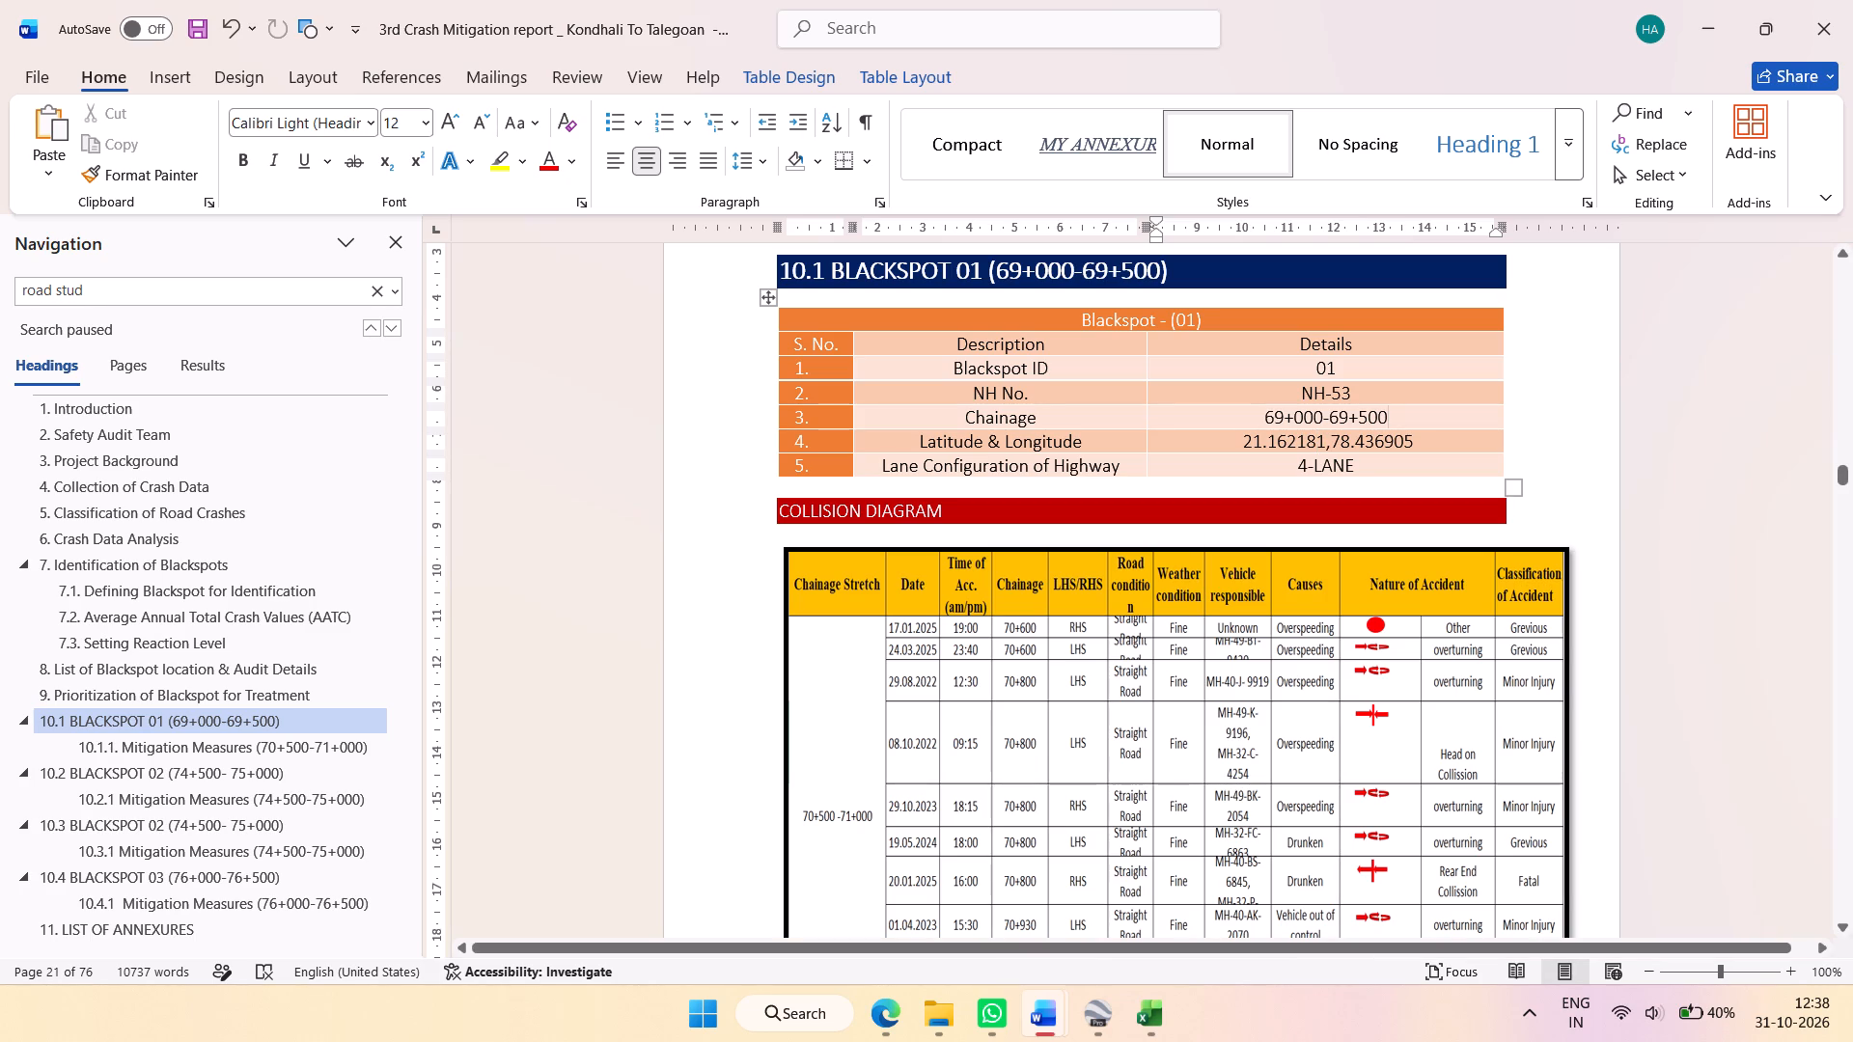
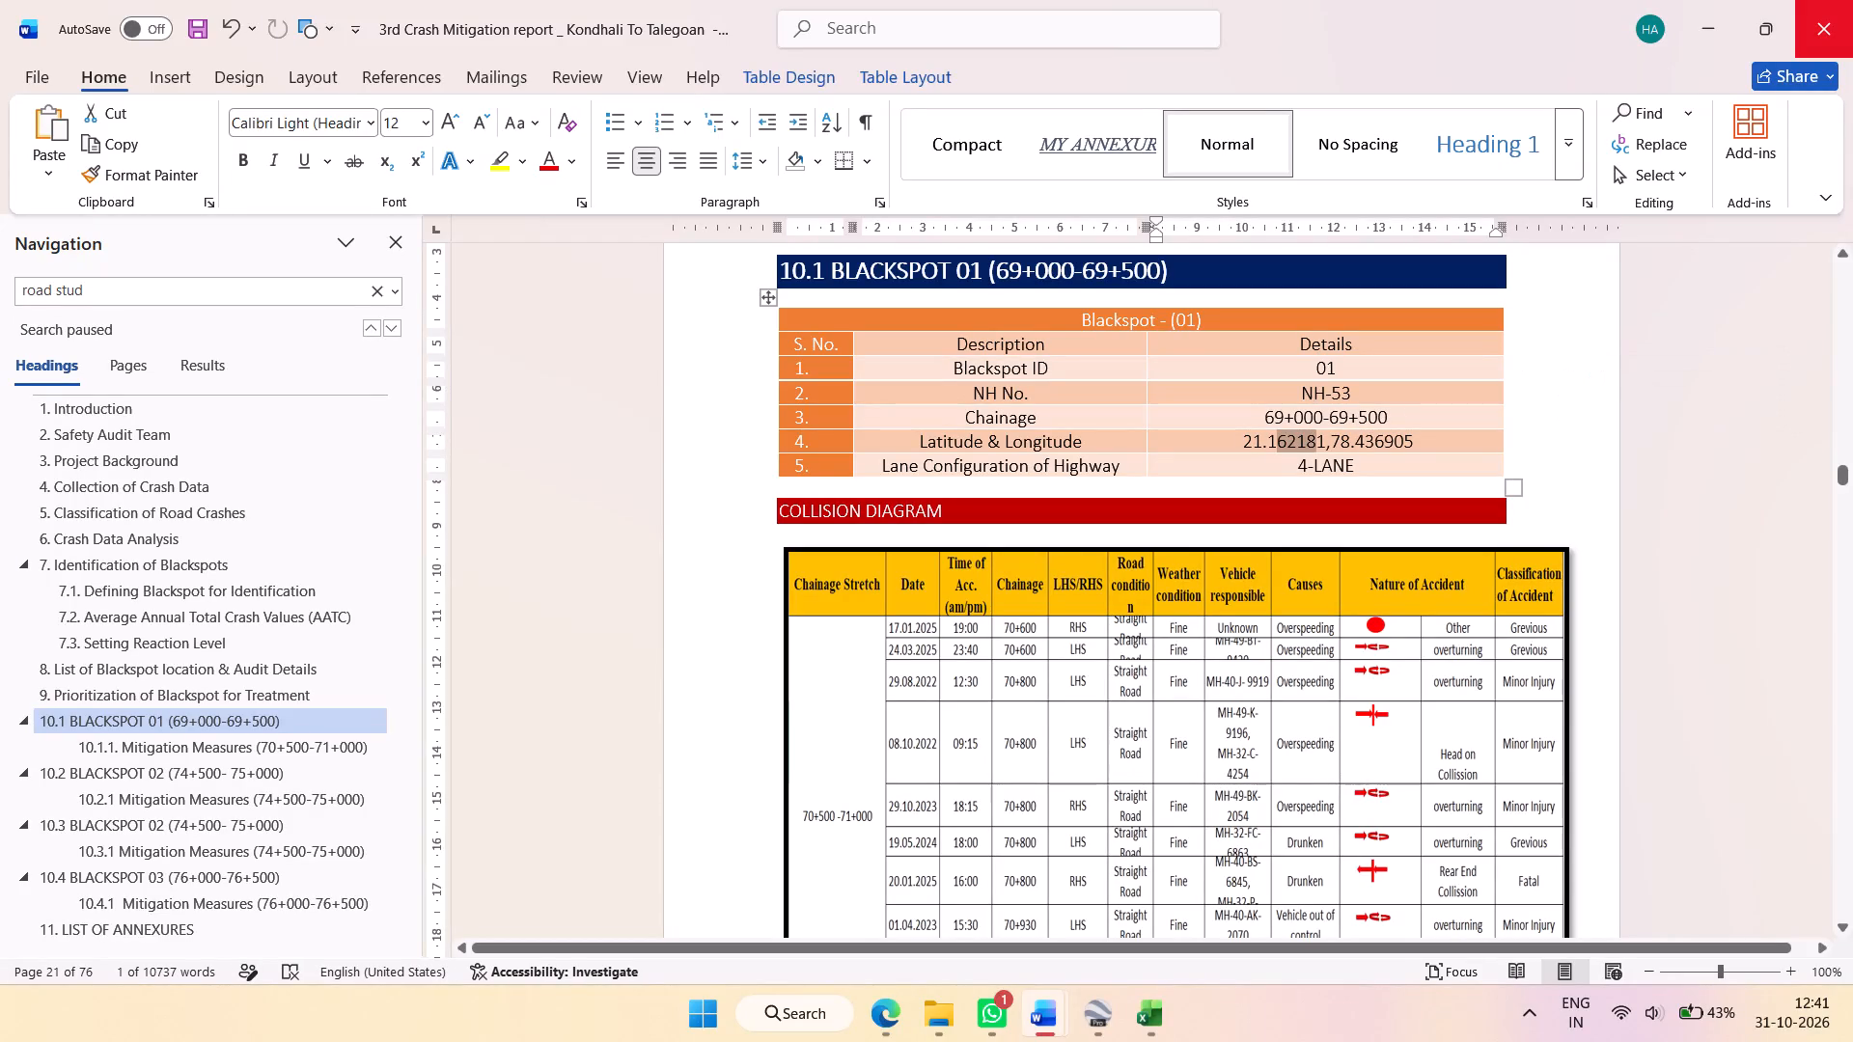
Change the latitude in the Blackspot - (01) details table to 21.159421.
key("5")
type("942")
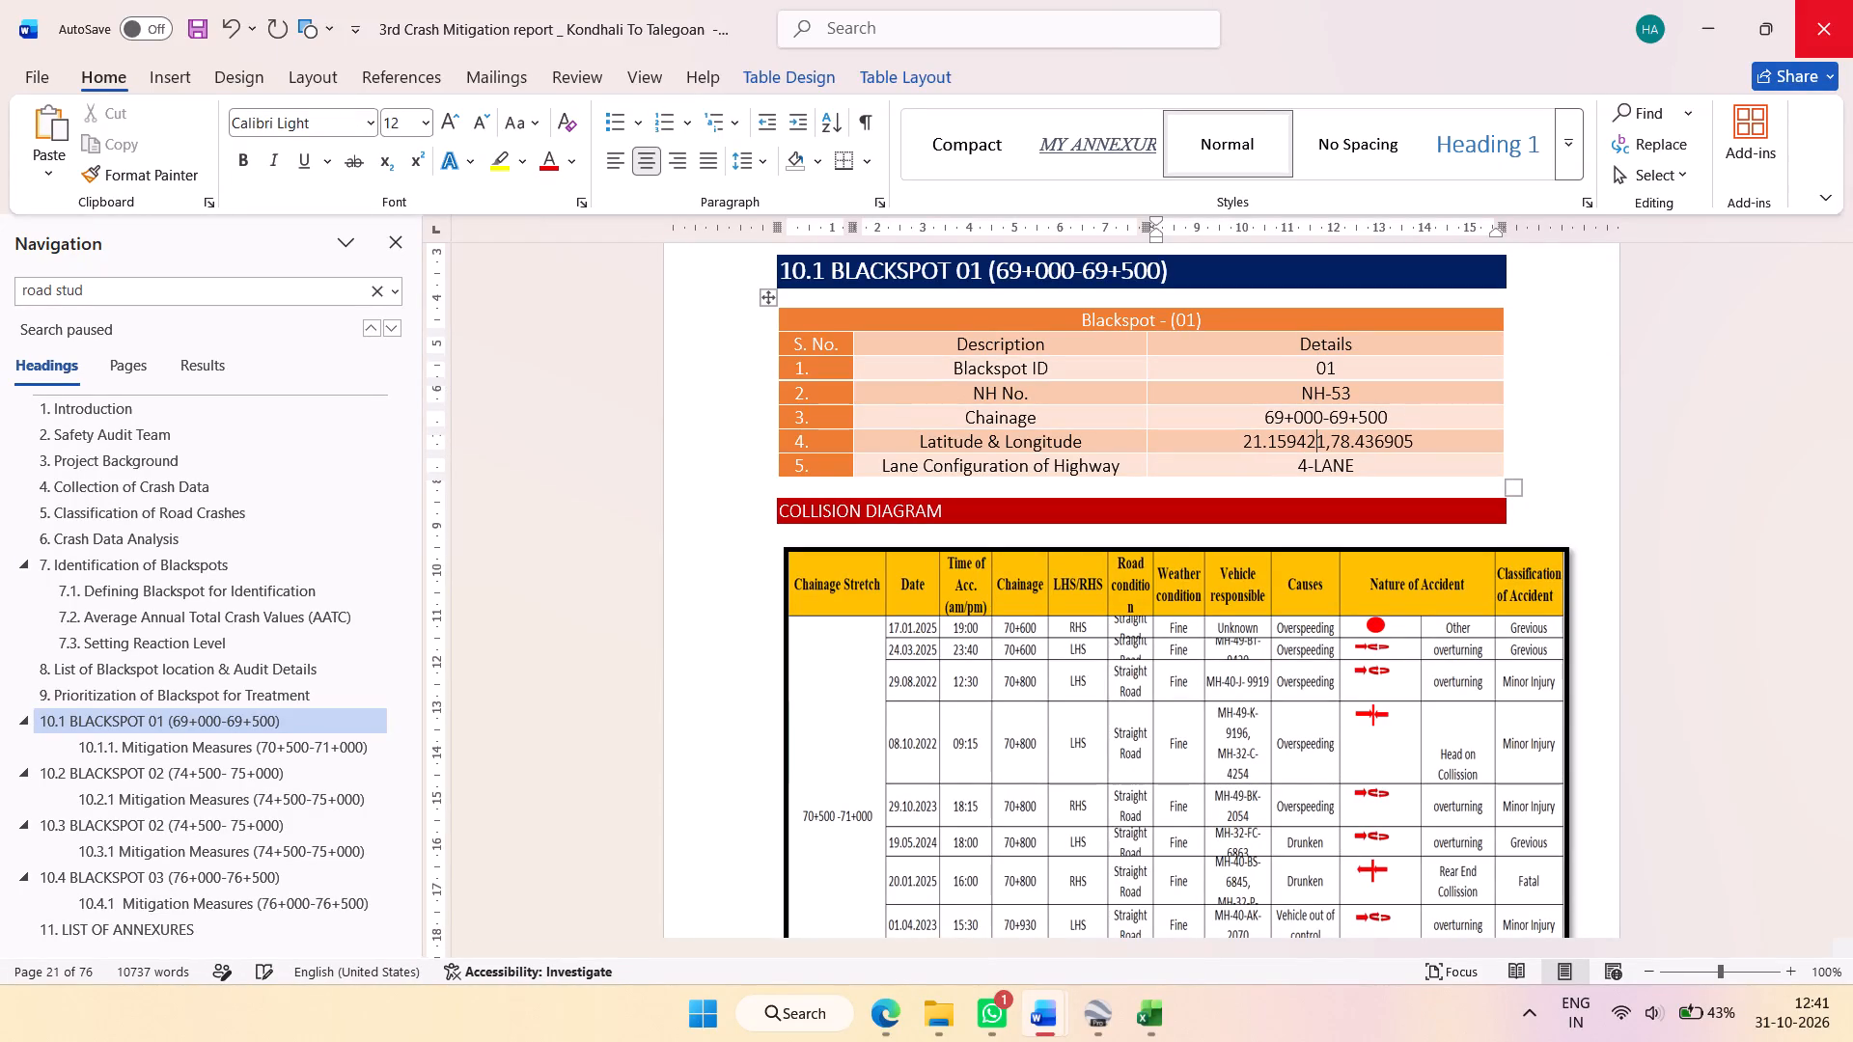
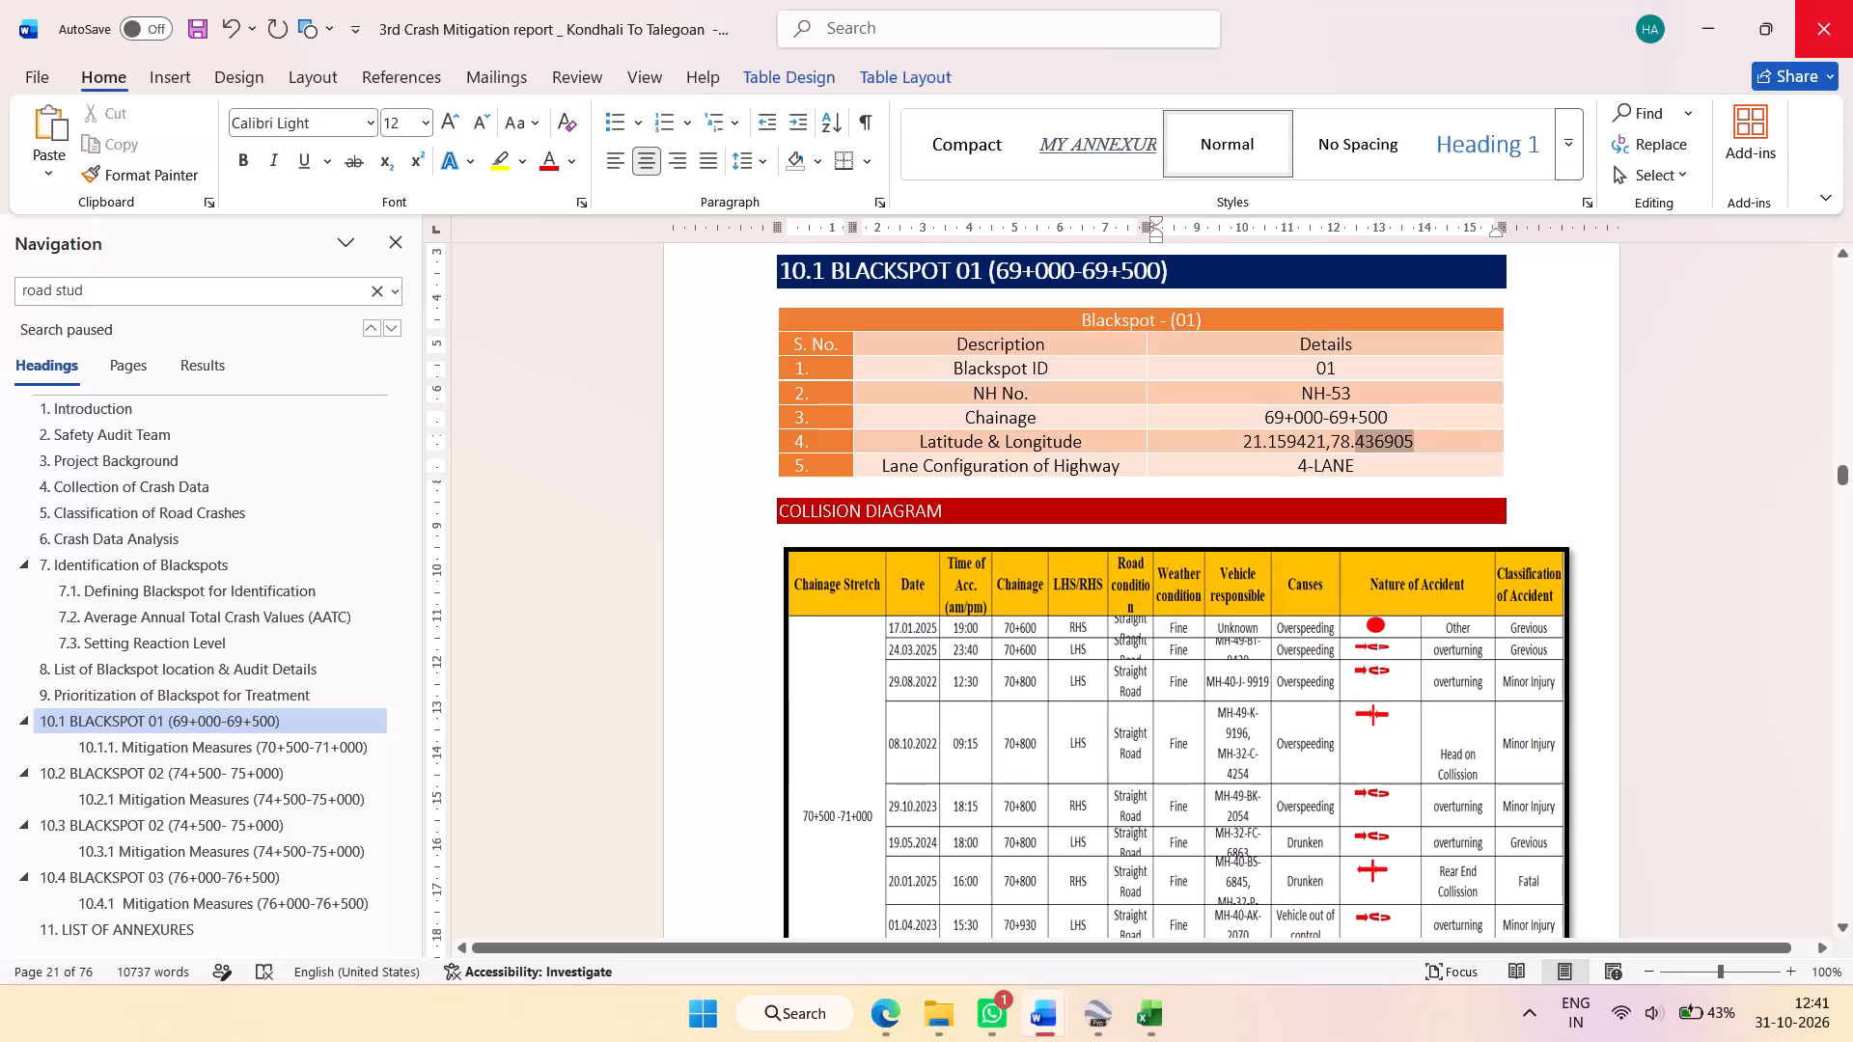
Change the longitude in the Blackspot - (01) details table to 78.456293.
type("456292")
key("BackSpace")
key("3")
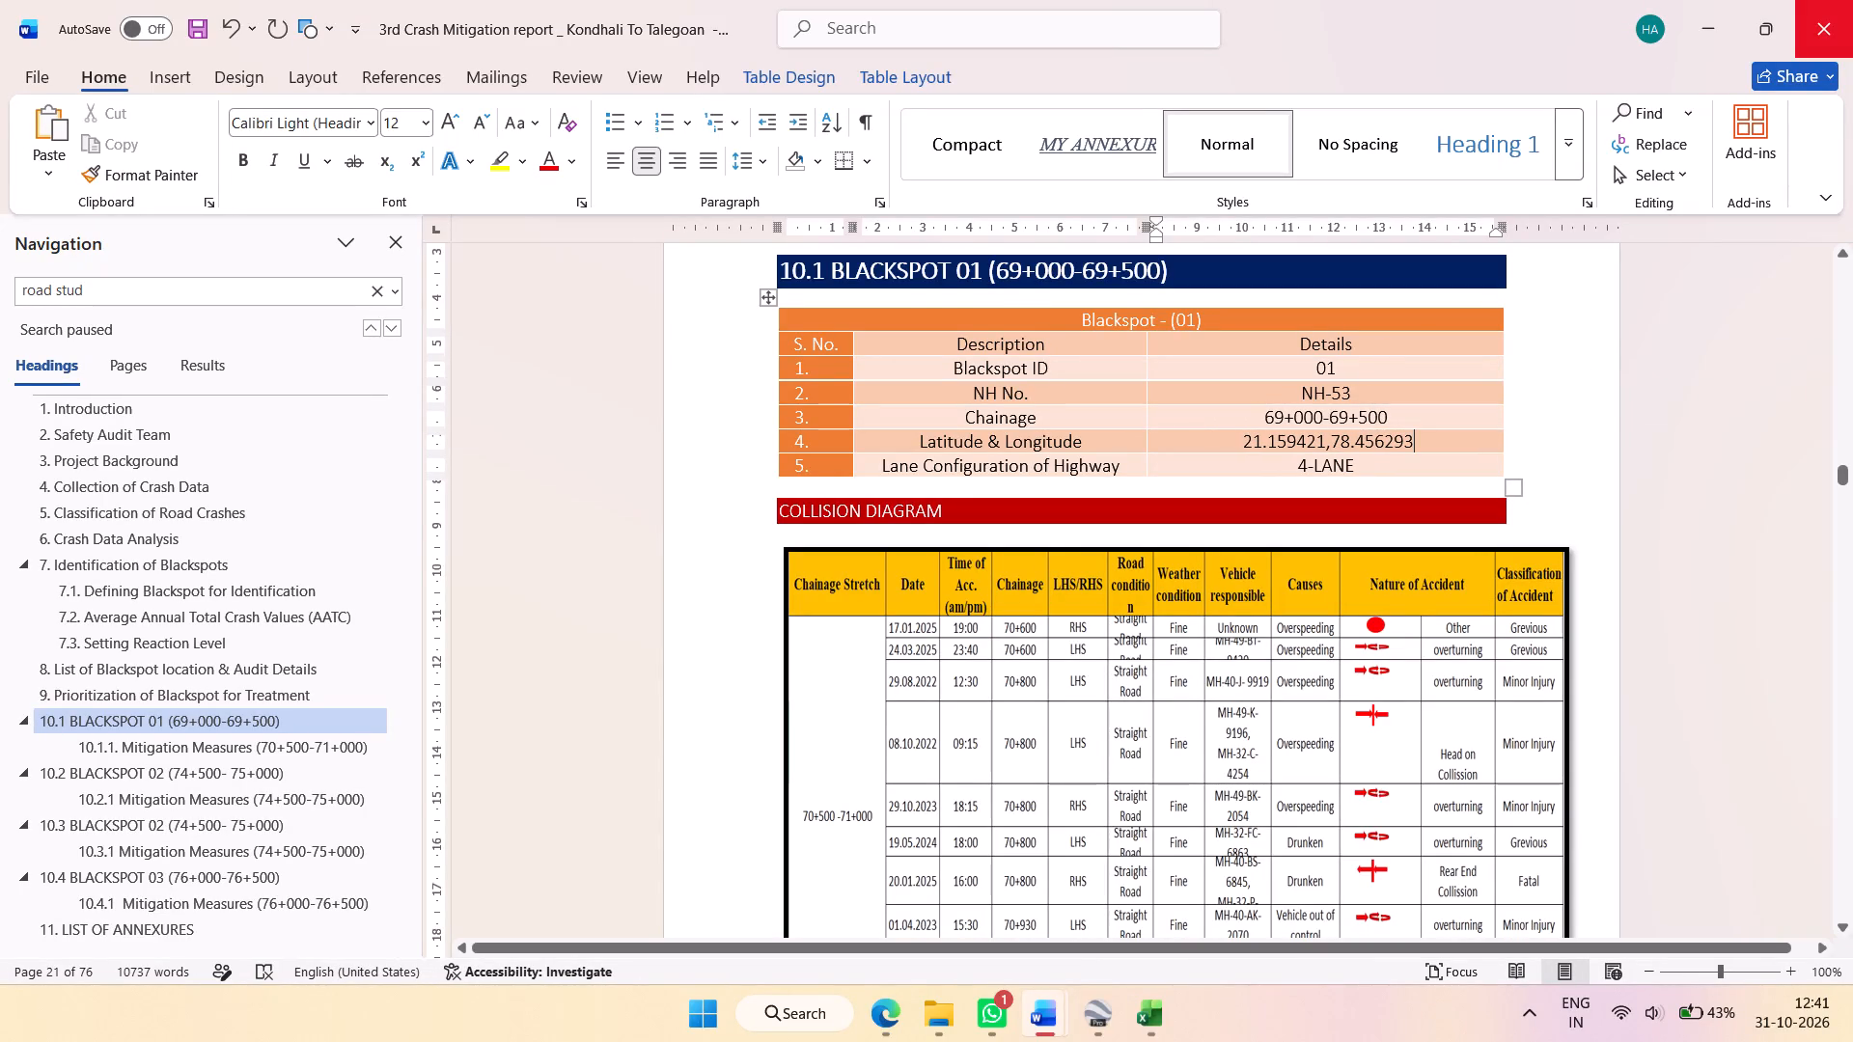
Delete the blank lines above the 10.1 BLACKSPOT 01 (69+000-69+500) heading.
scroll(1295, 511, "up", 3)
left_click(1153, 481)
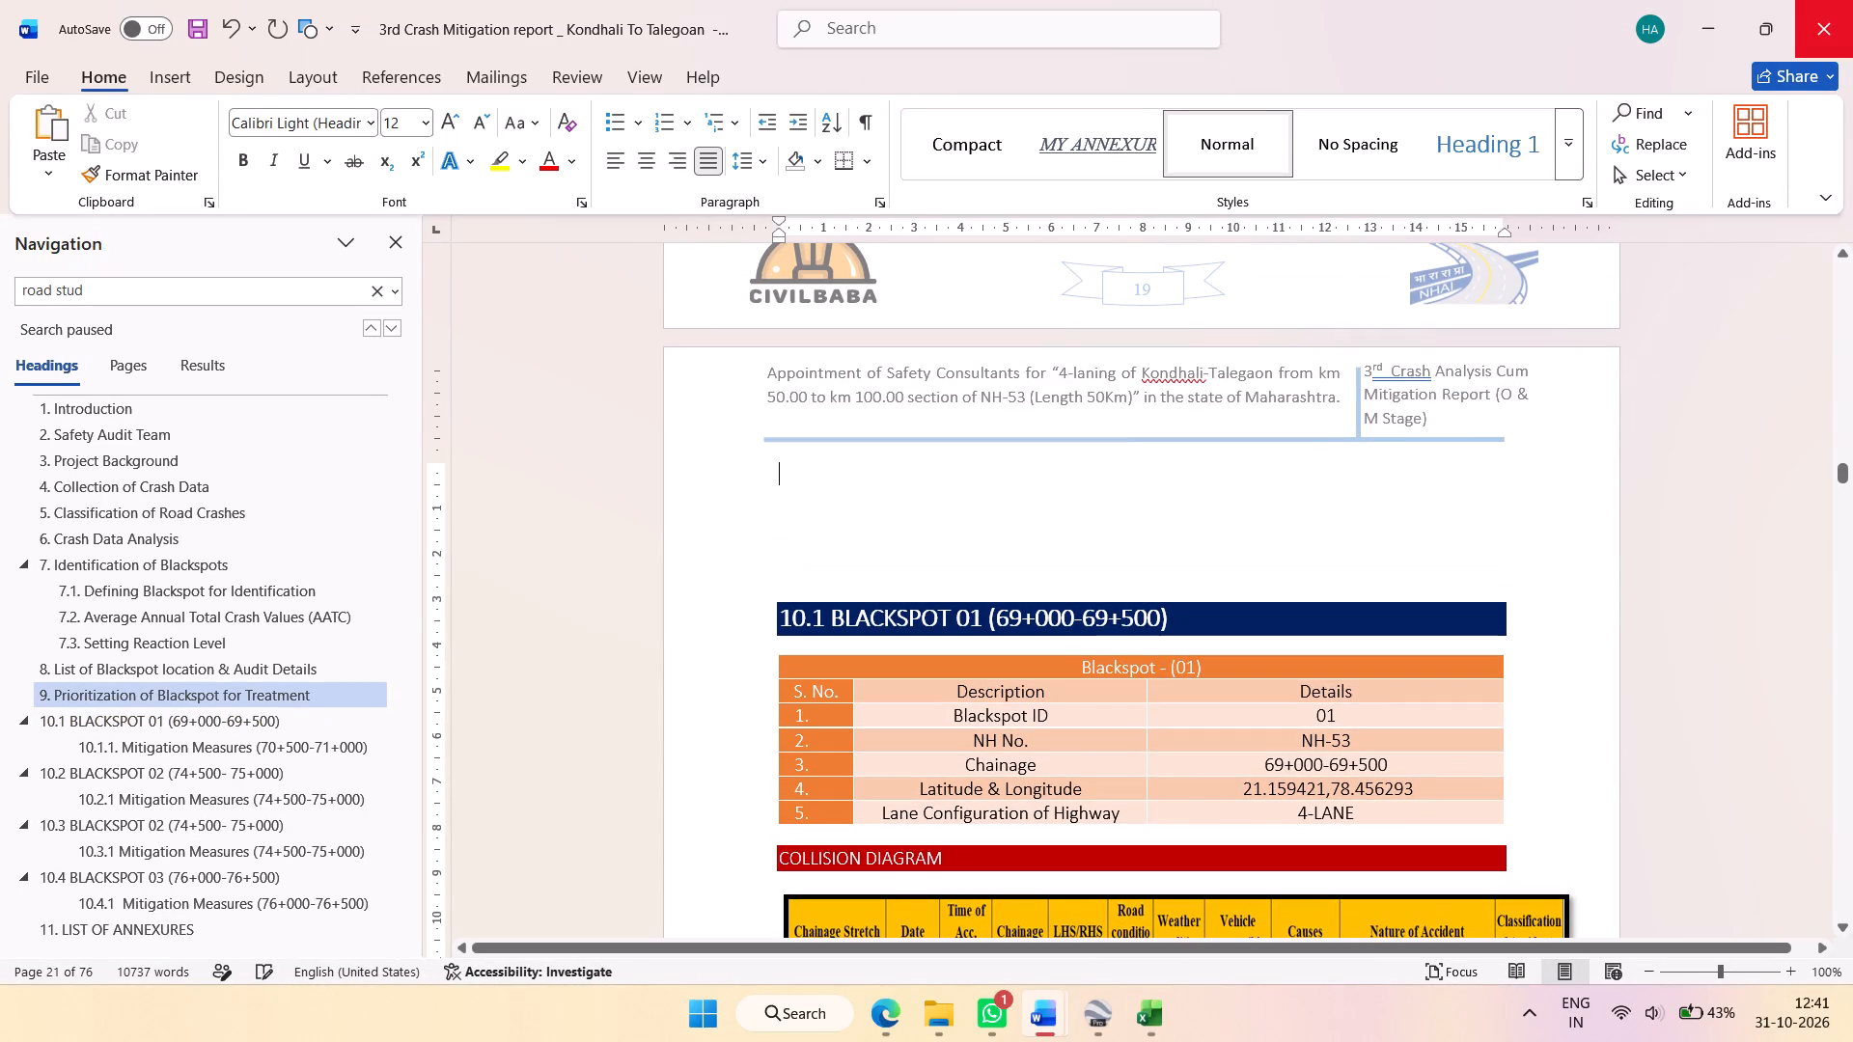
key("Delete")
key("Delete")
key("Delete")
Review the prioritization, final blackspot list and reaction level tables, and the Blackspot 01 details and mitigation measures sections.
scroll(1105, 473, "up", 9)
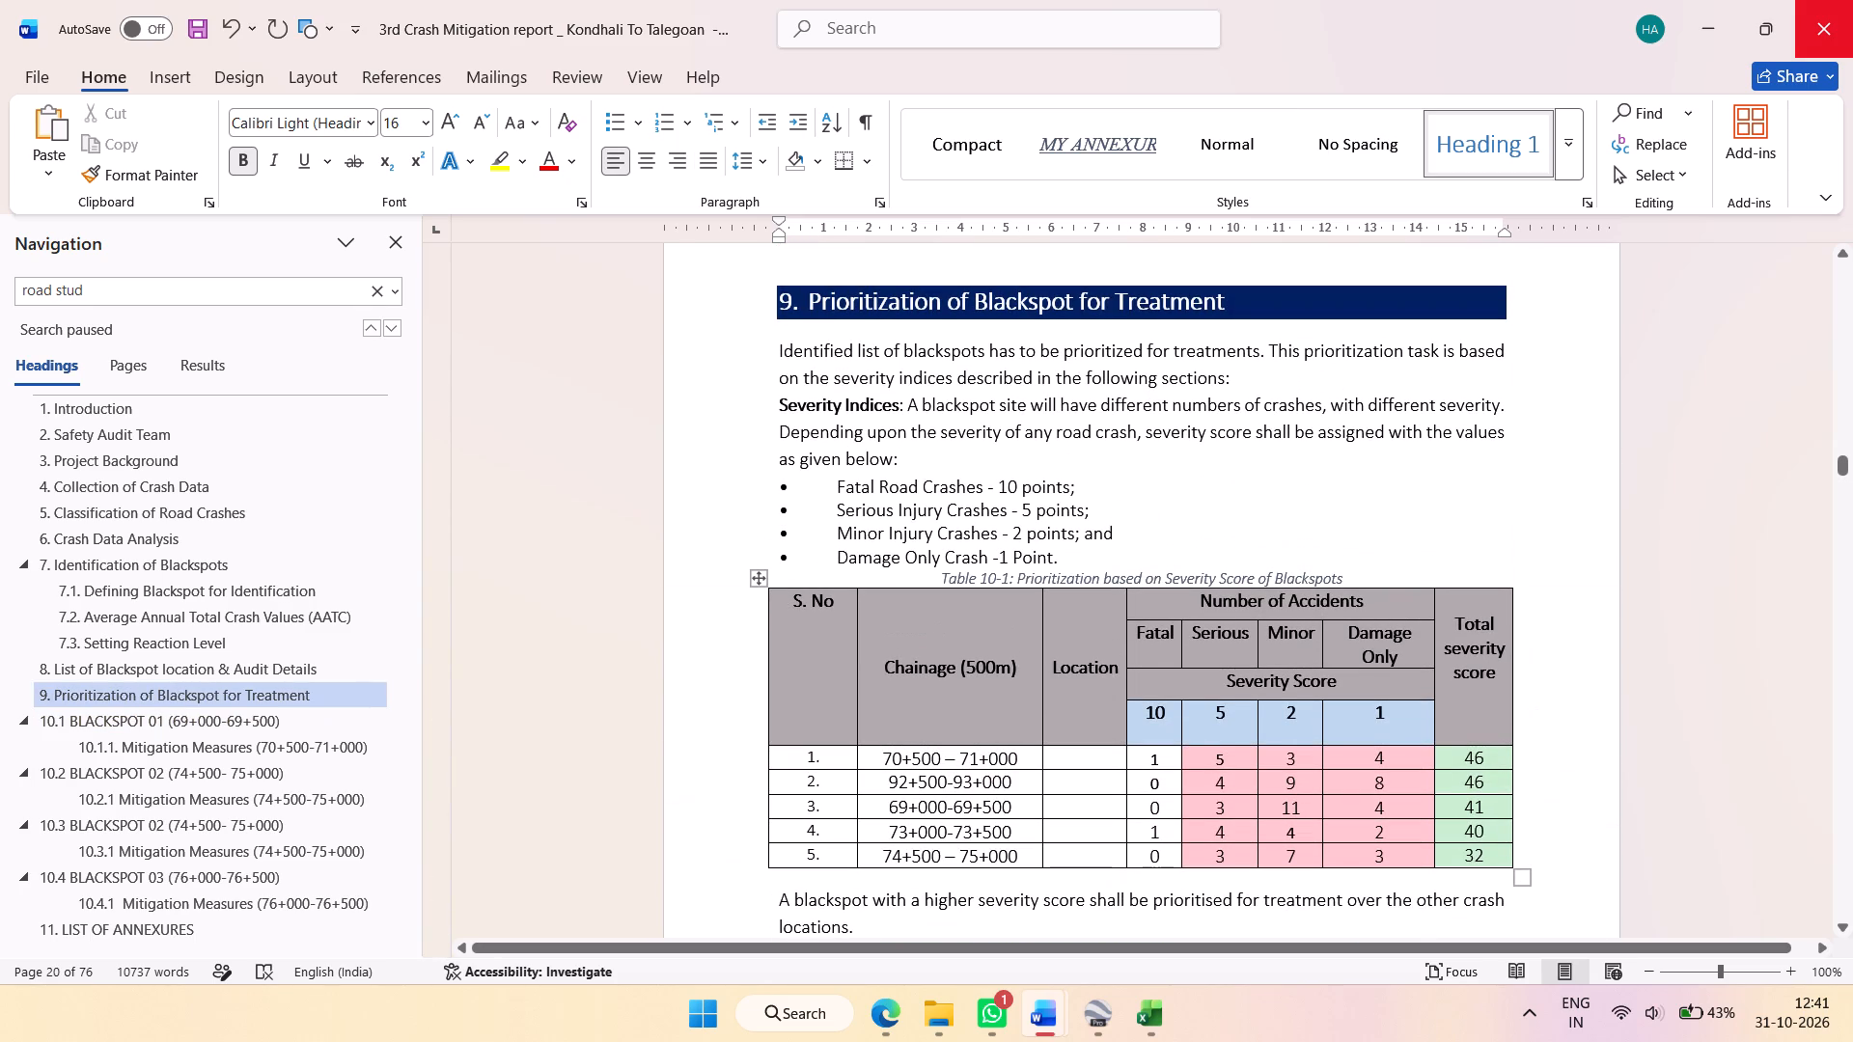
left_click(247, 665)
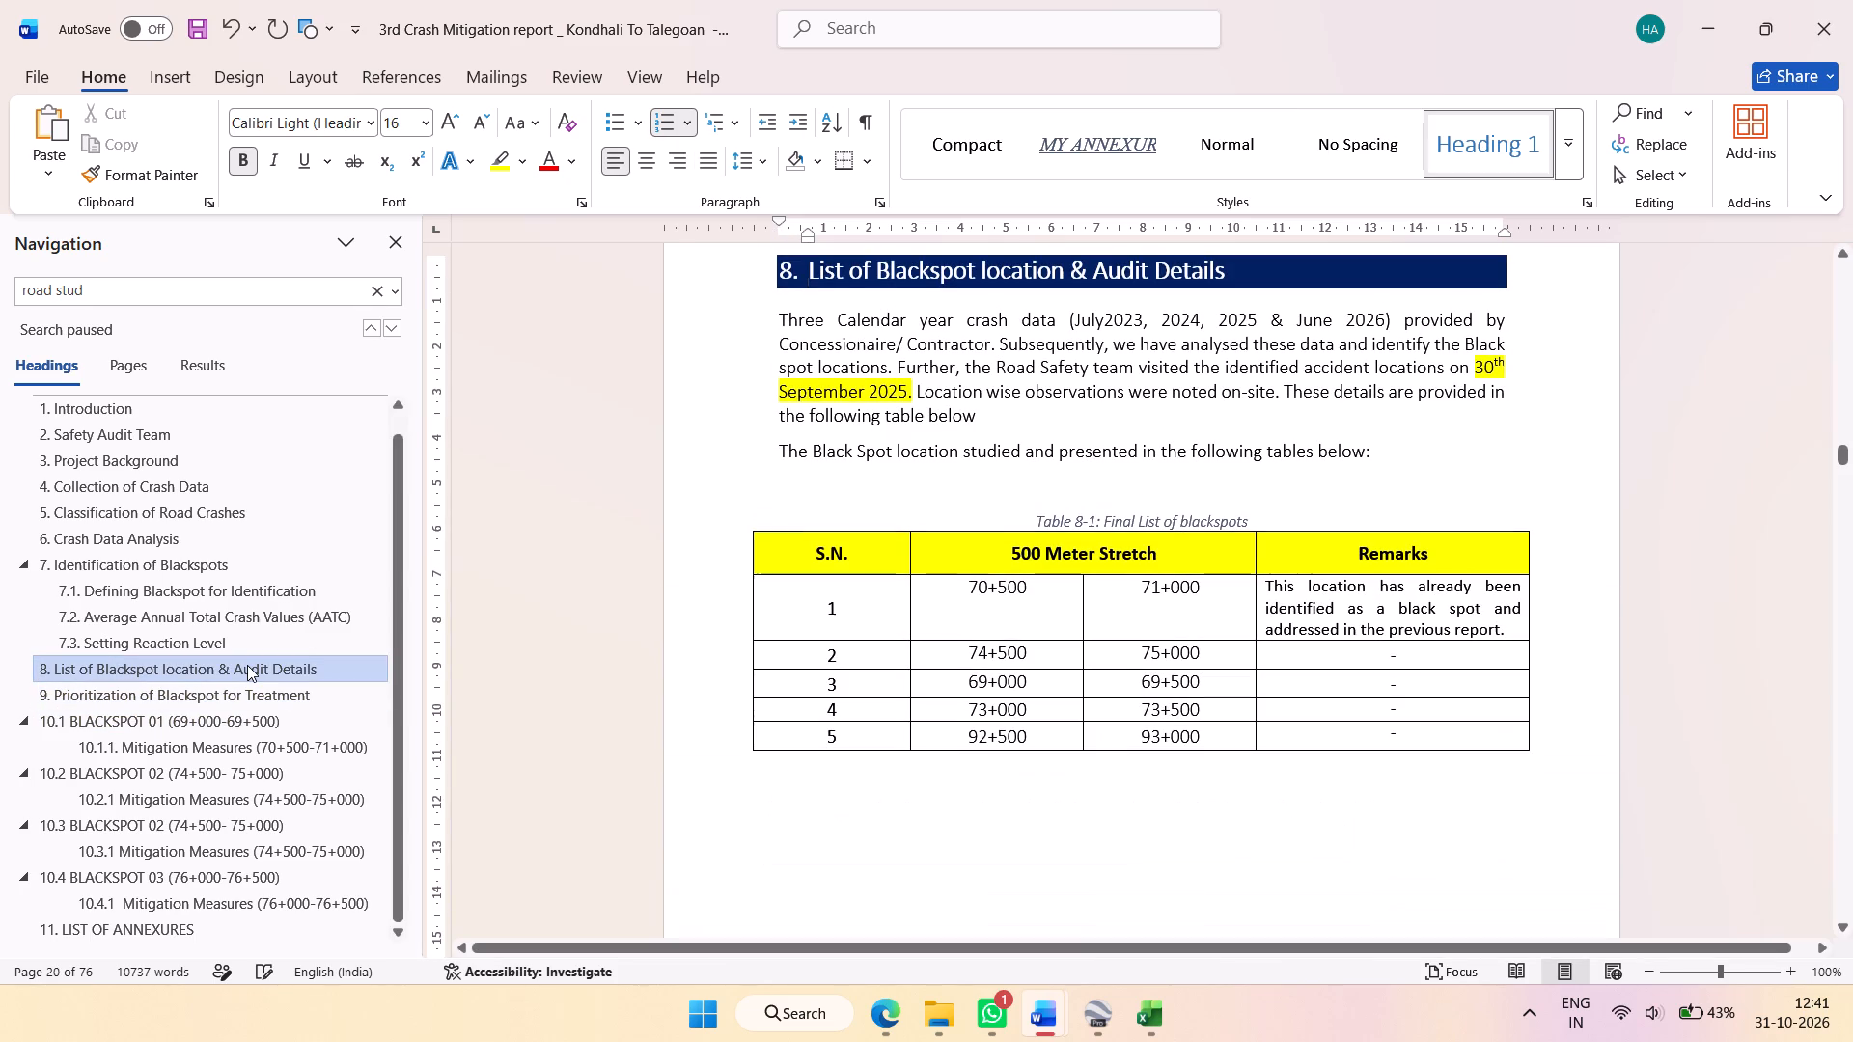
left_click(247, 641)
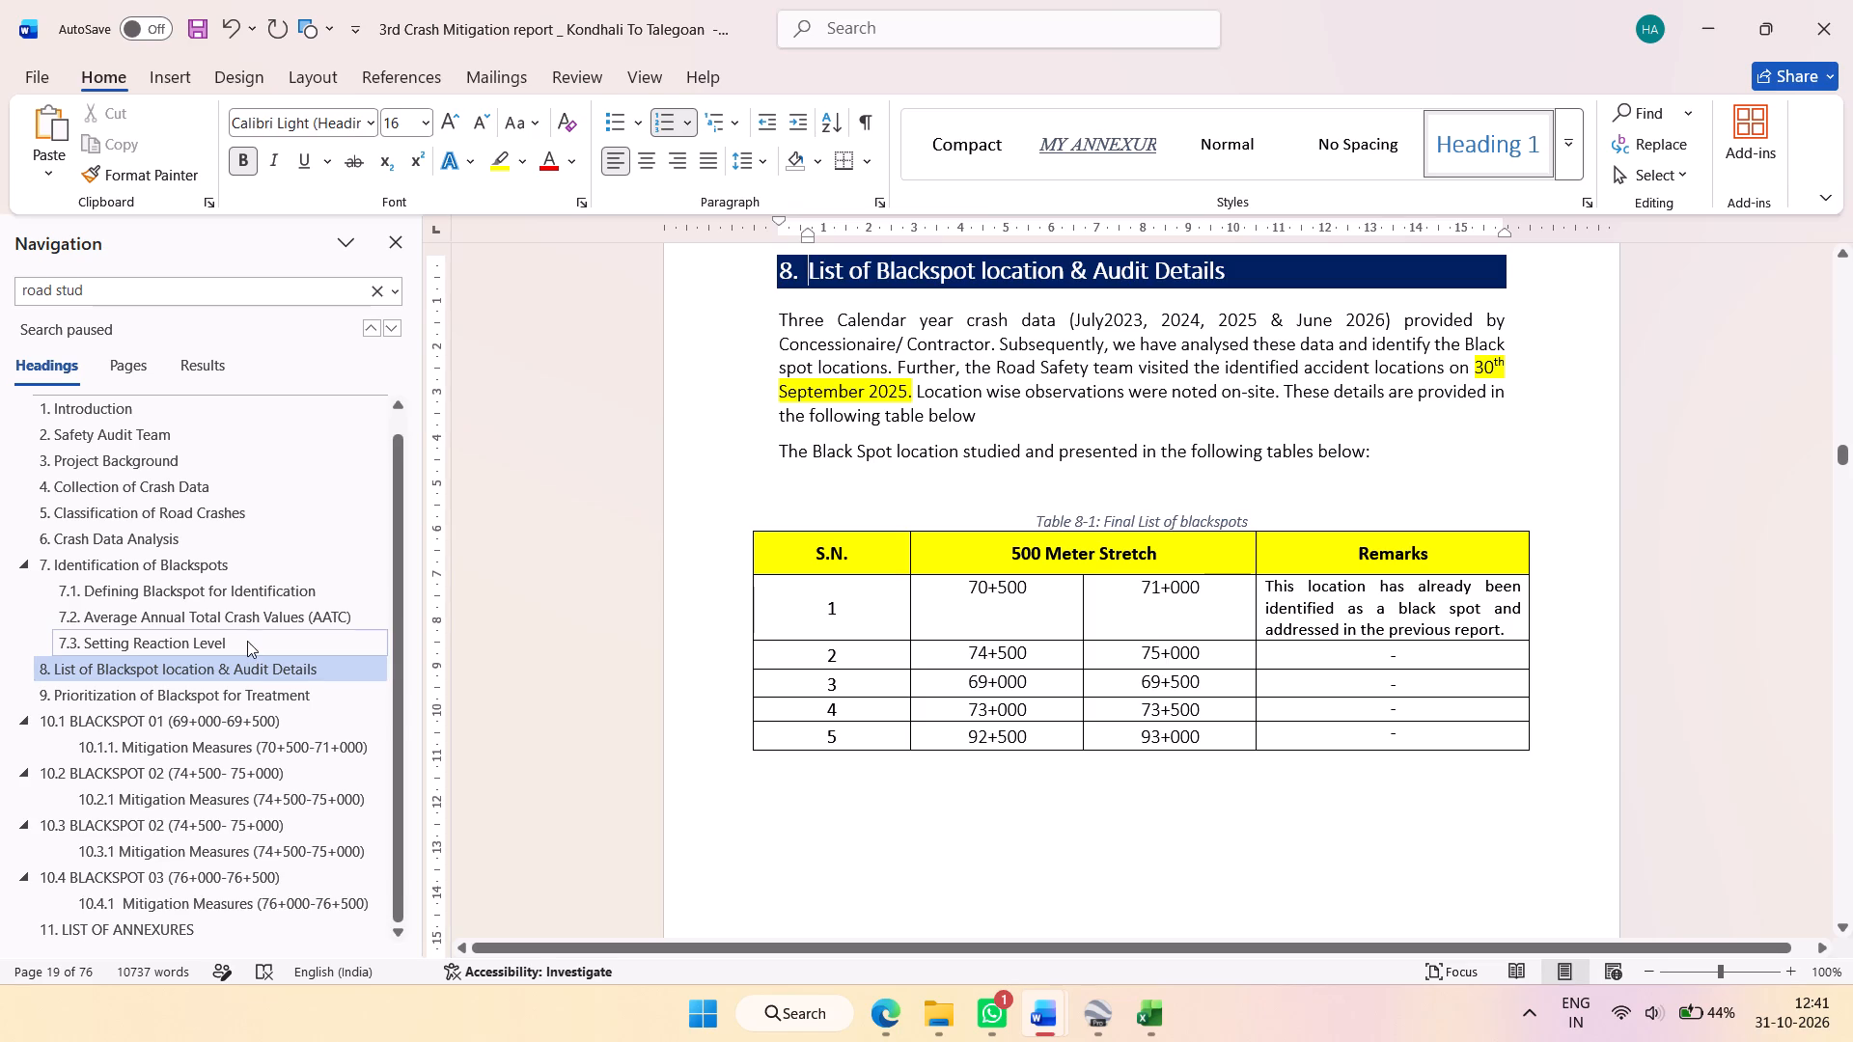
scroll(882, 563, "down", 7)
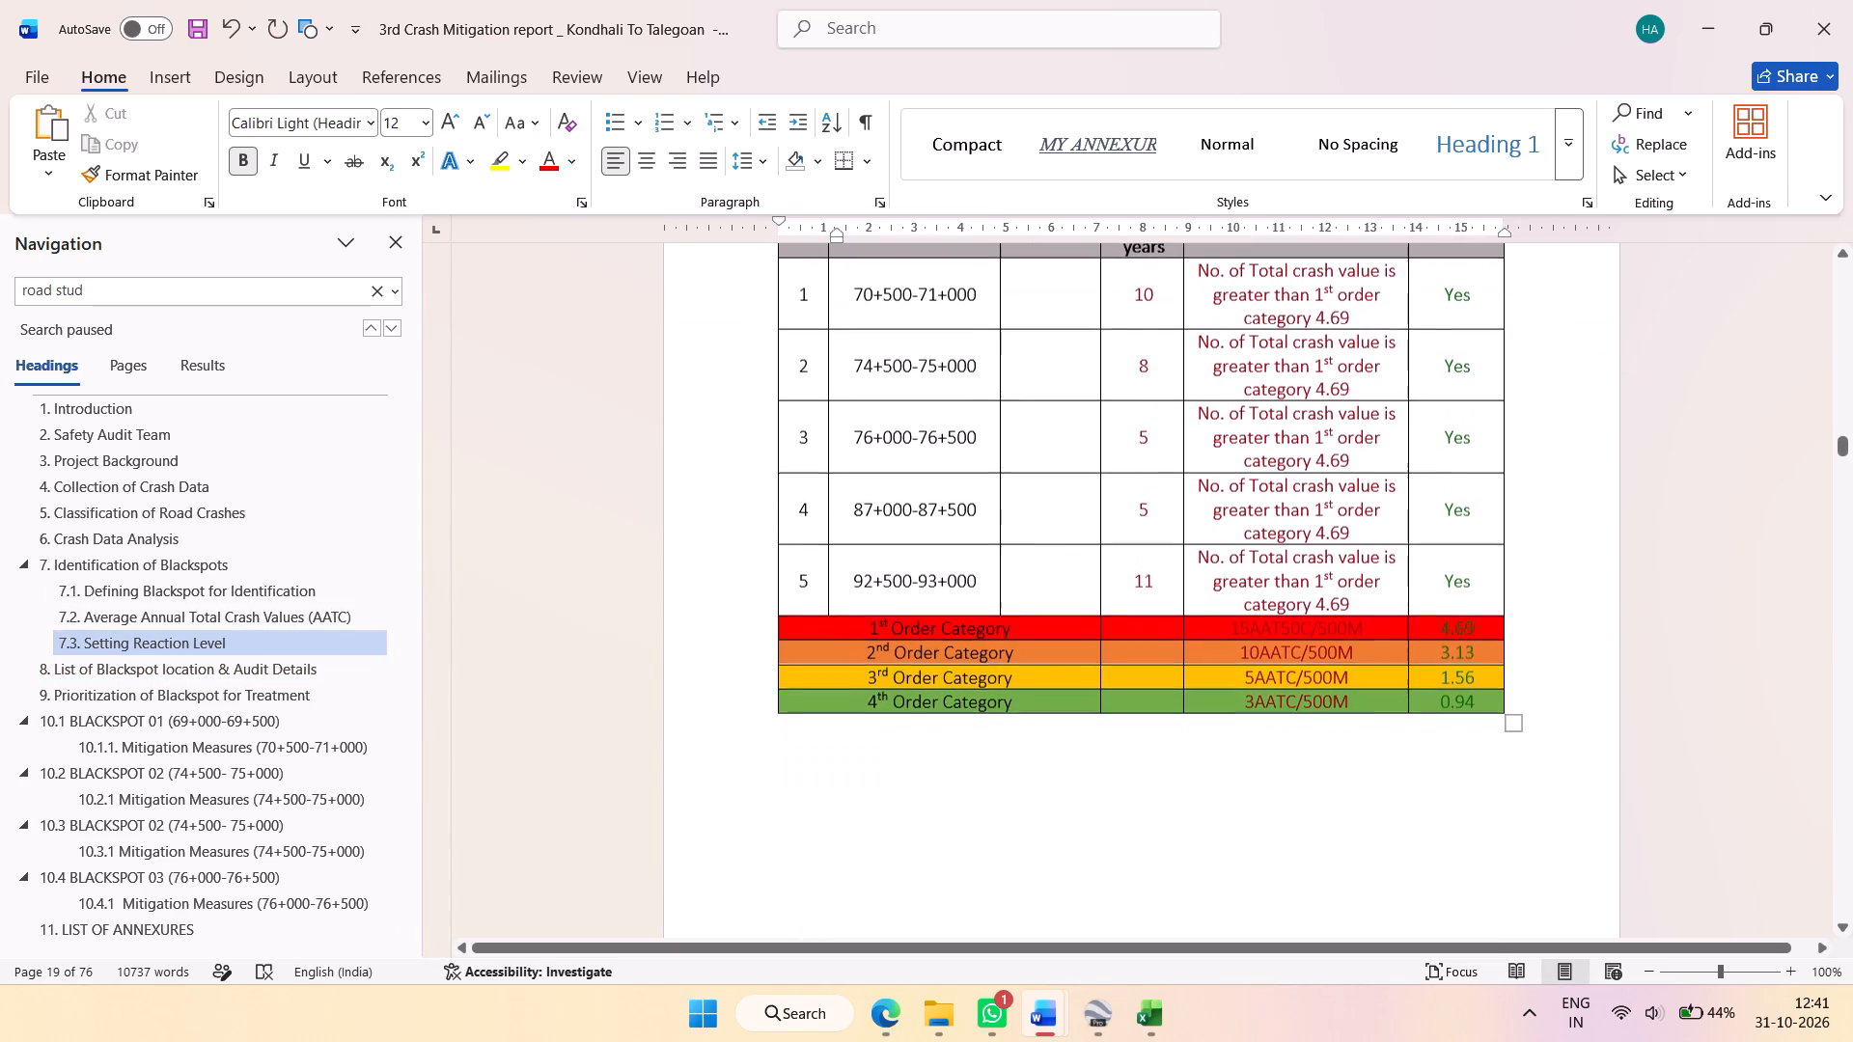
left_click(236, 707)
left_click(235, 723)
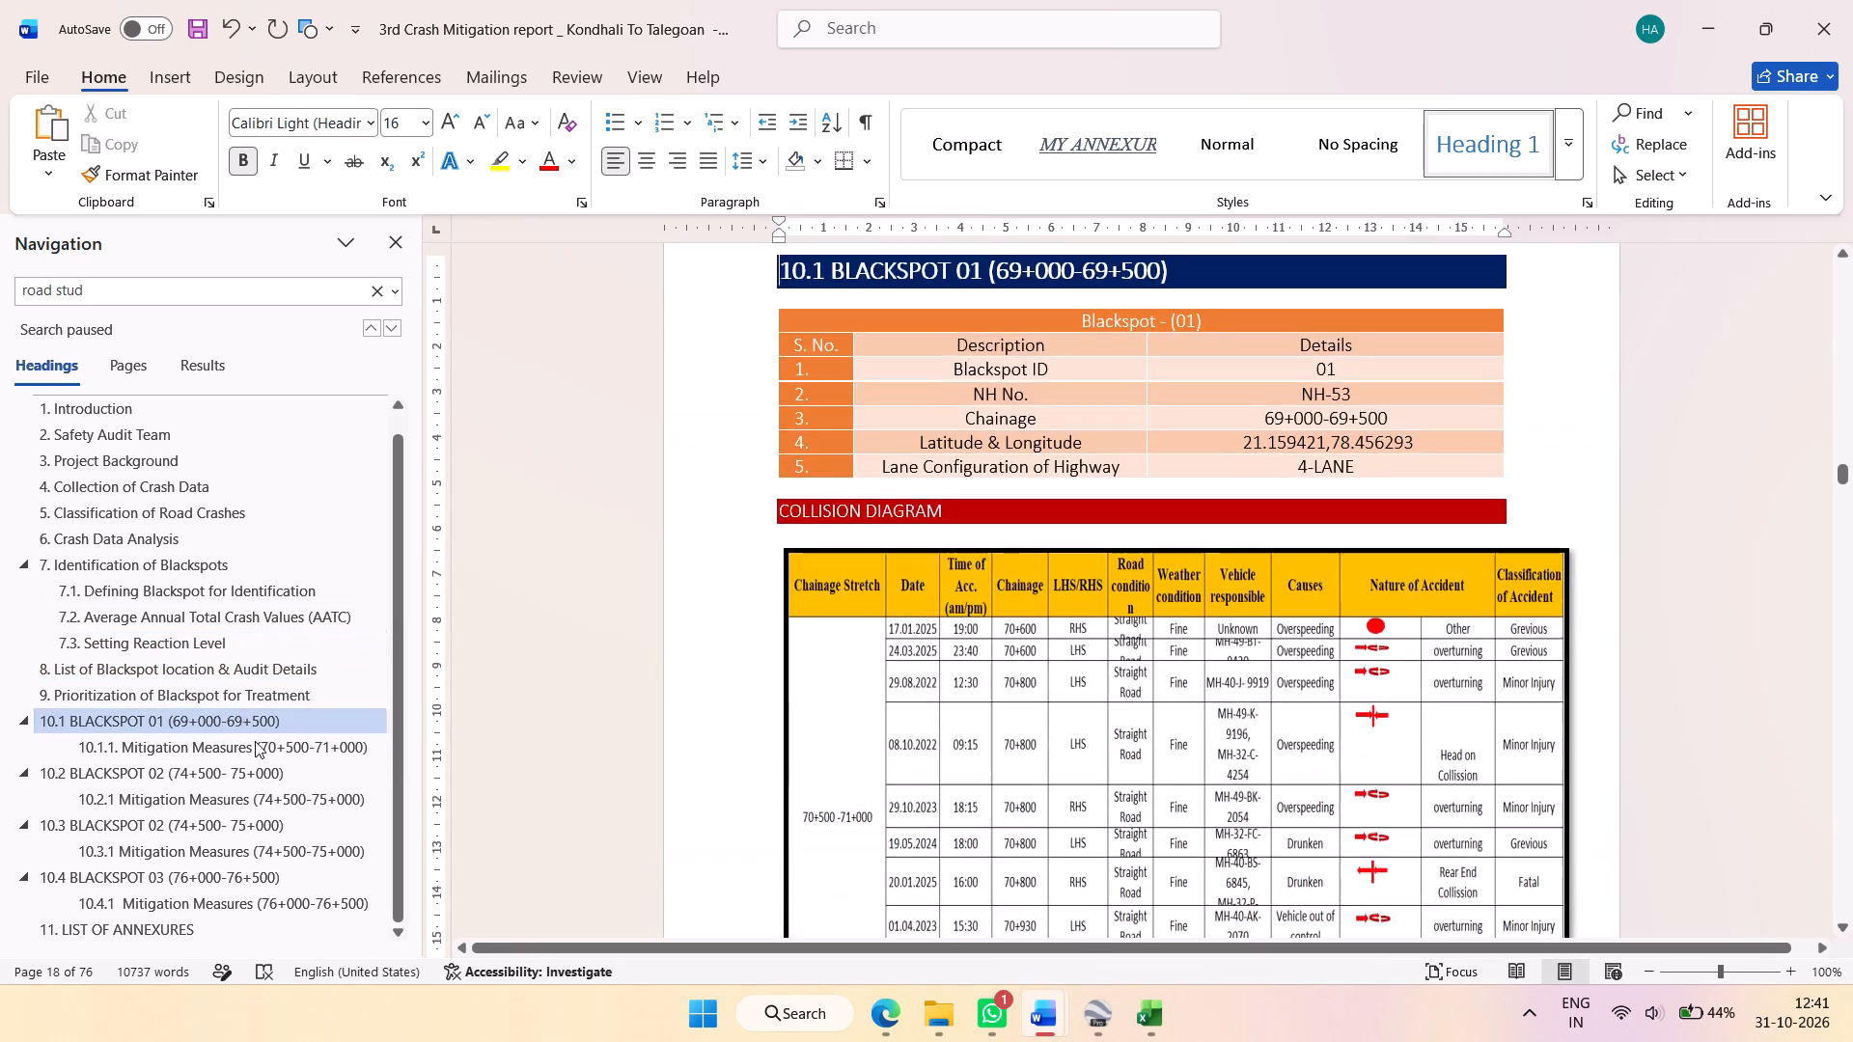
left_click(255, 741)
Copy the latitude and longitude 21.159421,78.456293 from the Blackspot - (01) details table.
scroll(840, 624, "up", 4)
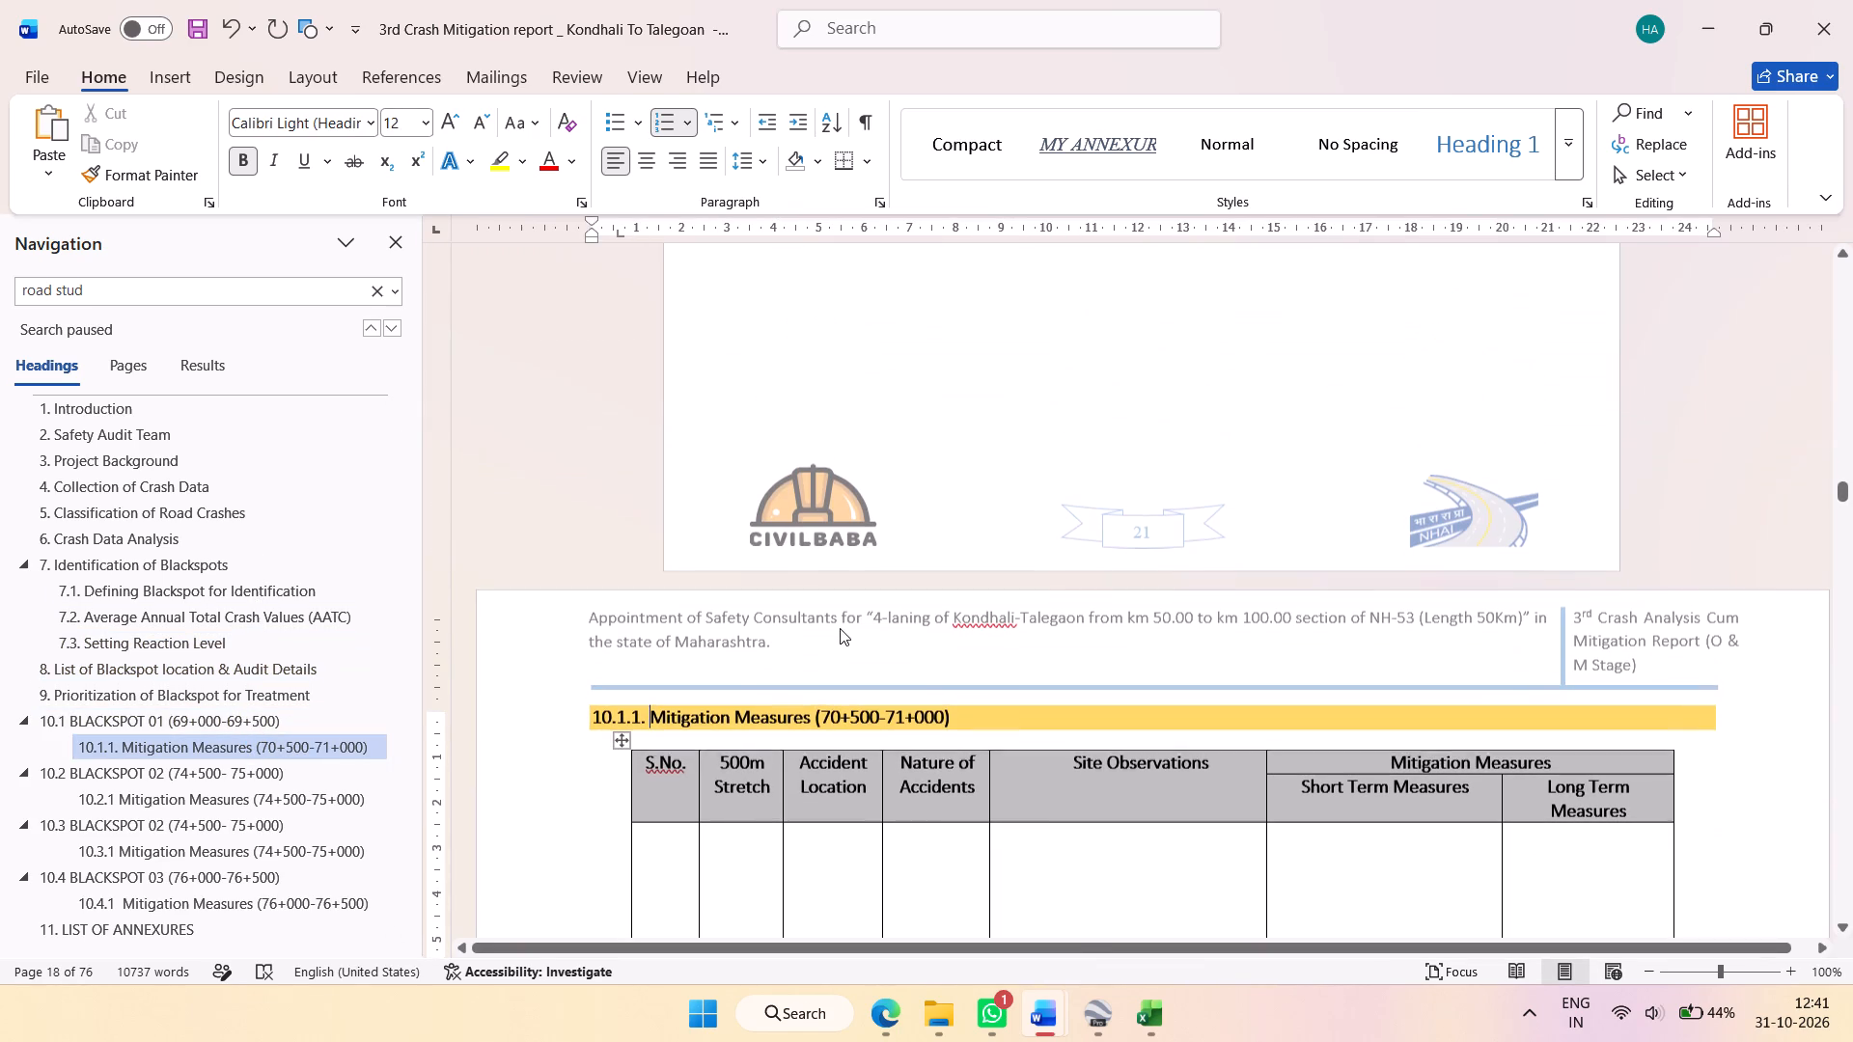
scroll(843, 630, "up", 12)
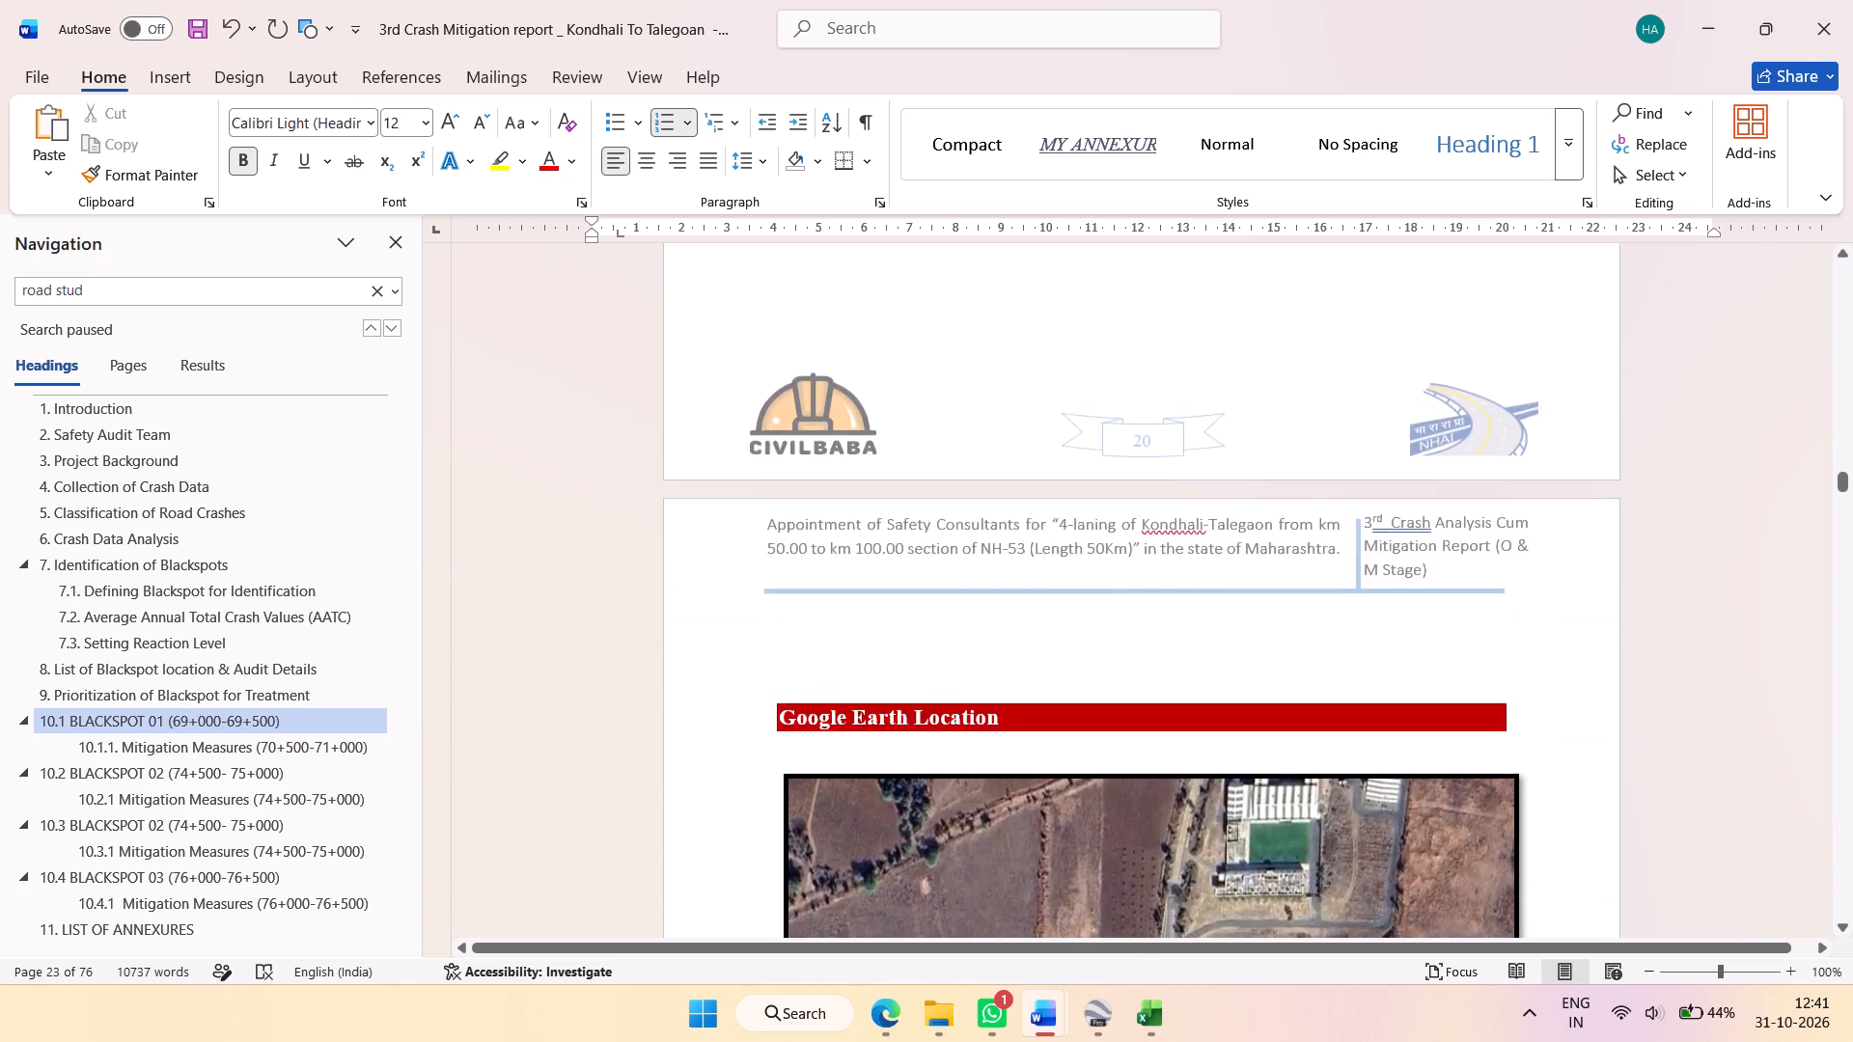
scroll(871, 626, "up", 5)
scroll(1087, 617, "up", 3)
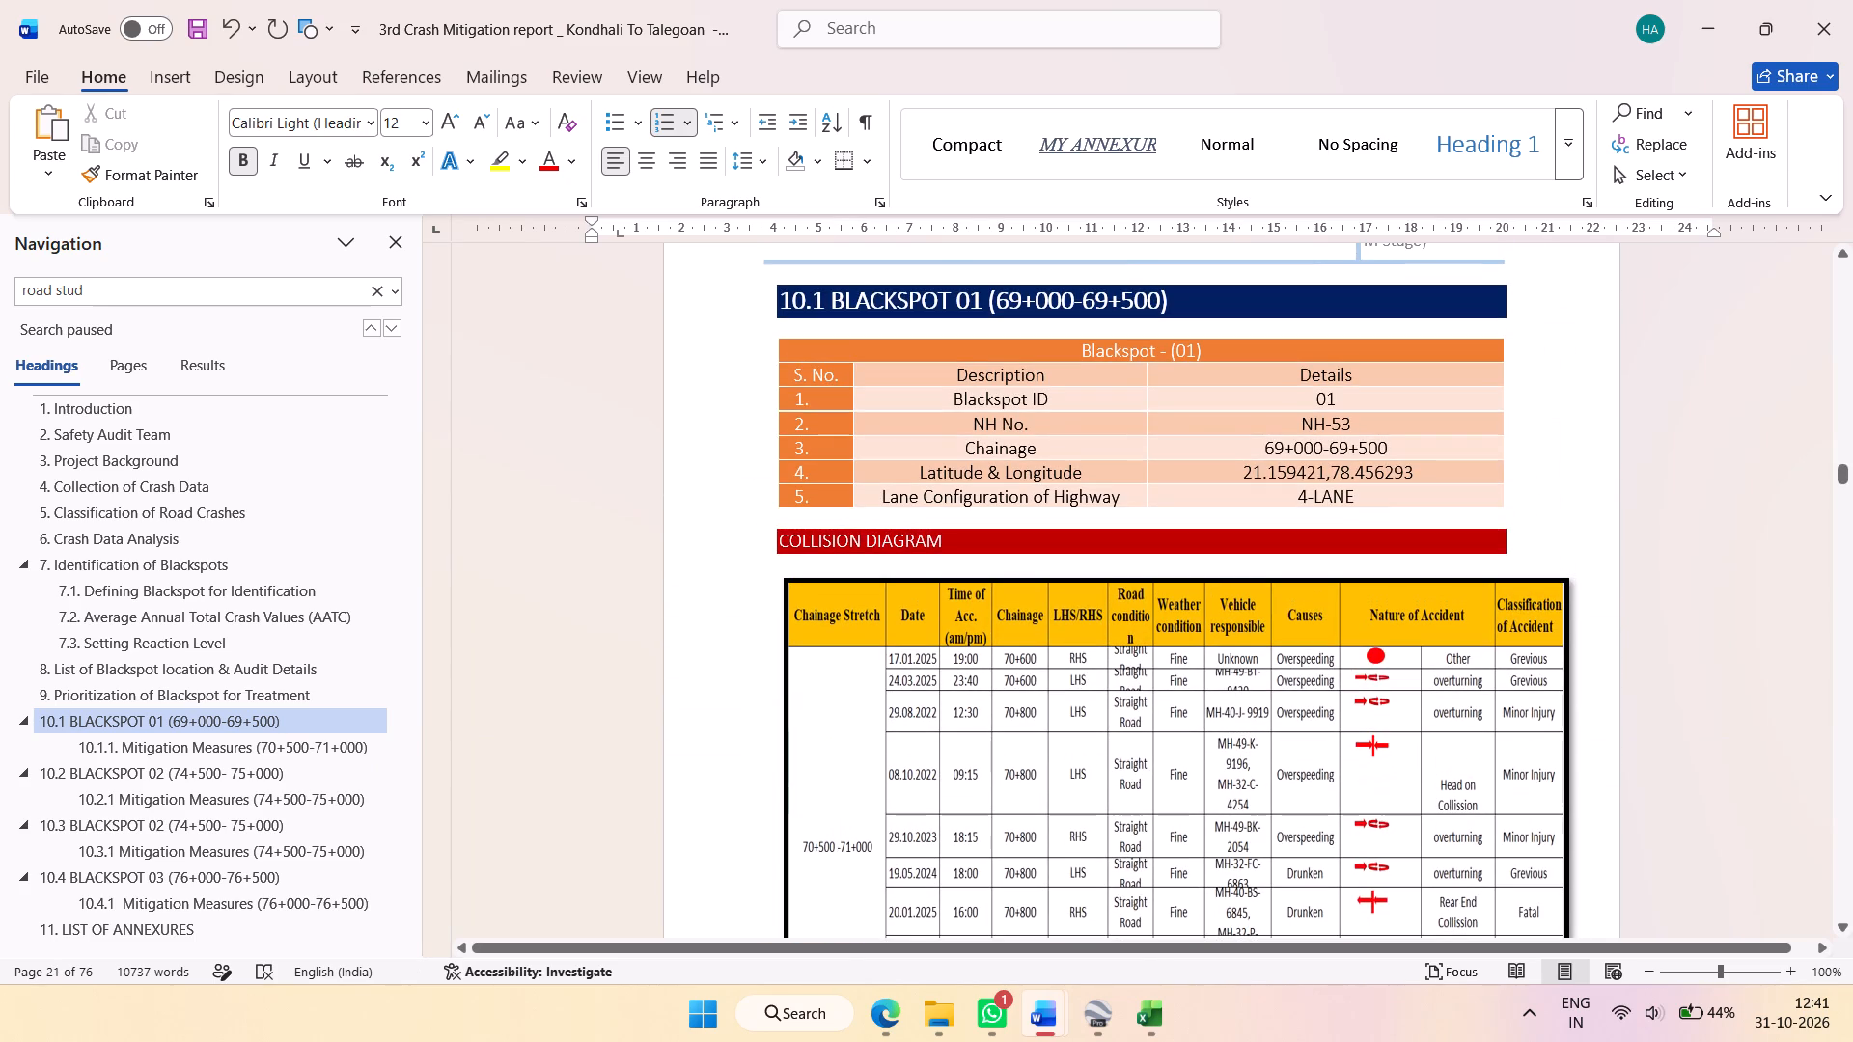
left_click_drag(1443, 468, 1251, 473)
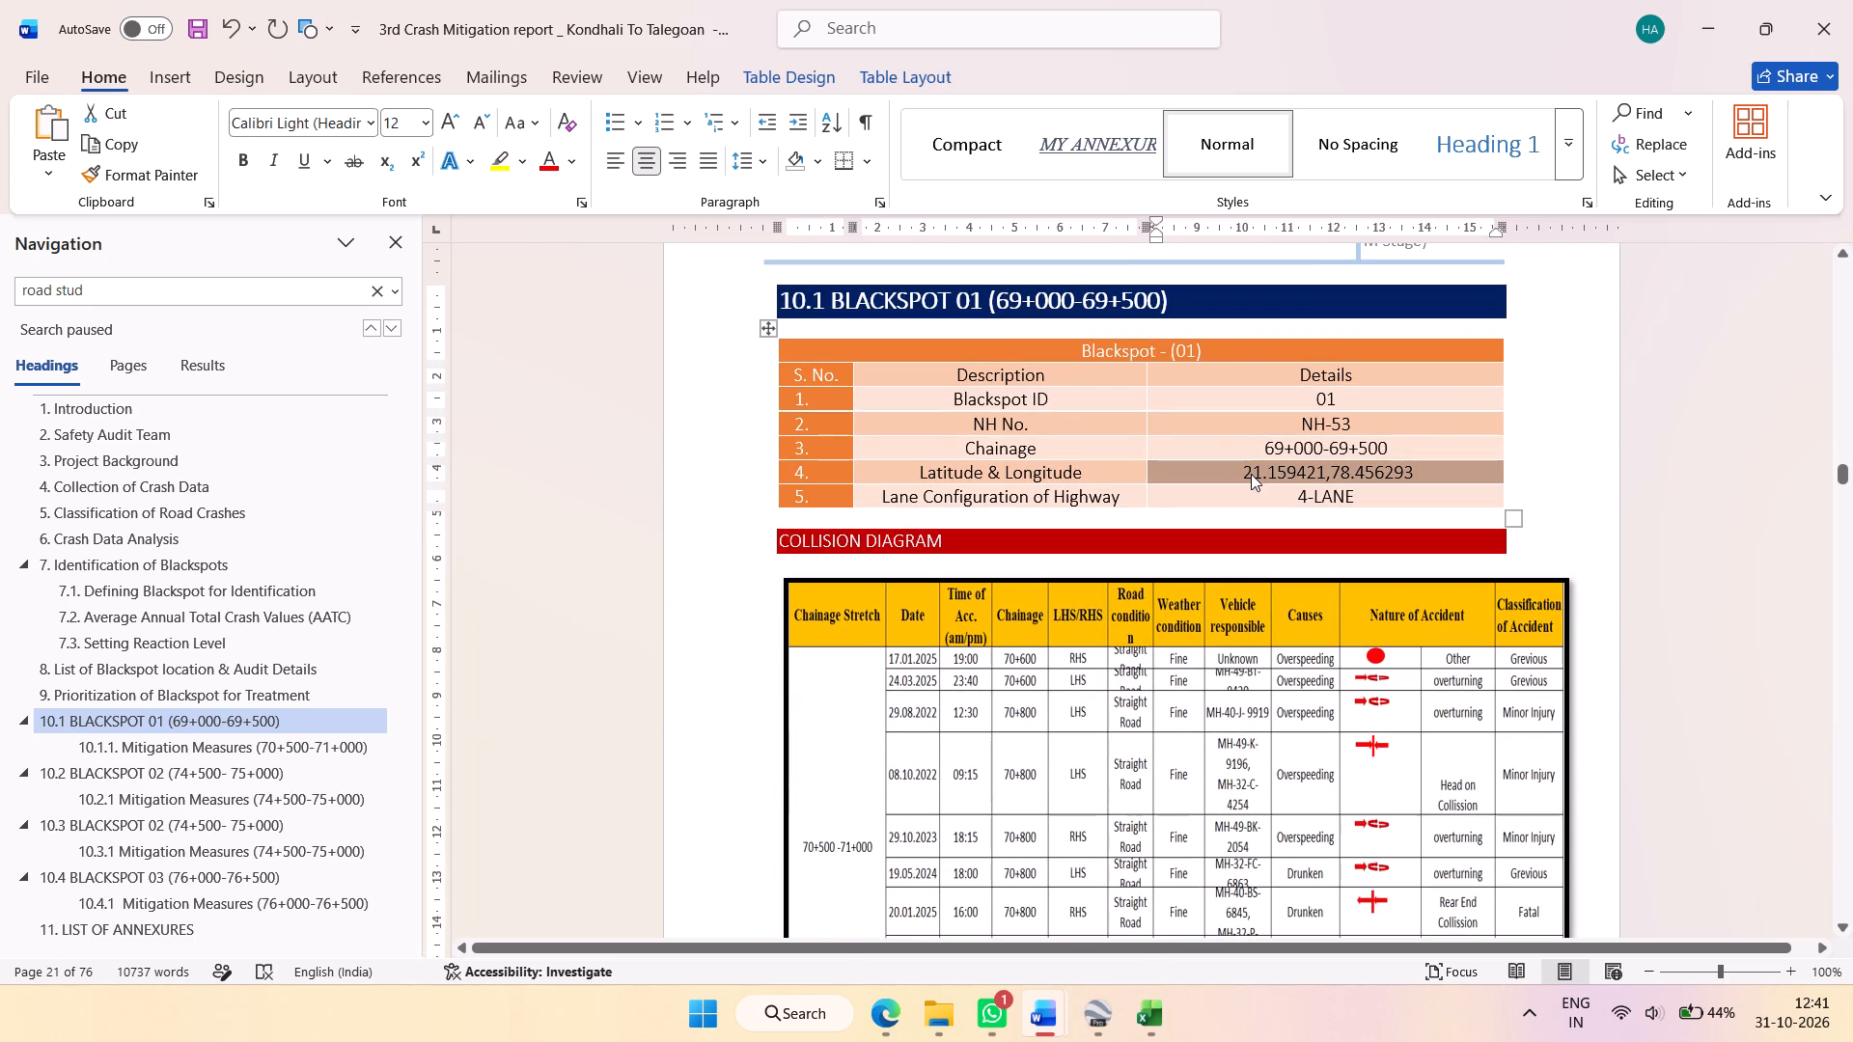
key("ctrl+c")
key("ctrl+c")
key("ctrl+c")
key("ctrl+c")
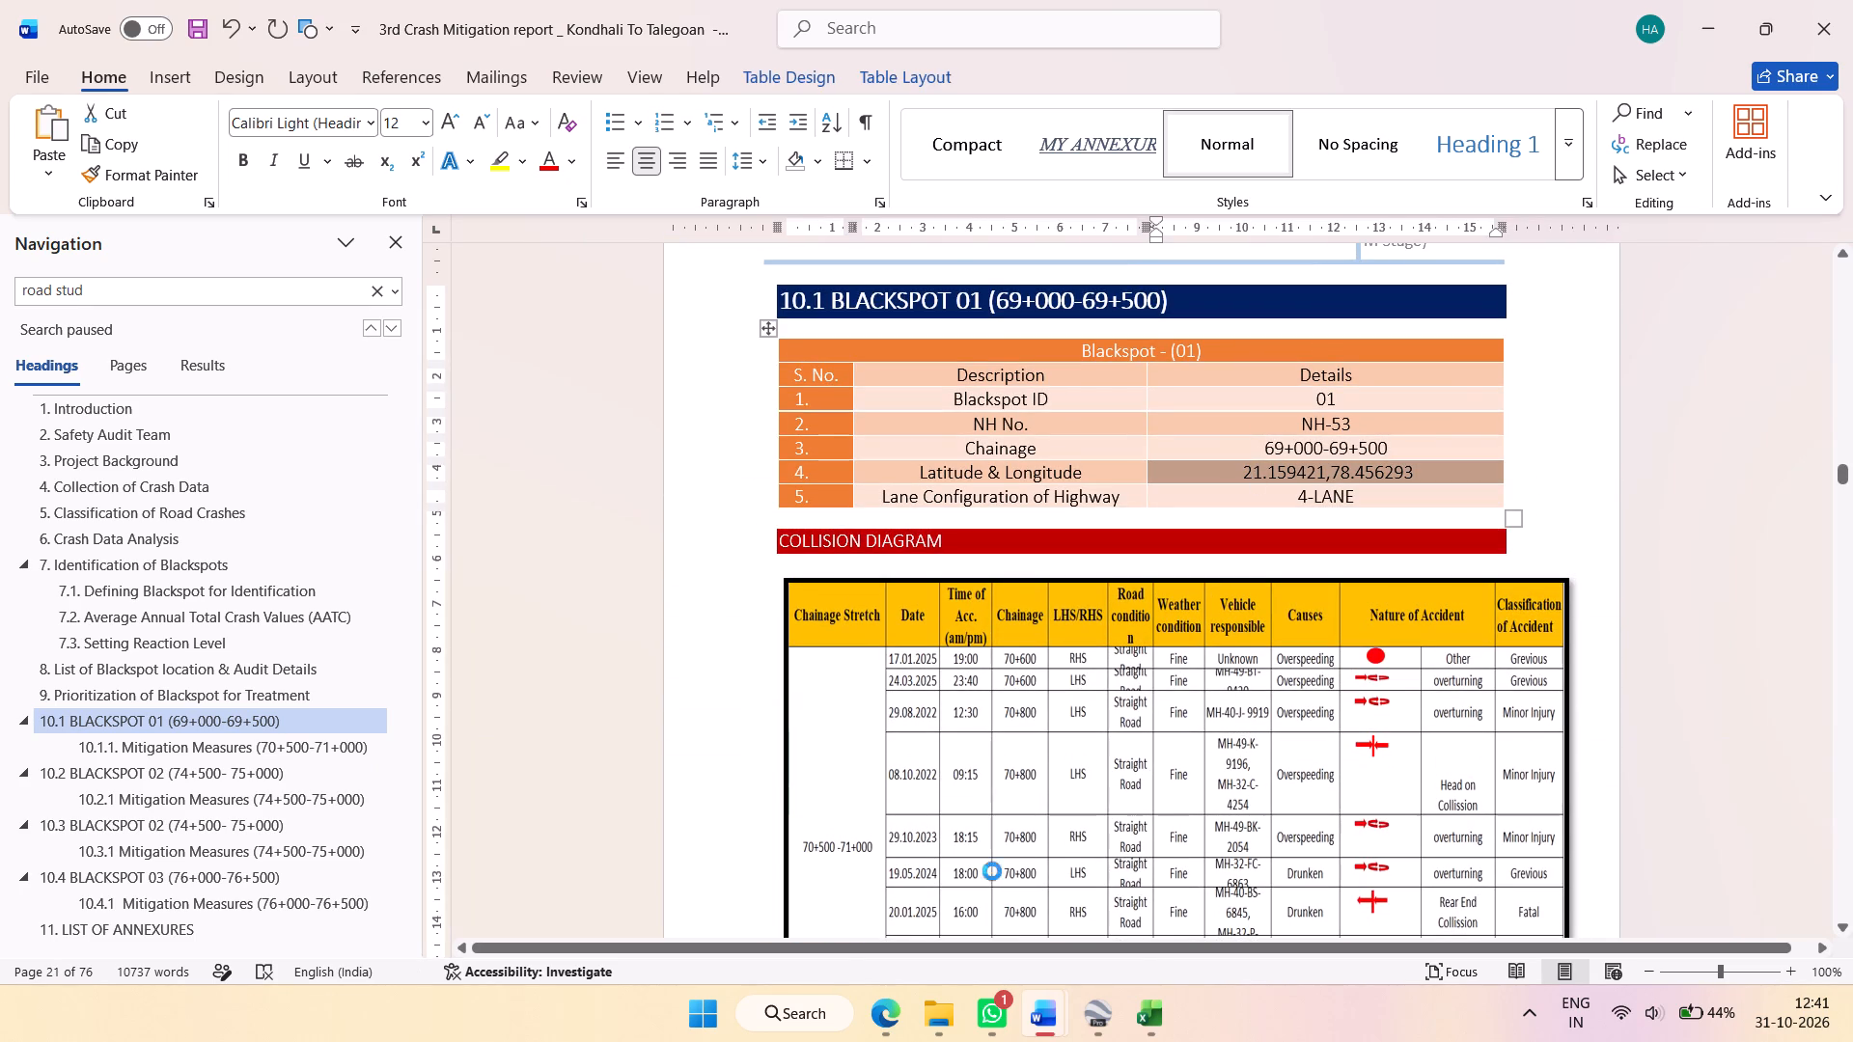
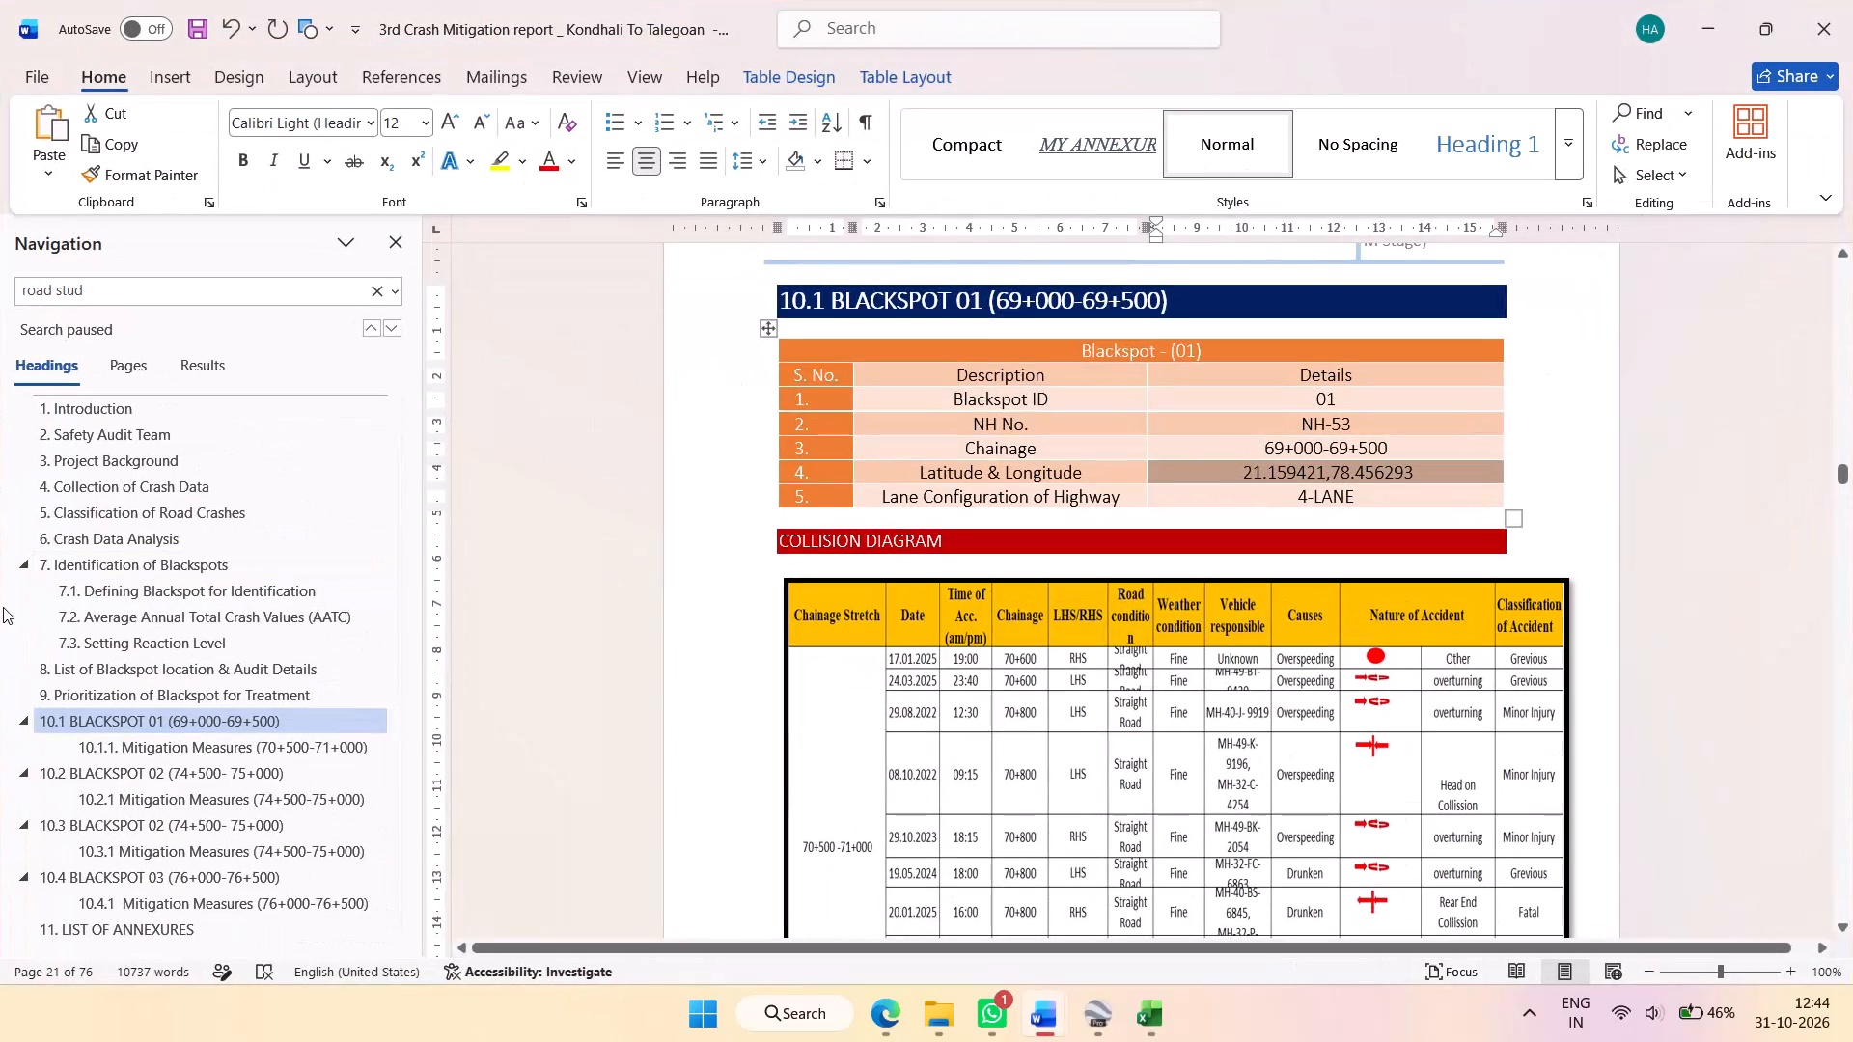
Switch to Google Earth Pro and examine the highway stretch around the 21.161707, 78.40163 placemark.
left_click(1110, 1012)
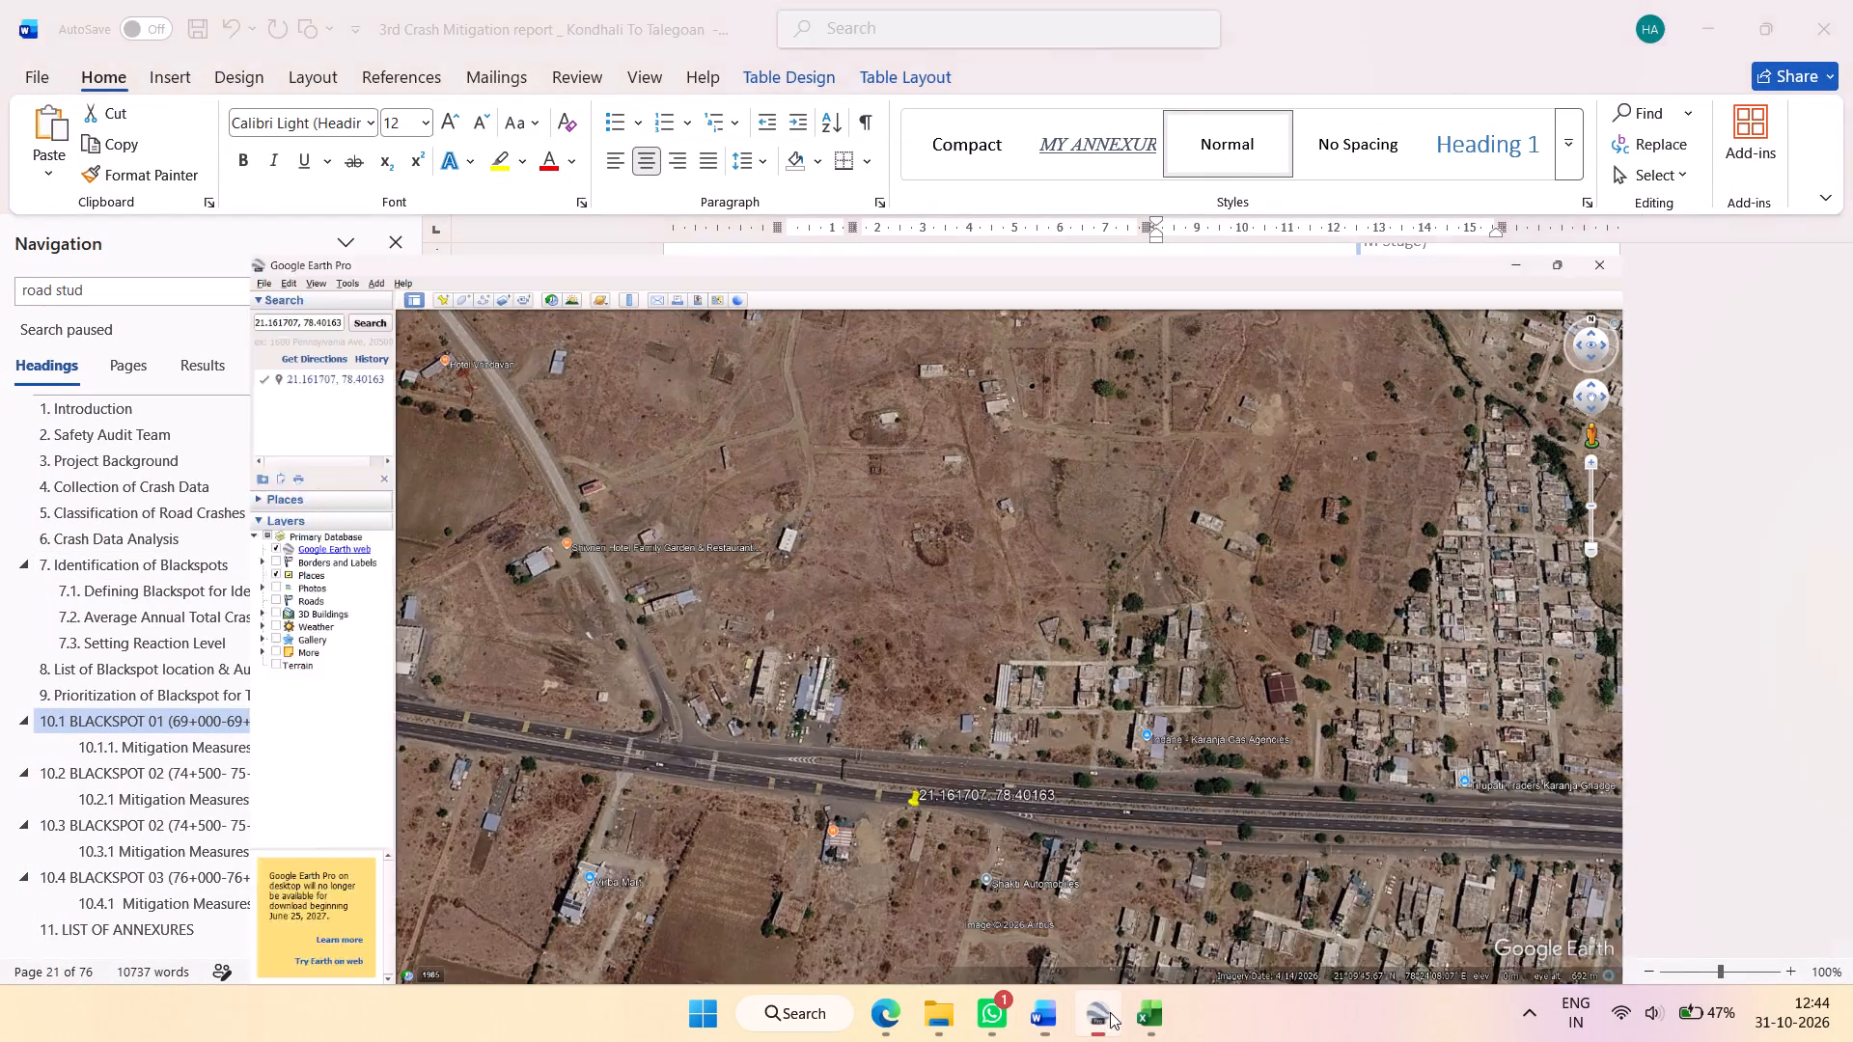
scroll(989, 759, "down", 1, "ctrl")
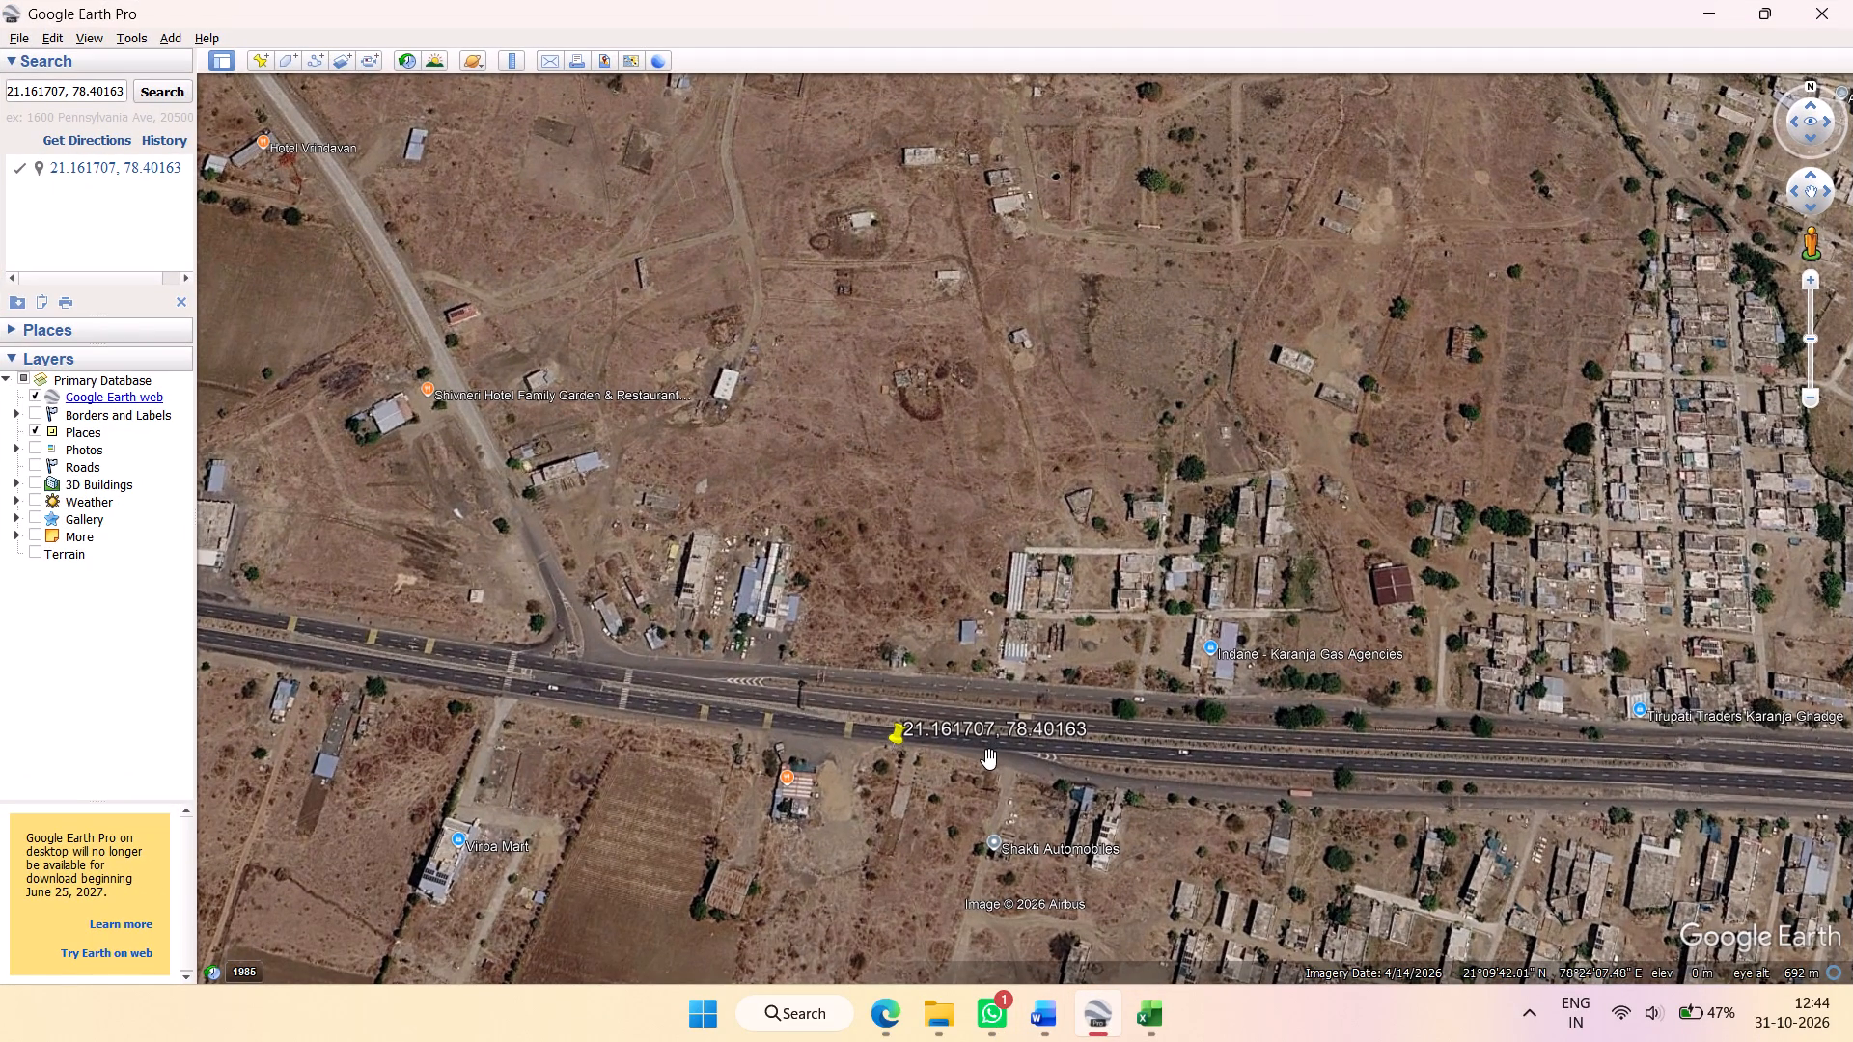
scroll(989, 759, "down", 1, "ctrl")
scroll(989, 759, "up", 1, "ctrl")
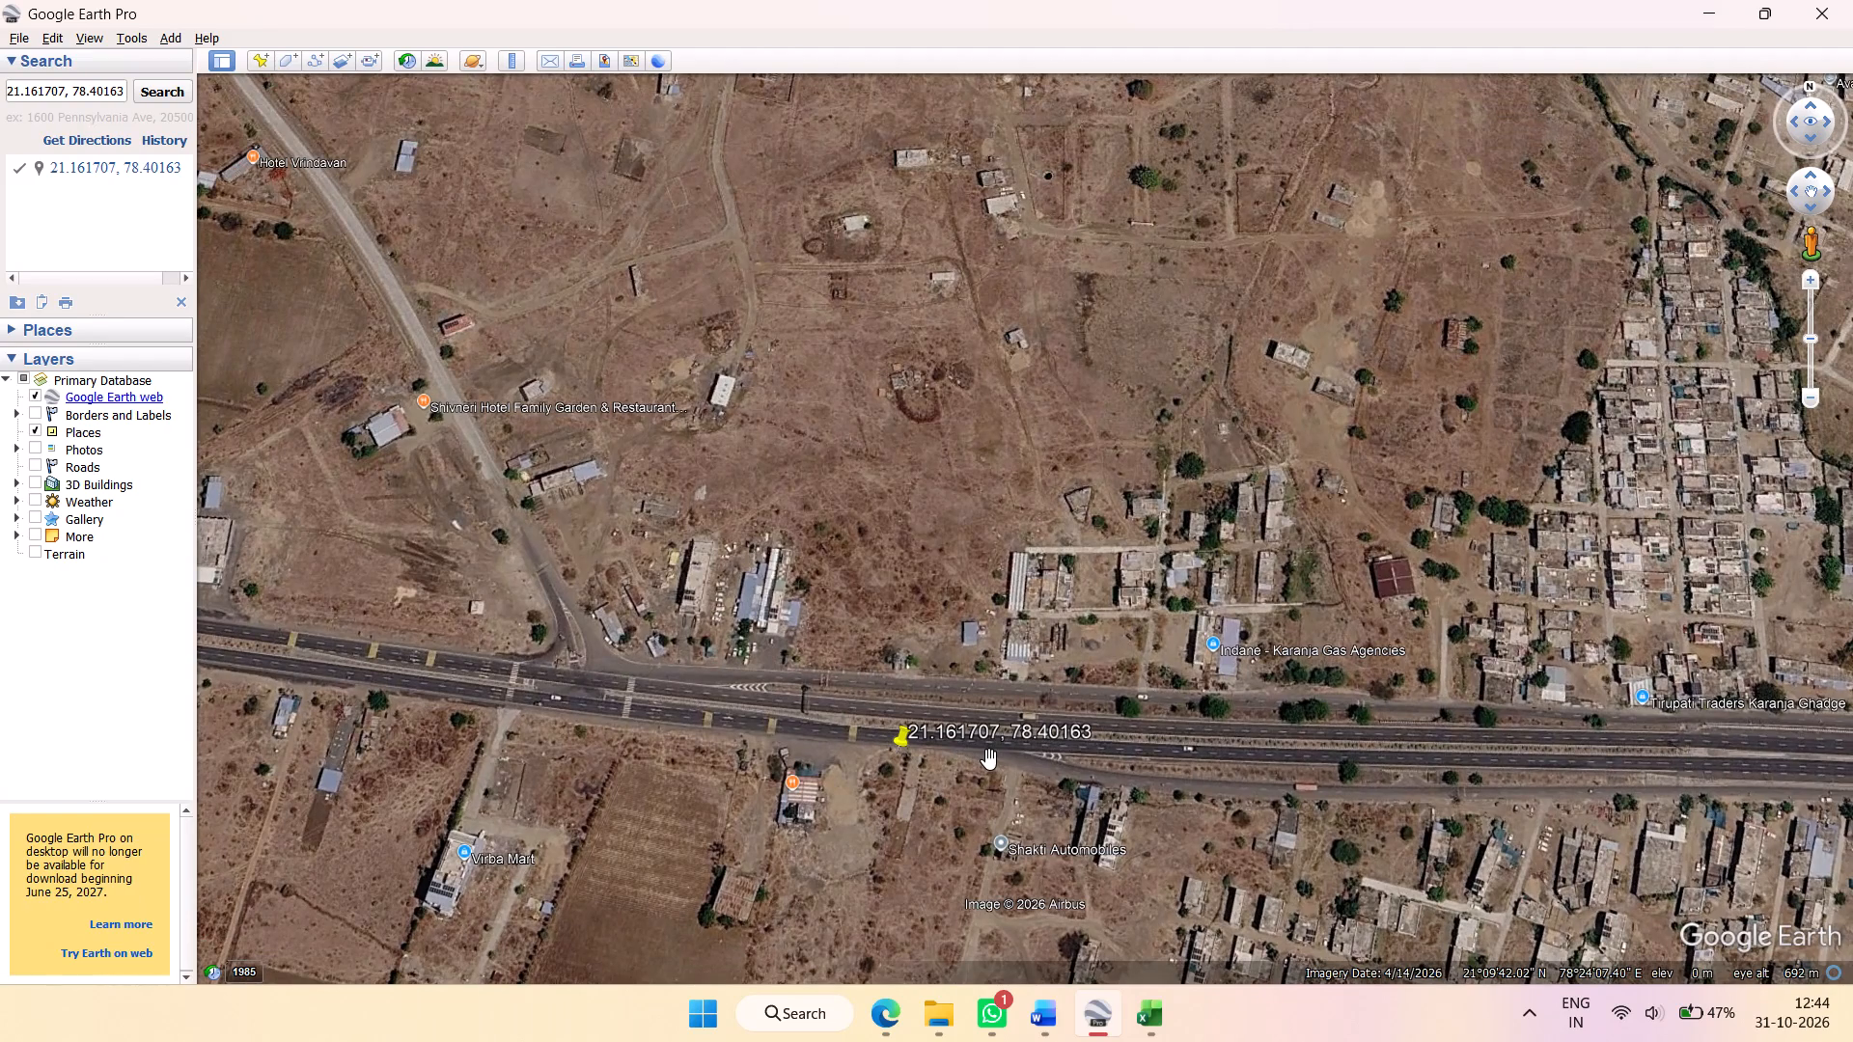
scroll(940, 754, "down", 1, "ctrl")
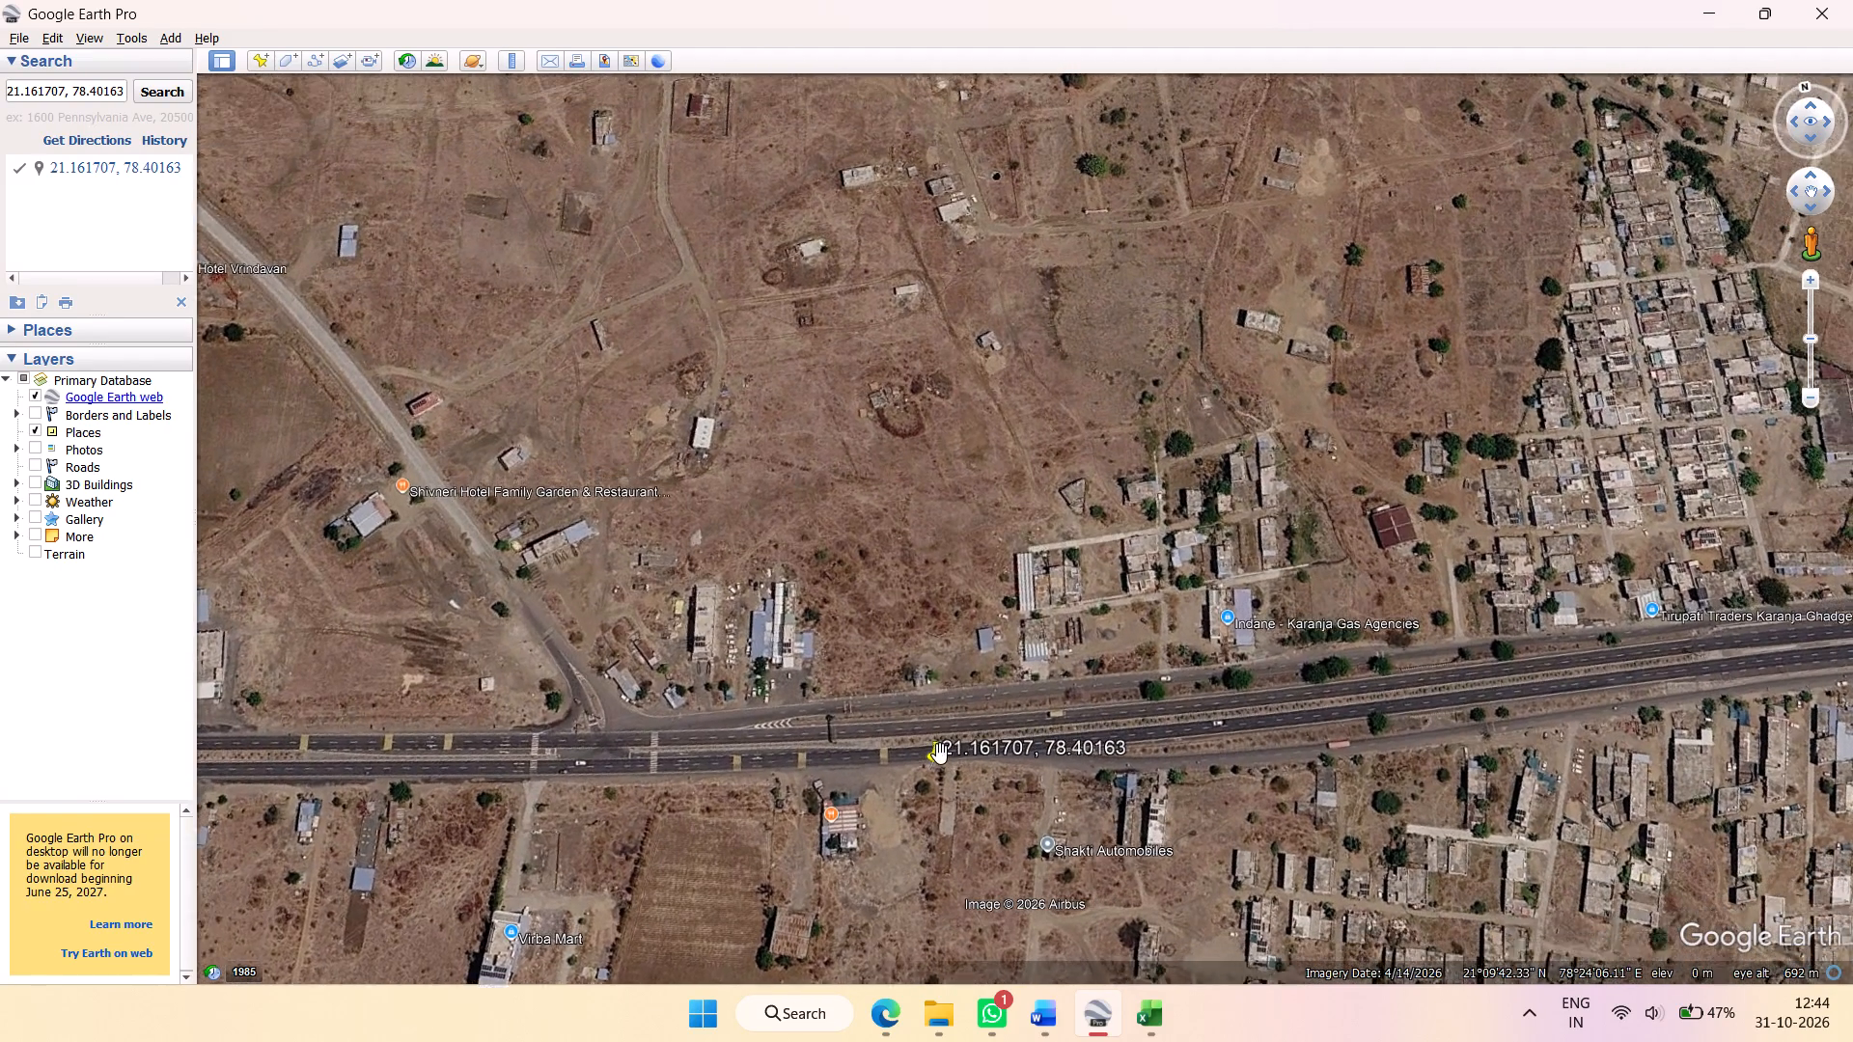
scroll(941, 754, "up", 1, "ctrl")
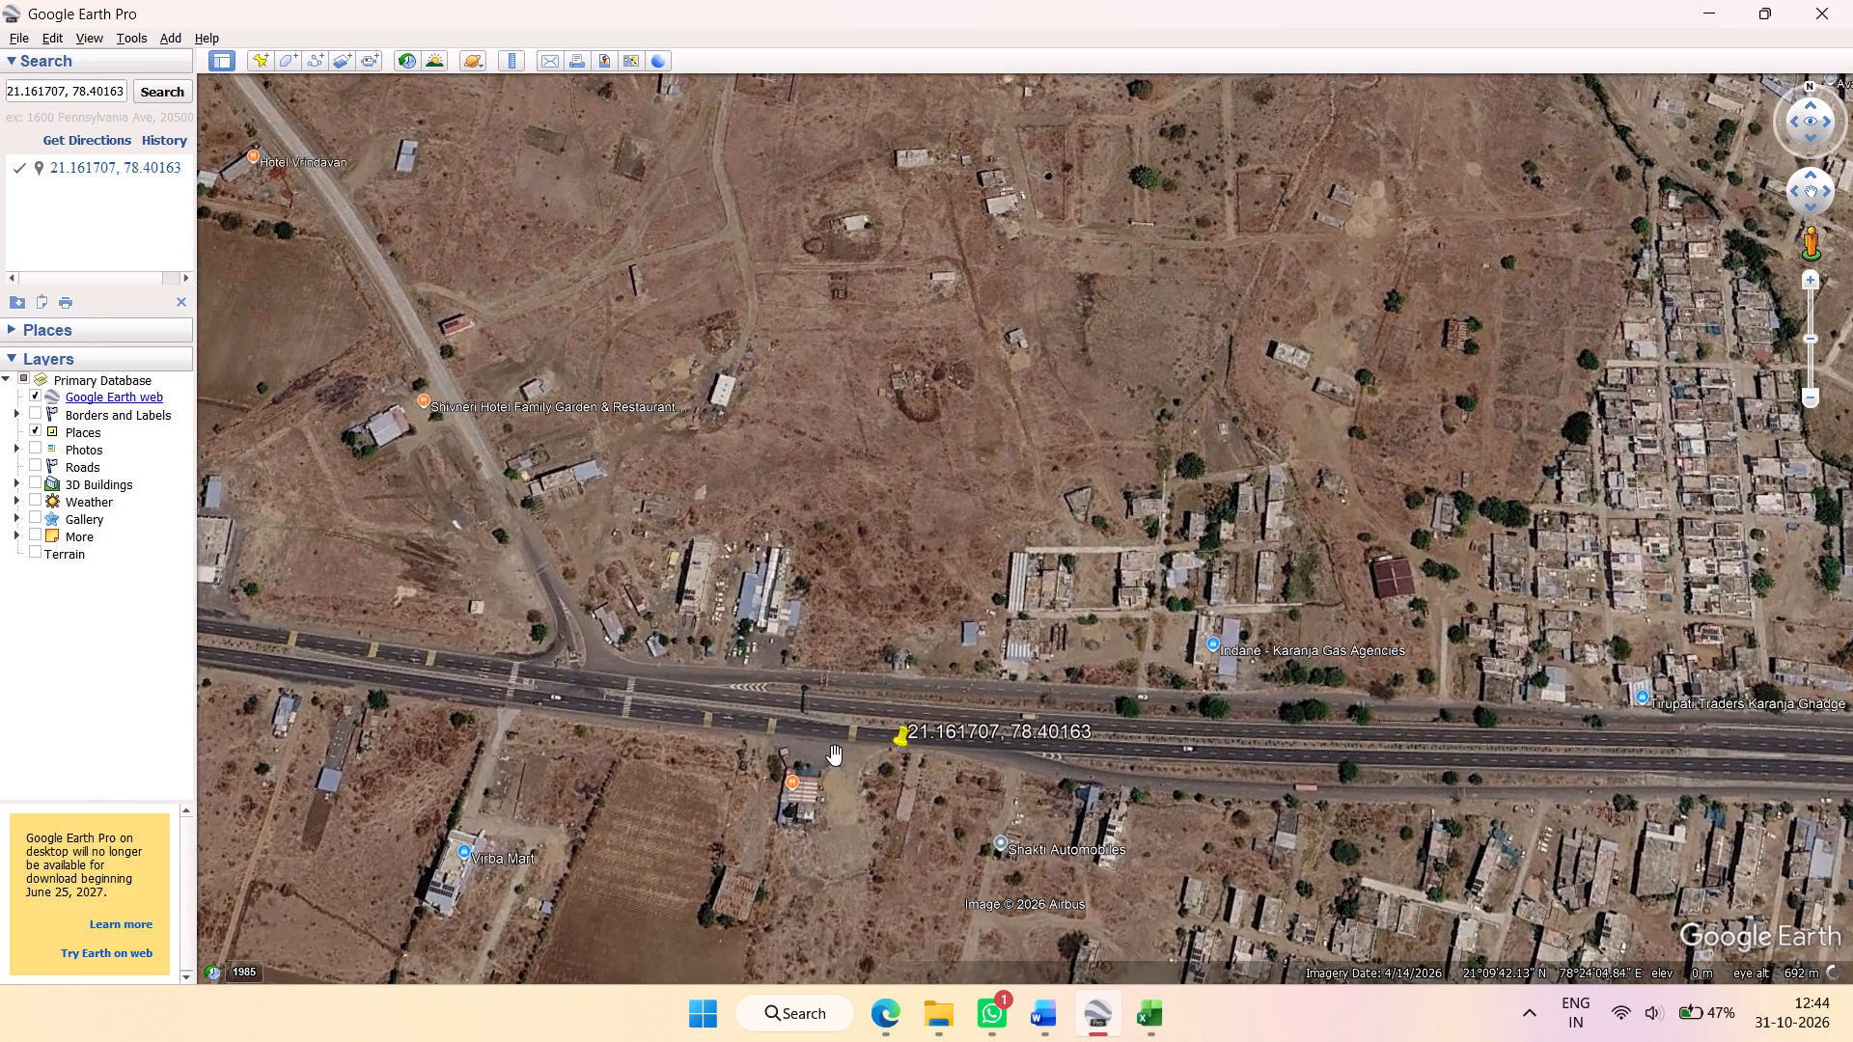
scroll(835, 755, "up", 1, "ctrl")
scroll(835, 755, "down", 1, "ctrl")
scroll(835, 754, "up", 1)
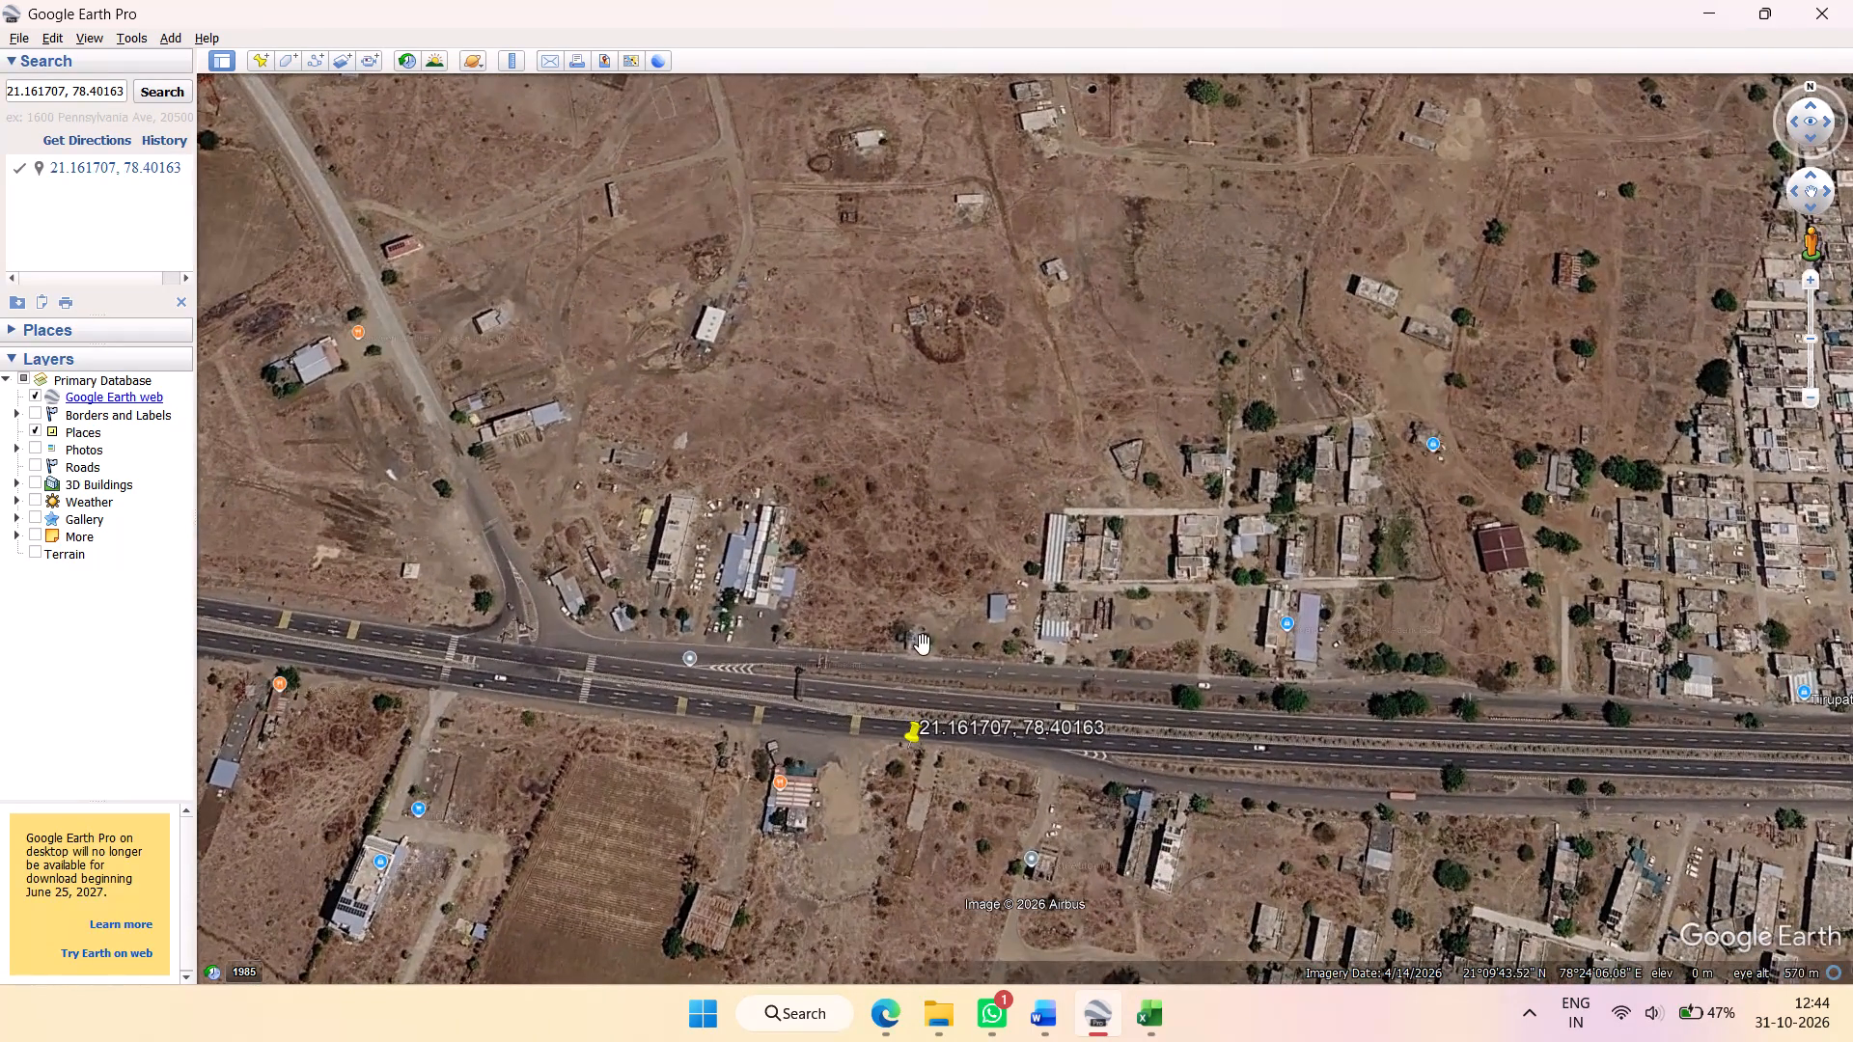
scroll(923, 646, "down", 1)
middle_click_drag(923, 646, 918, 510)
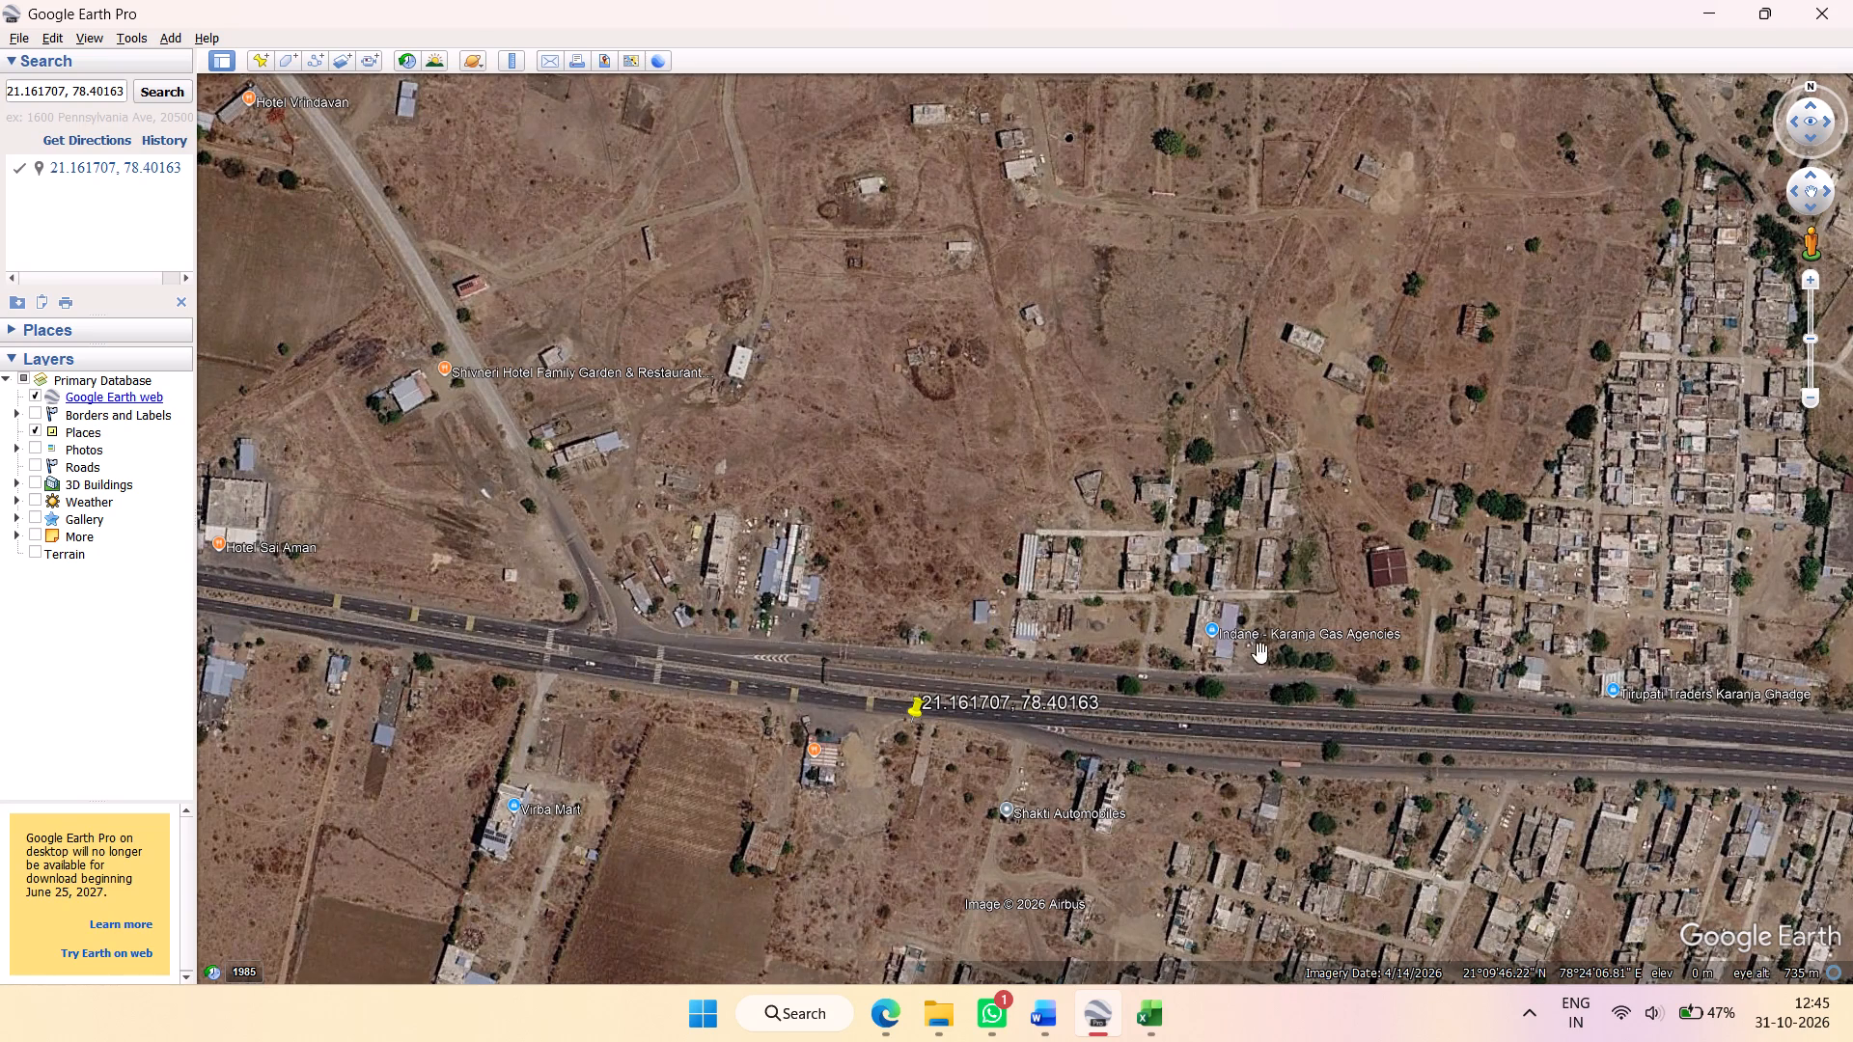
Open the IdentifiedBlackspot (1) file from the 3 year folder and fit the Chainage column to its contents.
left_click(1852, 1041)
left_click(1152, 1016)
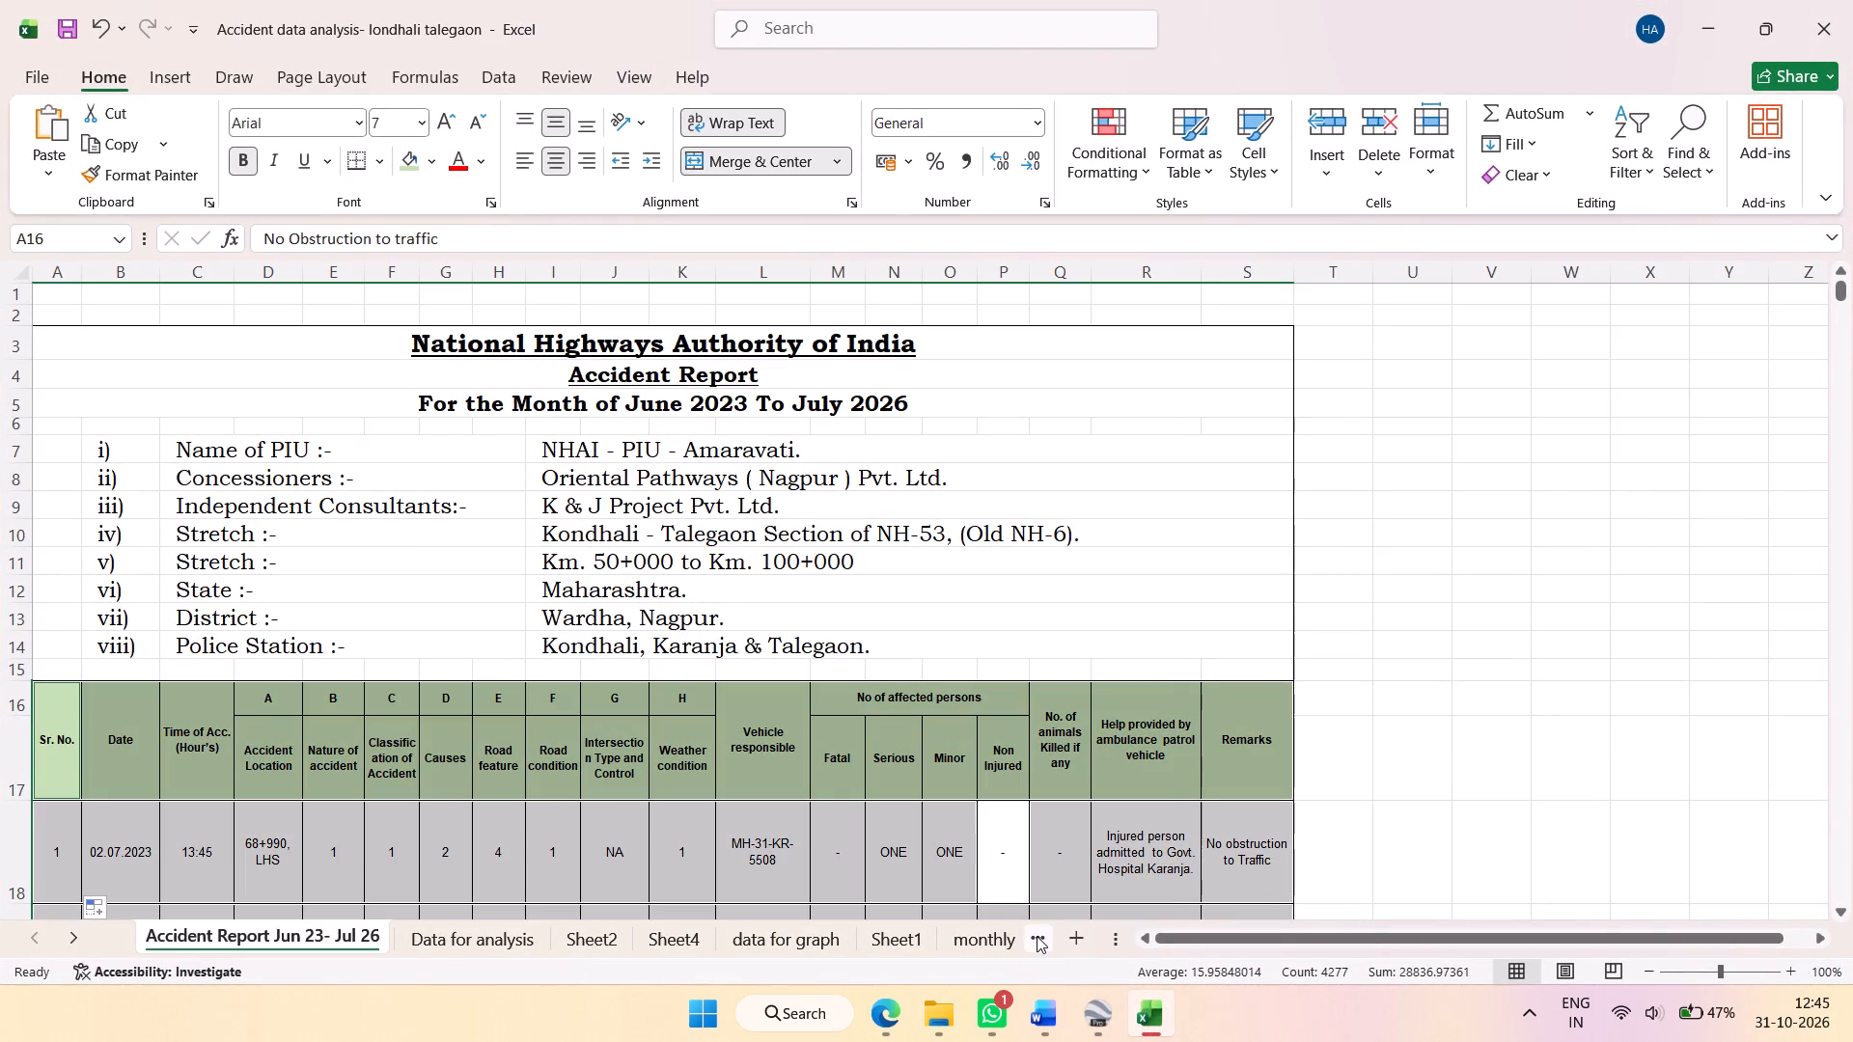
left_click(938, 1017)
left_click(1175, 922)
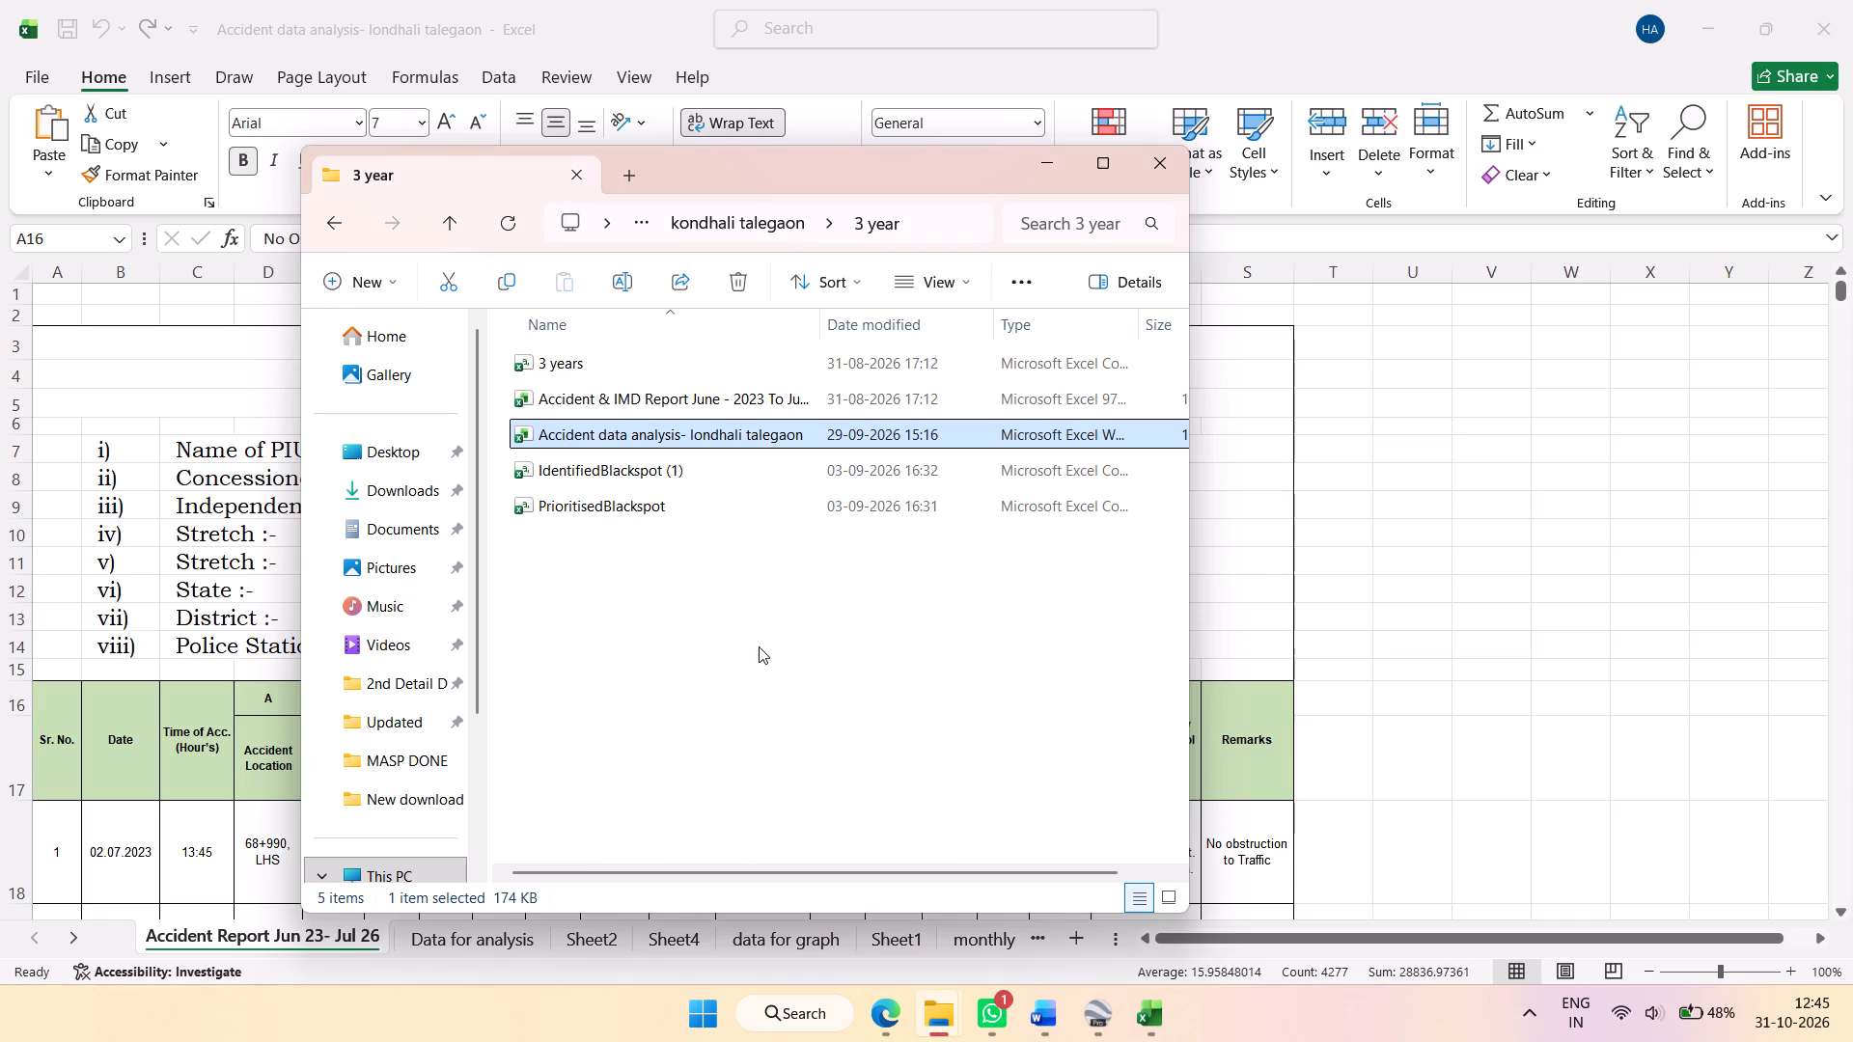
left_click(618, 477)
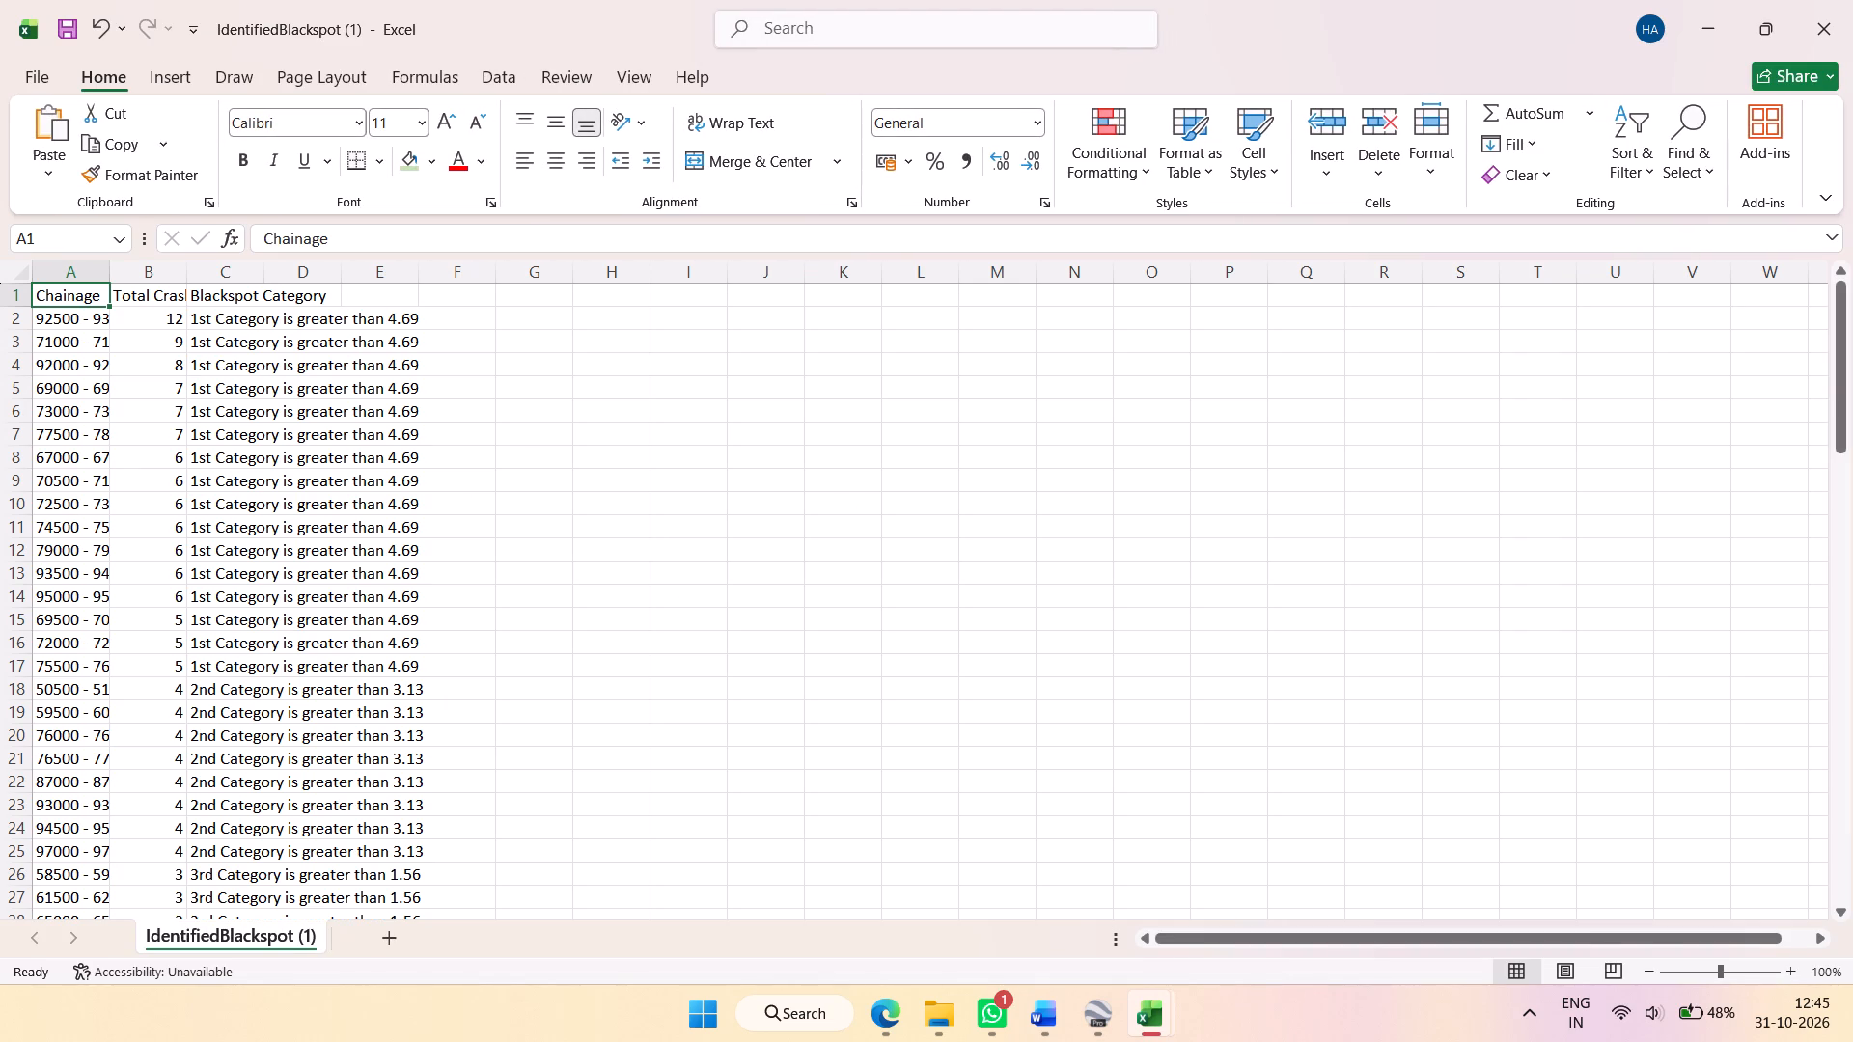
double_click(108, 275)
Check the identified blackspot entries for chainages 92500 - 93000, 69000 - 69500 and 73000 - 73500.
left_click(290, 333)
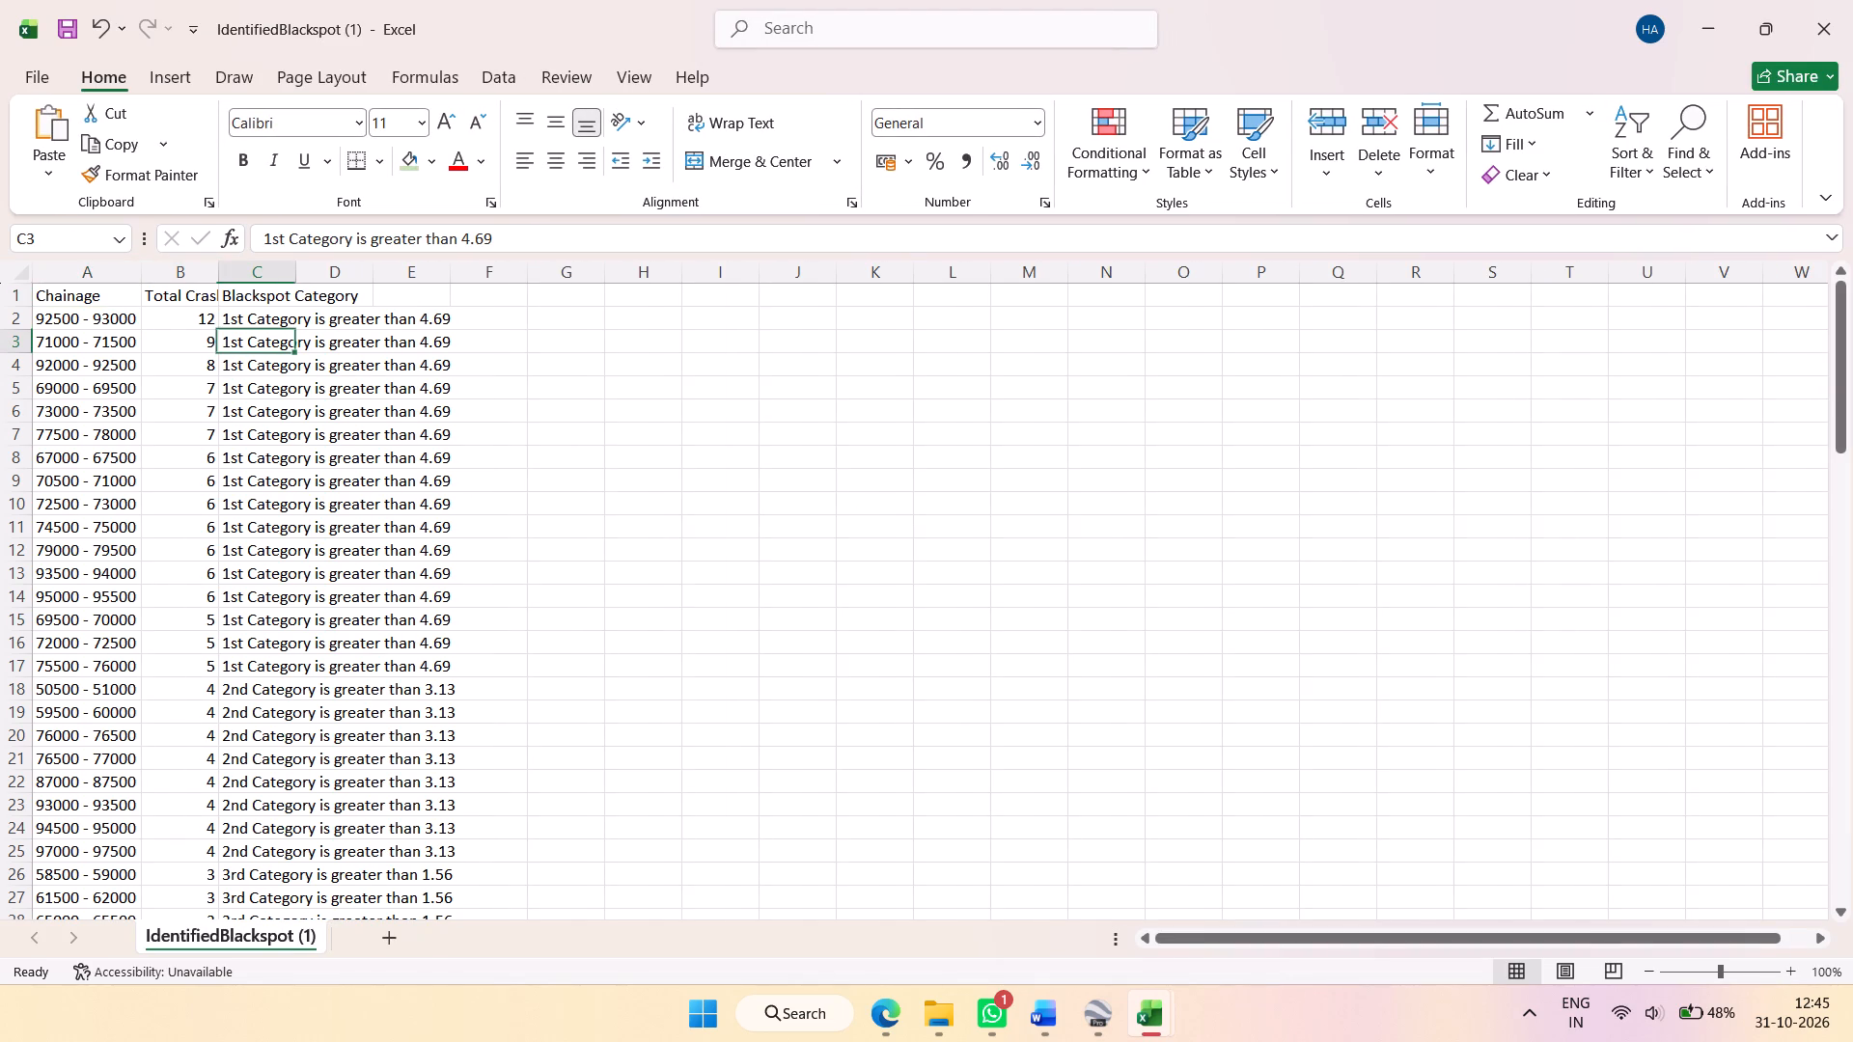
left_click(190, 313)
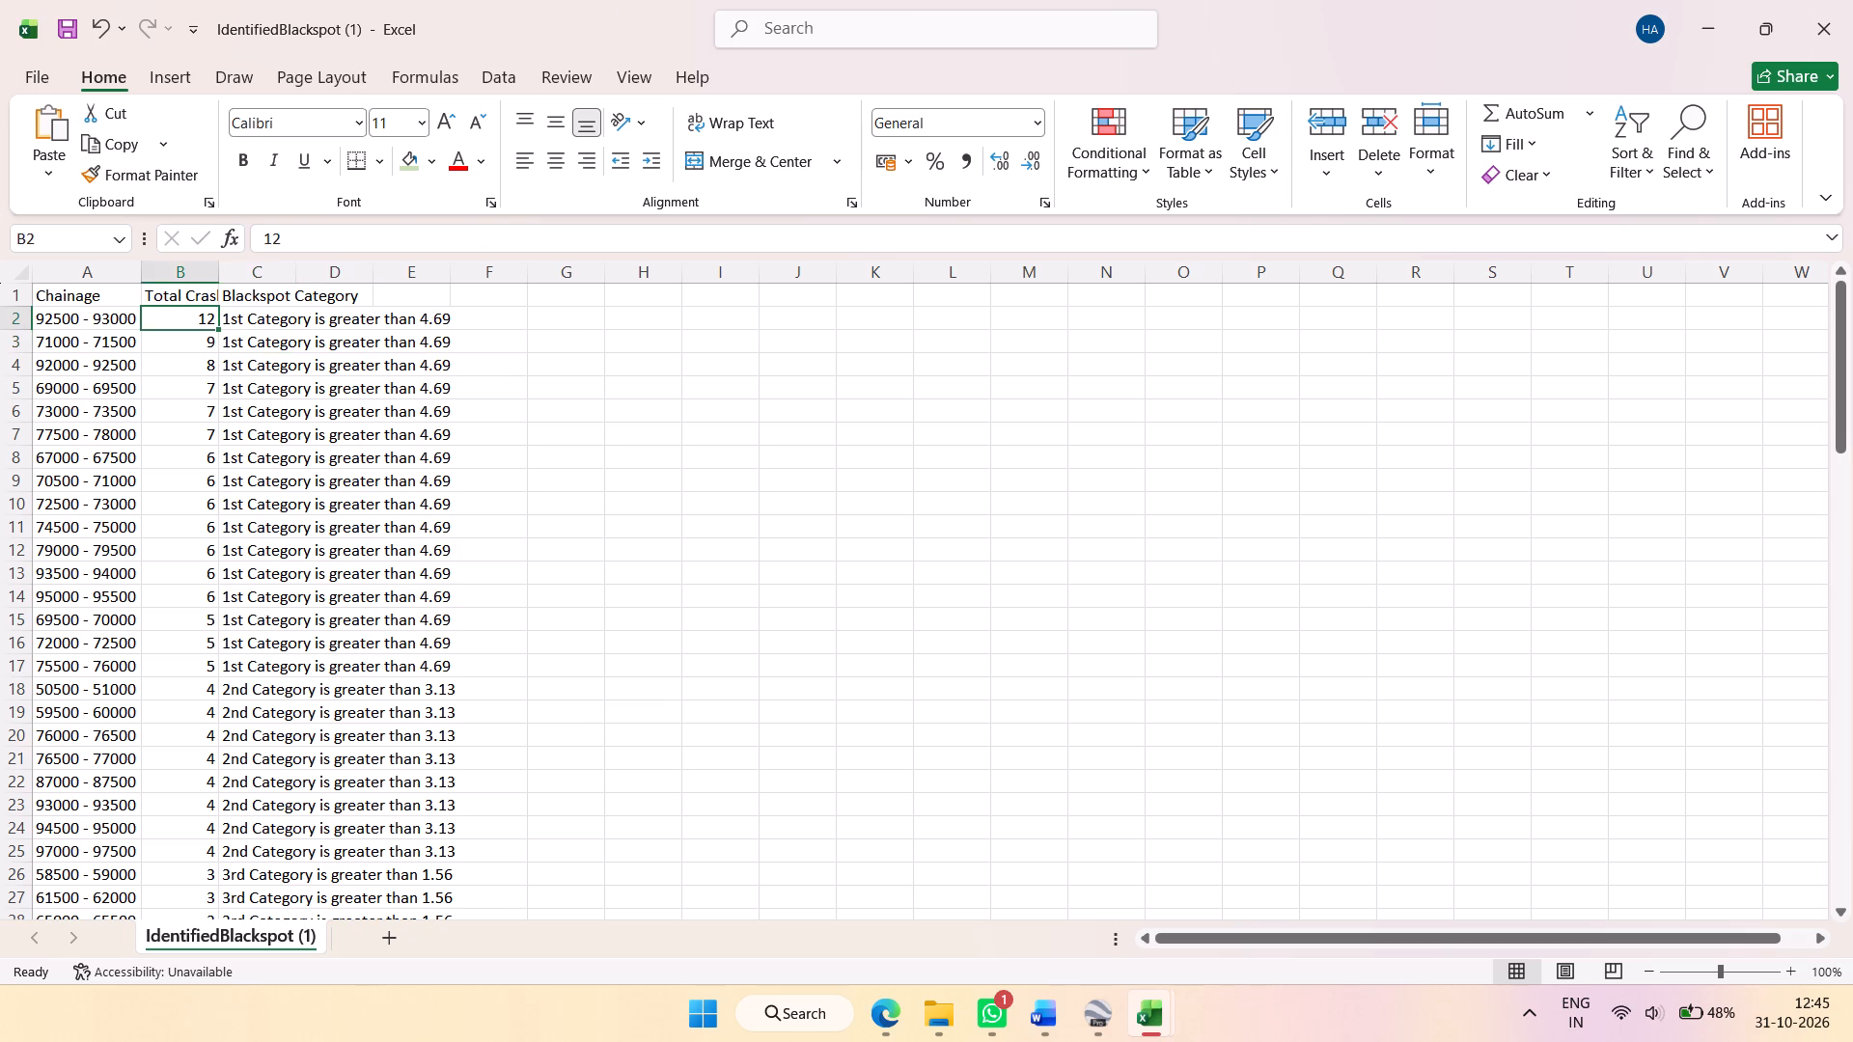
left_click_drag(94, 315, 231, 320)
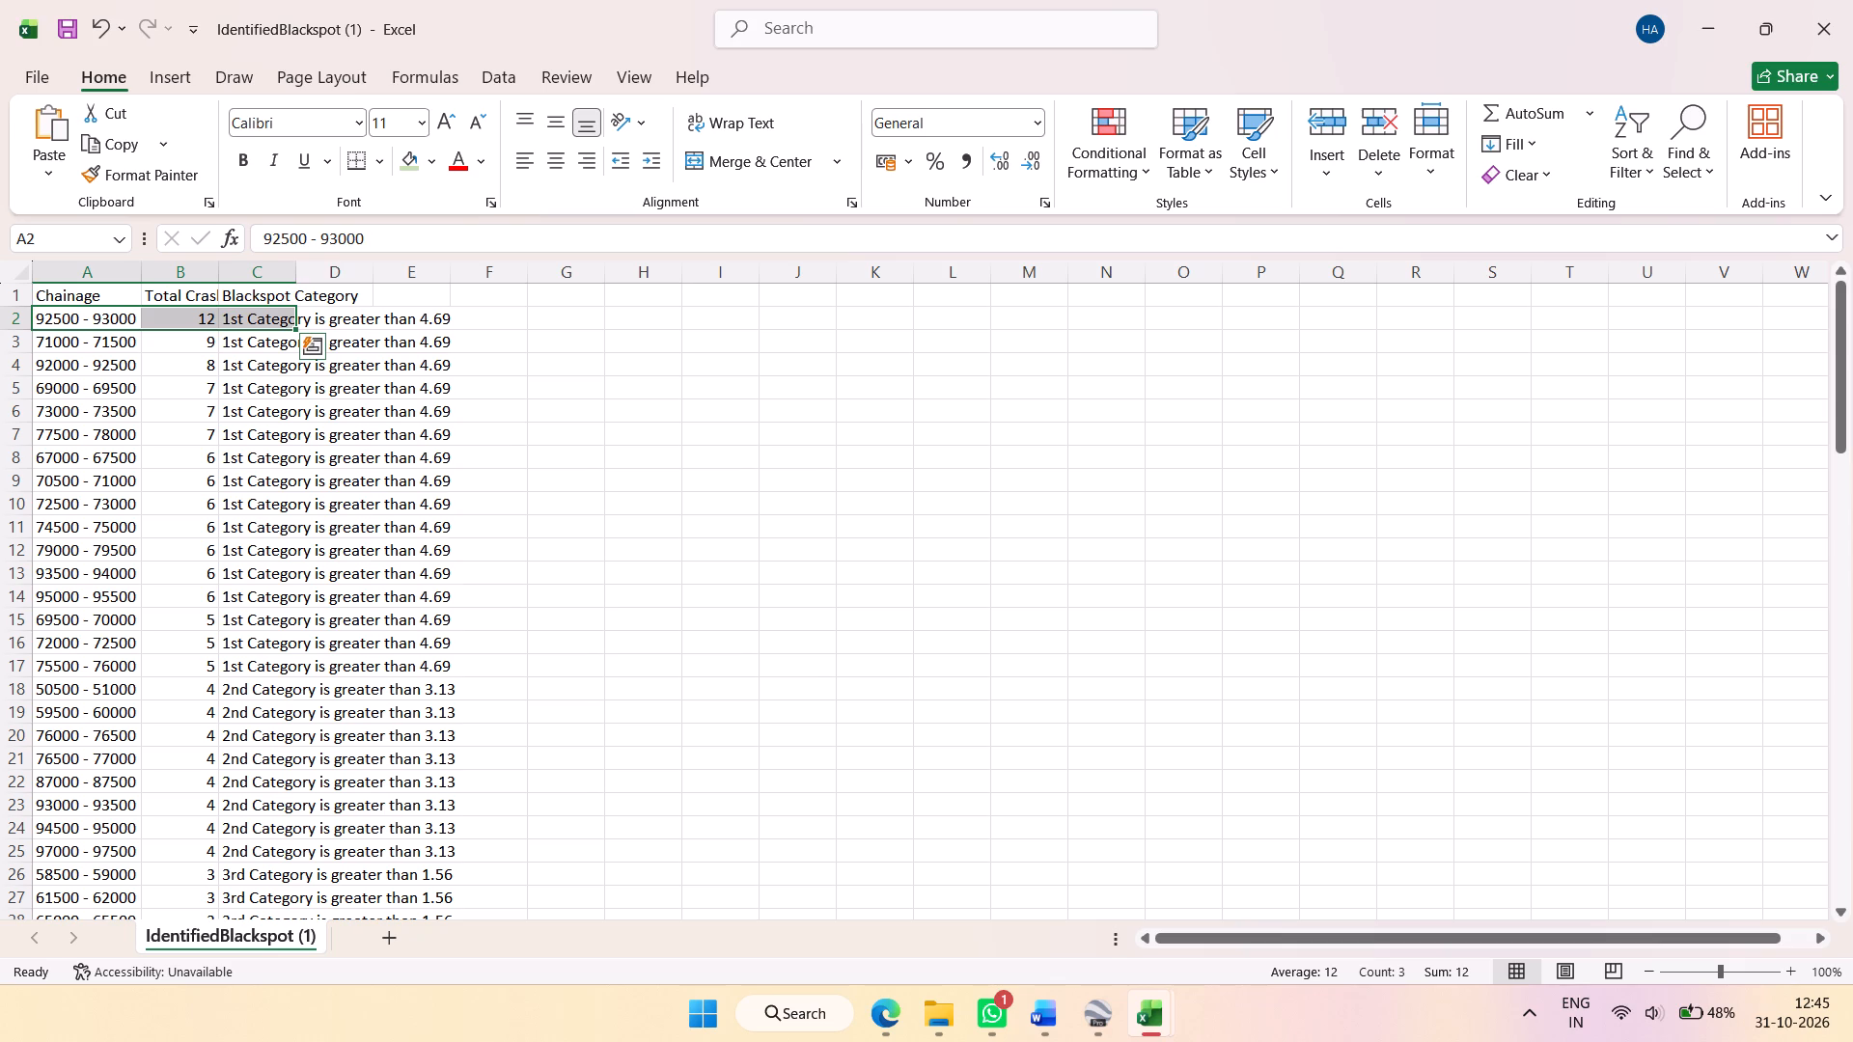
left_click(105, 391)
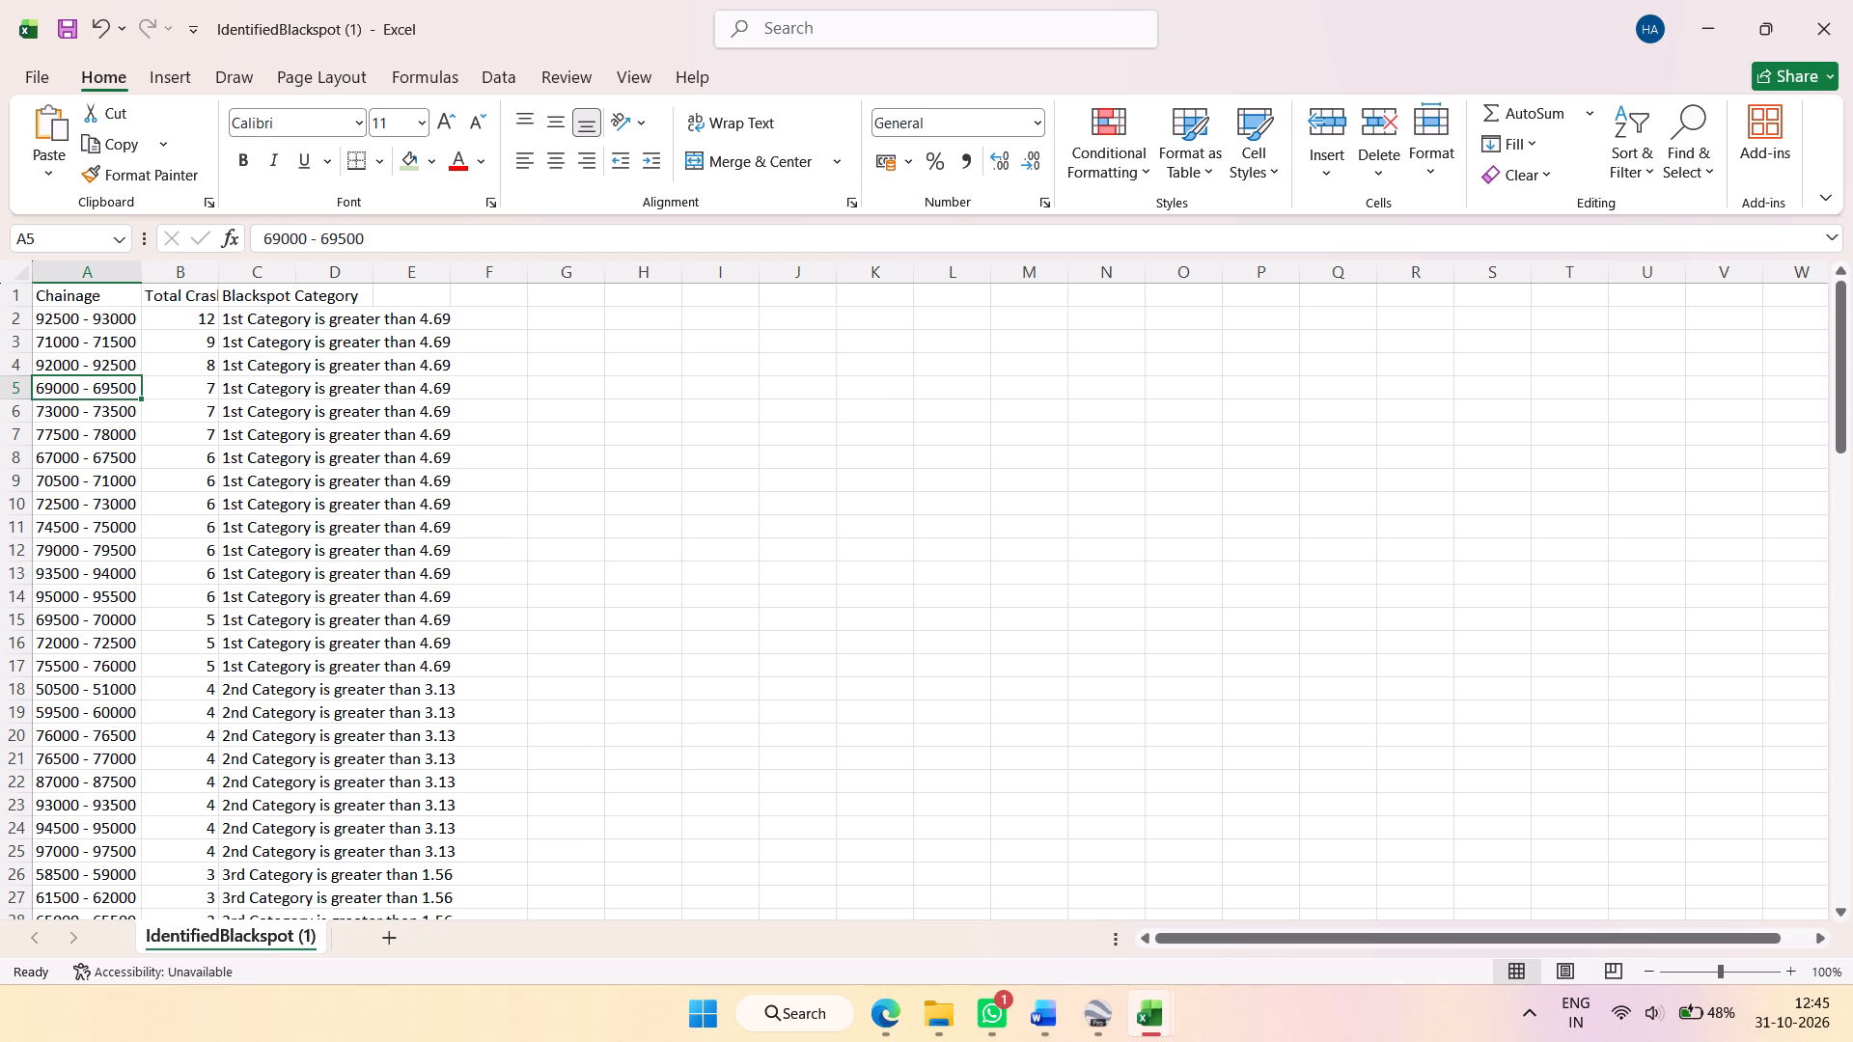
left_click(104, 412)
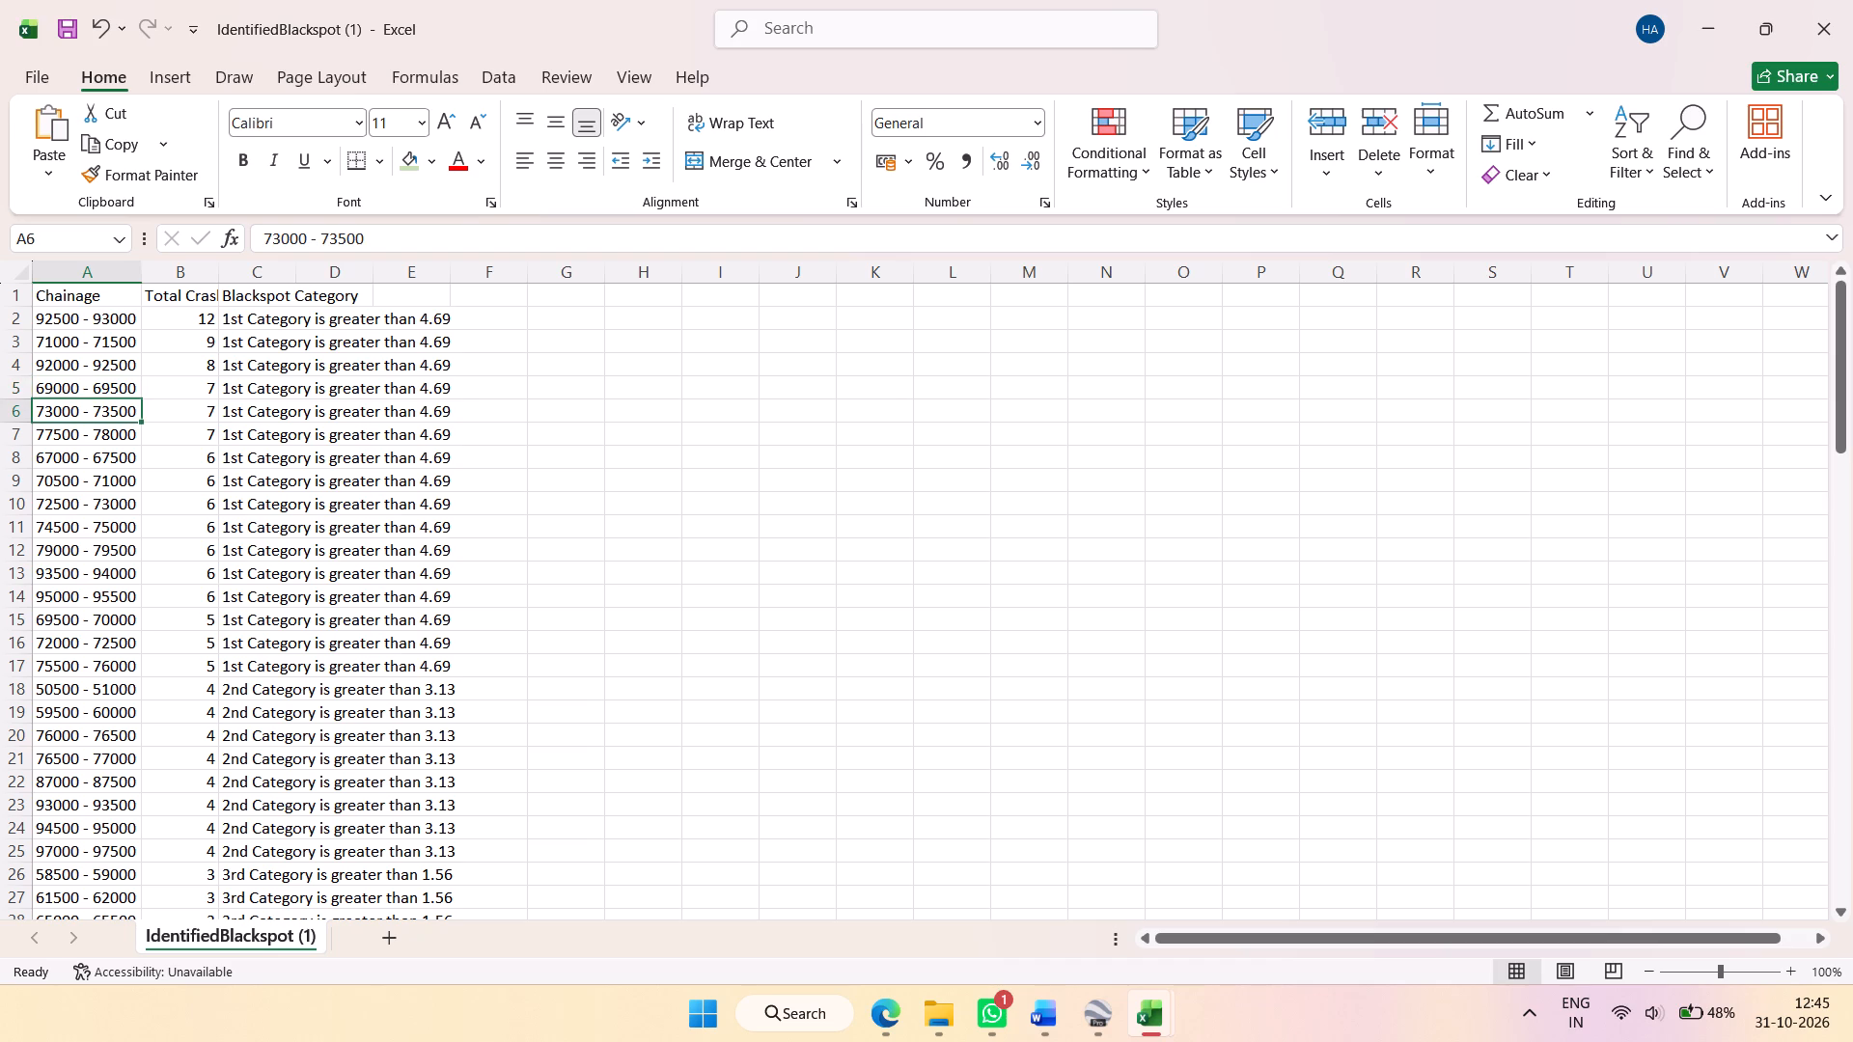
Switch to the Accident data analysis workbook and look through the accident records on the Accident Report Jun 23- Jul 26 sheet.
left_click(1170, 1021)
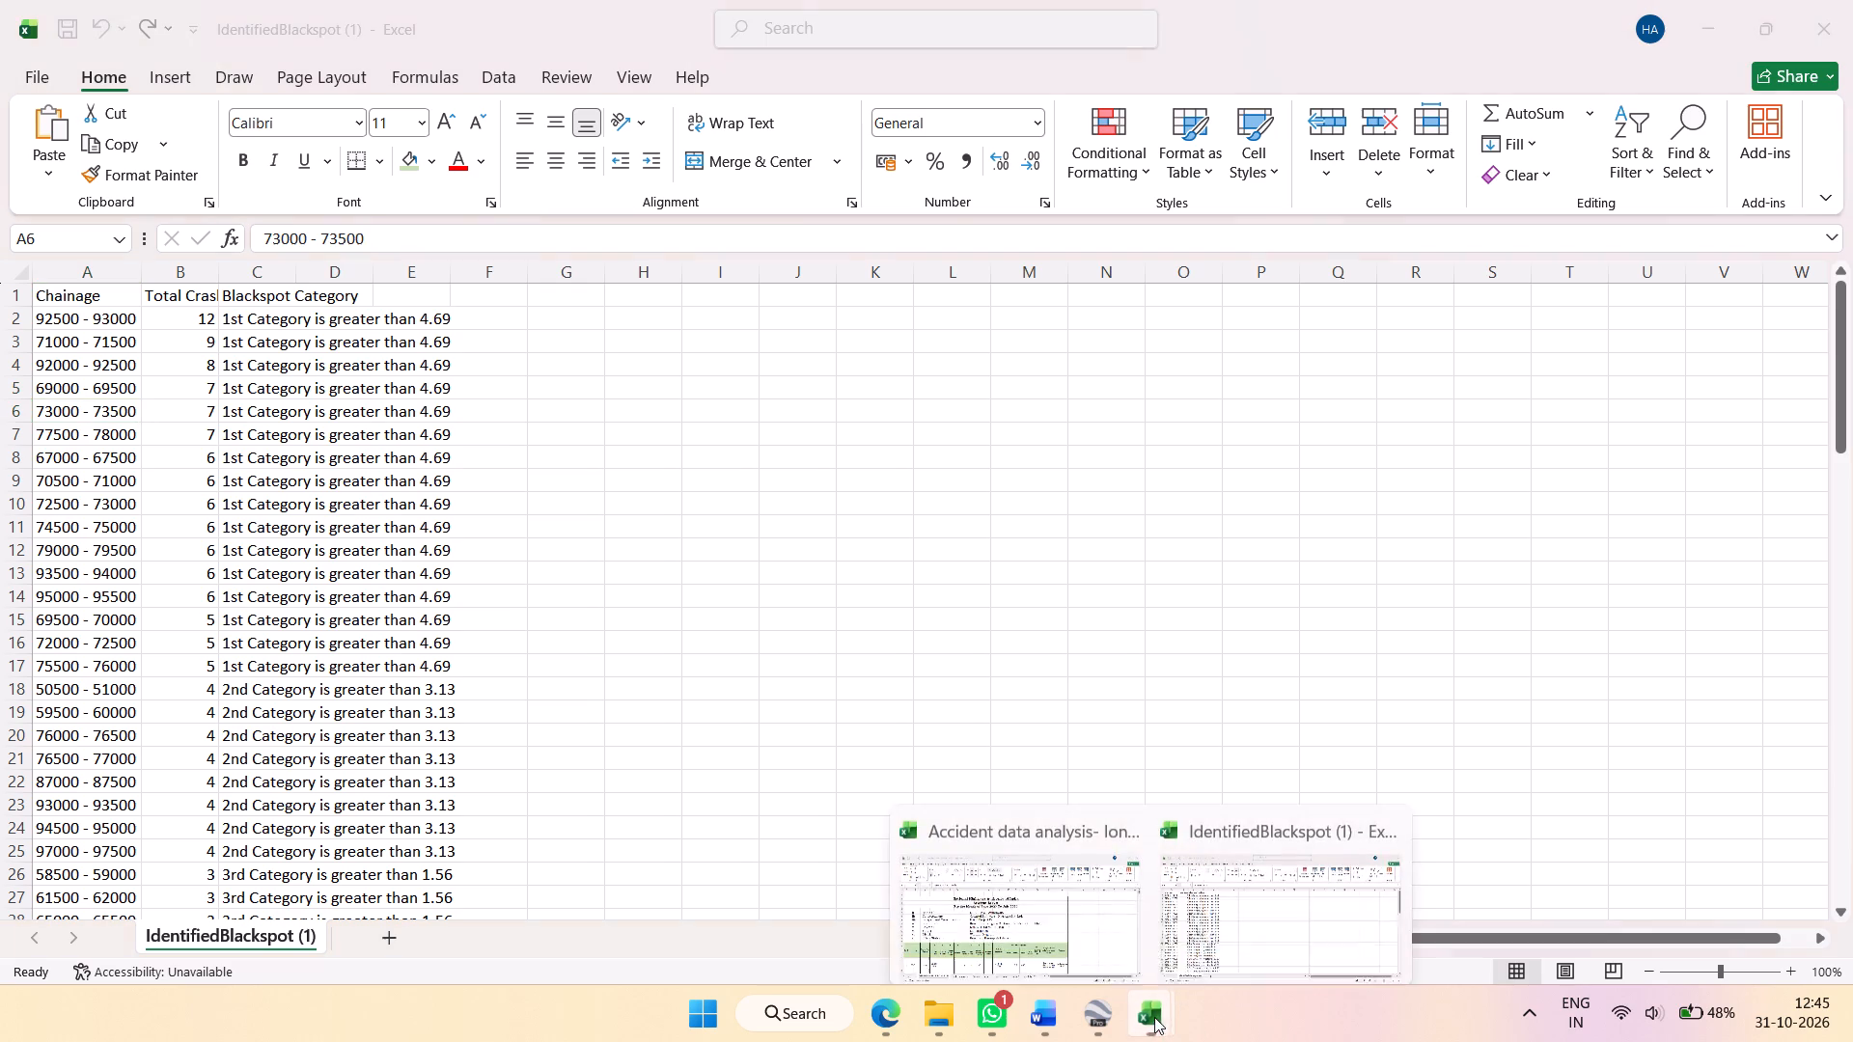
left_click(1063, 945)
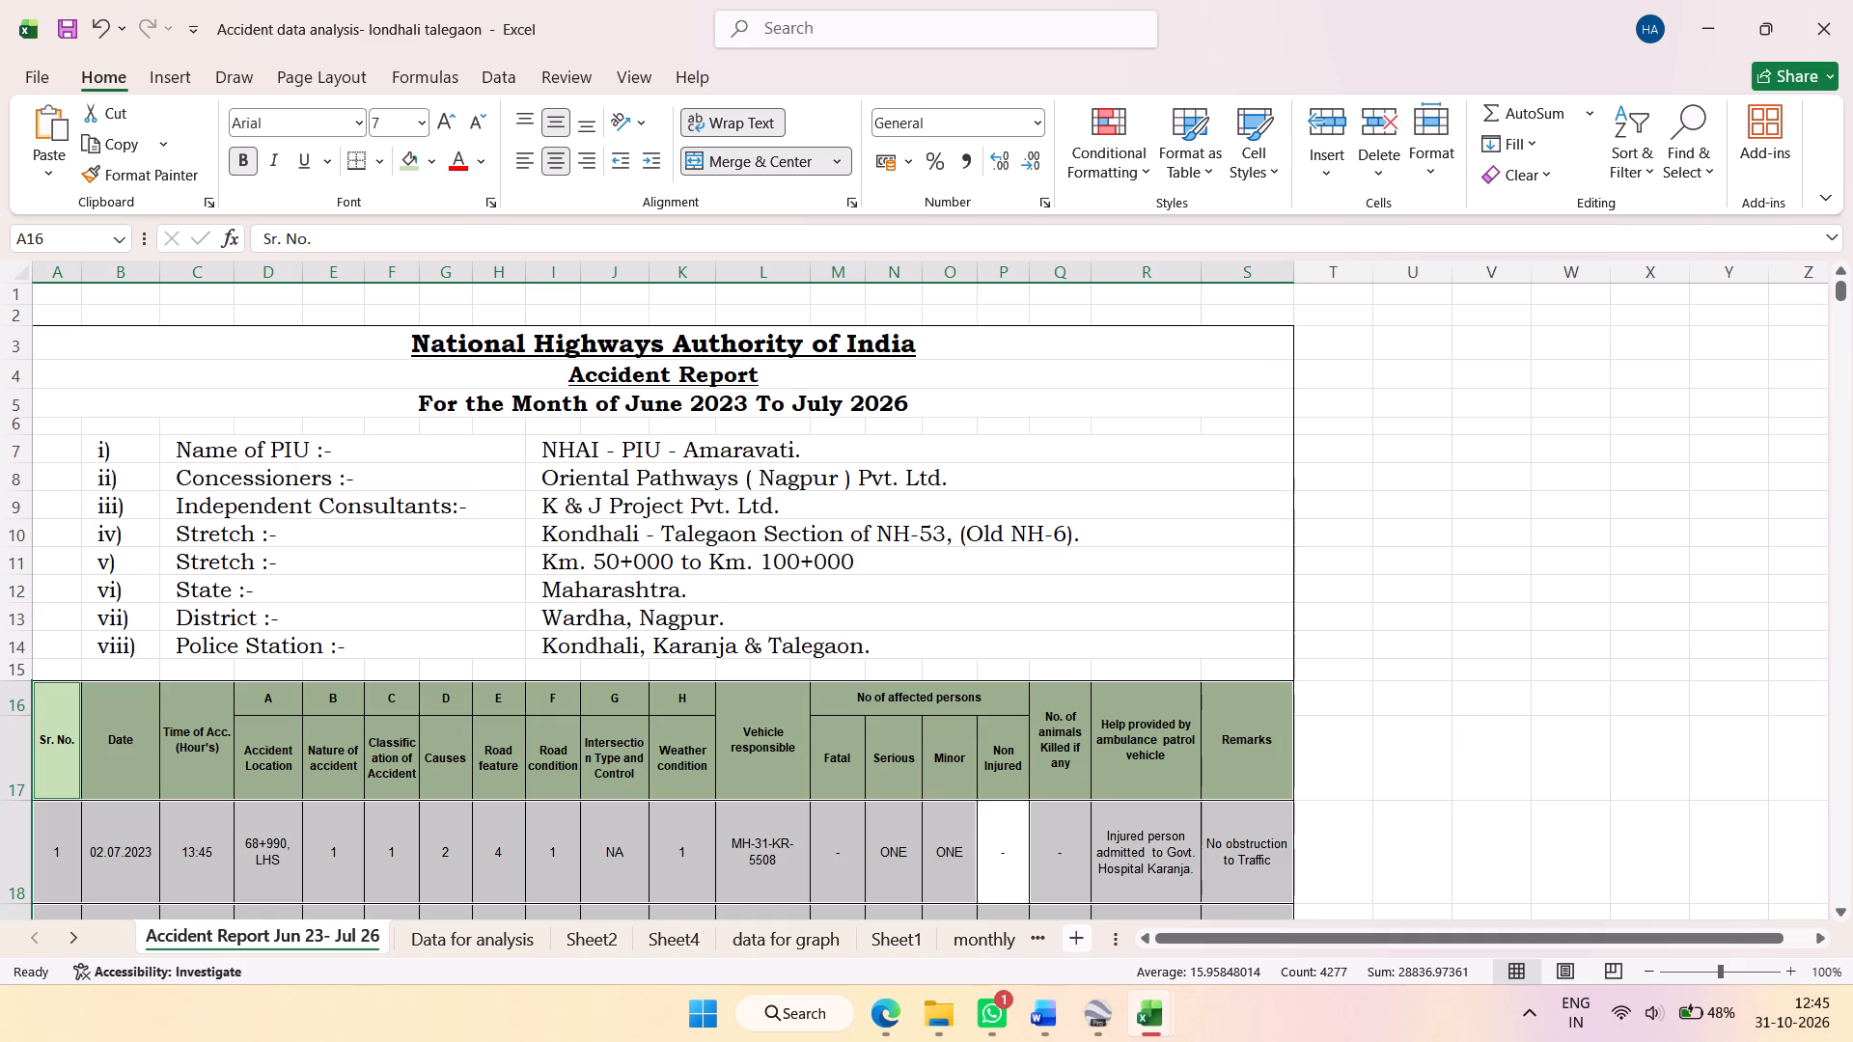
scroll(320, 857, "down", 1)
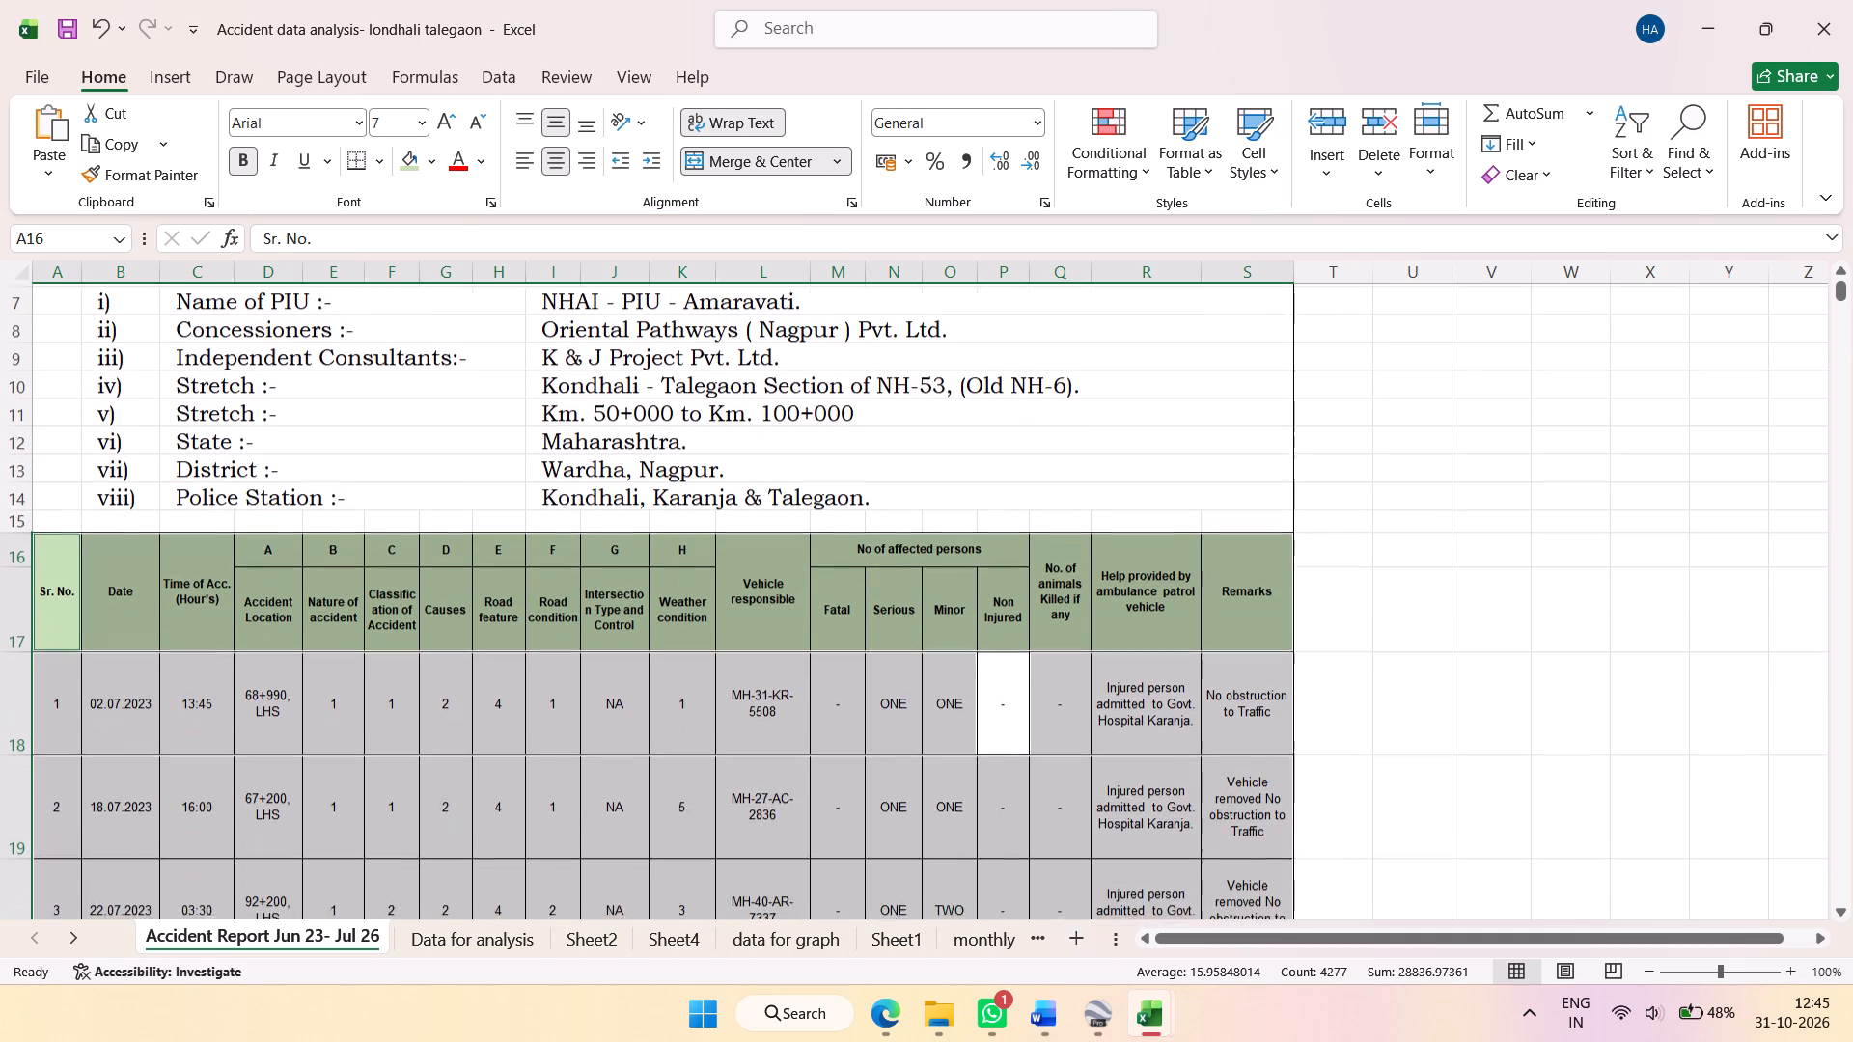
scroll(320, 857, "down", 2)
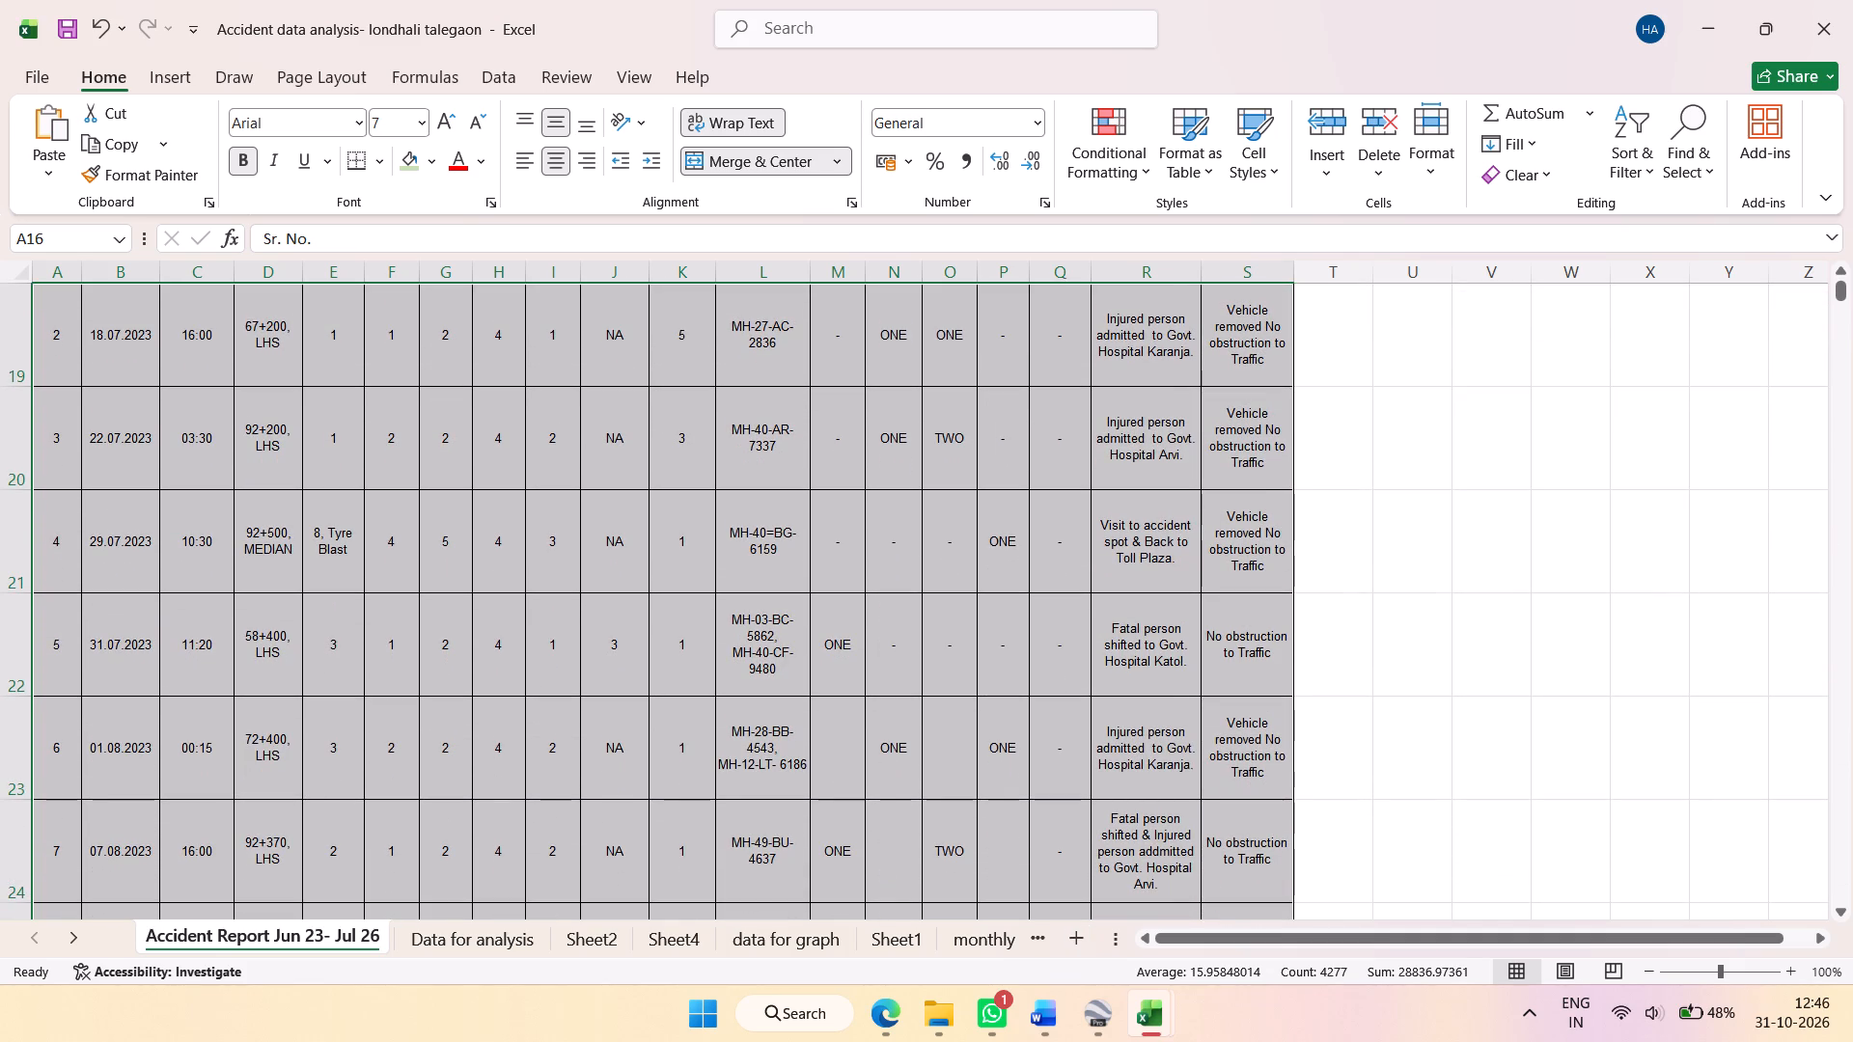
Search the accident location column (column D) for 92 and go through the matching accident records.
left_click(285, 271)
left_click(1670, 163)
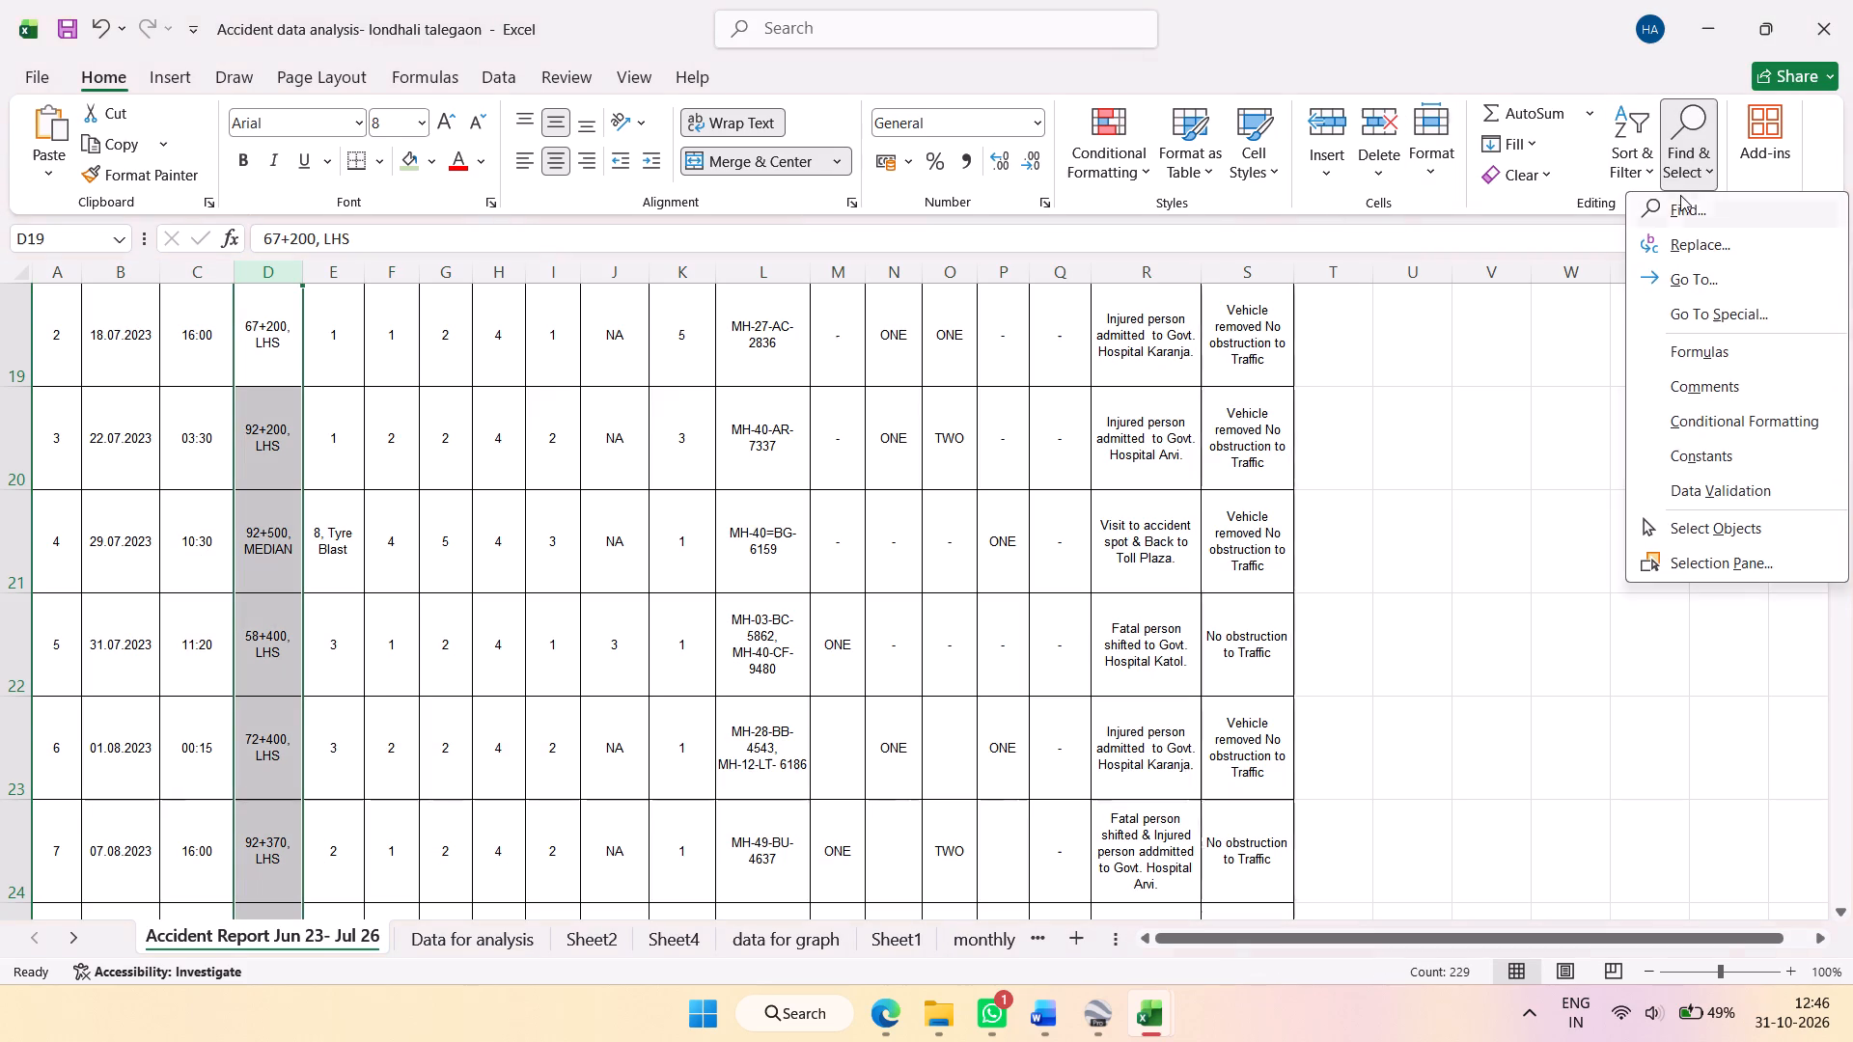
left_click(1682, 205)
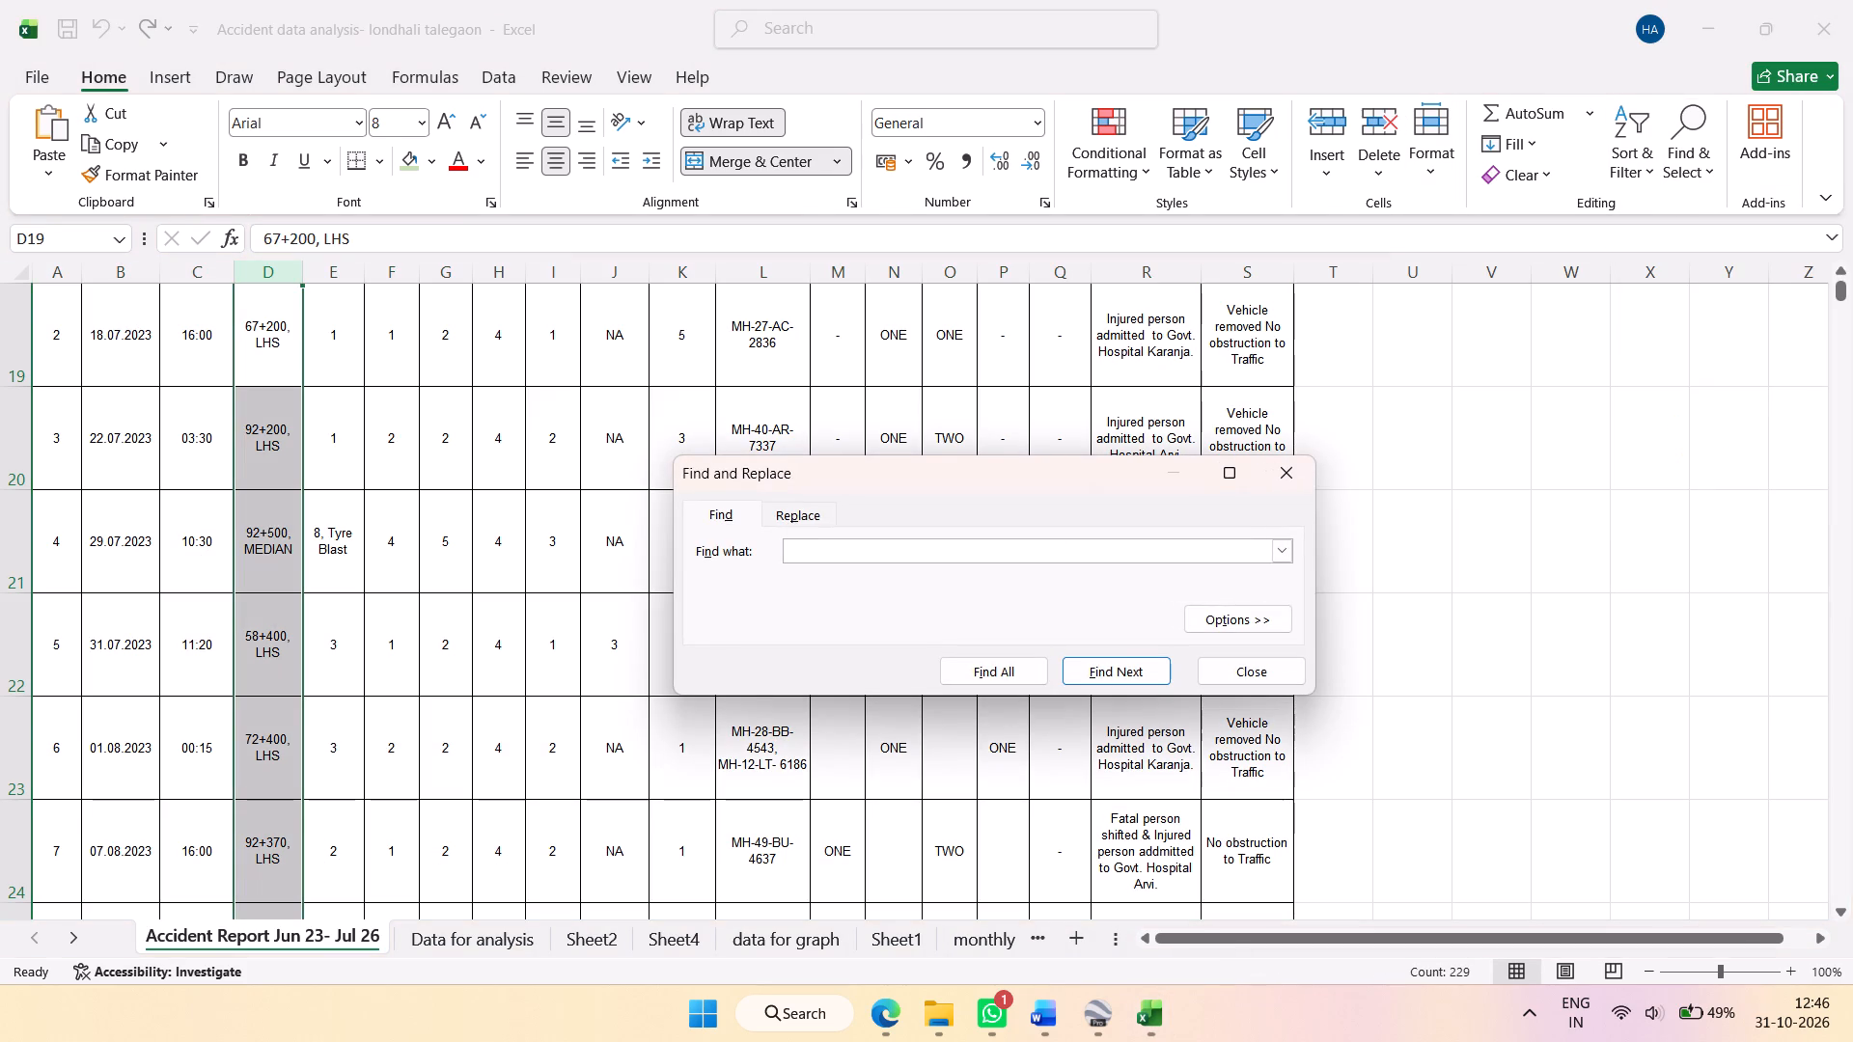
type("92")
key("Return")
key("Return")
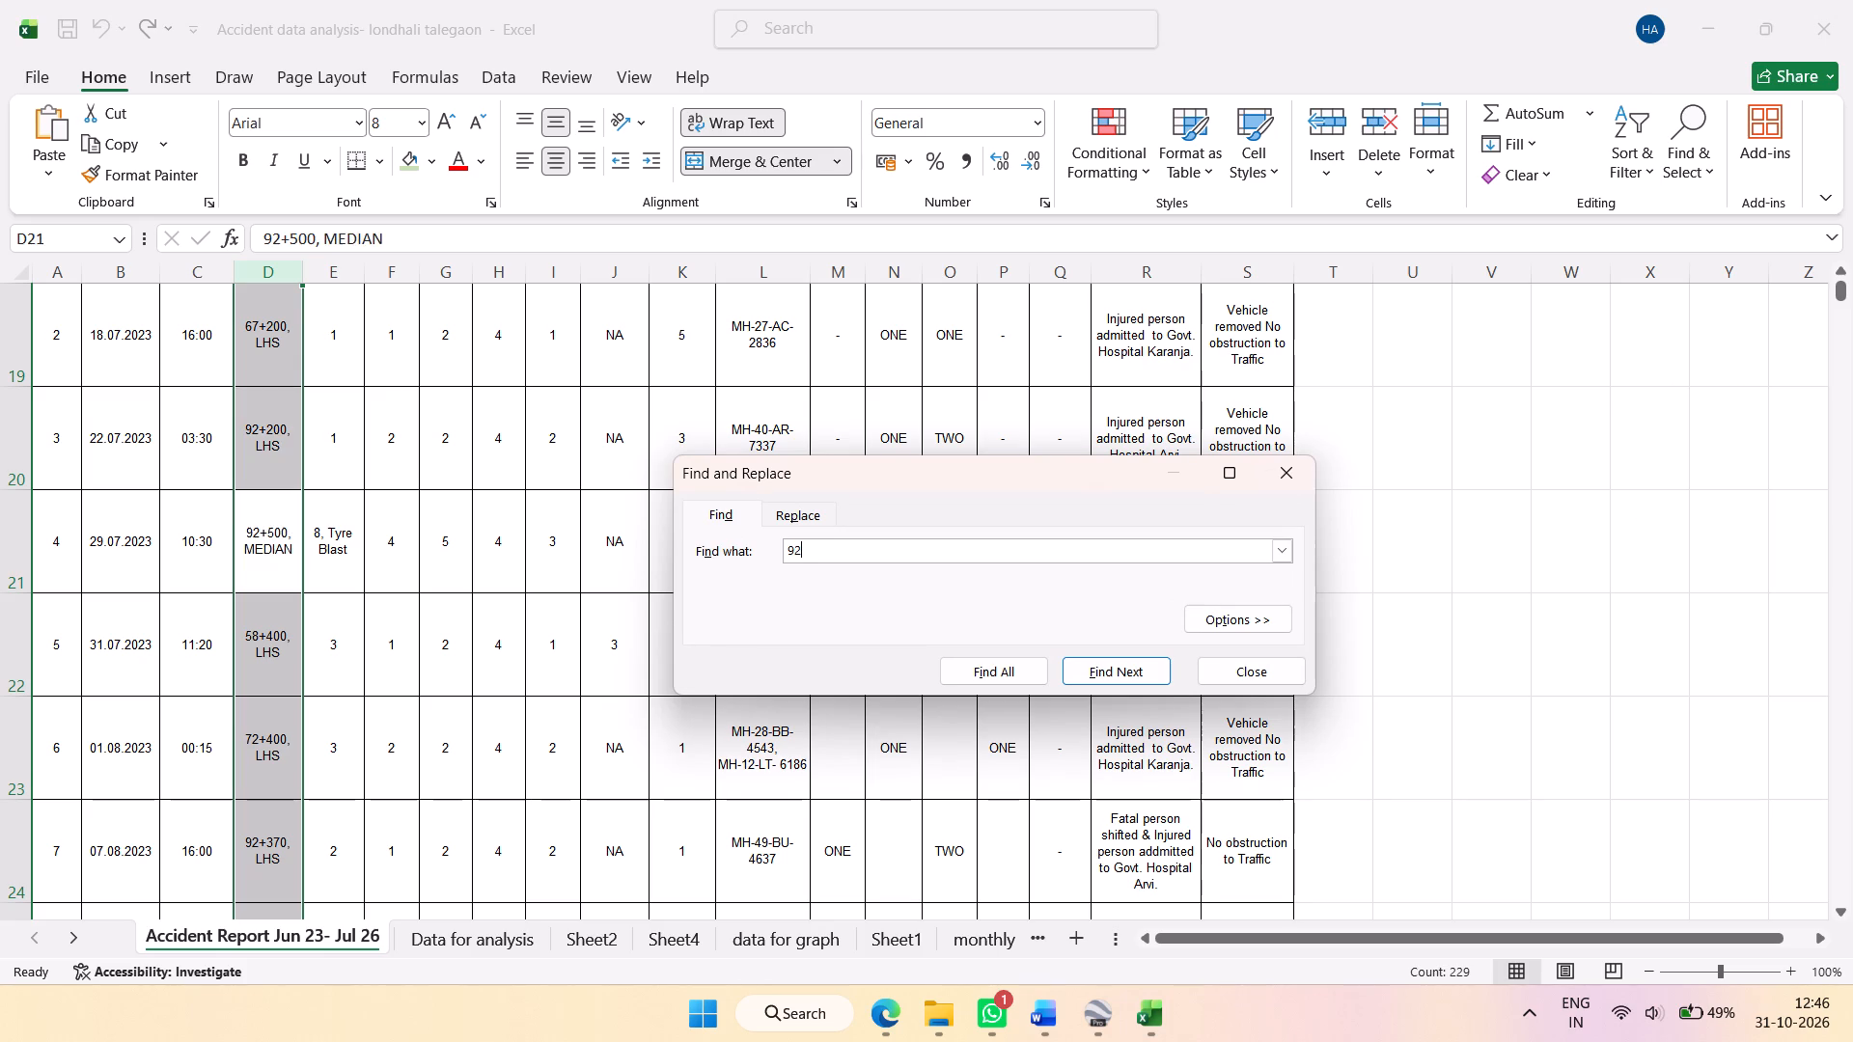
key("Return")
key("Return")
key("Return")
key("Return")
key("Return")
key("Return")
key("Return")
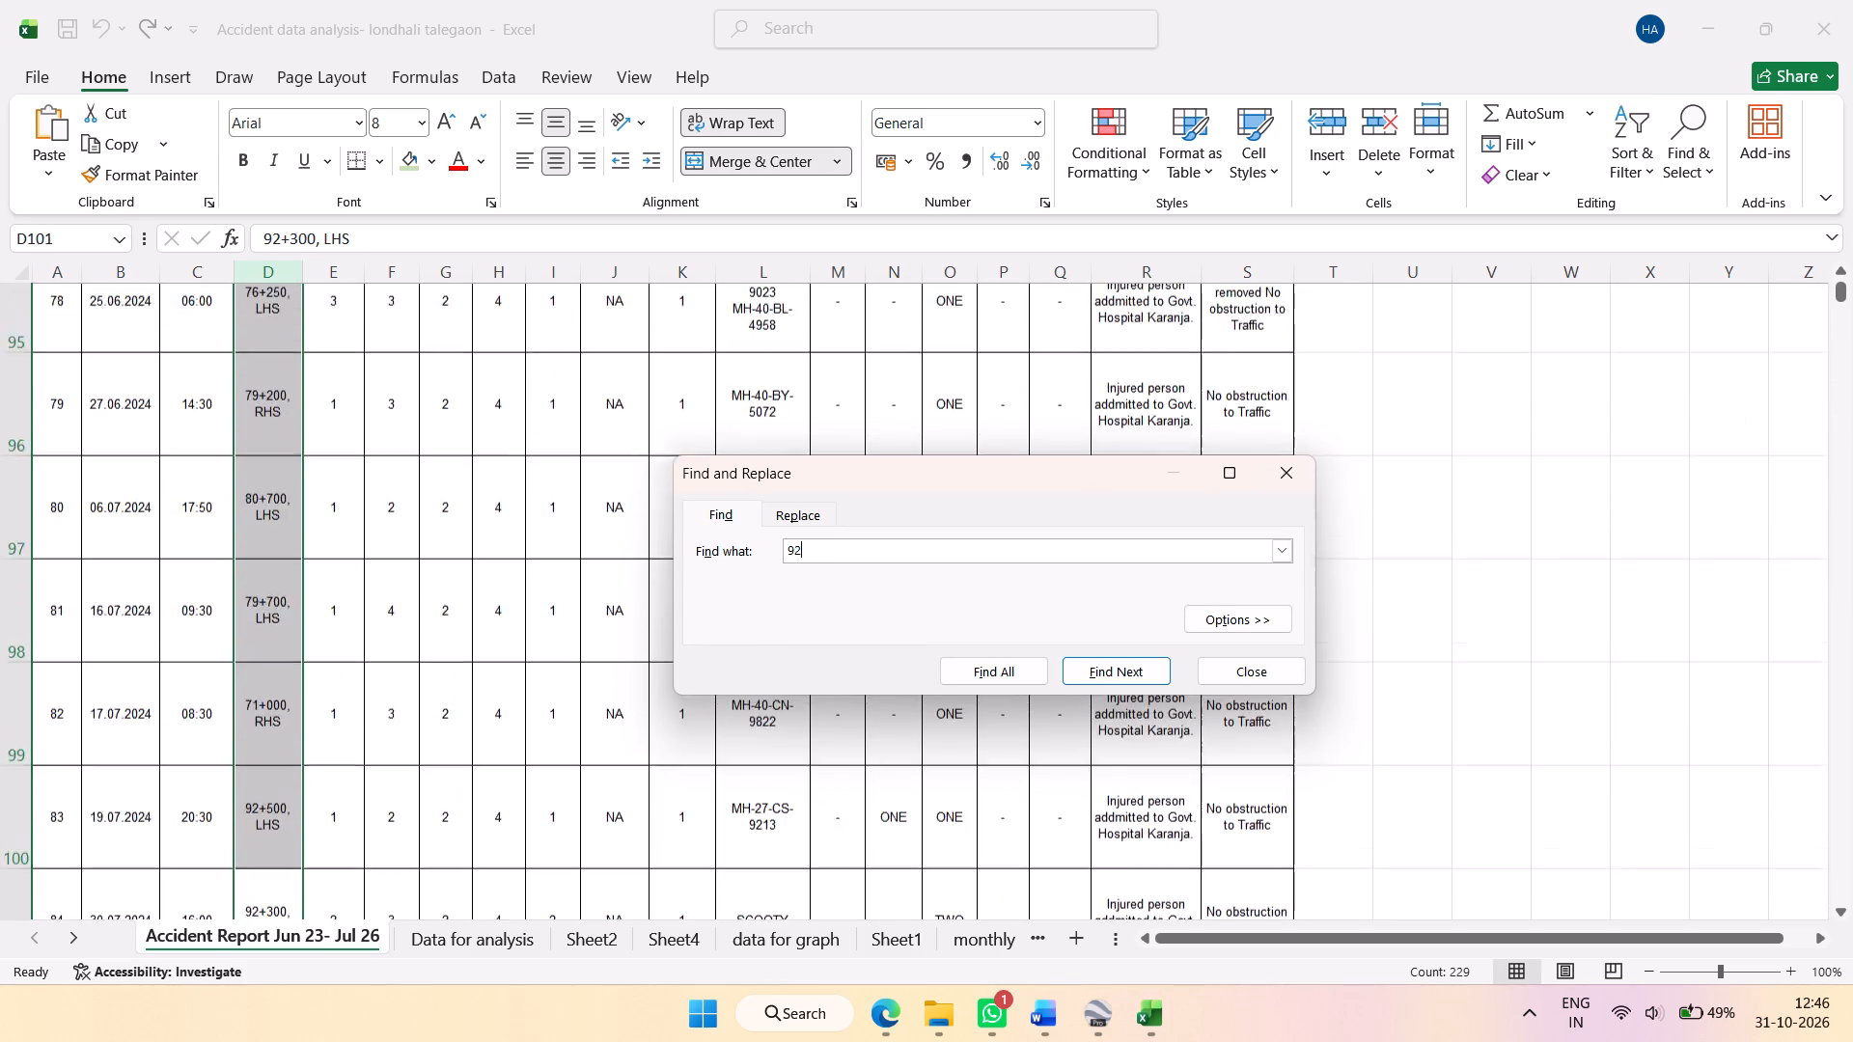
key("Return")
left_click(1287, 483)
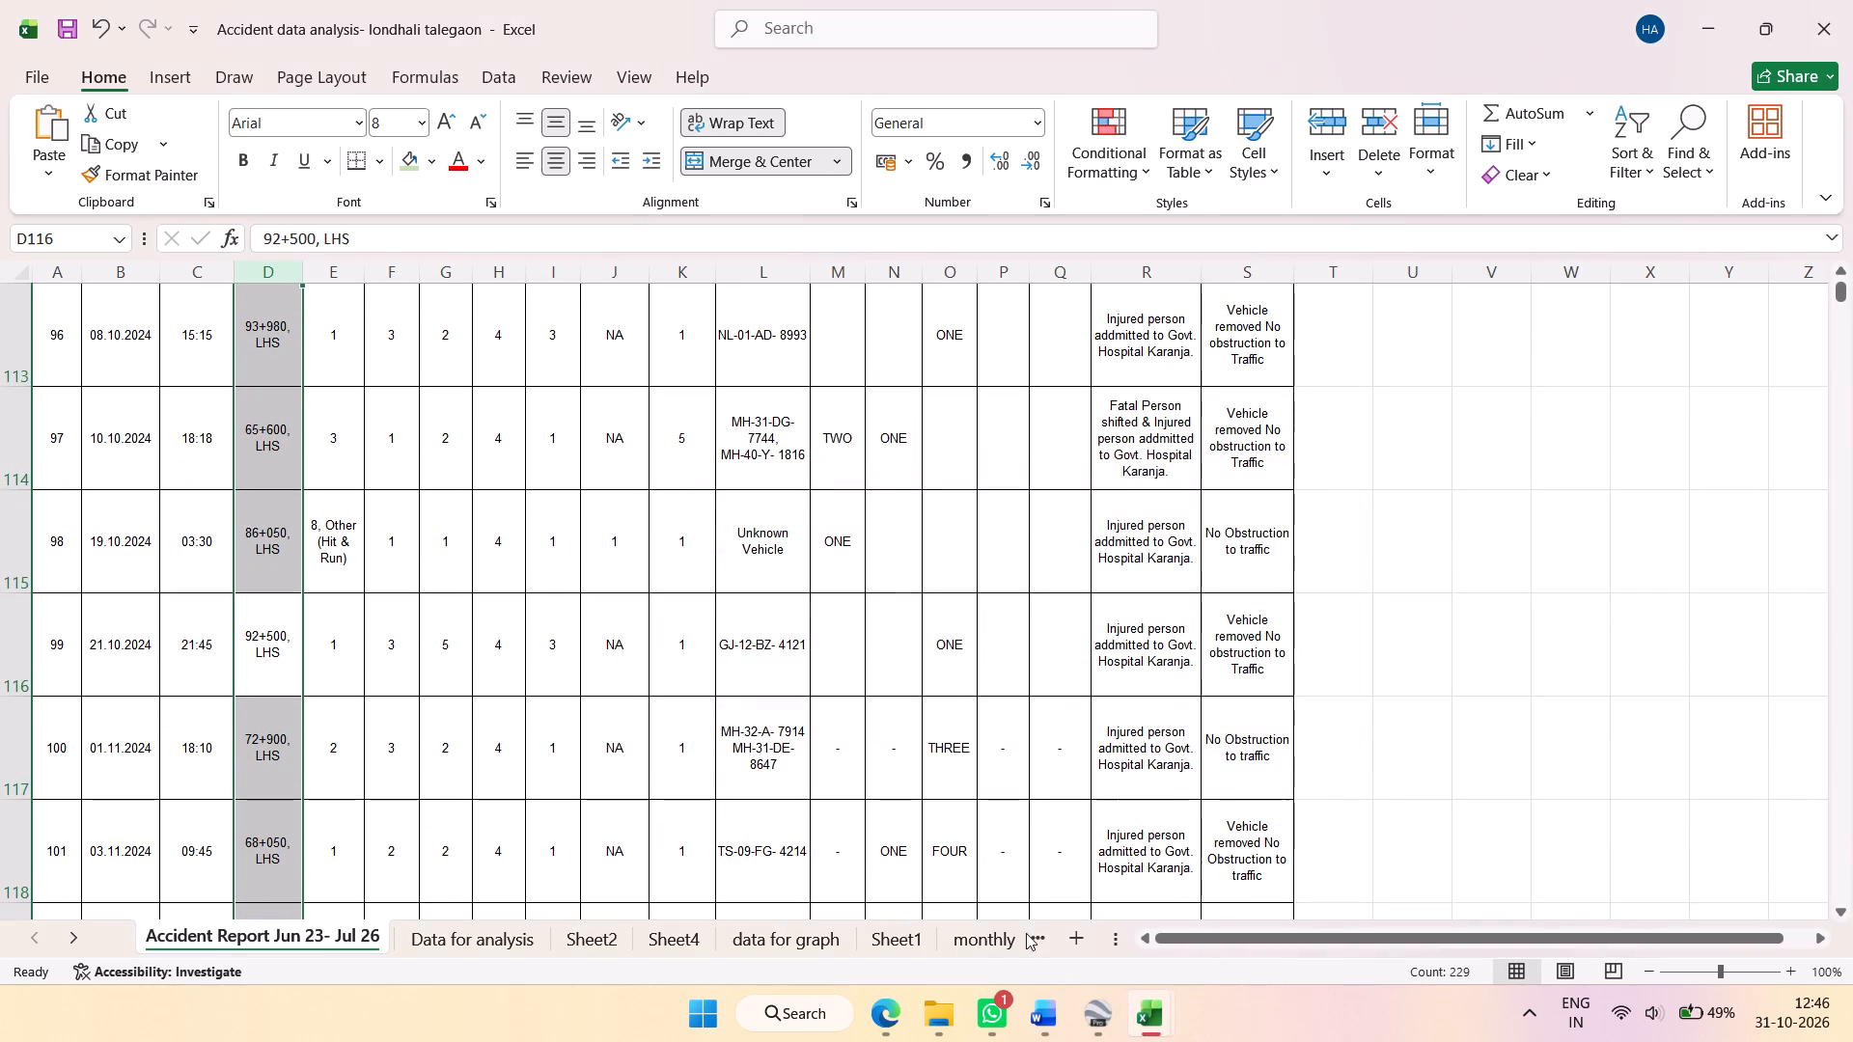
Switch to the 3 year folder in File Explorer.
left_click(940, 1023)
left_click(1213, 896)
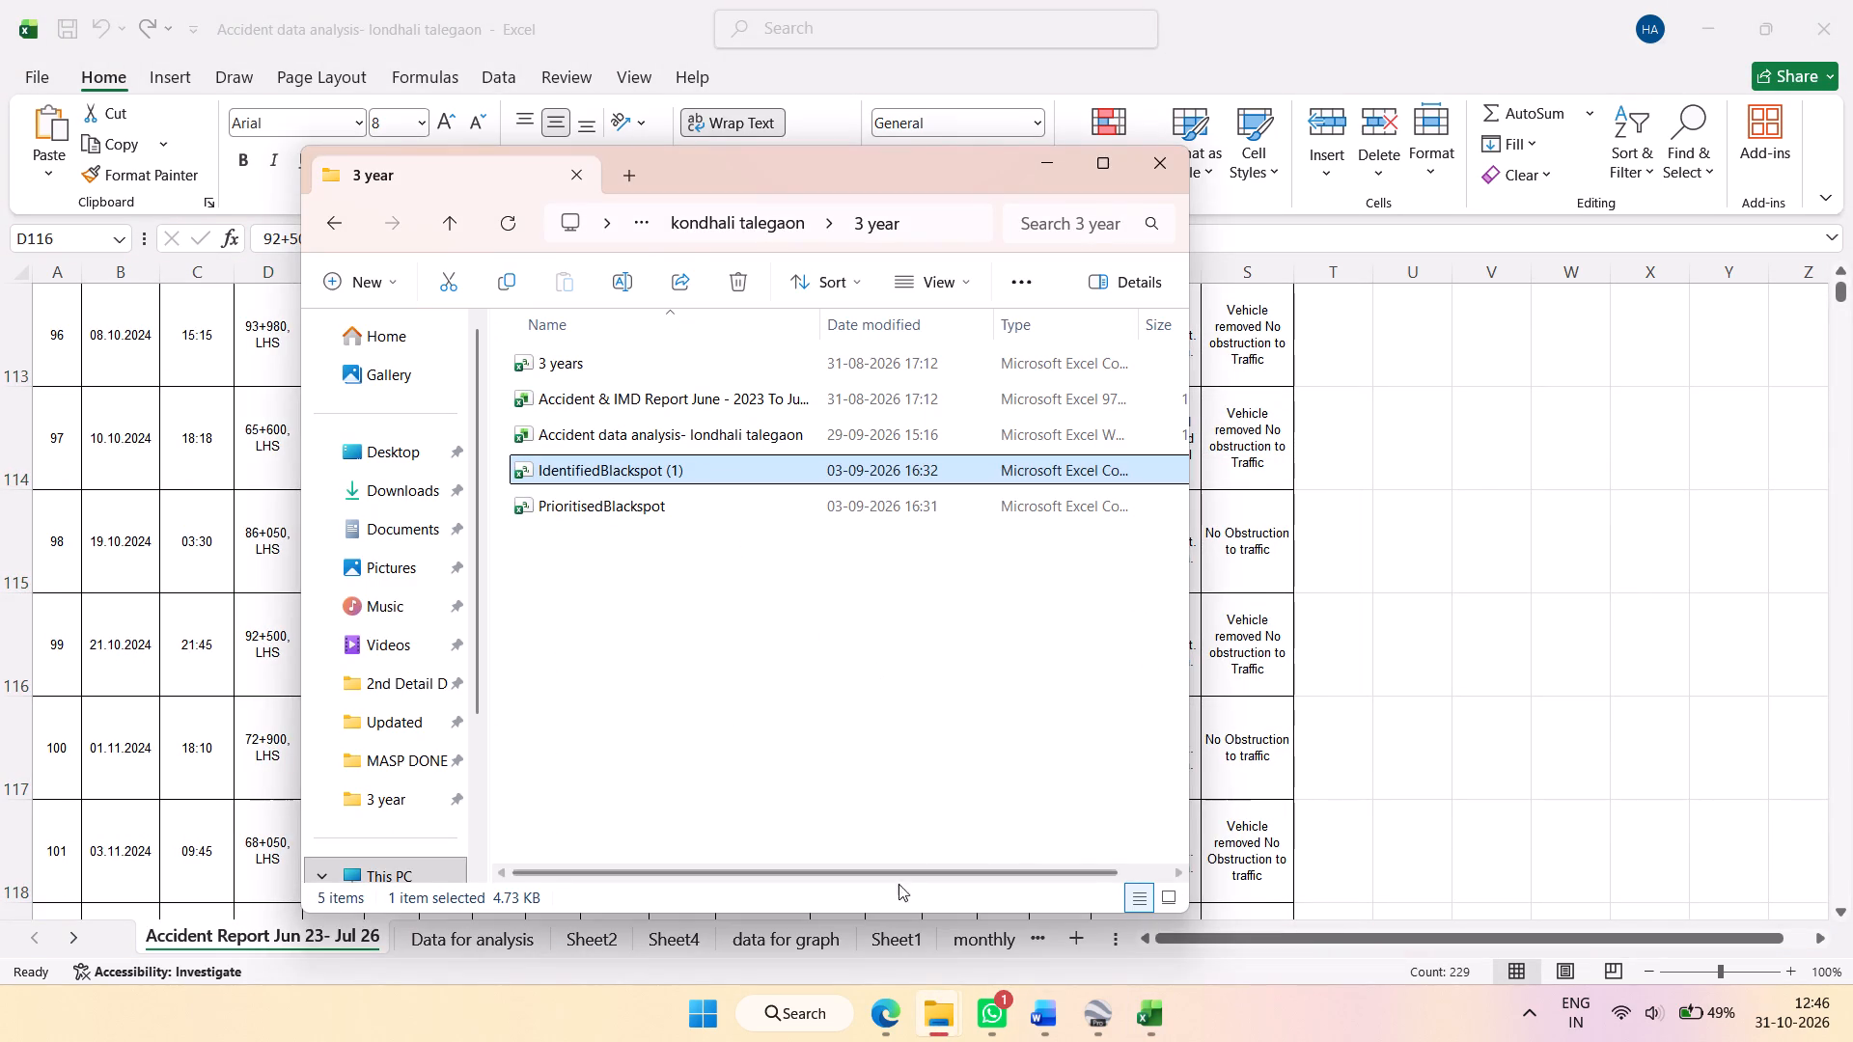
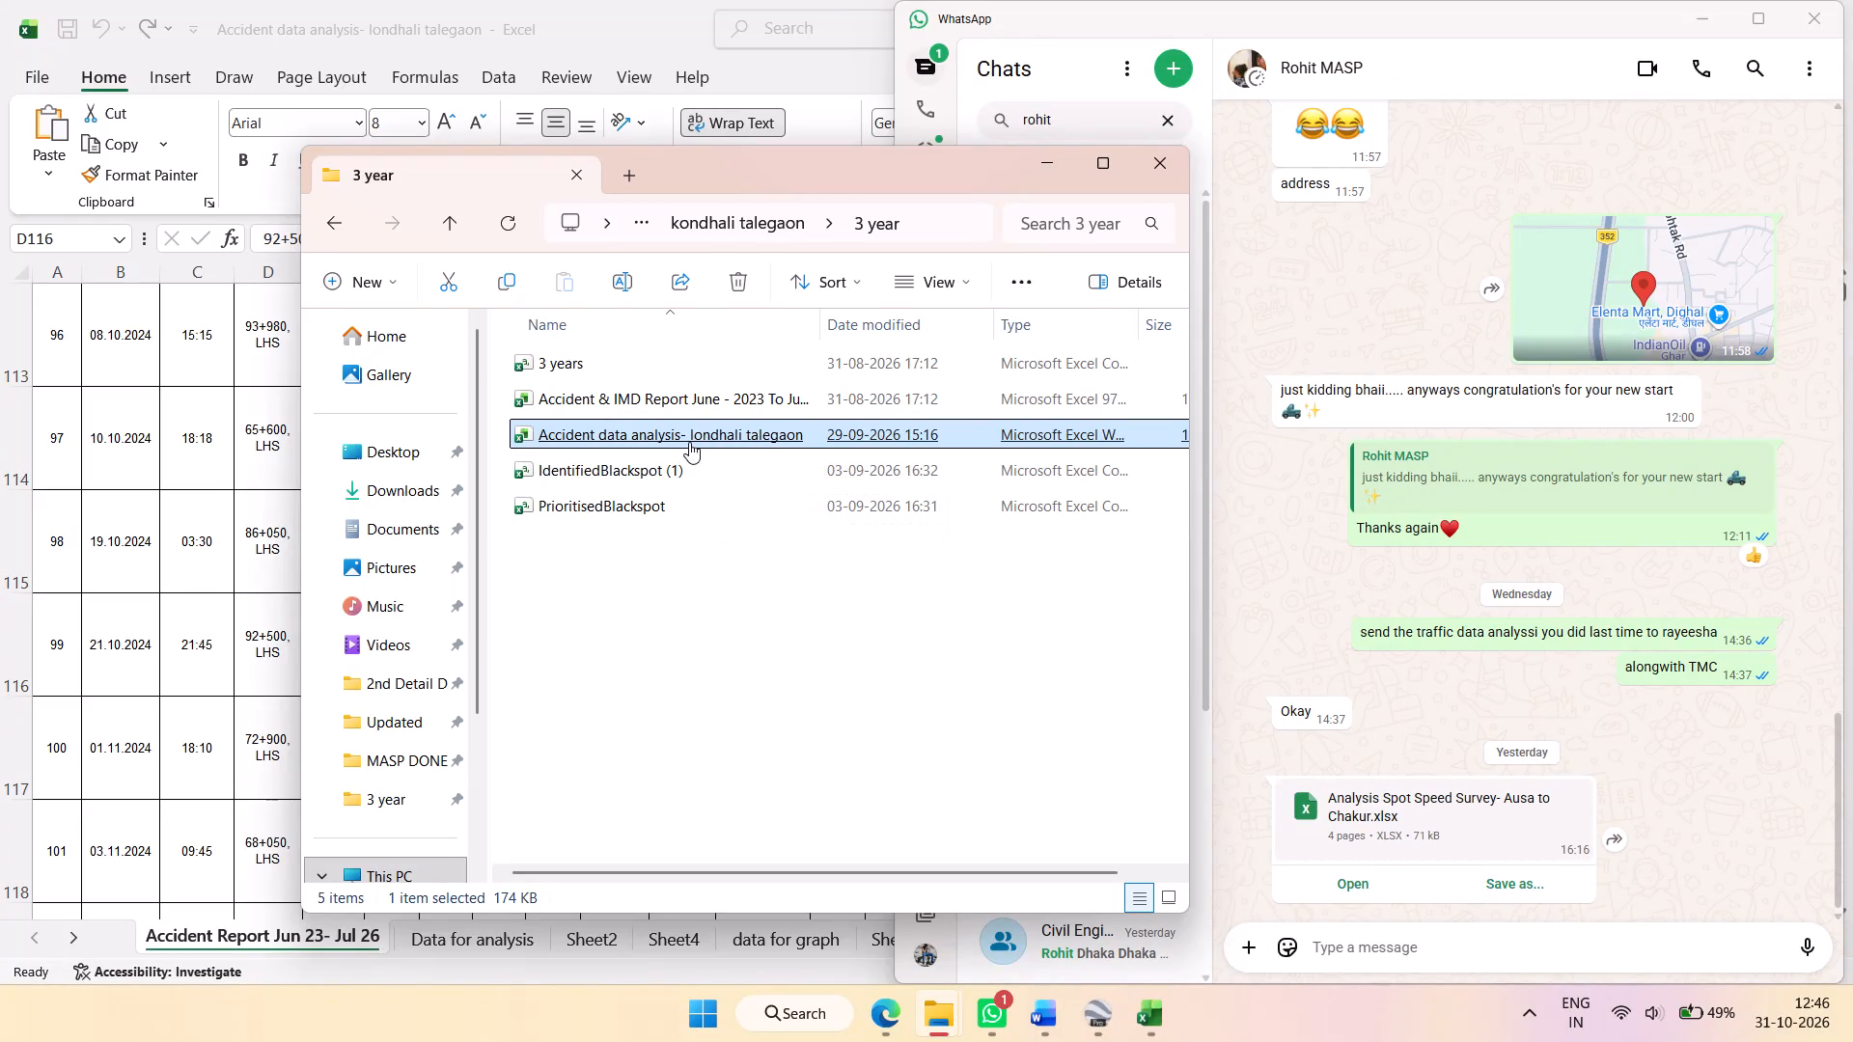
Attach the Accident data analysis- londhali talegaon workbook from the 3 year folder to the open WhatsApp chat.
left_click_drag(689, 442, 1359, 475)
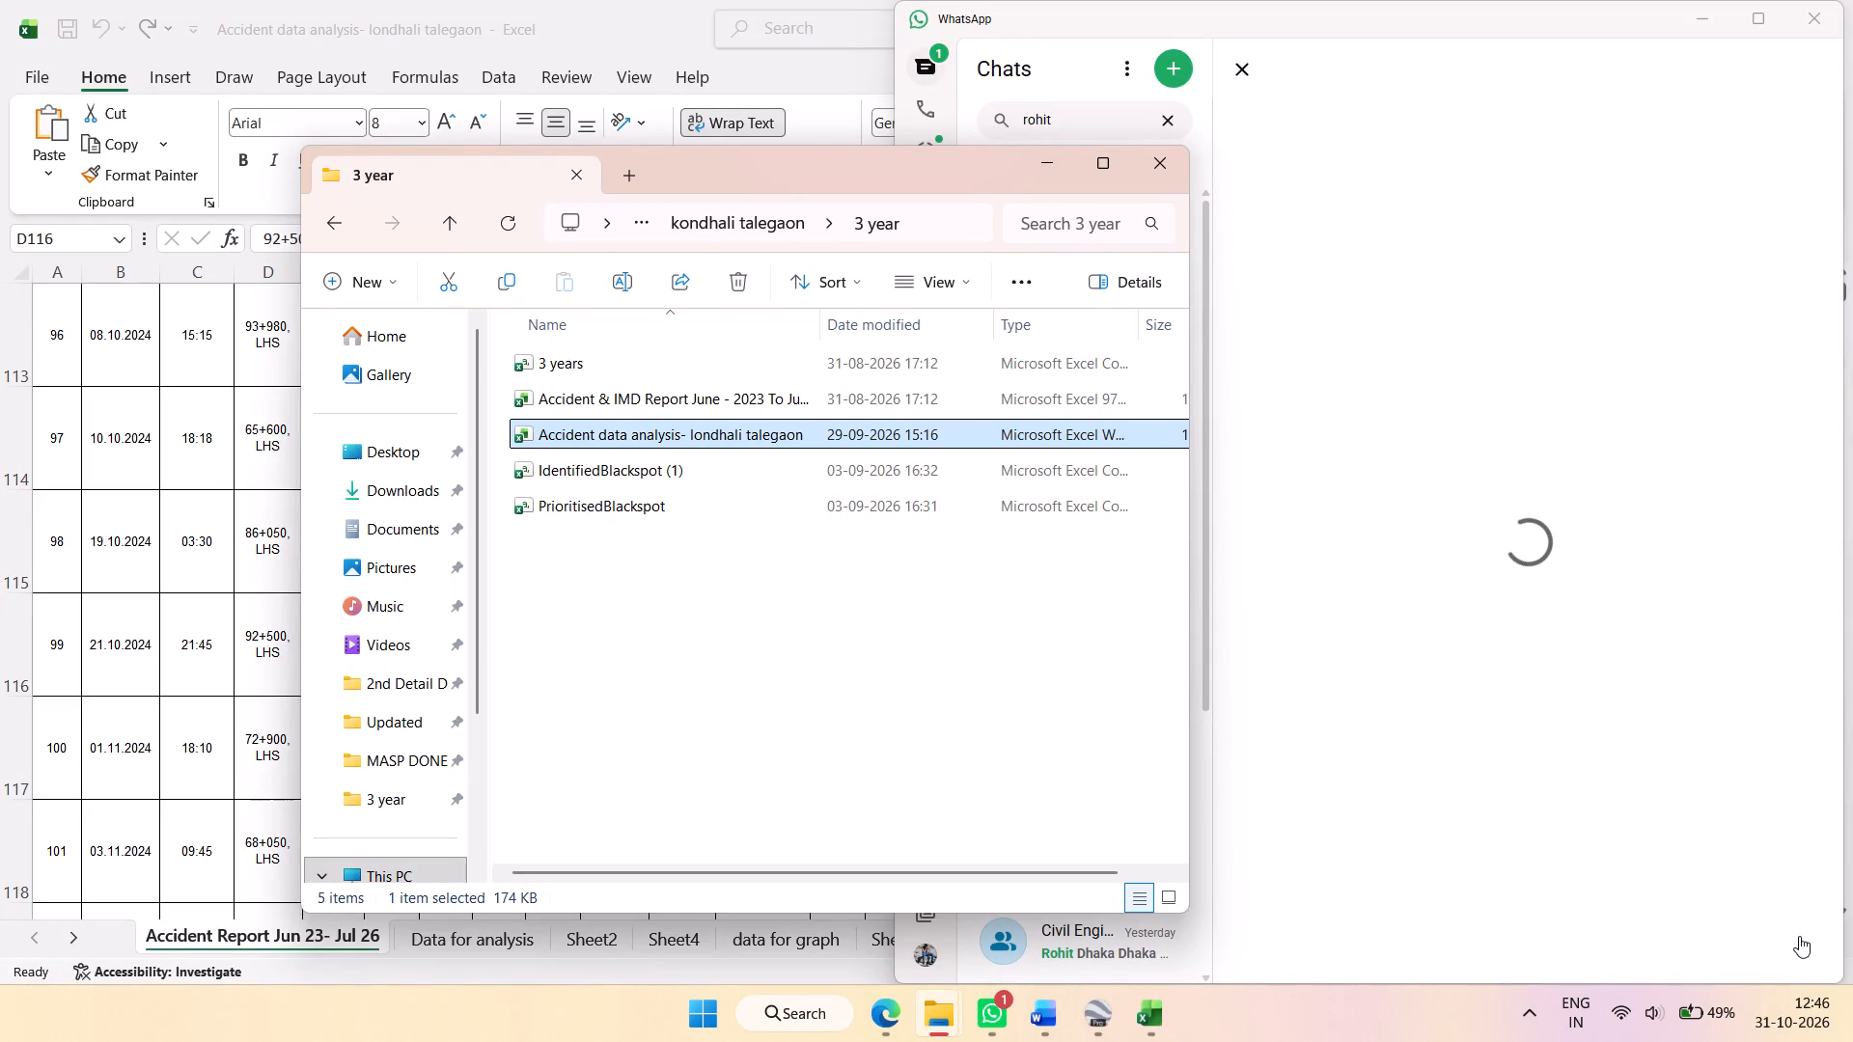
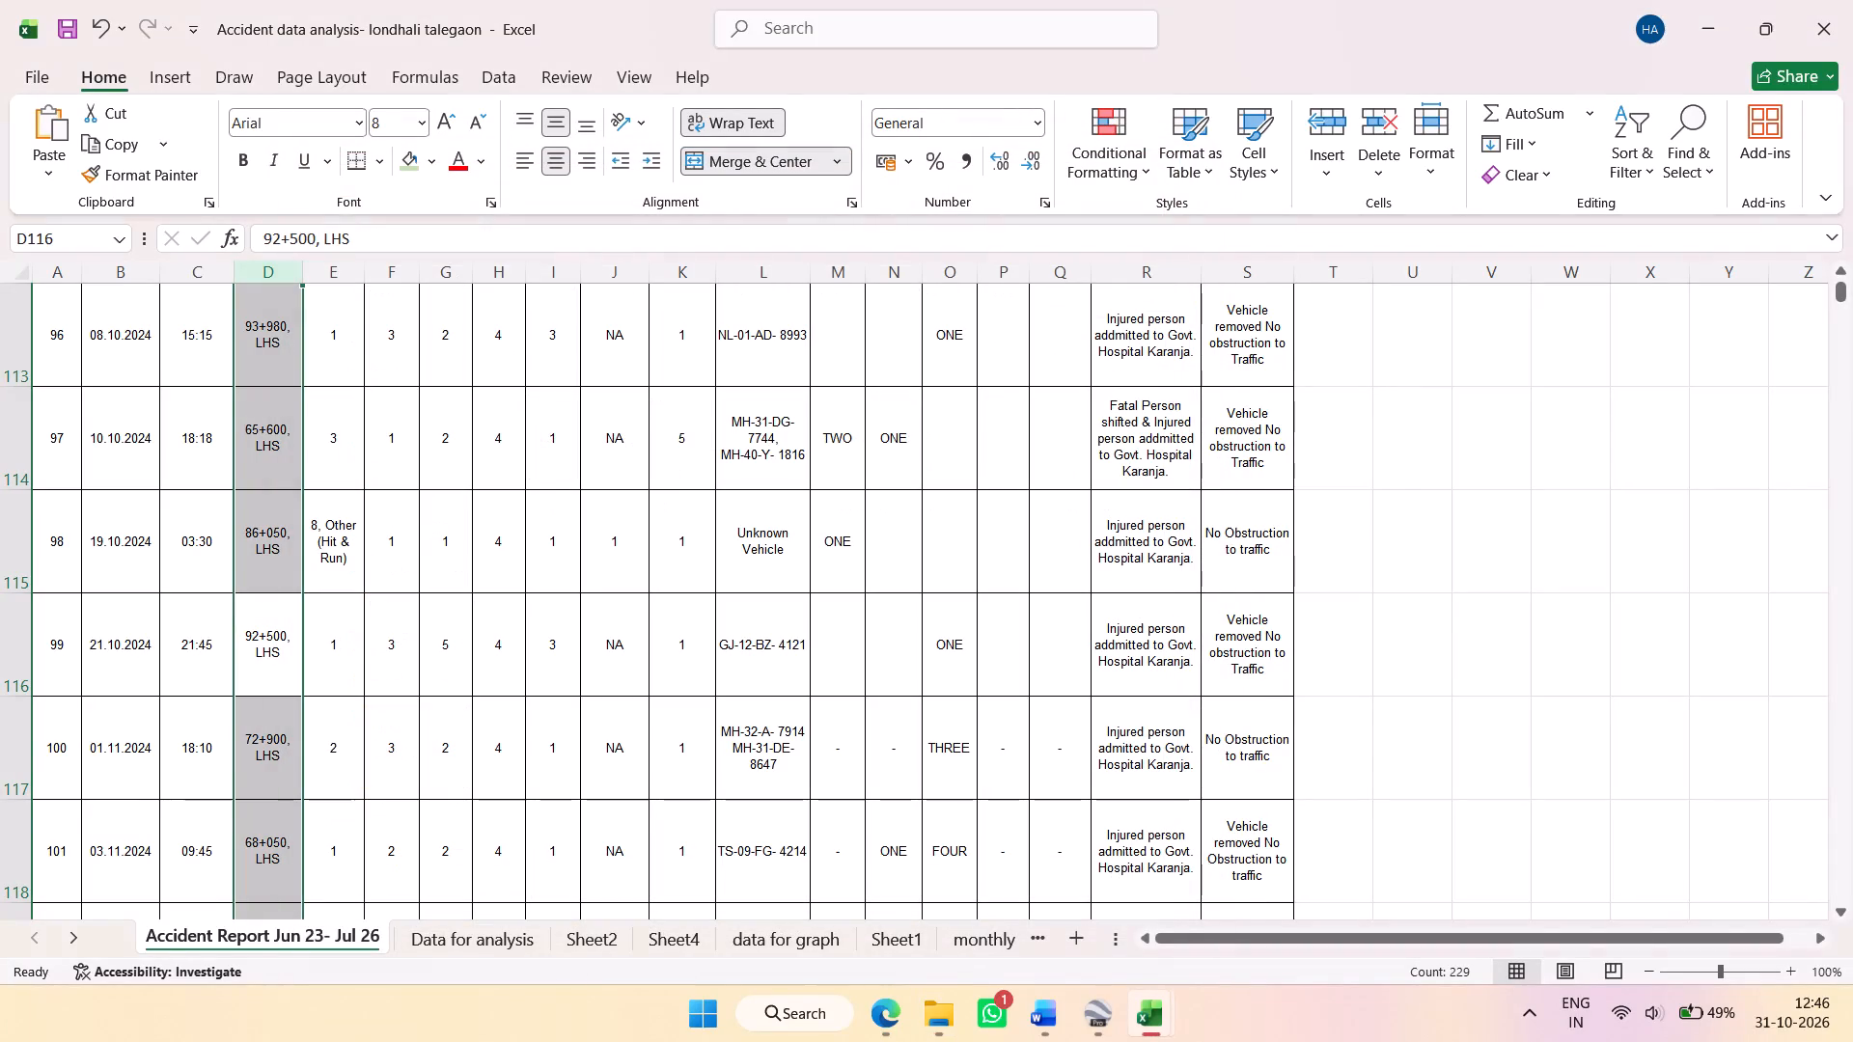
Switch to the 3rd Crash Mitigation report in Word and check Blackspot 01's latitude and longitude entry and its Google Earth location image.
left_click(1035, 1022)
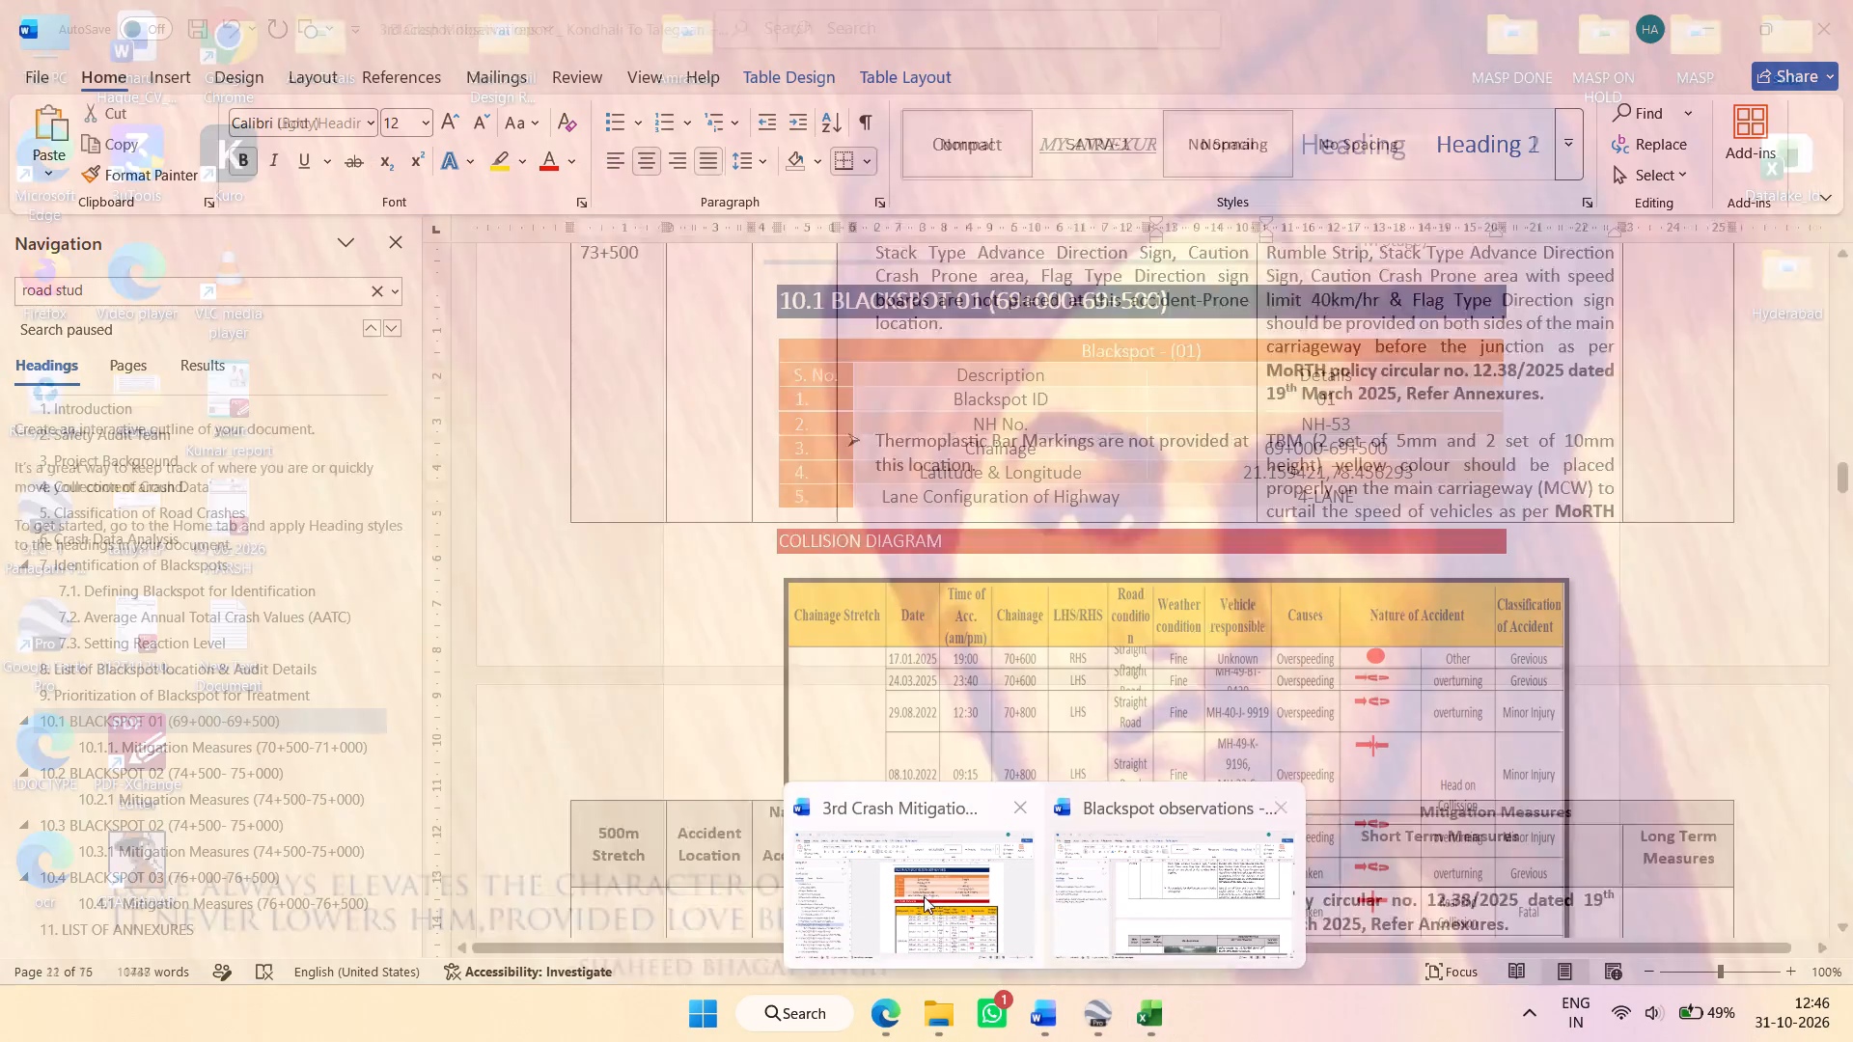
left_click(896, 895)
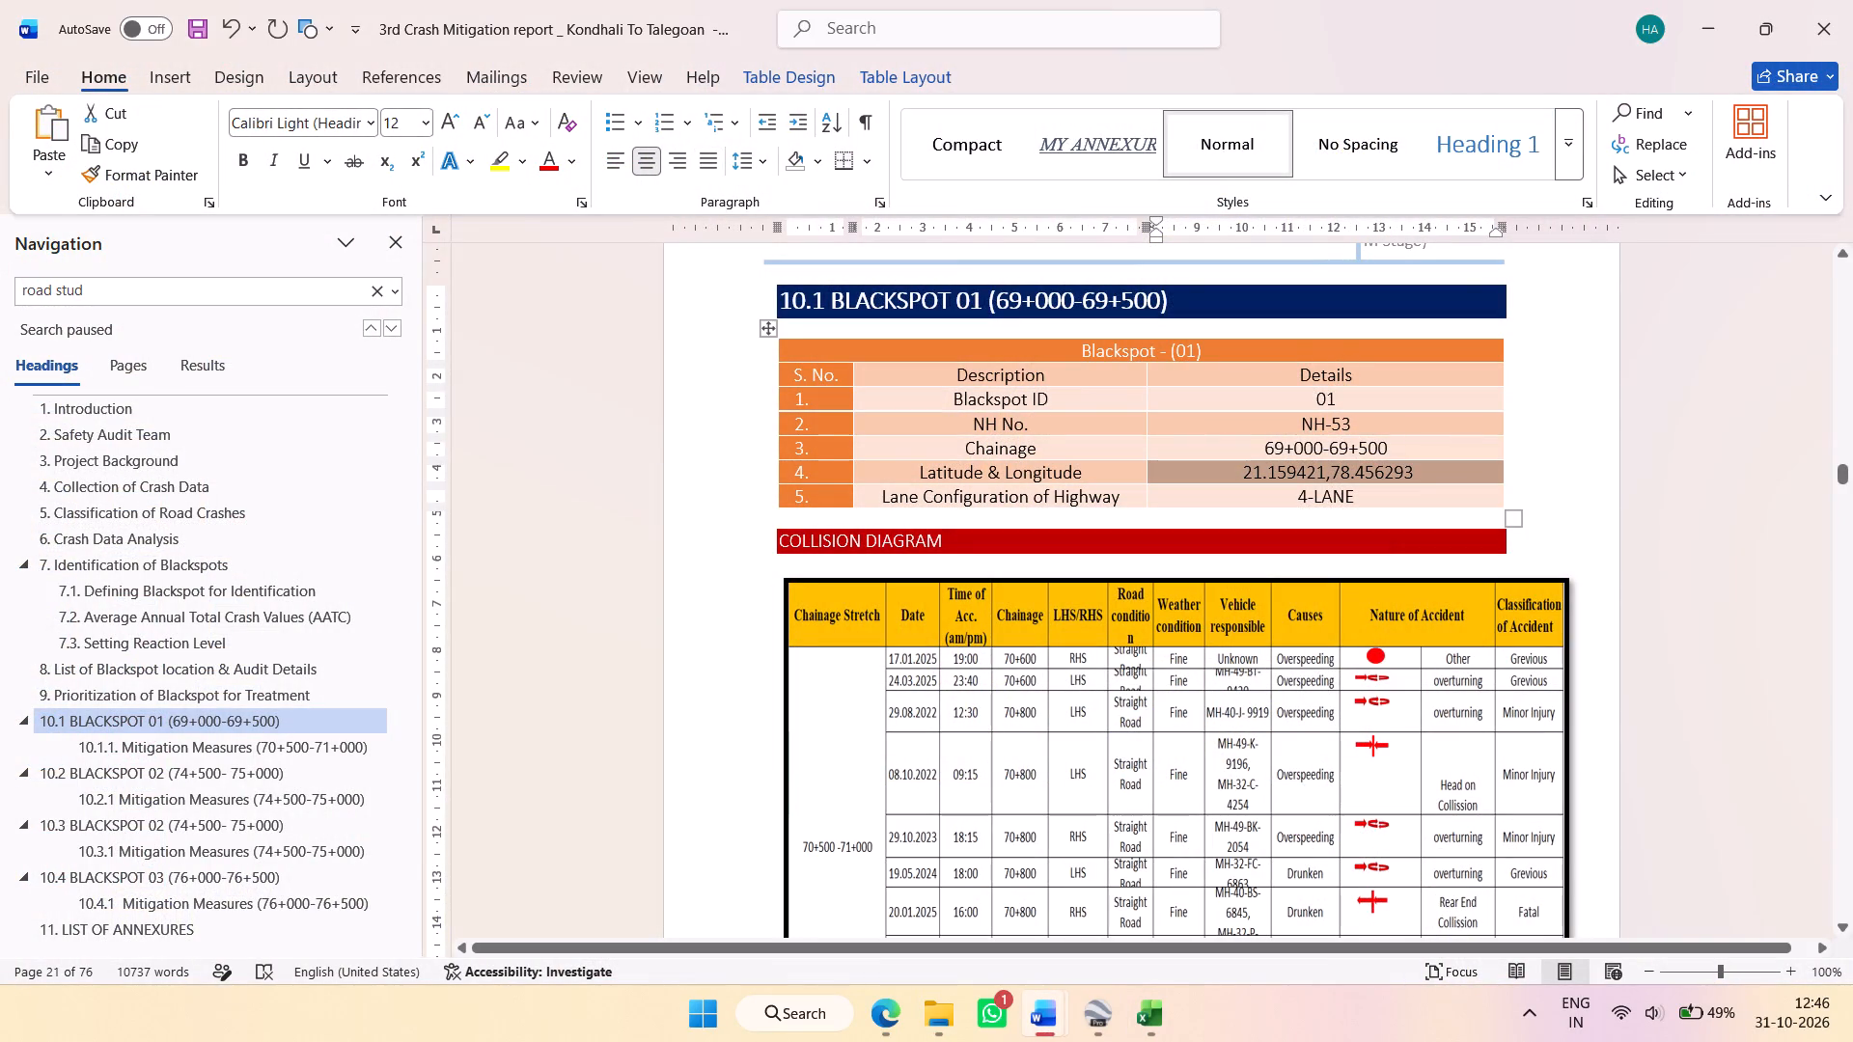
left_click(1329, 472)
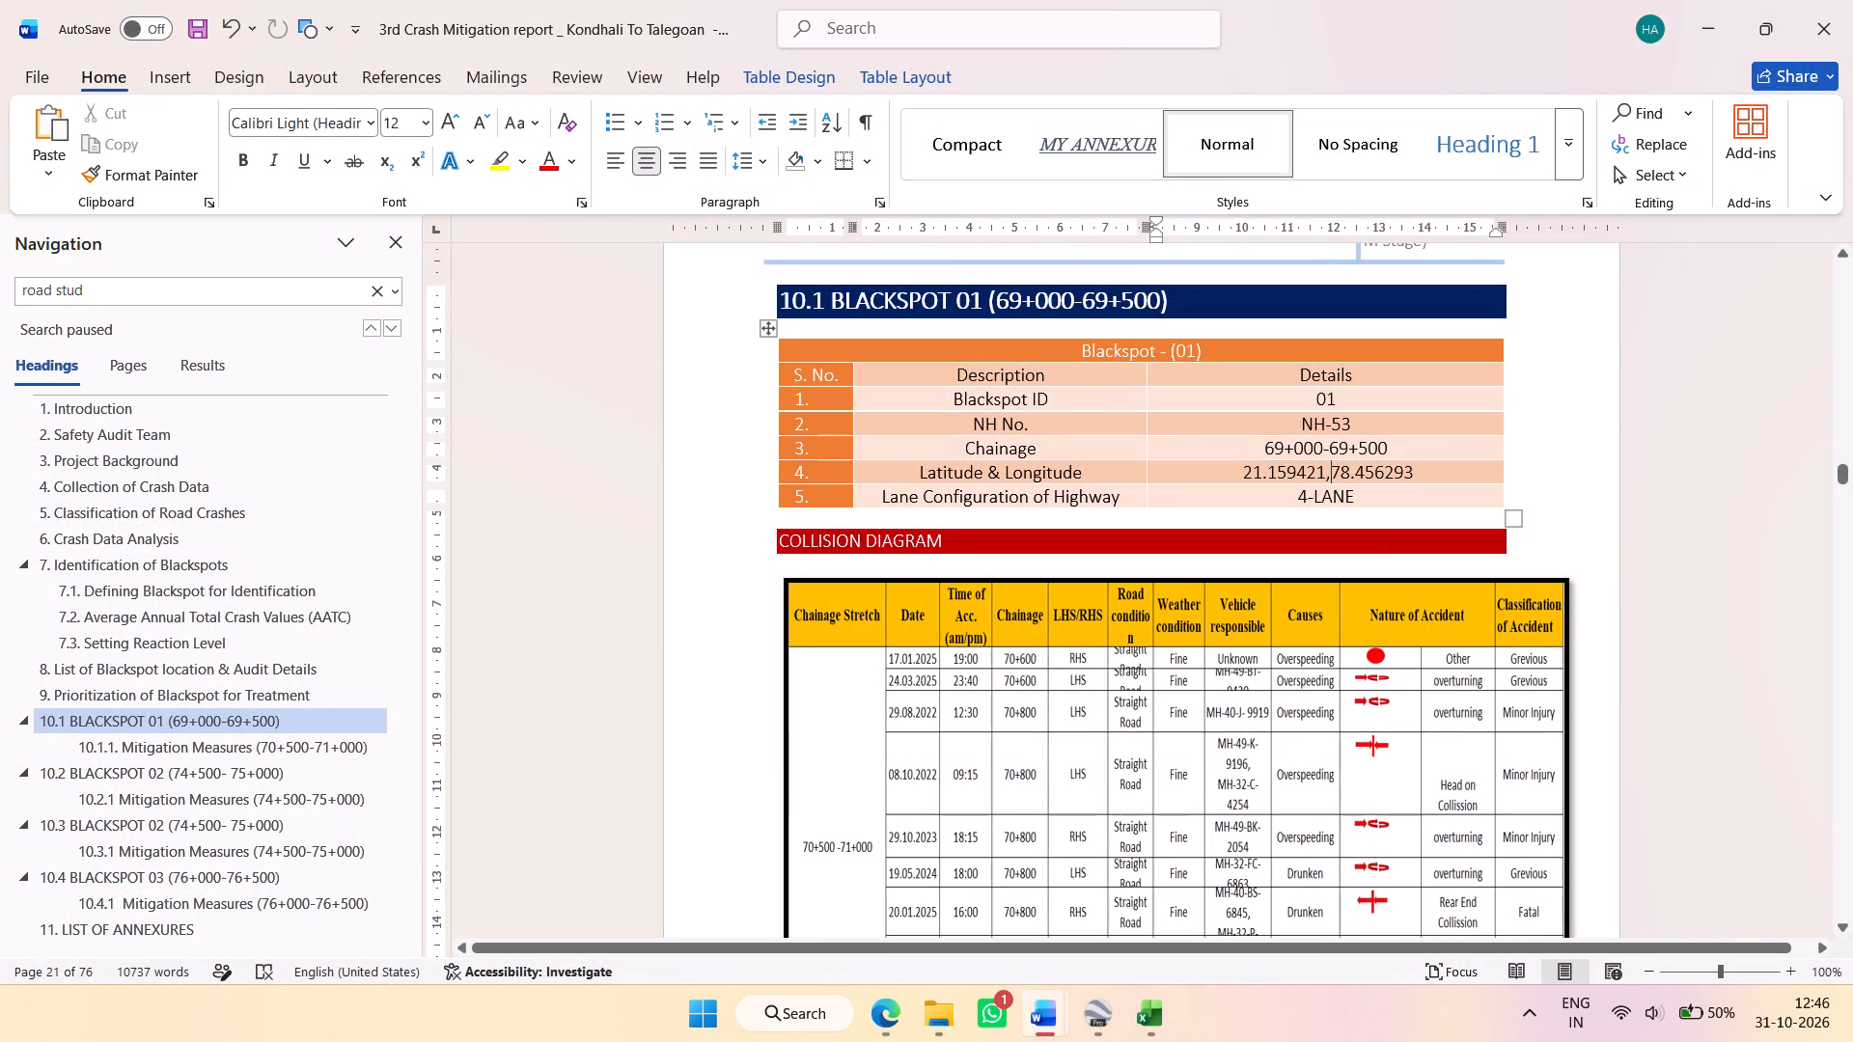
scroll(1368, 544, "down", 10)
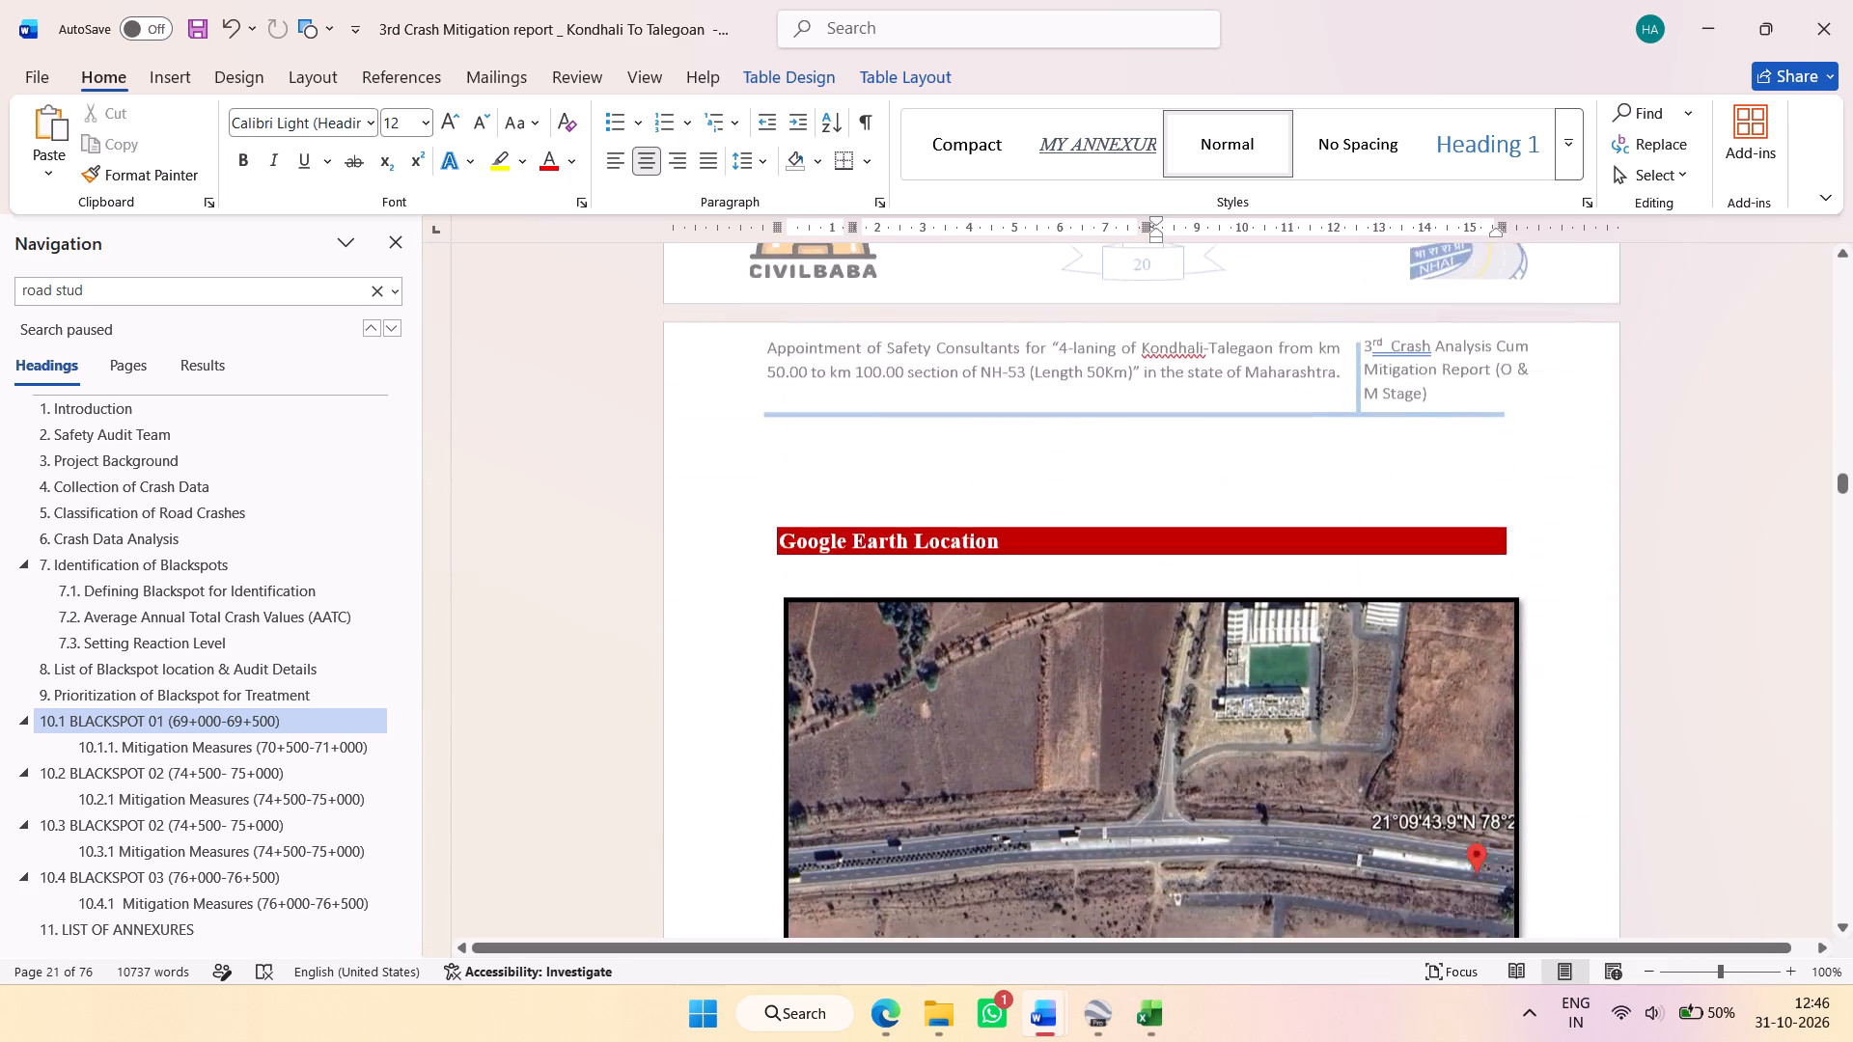
scroll(1030, 635, "down", 4)
left_click(1085, 598)
Switch to Google Earth Pro to view the highway stretch around the 21.161707, 78.40163 placemark.
left_click(1090, 1002)
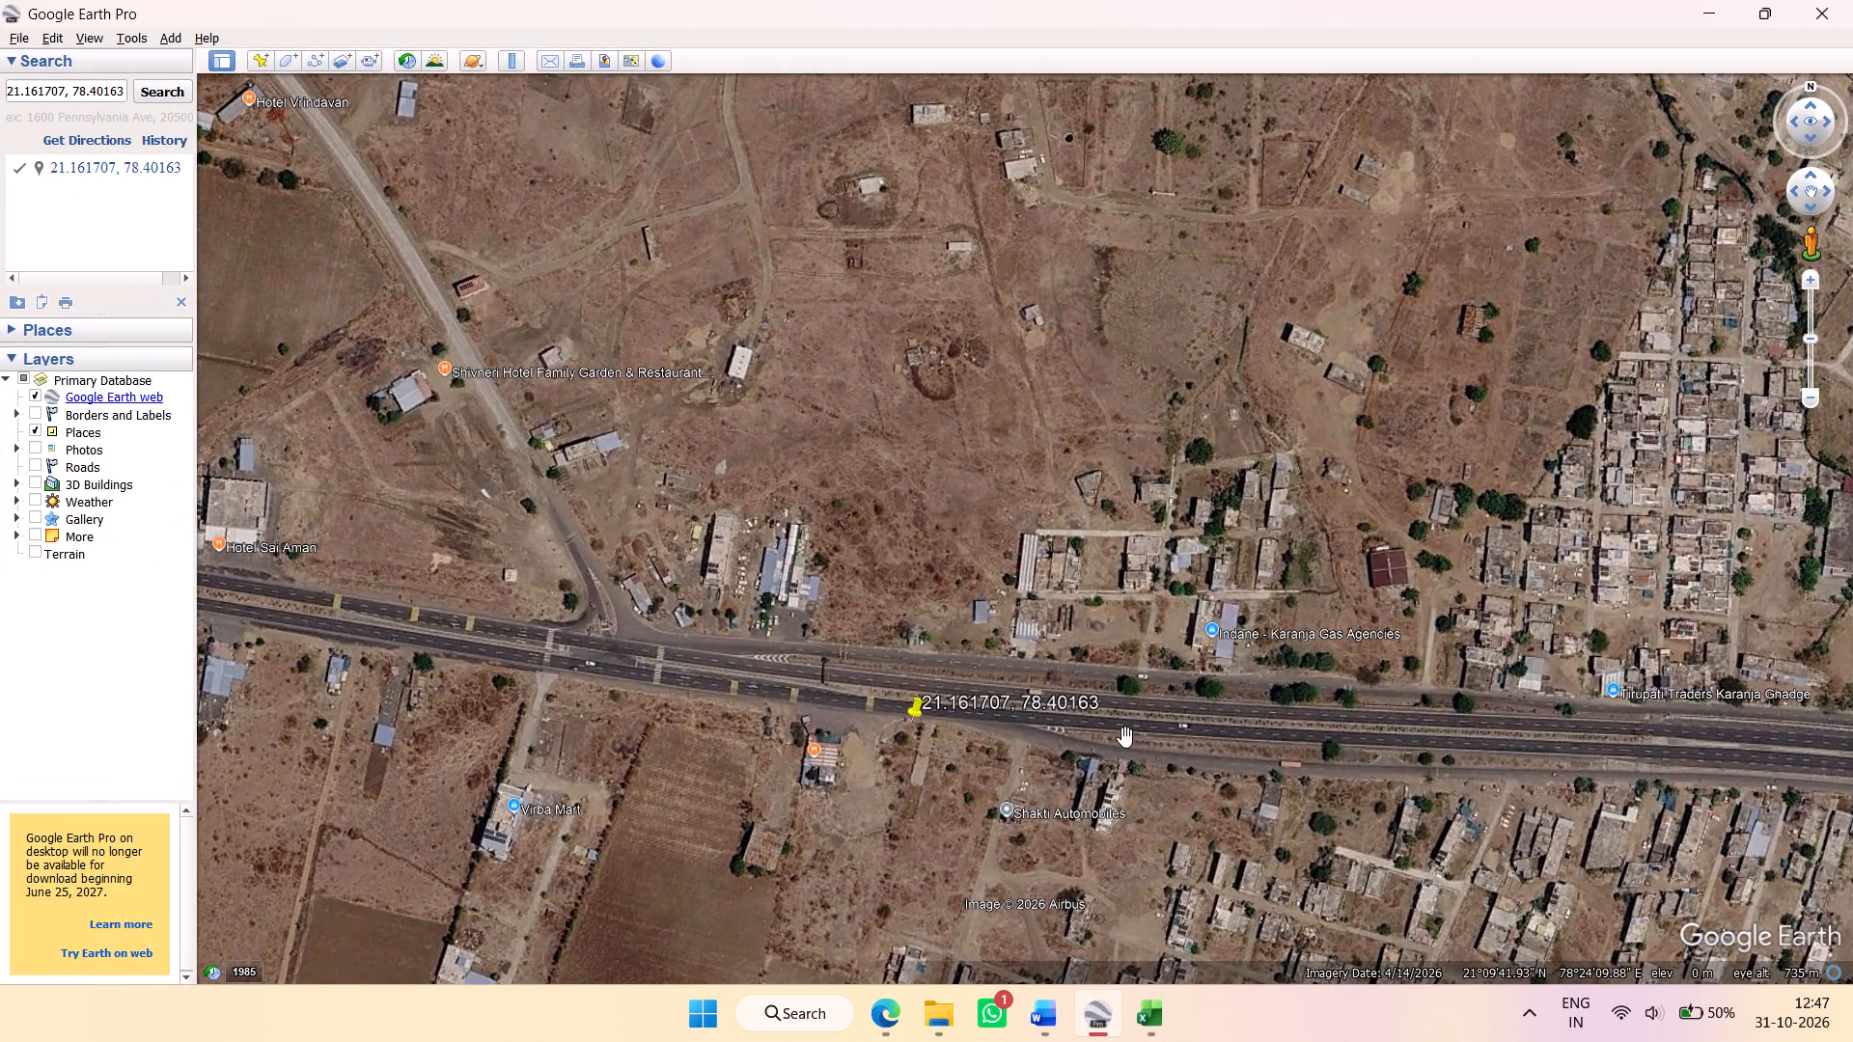
Frame the highway horizontally around the 21.161707, 78.40163 placemark and capture a screenshot of the map area.
middle_click_drag(1044, 816, 1037, 808)
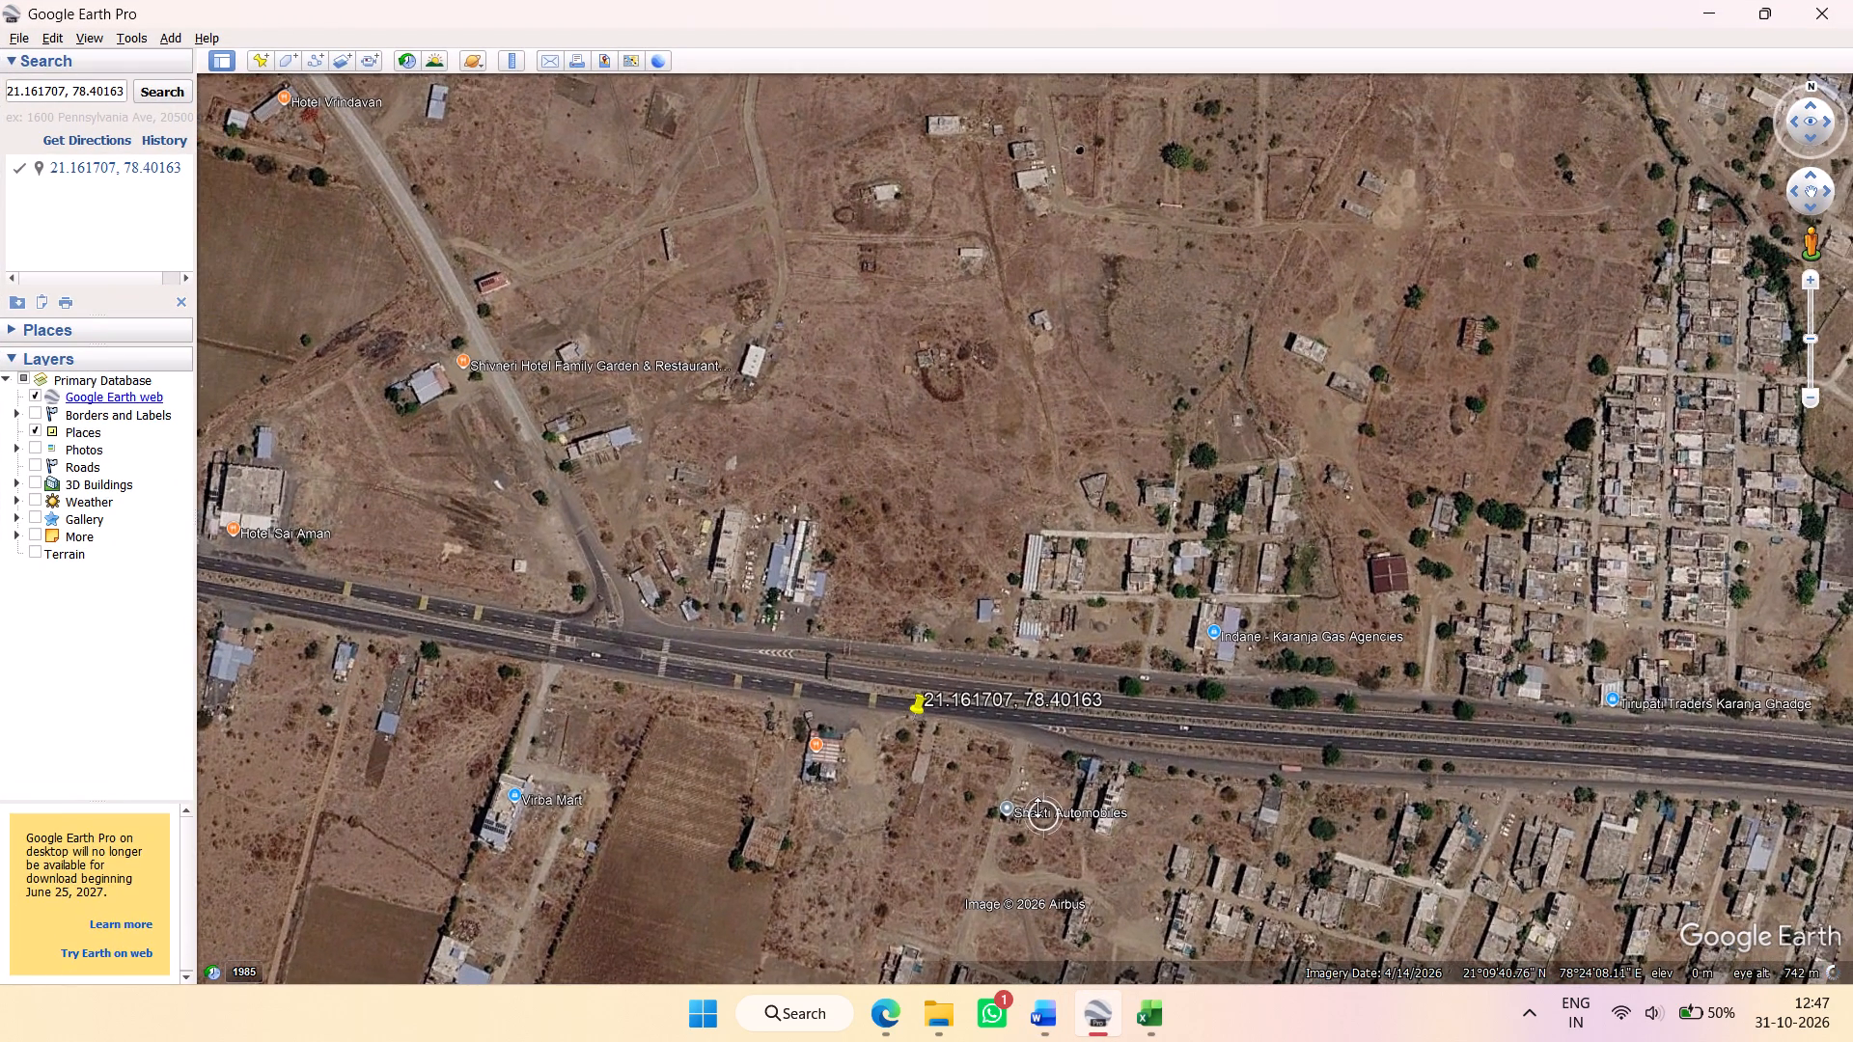
middle_click_drag(1037, 808, 1037, 764)
scroll(1169, 697, "down", 1, "ctrl")
scroll(1169, 697, "up", 3, "ctrl")
scroll(1169, 697, "down", 2, "ctrl")
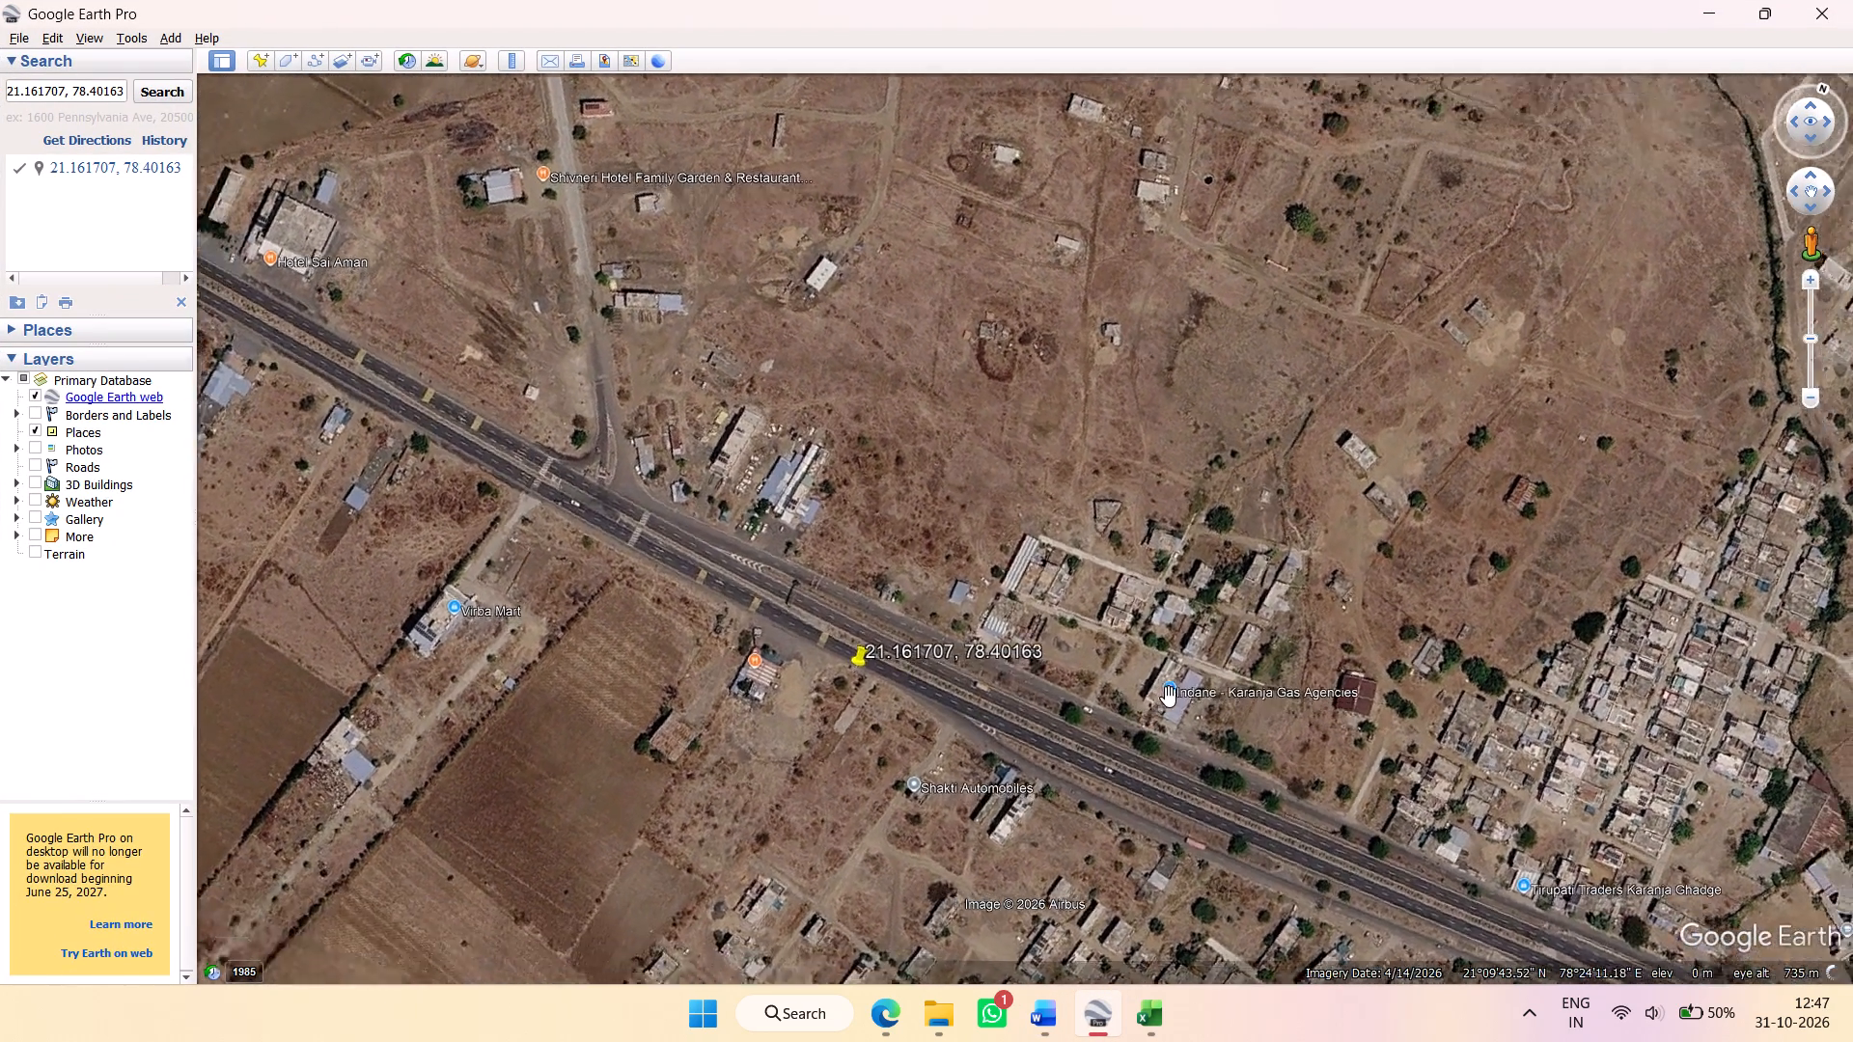
scroll(1169, 697, "down", 7, "ctrl")
left_click_drag(1132, 734, 1304, 640)
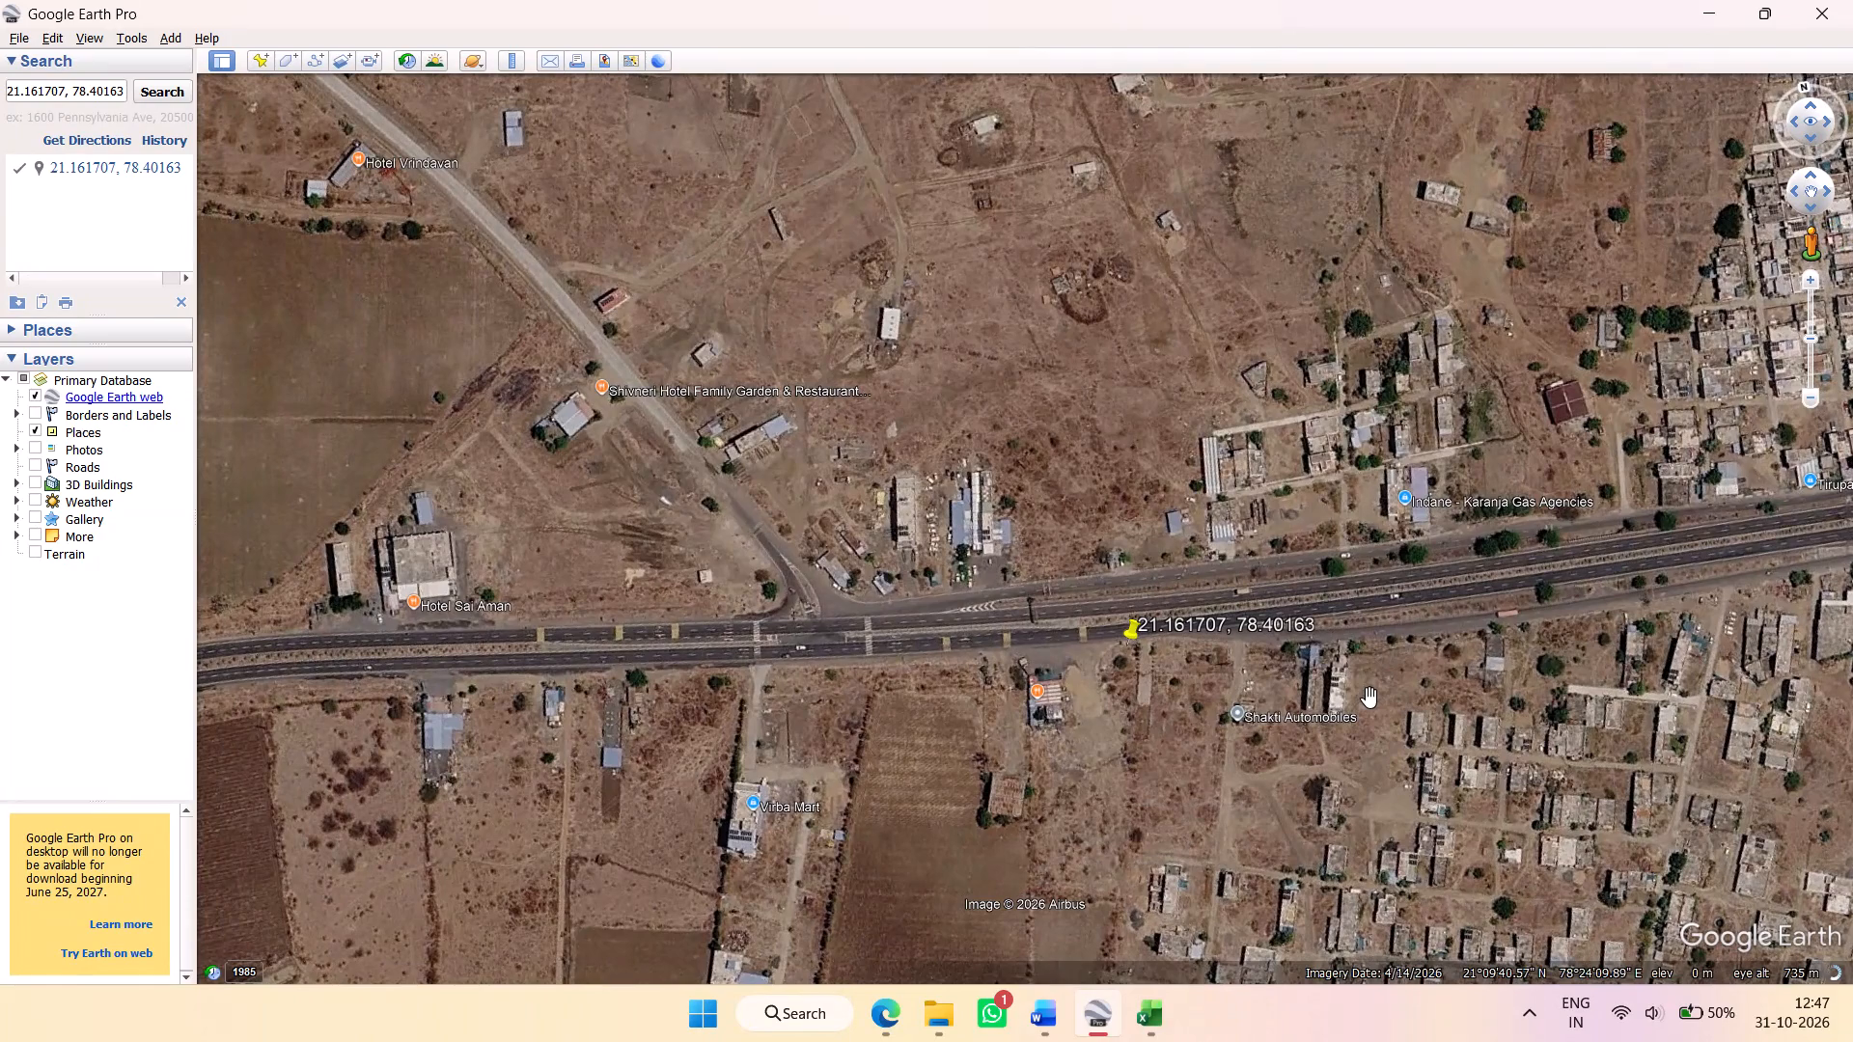
key("Print")
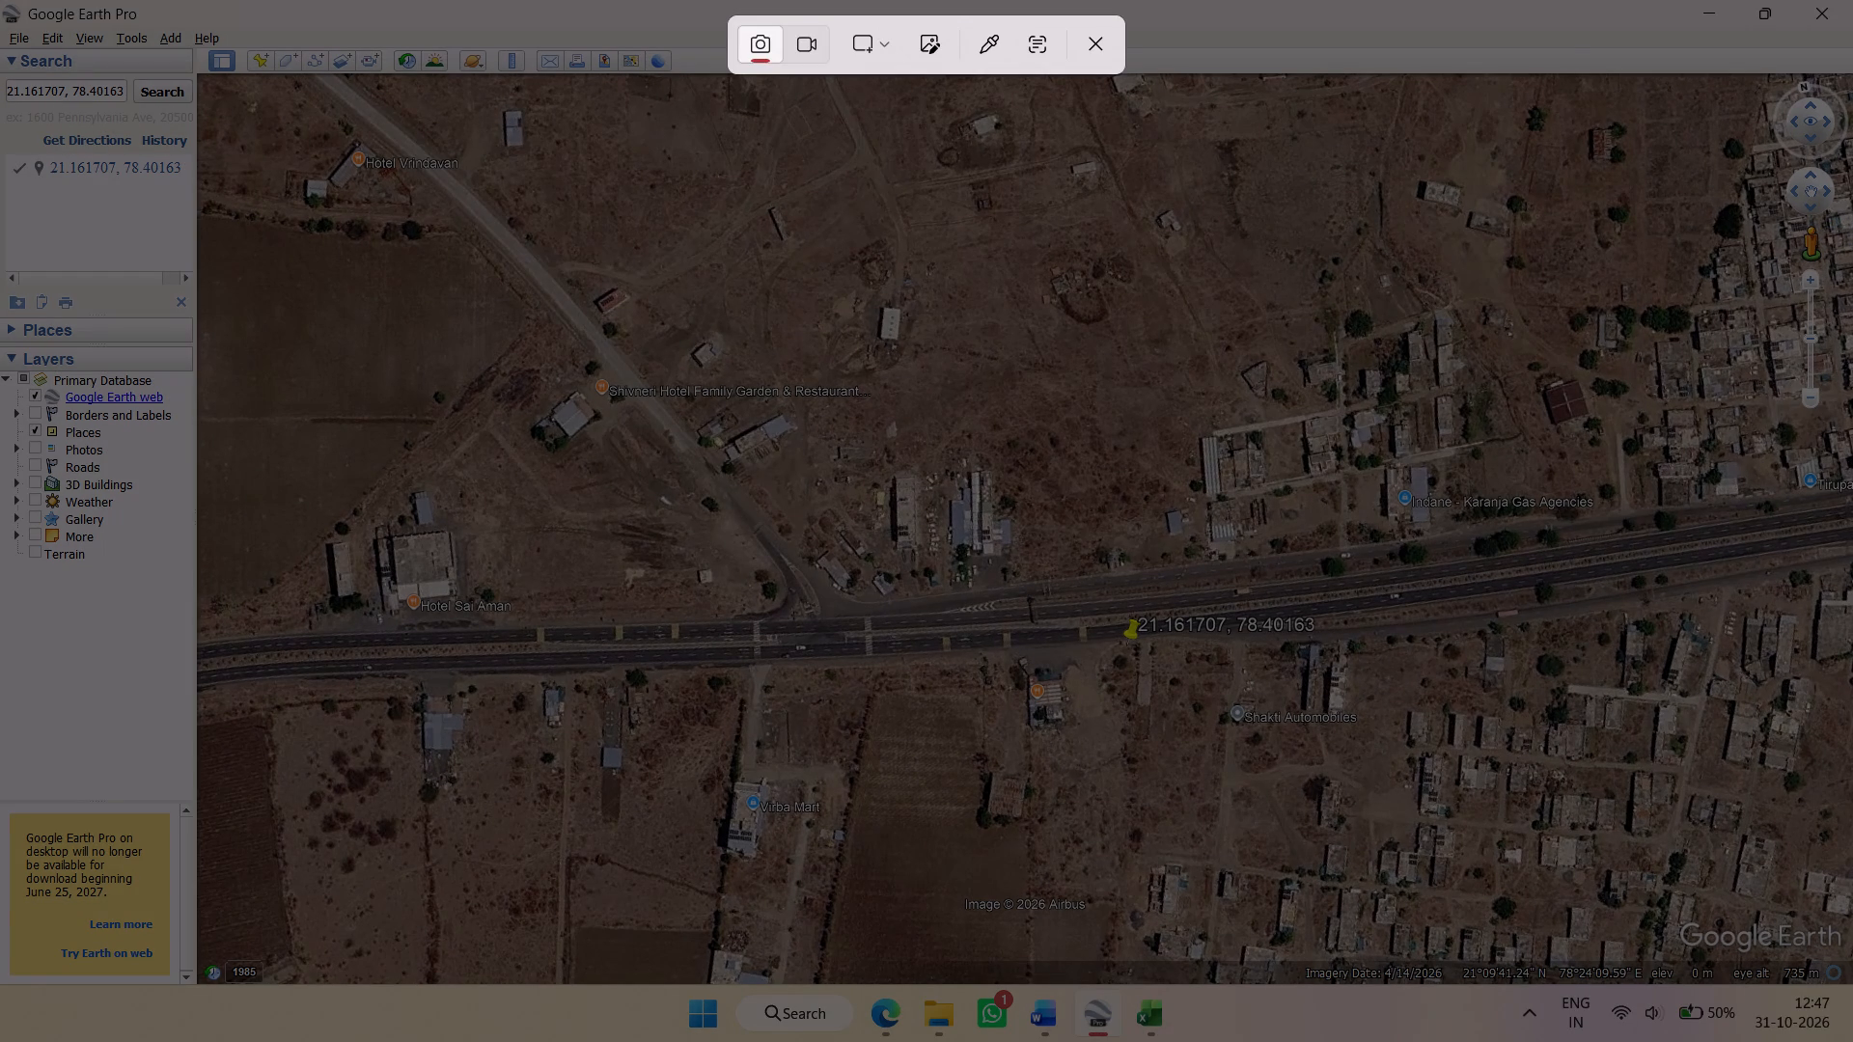
left_click_drag(1848, 85, 218, 958)
Switch to the 3rd Crash Mitigation report and replace the satellite picture in section 10.1 BLACKSPOT 01 with the captured map image.
key("alt+Tab")
left_click(977, 624)
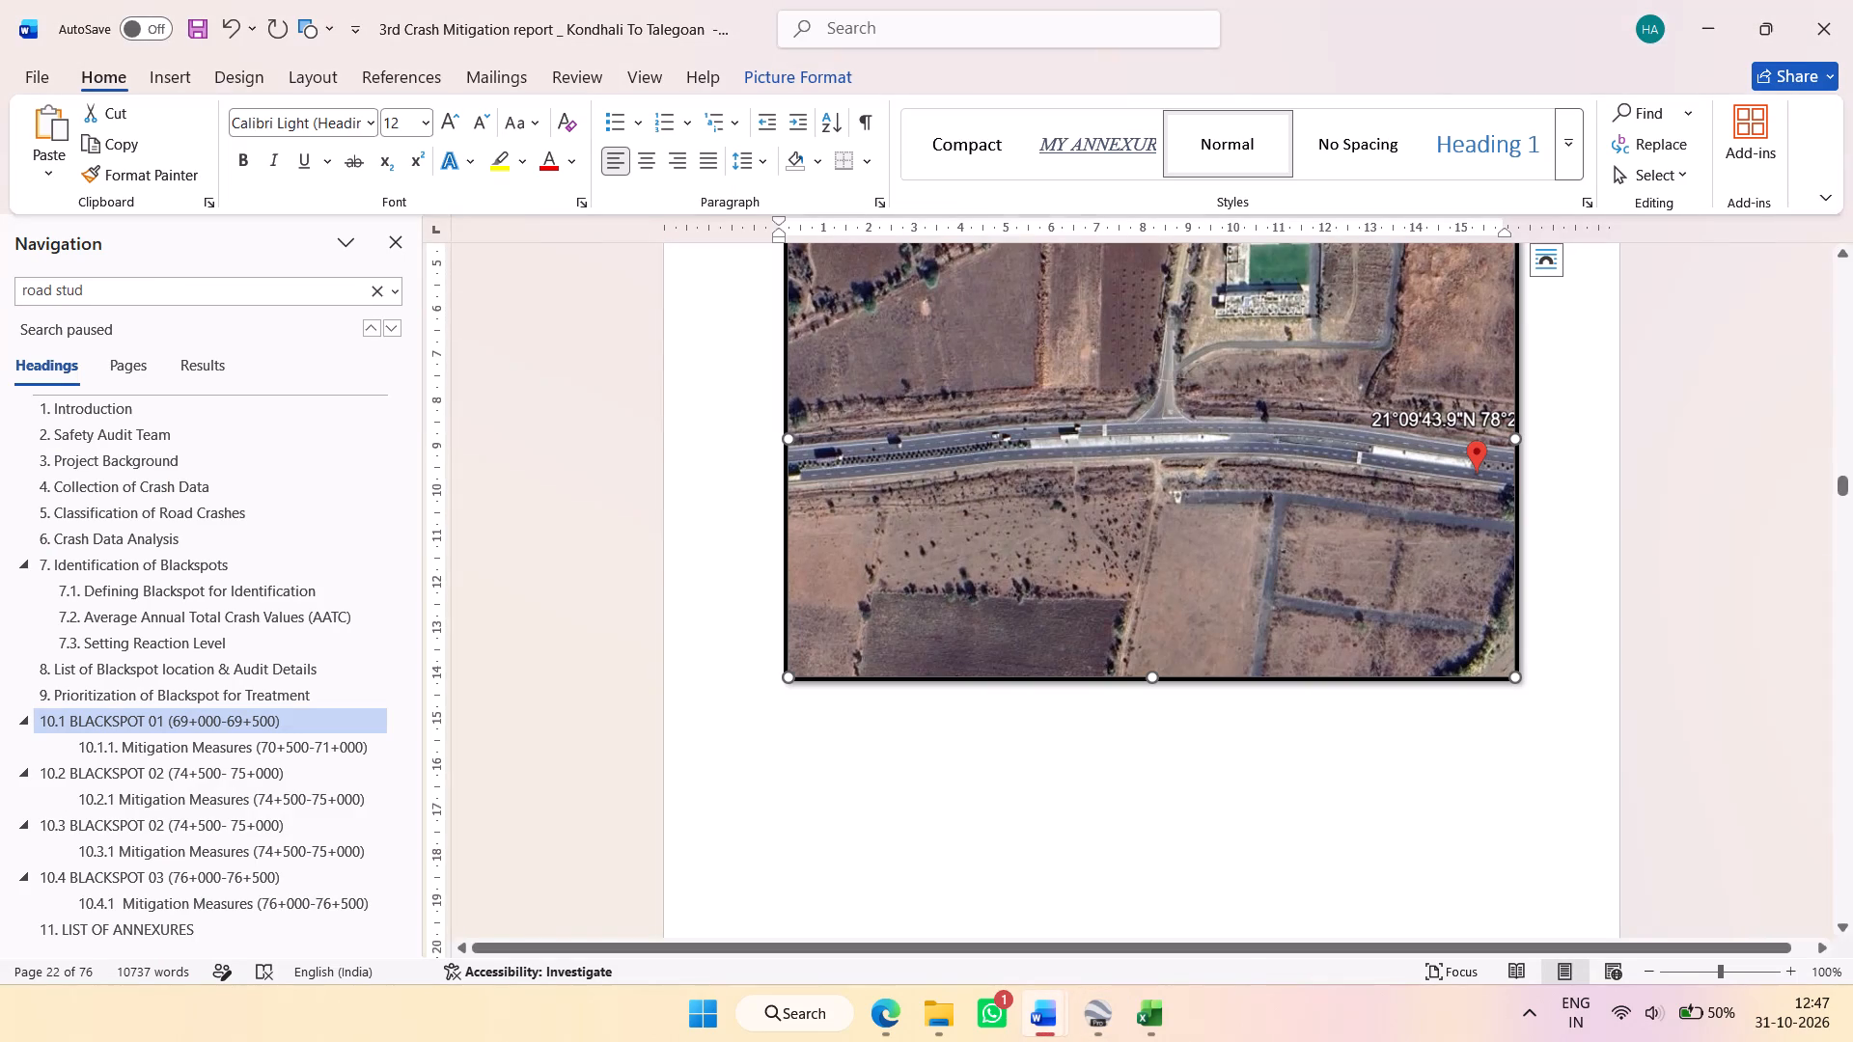
right_click(977, 624)
left_click(1157, 594)
left_click(1354, 736)
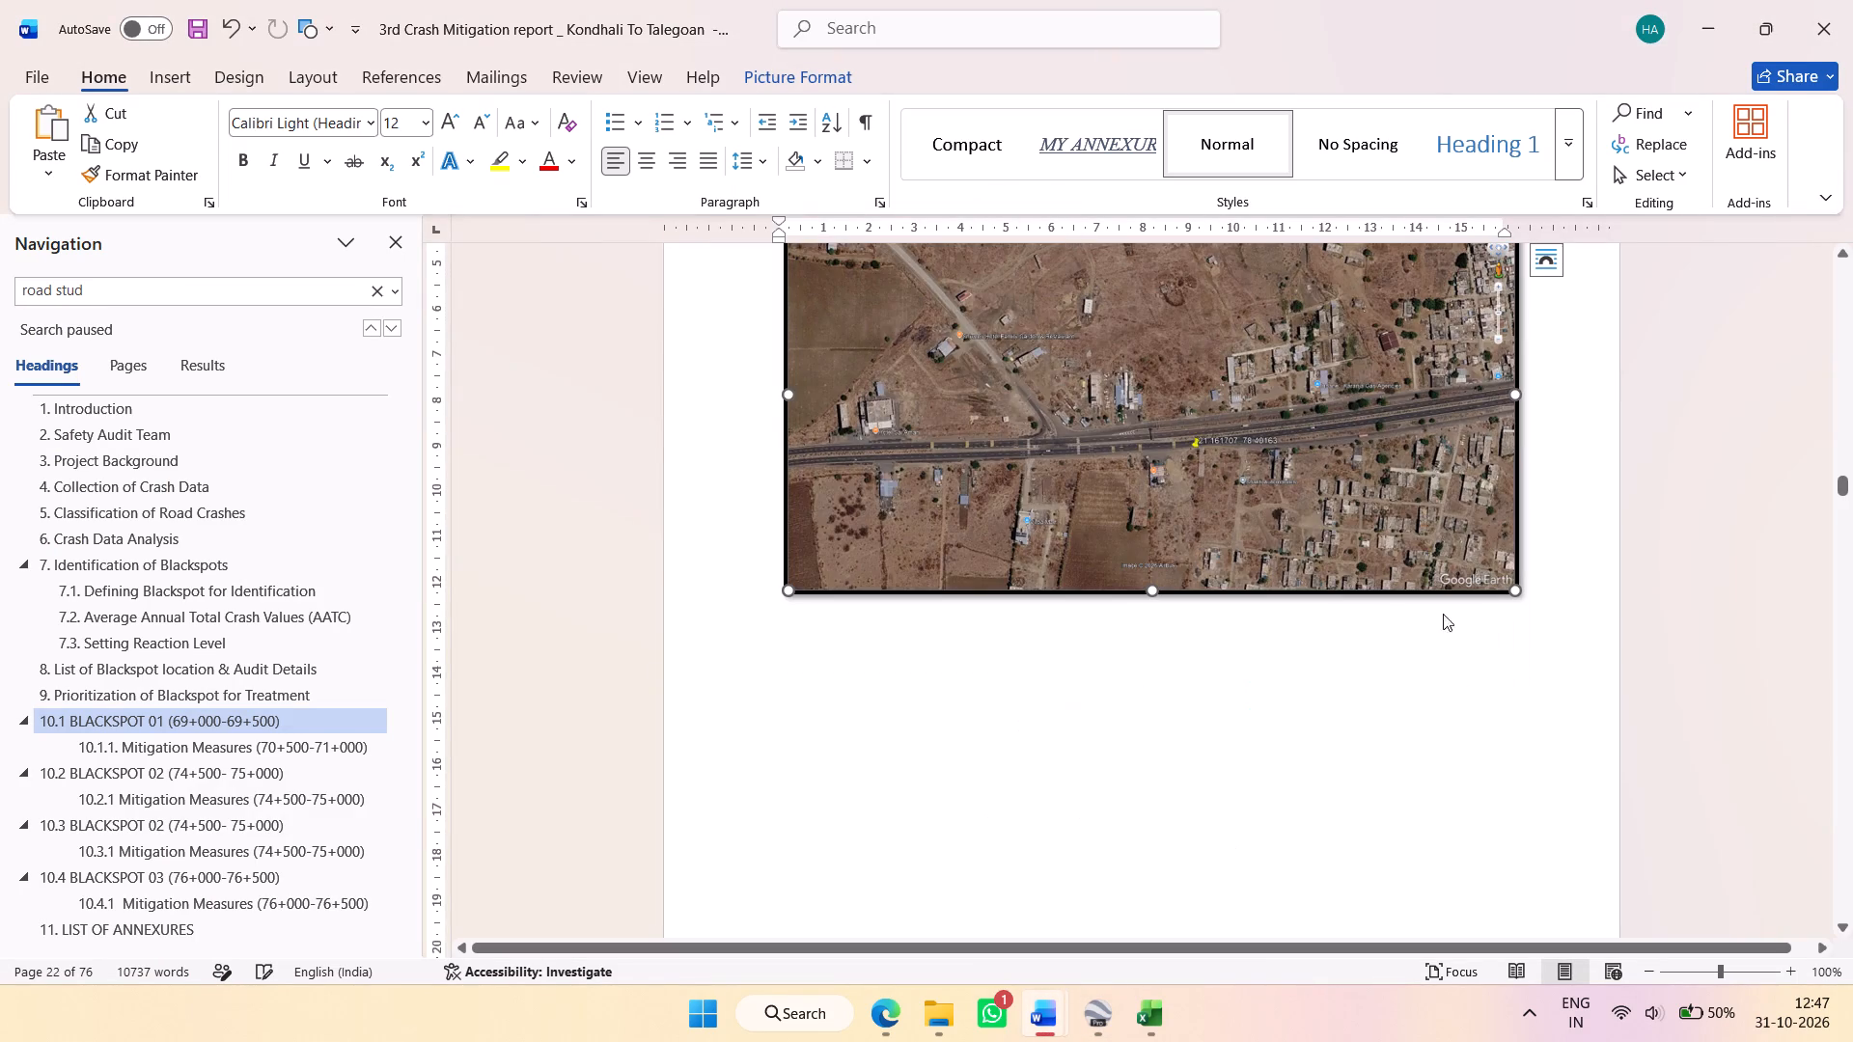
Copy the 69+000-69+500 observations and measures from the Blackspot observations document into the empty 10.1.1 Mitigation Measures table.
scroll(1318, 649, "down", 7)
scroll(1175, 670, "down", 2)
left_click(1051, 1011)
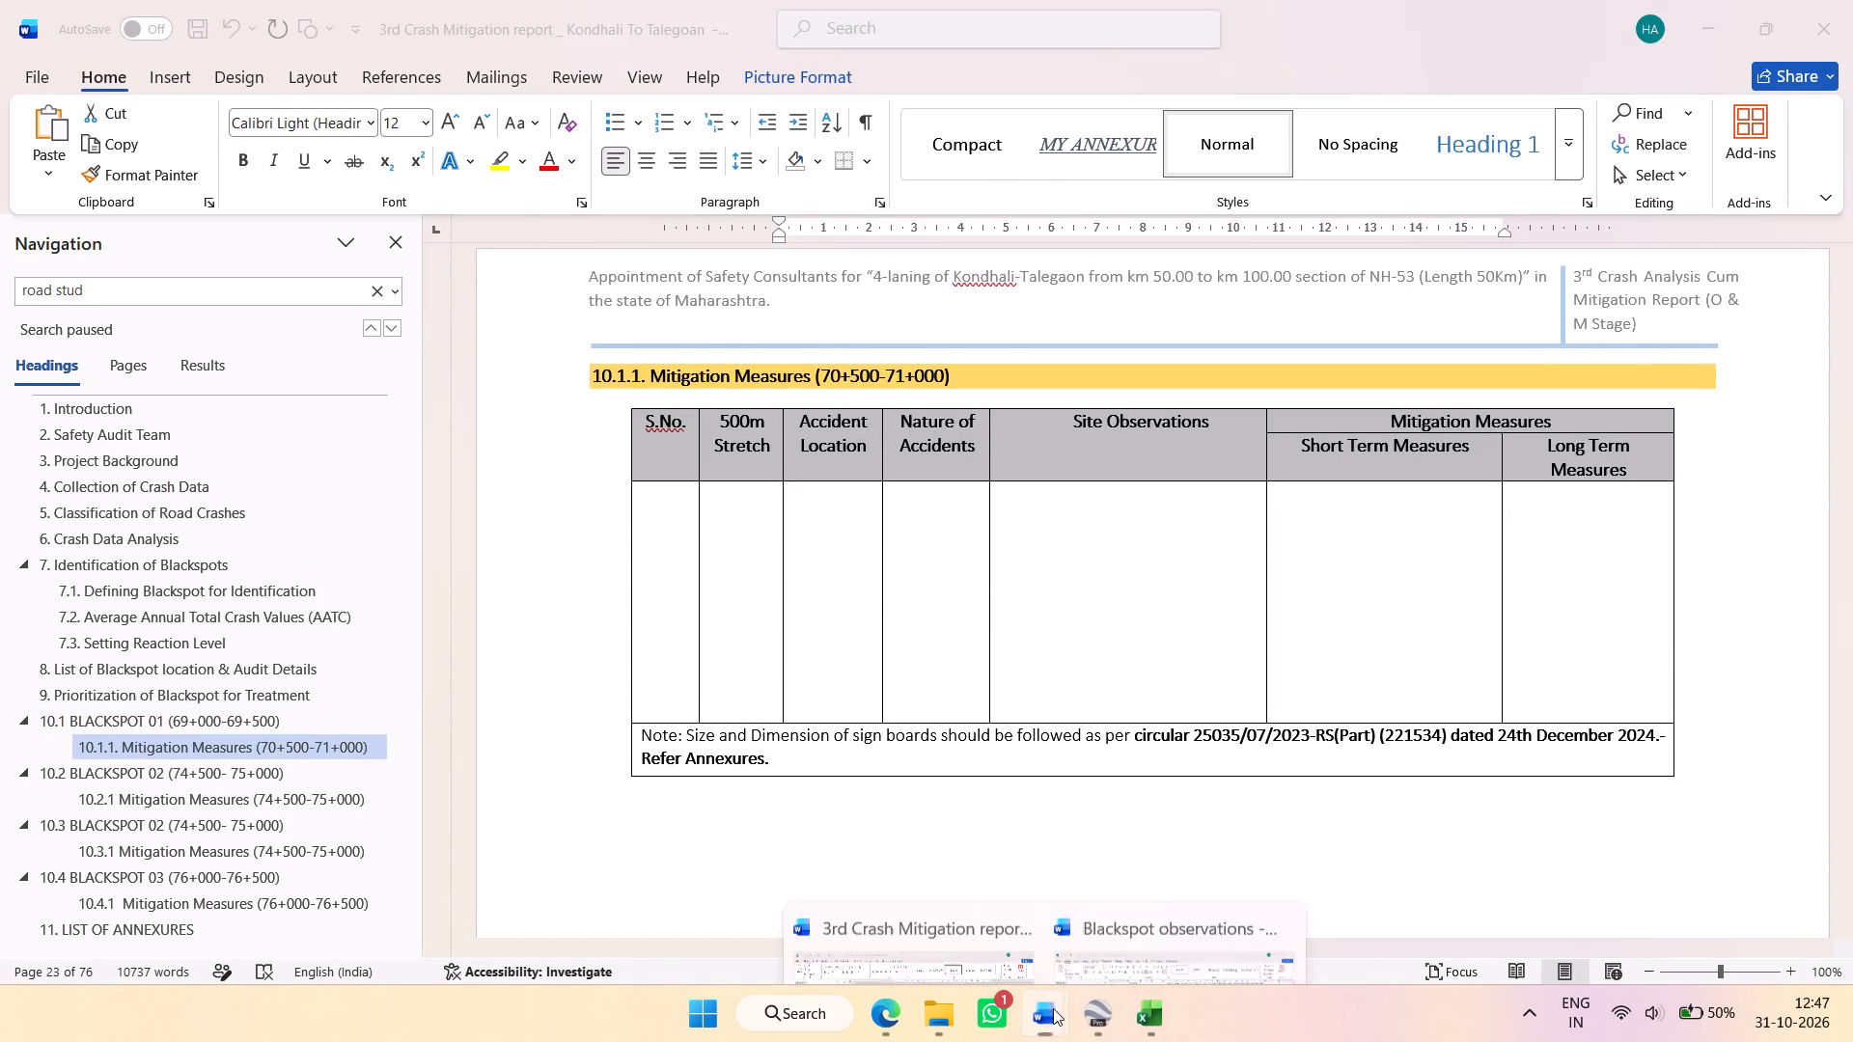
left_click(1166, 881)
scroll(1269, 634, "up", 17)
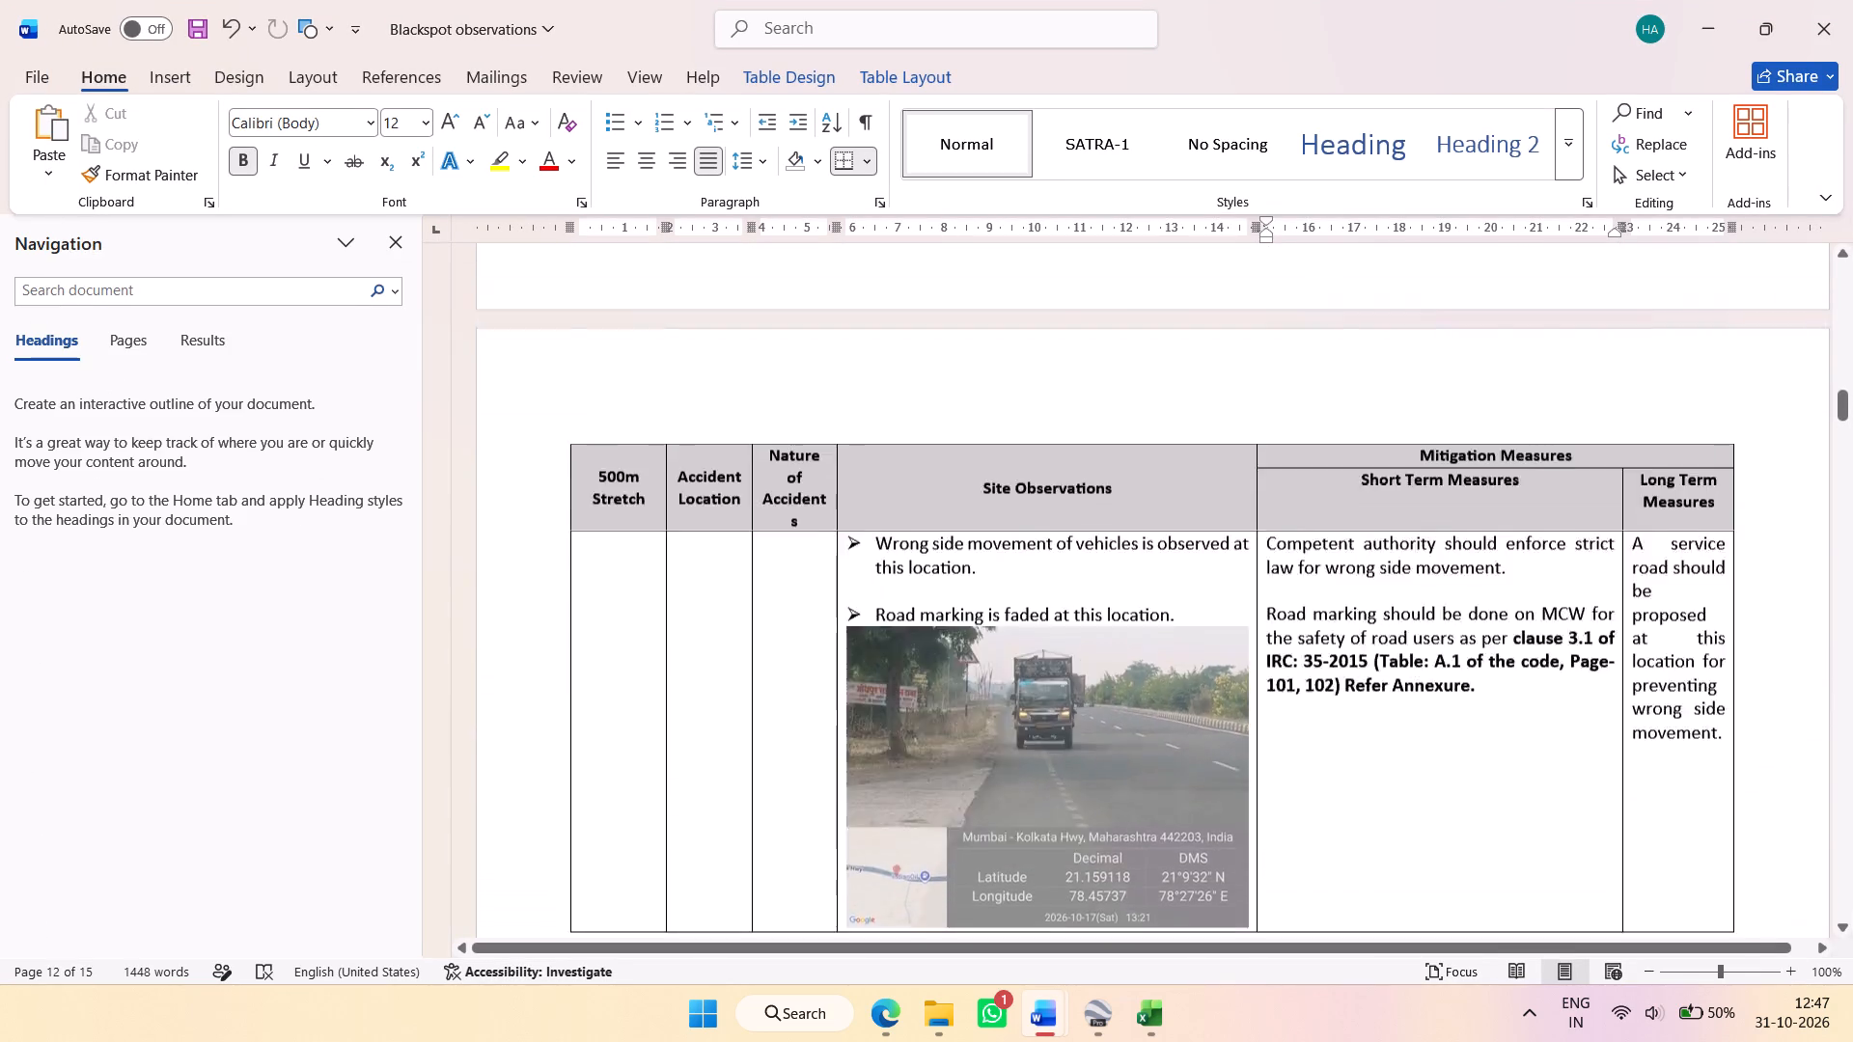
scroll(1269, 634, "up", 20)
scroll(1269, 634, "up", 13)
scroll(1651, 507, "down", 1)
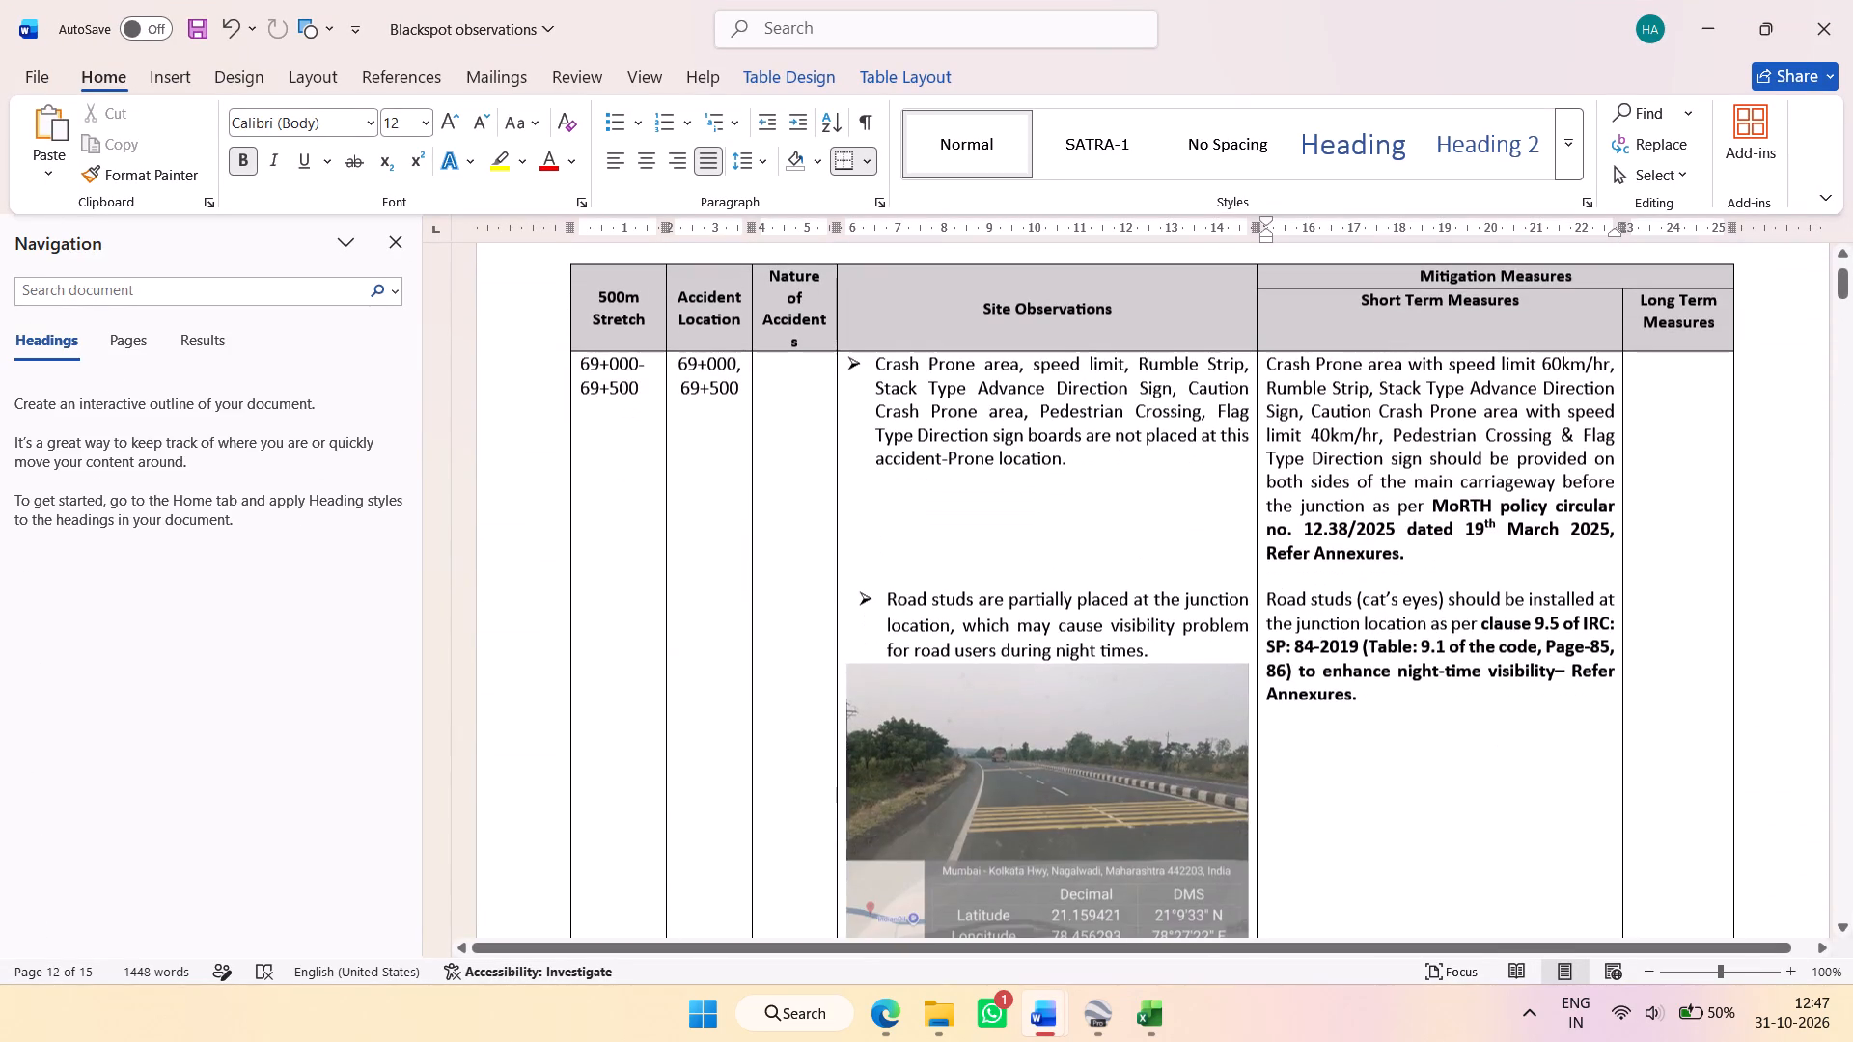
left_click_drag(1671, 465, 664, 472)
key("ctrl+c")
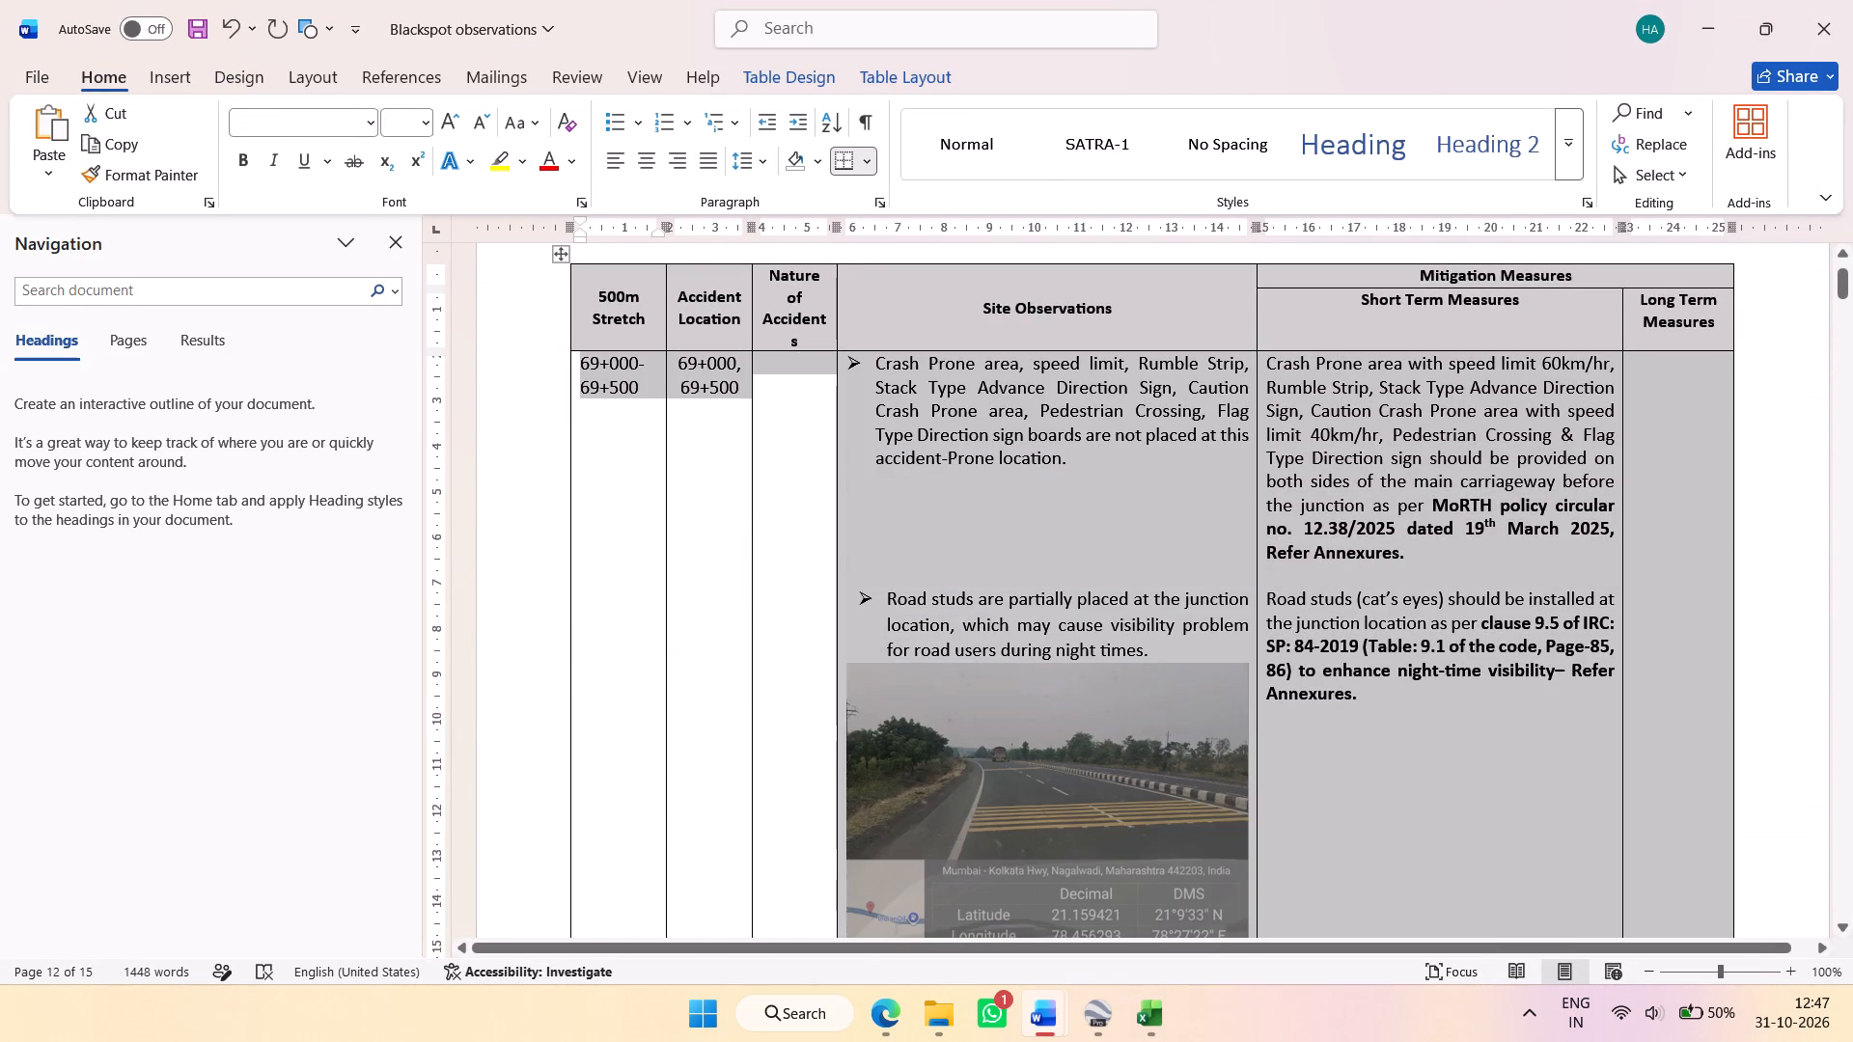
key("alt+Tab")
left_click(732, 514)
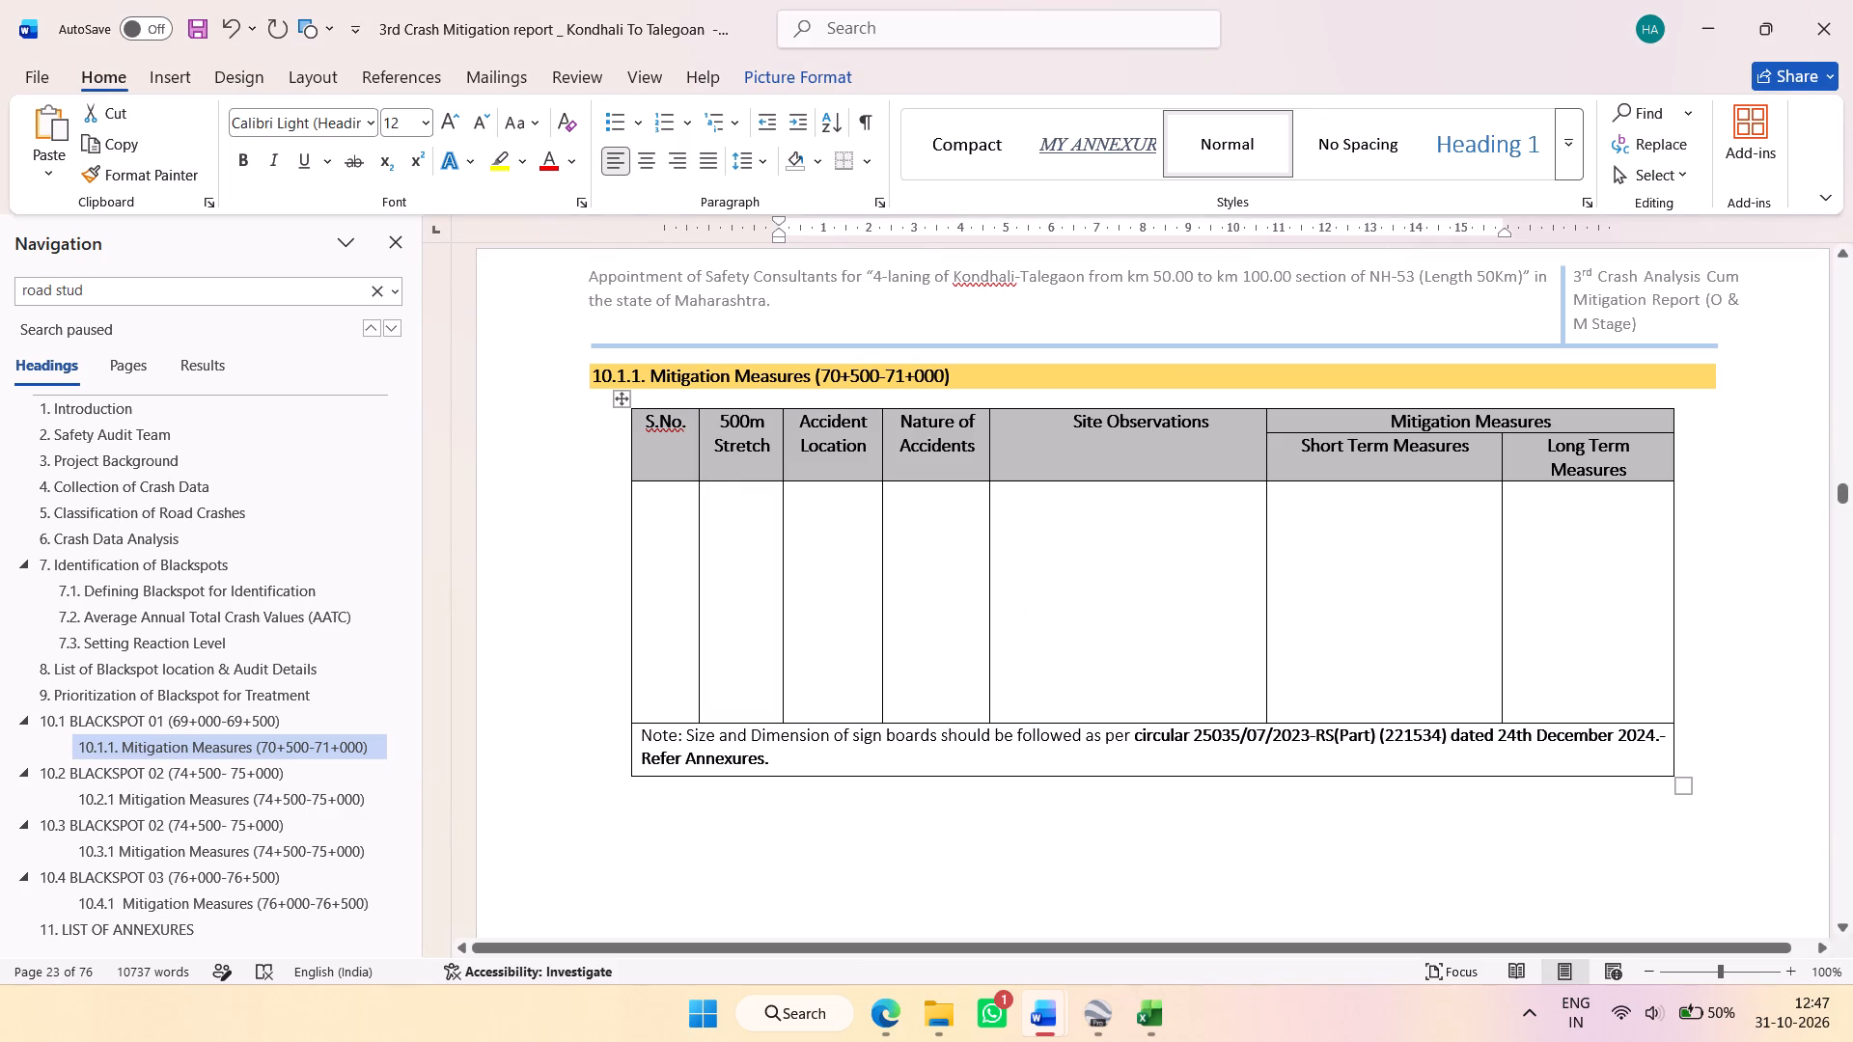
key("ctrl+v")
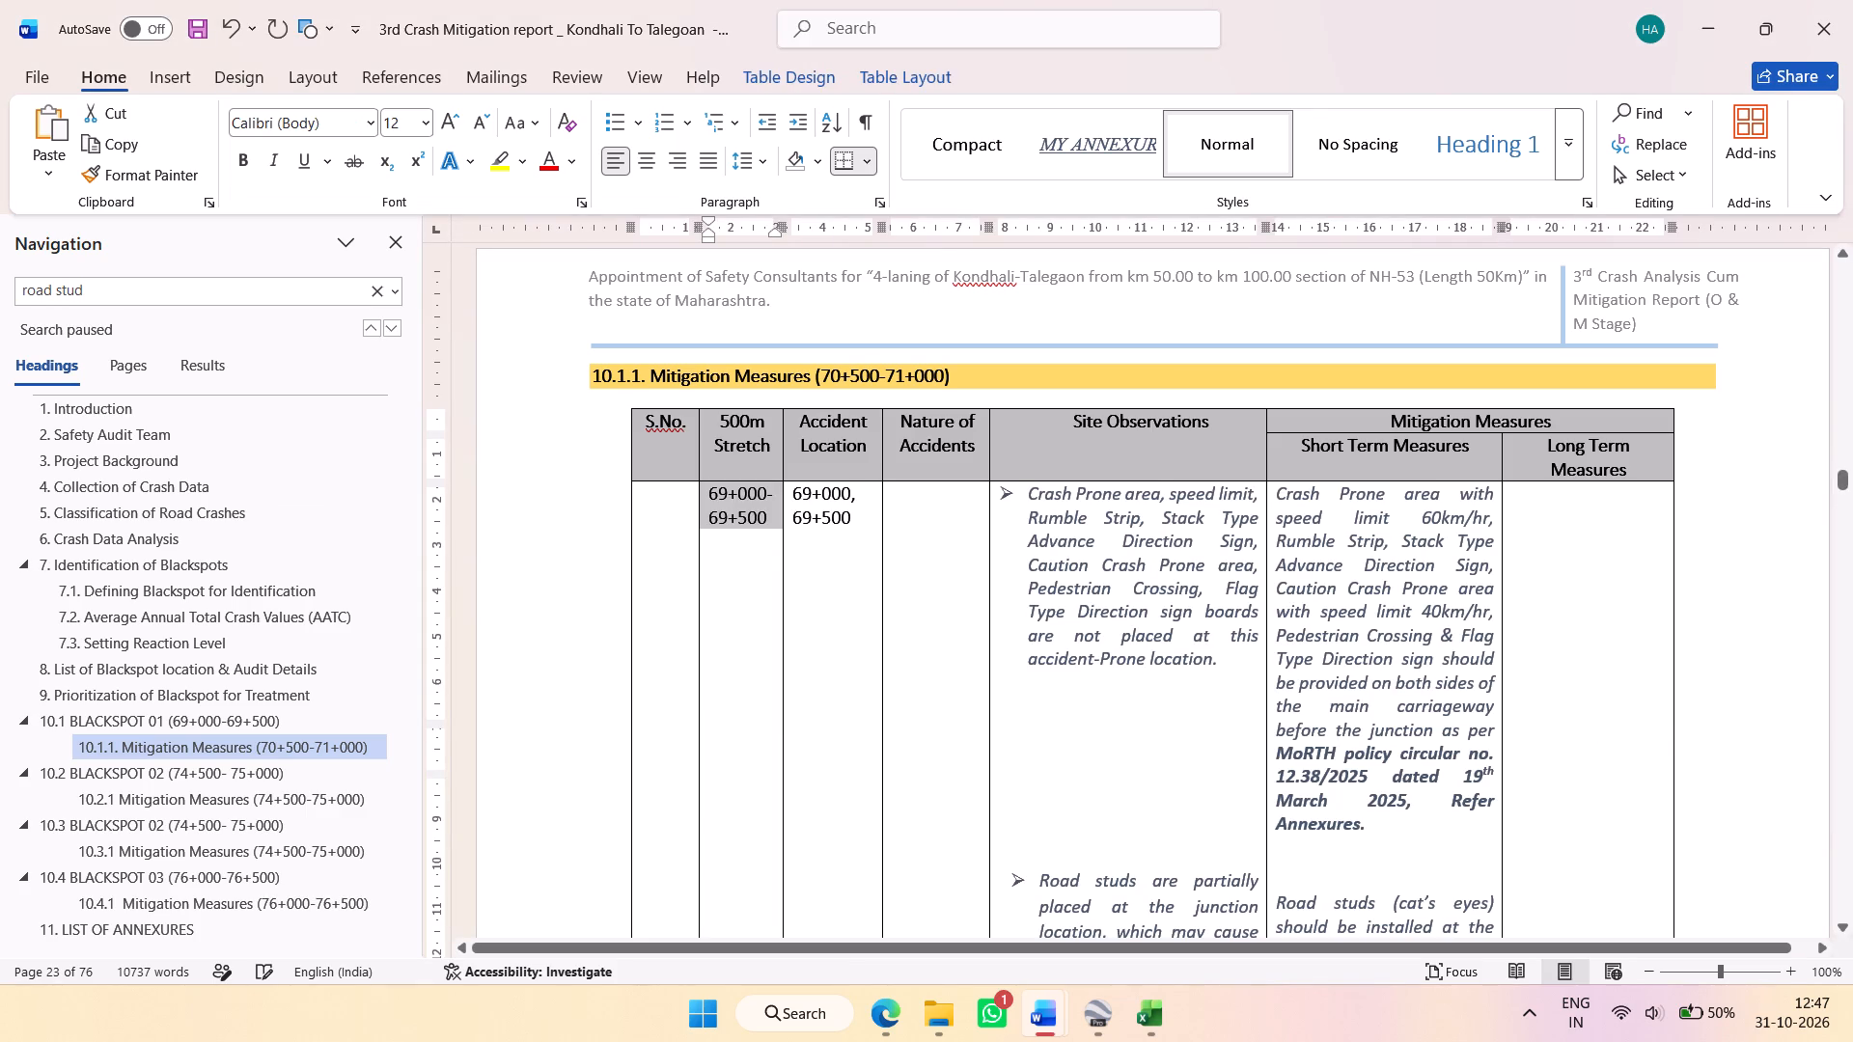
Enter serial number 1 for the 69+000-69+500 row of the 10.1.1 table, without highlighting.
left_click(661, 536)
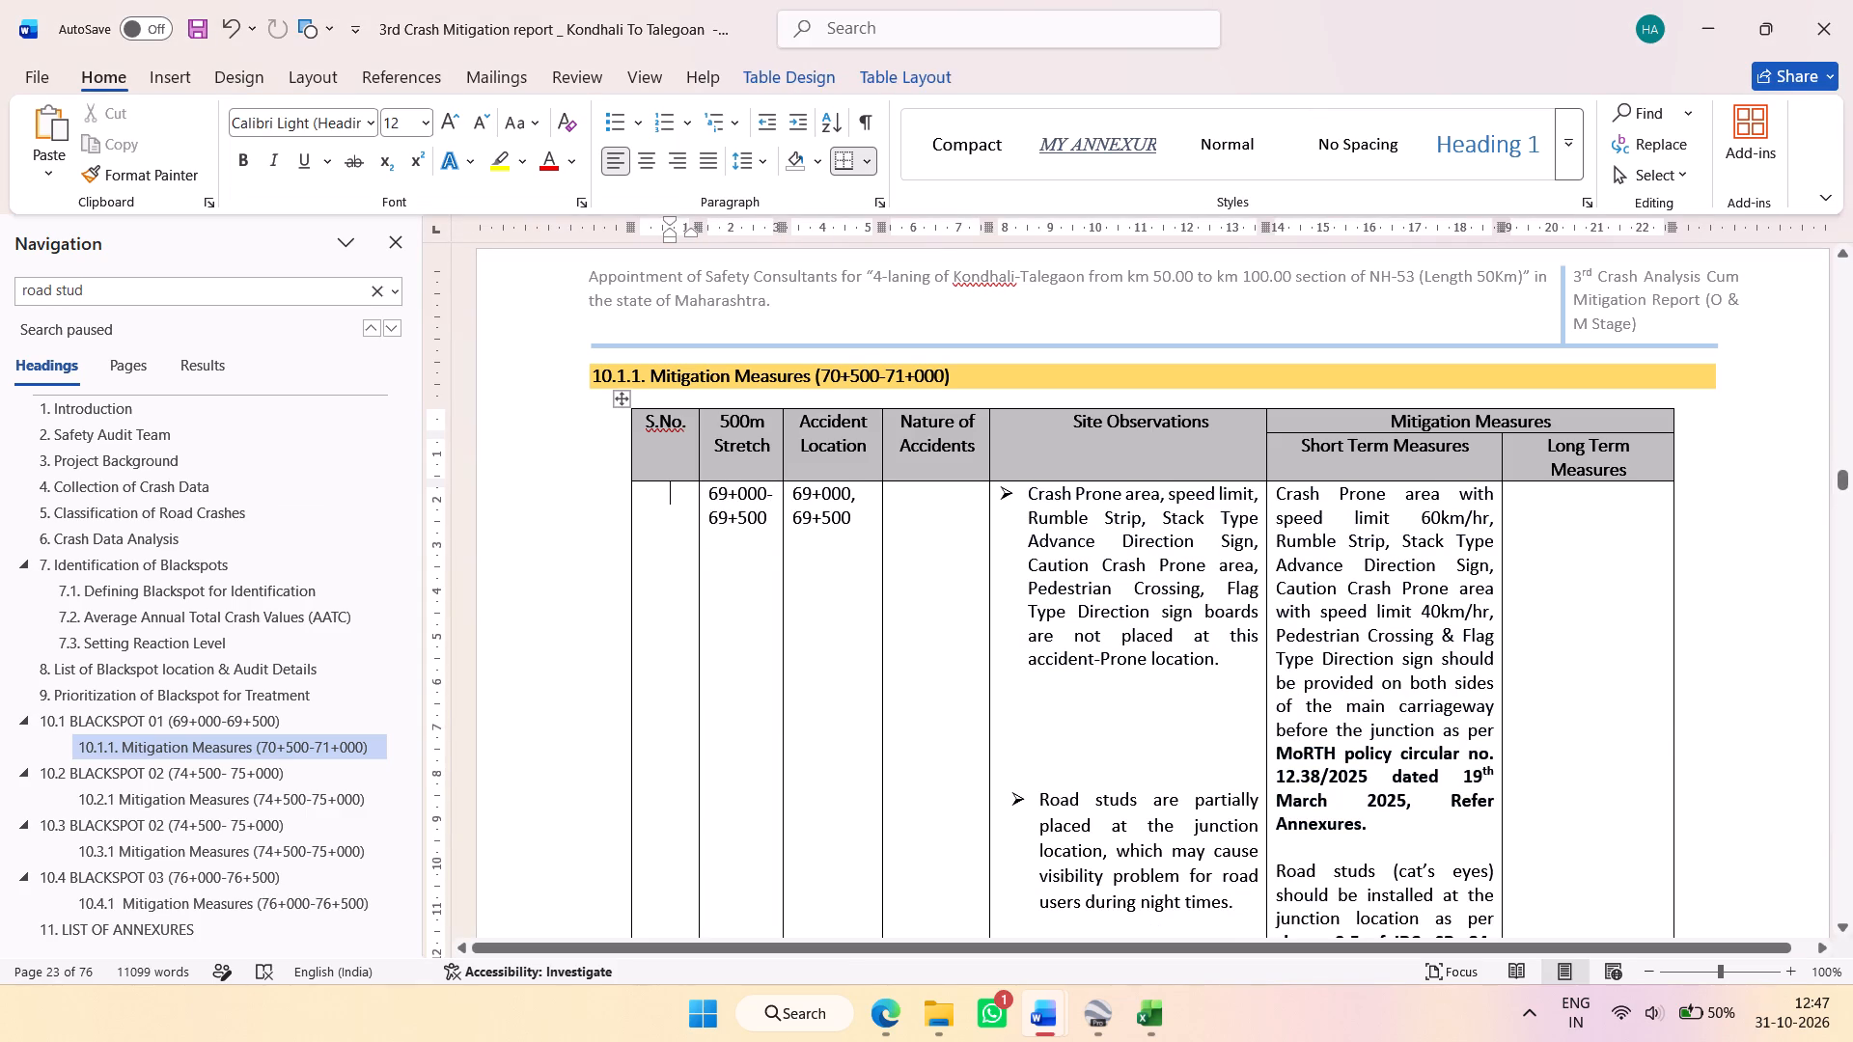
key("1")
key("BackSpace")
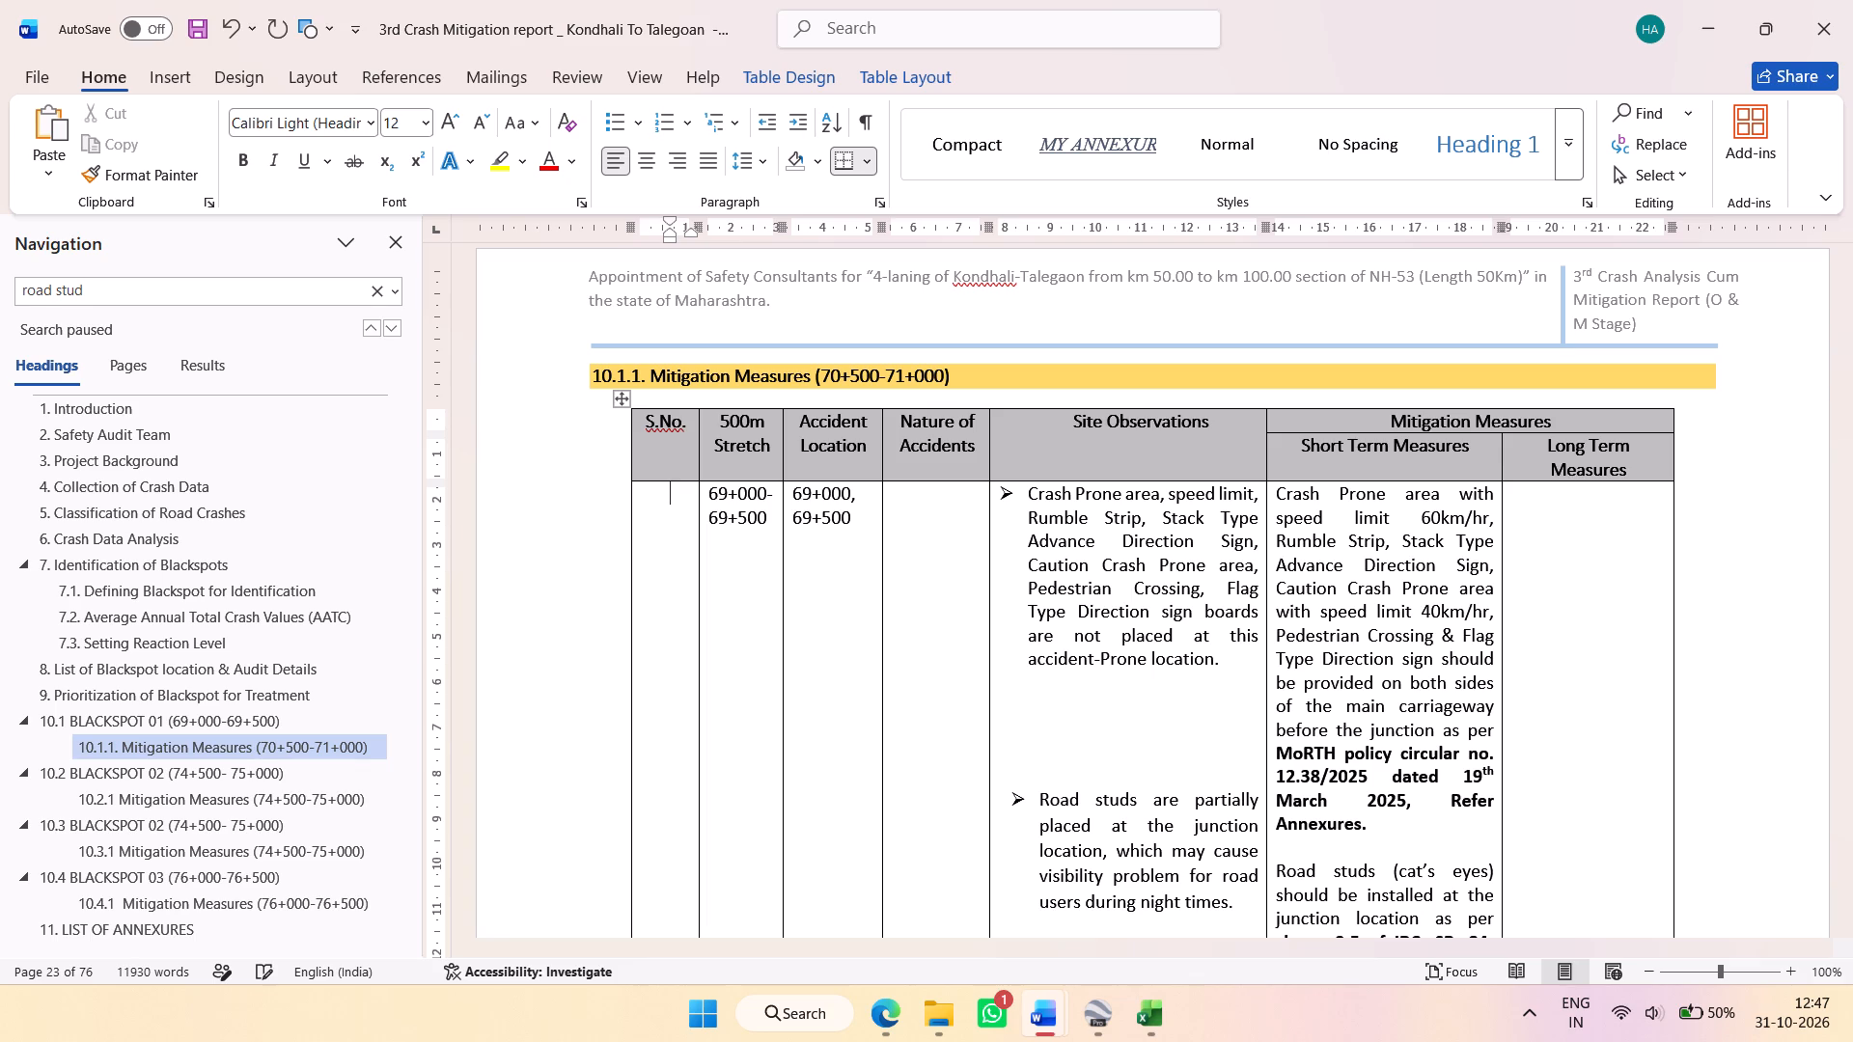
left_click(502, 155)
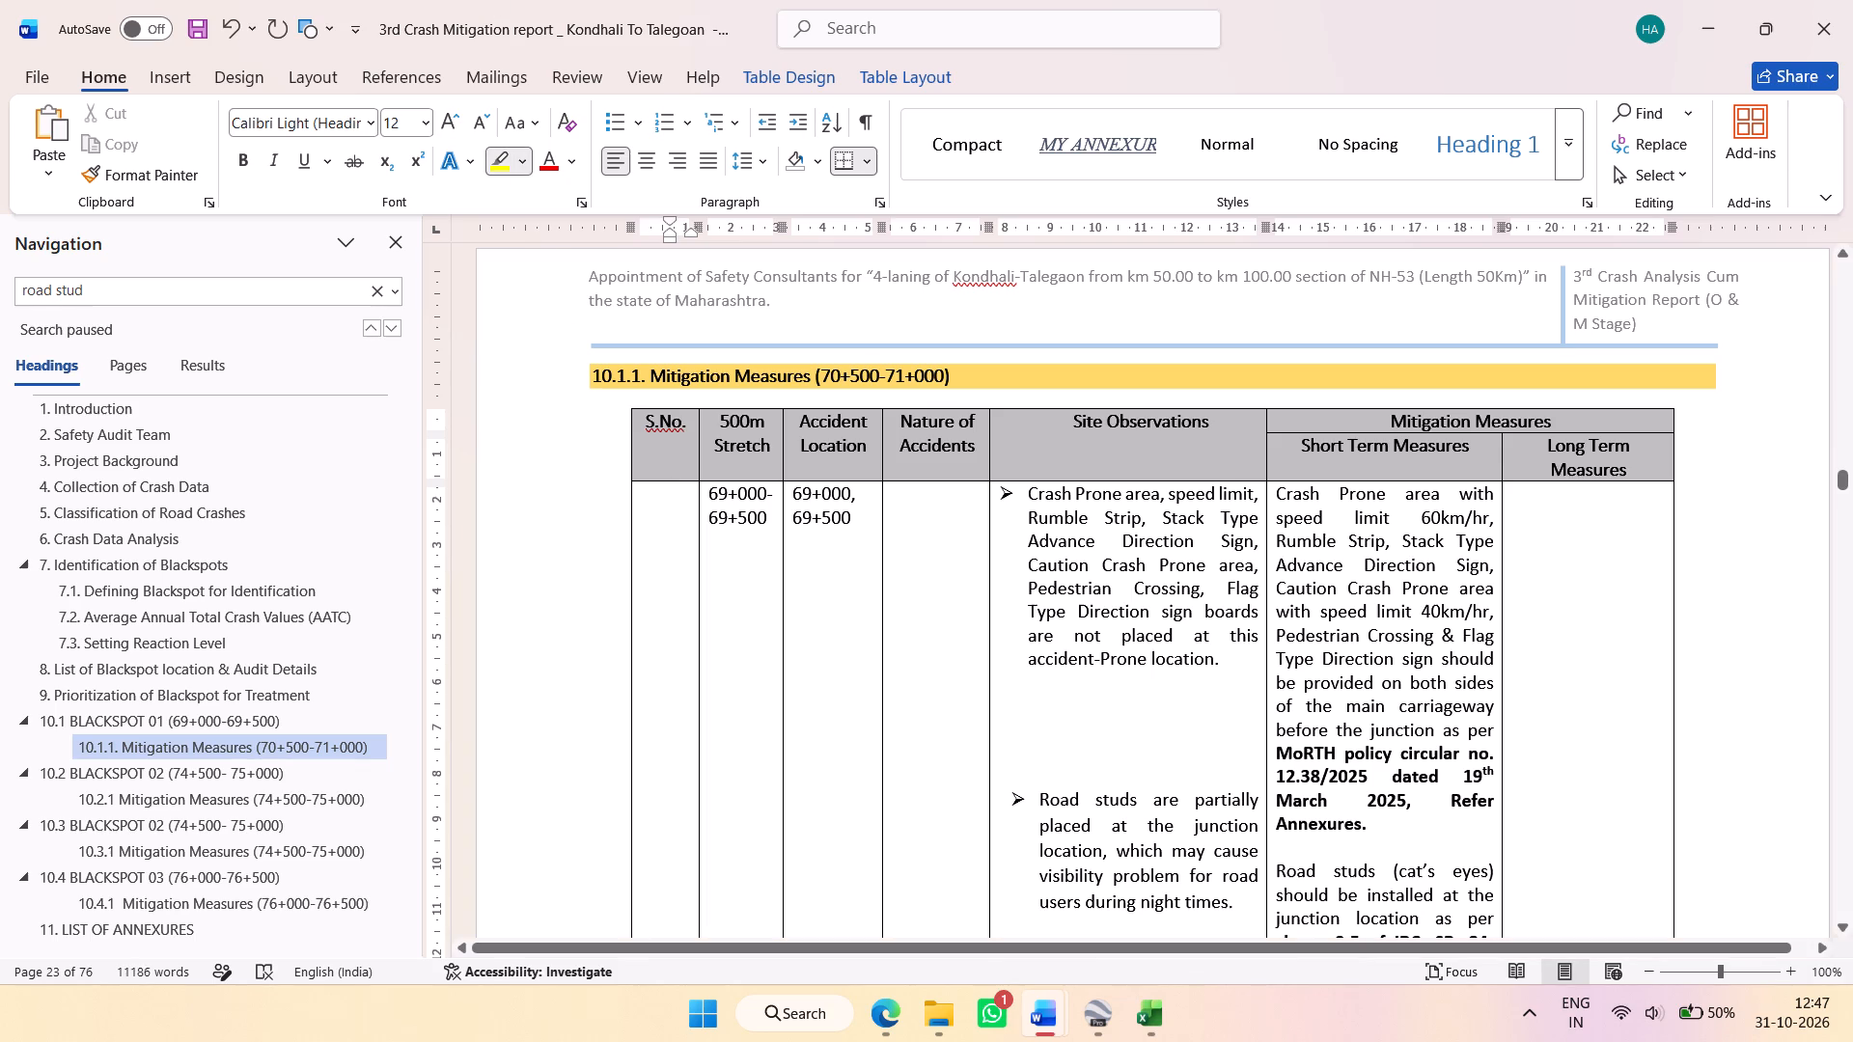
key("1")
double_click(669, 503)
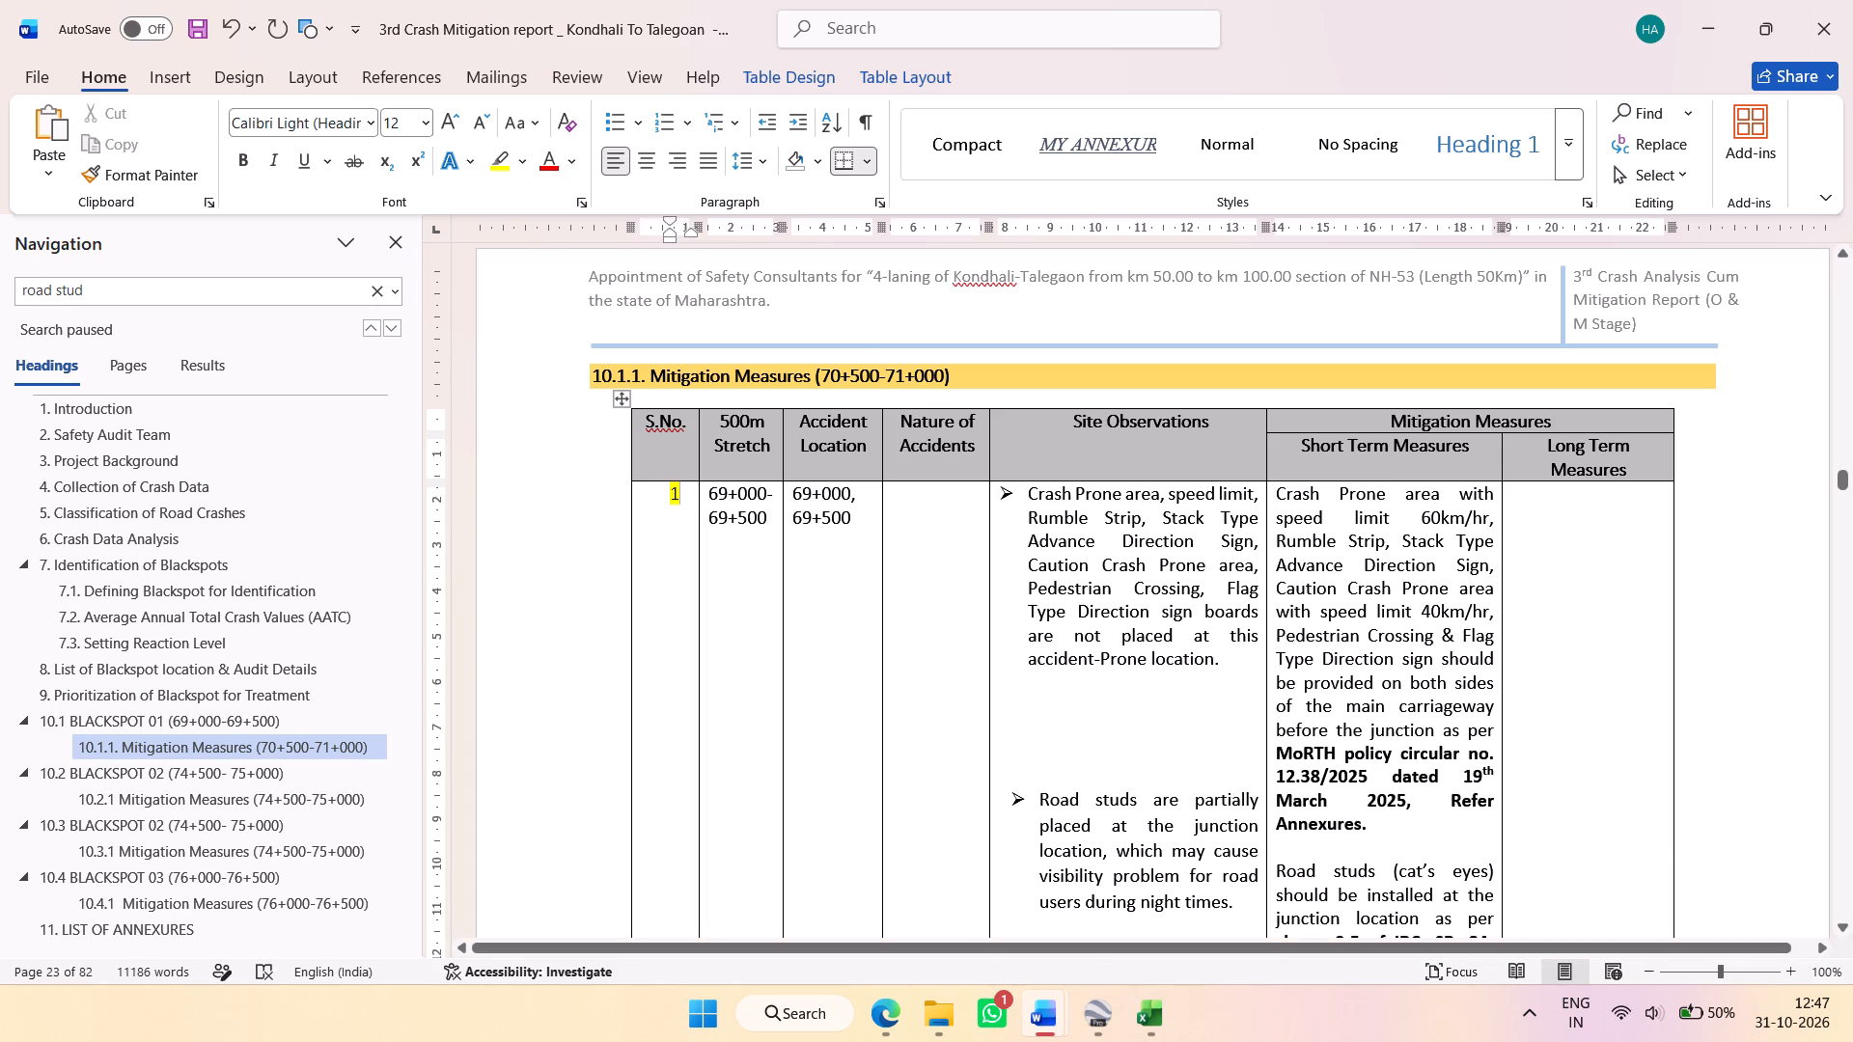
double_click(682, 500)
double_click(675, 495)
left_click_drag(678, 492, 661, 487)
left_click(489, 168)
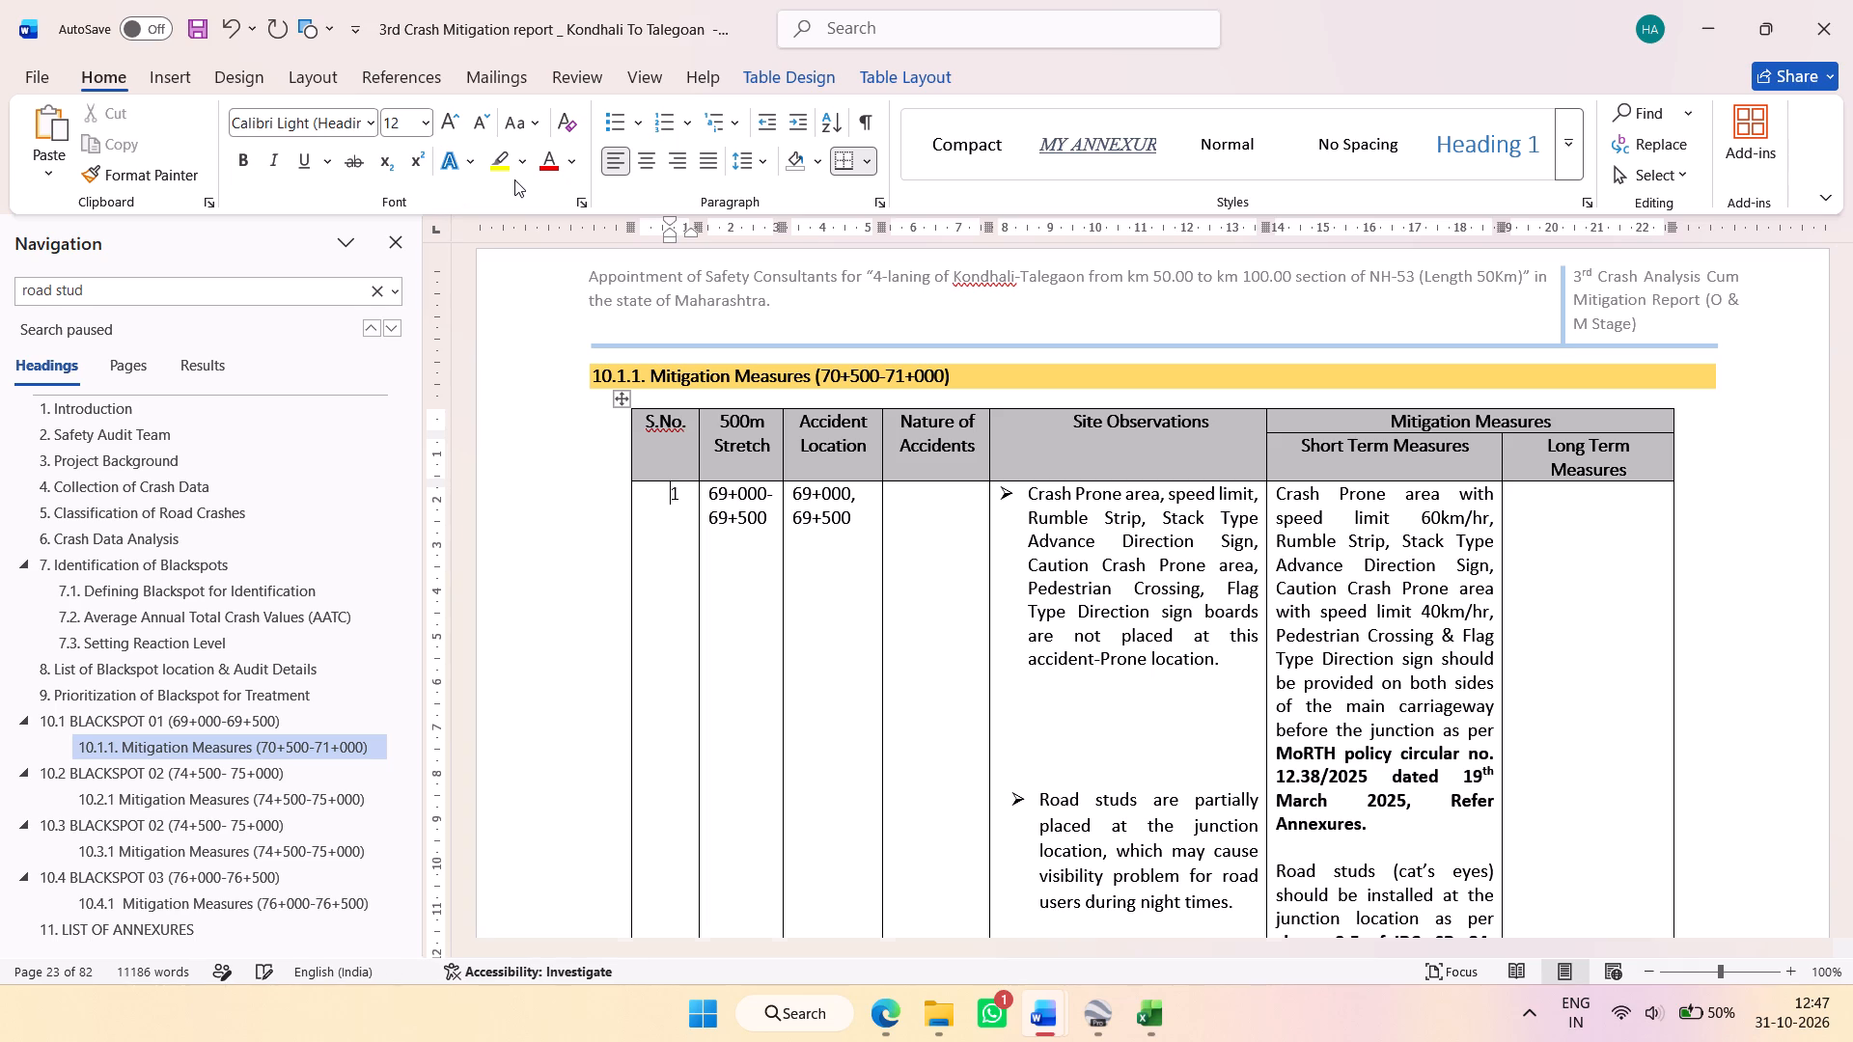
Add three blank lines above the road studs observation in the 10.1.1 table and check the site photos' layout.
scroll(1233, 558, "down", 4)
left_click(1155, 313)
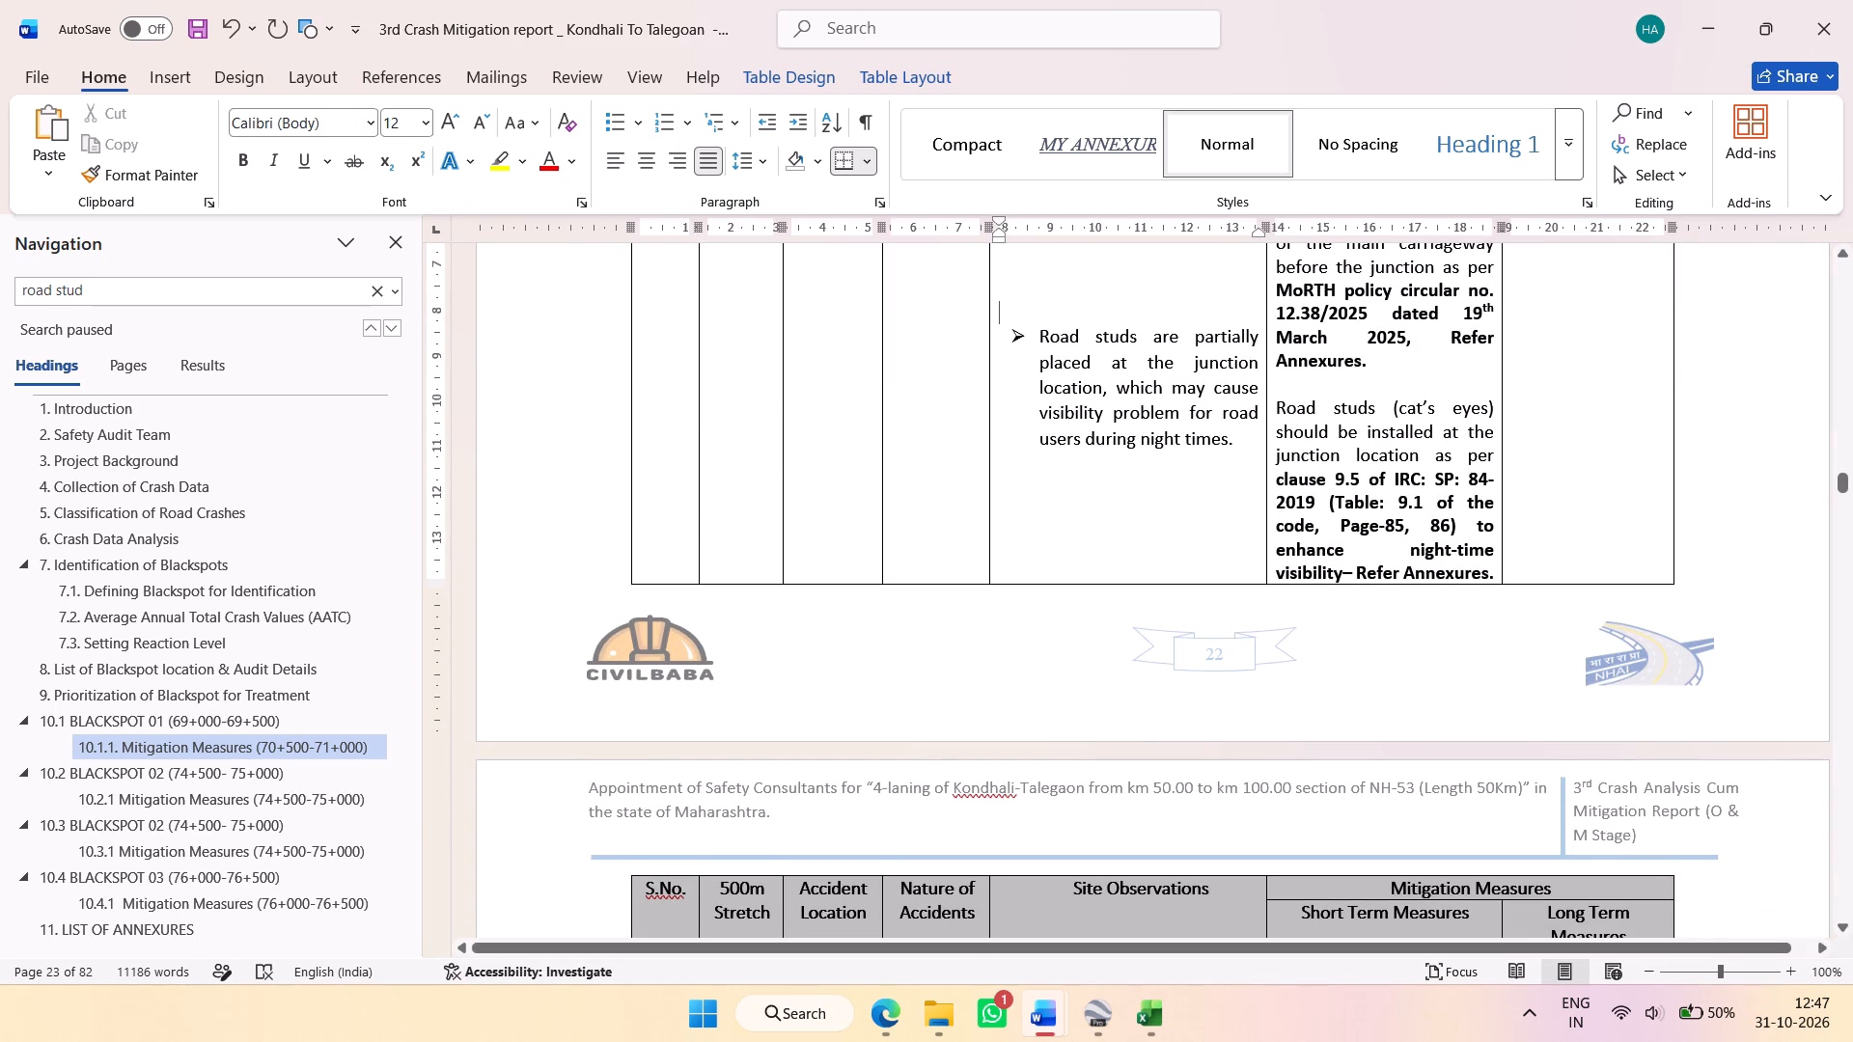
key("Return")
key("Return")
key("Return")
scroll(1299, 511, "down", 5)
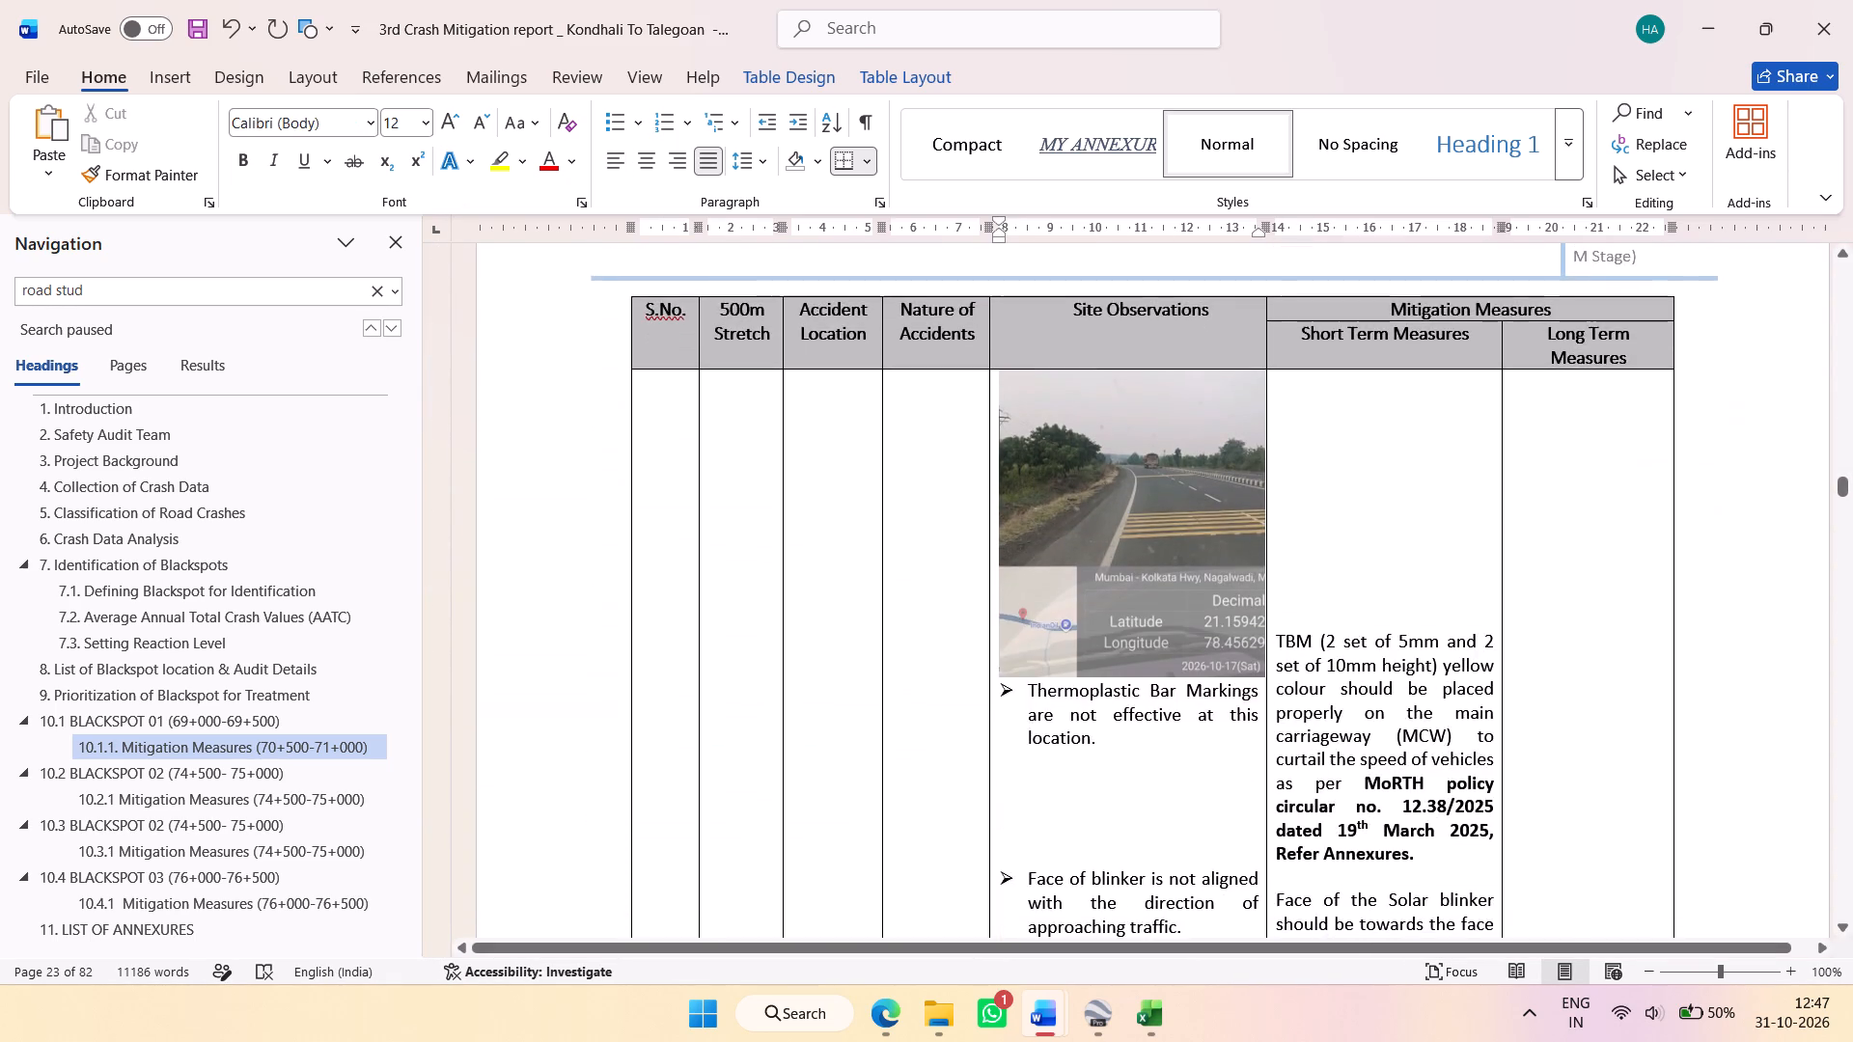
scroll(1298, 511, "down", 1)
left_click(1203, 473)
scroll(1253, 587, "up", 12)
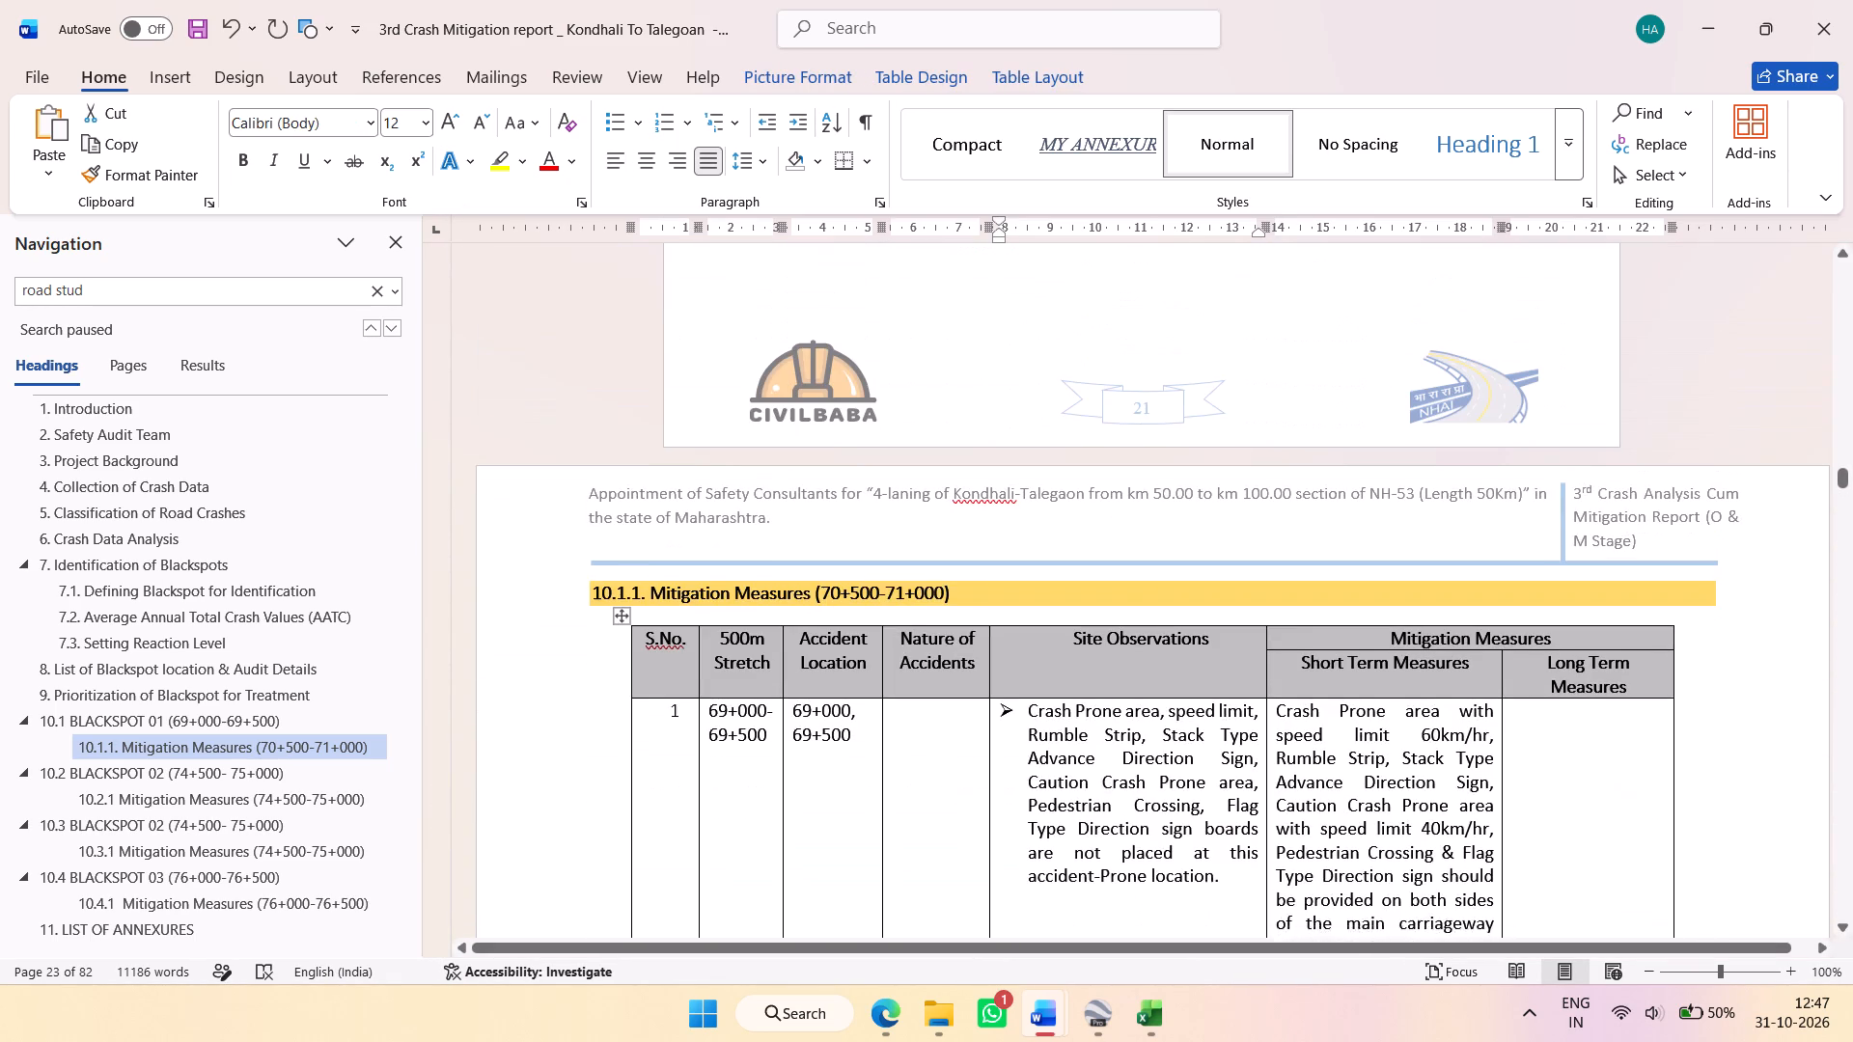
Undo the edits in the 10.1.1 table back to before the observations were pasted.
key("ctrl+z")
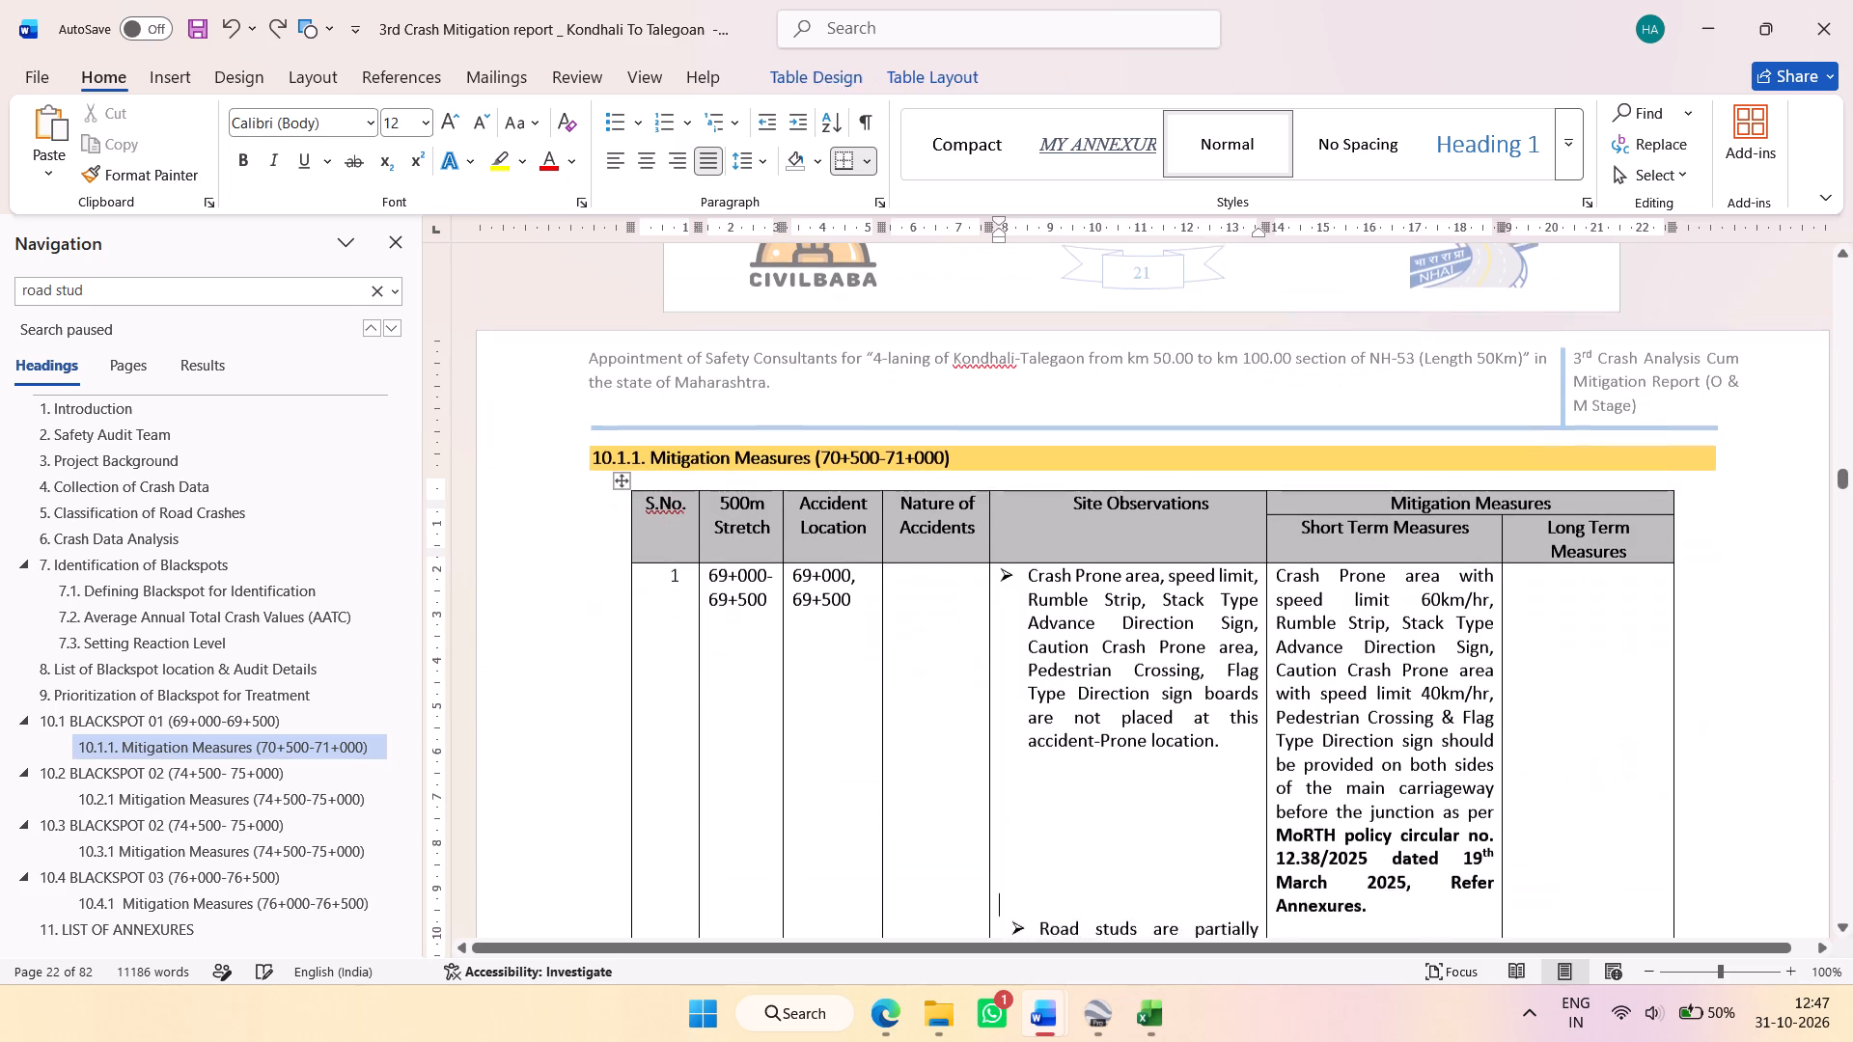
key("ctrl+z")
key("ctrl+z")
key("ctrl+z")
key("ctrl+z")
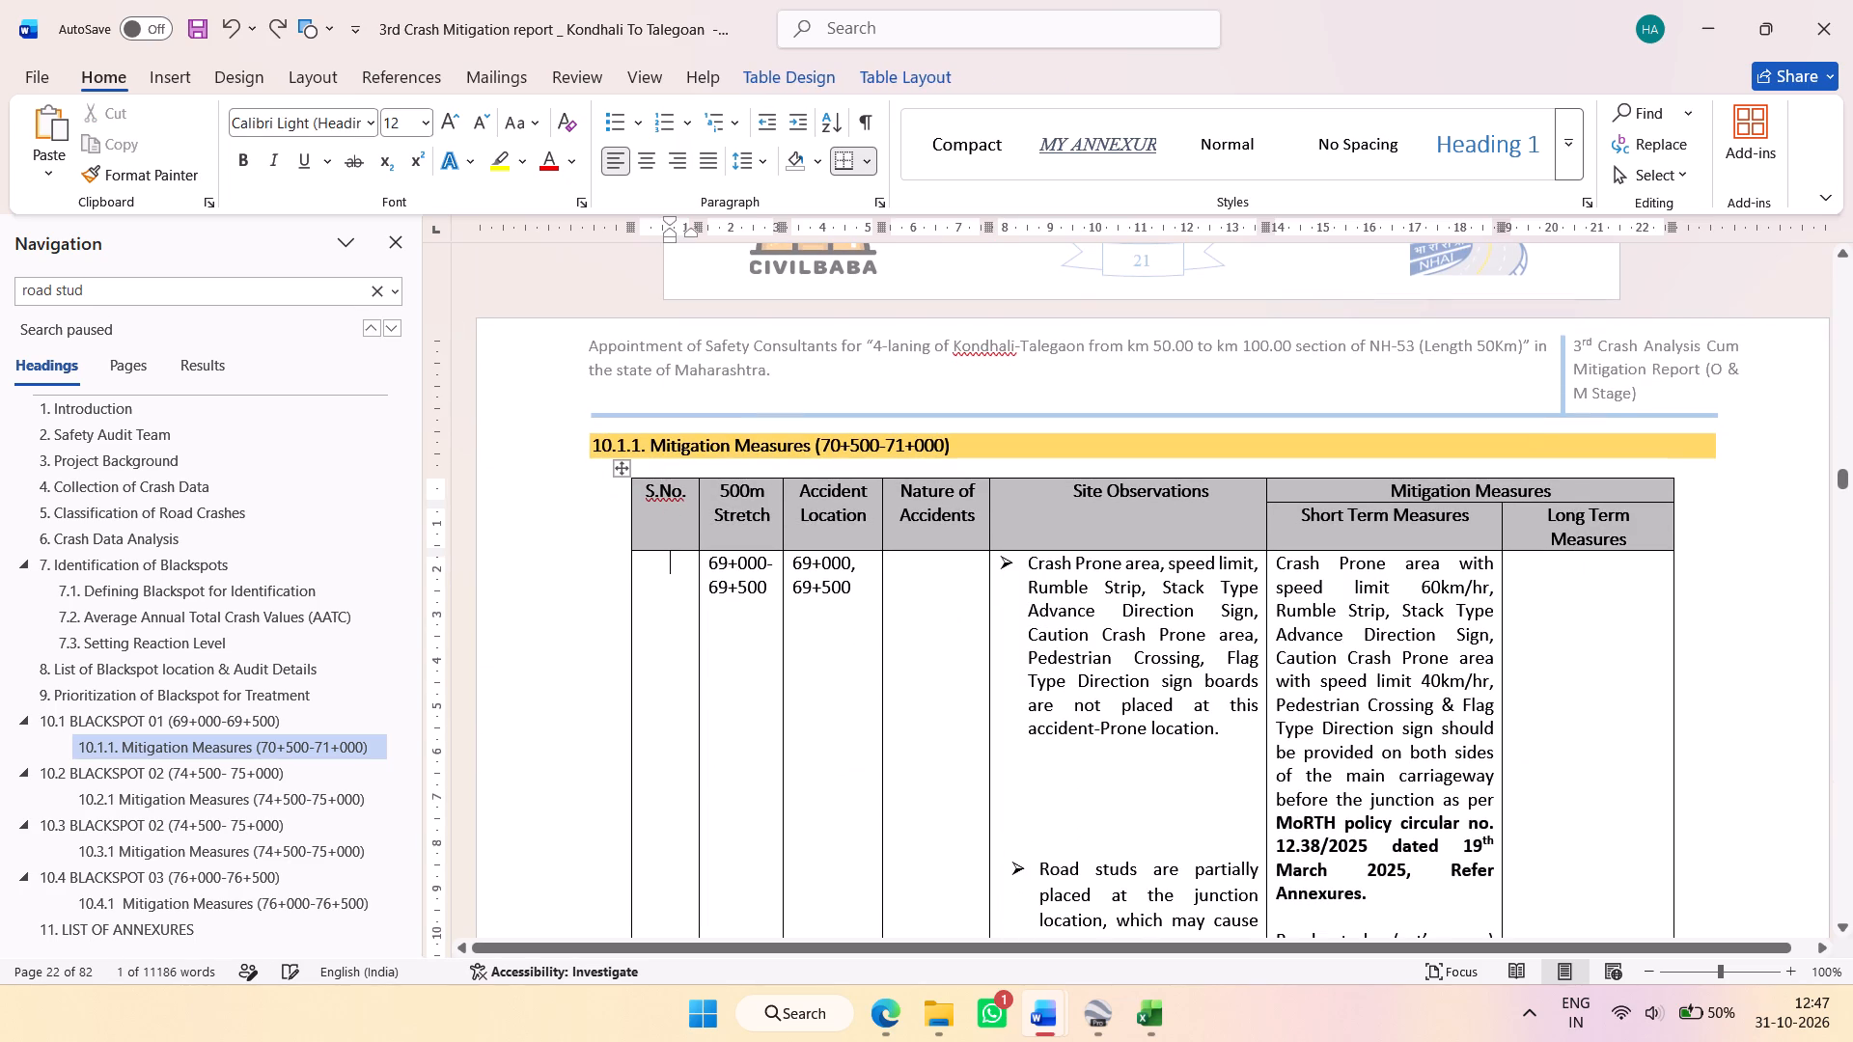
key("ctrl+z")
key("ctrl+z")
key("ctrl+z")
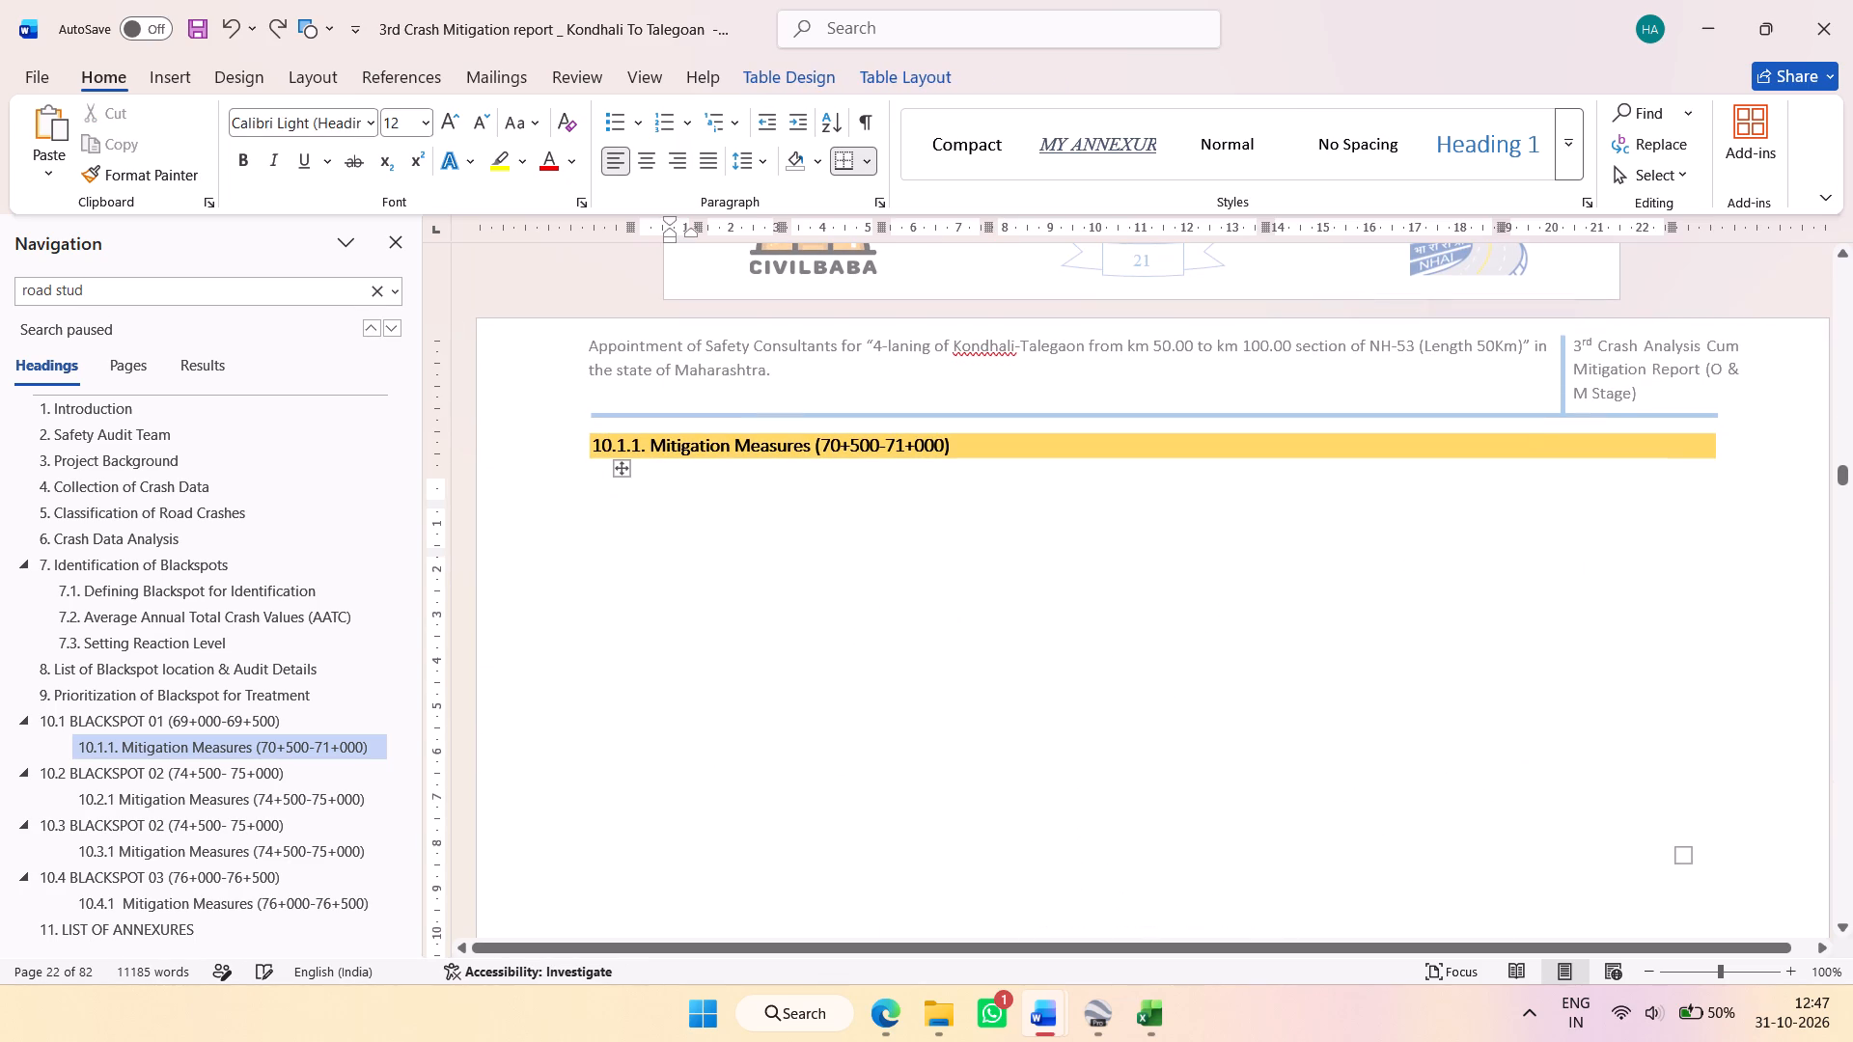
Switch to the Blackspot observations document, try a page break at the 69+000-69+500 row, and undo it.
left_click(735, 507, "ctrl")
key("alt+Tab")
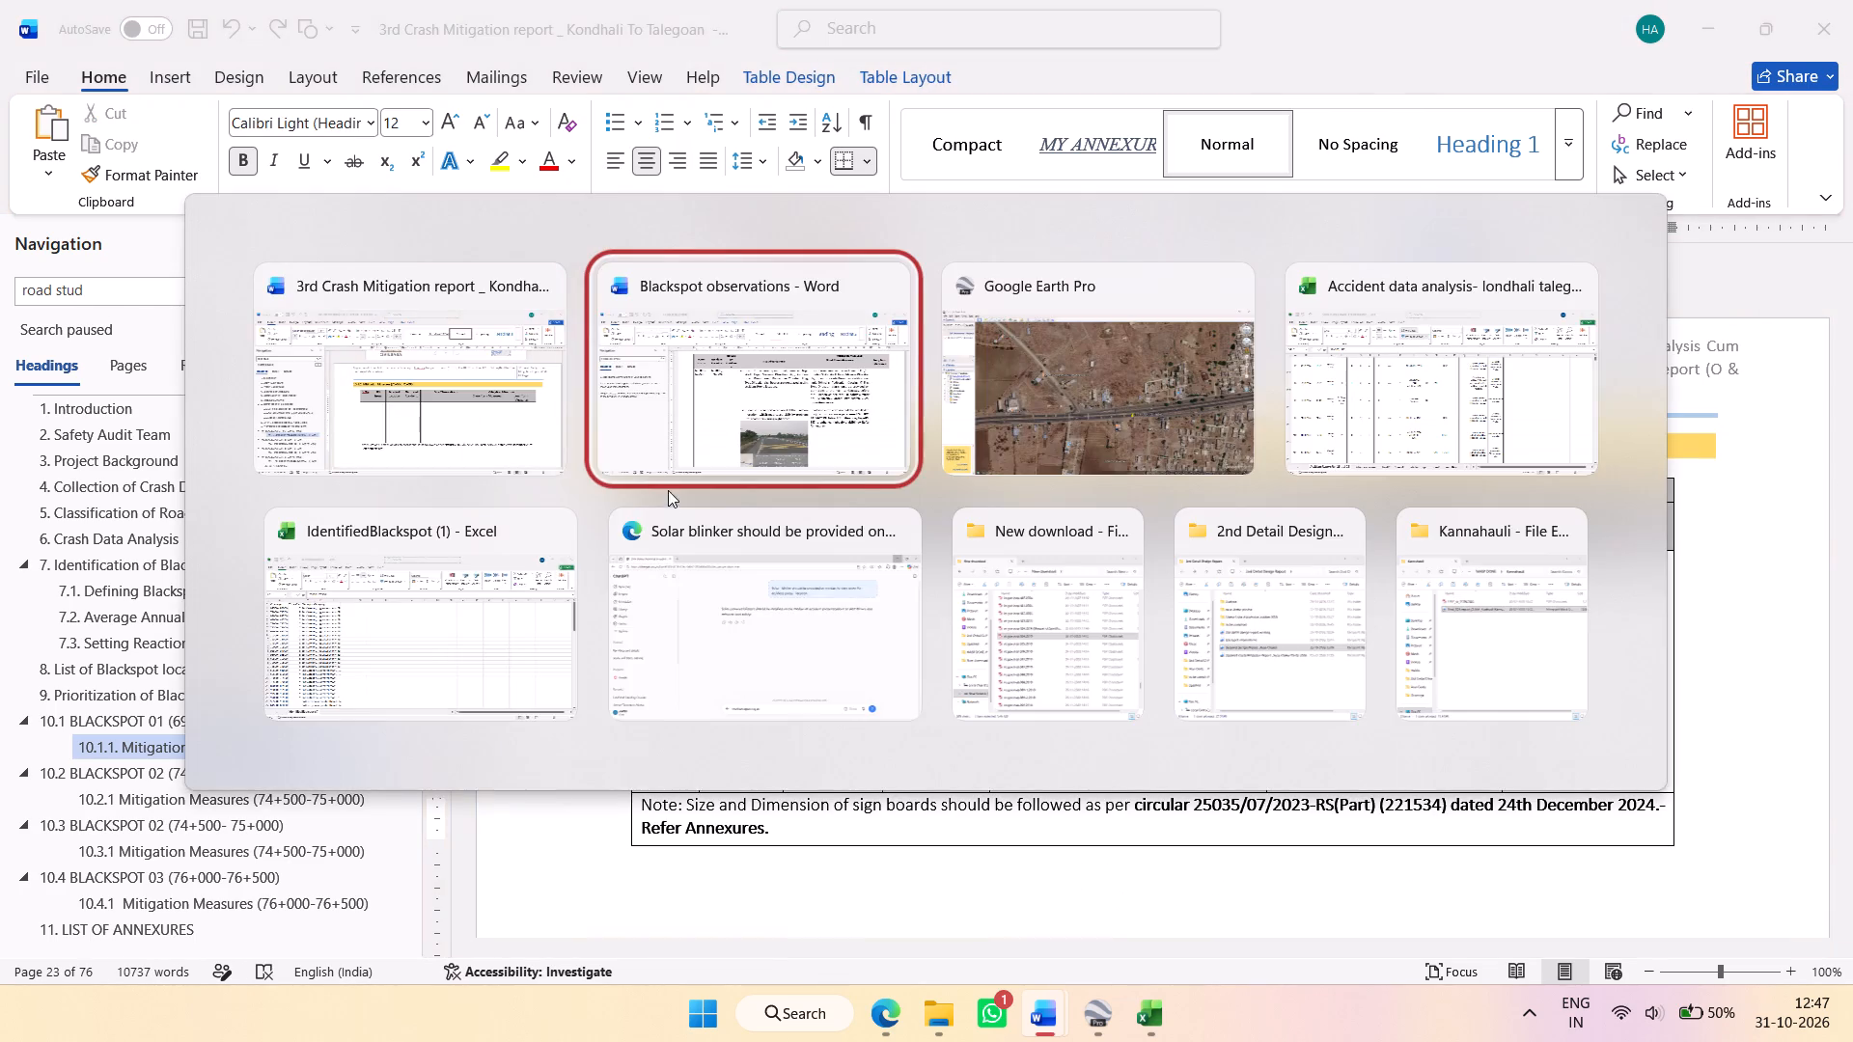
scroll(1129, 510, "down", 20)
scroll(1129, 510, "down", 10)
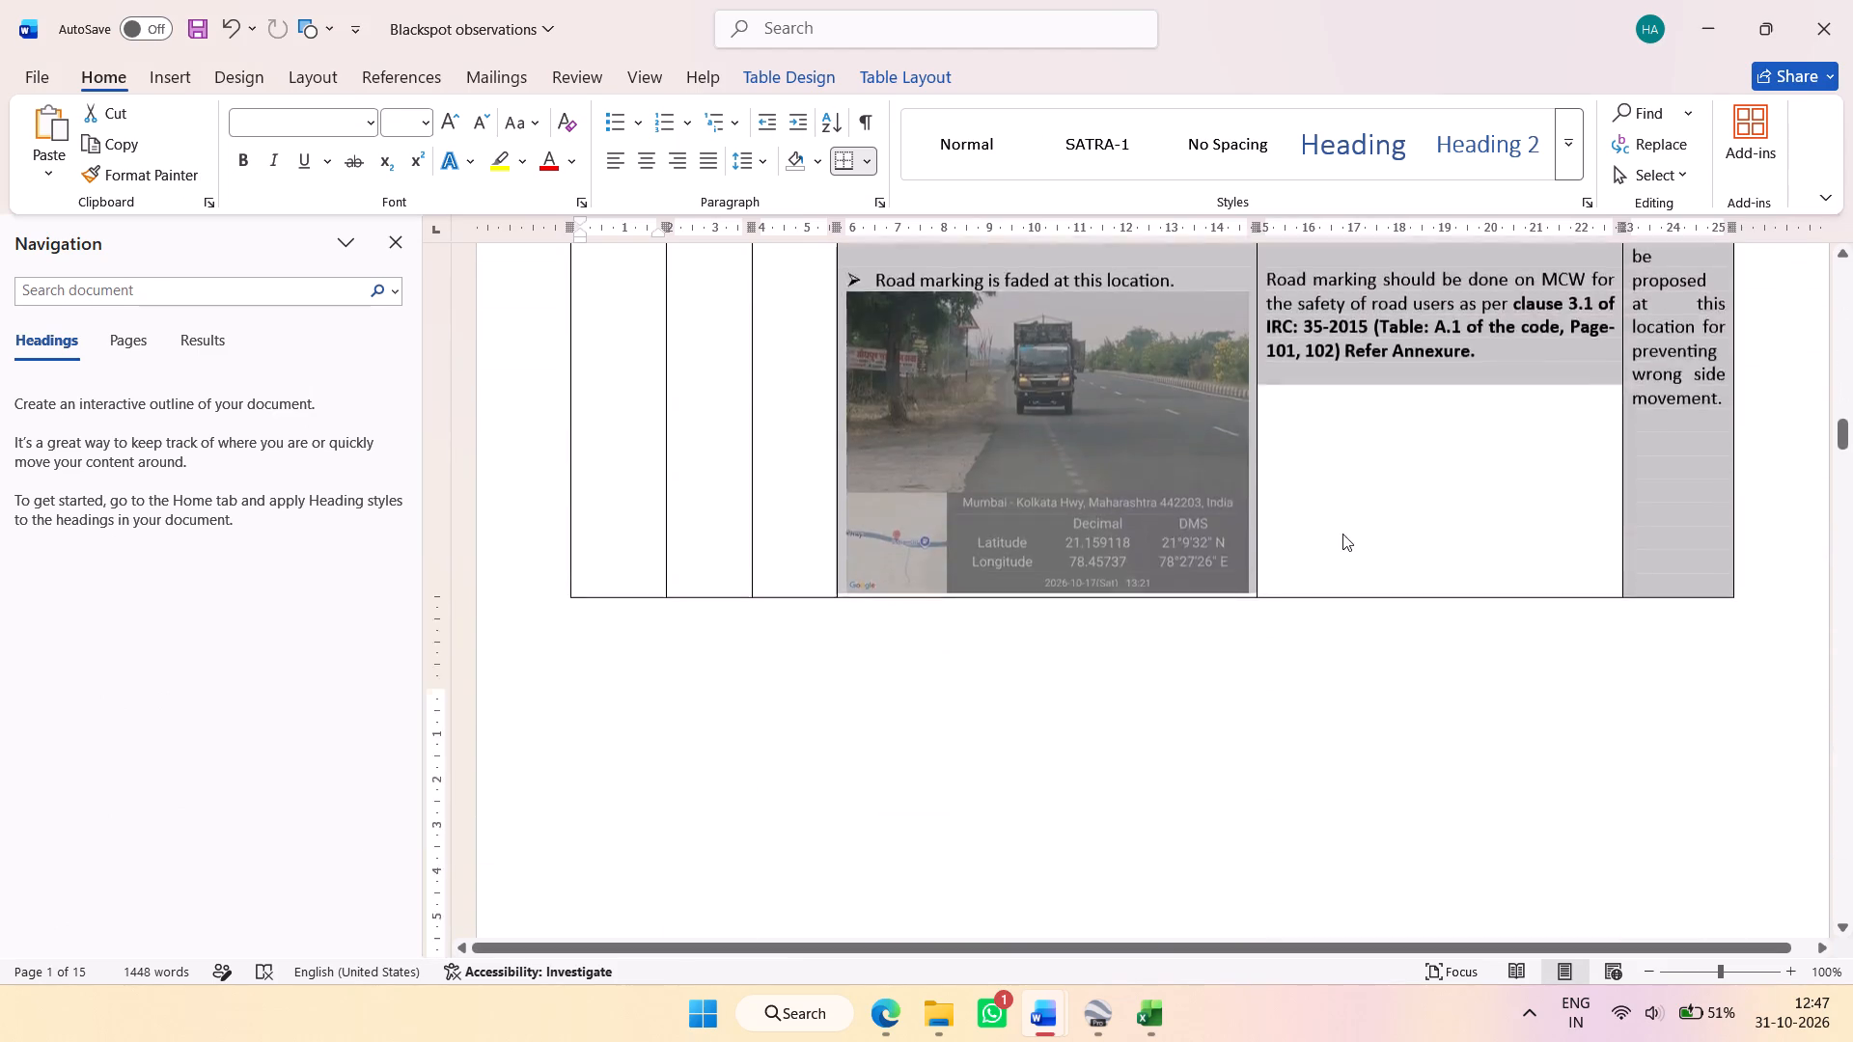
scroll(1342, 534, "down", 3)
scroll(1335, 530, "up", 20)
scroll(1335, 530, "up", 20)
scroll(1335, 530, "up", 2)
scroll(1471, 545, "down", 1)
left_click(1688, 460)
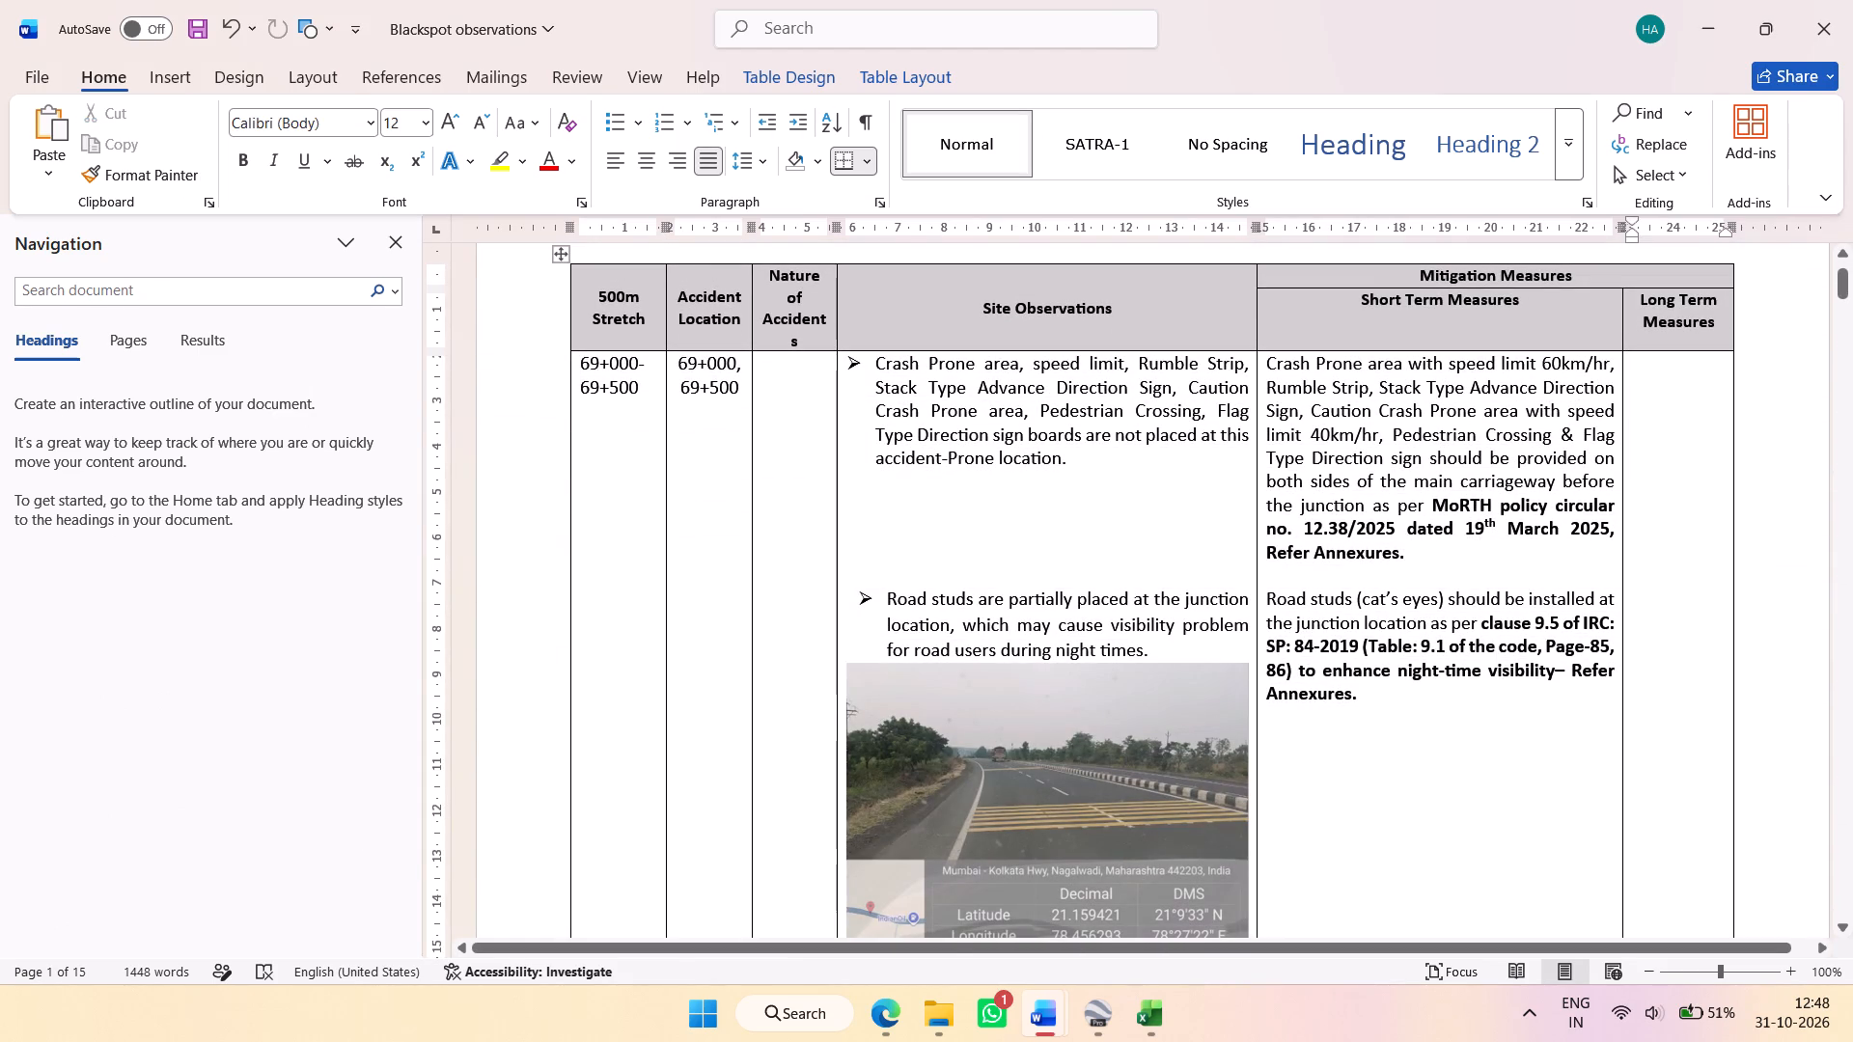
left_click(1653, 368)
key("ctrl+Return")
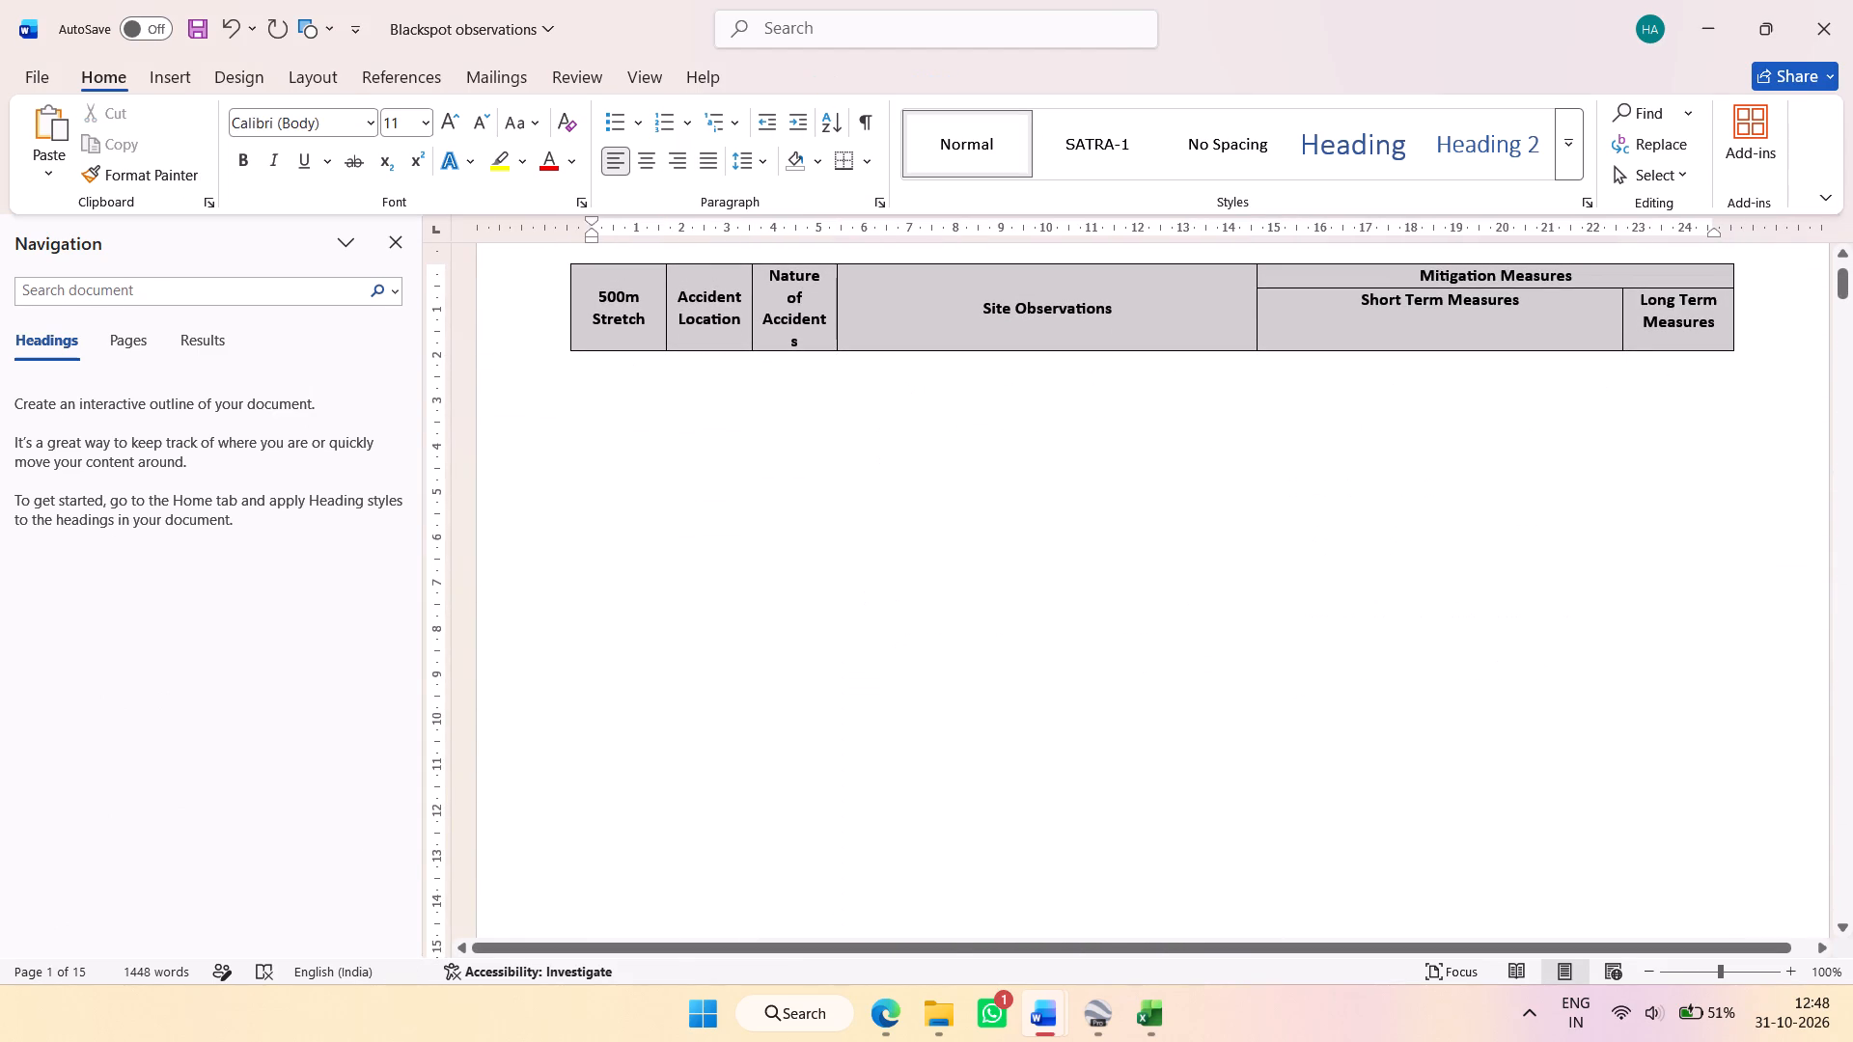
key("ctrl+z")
Split the observations table with a page break before the 73+000-73+500 row.
scroll(1293, 451, "down", 20)
scroll(1293, 451, "down", 8)
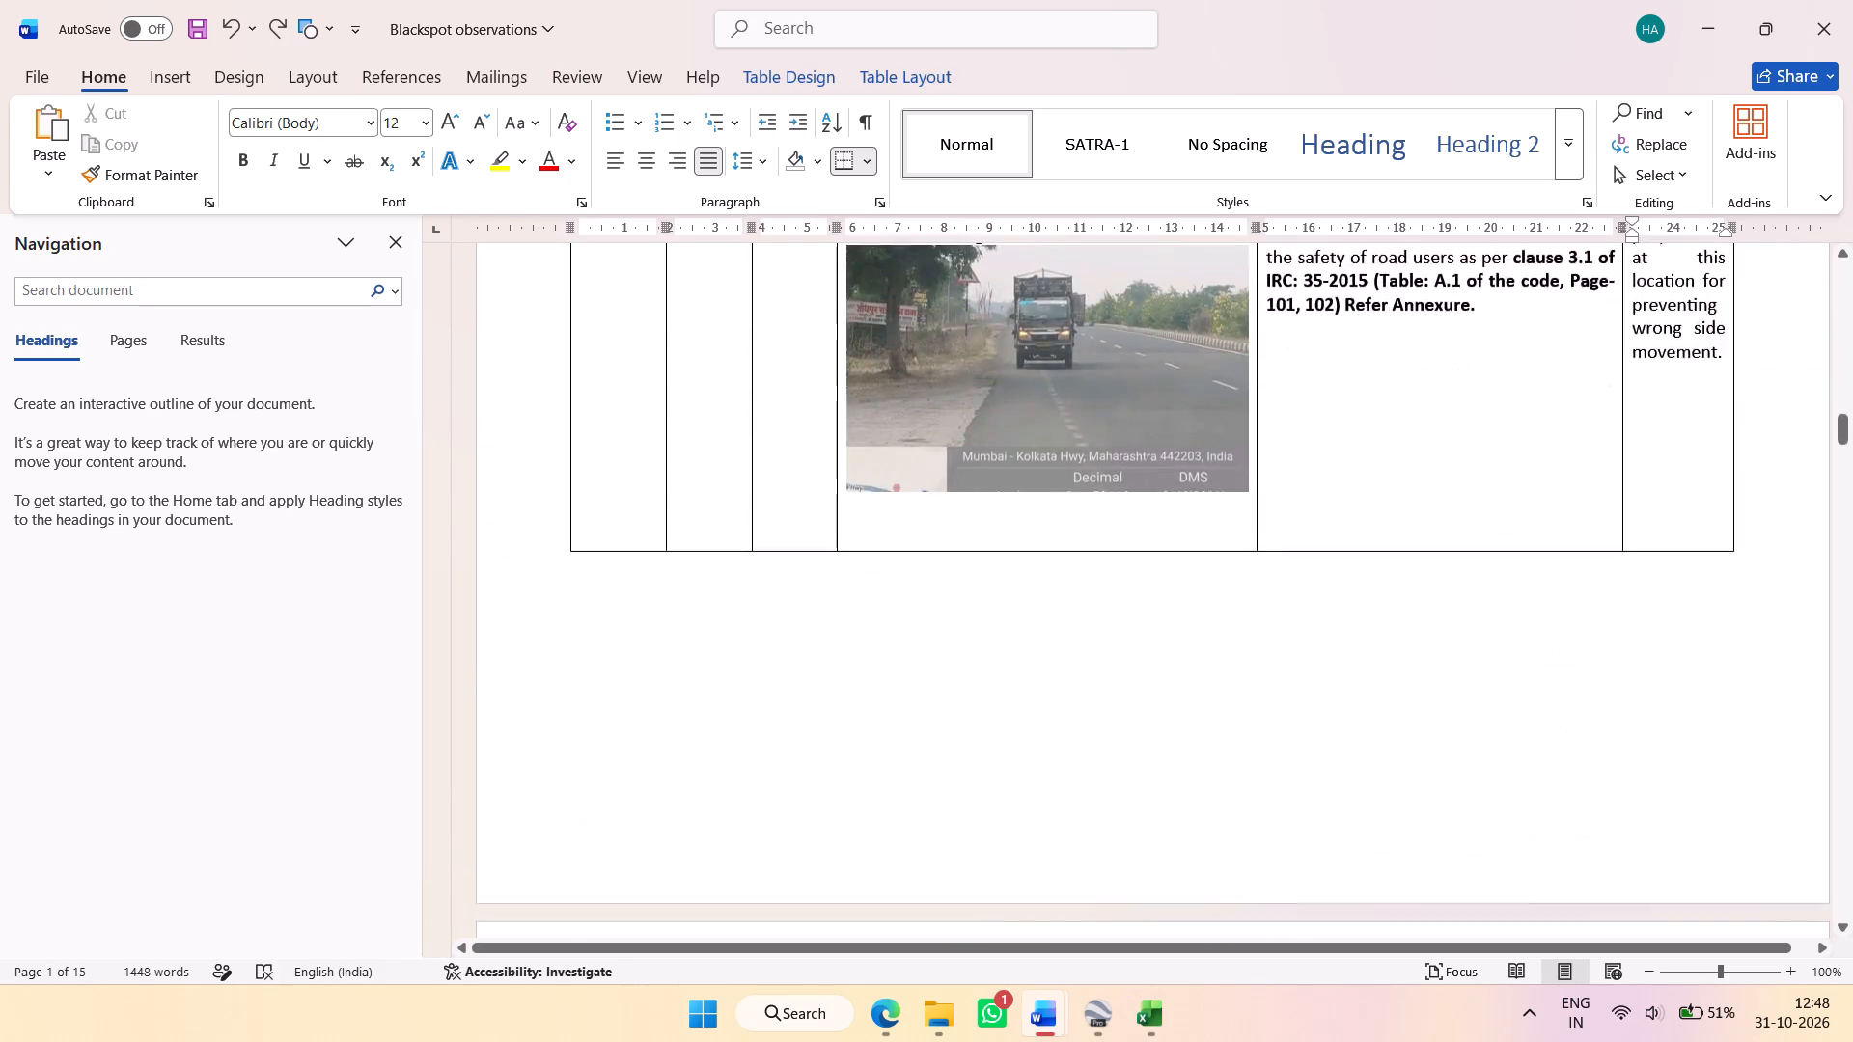
scroll(822, 545, "down", 7)
left_click(580, 506)
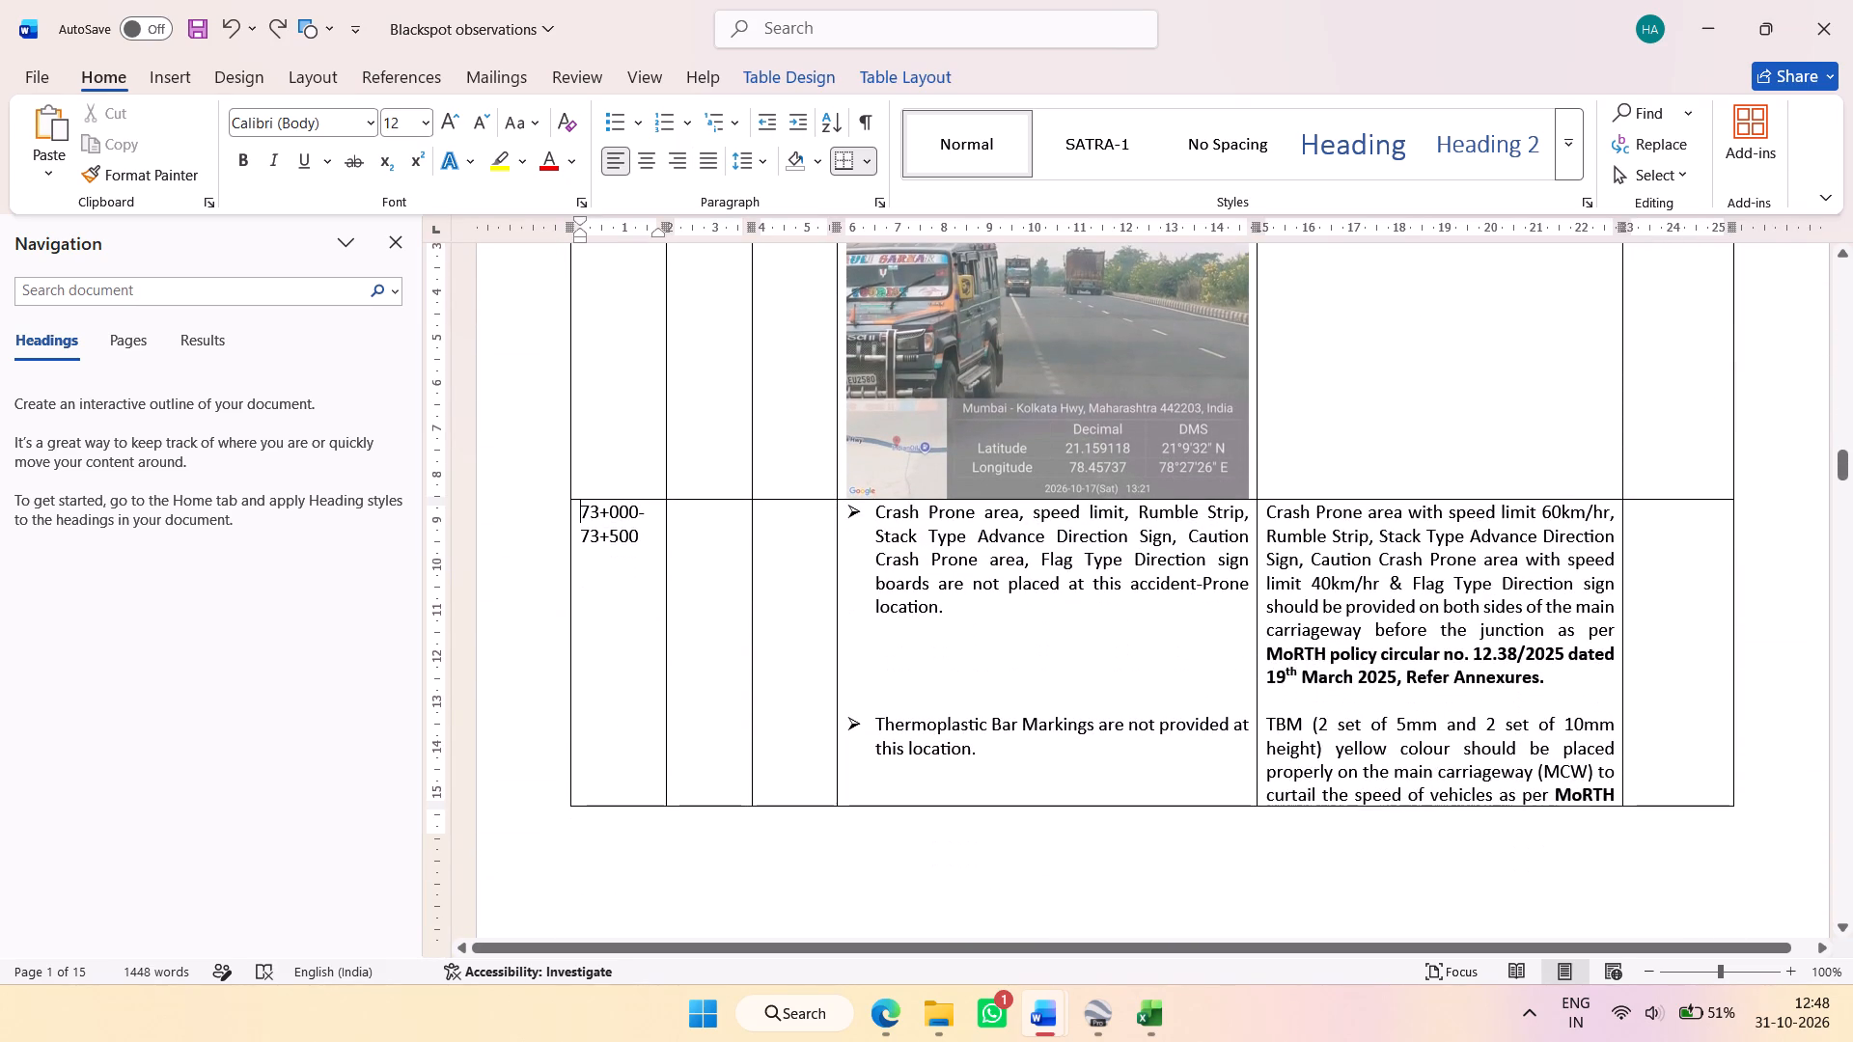
key("ctrl+Return")
scroll(593, 513, "down", 16)
scroll(635, 489, "up", 7)
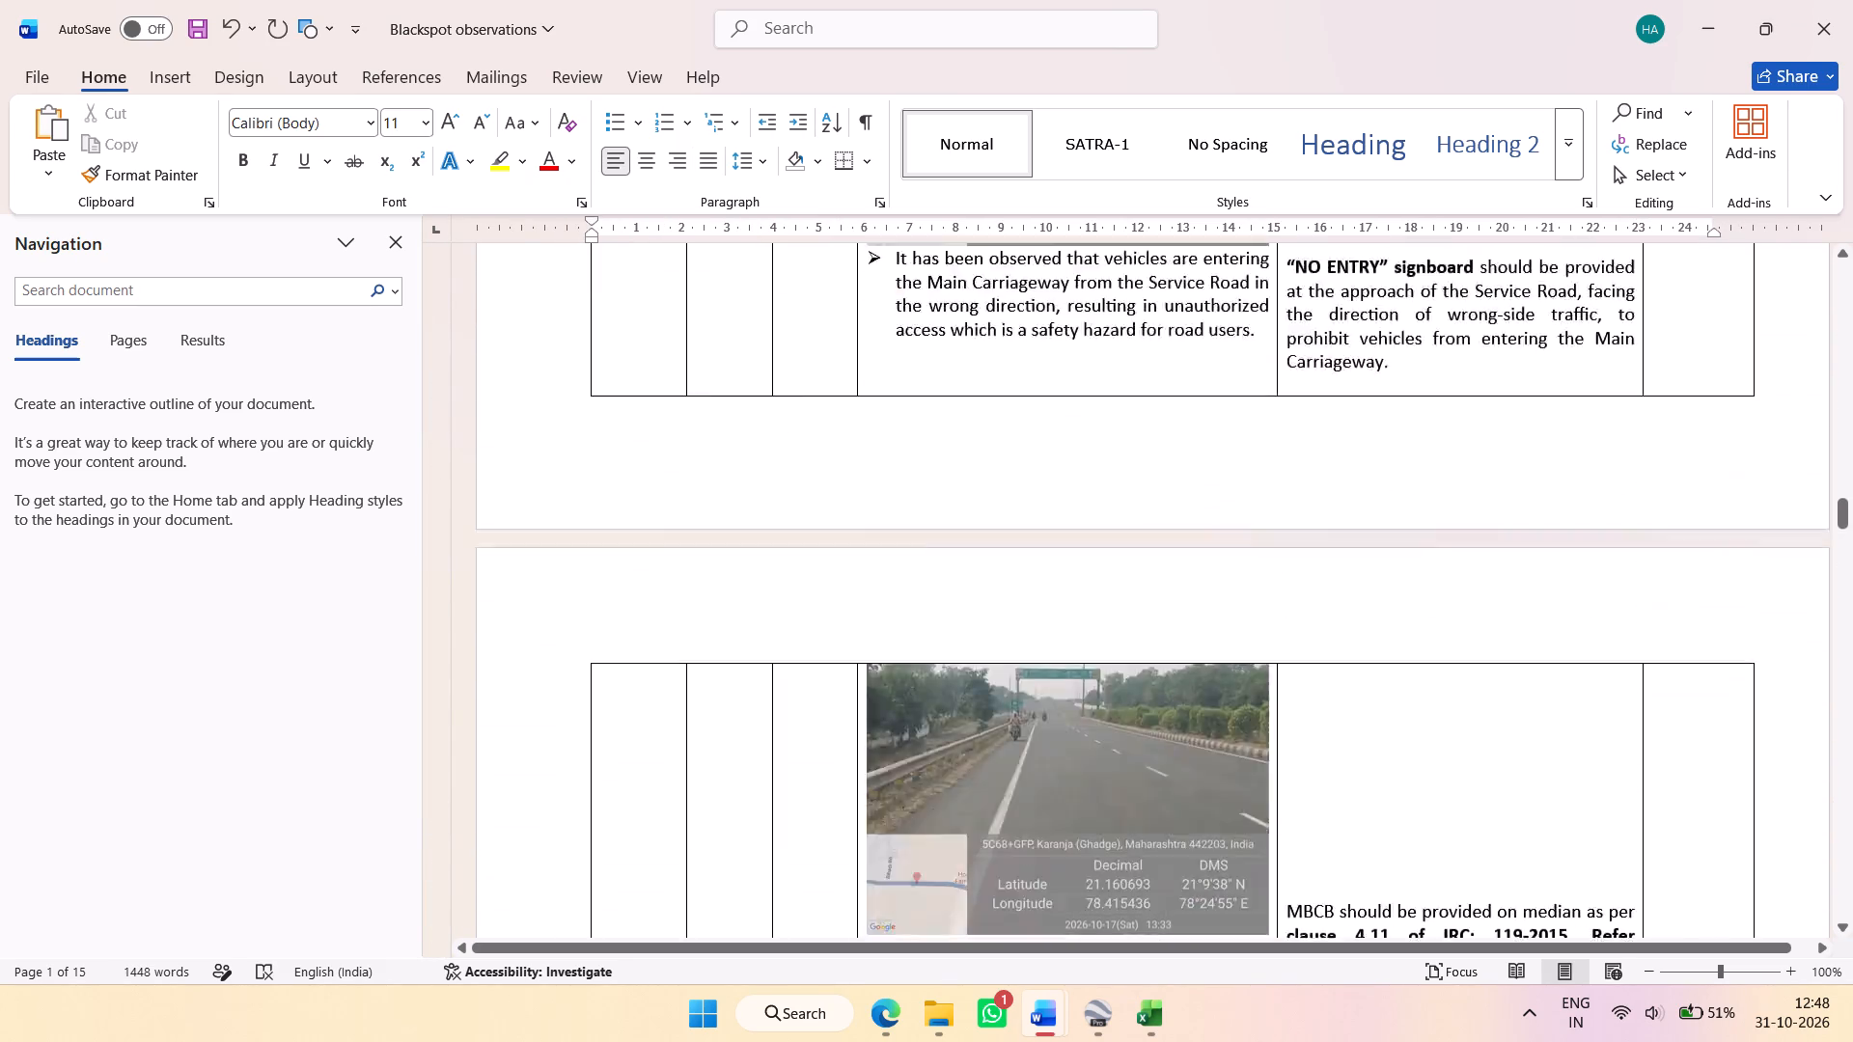
scroll(635, 489, "up", 3)
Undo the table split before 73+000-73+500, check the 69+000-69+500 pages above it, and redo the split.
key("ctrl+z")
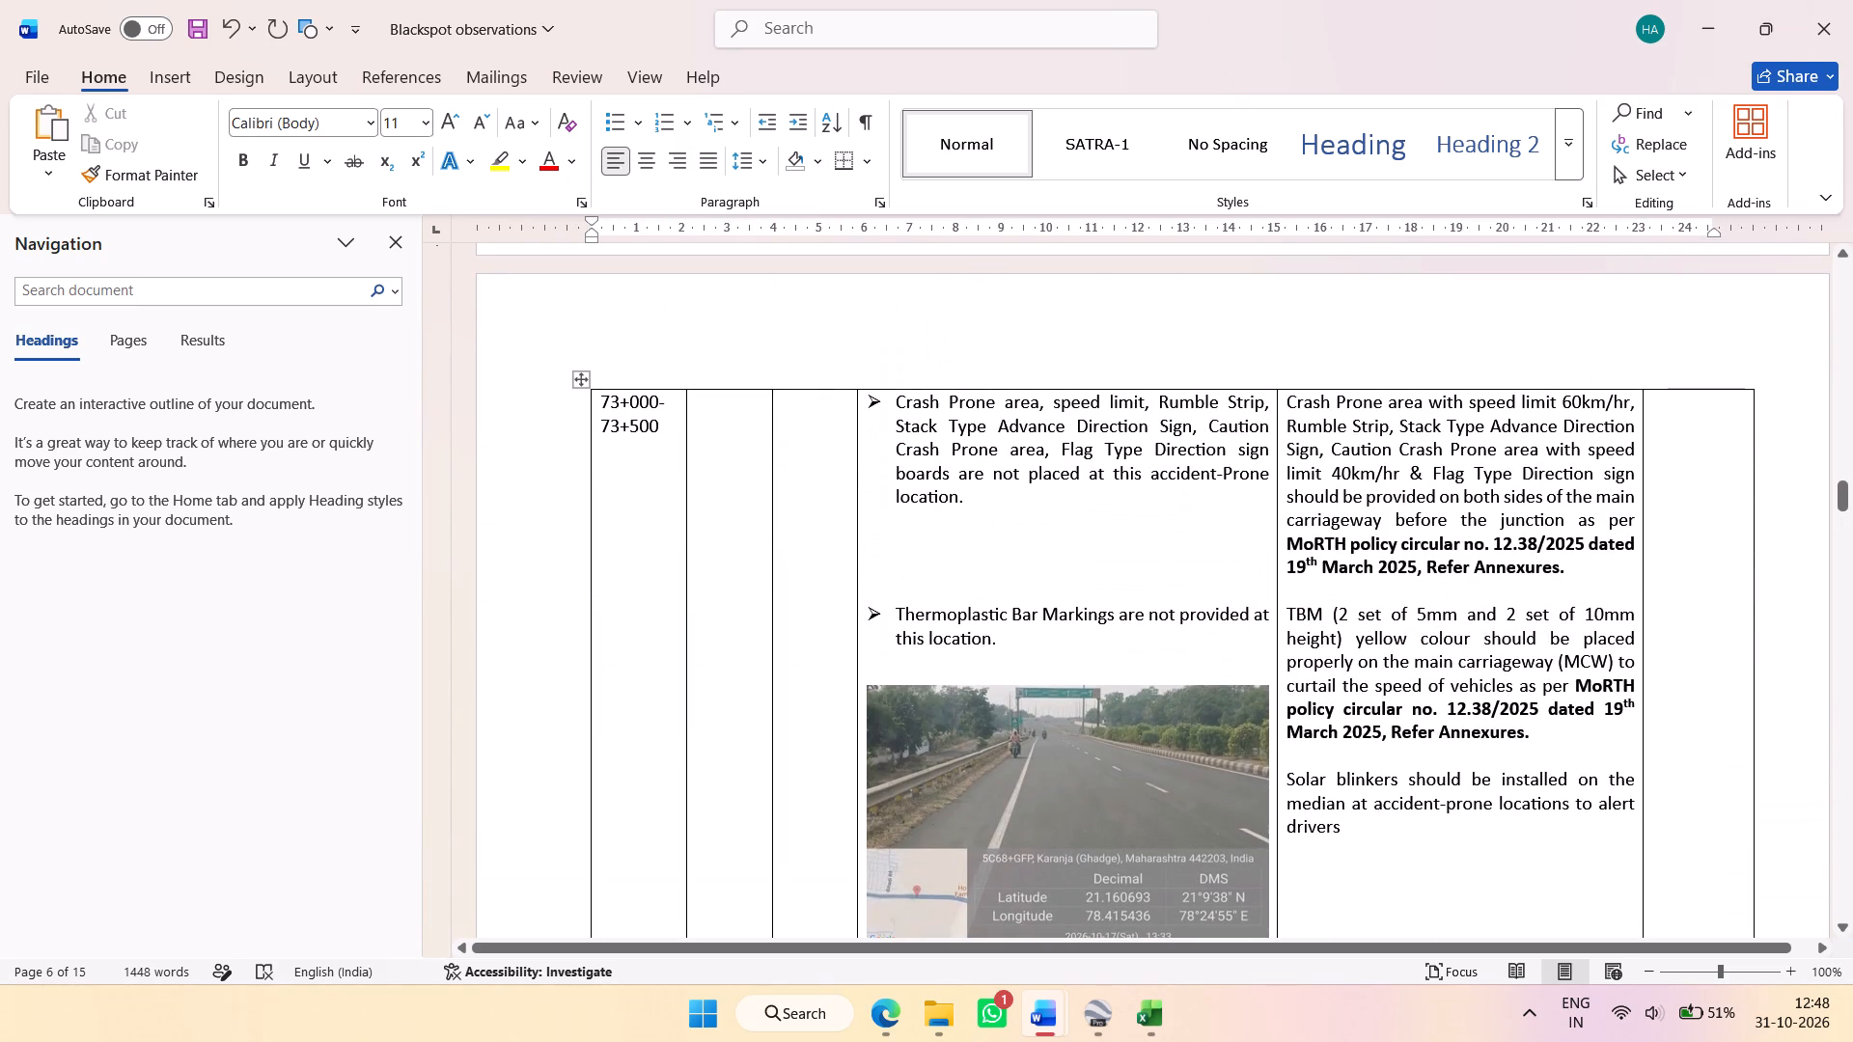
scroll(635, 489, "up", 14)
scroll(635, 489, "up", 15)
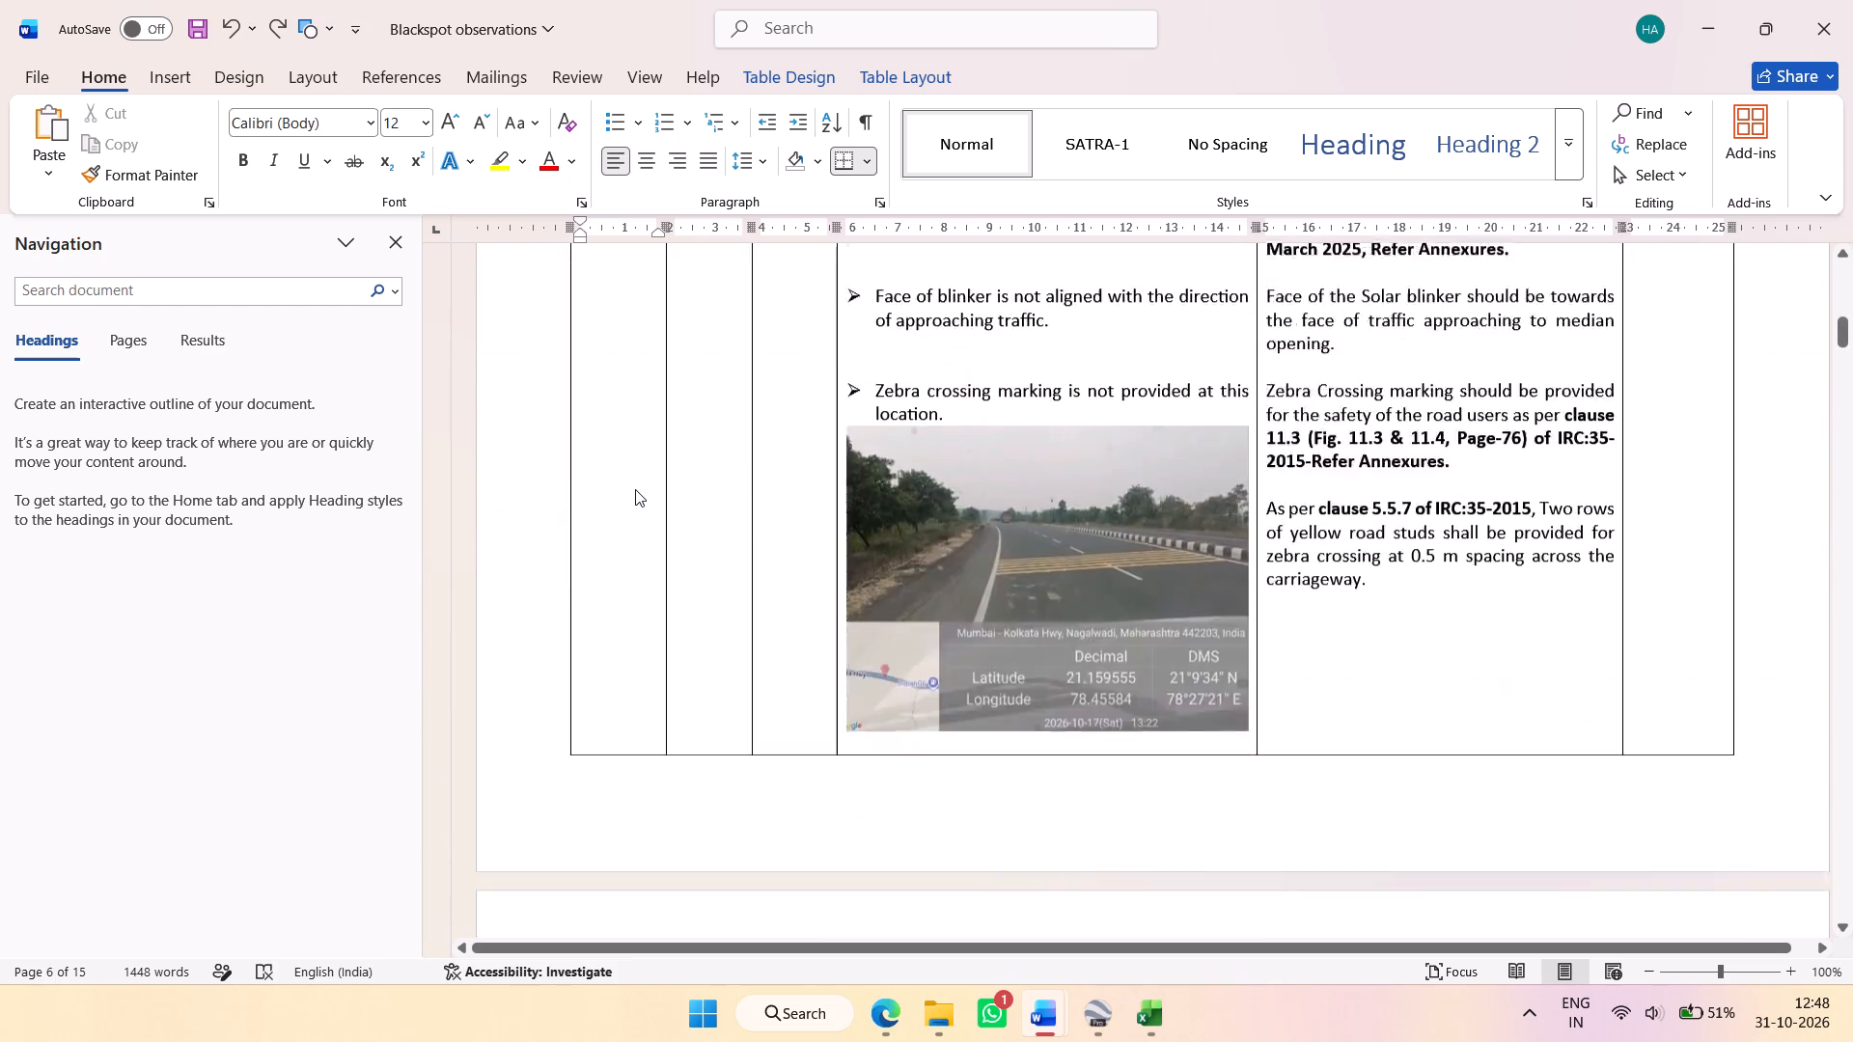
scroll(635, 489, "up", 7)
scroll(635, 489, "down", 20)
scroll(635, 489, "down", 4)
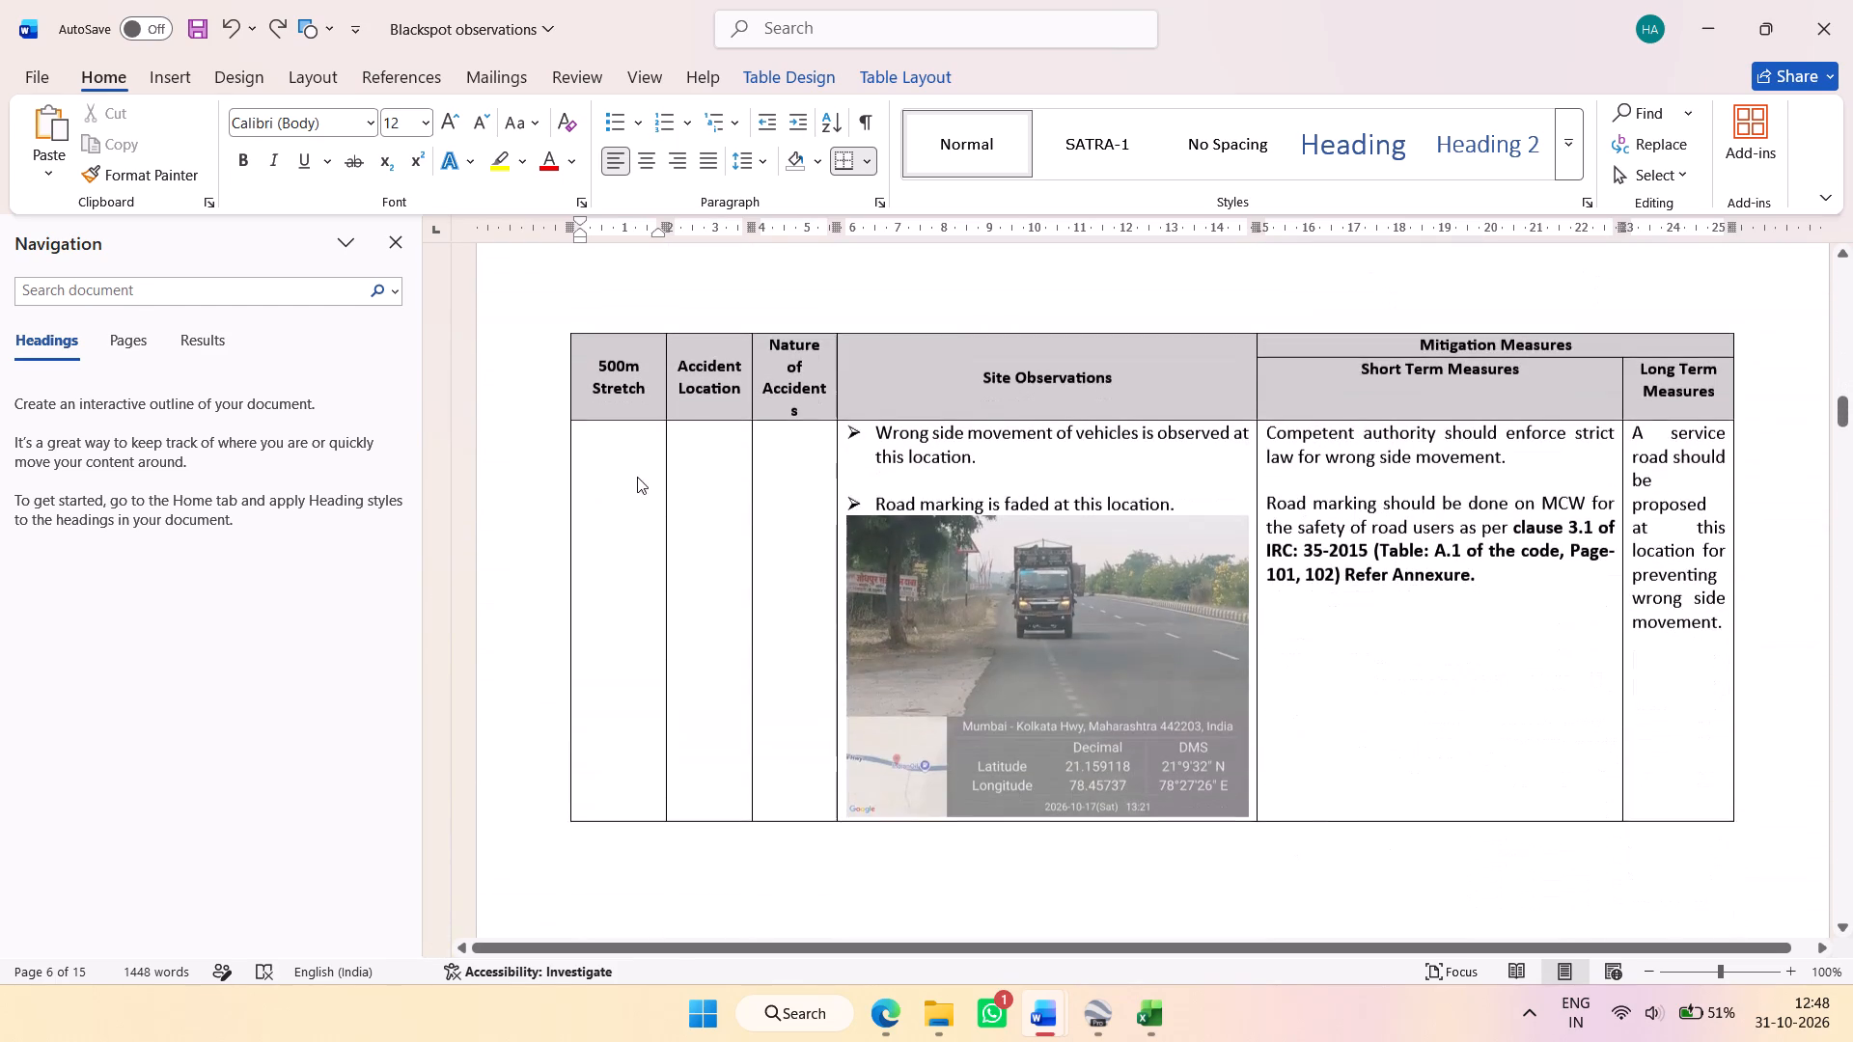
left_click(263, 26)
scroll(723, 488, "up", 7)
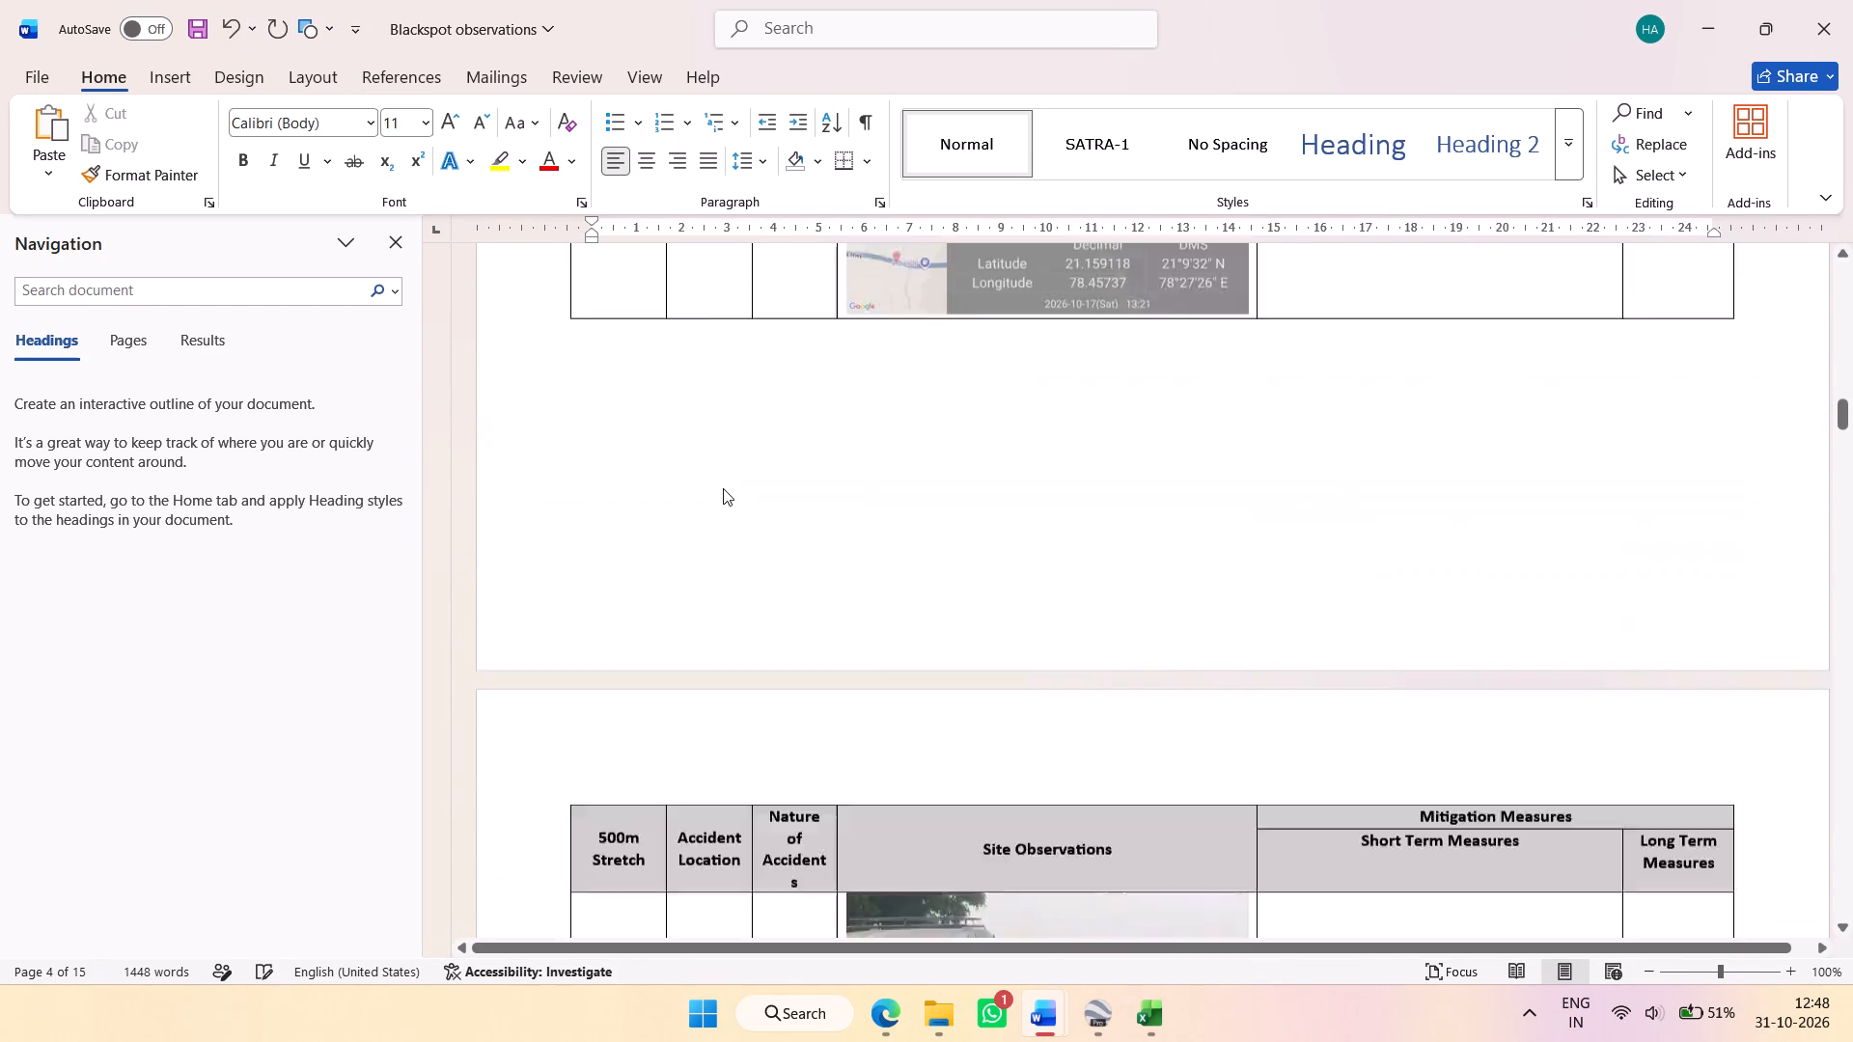
Copy the 69+000-69+500 table from the Blackspot observations document and paste it over the deleted 10.1.1 table in the crash report.
scroll(723, 488, "up", 20)
scroll(723, 488, "up", 17)
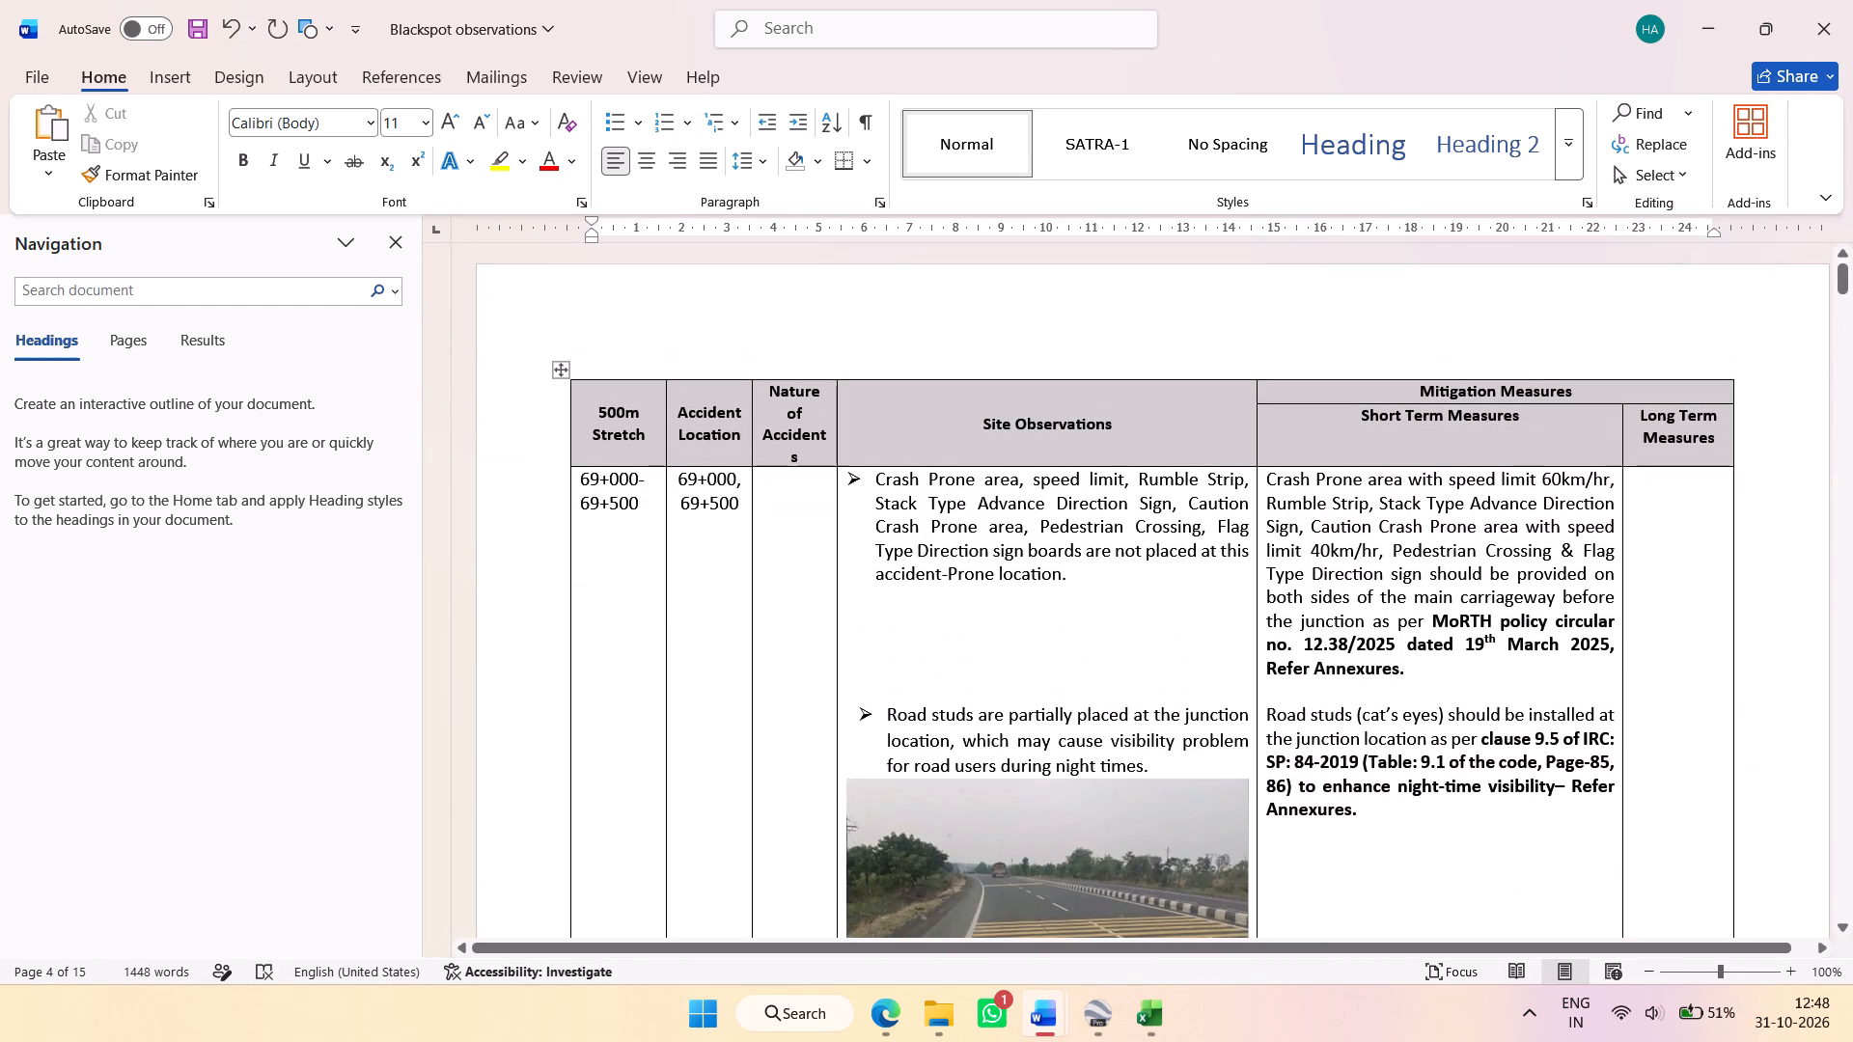
left_click(553, 367)
key("ctrl+c")
key("alt+Tab")
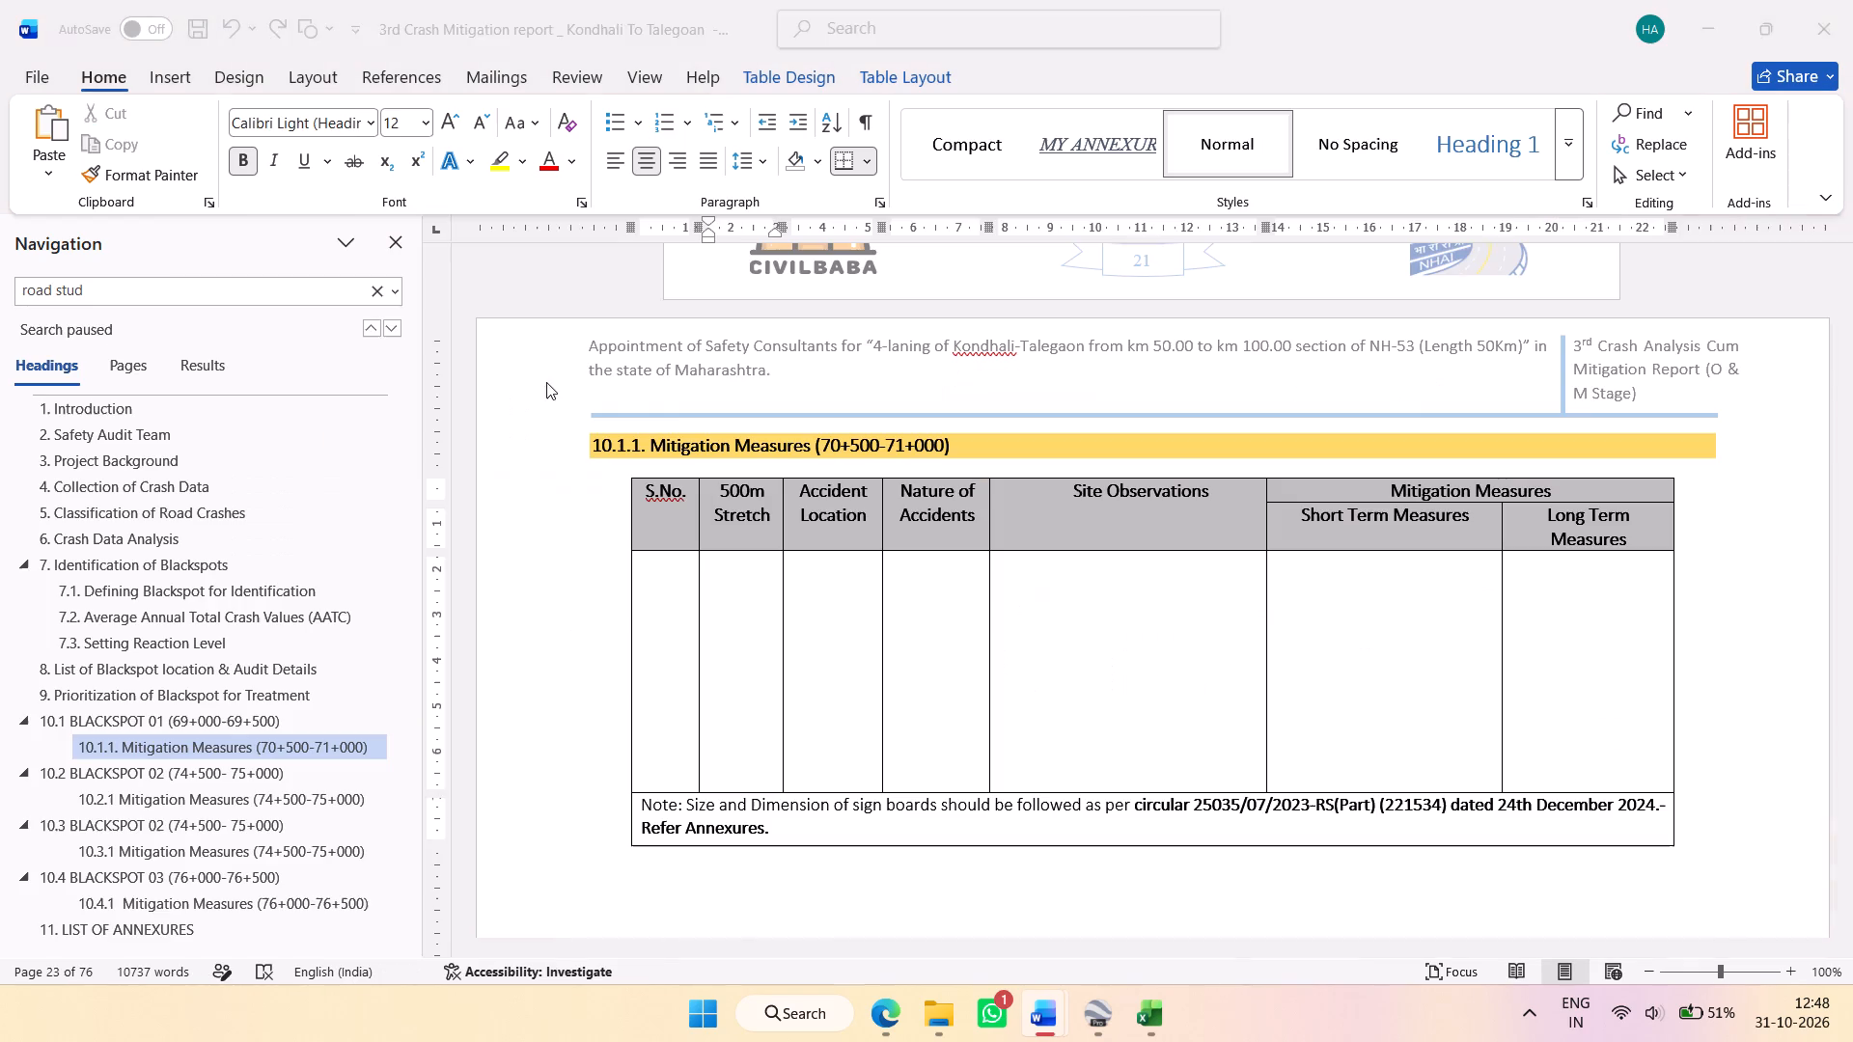
left_click(622, 466)
right_click(622, 466)
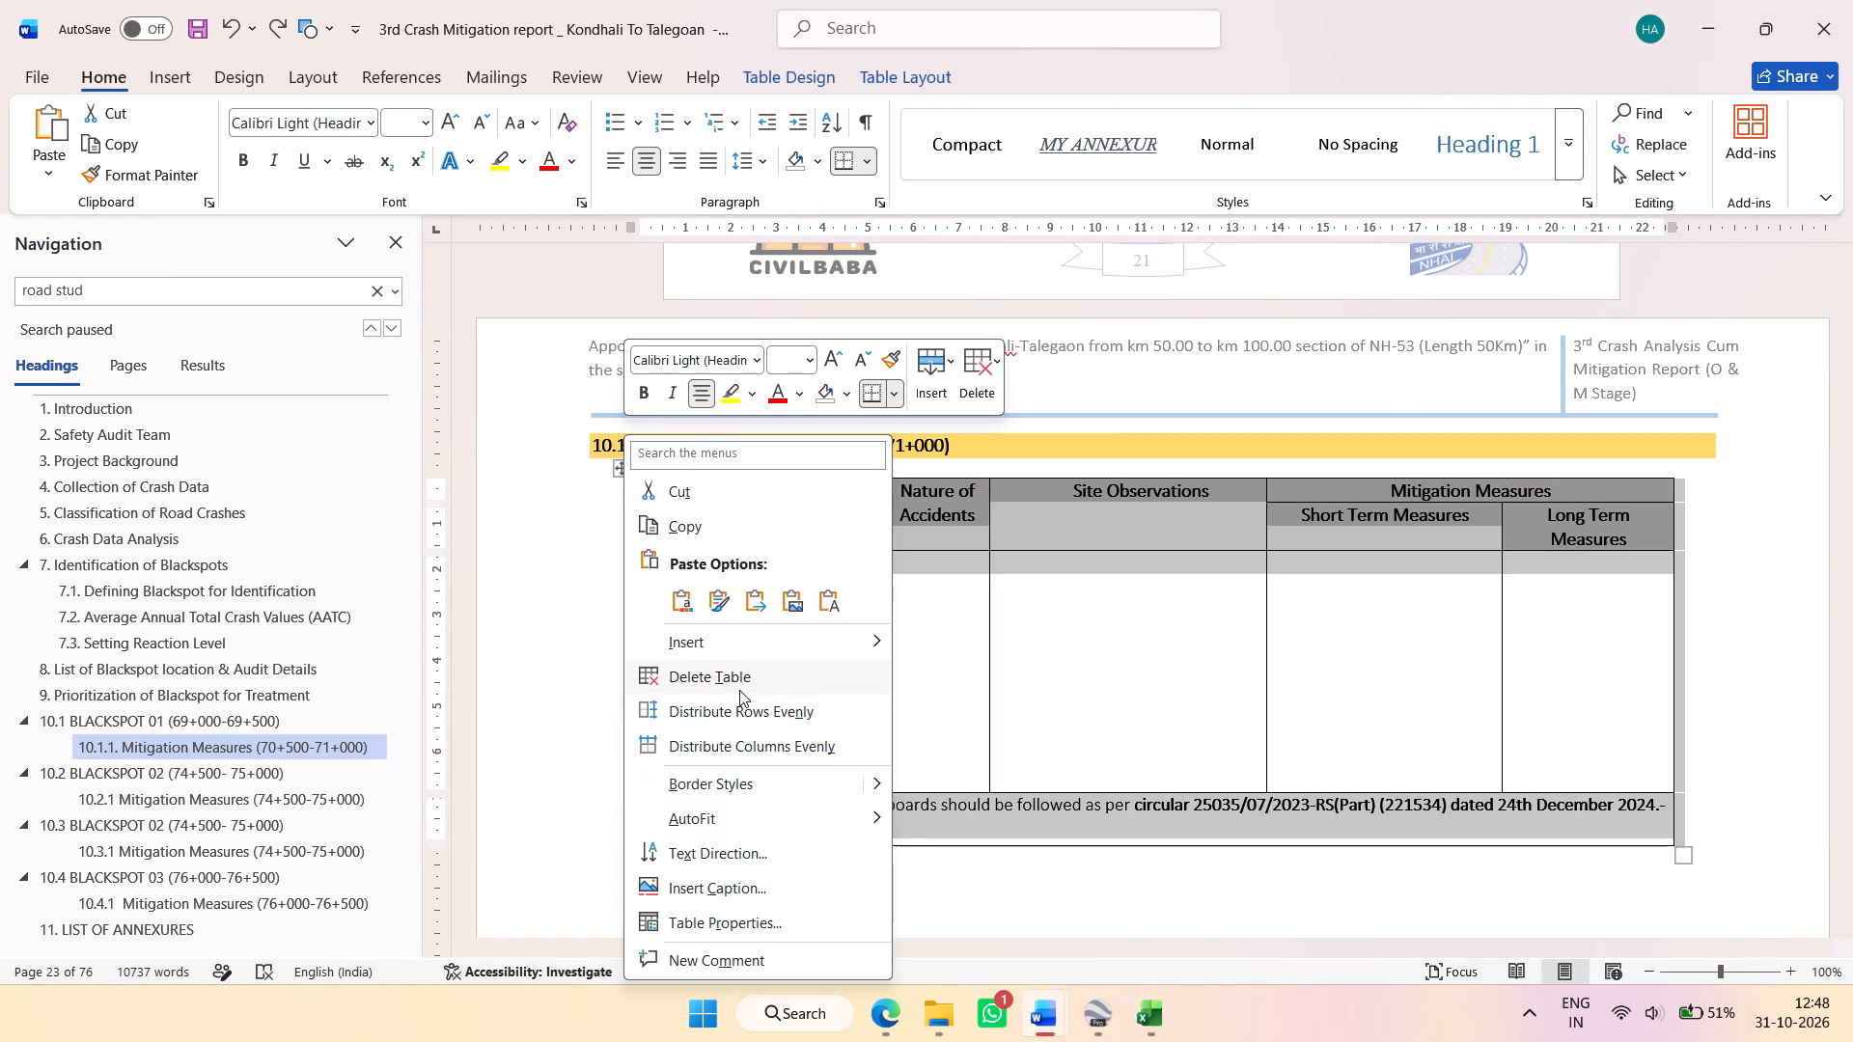
left_click(940, 661)
right_click(713, 549)
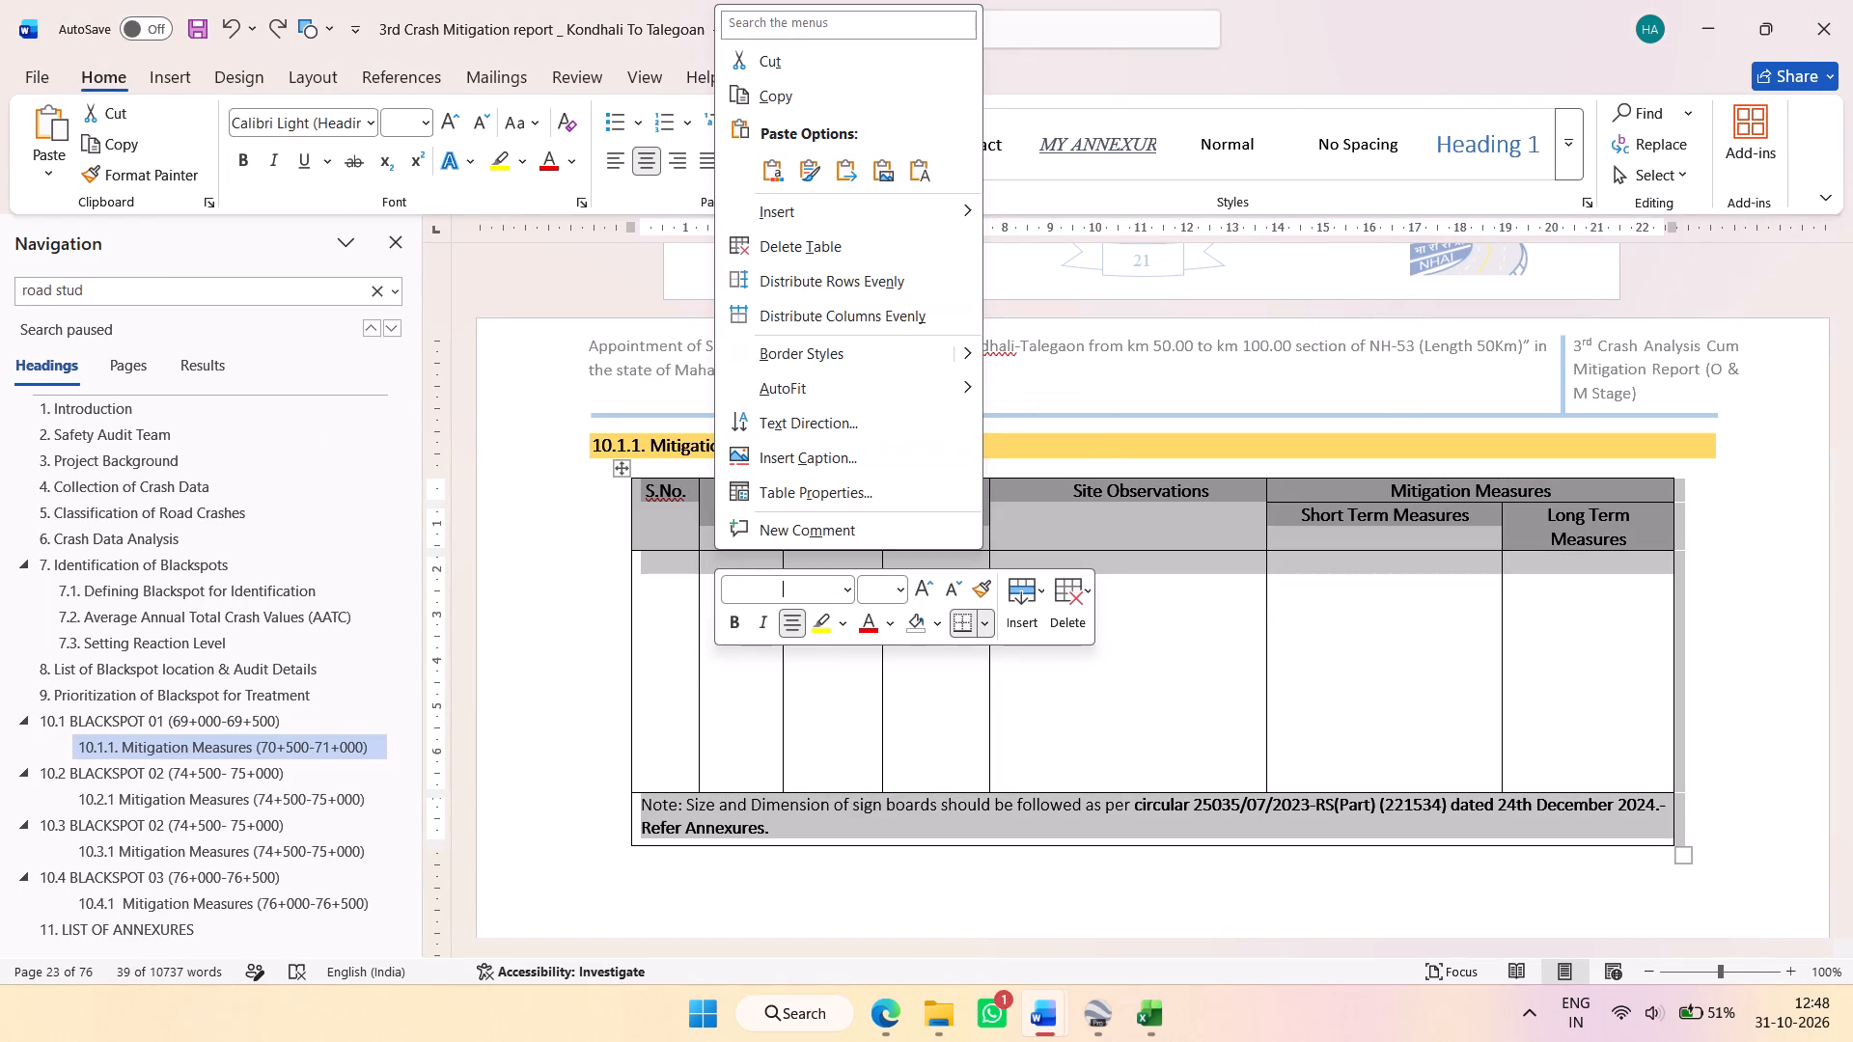
left_click(806, 255)
key("ctrl+v")
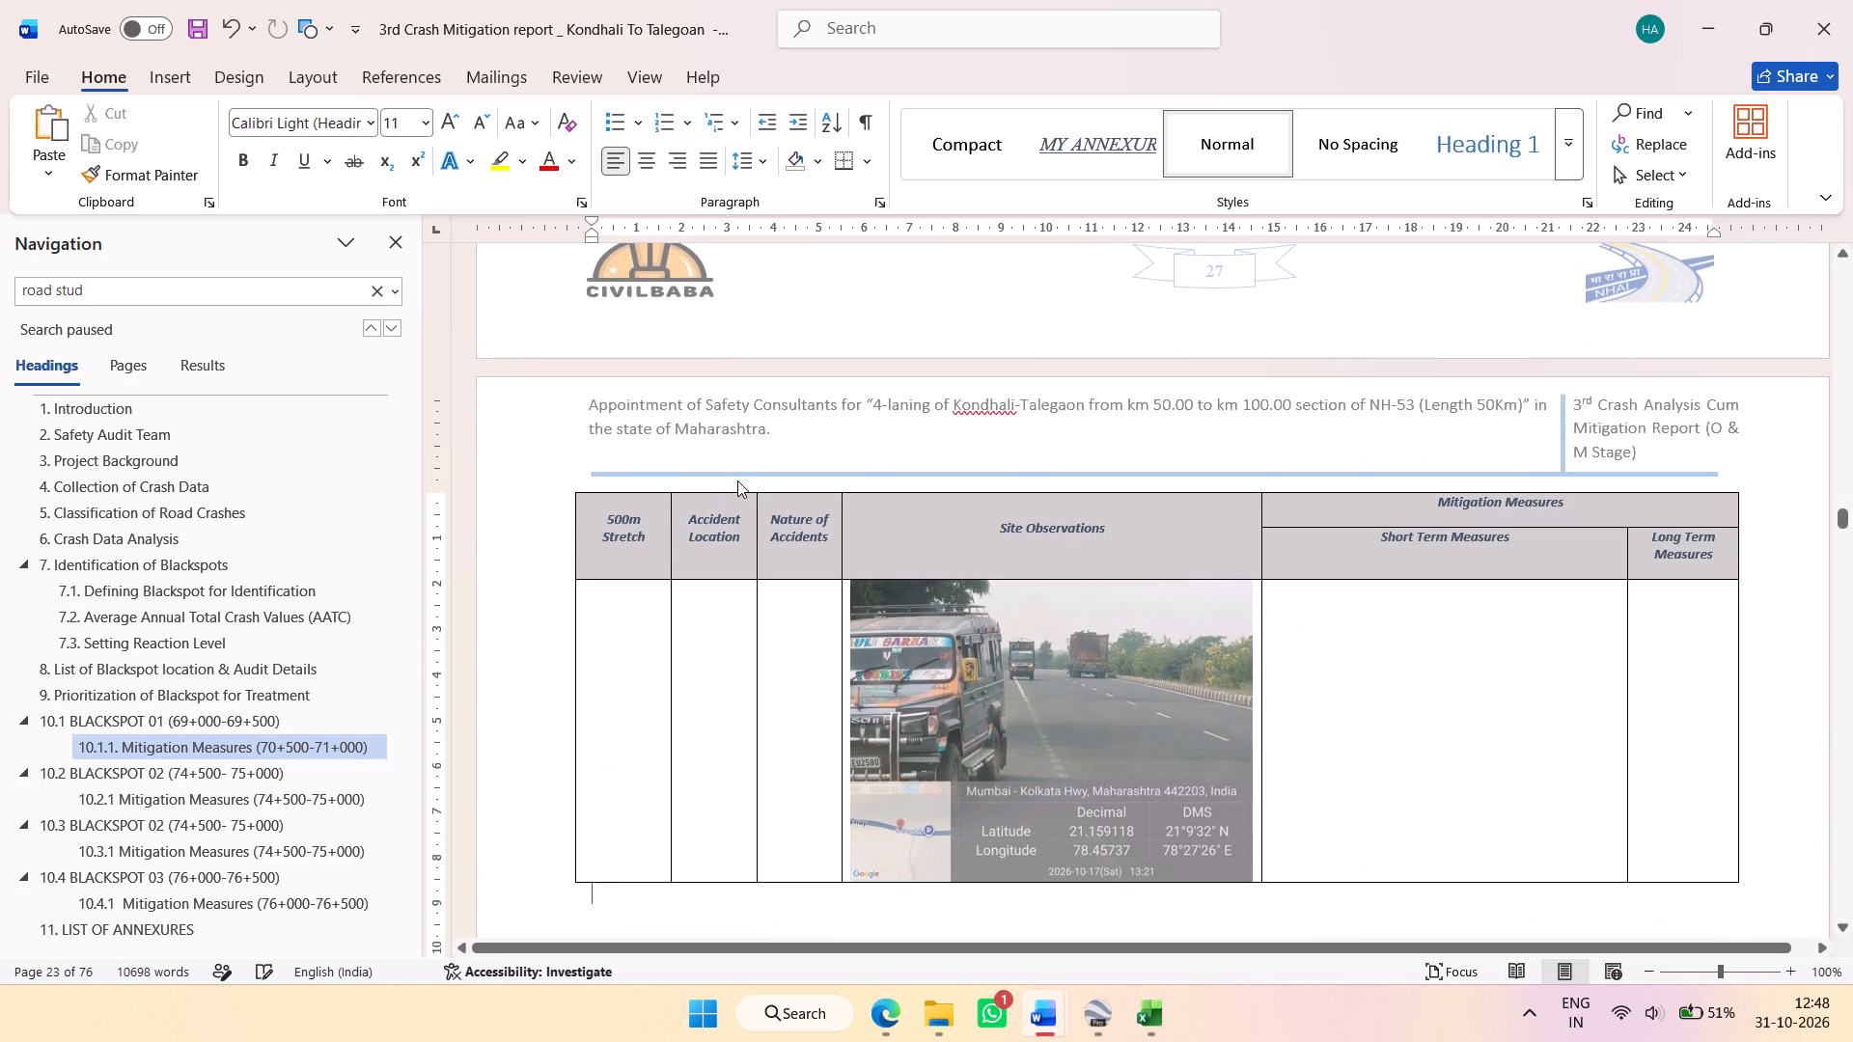
Check the pasted 69+000-69+500 observations table across its pages under heading 10.1.1.
double_click(776, 528)
double_click(904, 536)
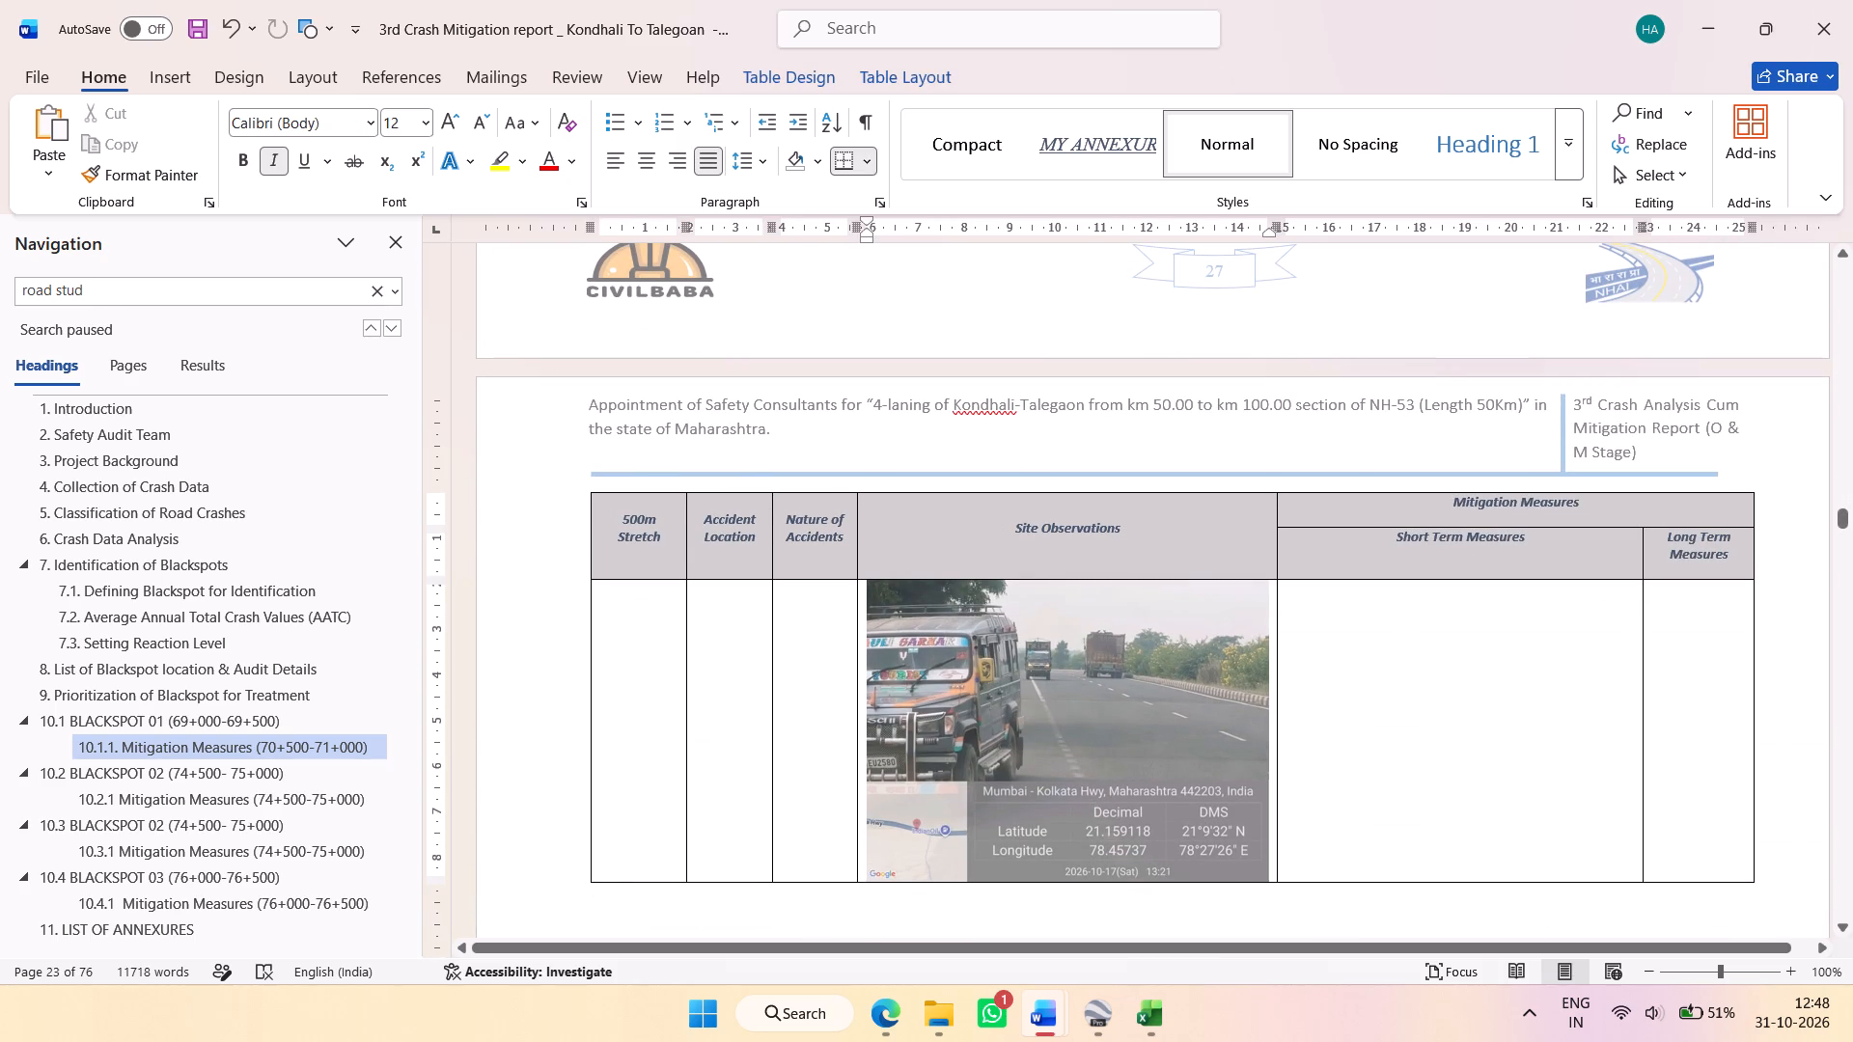
scroll(858, 537, "down", 2)
scroll(967, 511, "down", 5)
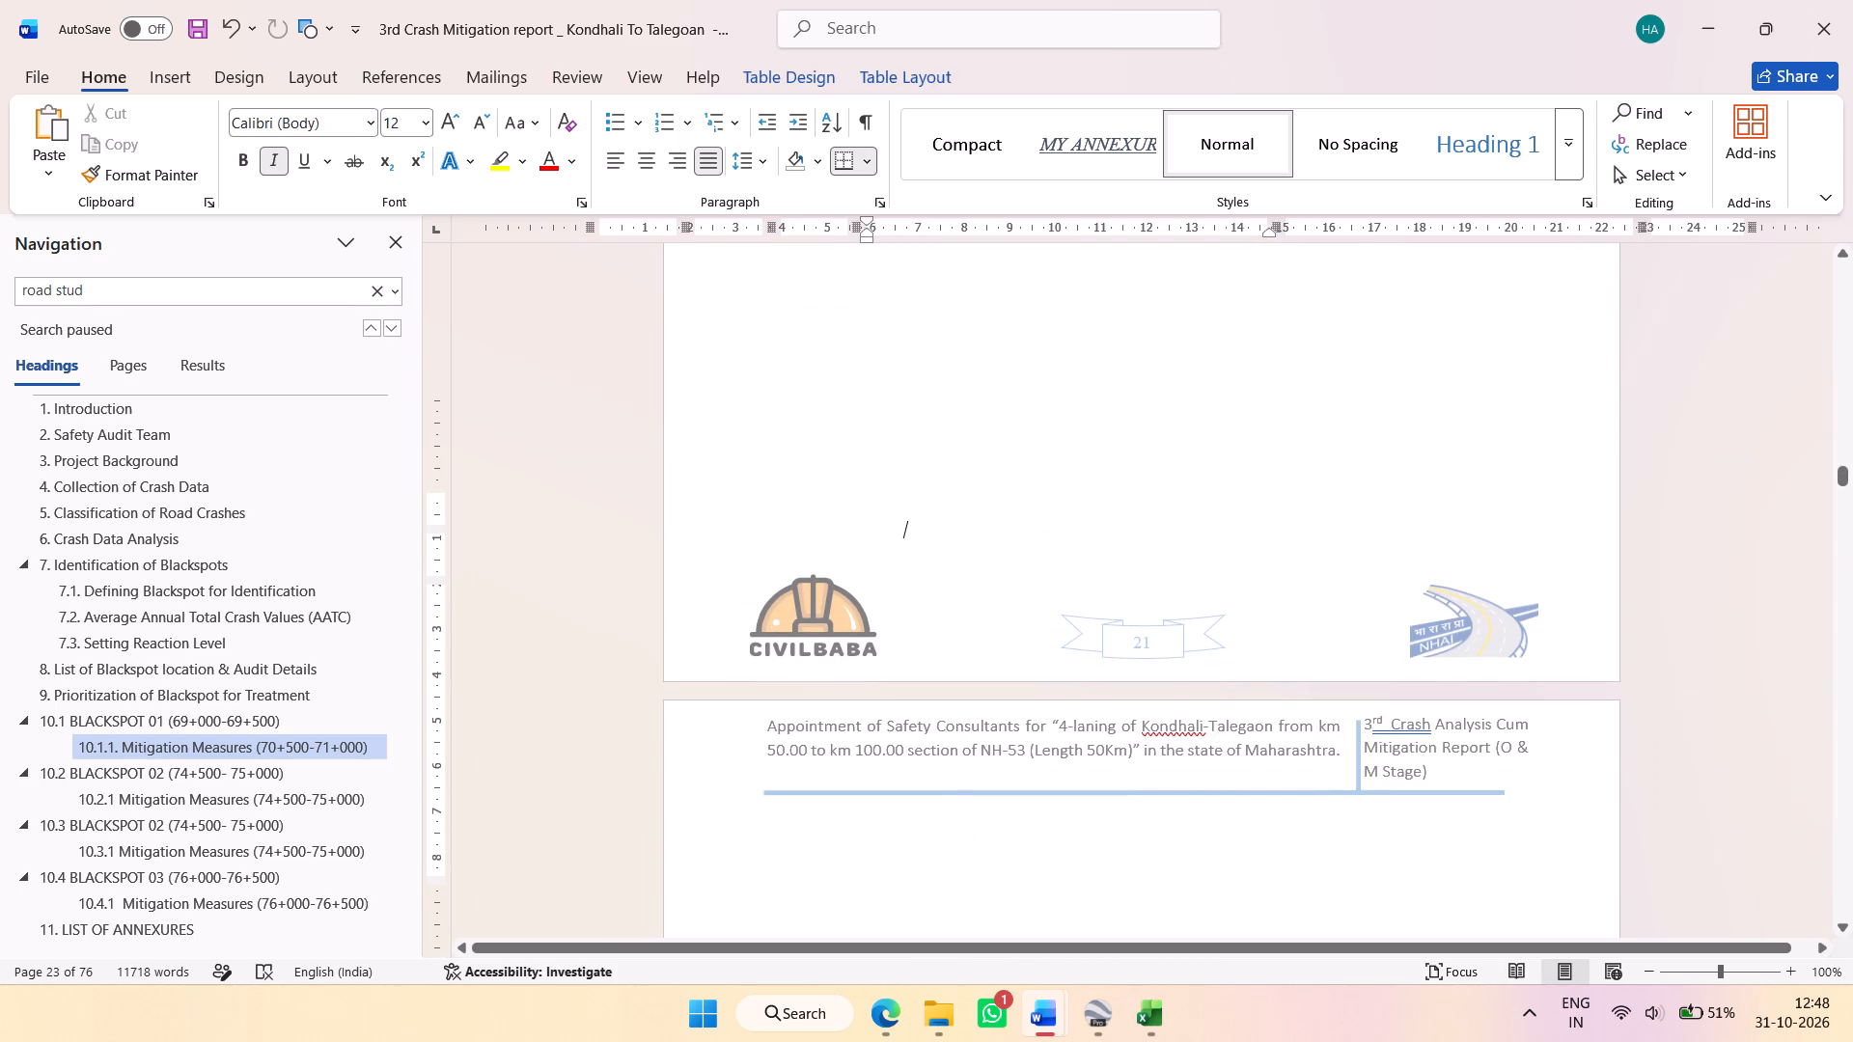
scroll(975, 504, "up", 15)
scroll(975, 504, "down", 2)
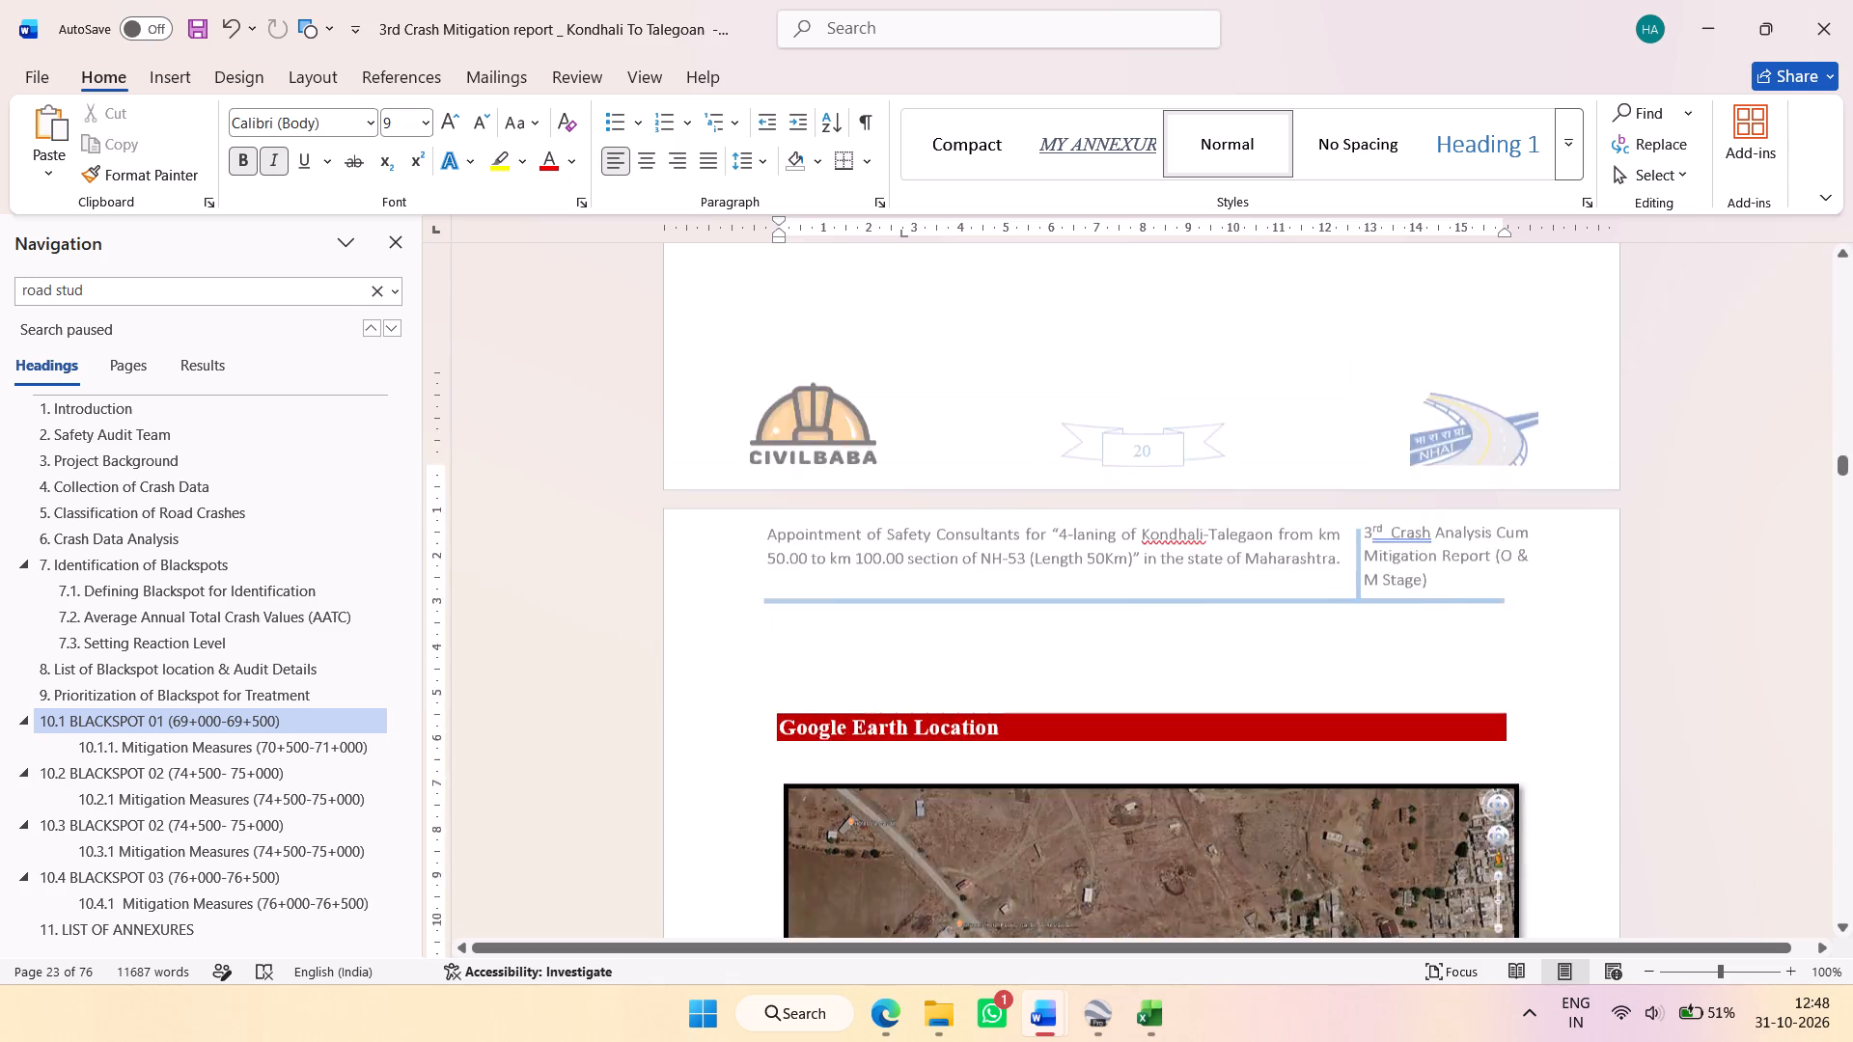
scroll(975, 504, "down", 20)
scroll(975, 504, "down", 3)
scroll(993, 470, "up", 9)
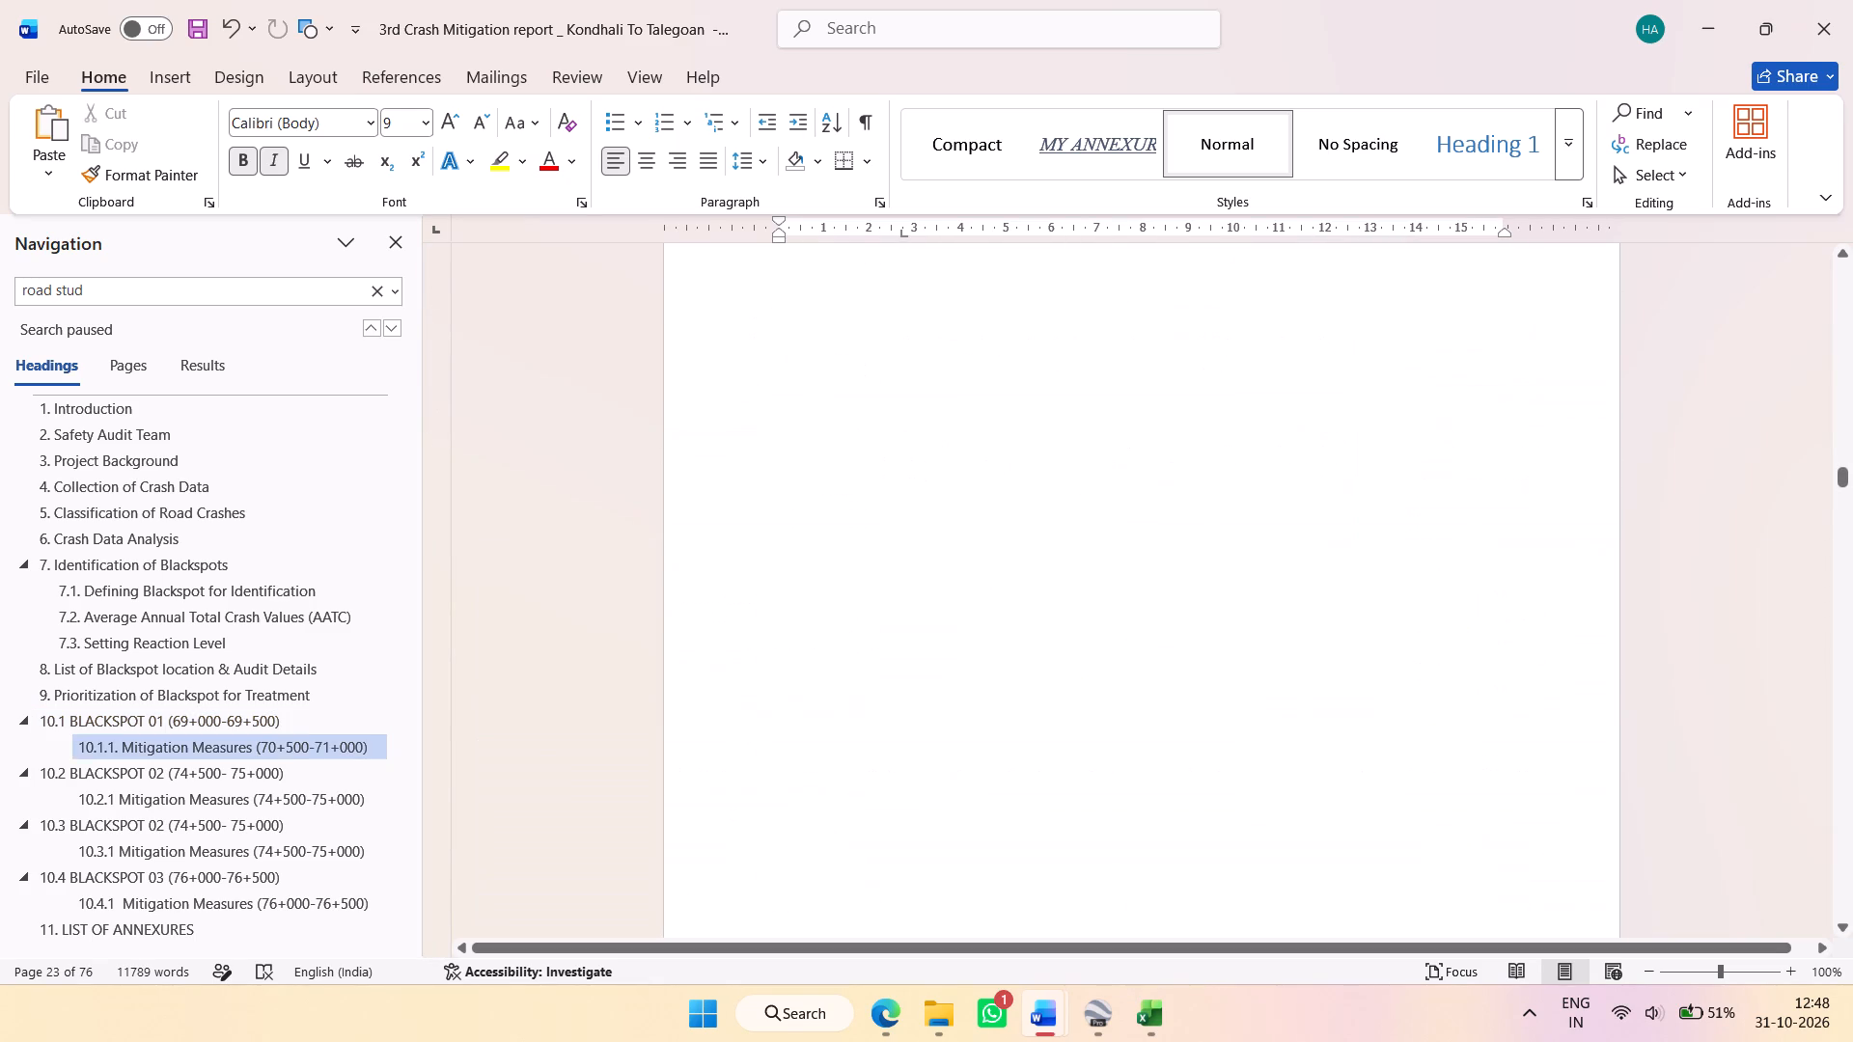
scroll(993, 470, "up", 2)
left_click(942, 589)
left_click(949, 637)
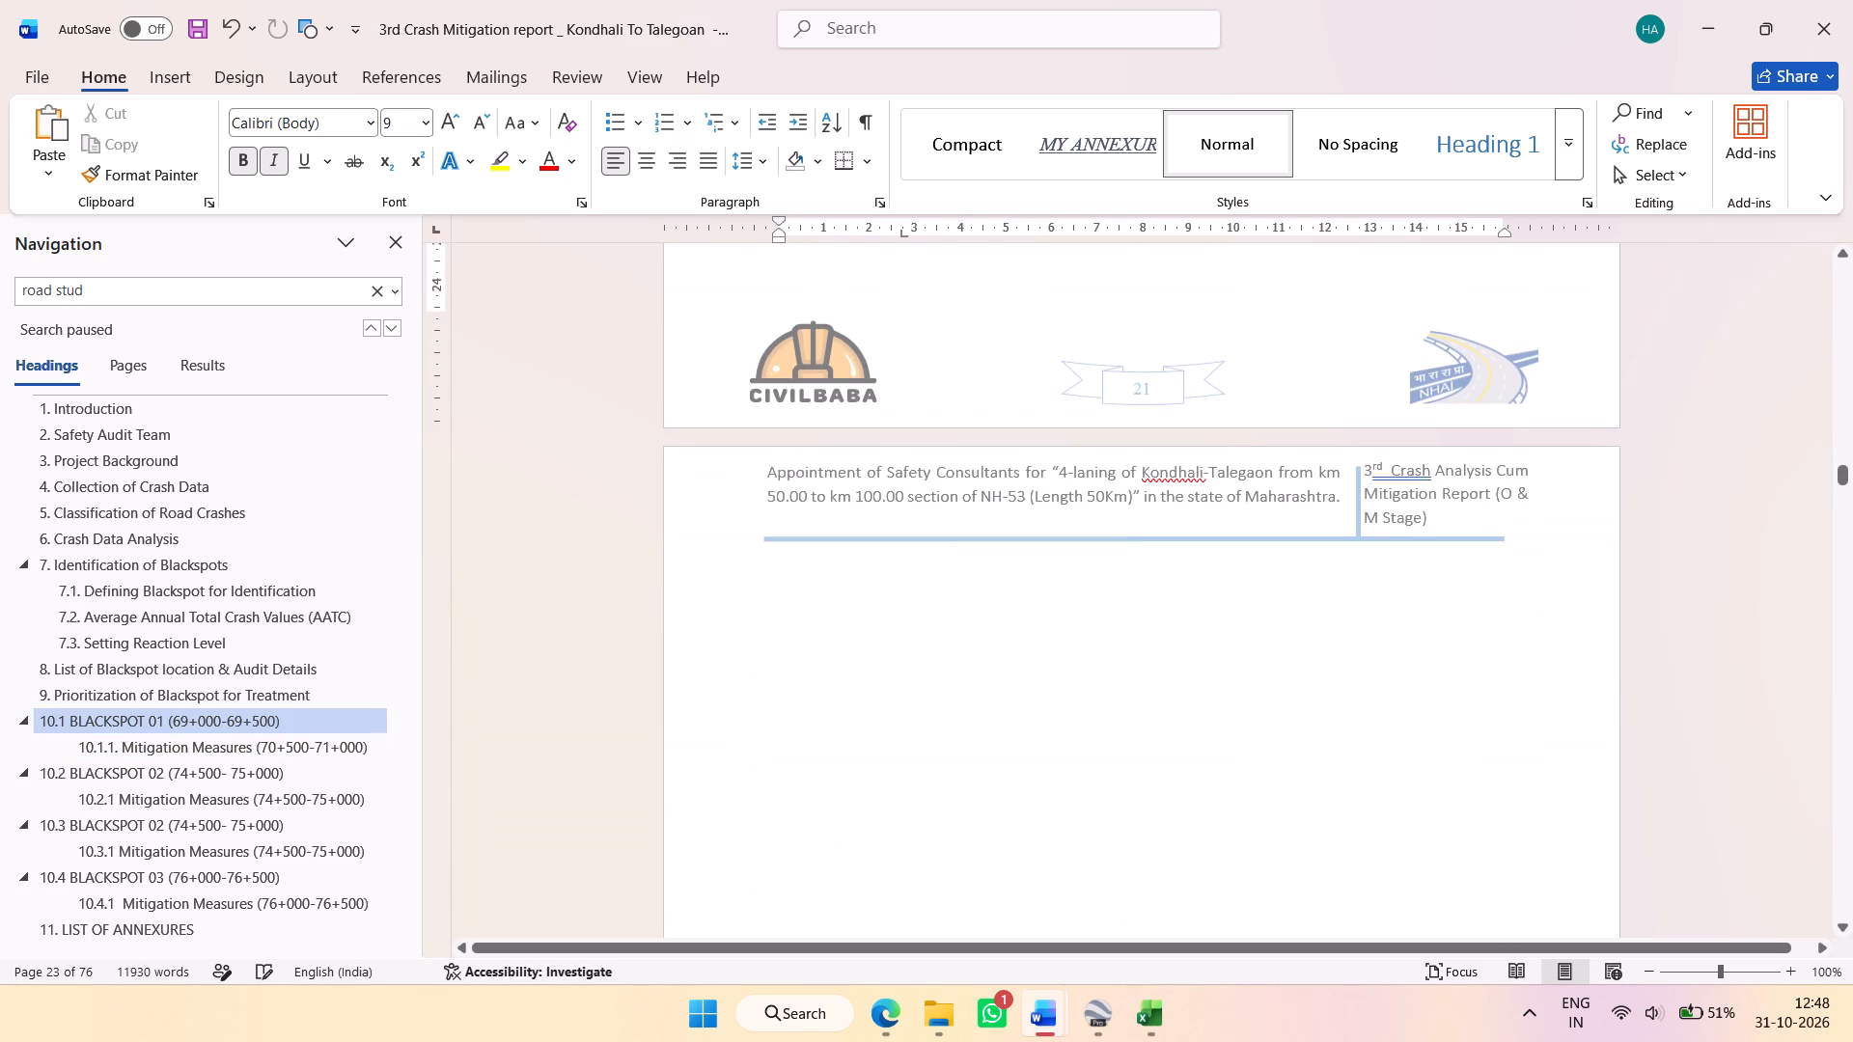
scroll(982, 439, "up", 2)
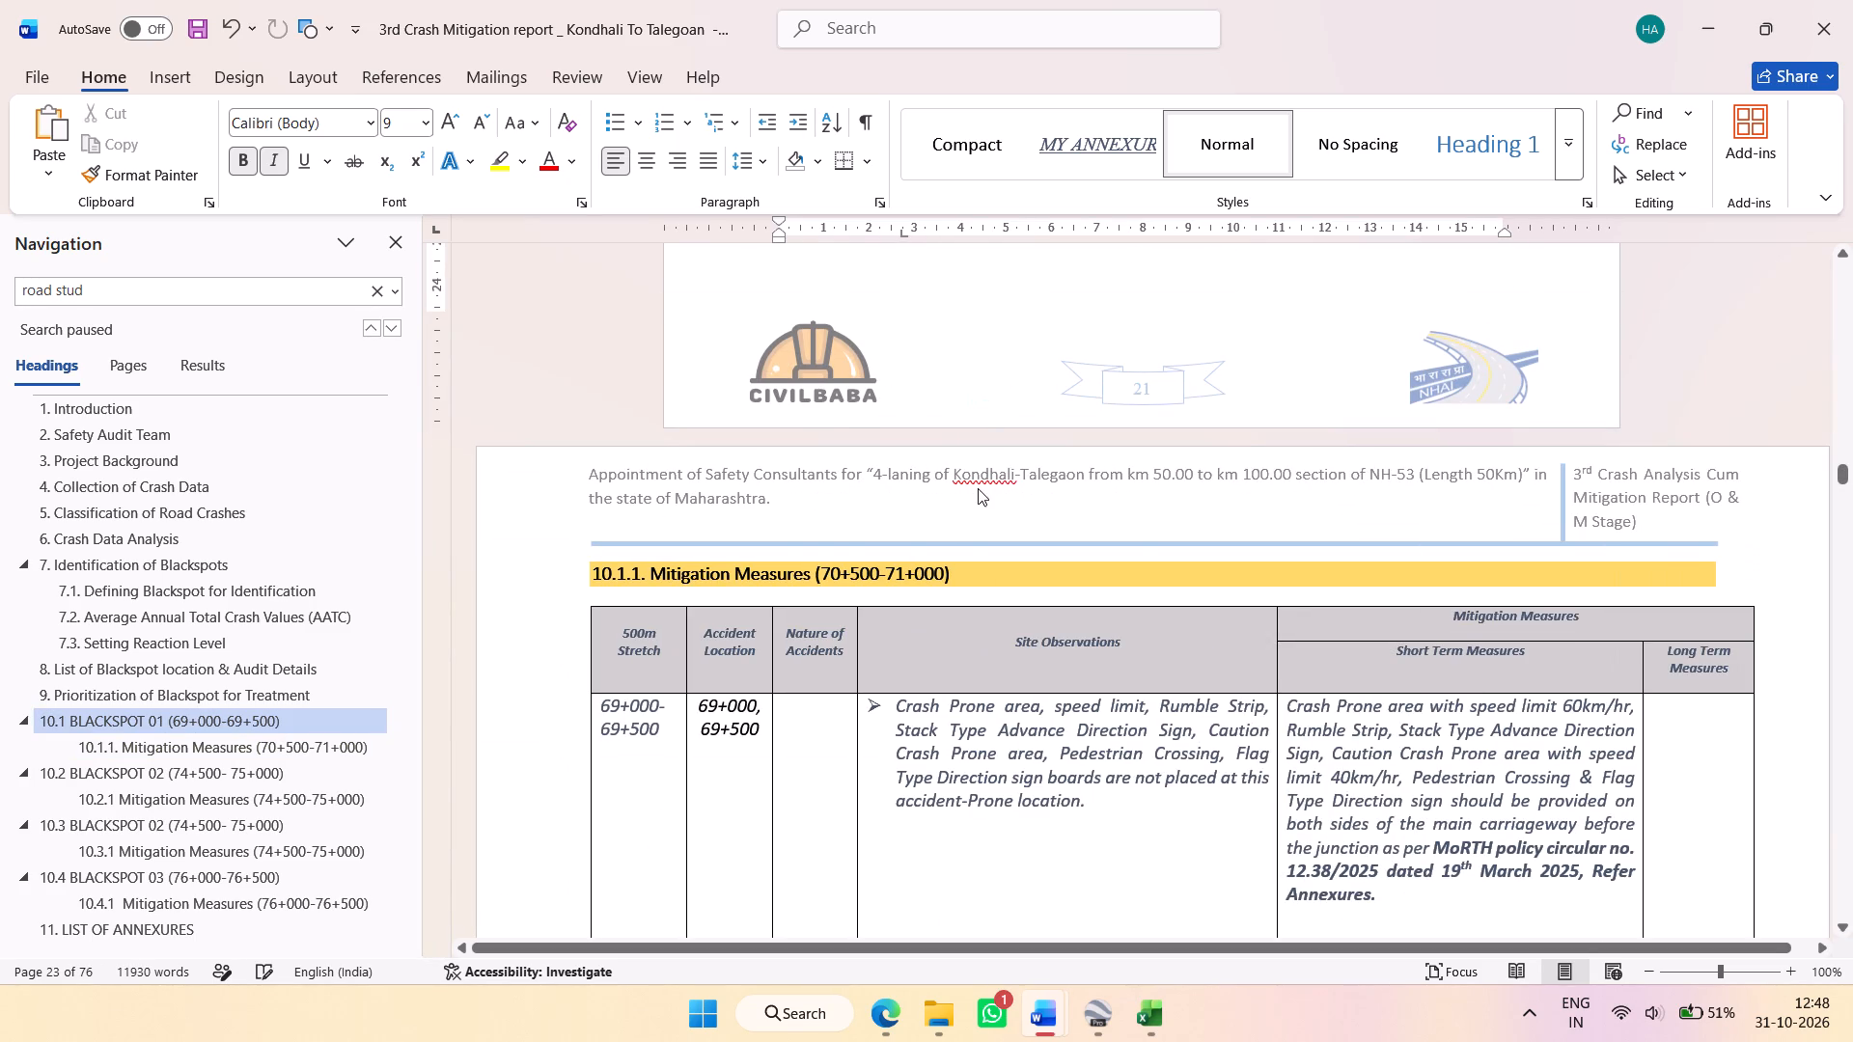
scroll(997, 590, "down", 3)
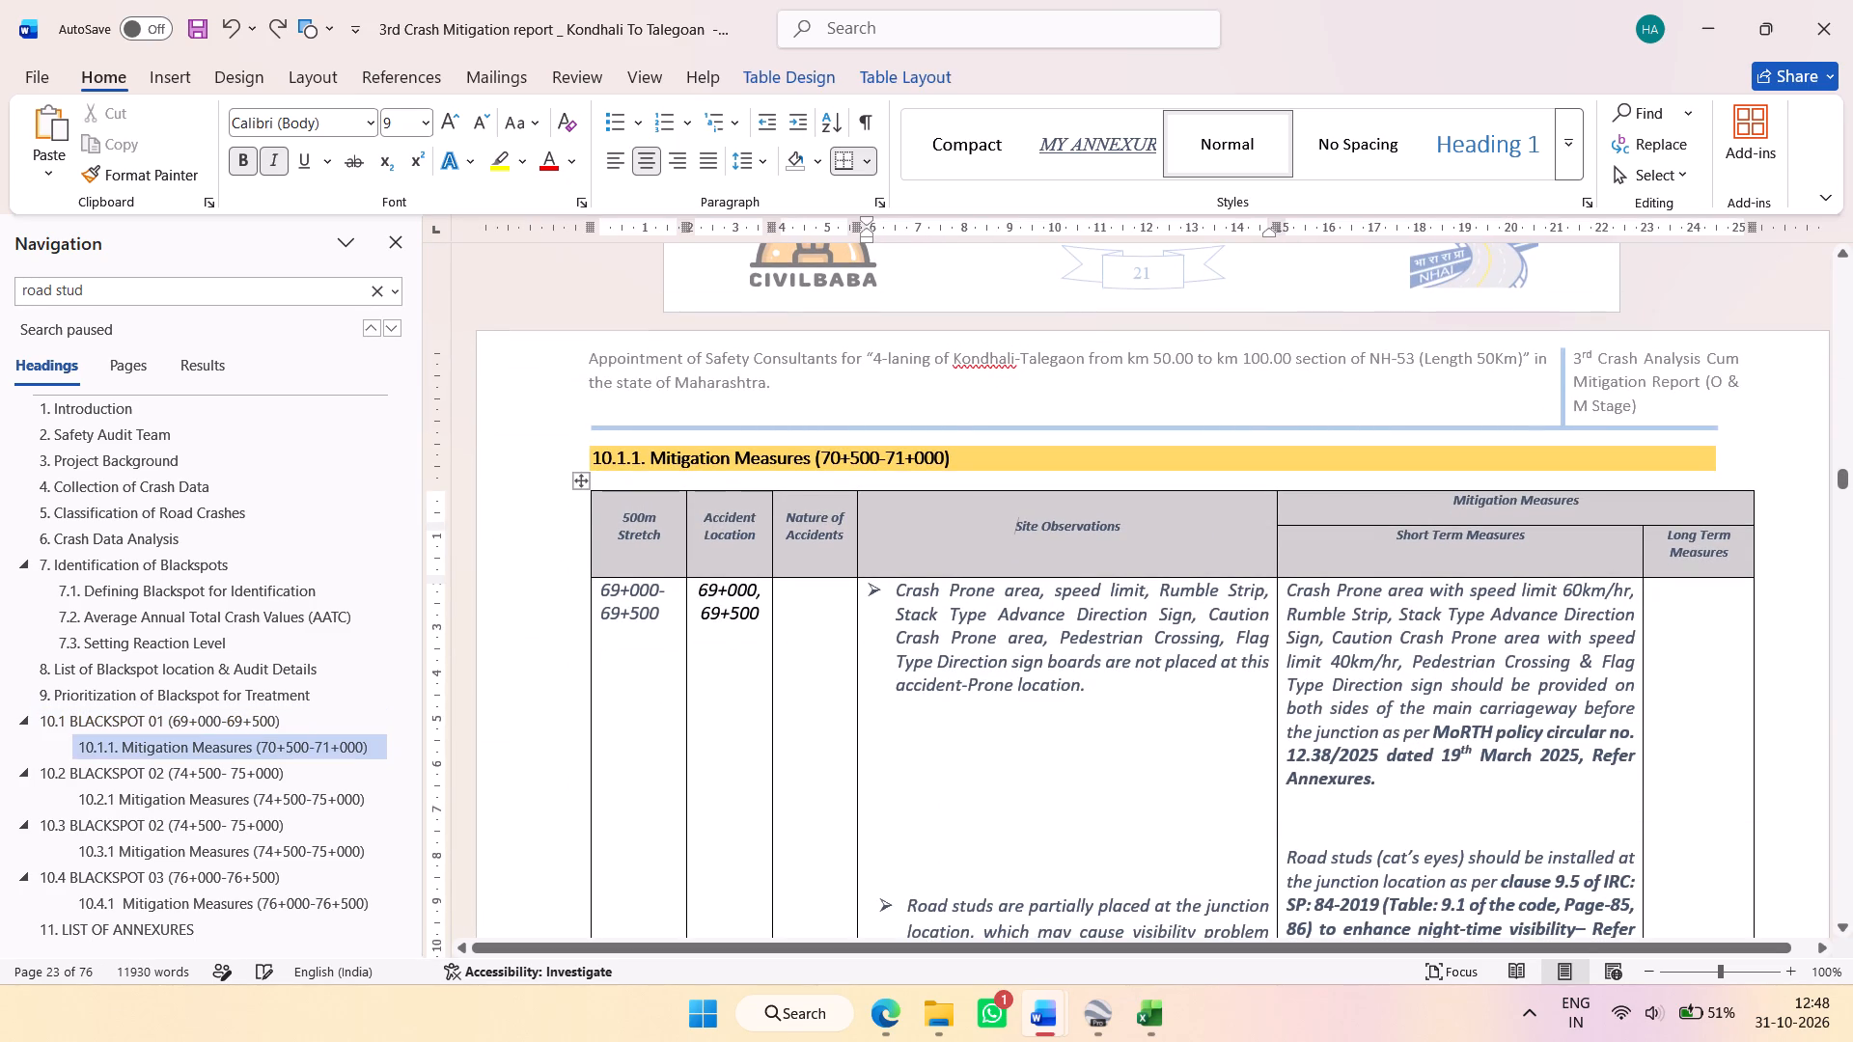
left_click(1065, 681)
left_click(1120, 711)
scroll(1143, 694, "down", 8)
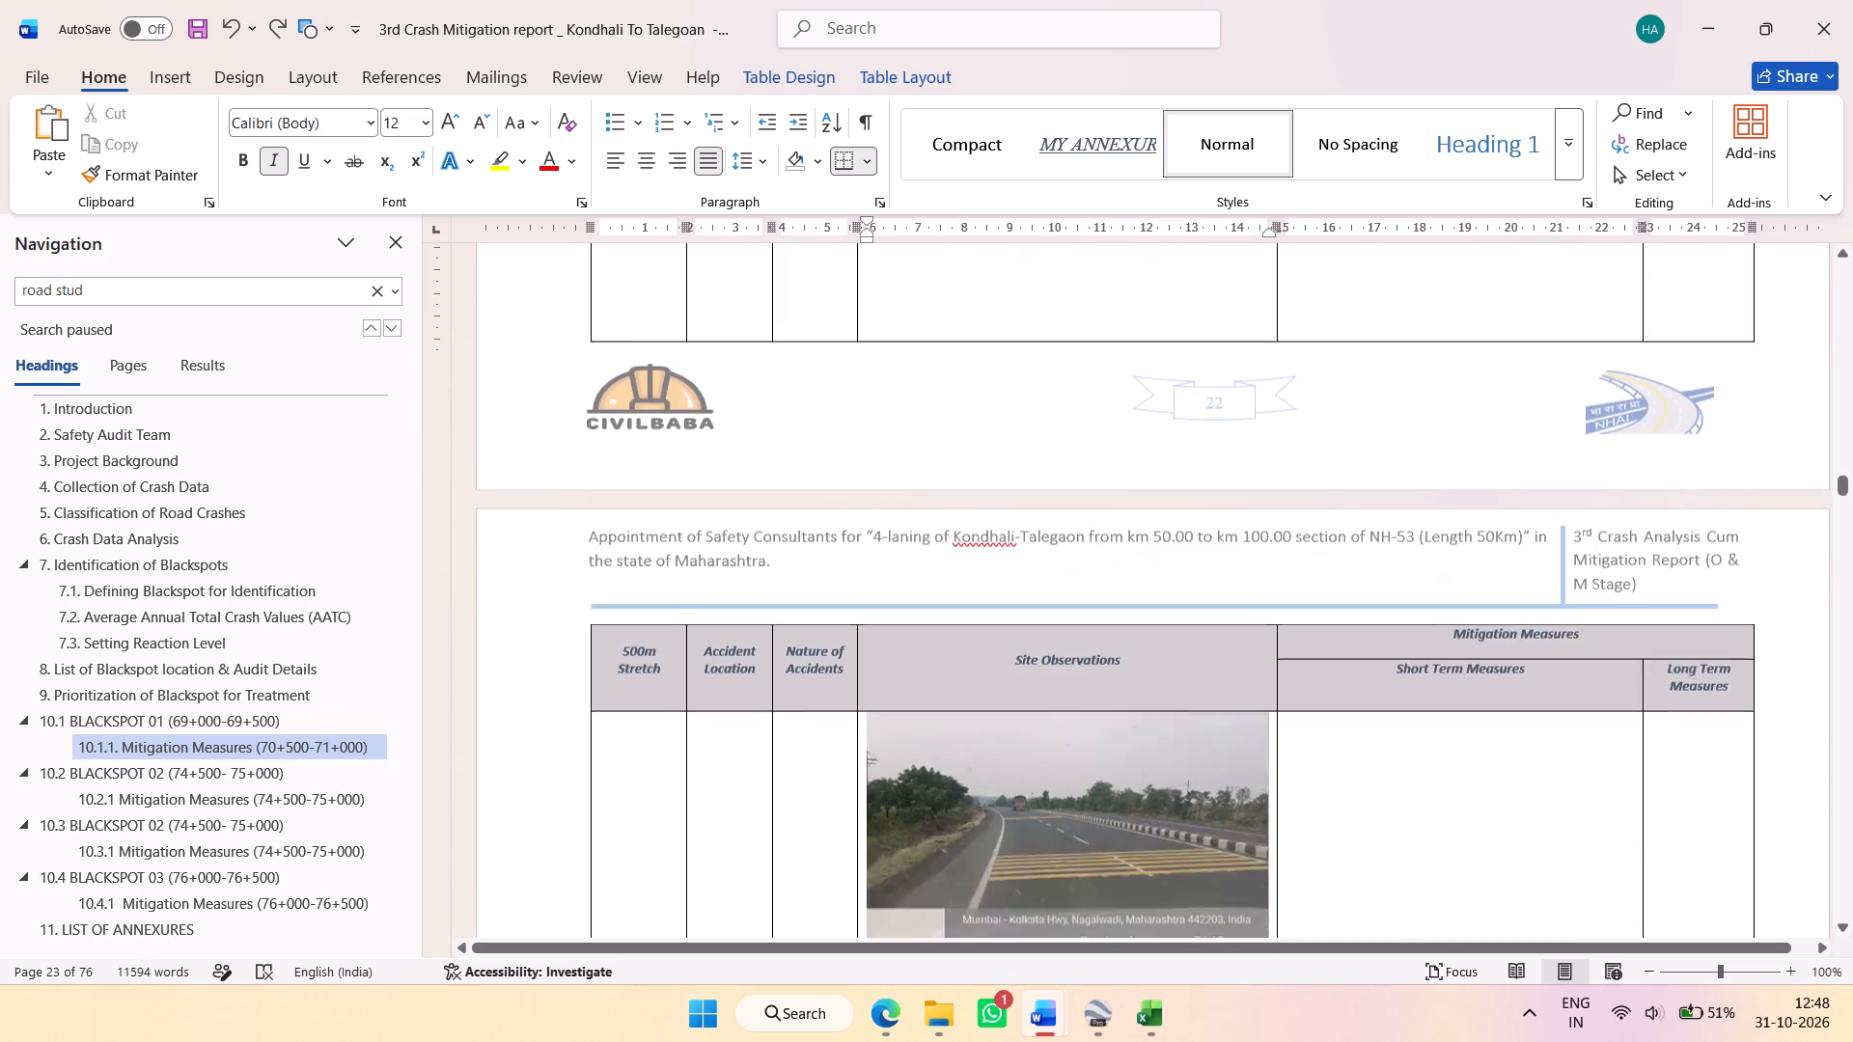
scroll(1151, 668, "down", 20)
scroll(1151, 668, "down", 20)
scroll(1151, 668, "down", 2)
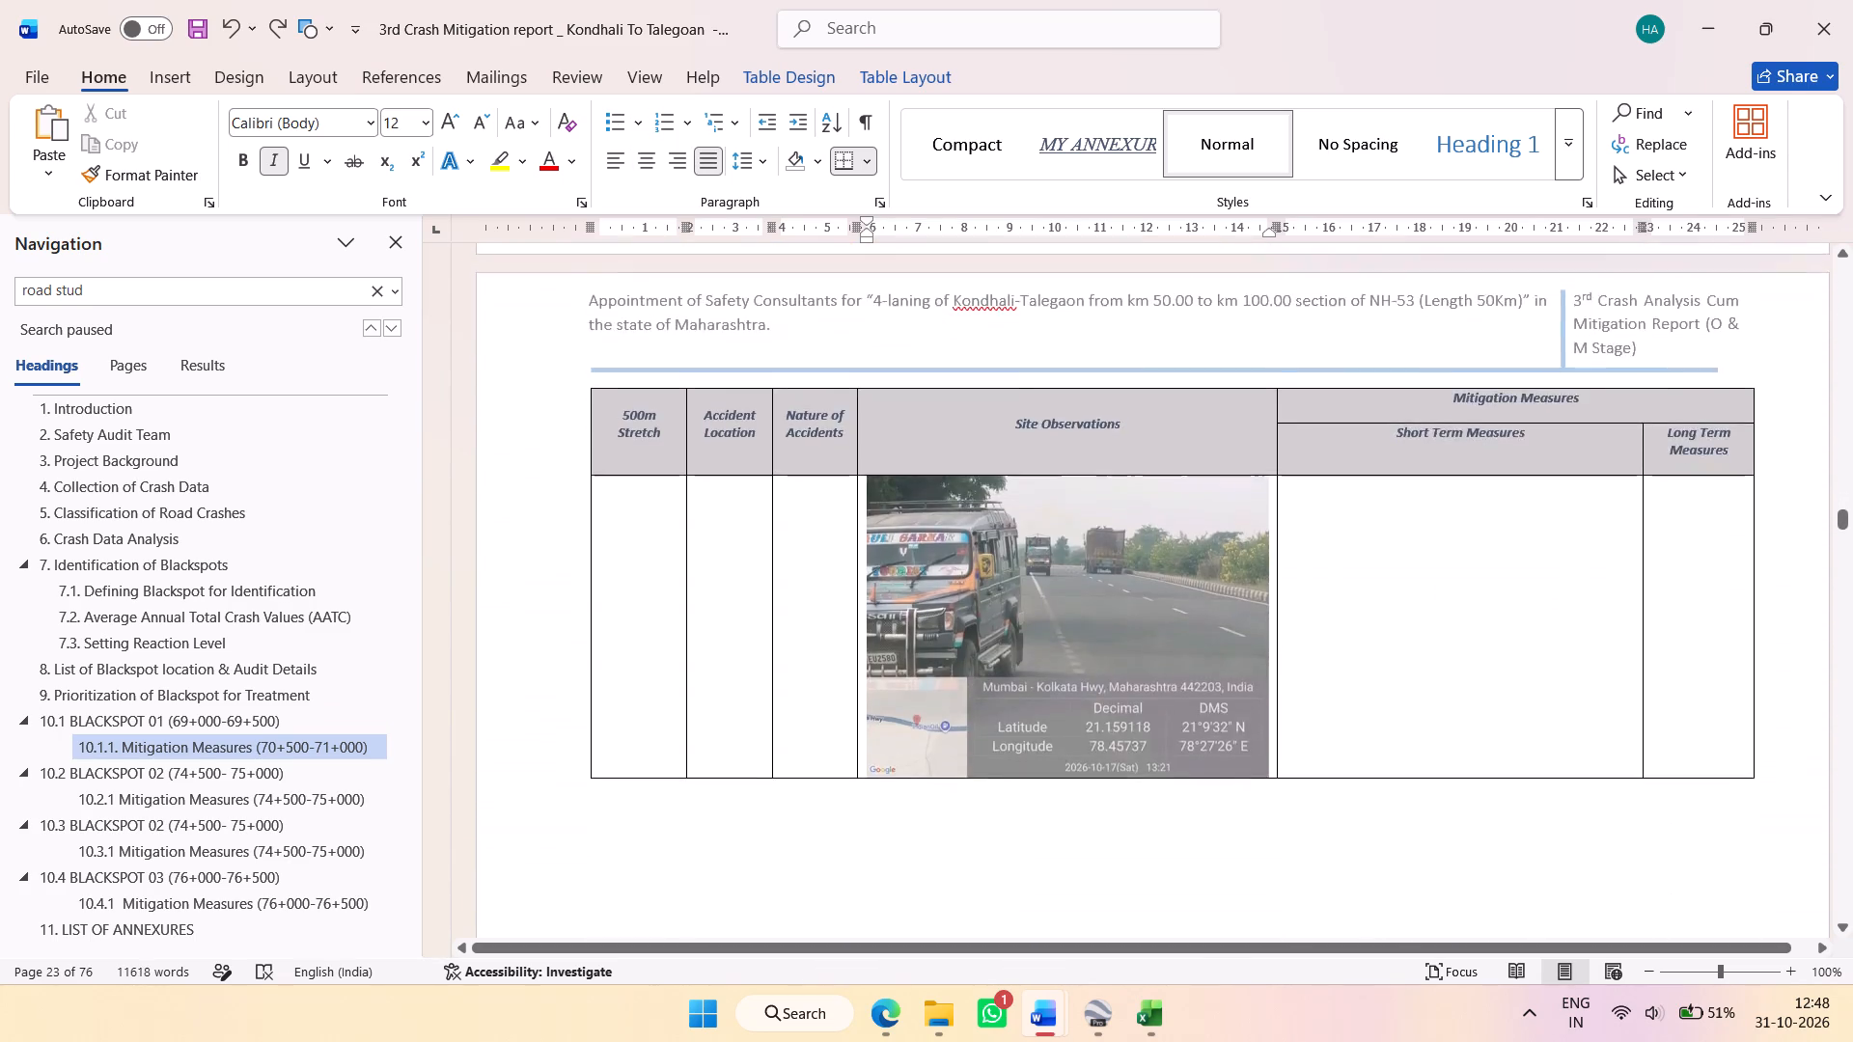
scroll(1109, 627, "down", 9)
scroll(1109, 627, "up", 19)
scroll(1109, 627, "up", 10)
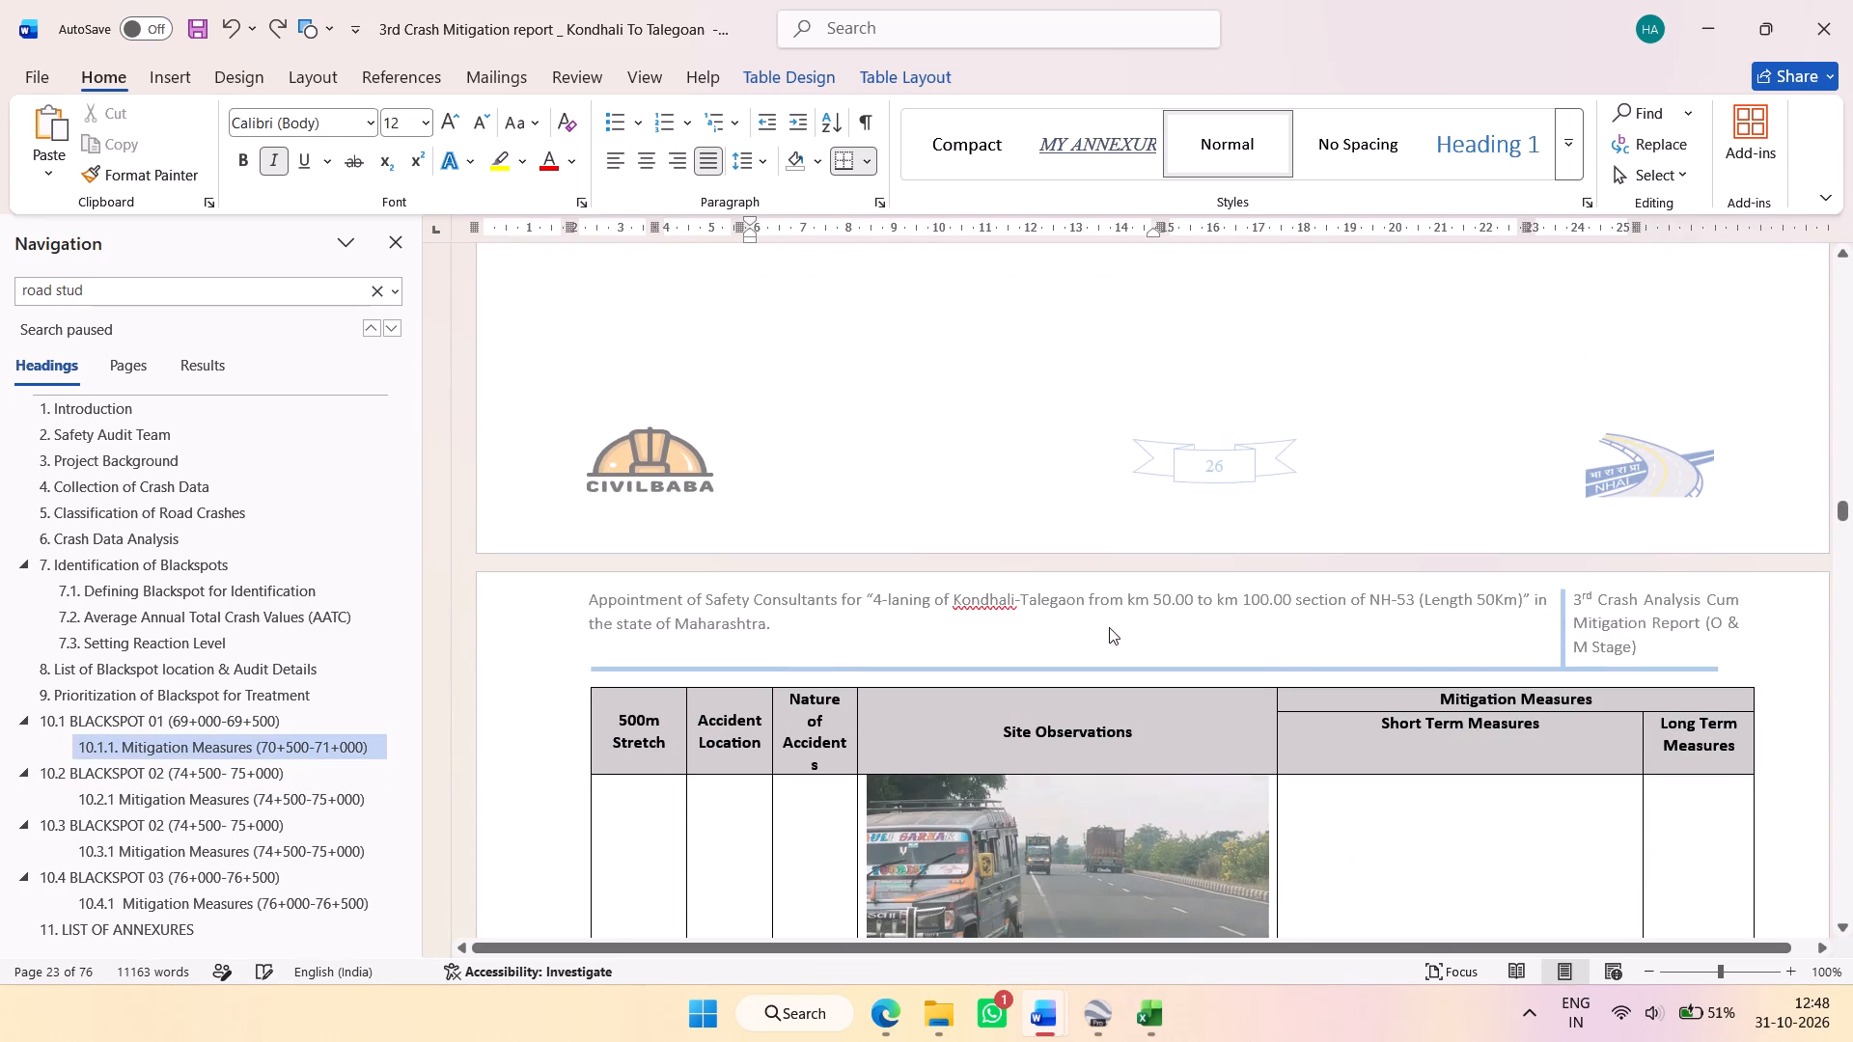
scroll(1109, 627, "up", 14)
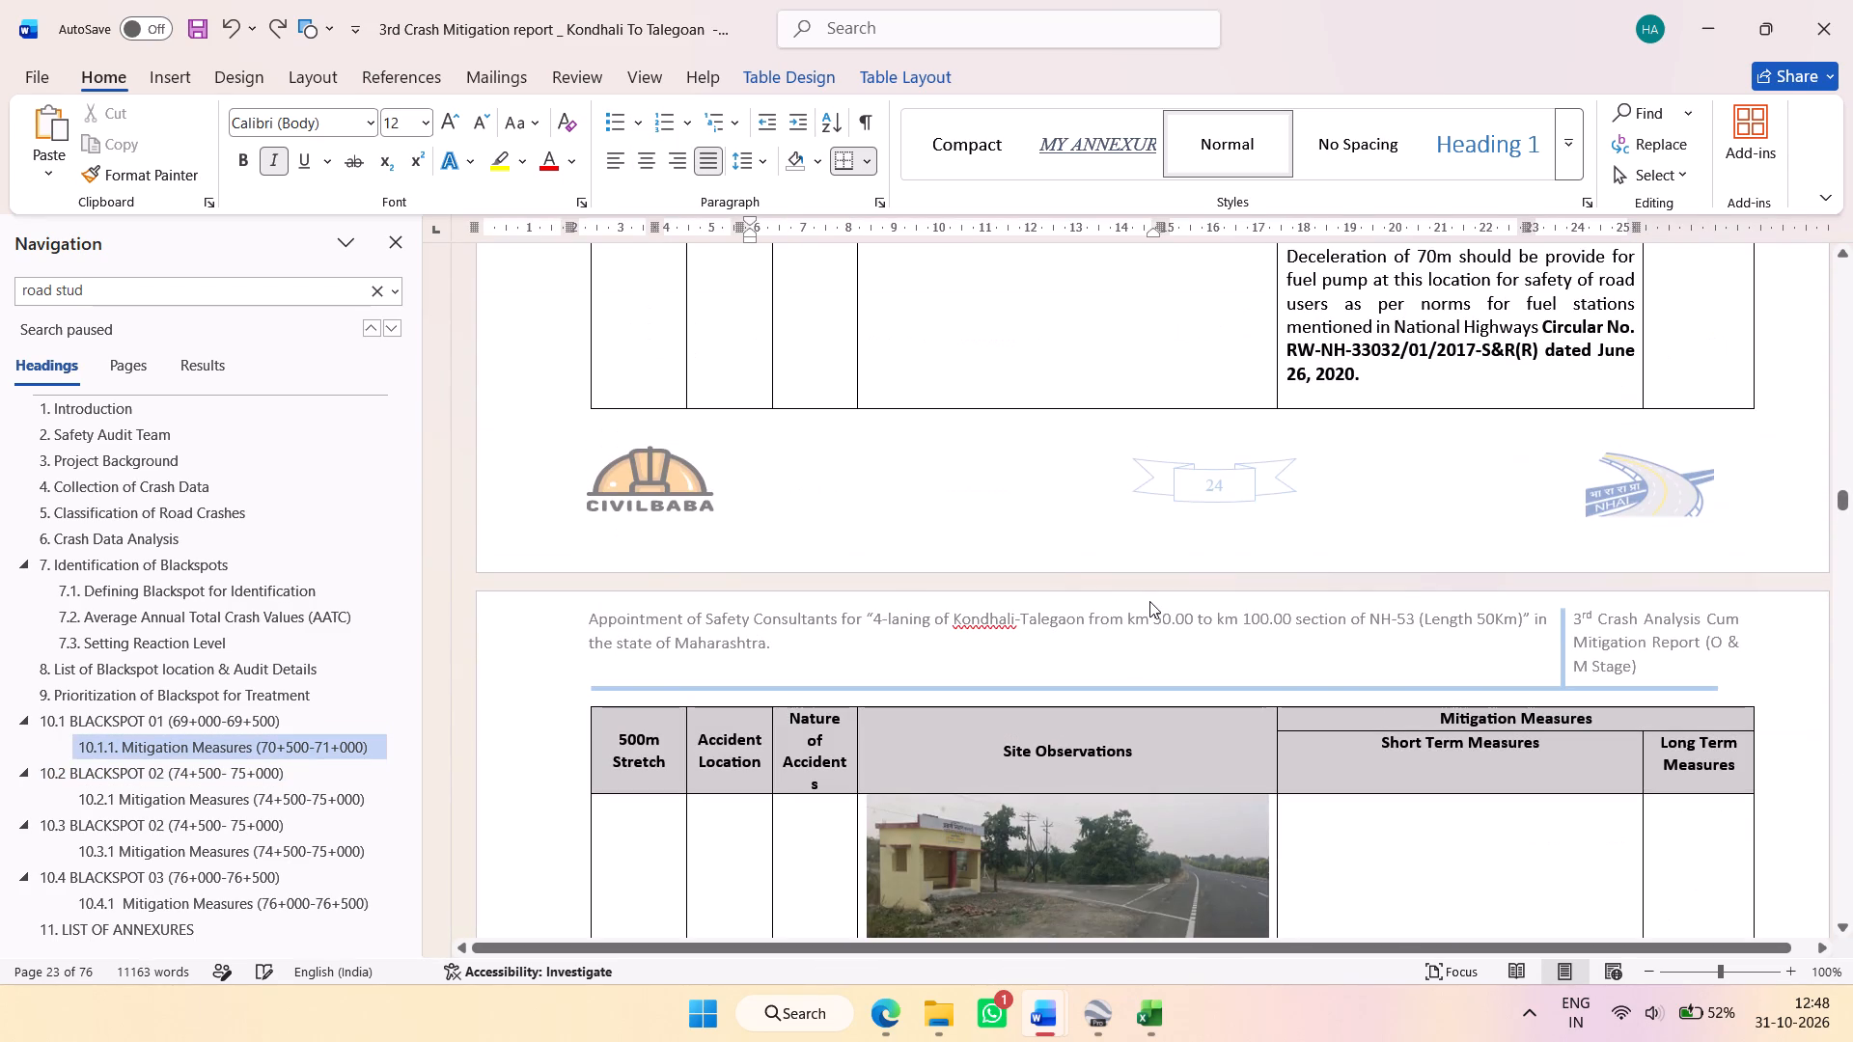
scroll(1151, 538, "up", 19)
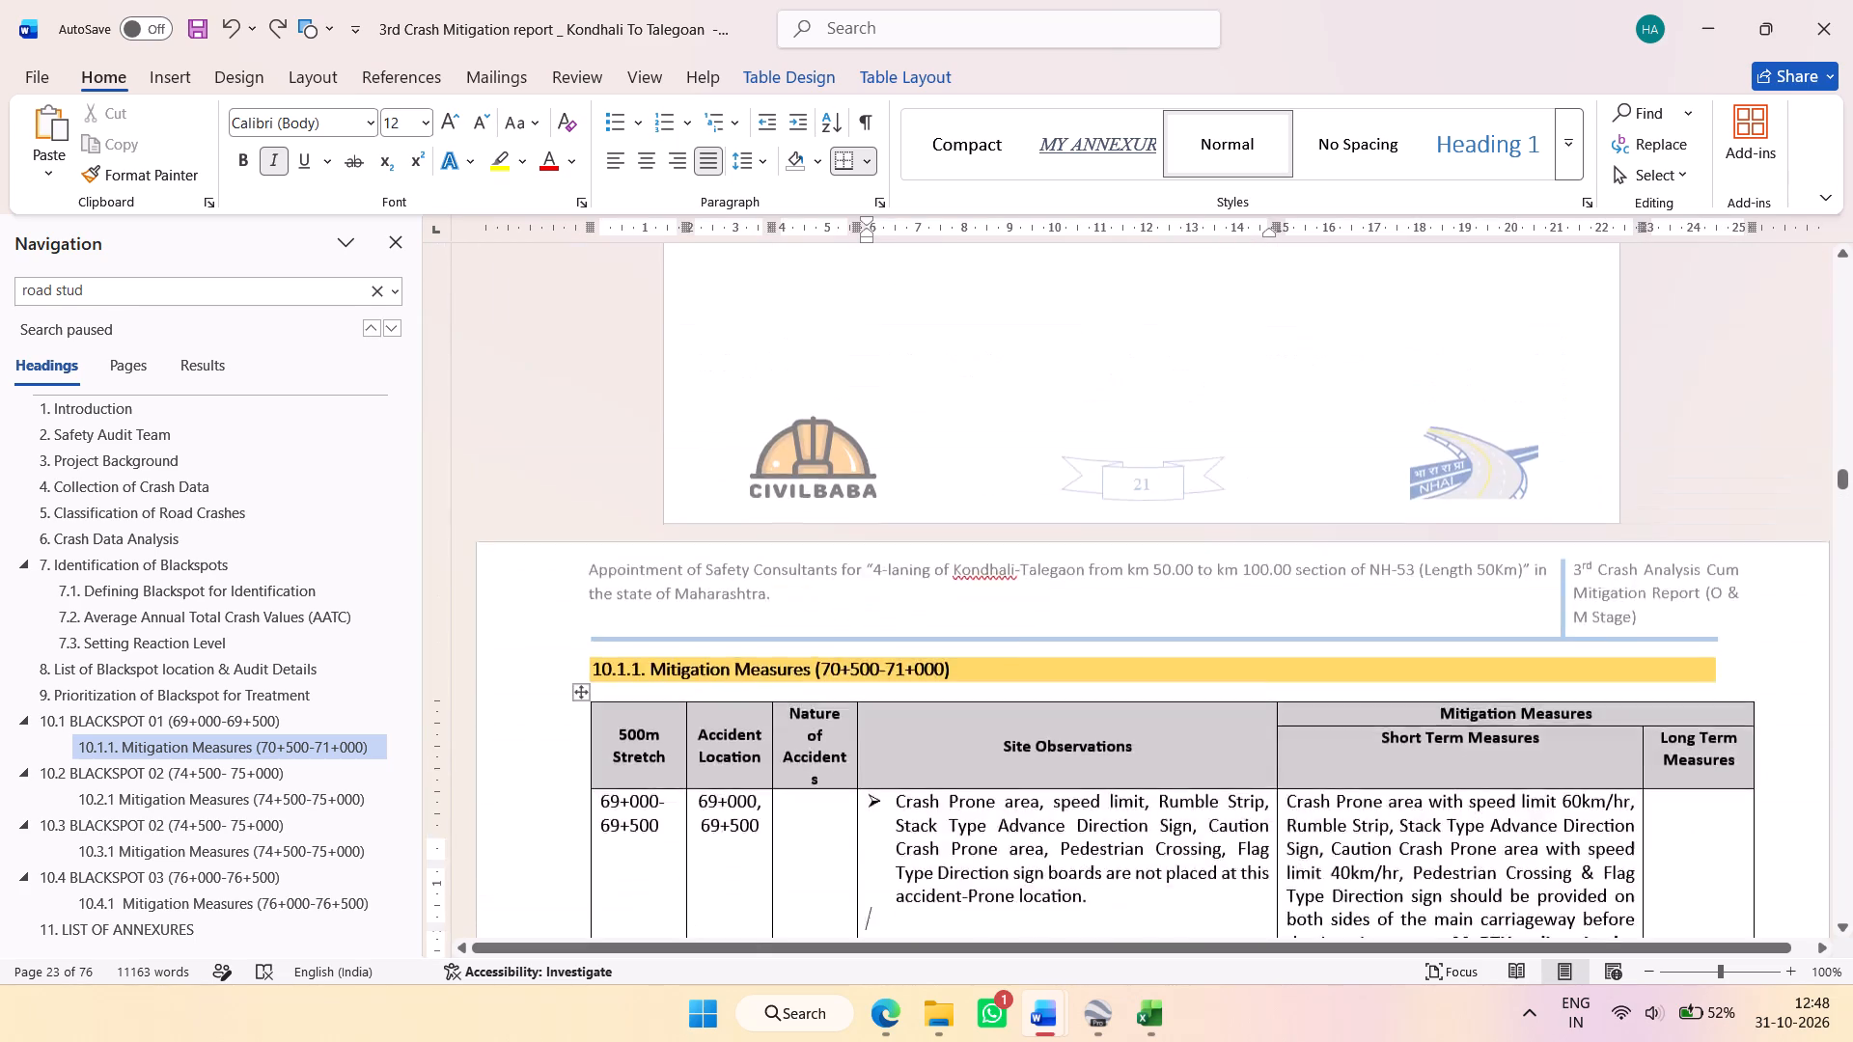
scroll(1148, 536, "down", 3)
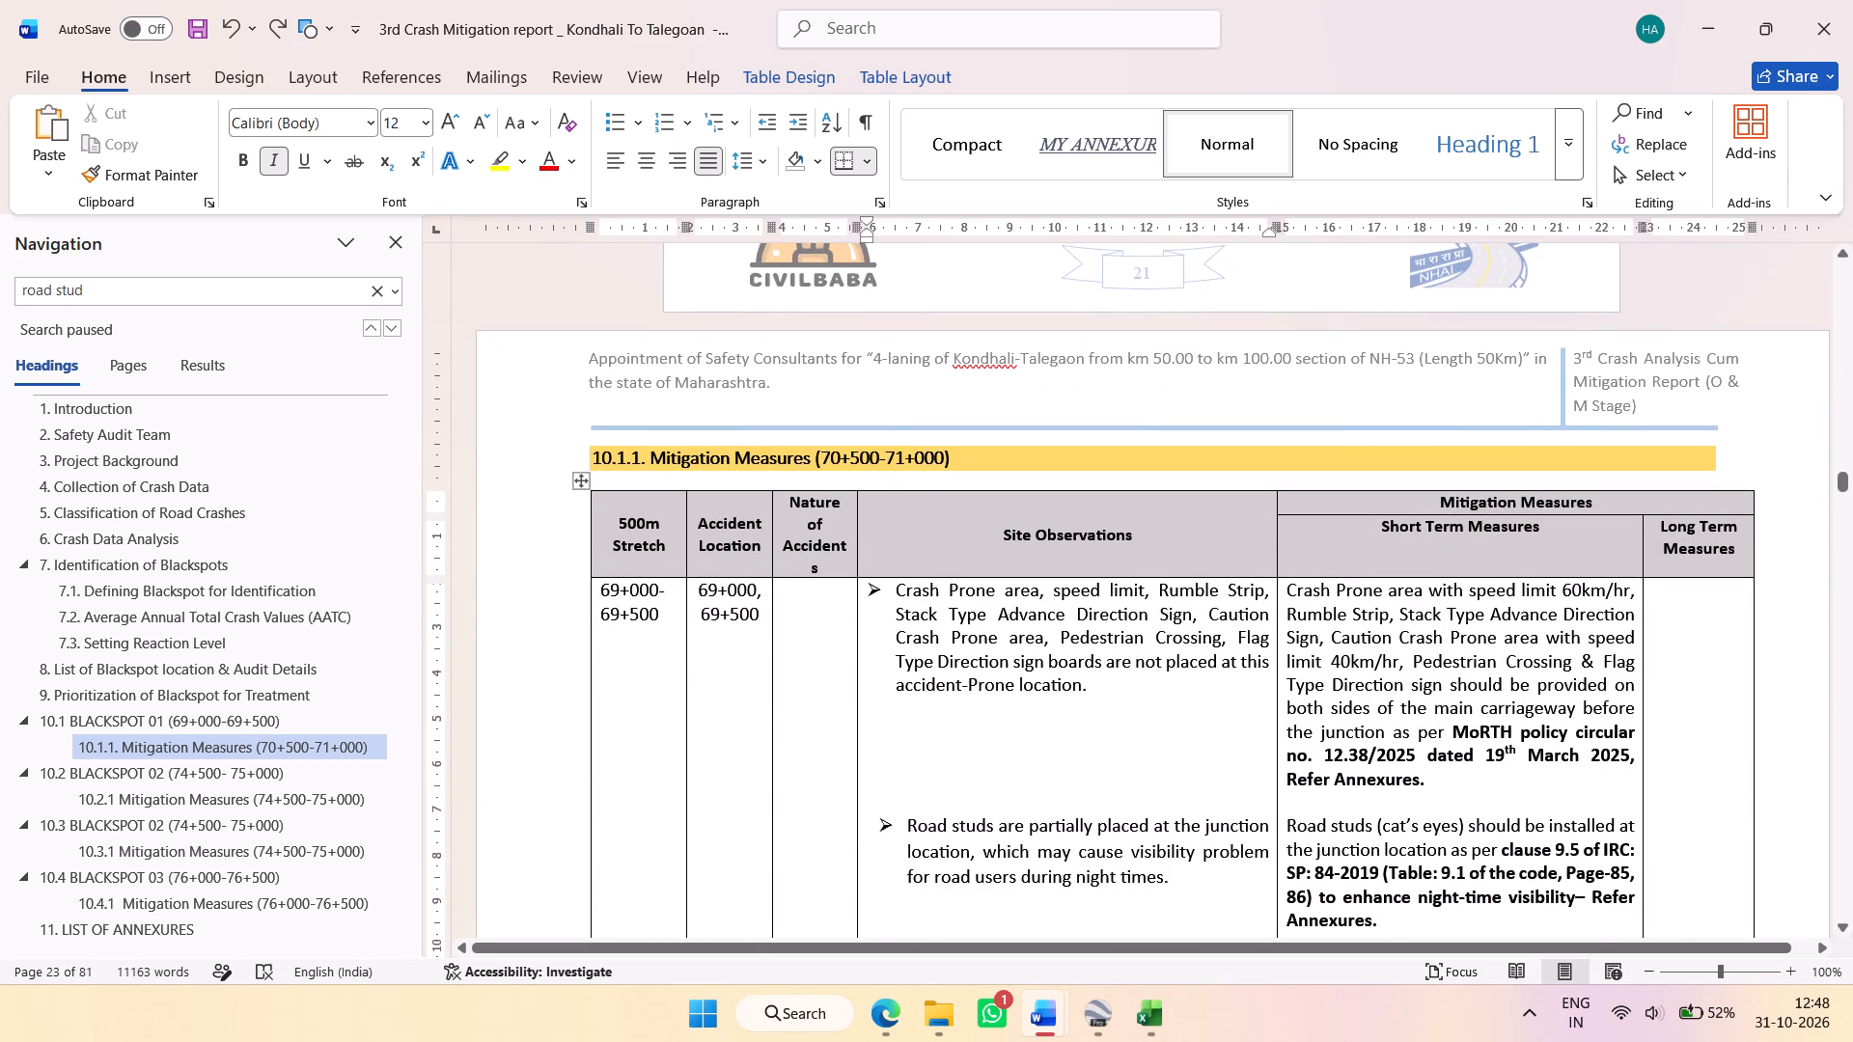
Clear the 69+000-69+500 contents below the headers of the 10.1.1 table and copy the resulting blank table.
left_click(1620, 559)
left_click(1675, 613)
left_click_drag(1683, 618, 686, 686)
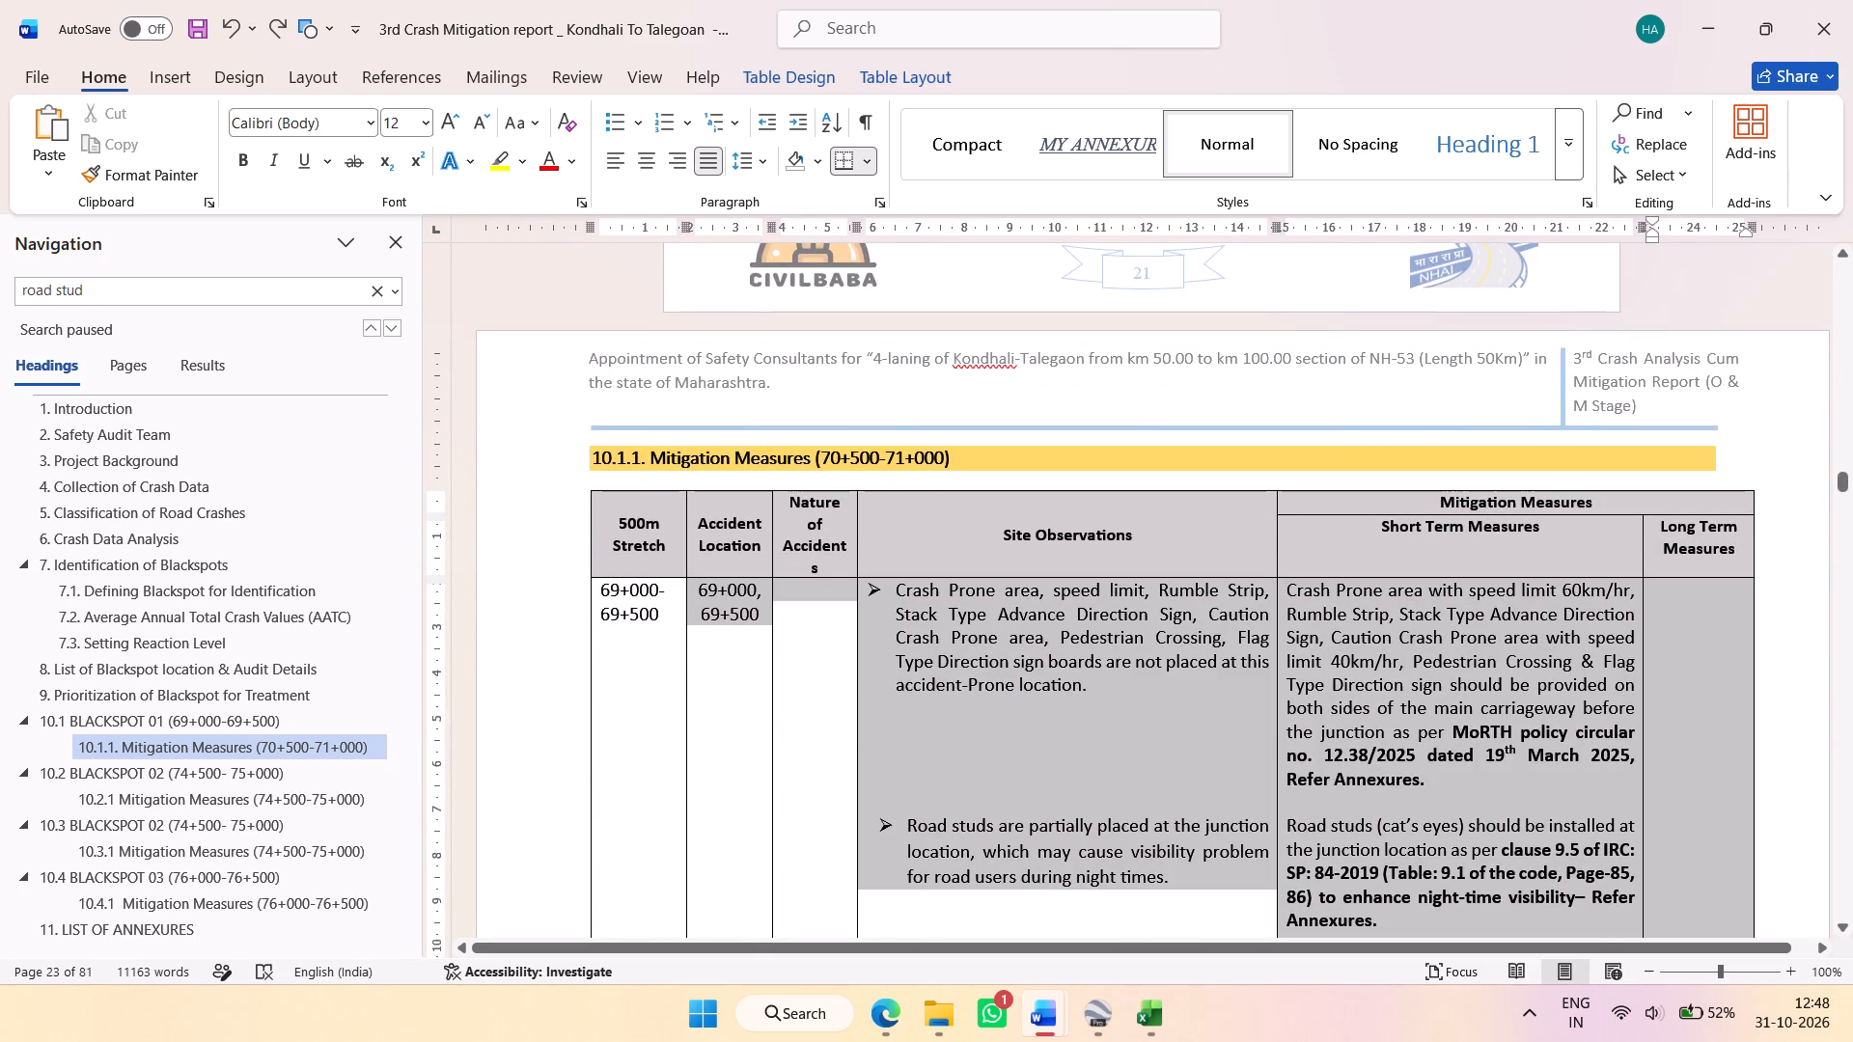
left_click_drag(686, 686, 674, 686)
key("Delete")
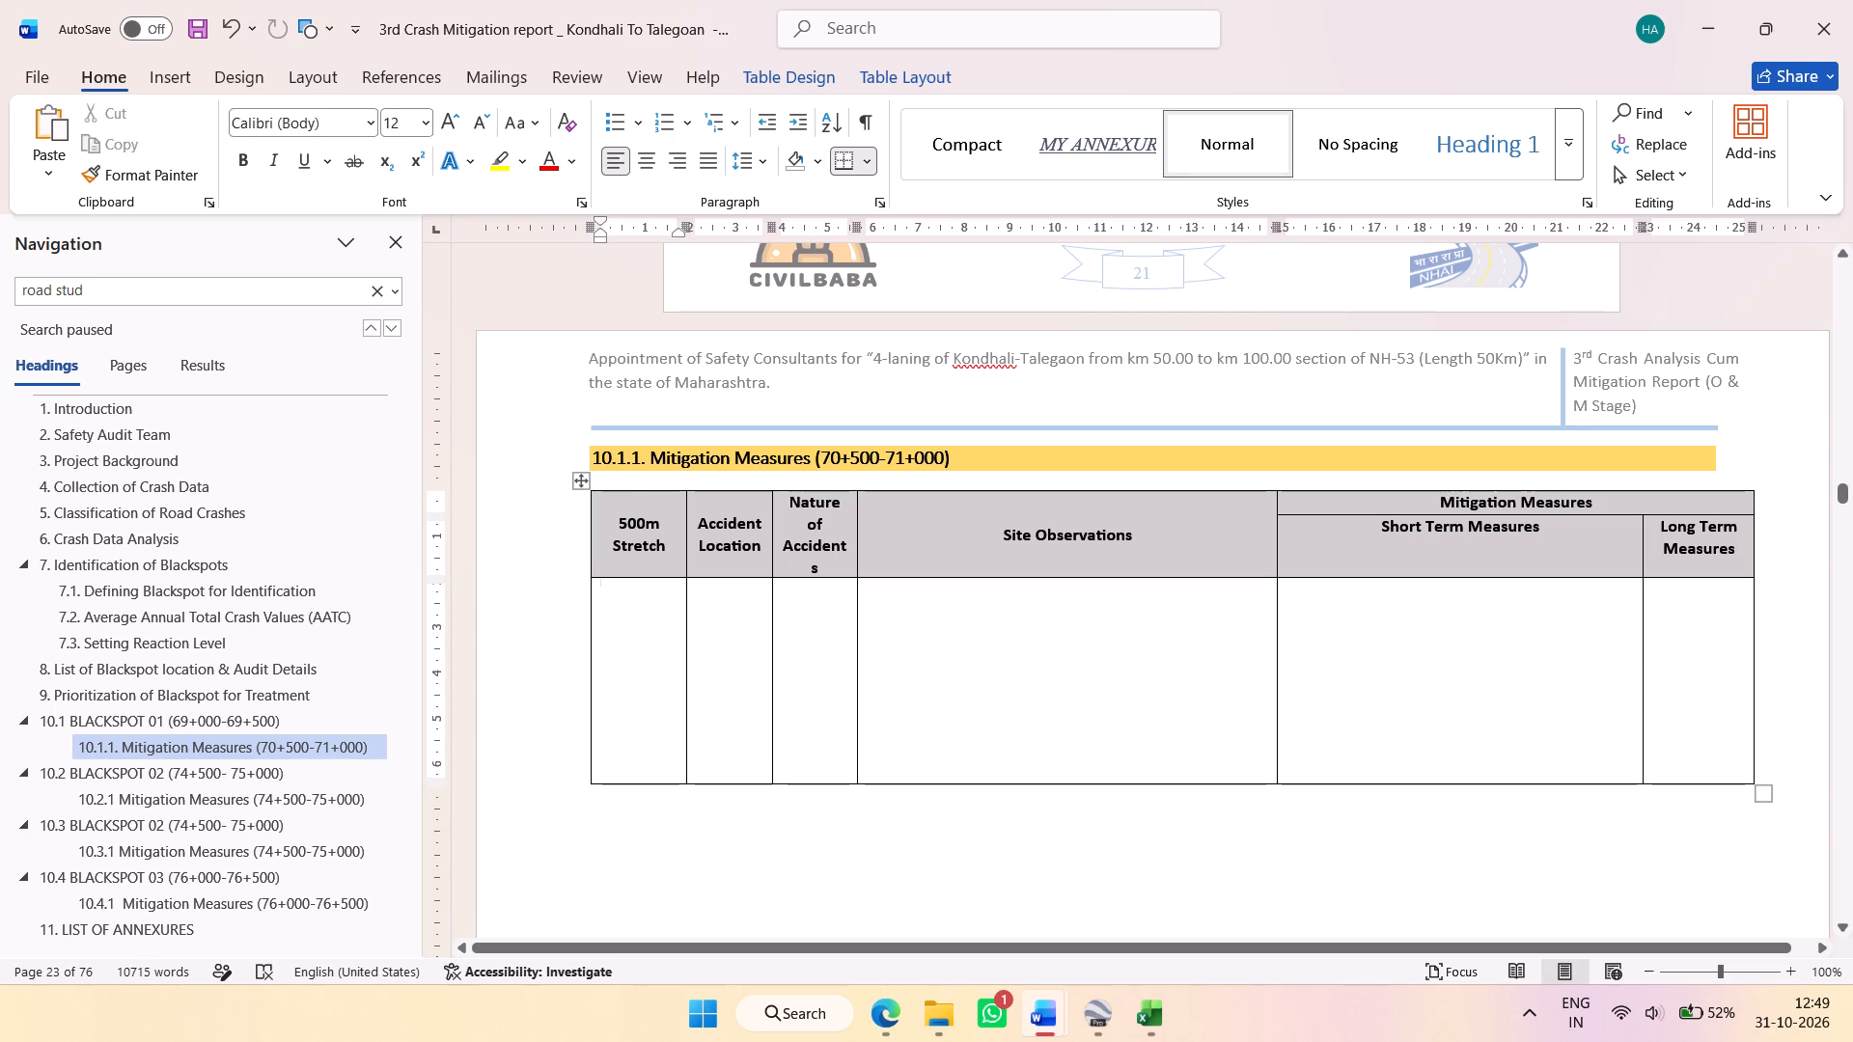
left_click(577, 482)
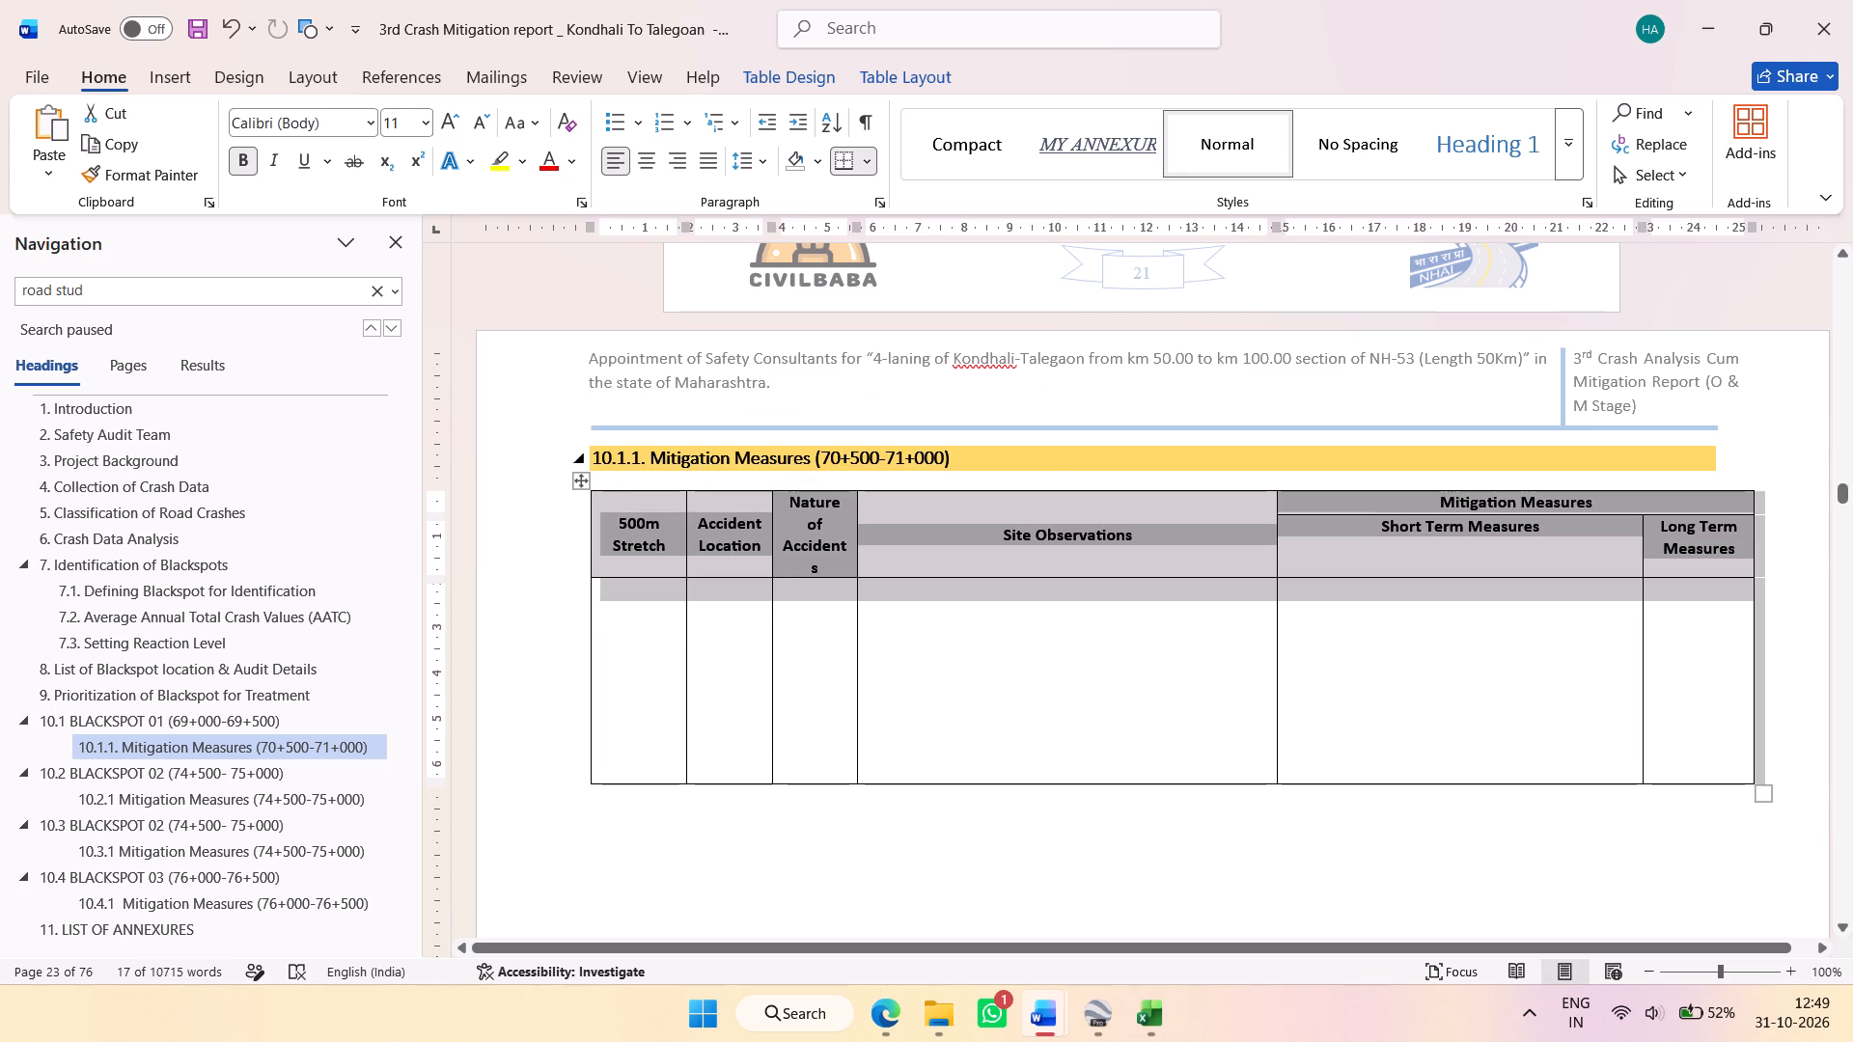
key("ctrl+c")
key("ctrl+c")
key("ctrl+c")
key("ctrl+c")
Undo the clearing of the 10.1.1 table contents and check the table through its last page.
left_click(277, 36)
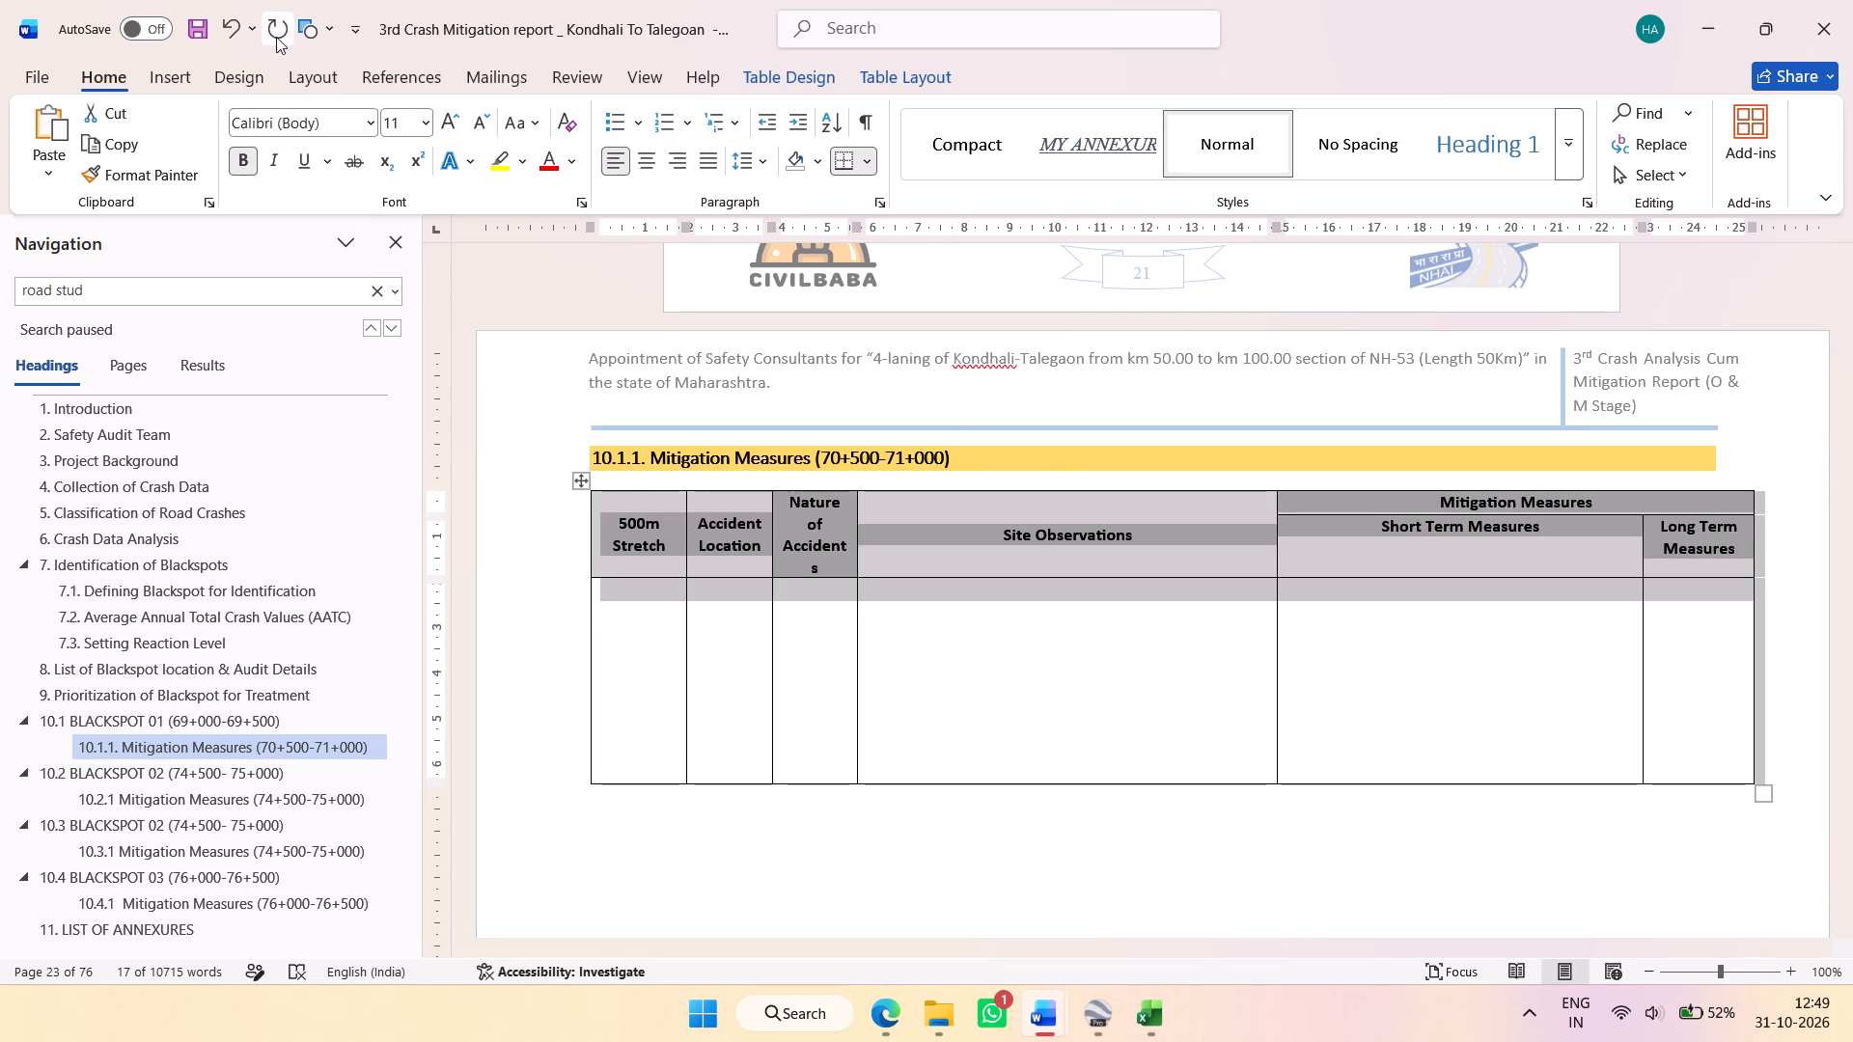
left_click(229, 30)
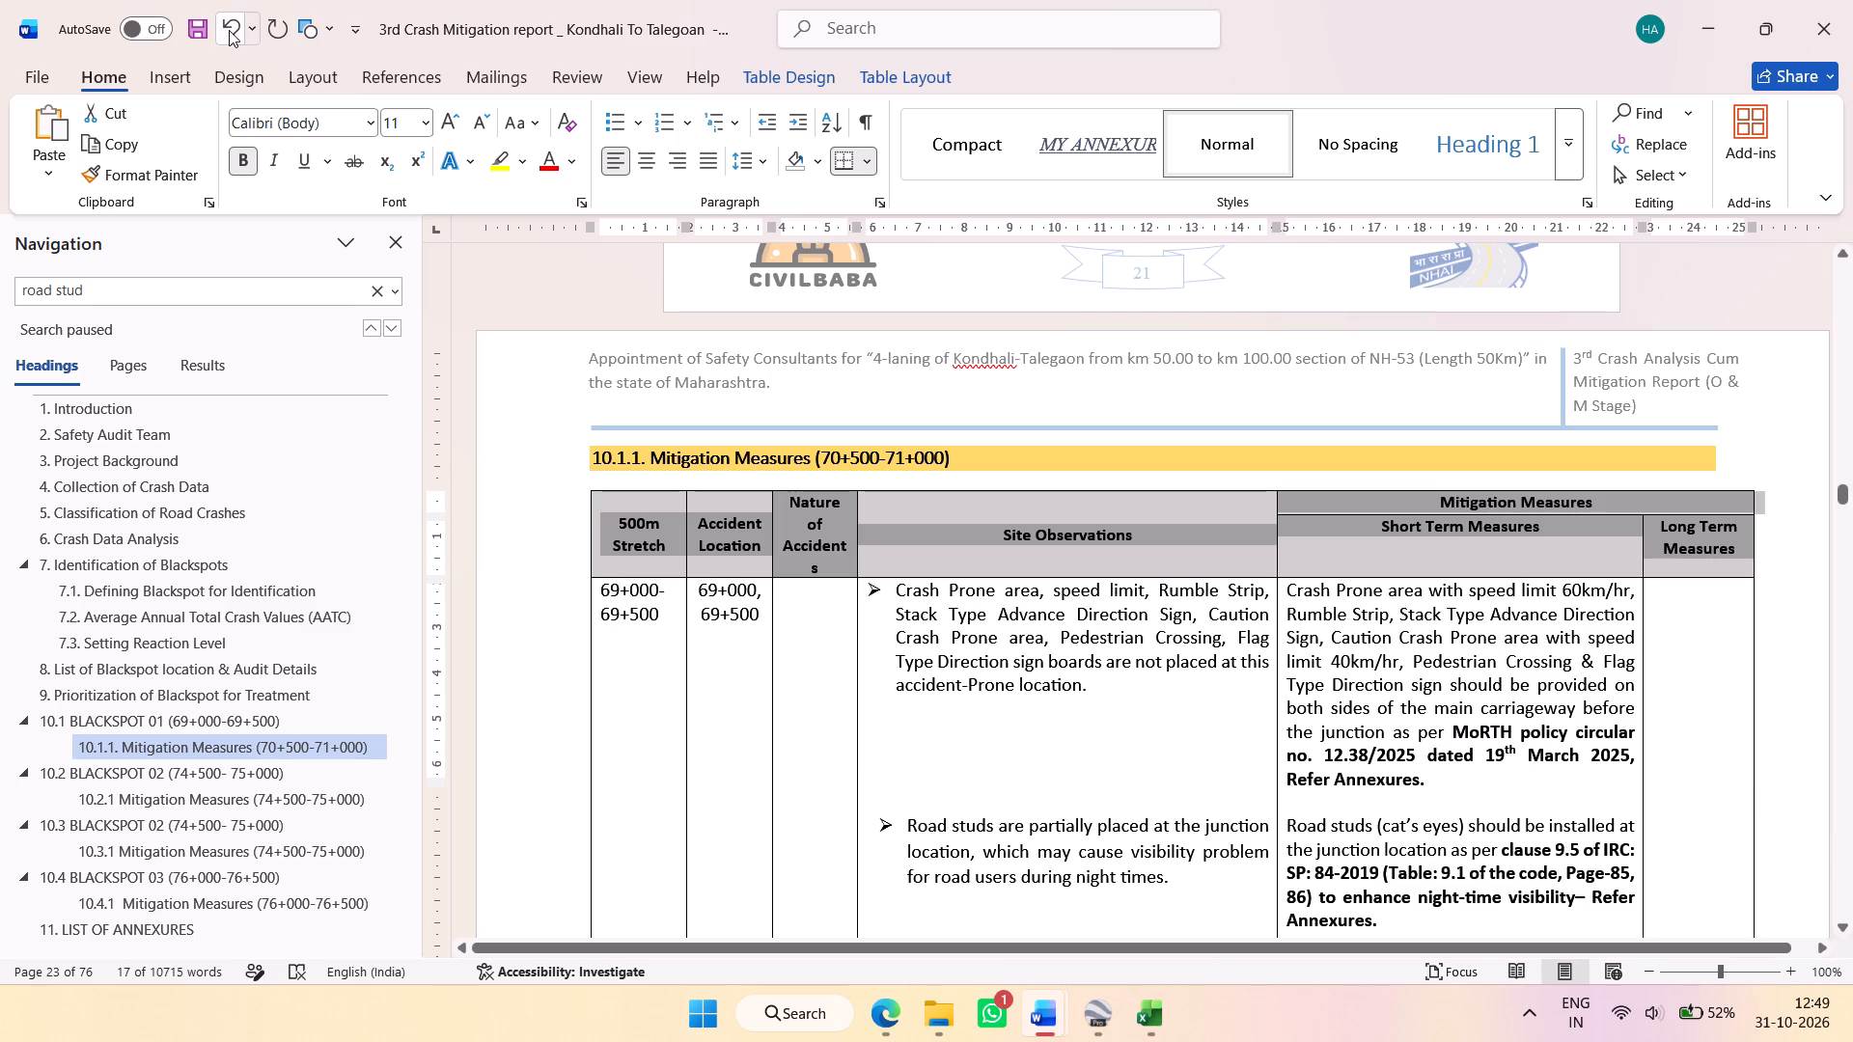
scroll(1030, 630, "down", 8)
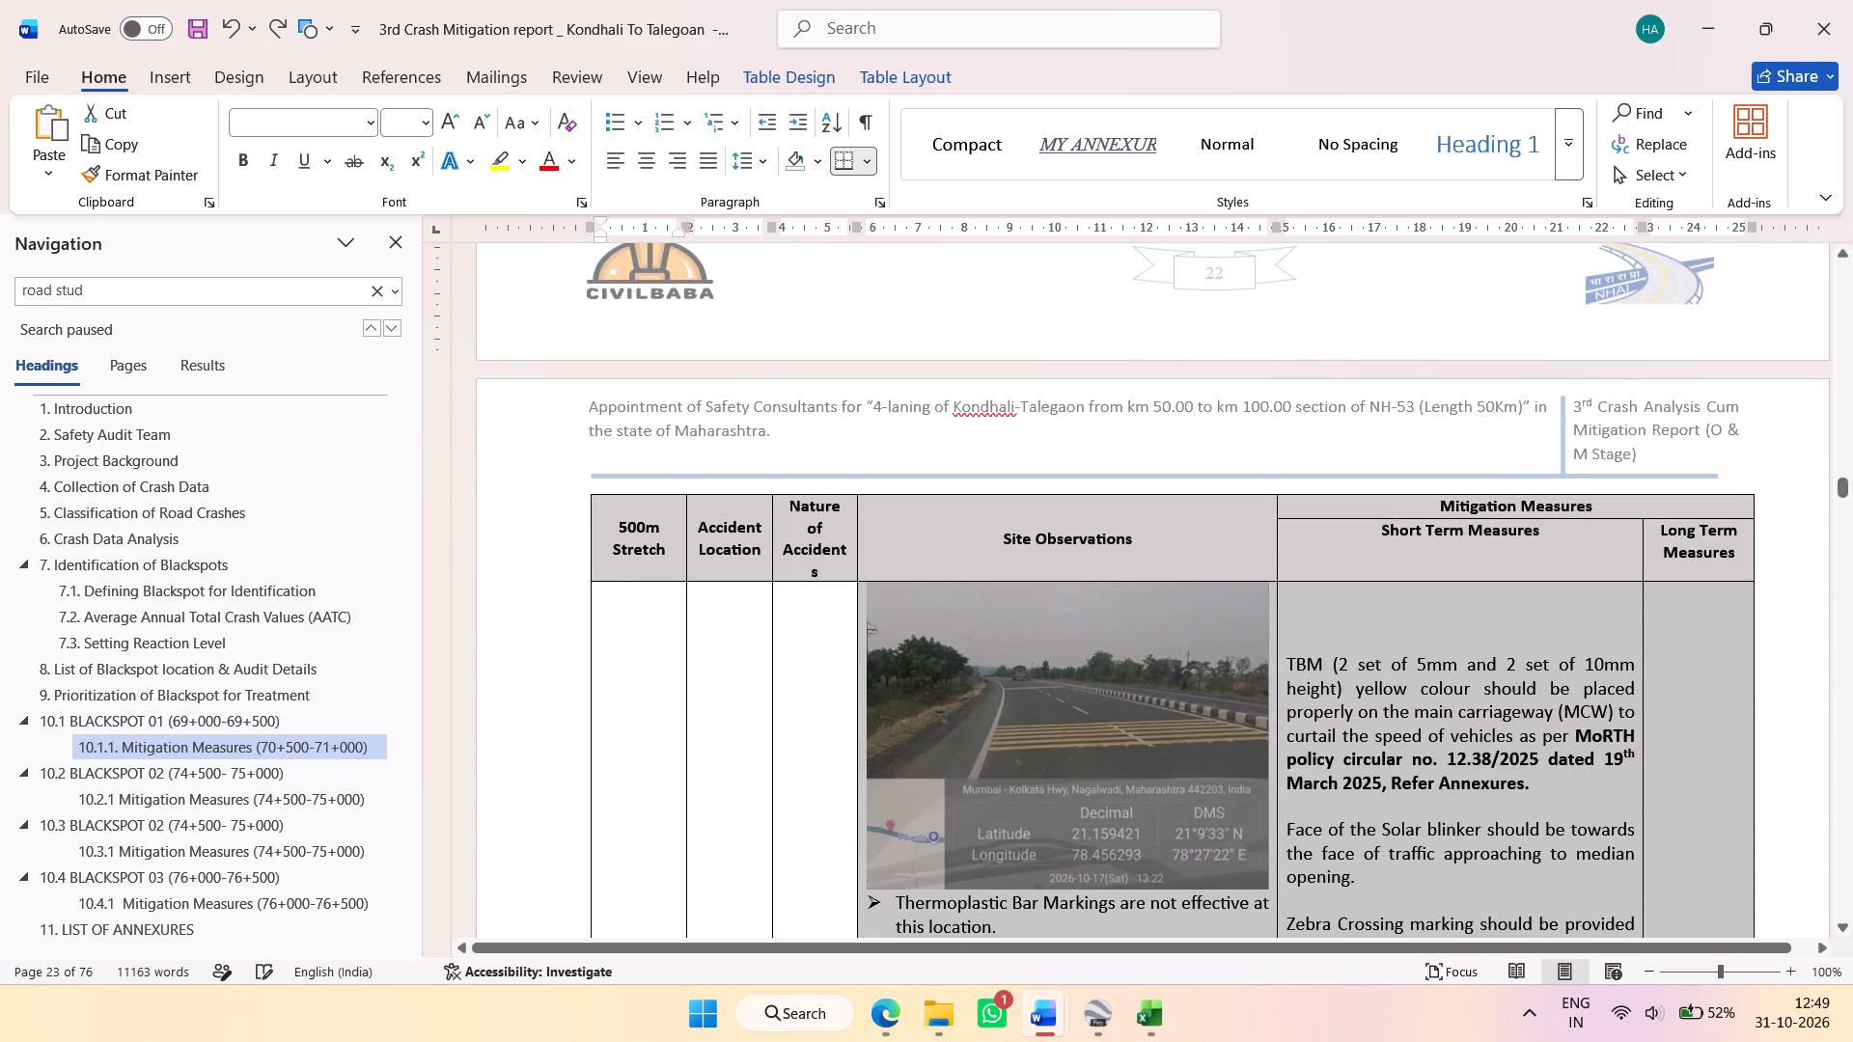
left_click(1410, 671)
scroll(1422, 676, "down", 20)
scroll(1422, 676, "down", 12)
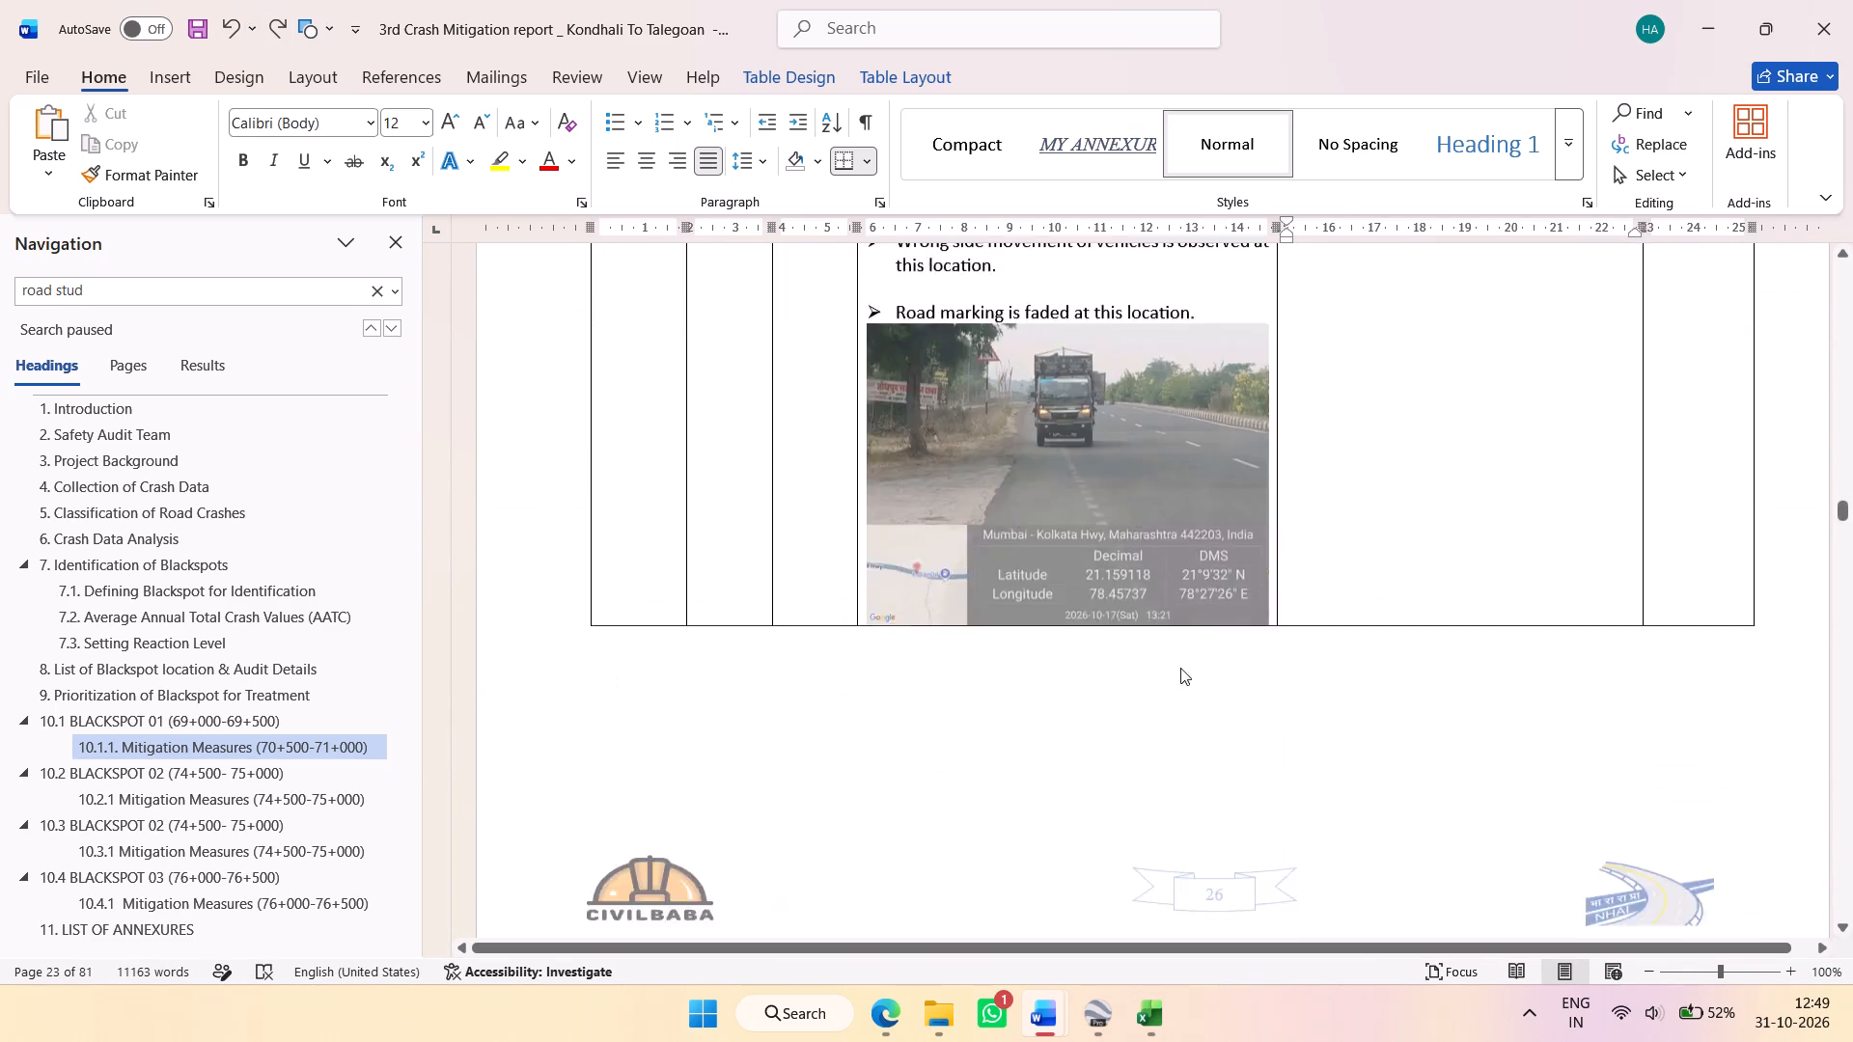
scroll(1180, 668, "down", 17)
scroll(925, 702, "up", 4)
Replace the table under 10.2.1 Mitigation Measures (74+500-75+000) with the copied blank observations table.
left_click(235, 793)
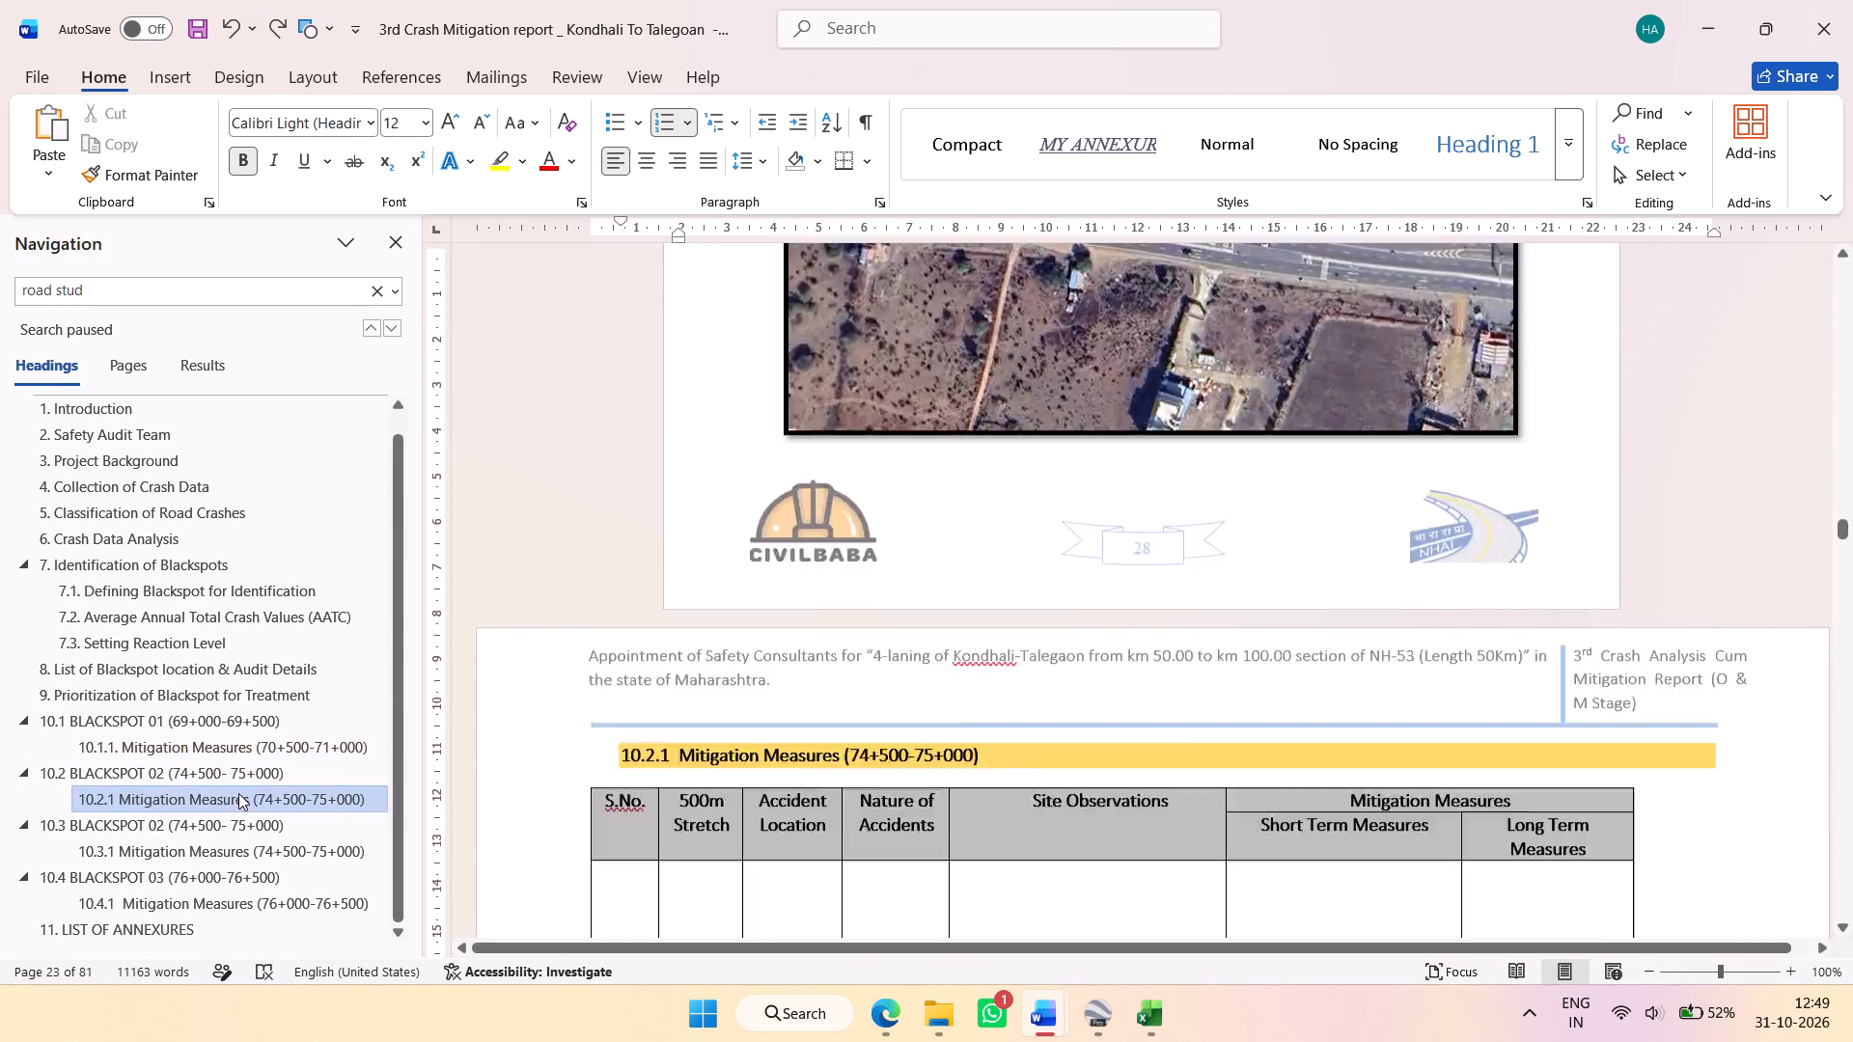
scroll(681, 507, "up", 1)
left_click(581, 395)
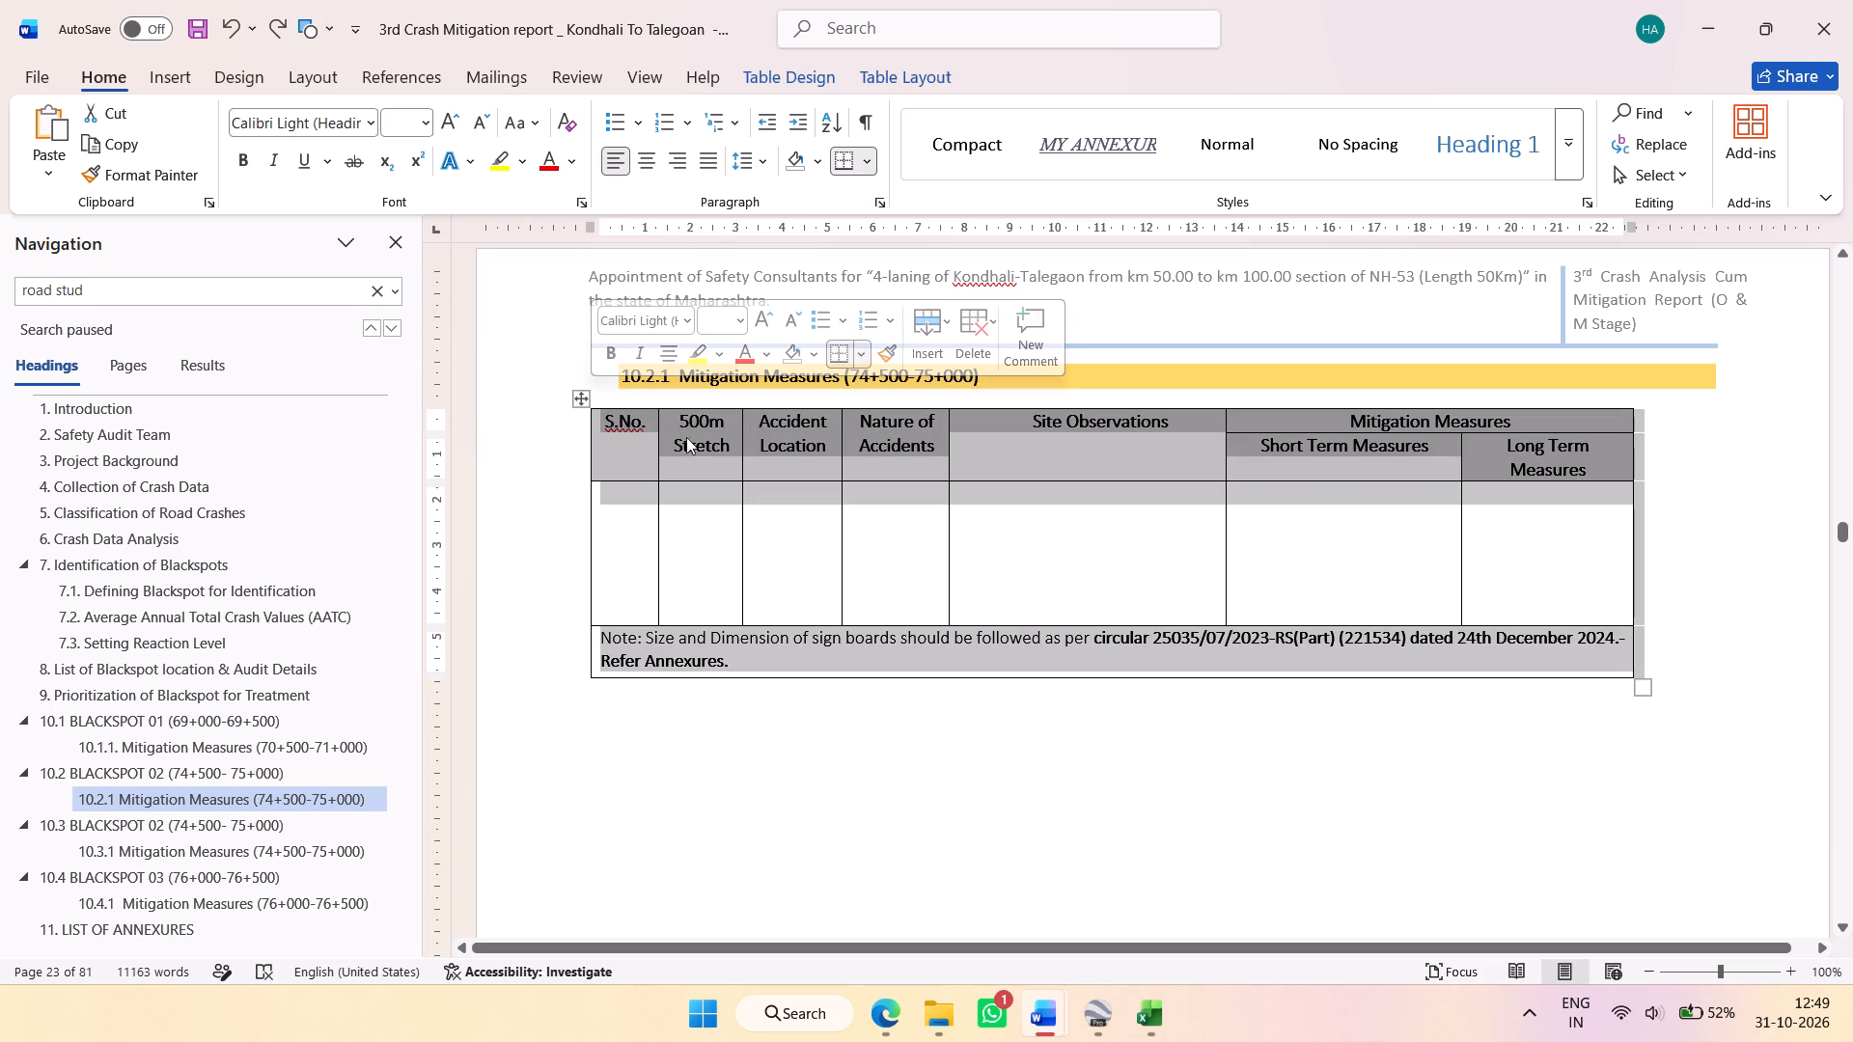
right_click(694, 441)
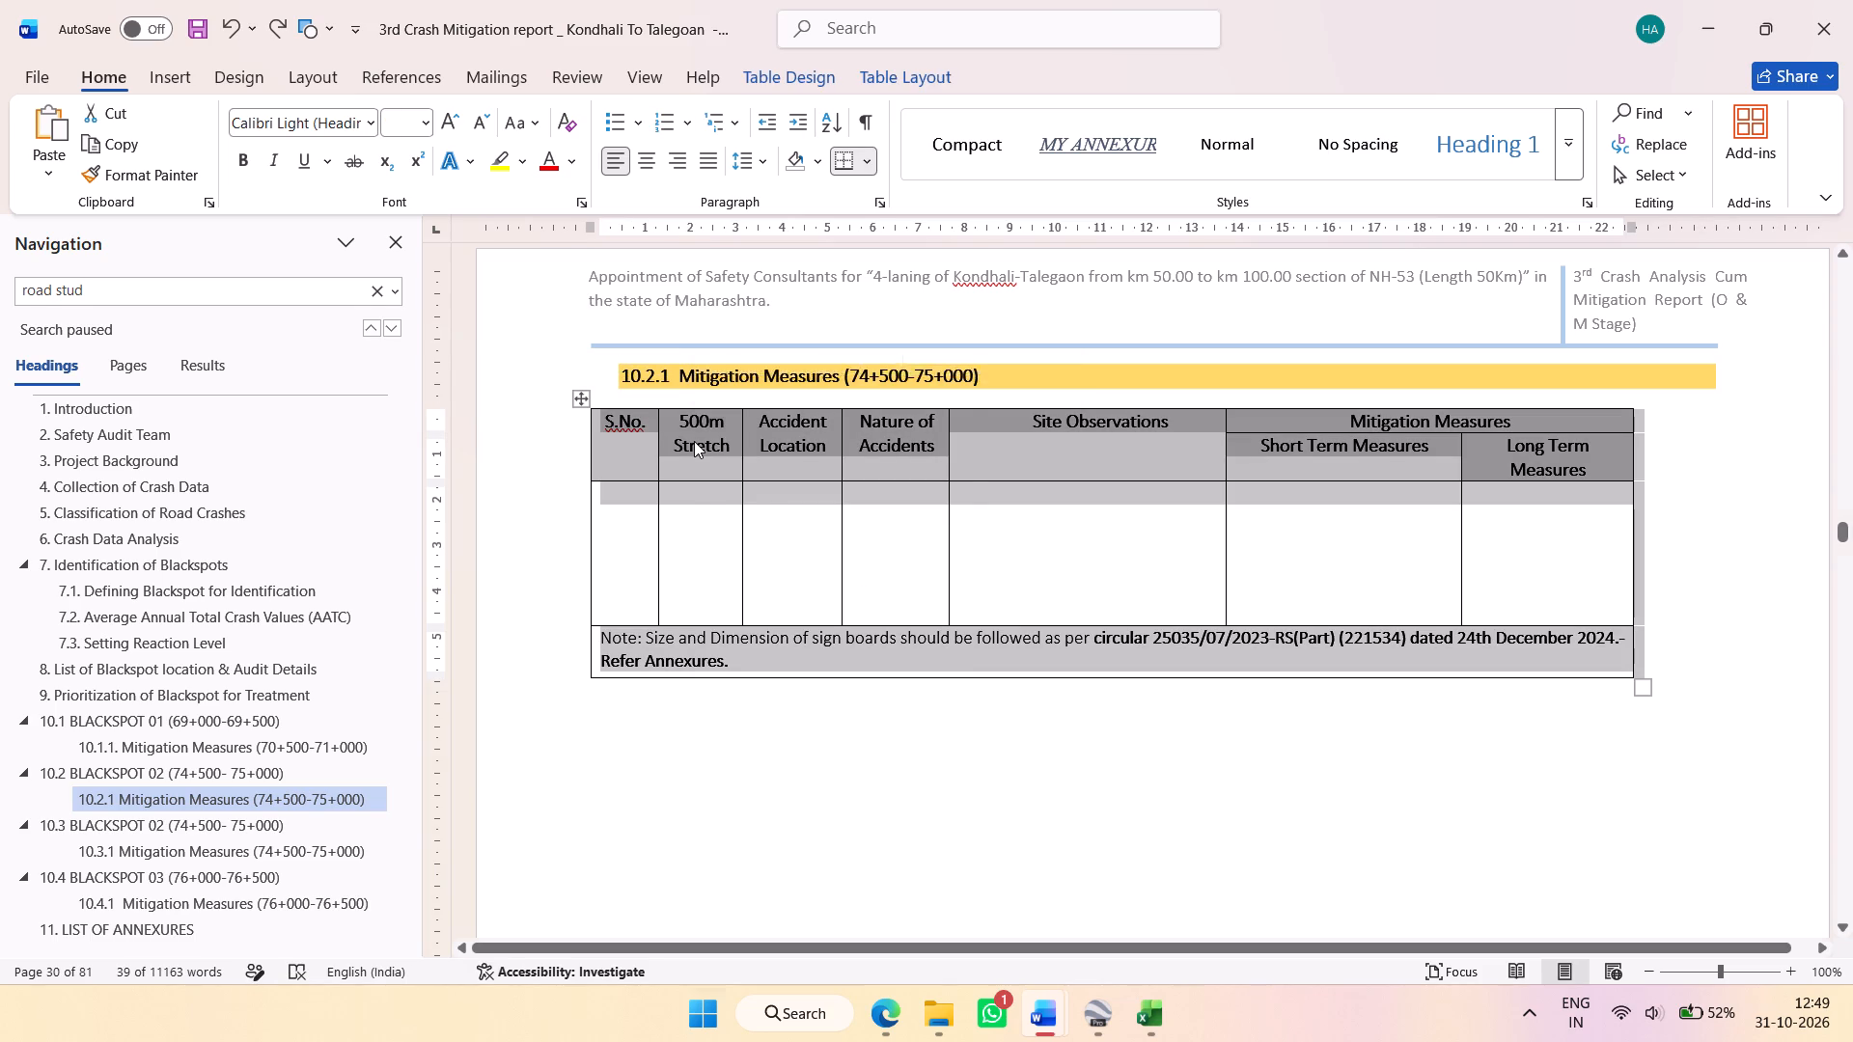
left_click(748, 679)
key("ctrl+v")
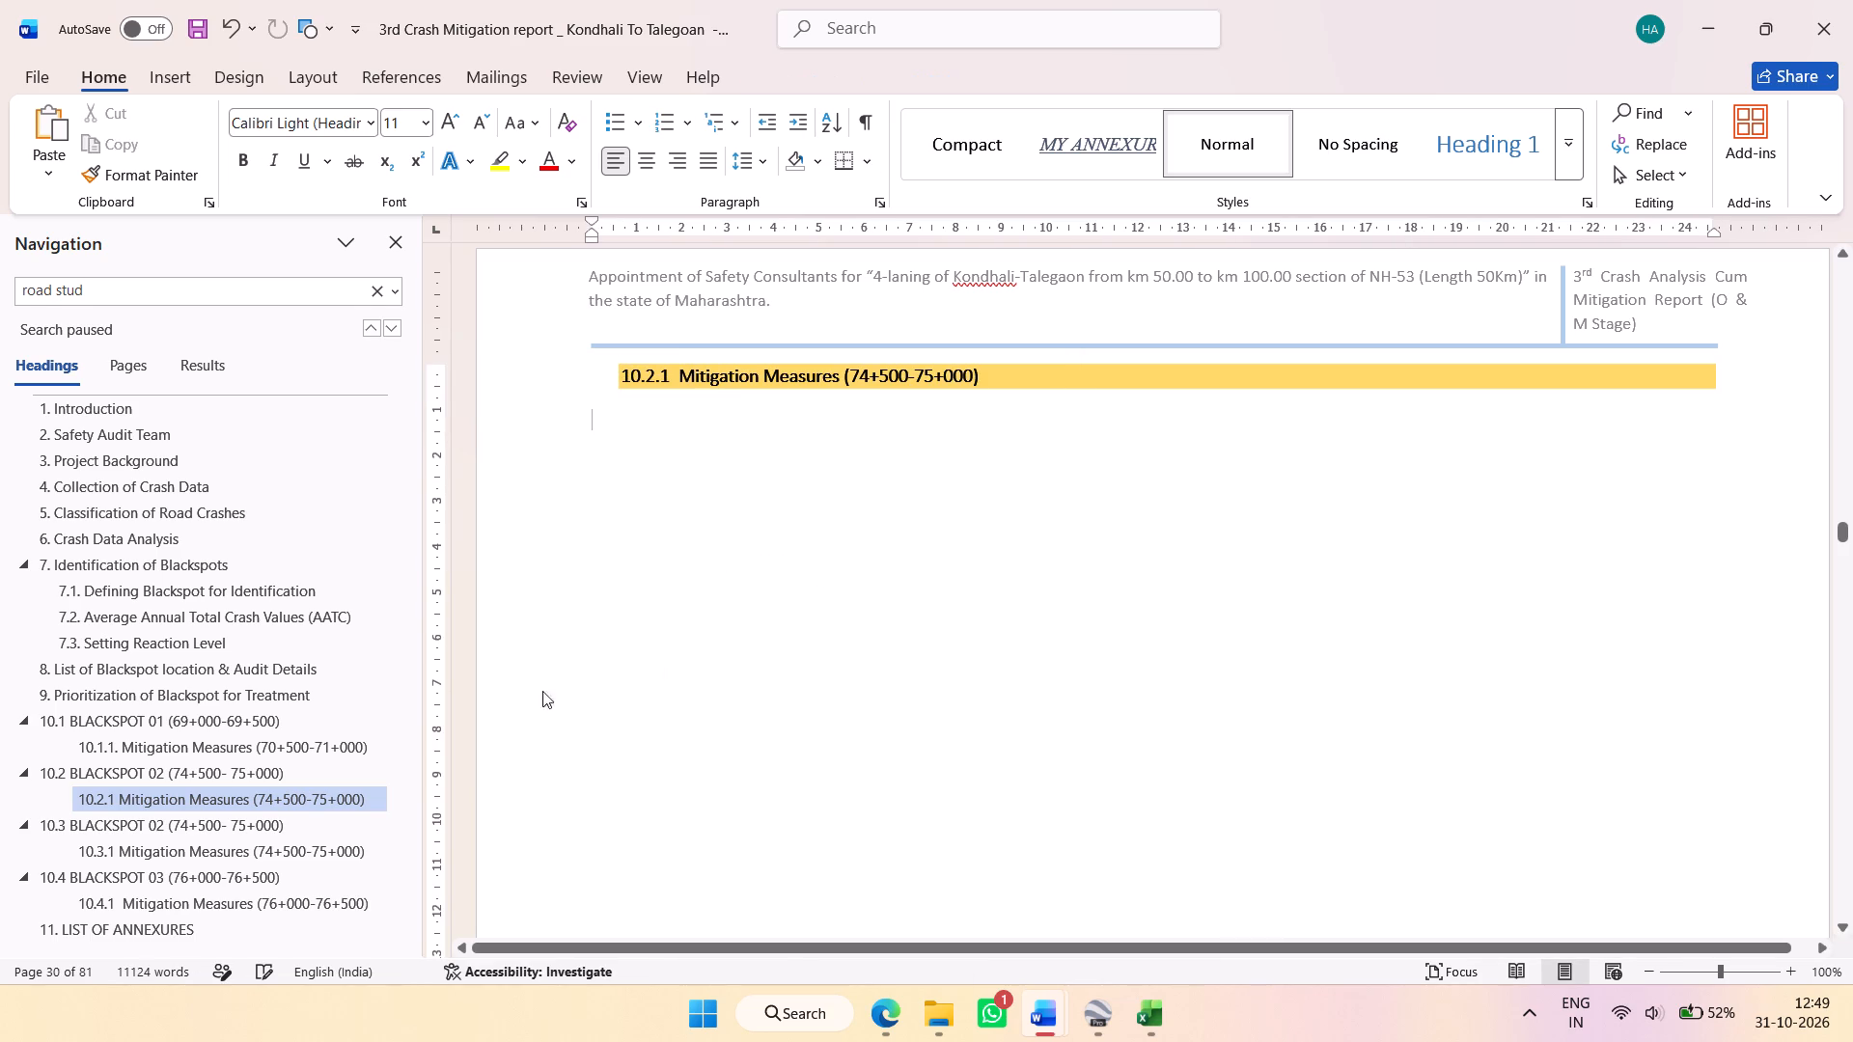
Replace the table under 10.3.1 Mitigation Measures (74+500-75+000) with the copied blank observations table.
left_click(264, 851)
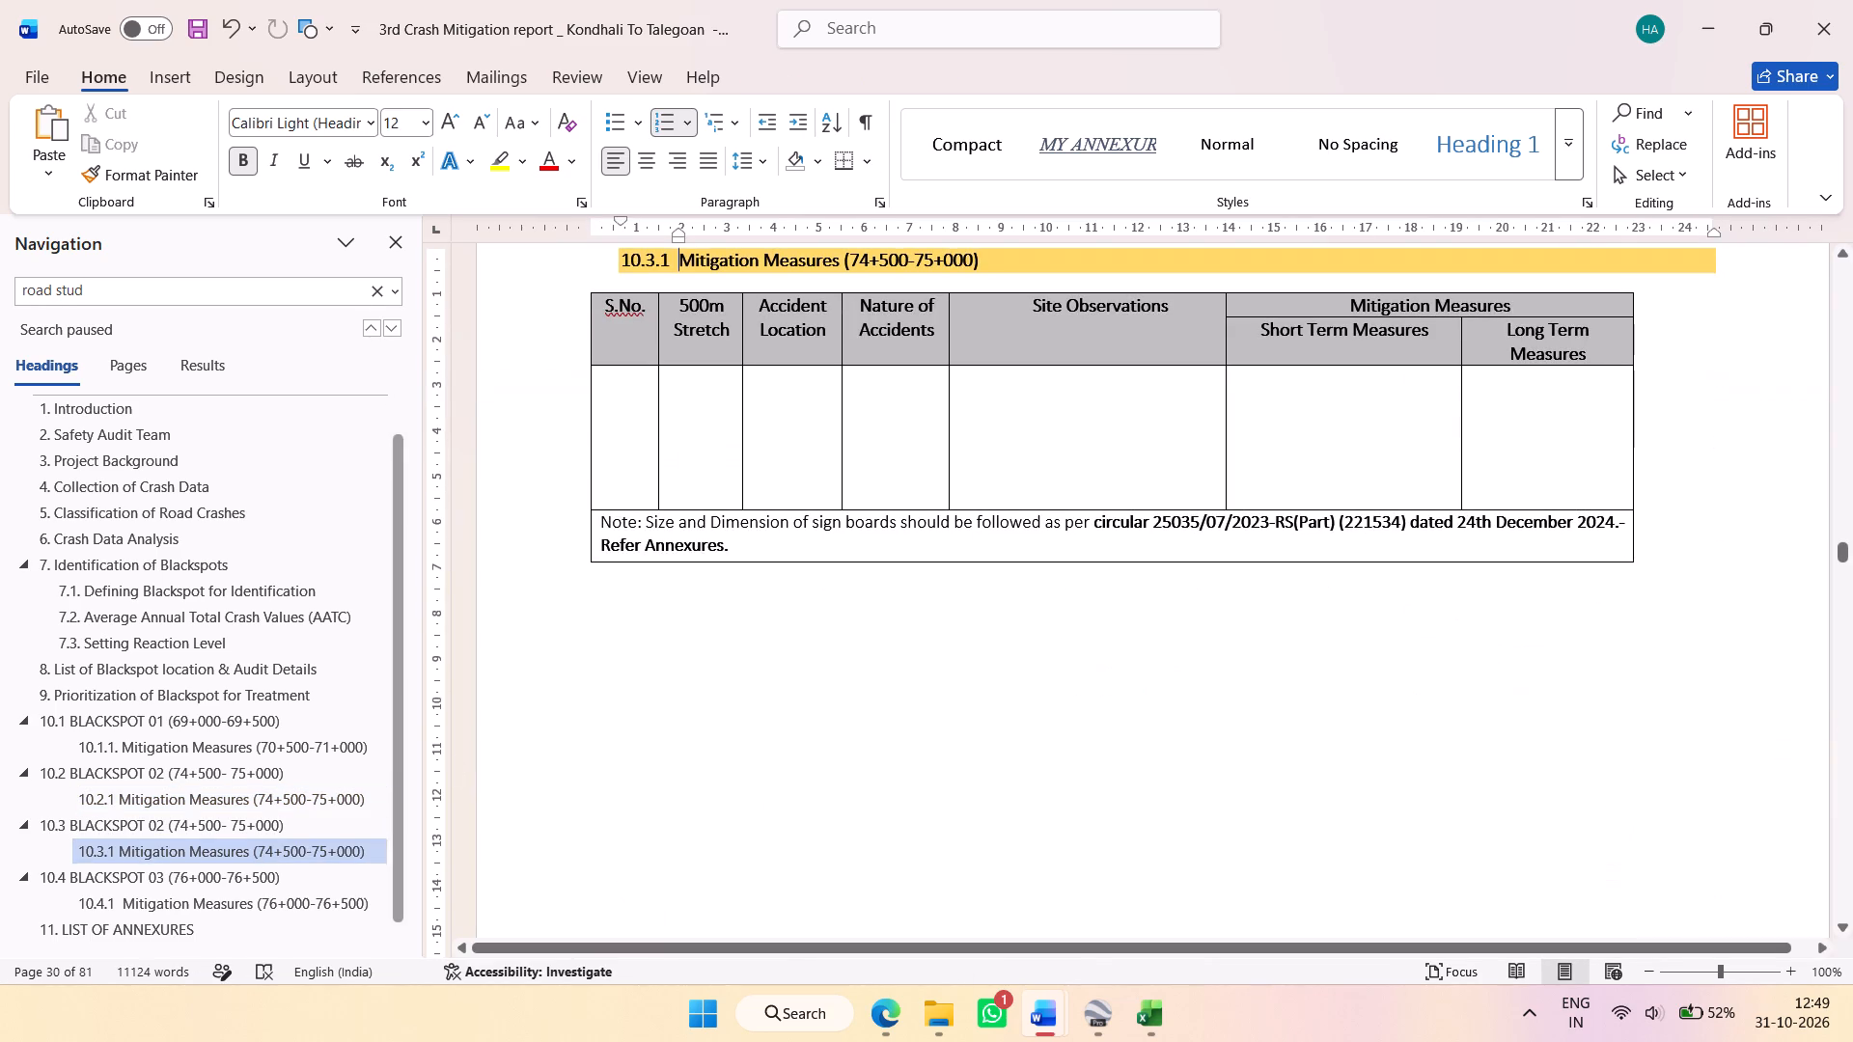
left_click(575, 278)
right_click(575, 279)
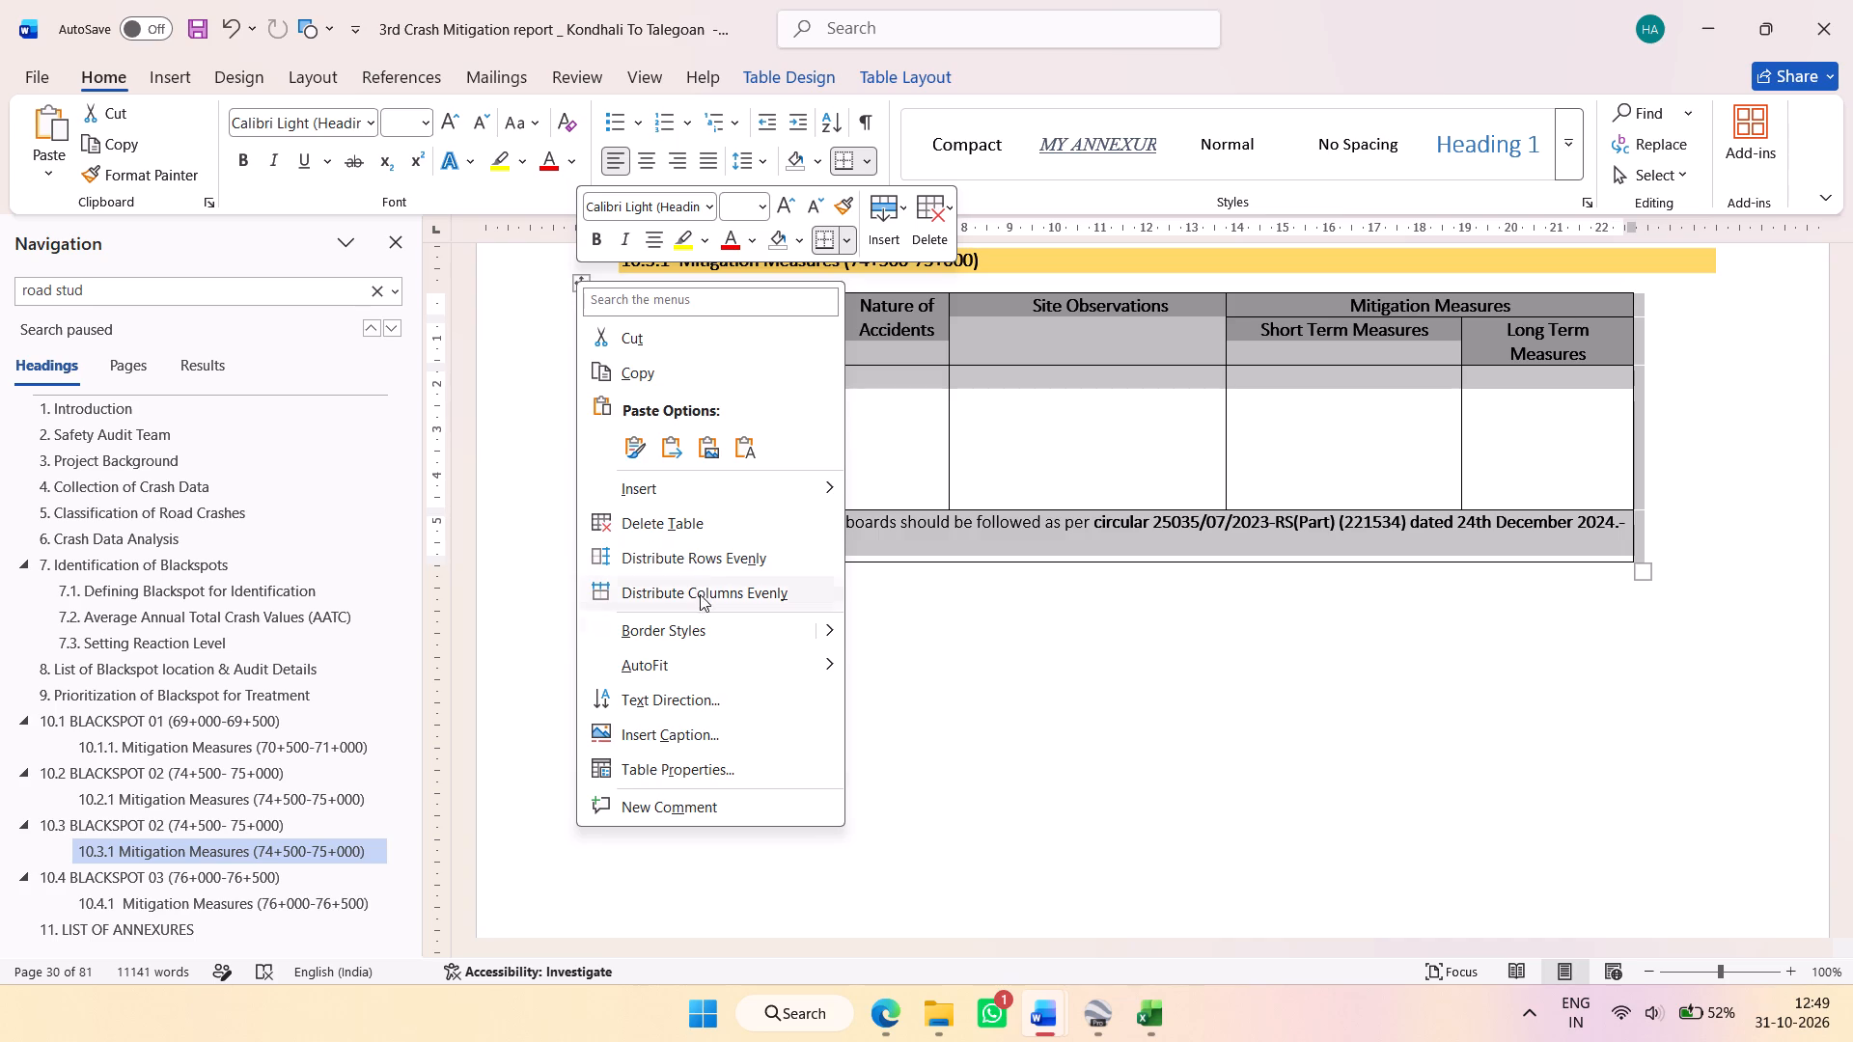
left_click(681, 518)
key("ctrl+v")
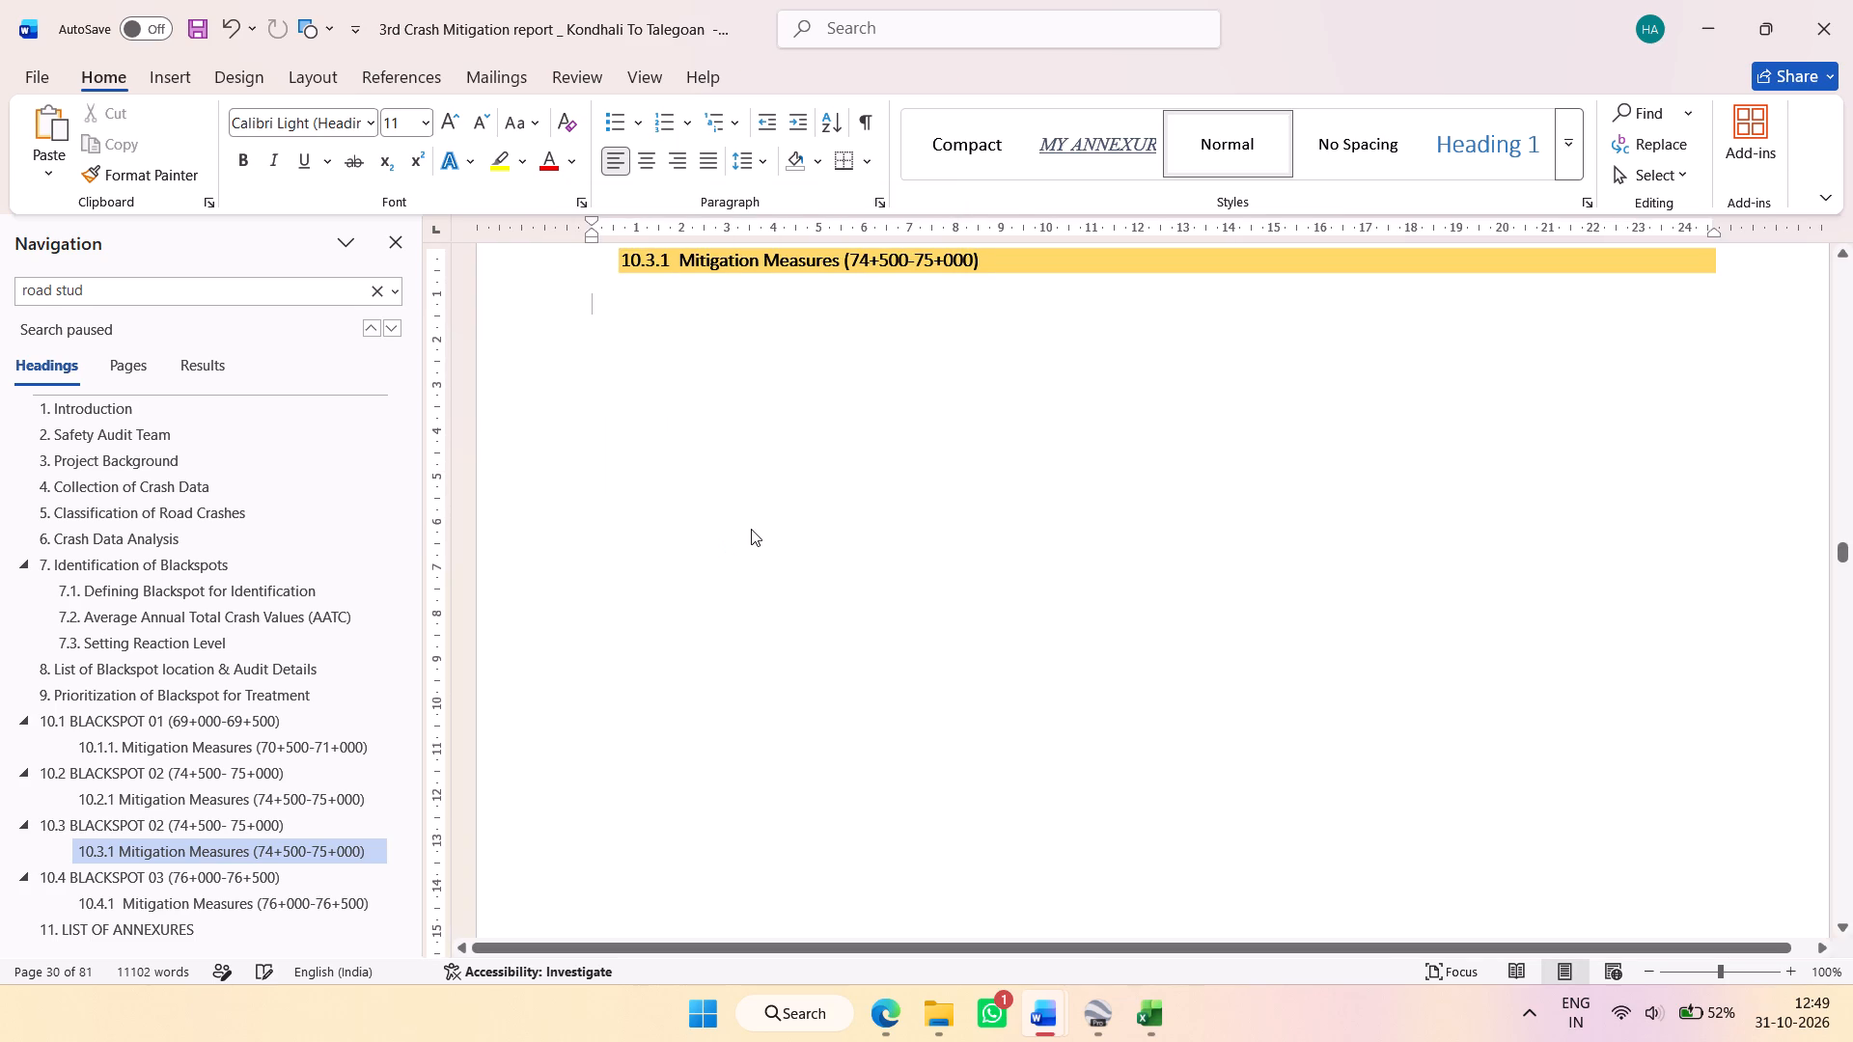
Insert a break before the 11. LIST OF ANNEXURES heading so that it starts on a new page.
left_click(324, 904)
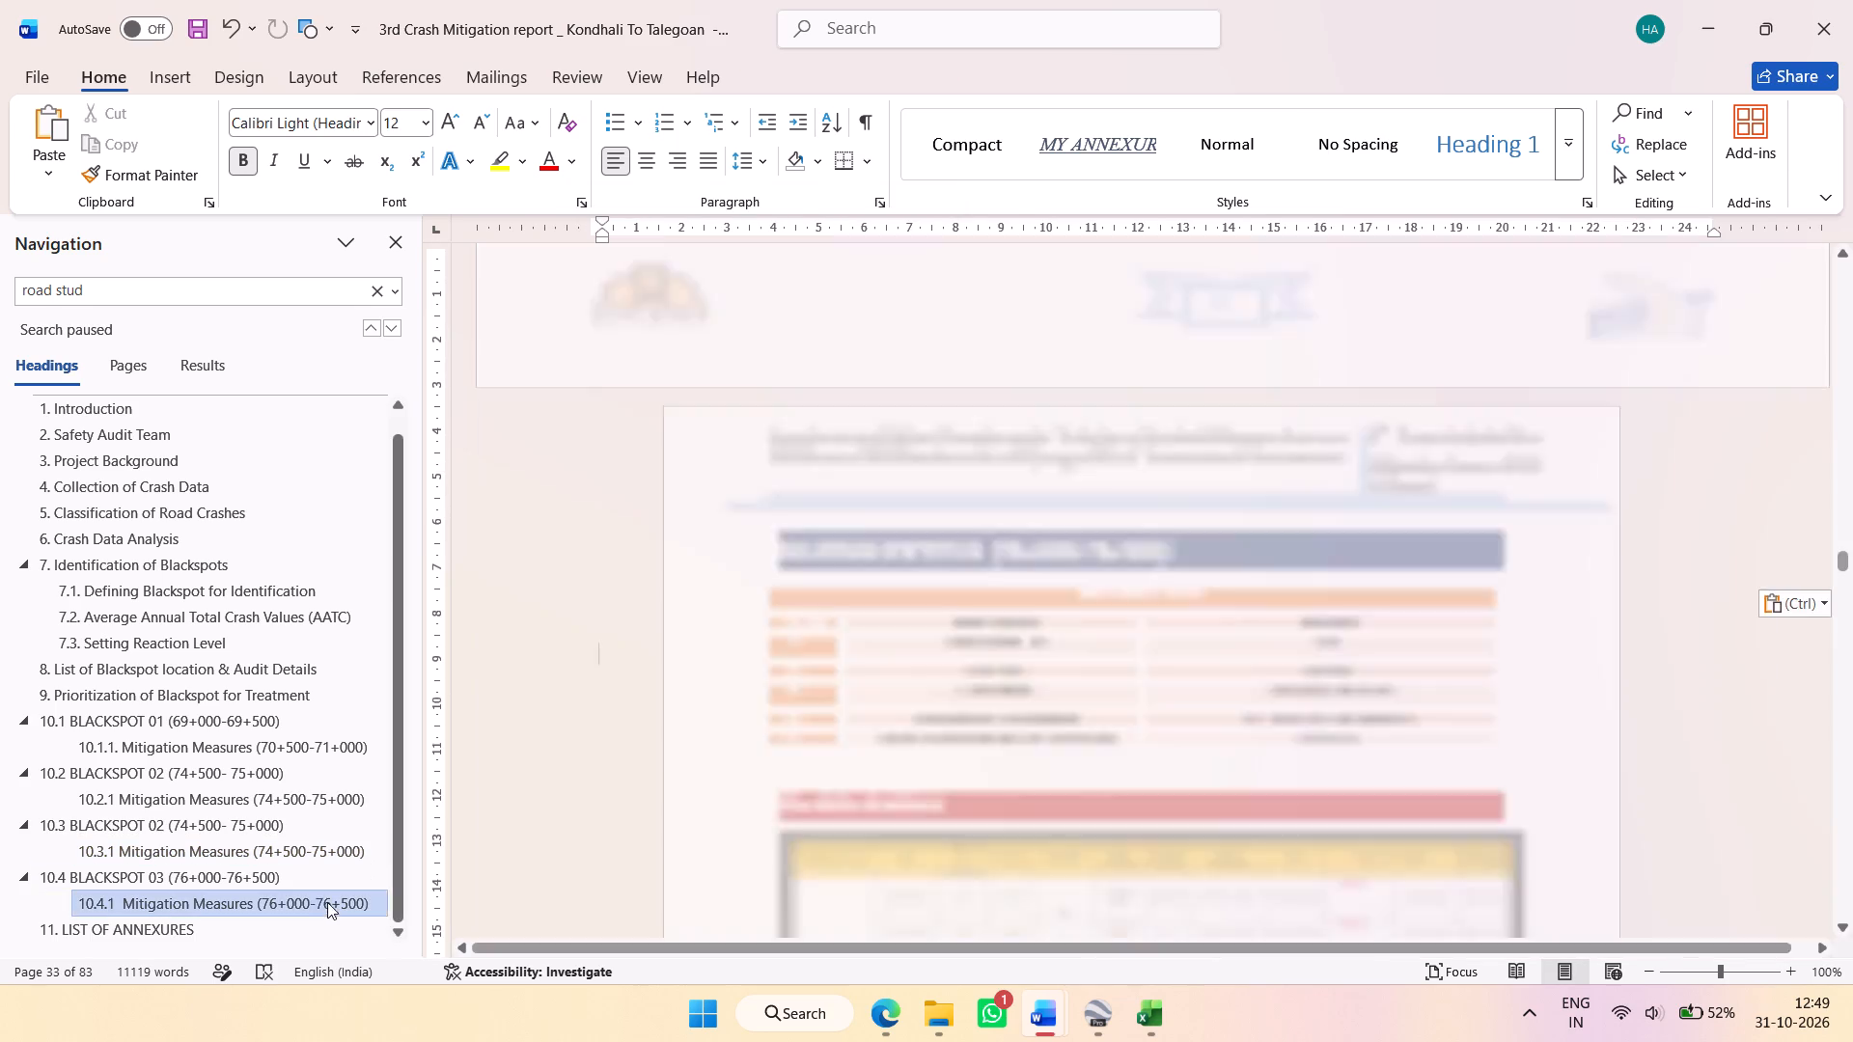
left_click(679, 293)
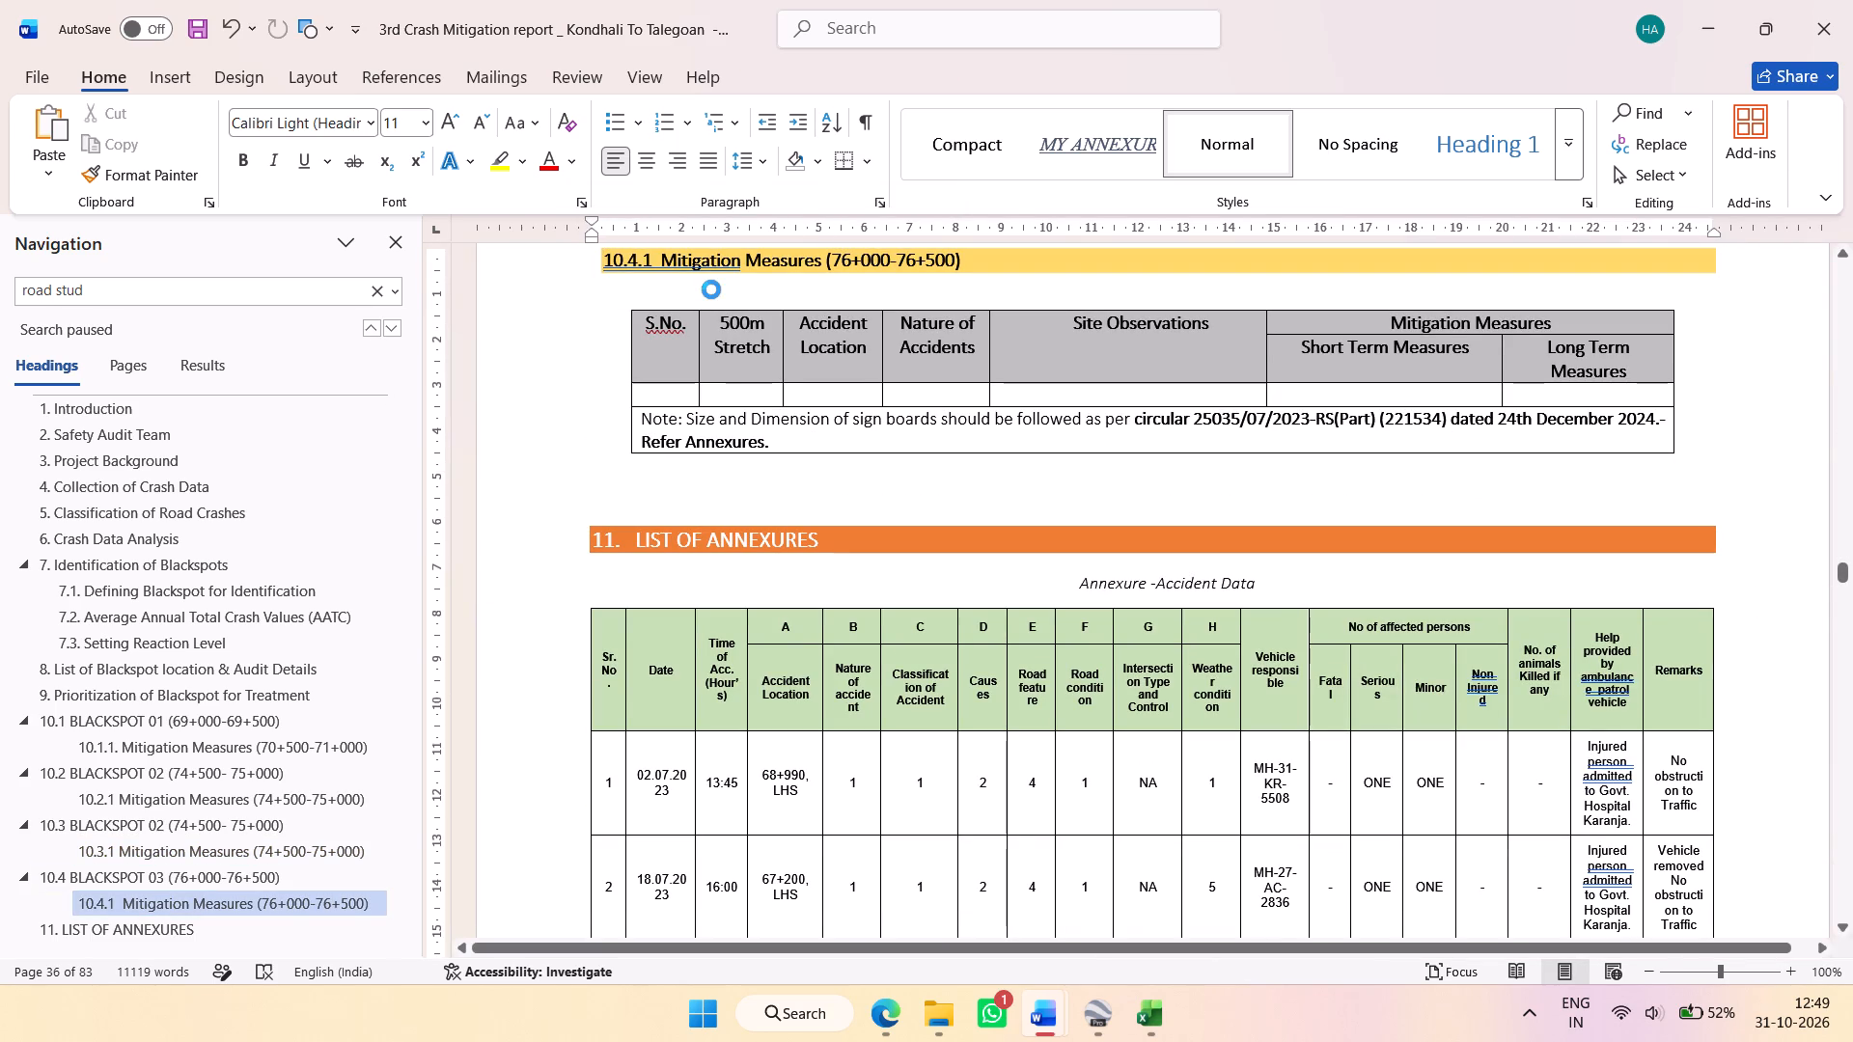
left_click(629, 538)
left_click(326, 79)
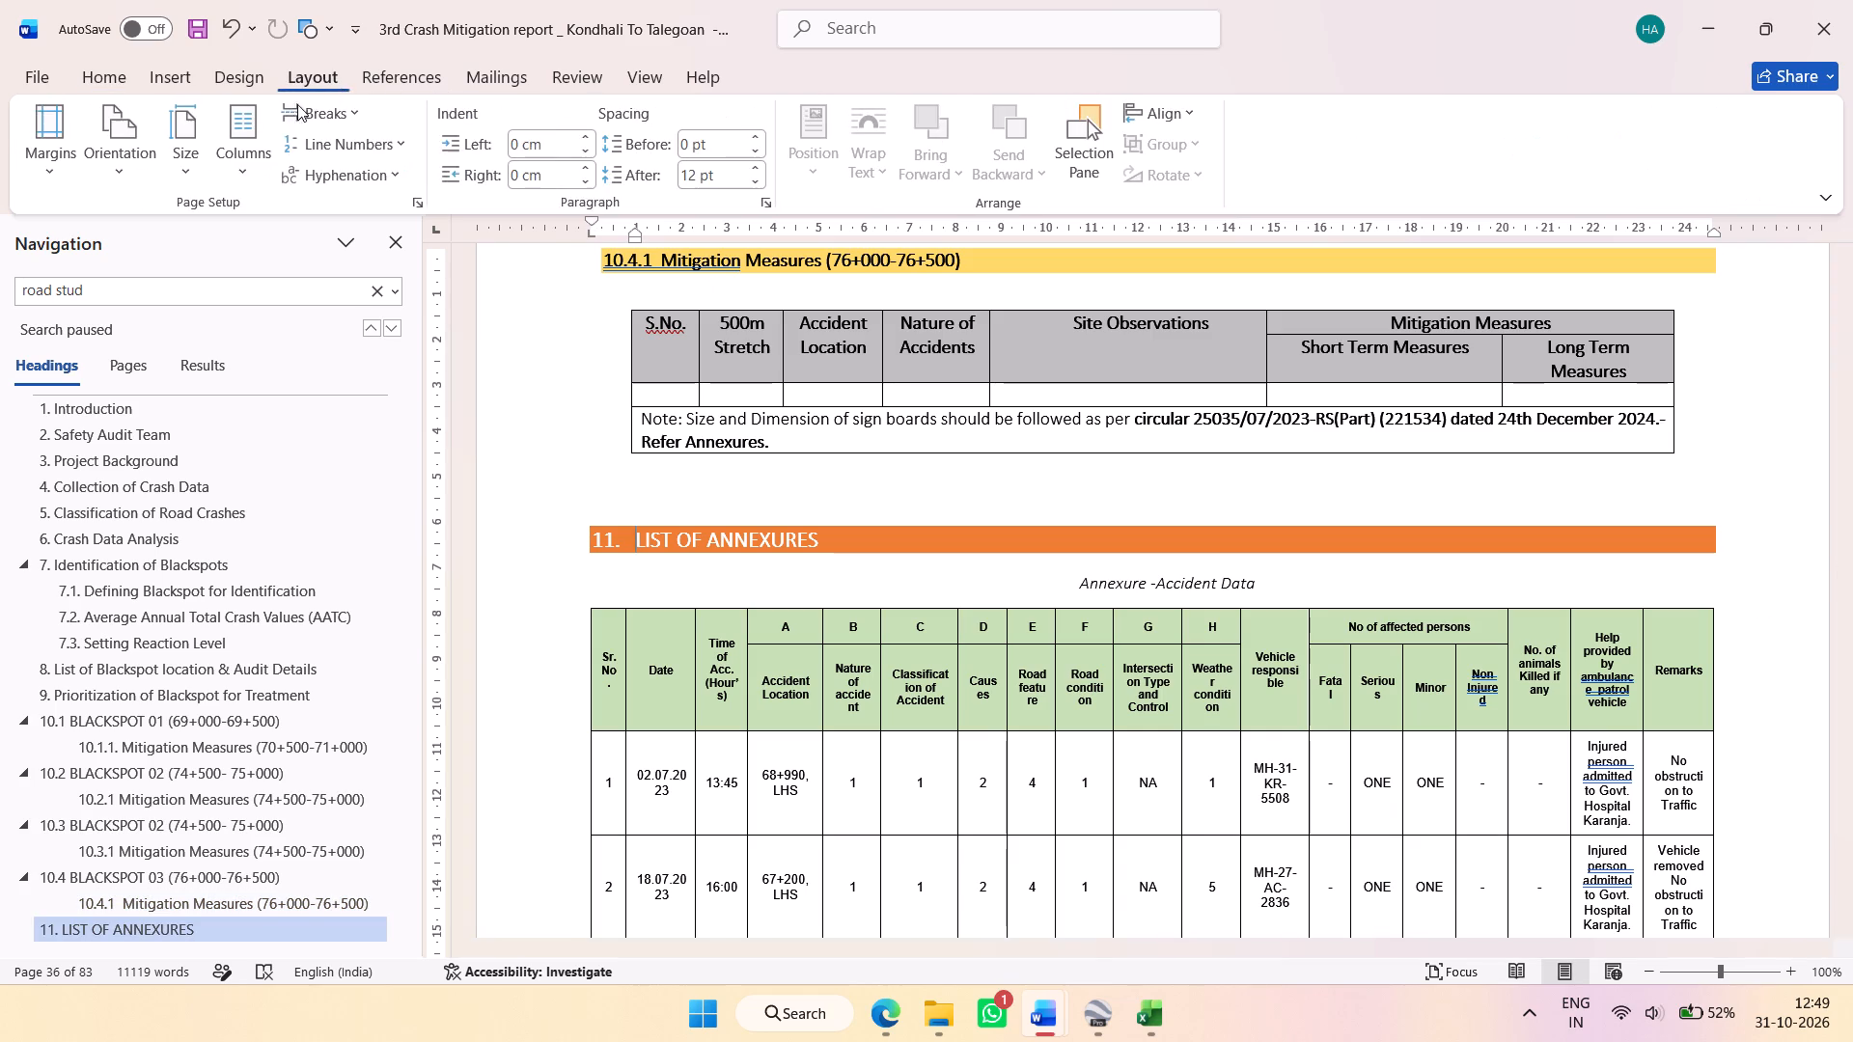
left_click(310, 112)
left_click(412, 476)
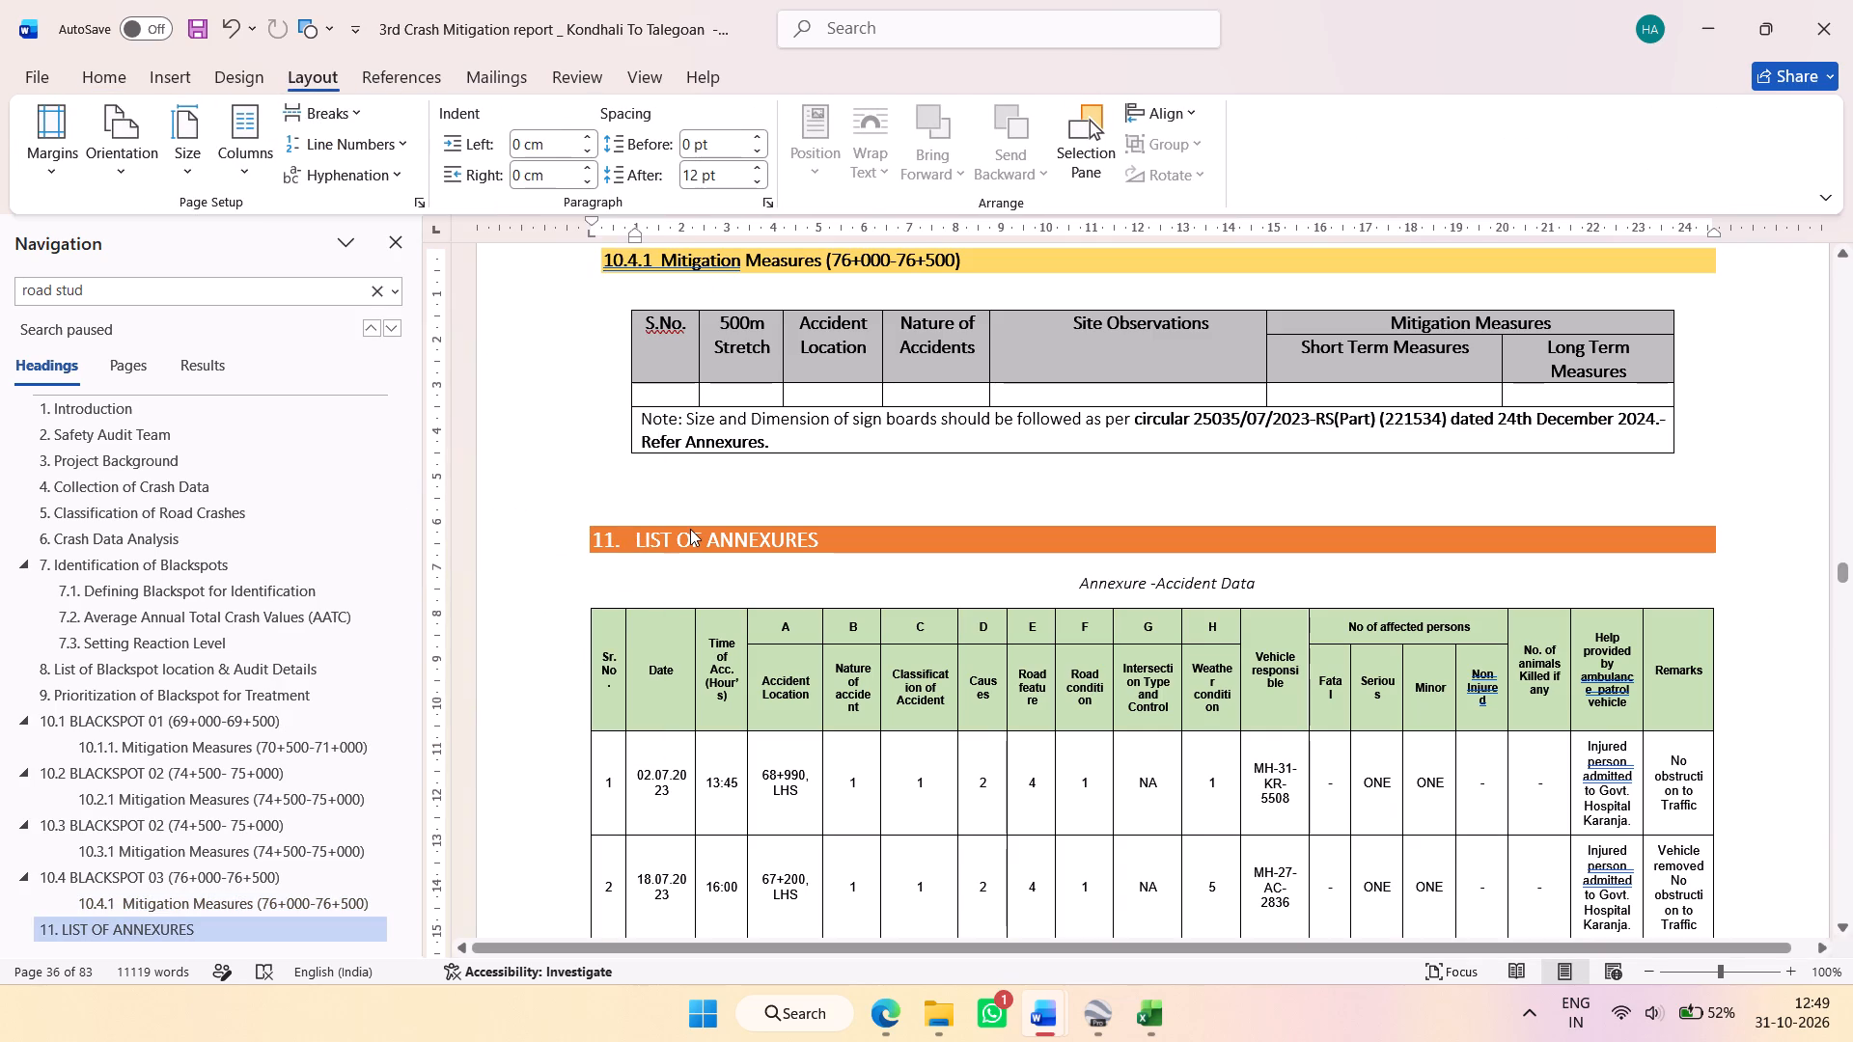
Replace the table under 10.4.1 Mitigation Measures (76+000-76+500) with the copied blank observations table and remove the empty lines above it.
scroll(730, 535, "up", 3)
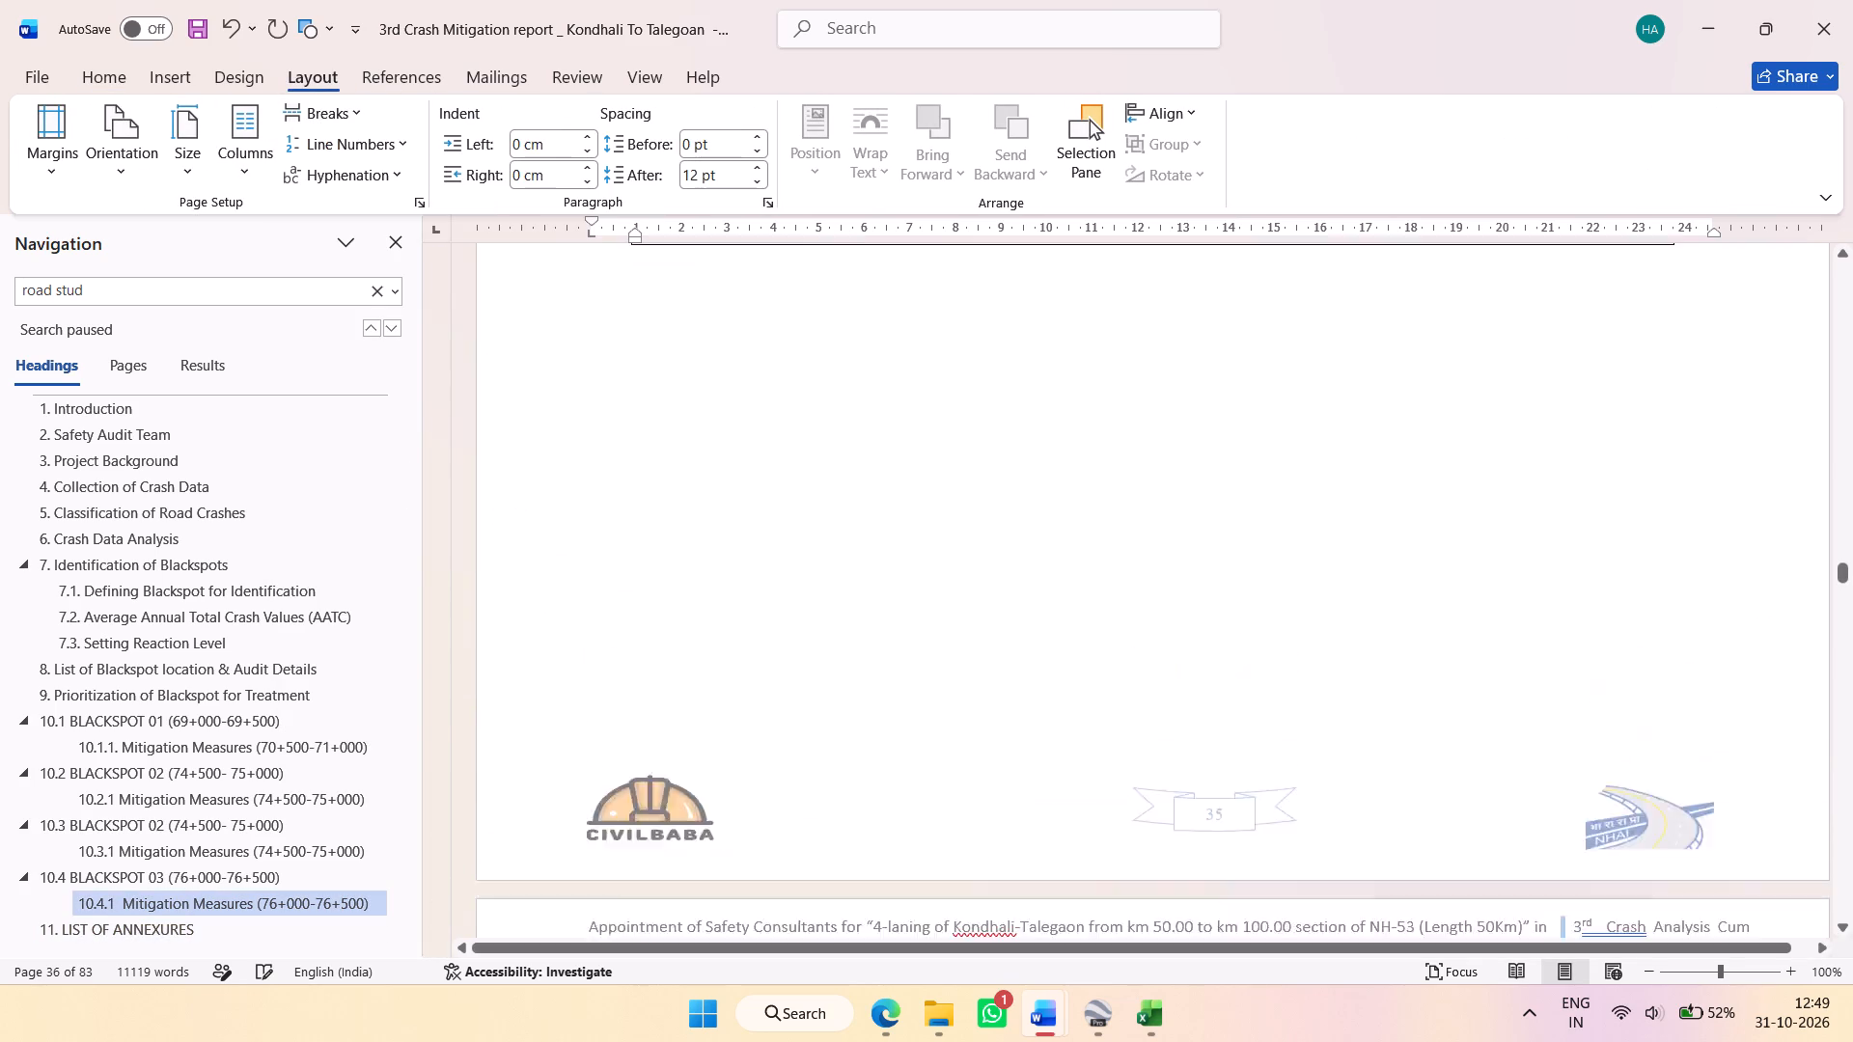
left_click(731, 516)
left_click(703, 498)
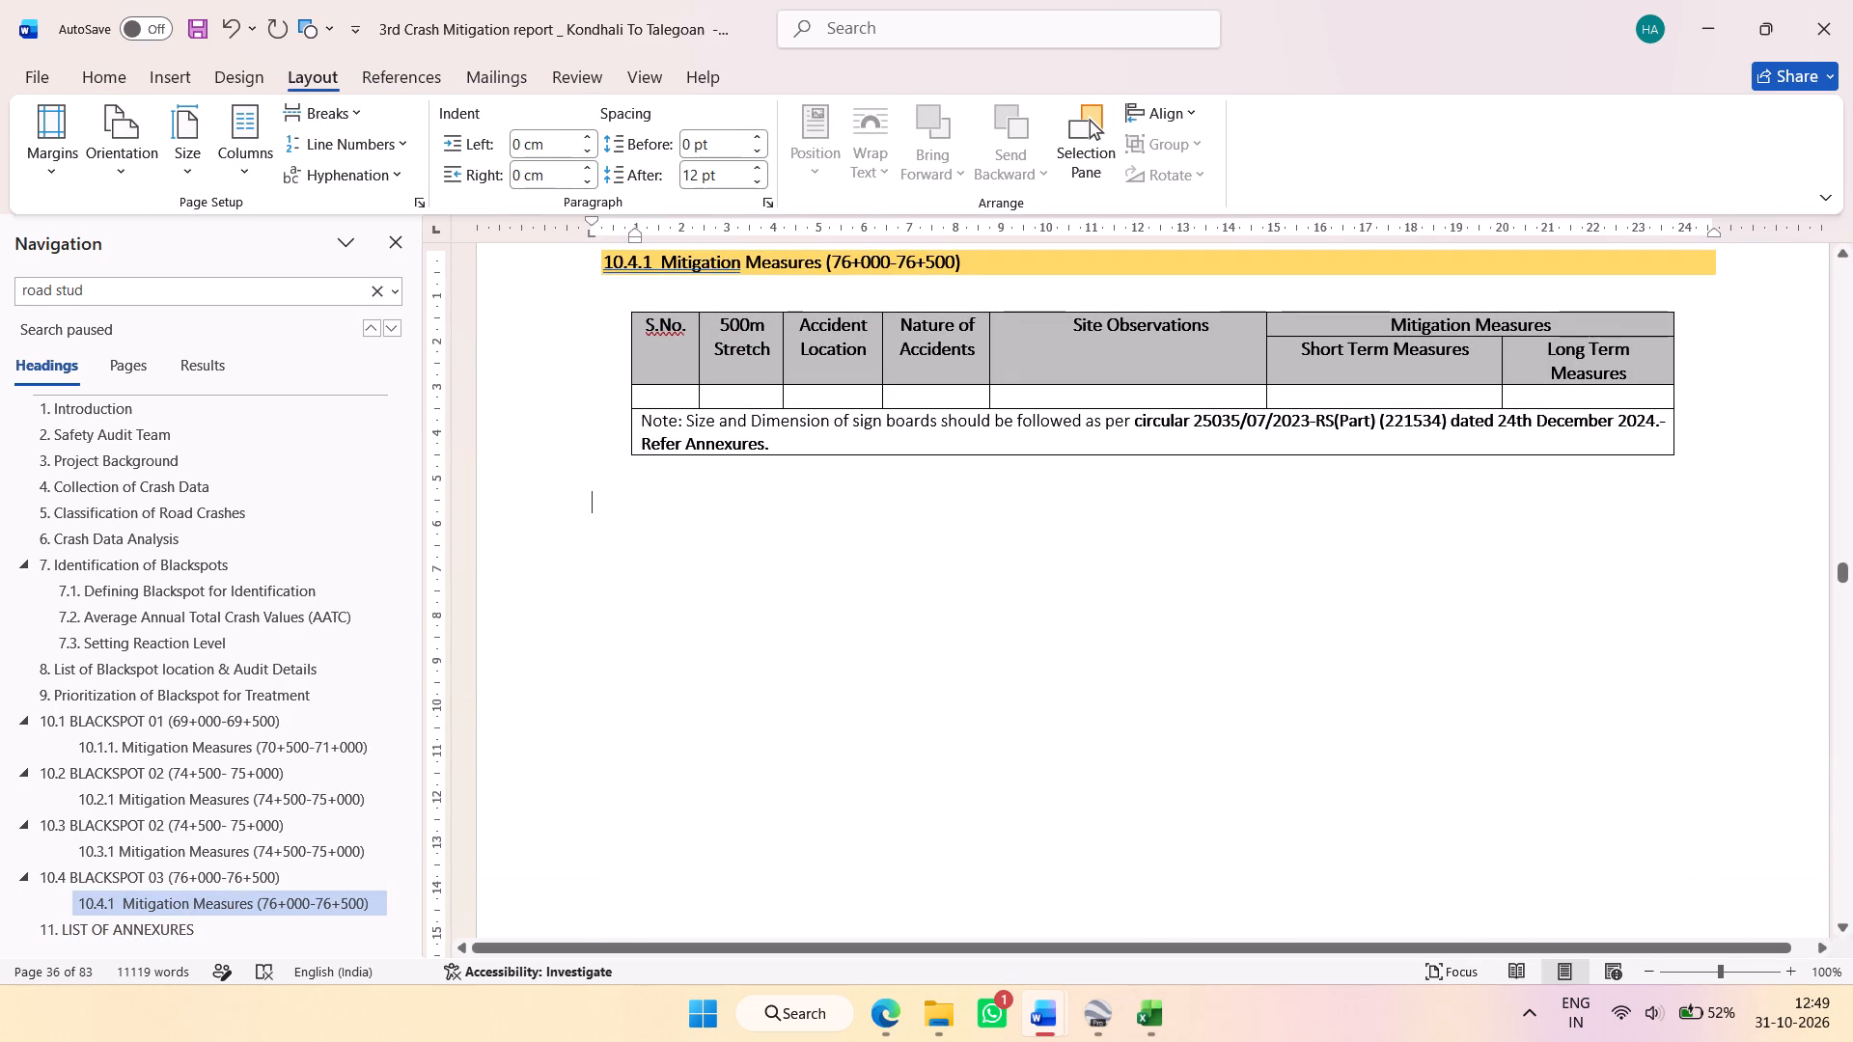
key("ctrl+v")
left_click(774, 440)
left_click_drag(810, 445, 658, 436)
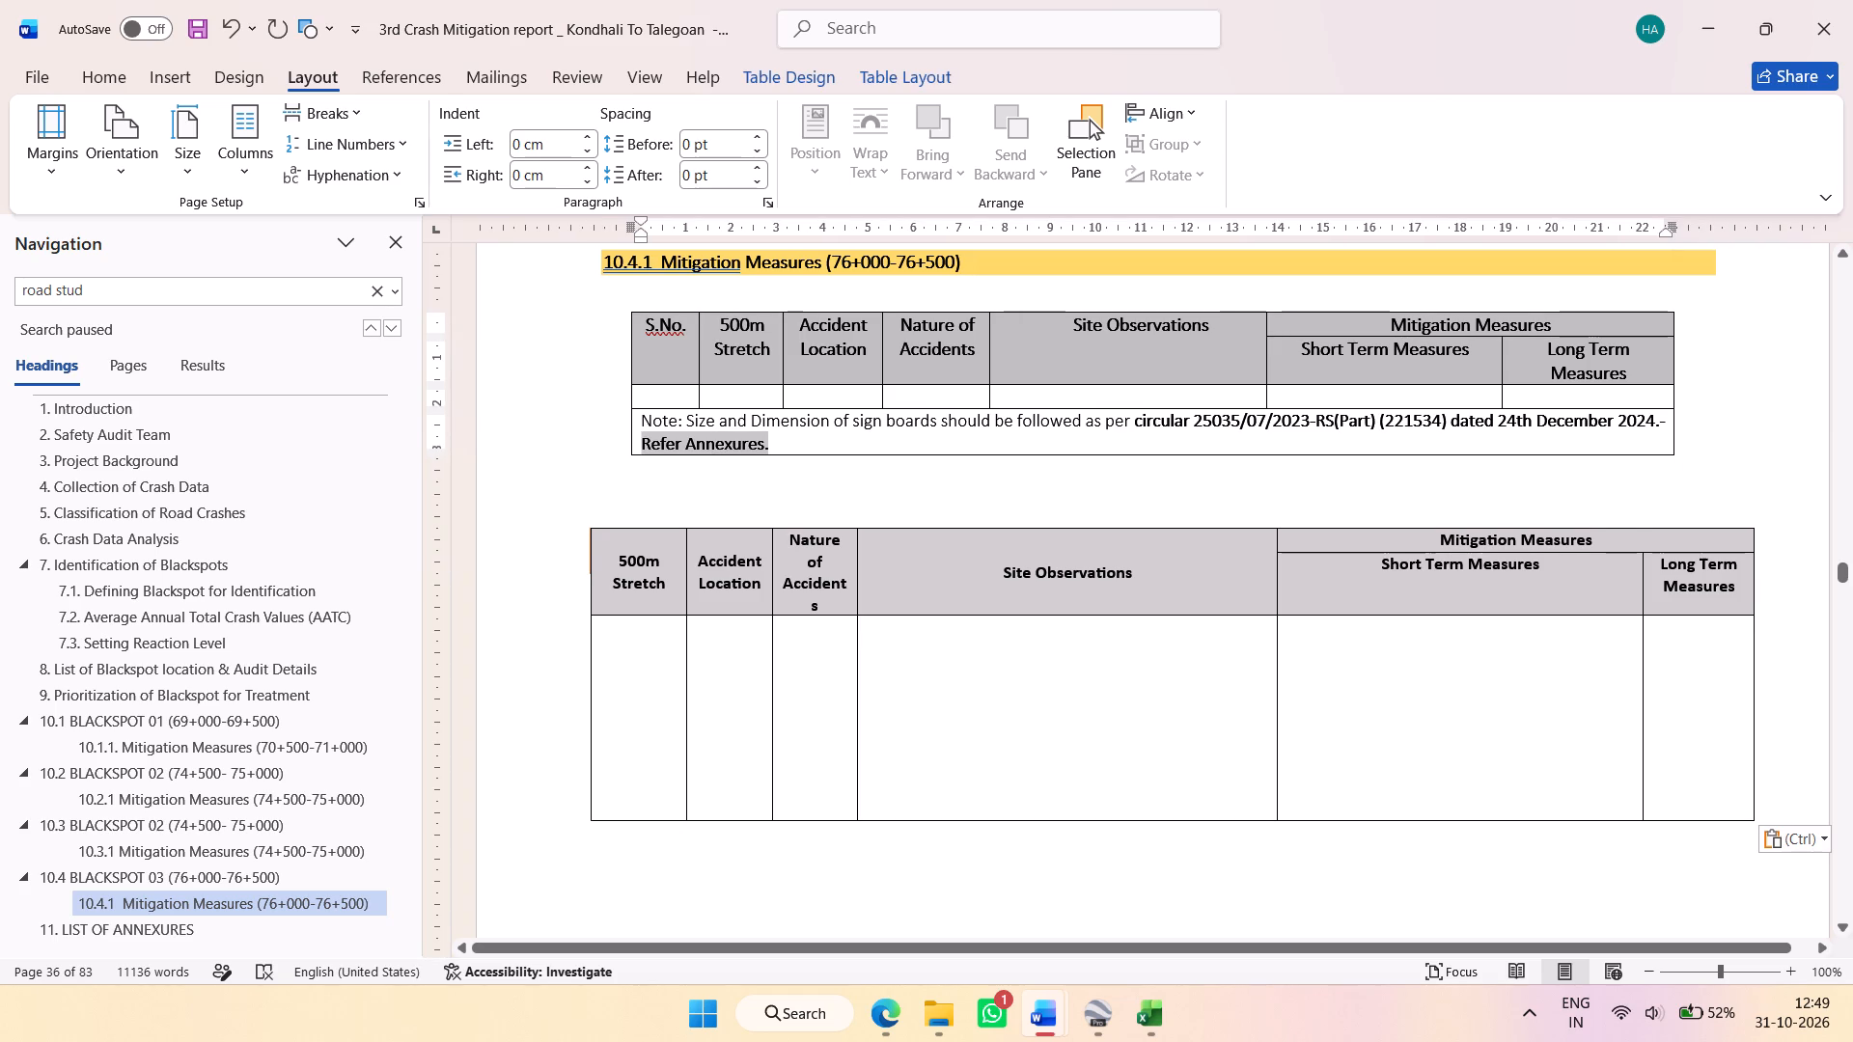
left_click_drag(658, 436, 646, 424)
key("ctrl+x")
left_click(625, 308)
right_click(625, 308)
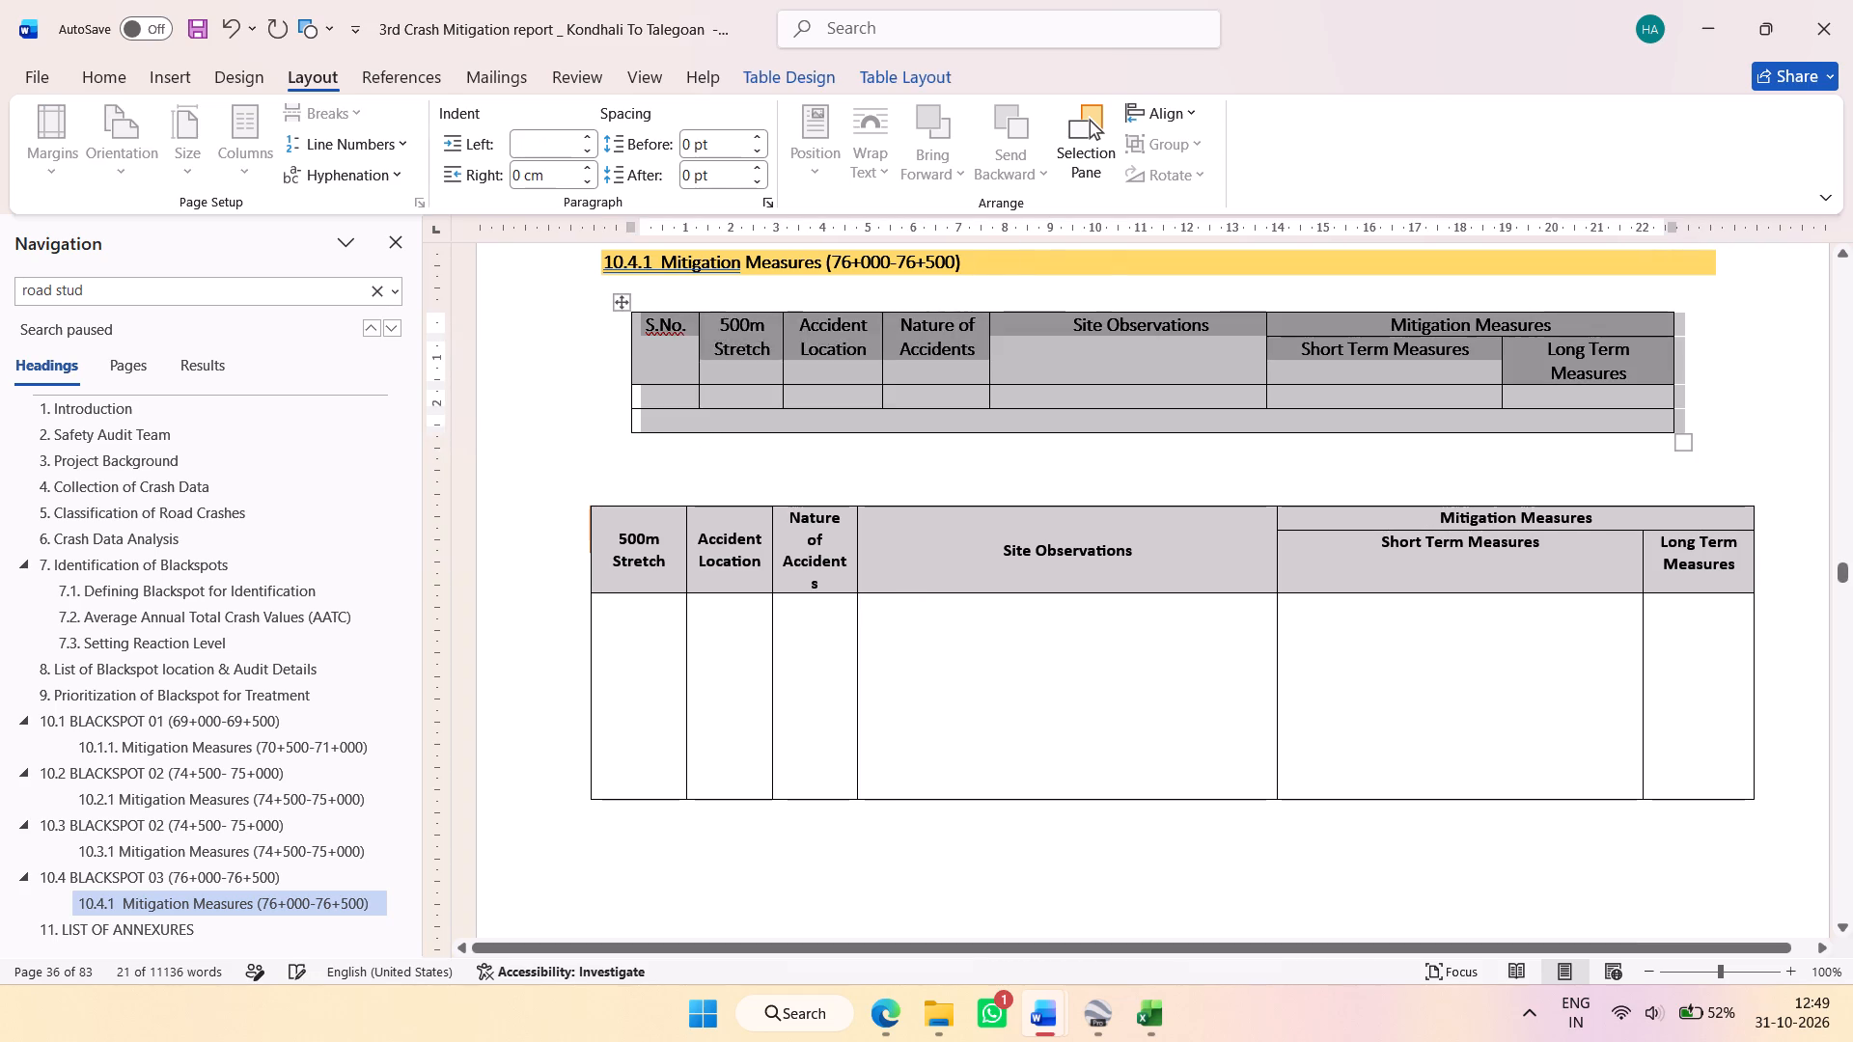
left_click(733, 539)
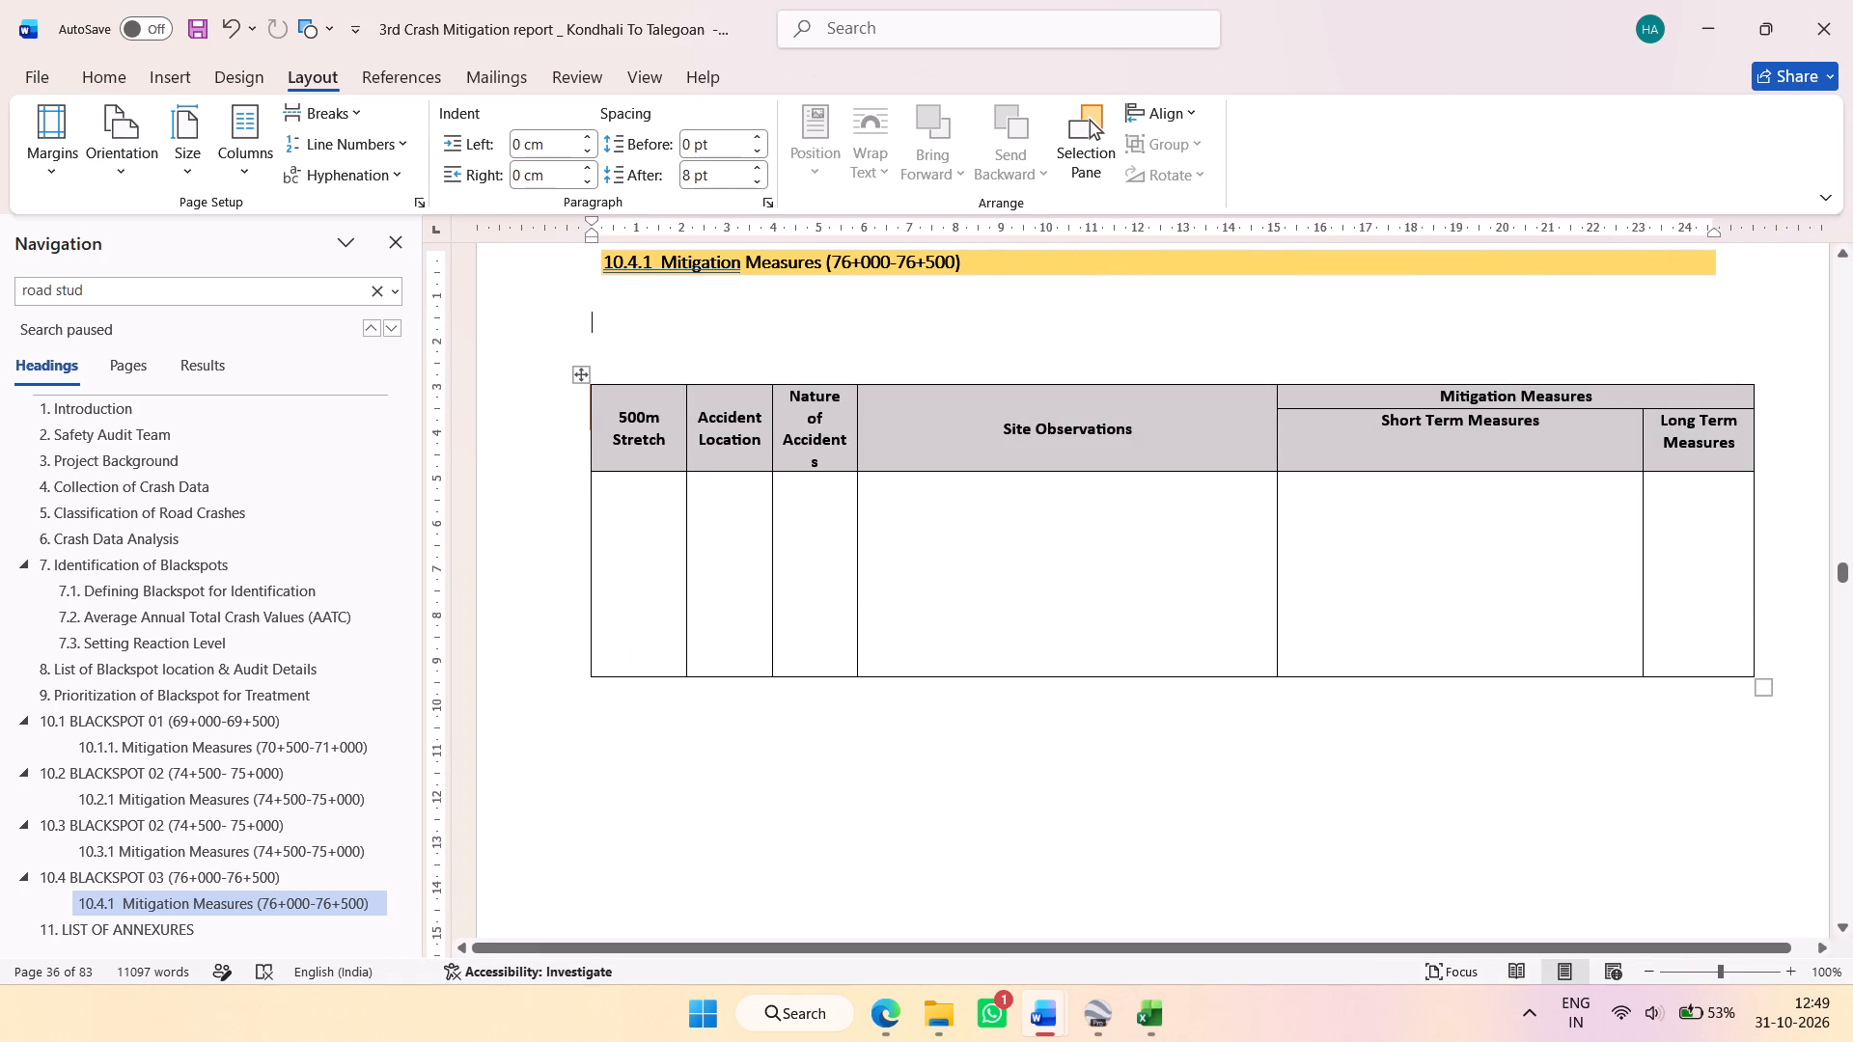
key("Delete")
key("Delete")
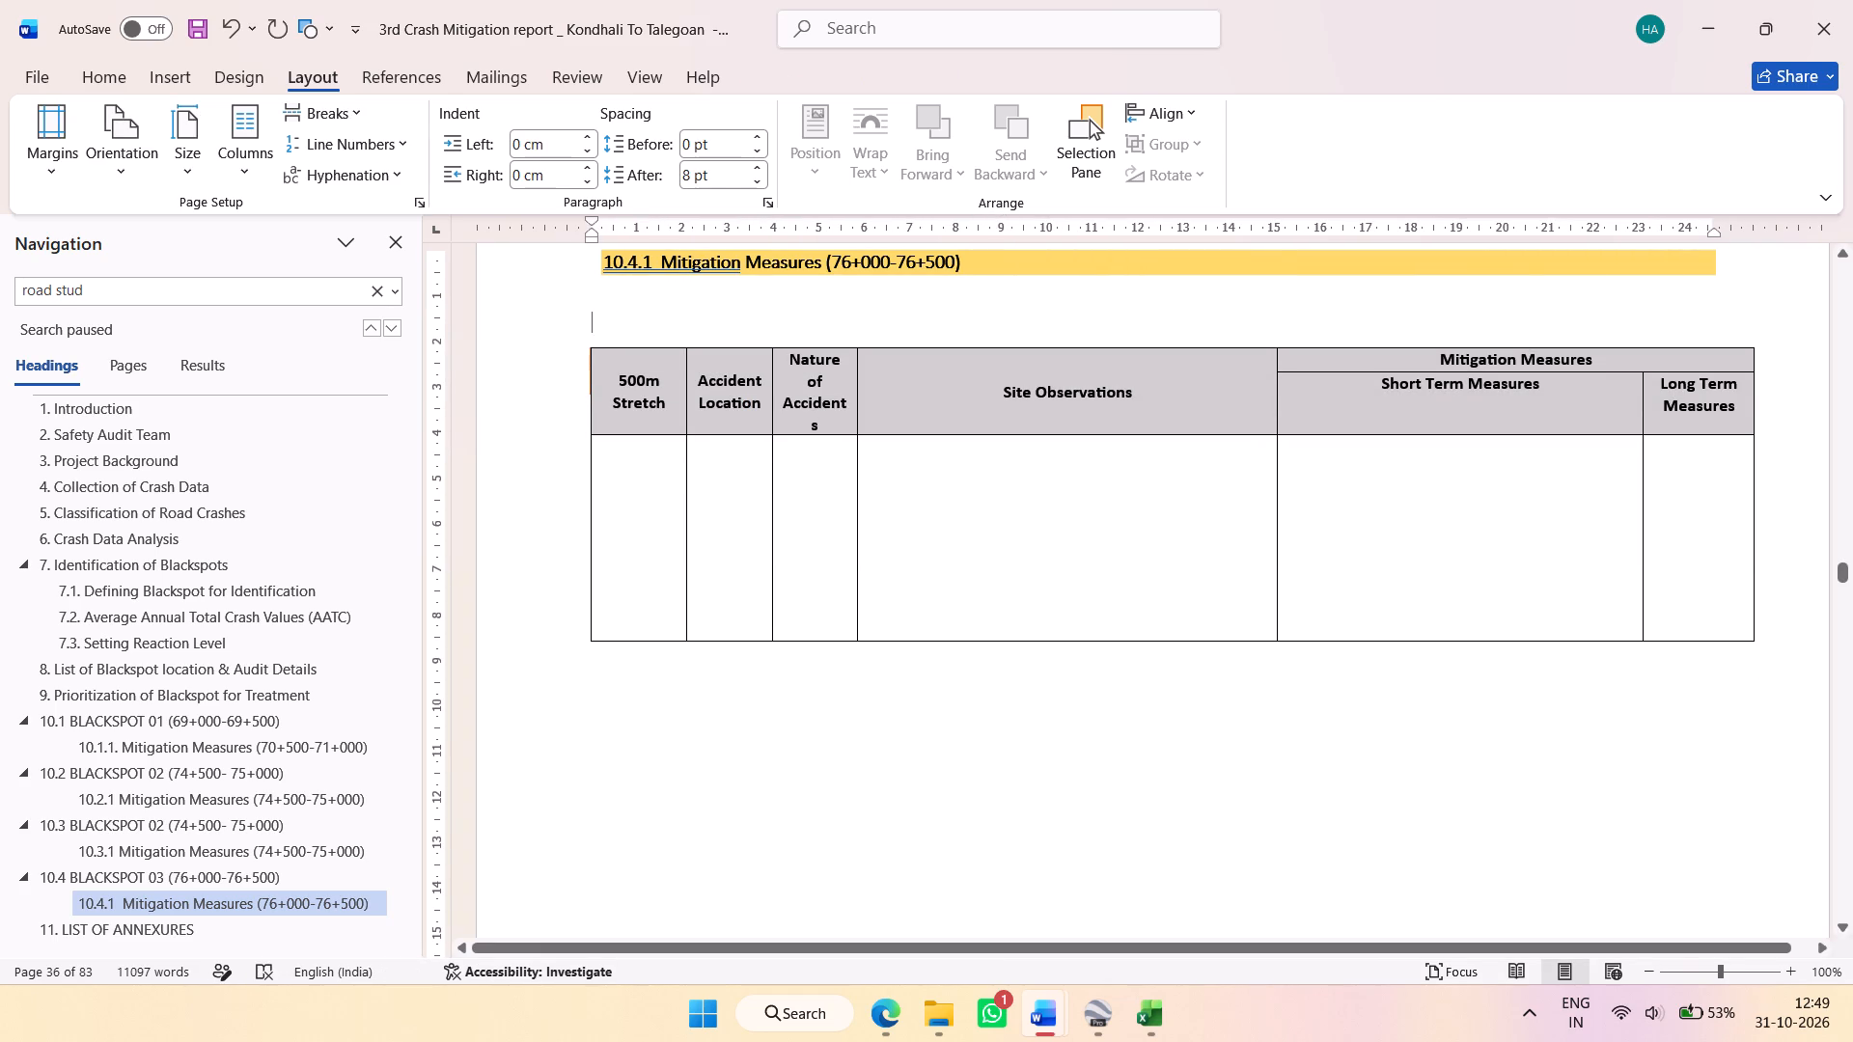
left_click(645, 285)
key("Delete")
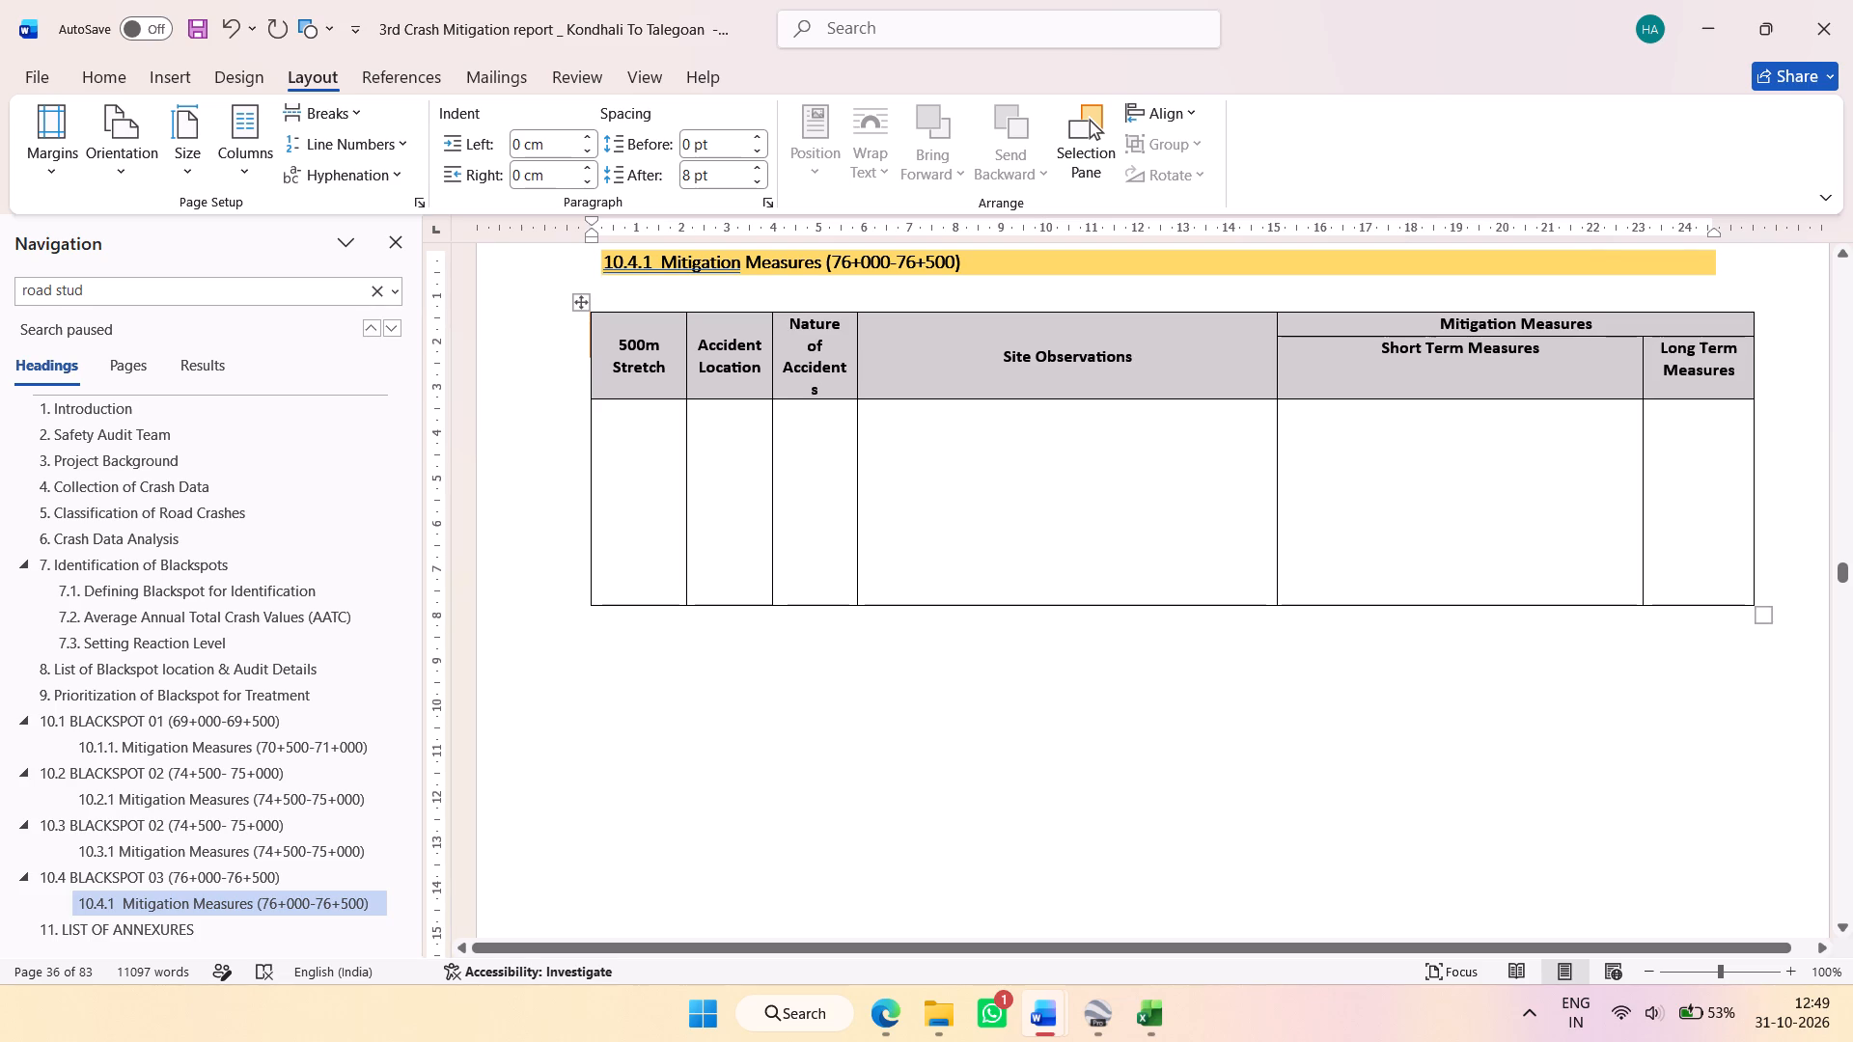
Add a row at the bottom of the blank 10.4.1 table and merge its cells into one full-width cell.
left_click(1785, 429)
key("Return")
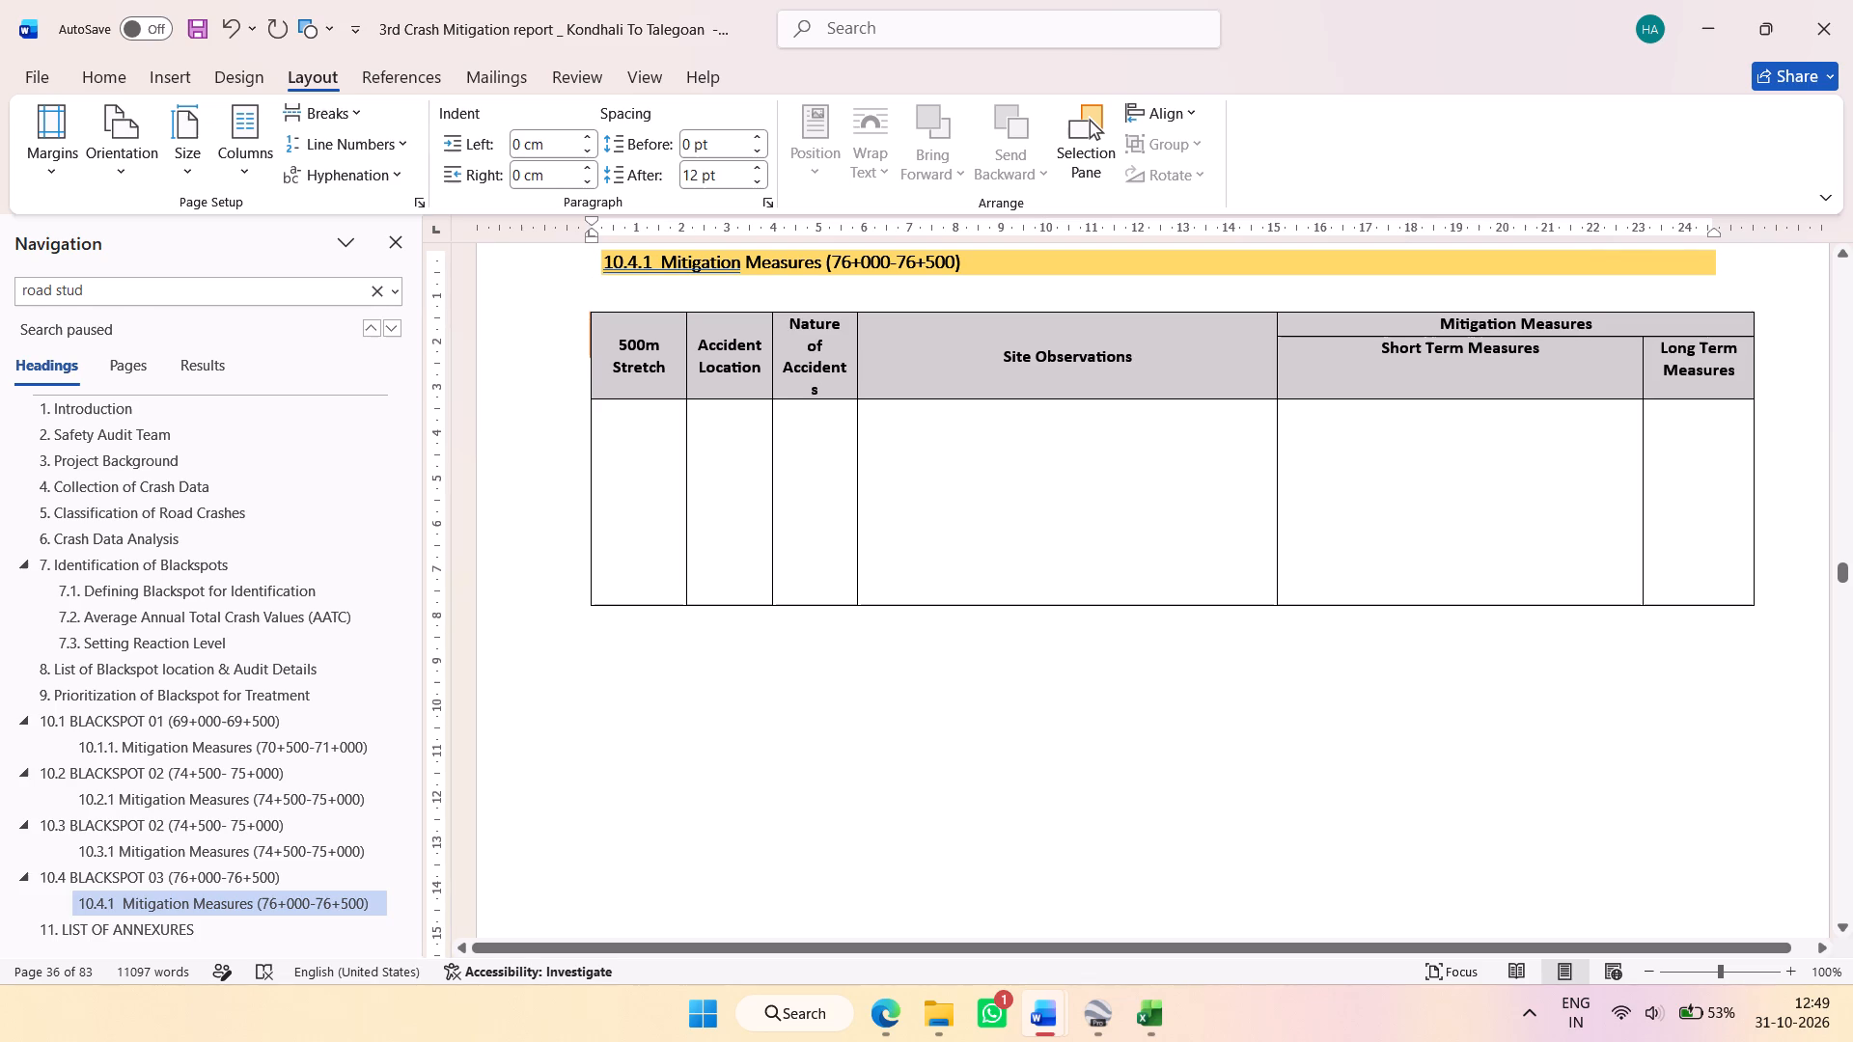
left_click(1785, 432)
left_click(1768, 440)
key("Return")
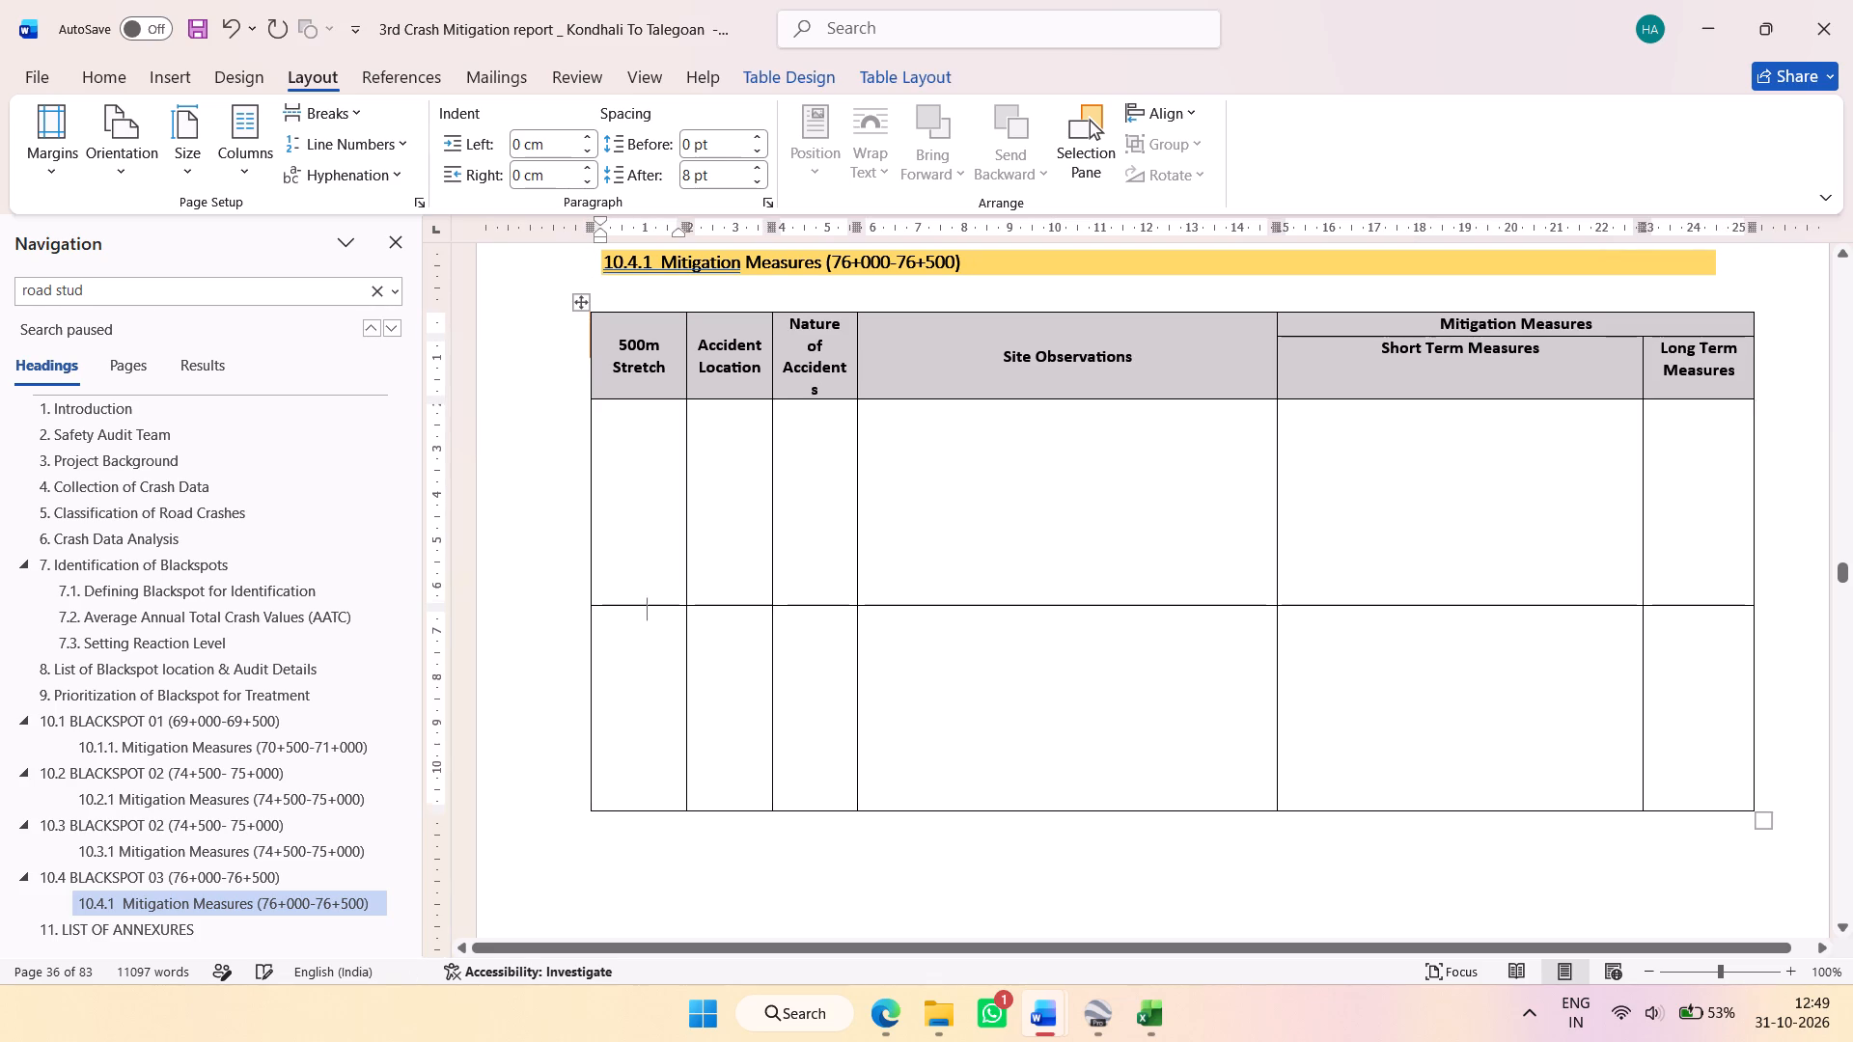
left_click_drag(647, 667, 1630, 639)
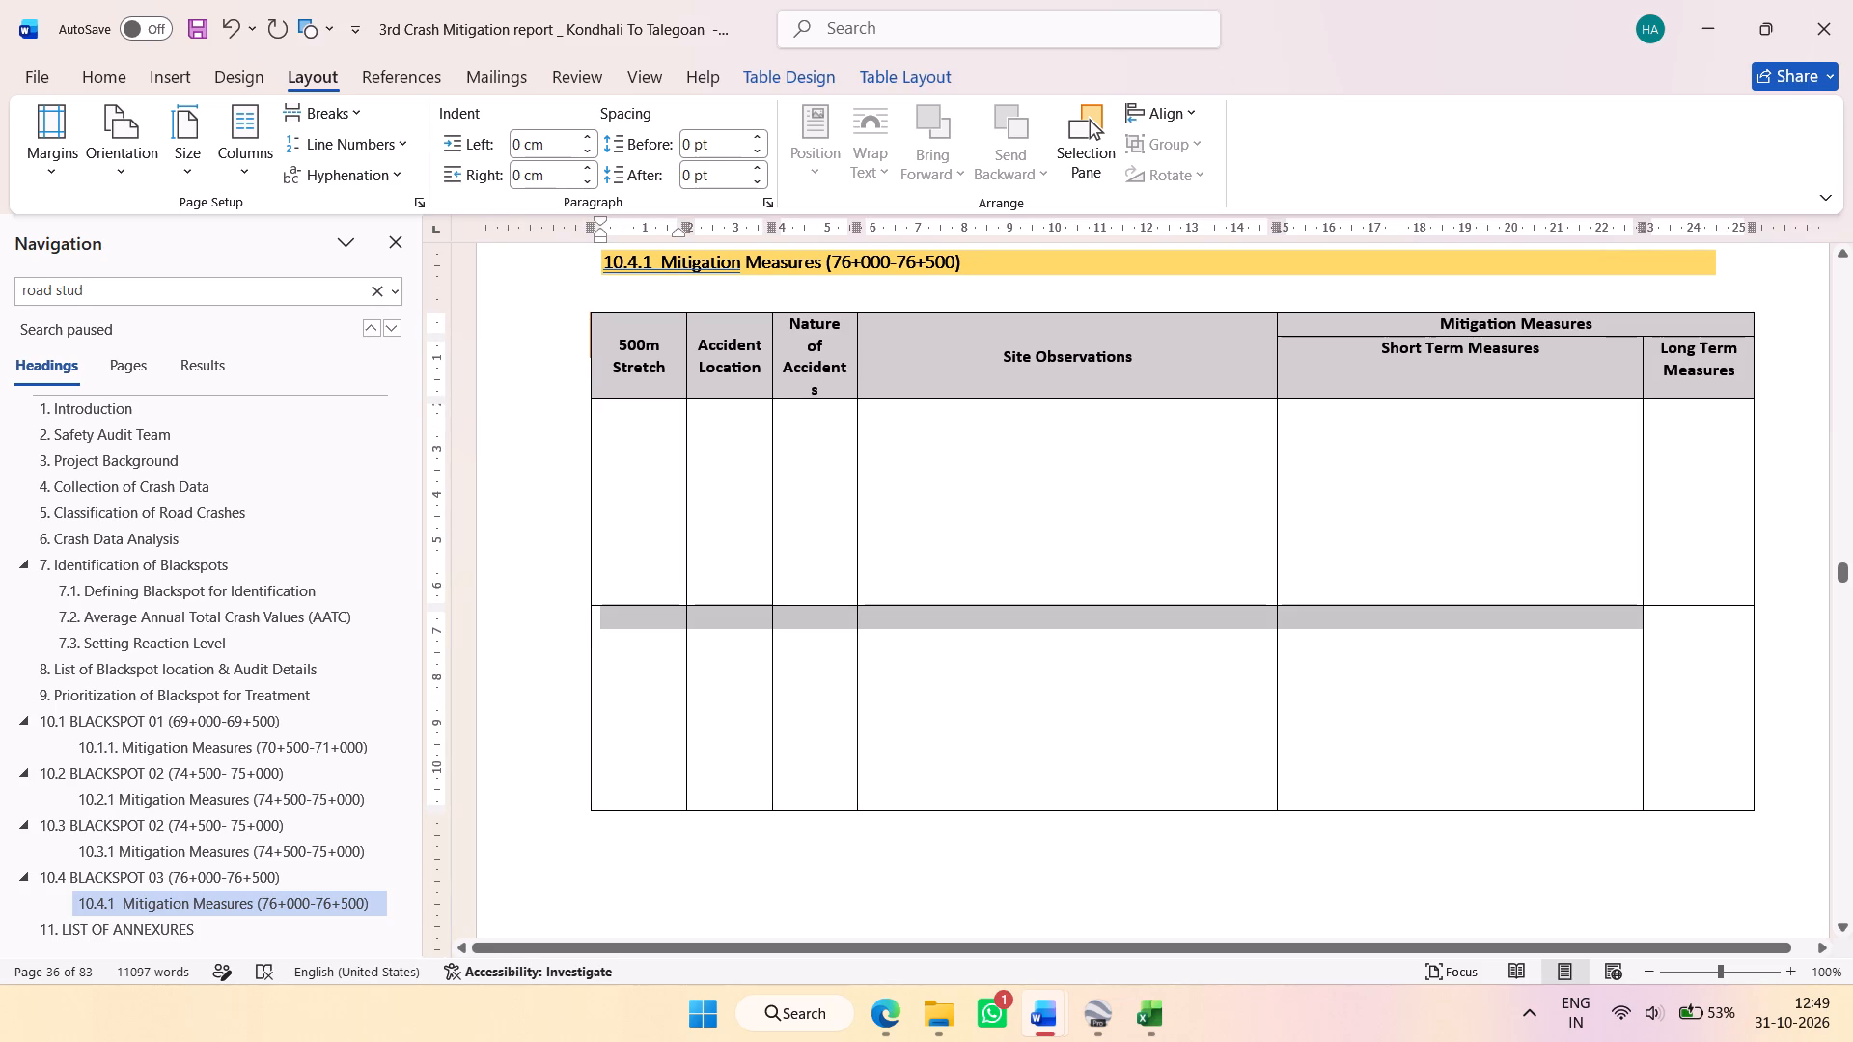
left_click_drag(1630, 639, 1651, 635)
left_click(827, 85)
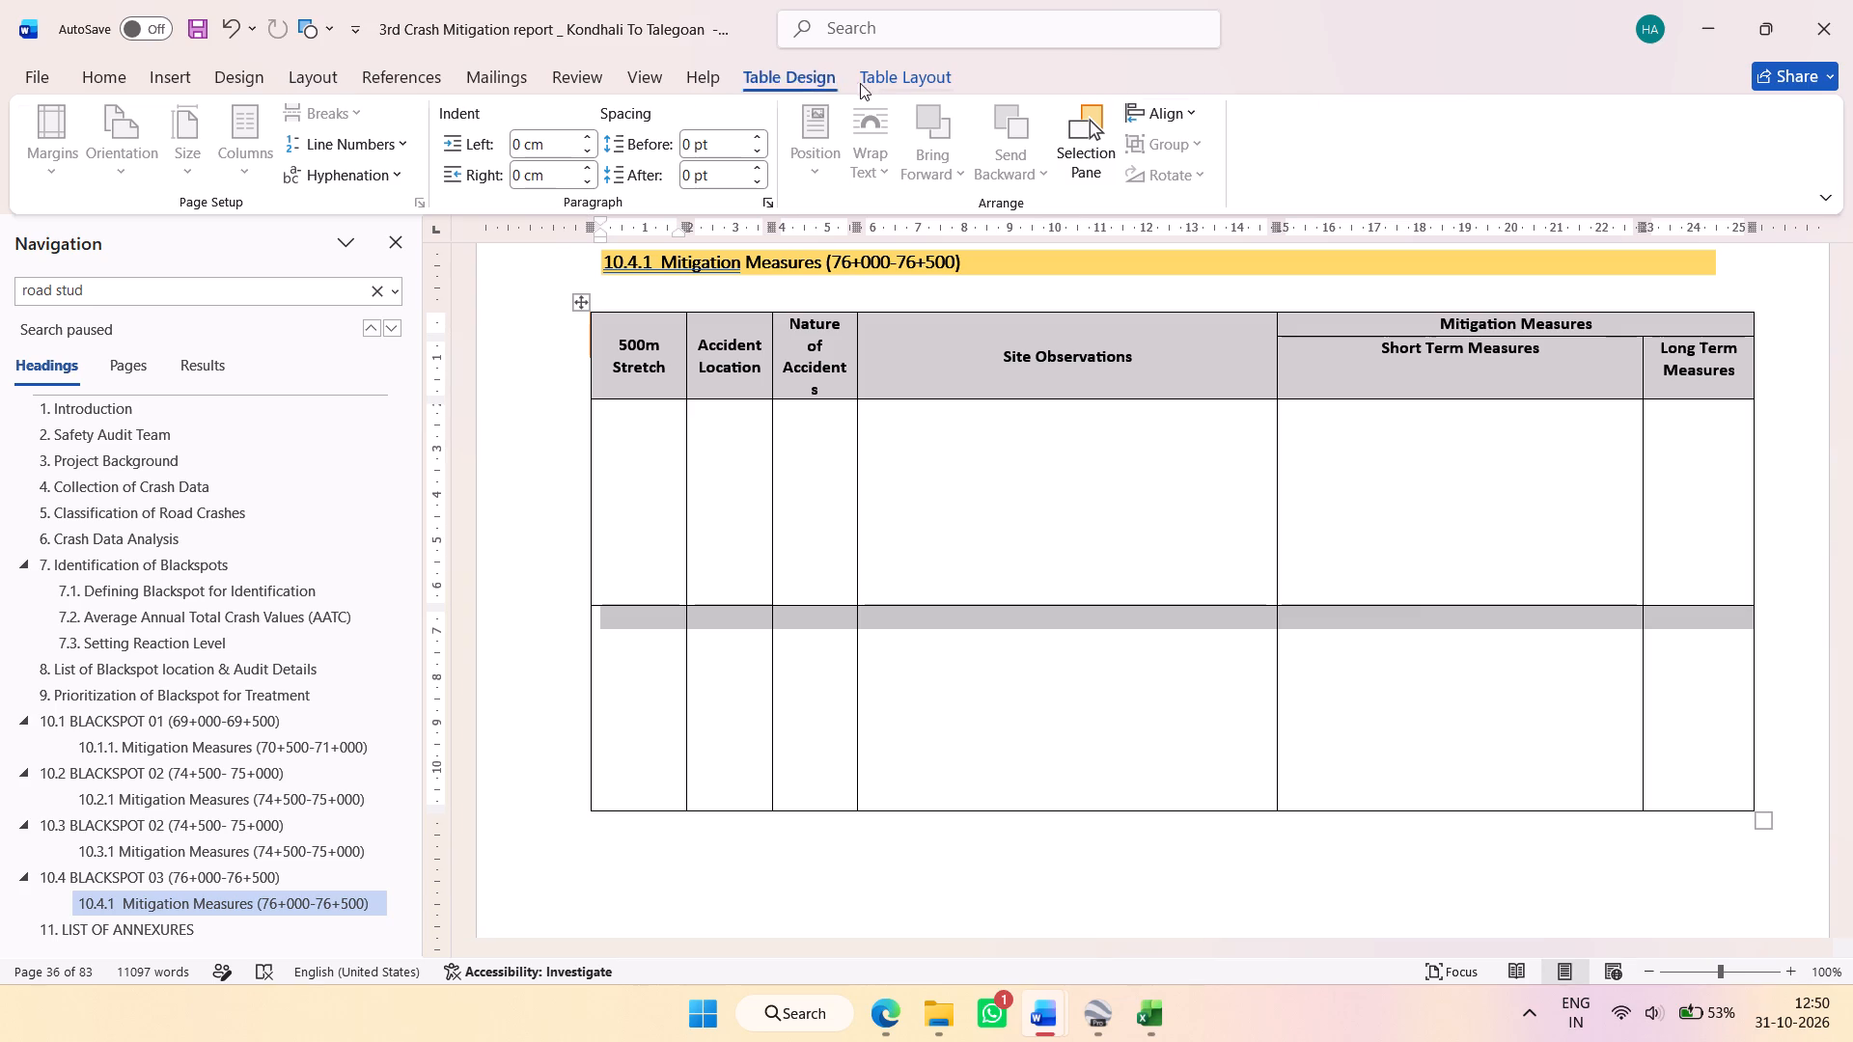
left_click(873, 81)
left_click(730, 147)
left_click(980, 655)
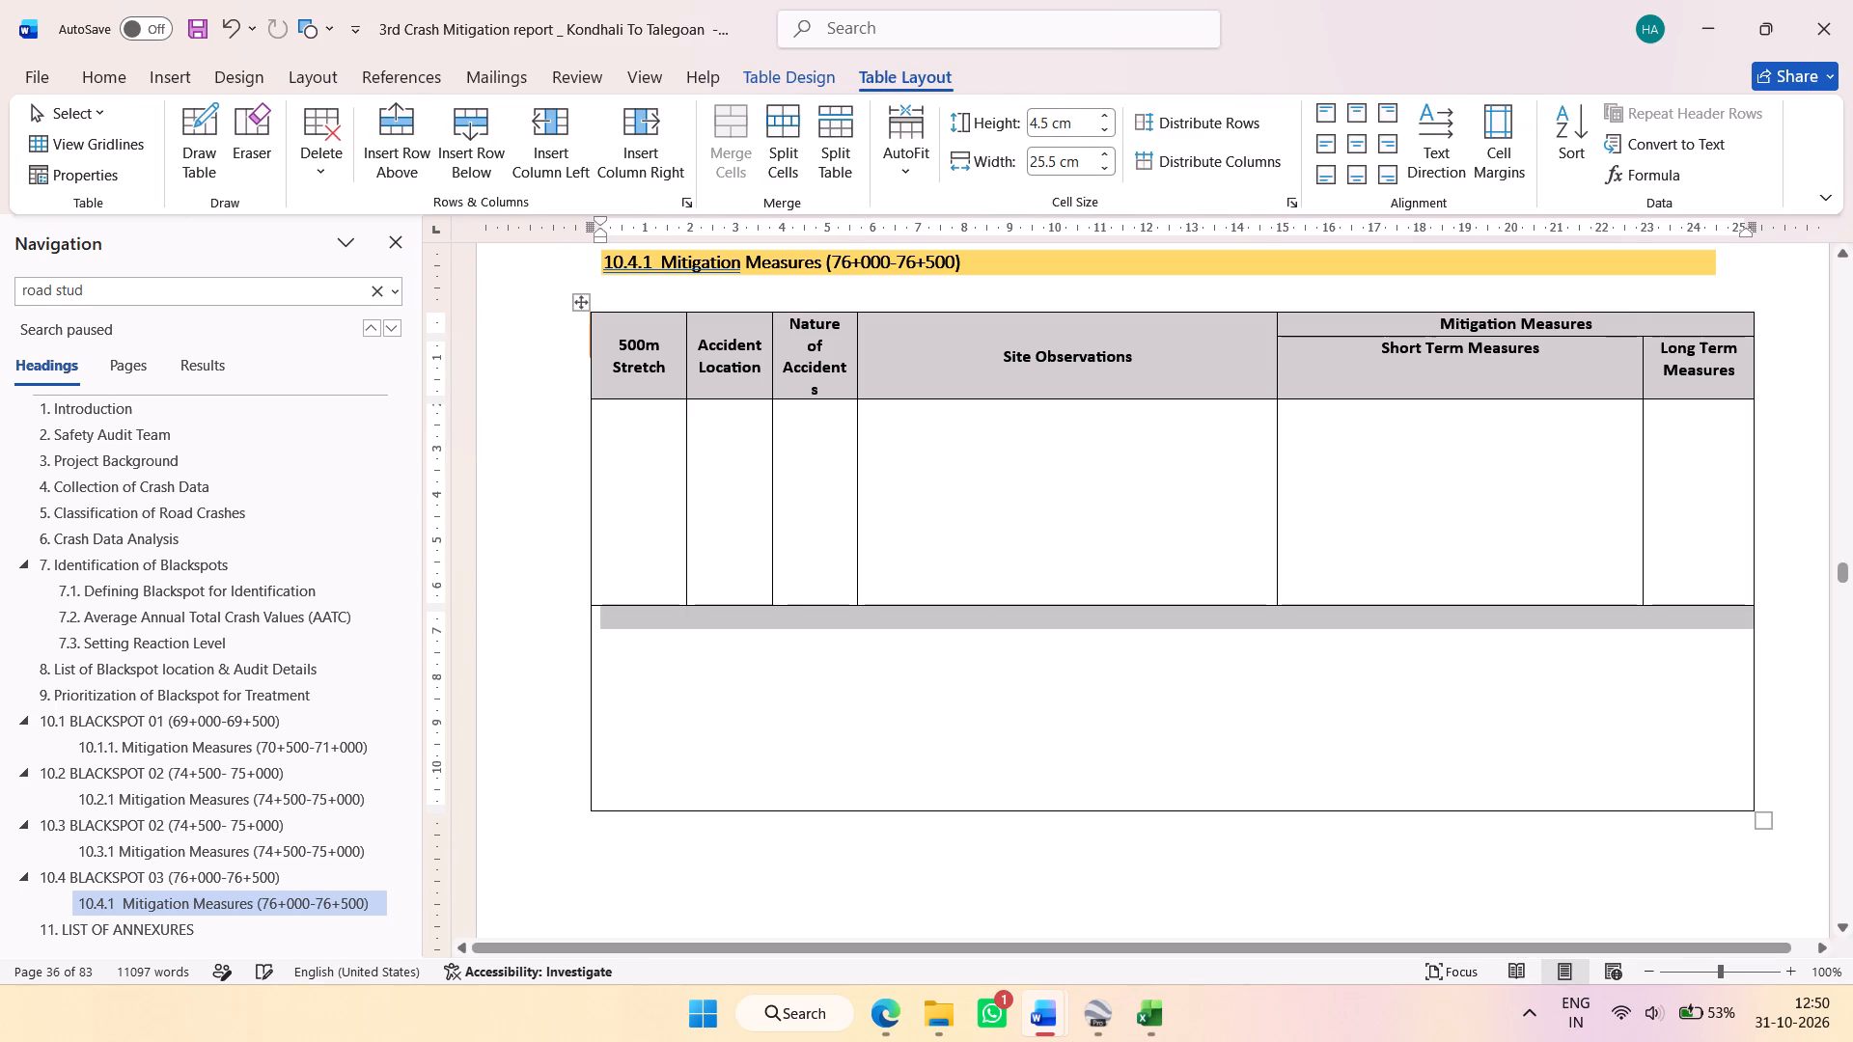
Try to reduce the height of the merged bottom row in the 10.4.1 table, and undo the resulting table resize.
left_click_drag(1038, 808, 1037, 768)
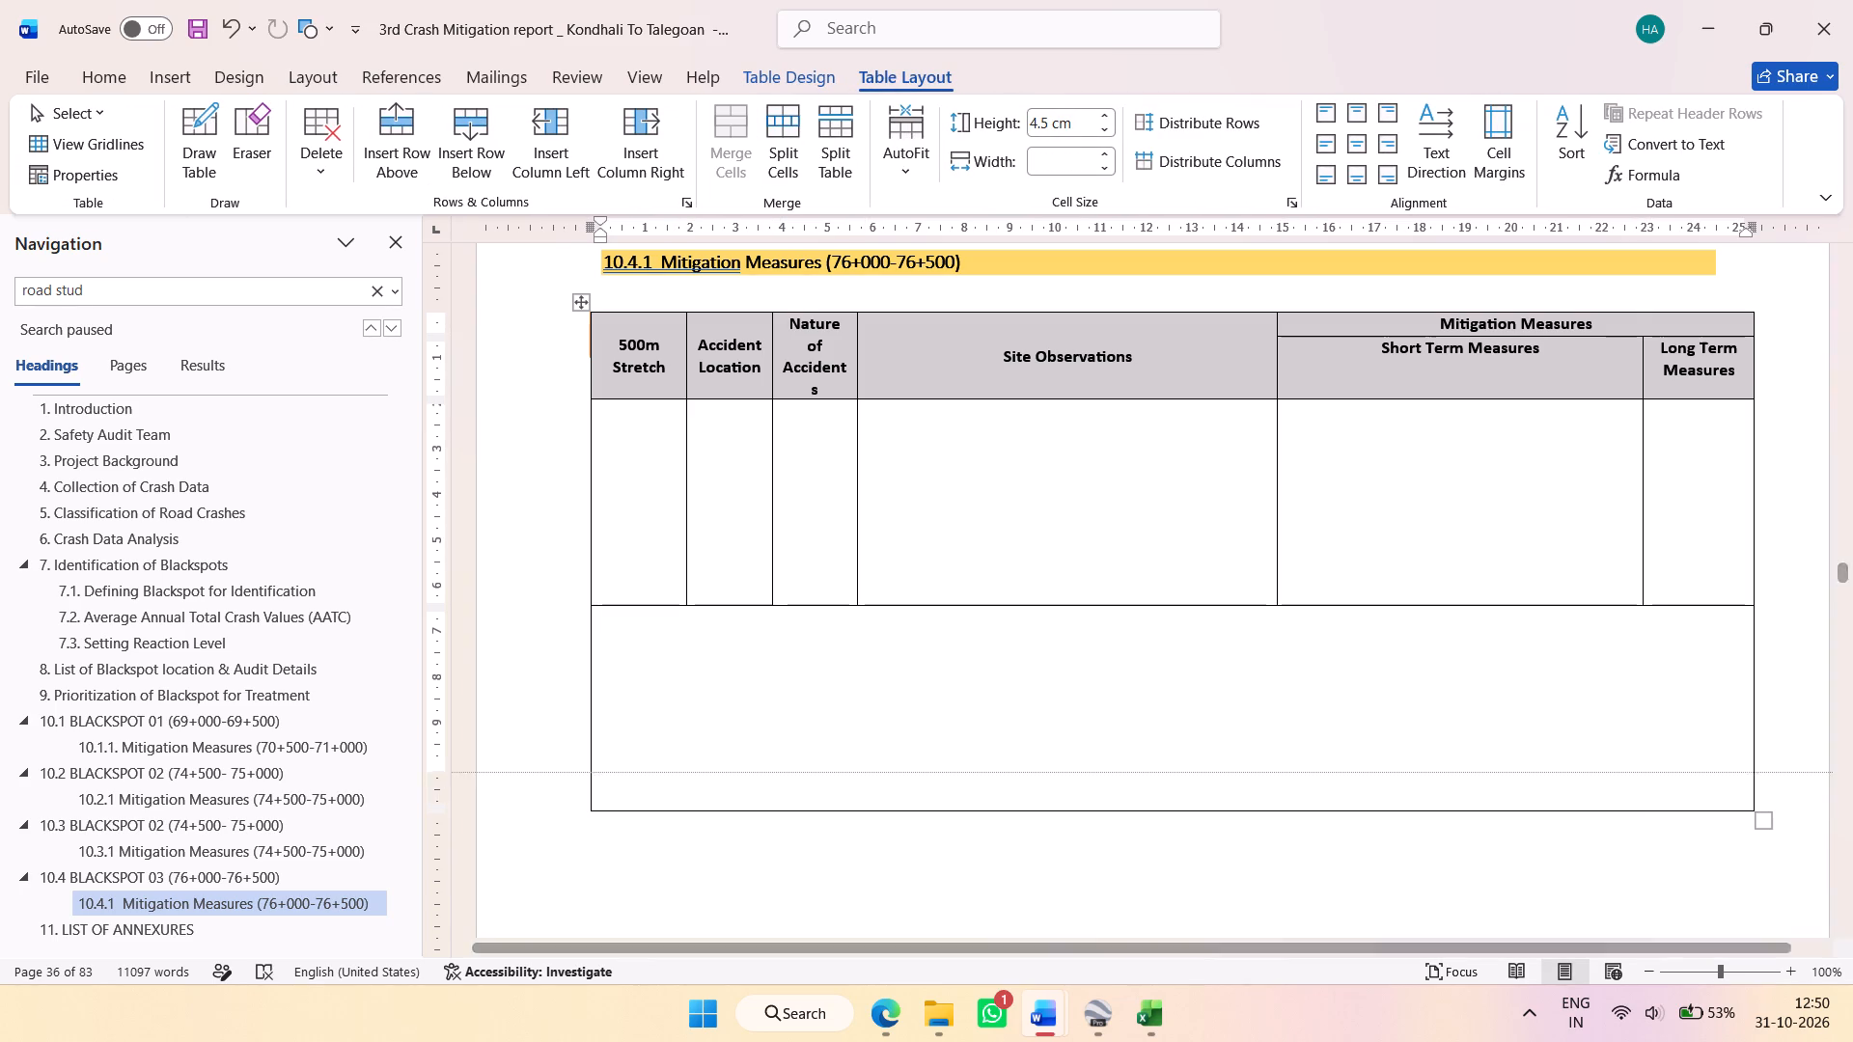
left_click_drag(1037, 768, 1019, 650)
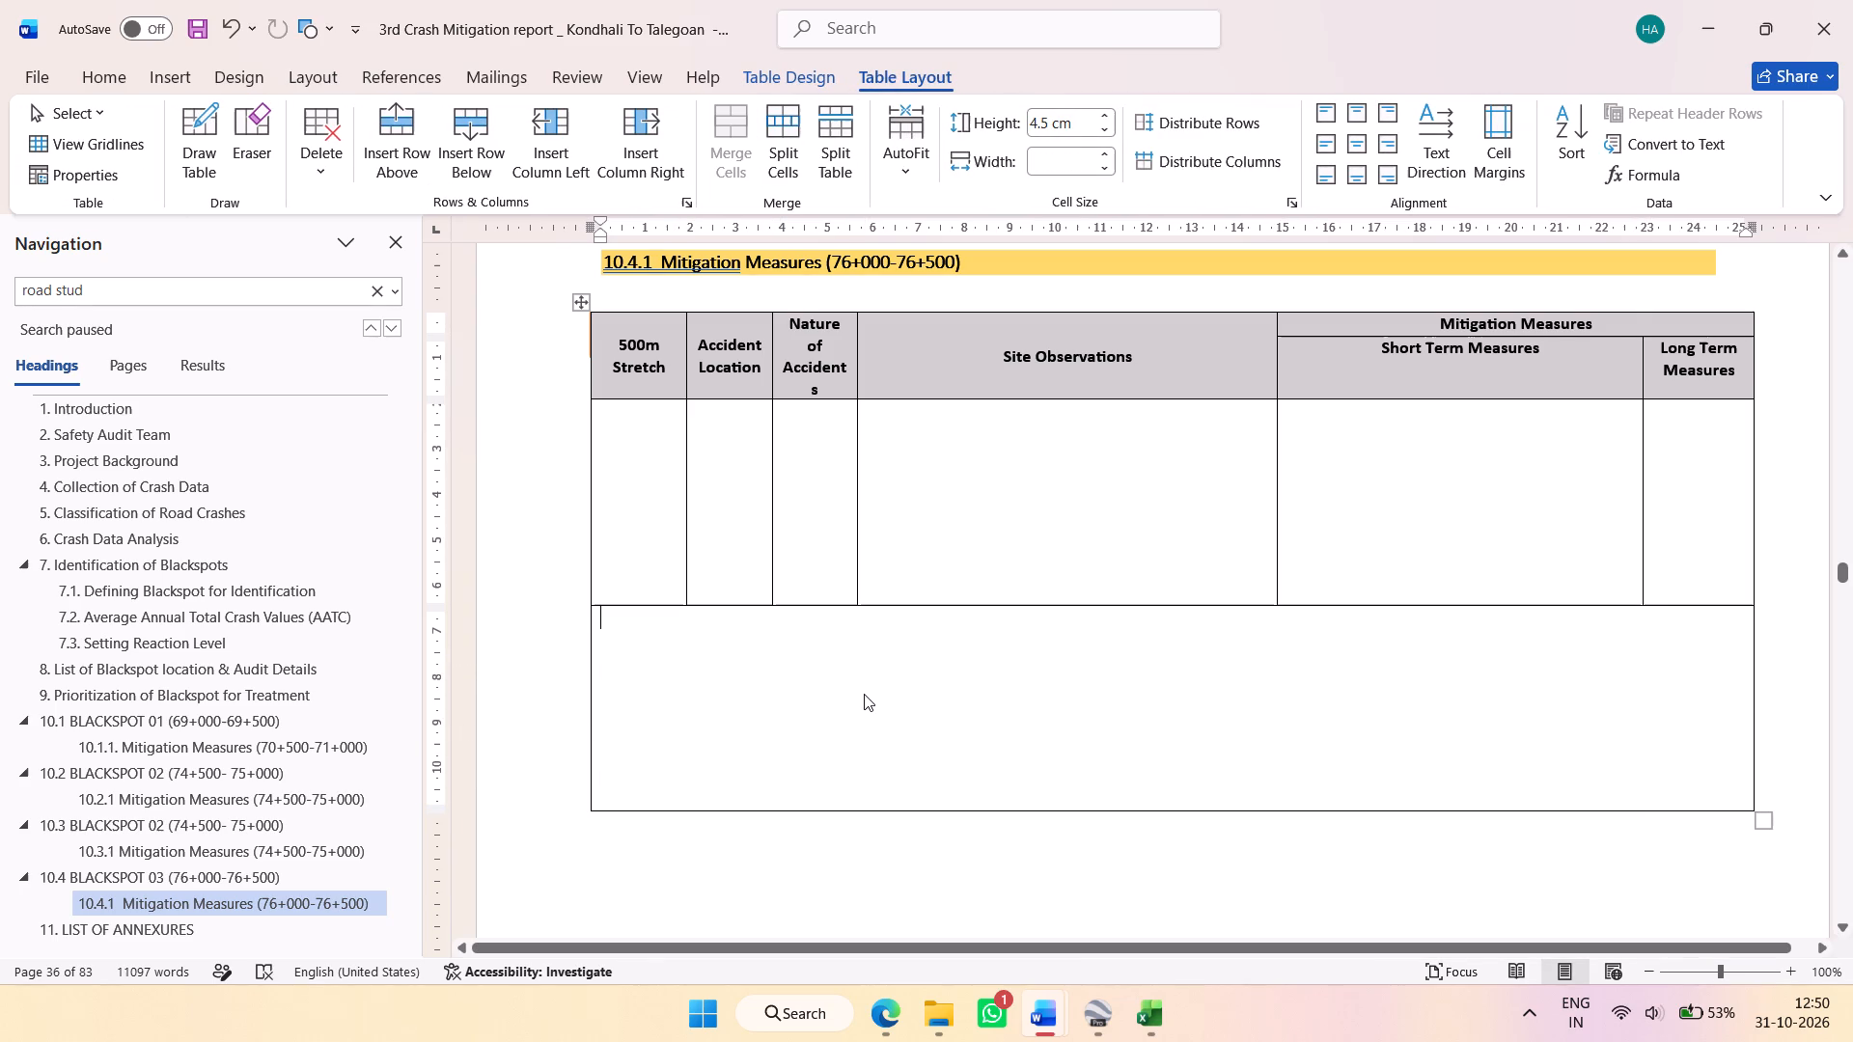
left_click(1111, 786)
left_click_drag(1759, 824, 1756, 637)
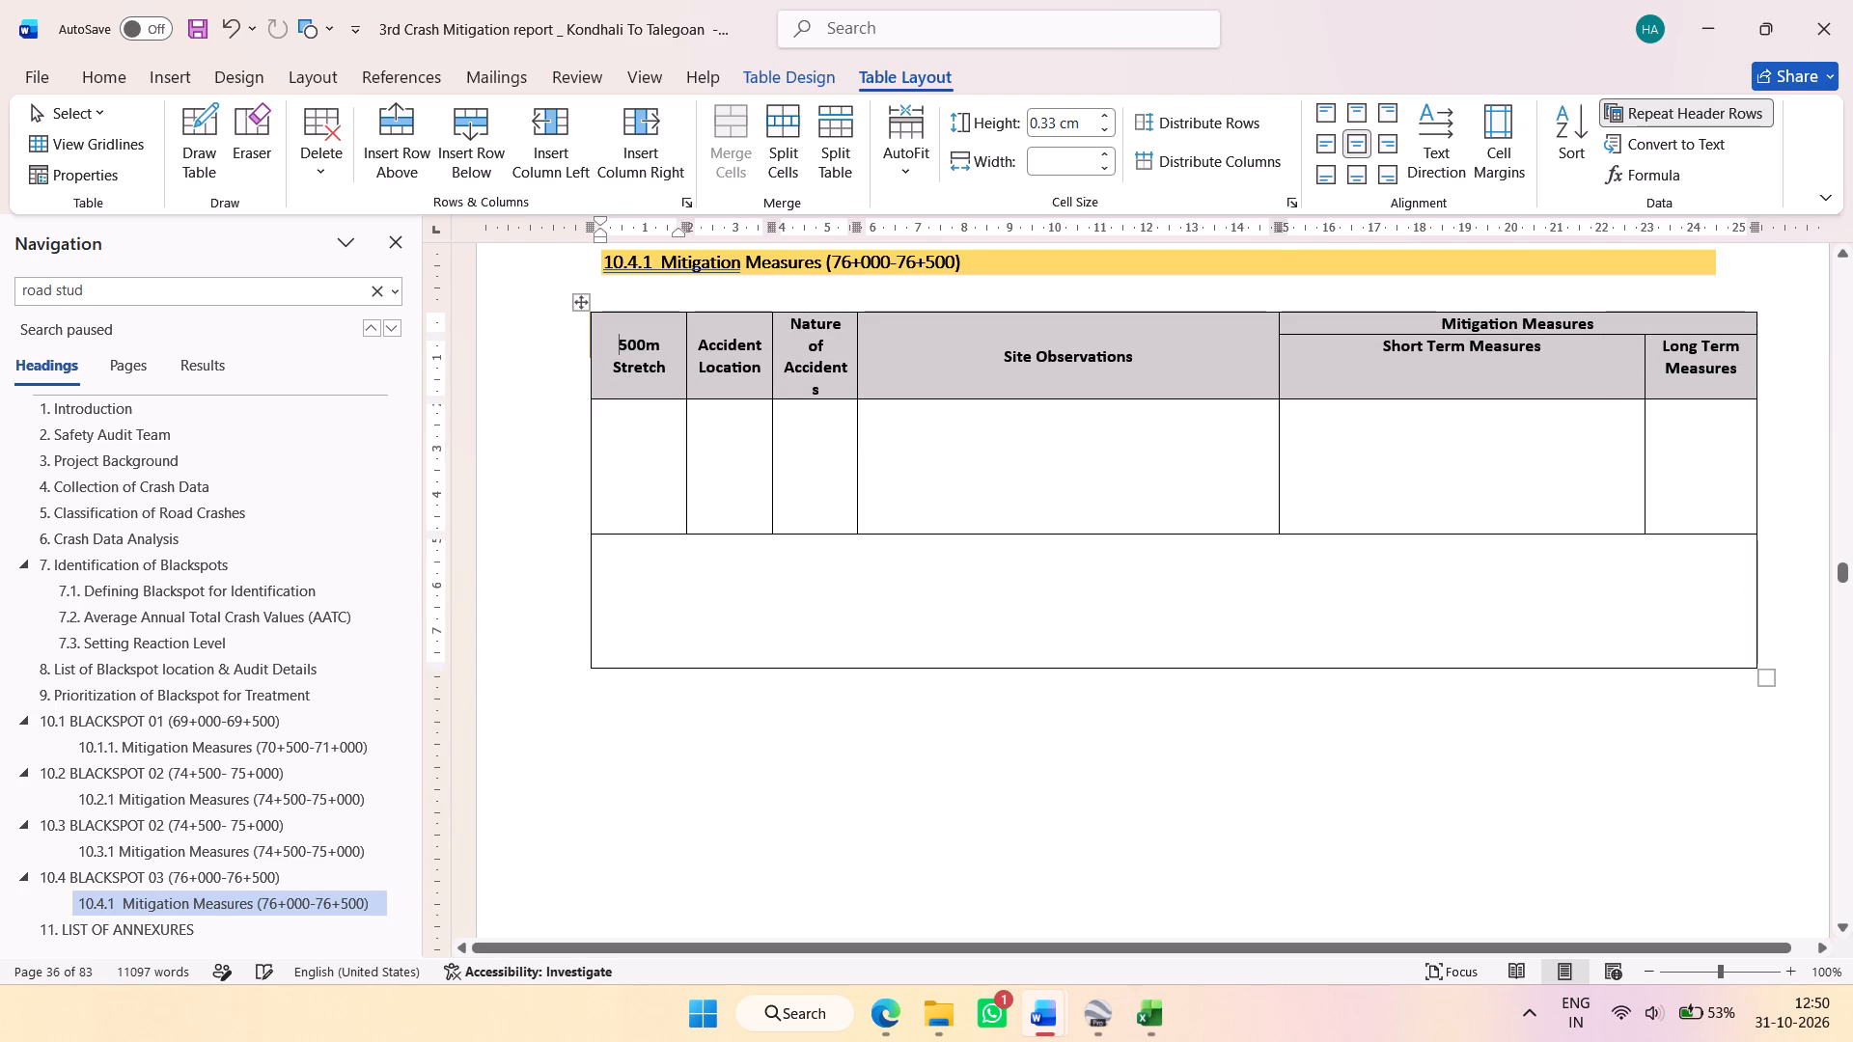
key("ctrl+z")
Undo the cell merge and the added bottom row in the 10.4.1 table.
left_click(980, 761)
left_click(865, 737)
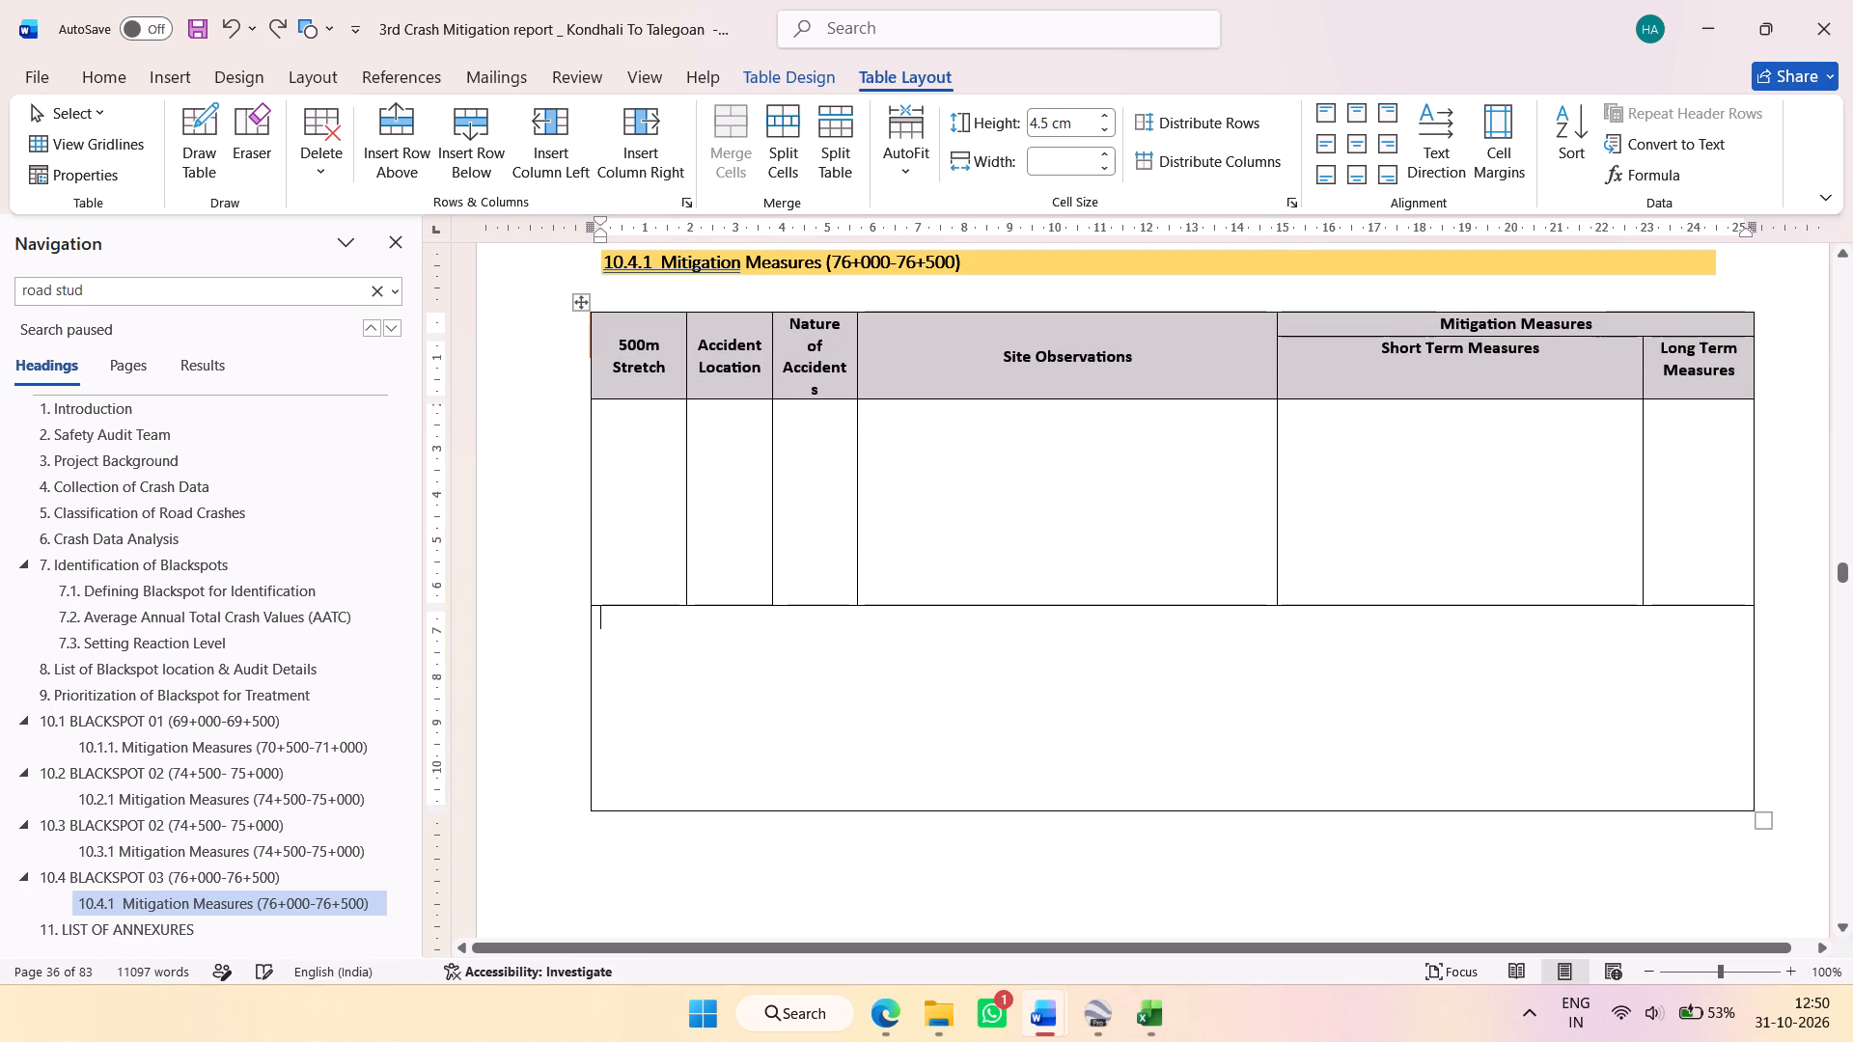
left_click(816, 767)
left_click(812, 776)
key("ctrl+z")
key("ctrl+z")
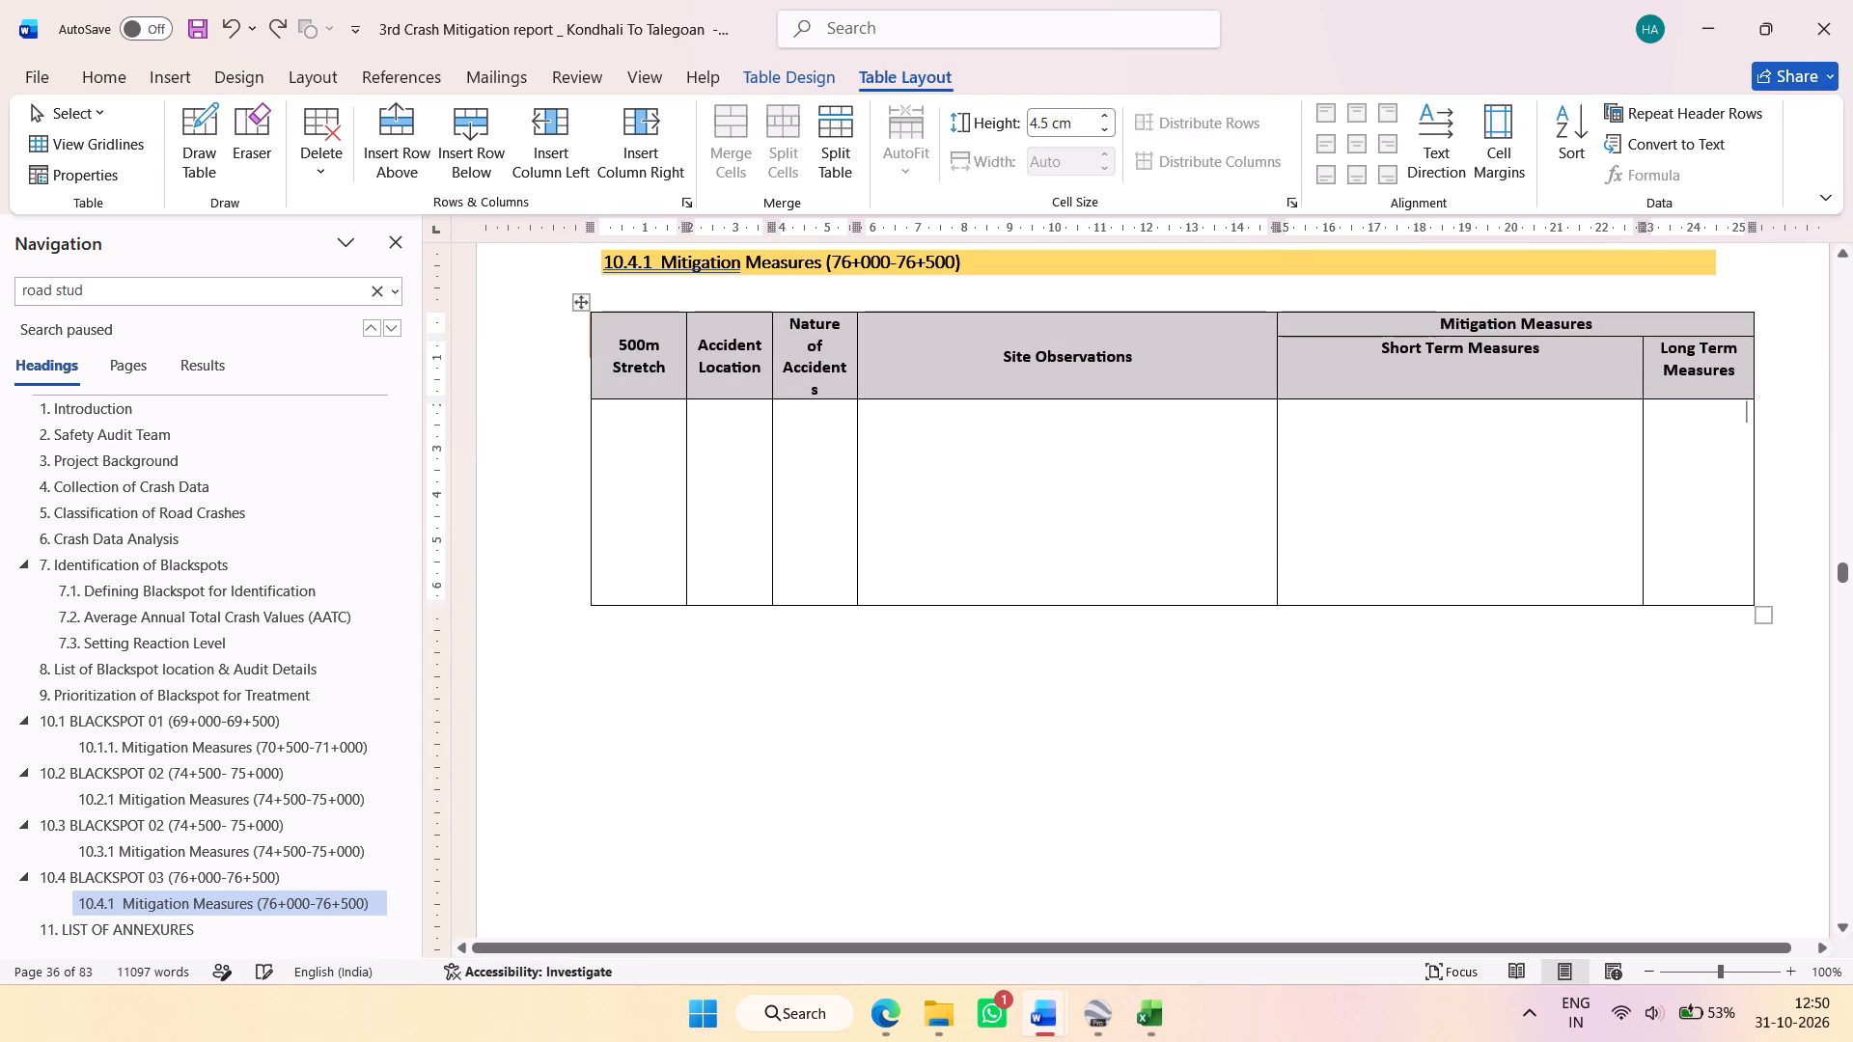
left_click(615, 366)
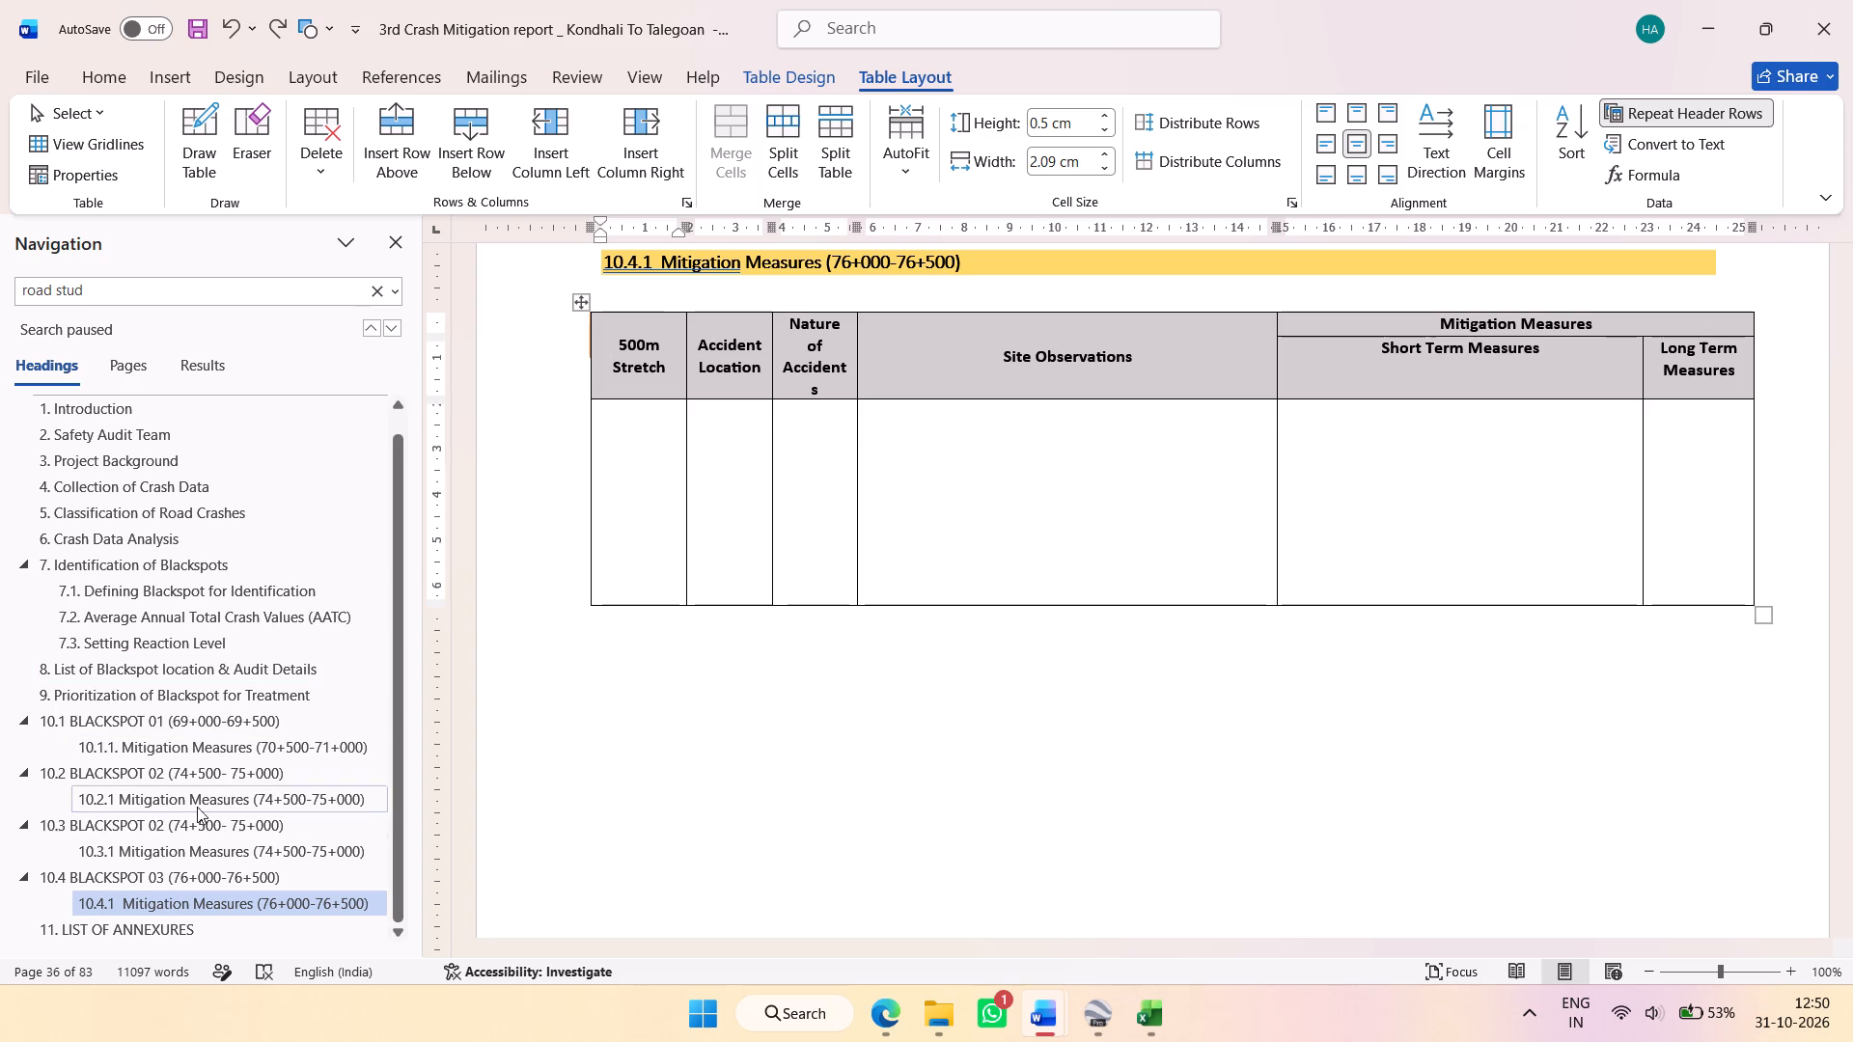
Check the observations and mitigation table under 10.1.1 through its last page.
left_click(192, 833)
left_click(196, 745)
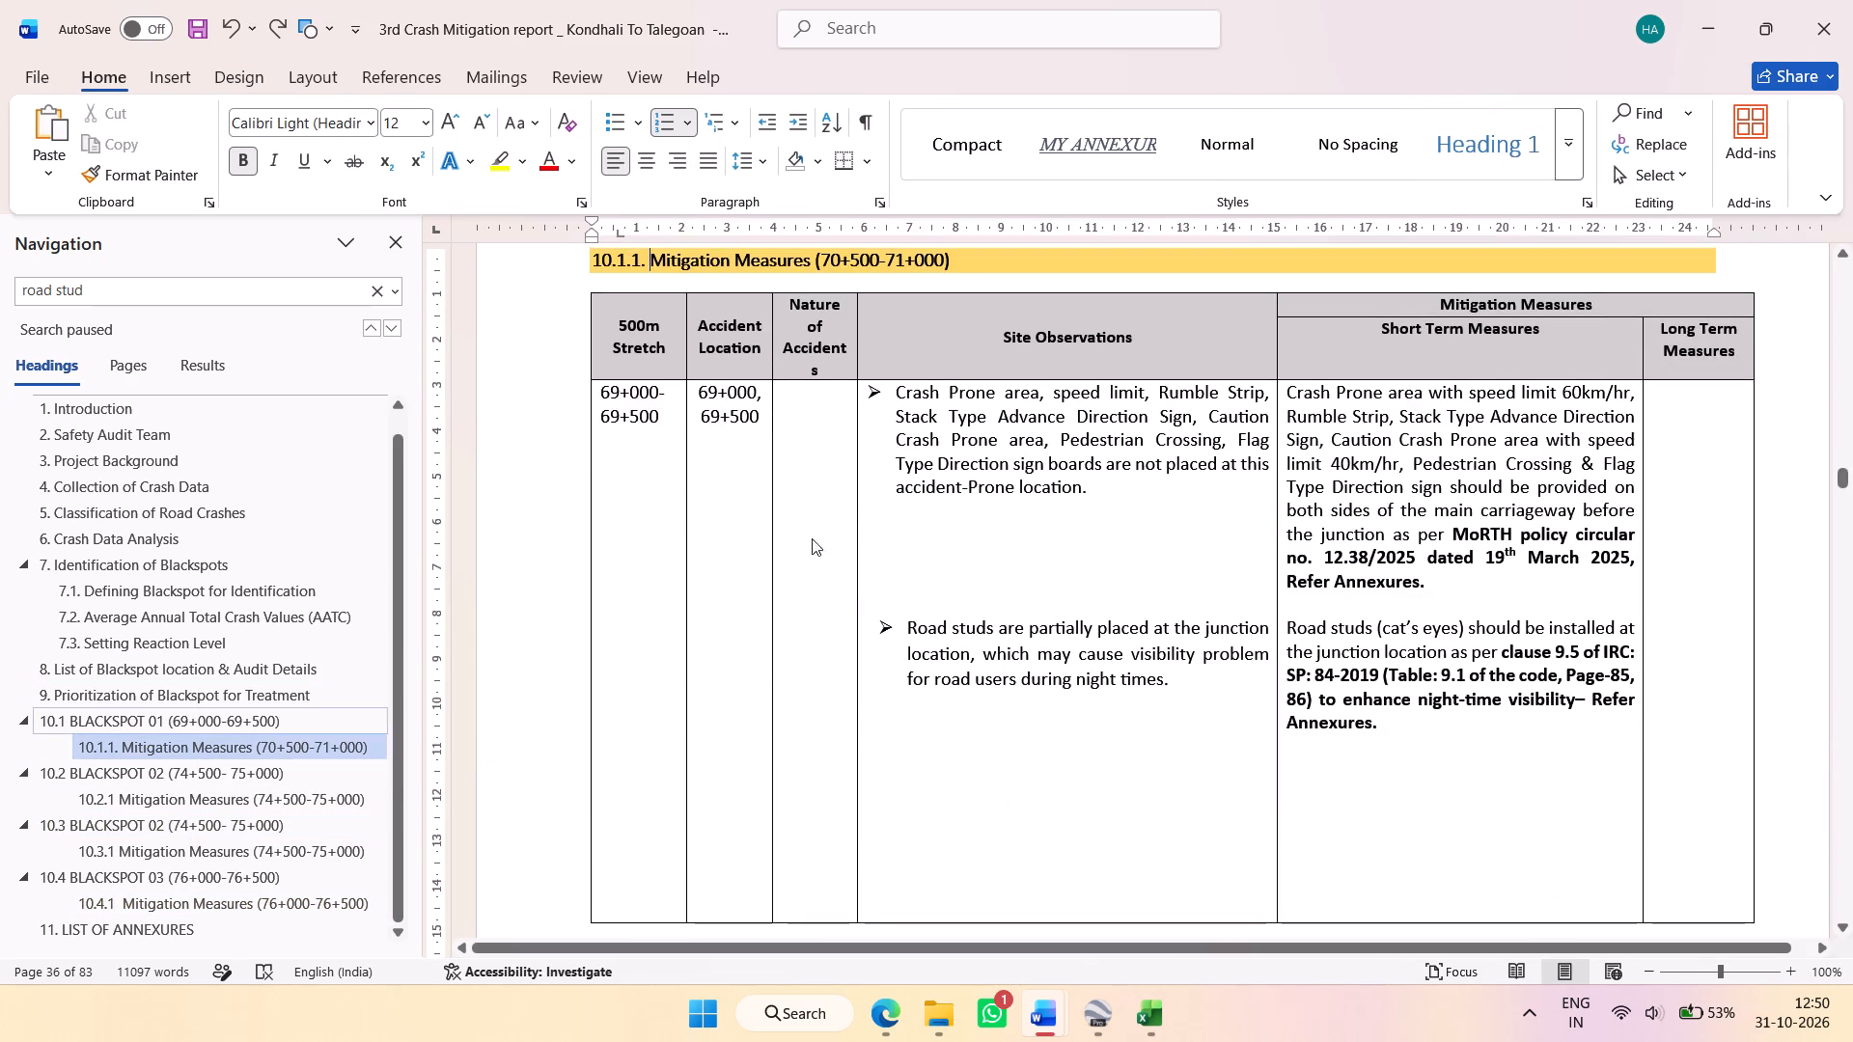
scroll(852, 504, "down", 20)
scroll(852, 504, "down", 20)
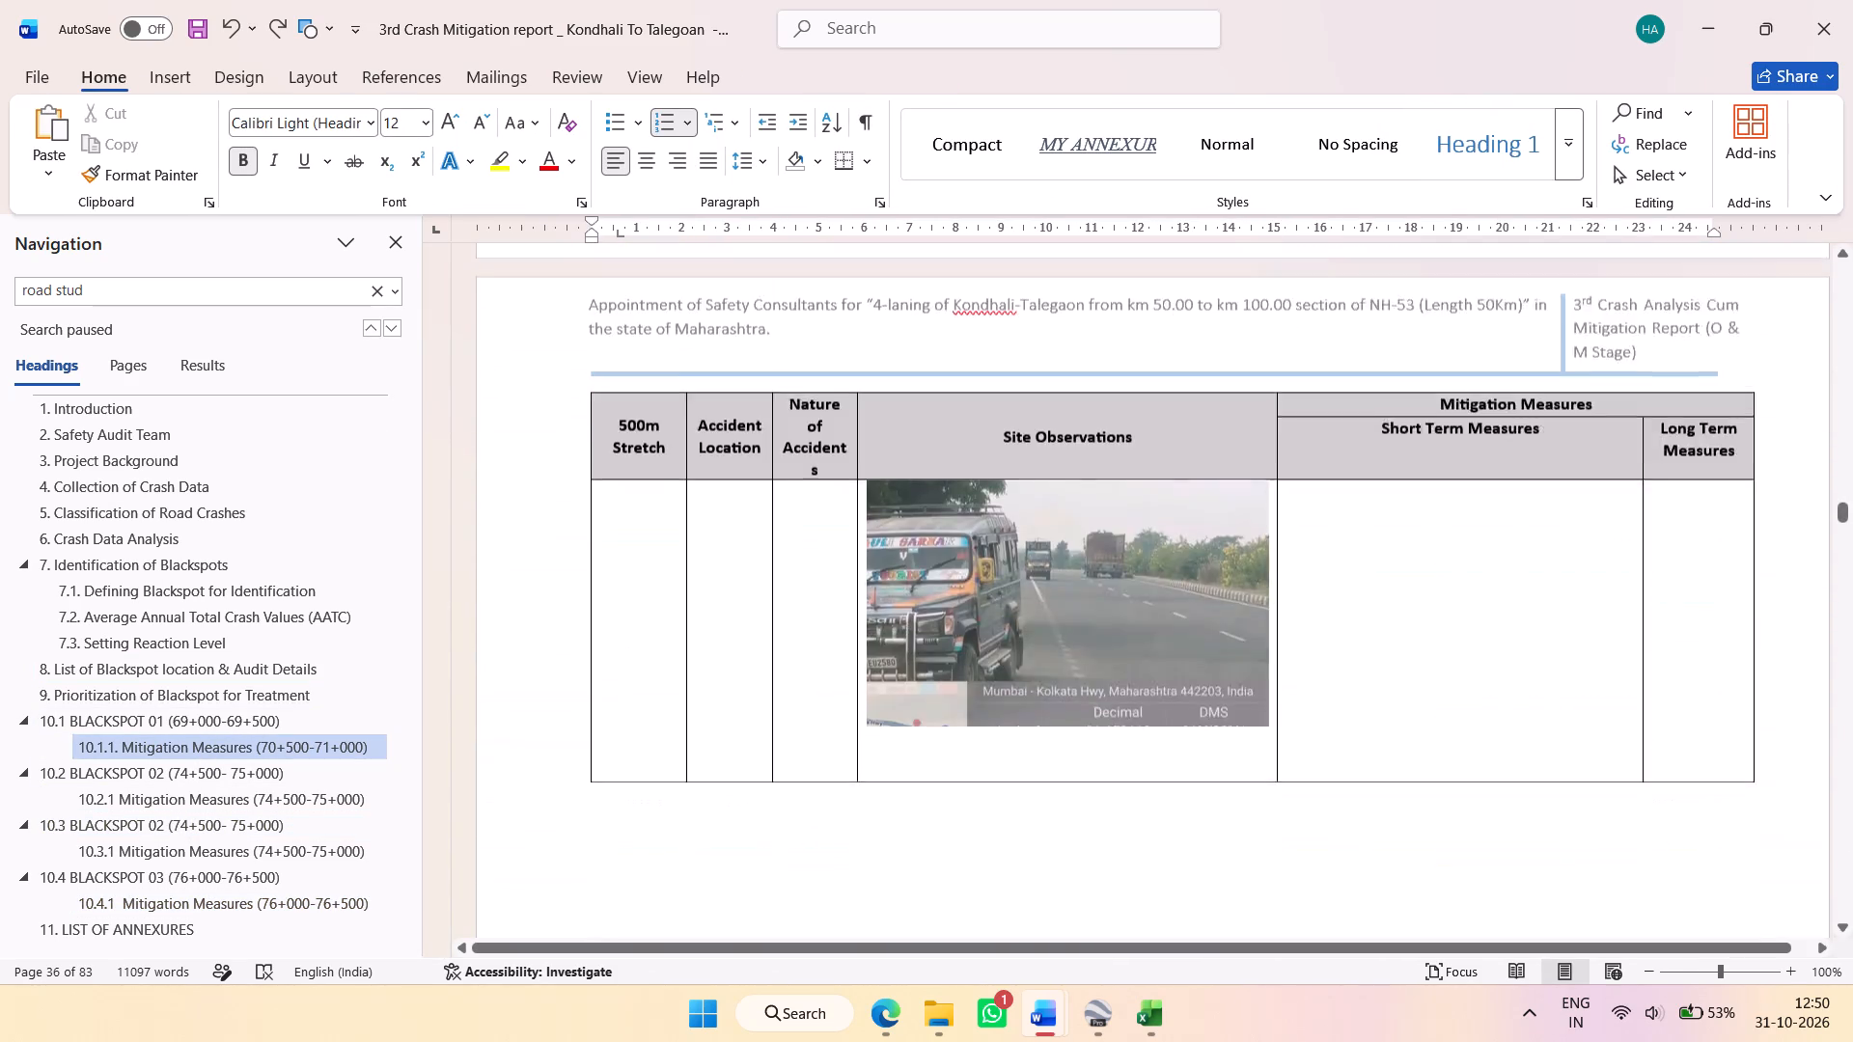
scroll(837, 540, "down", 12)
scroll(838, 546, "up", 3)
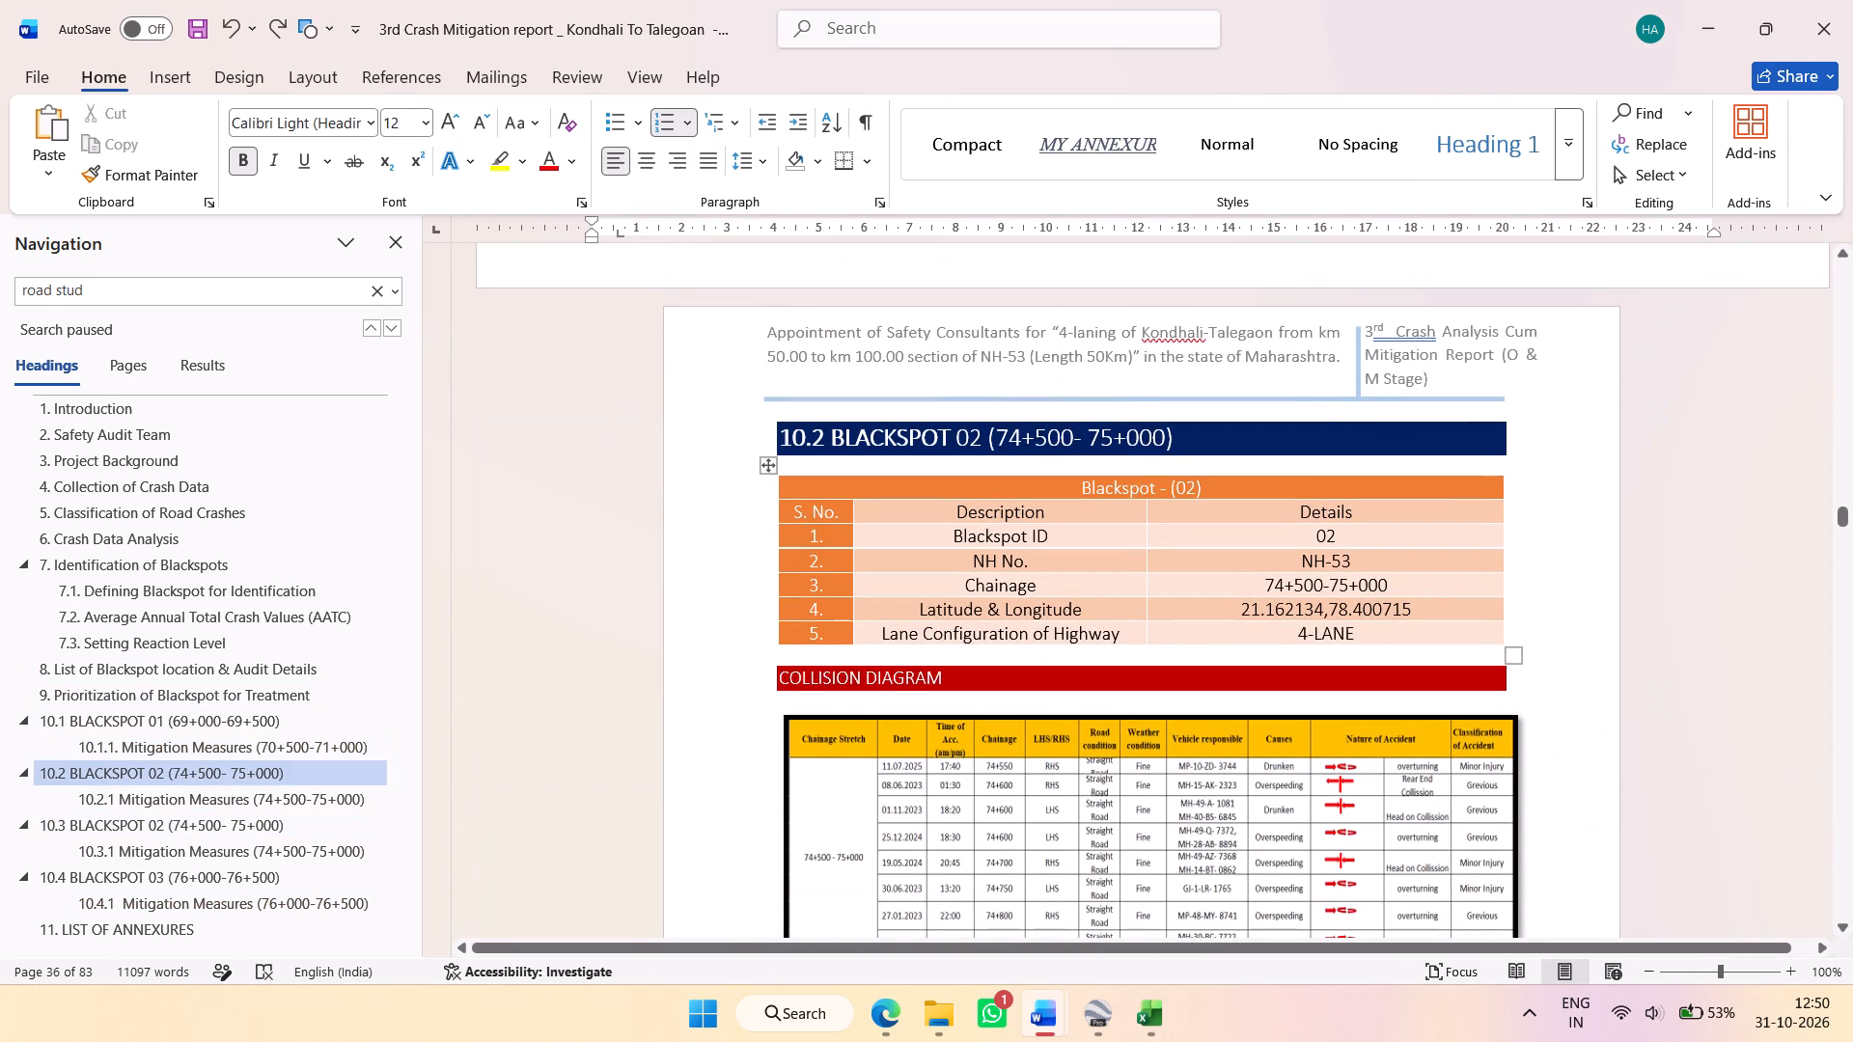
Change the chainage in the 10.1.1 Mitigation Measures heading to (69+000-69+500) and save the report.
left_click(306, 747)
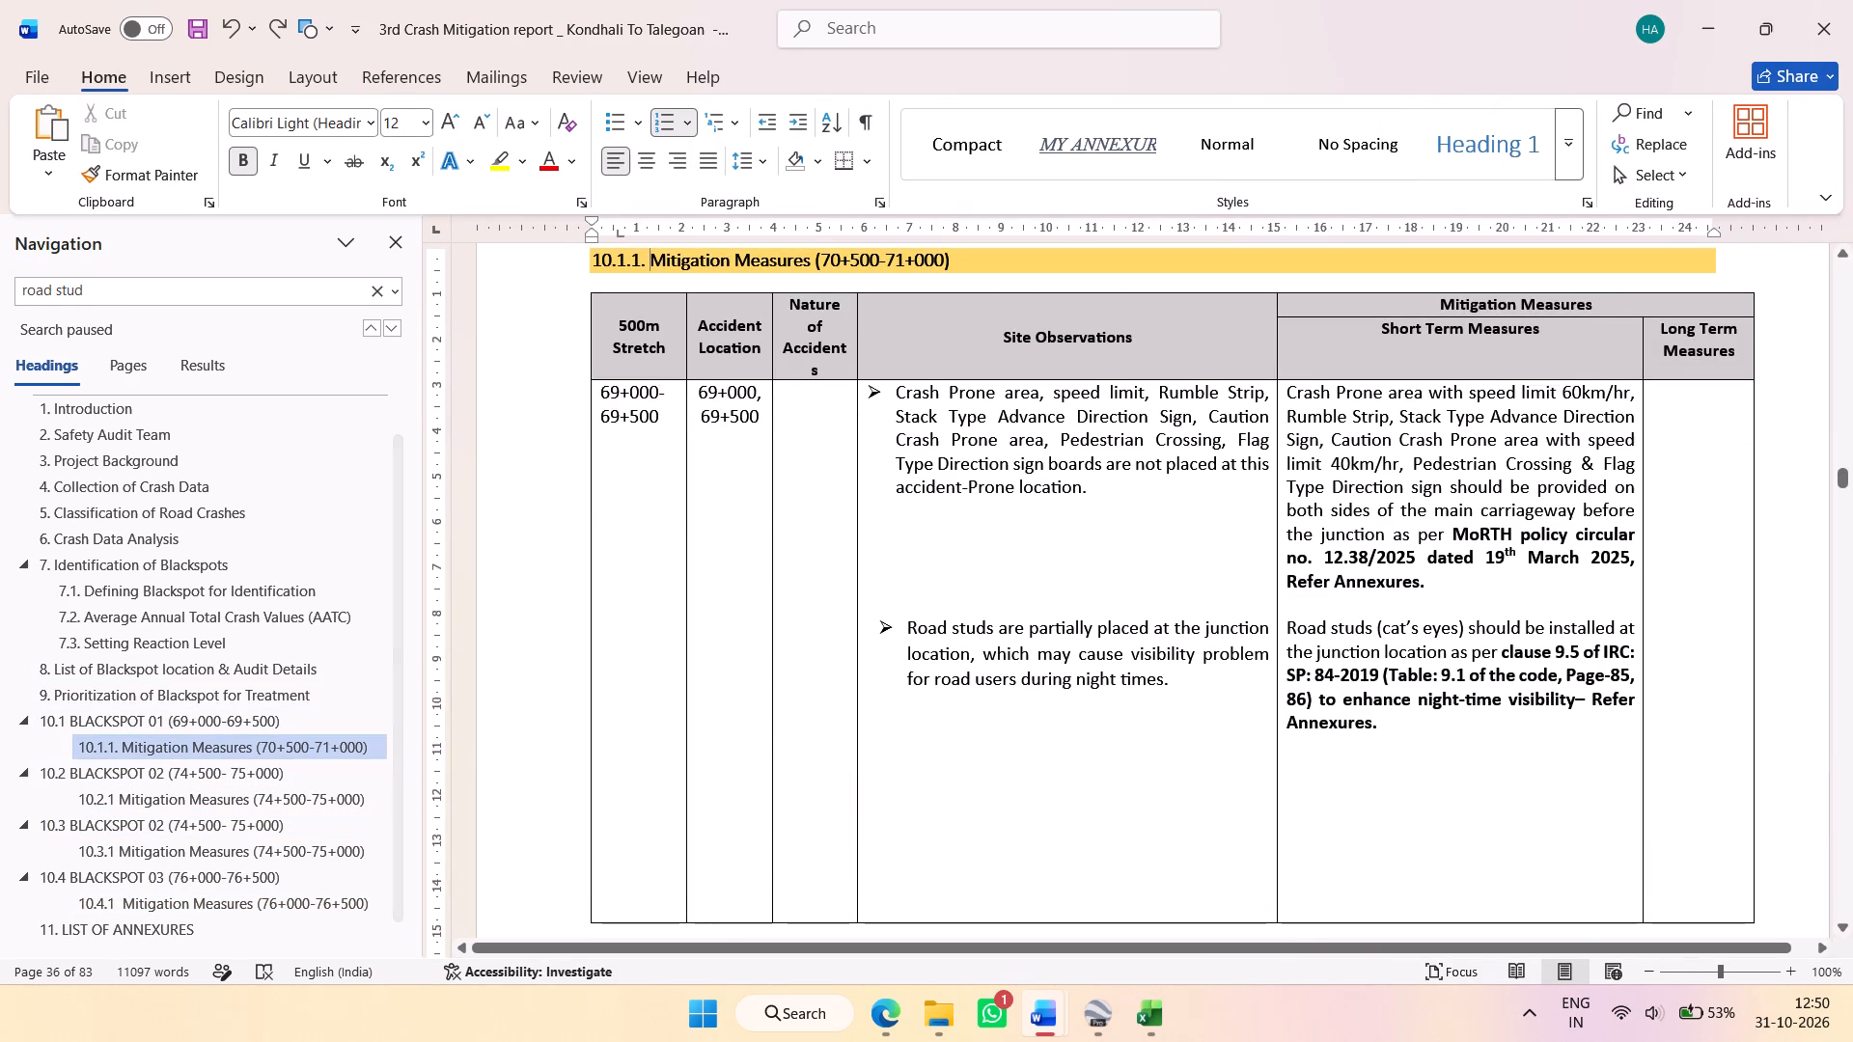
left_click(837, 260)
key("BackSpace")
key("BackSpace")
type("69")
key("Right")
key("Right")
key("BackSpace")
key("0")
key("Right")
key("Right")
key("Right")
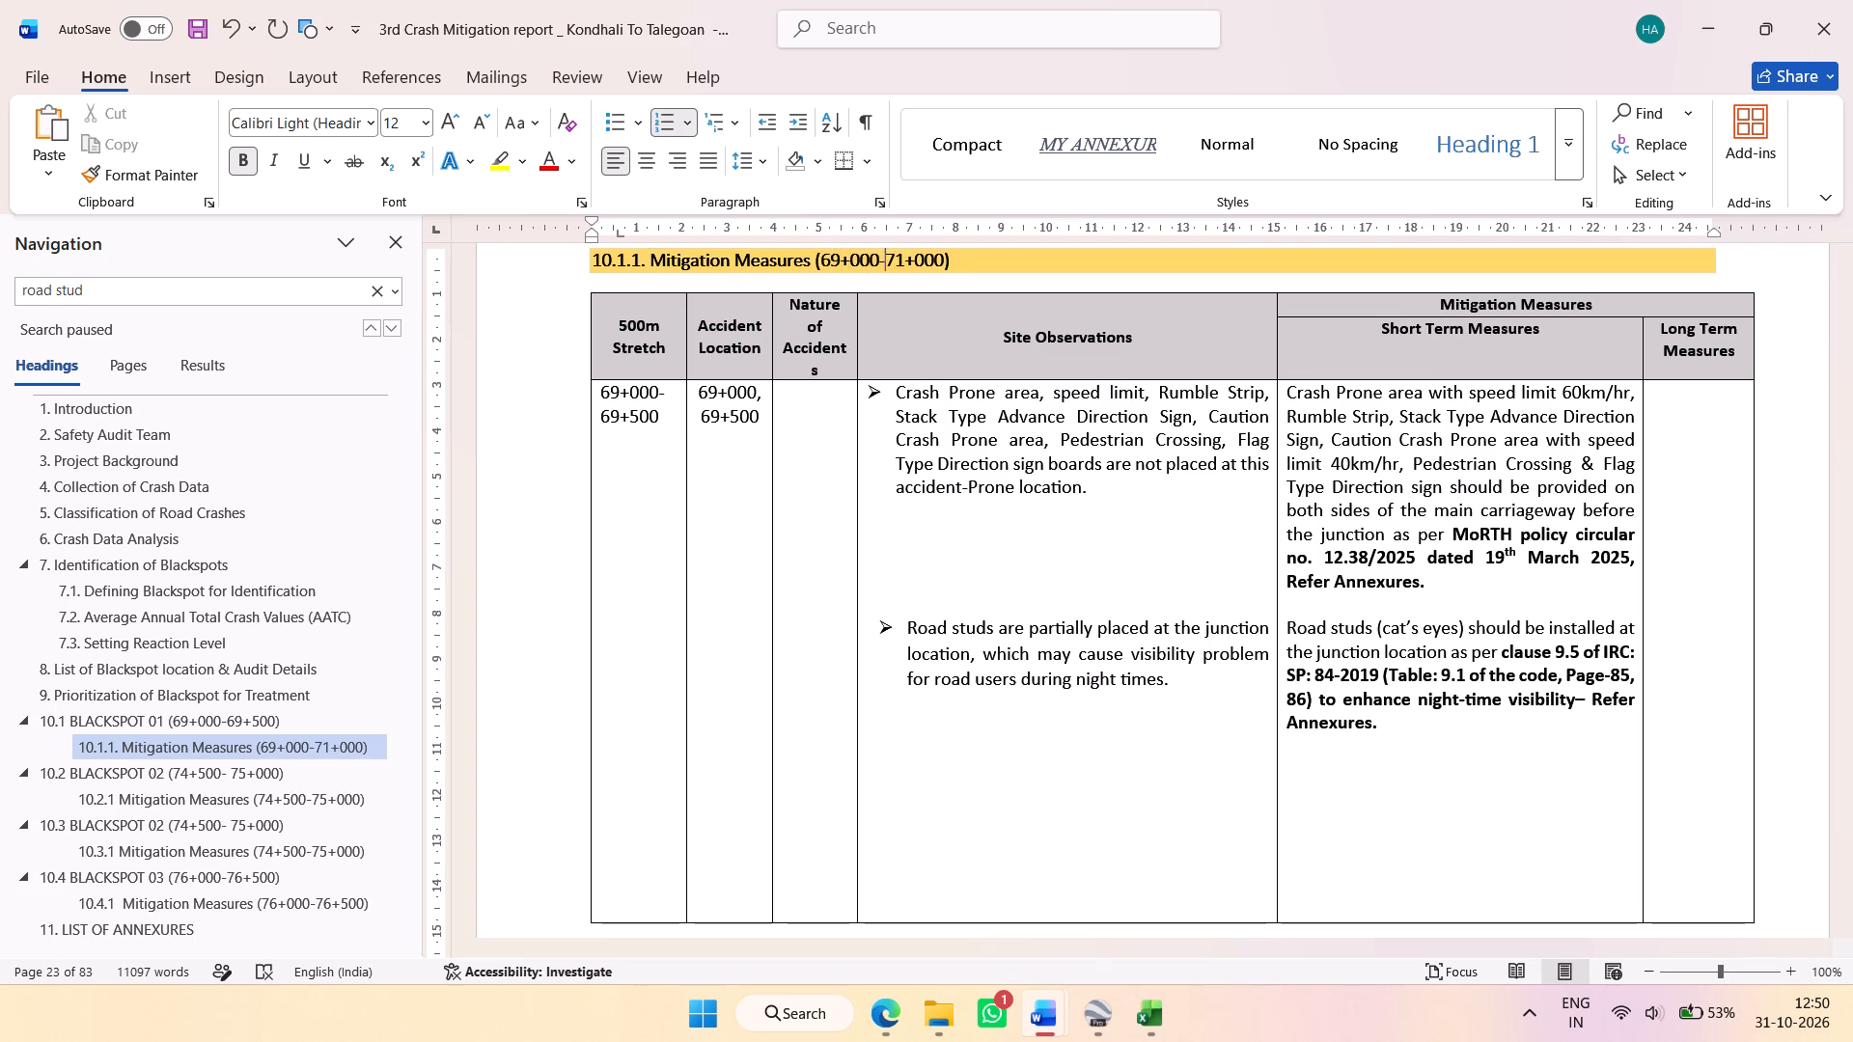
key("Right")
key("Right")
key("BackSpace")
key("BackSpace")
type("69")
key("Right")
key("Right")
key("BackSpace")
key("5")
left_click(1010, 454)
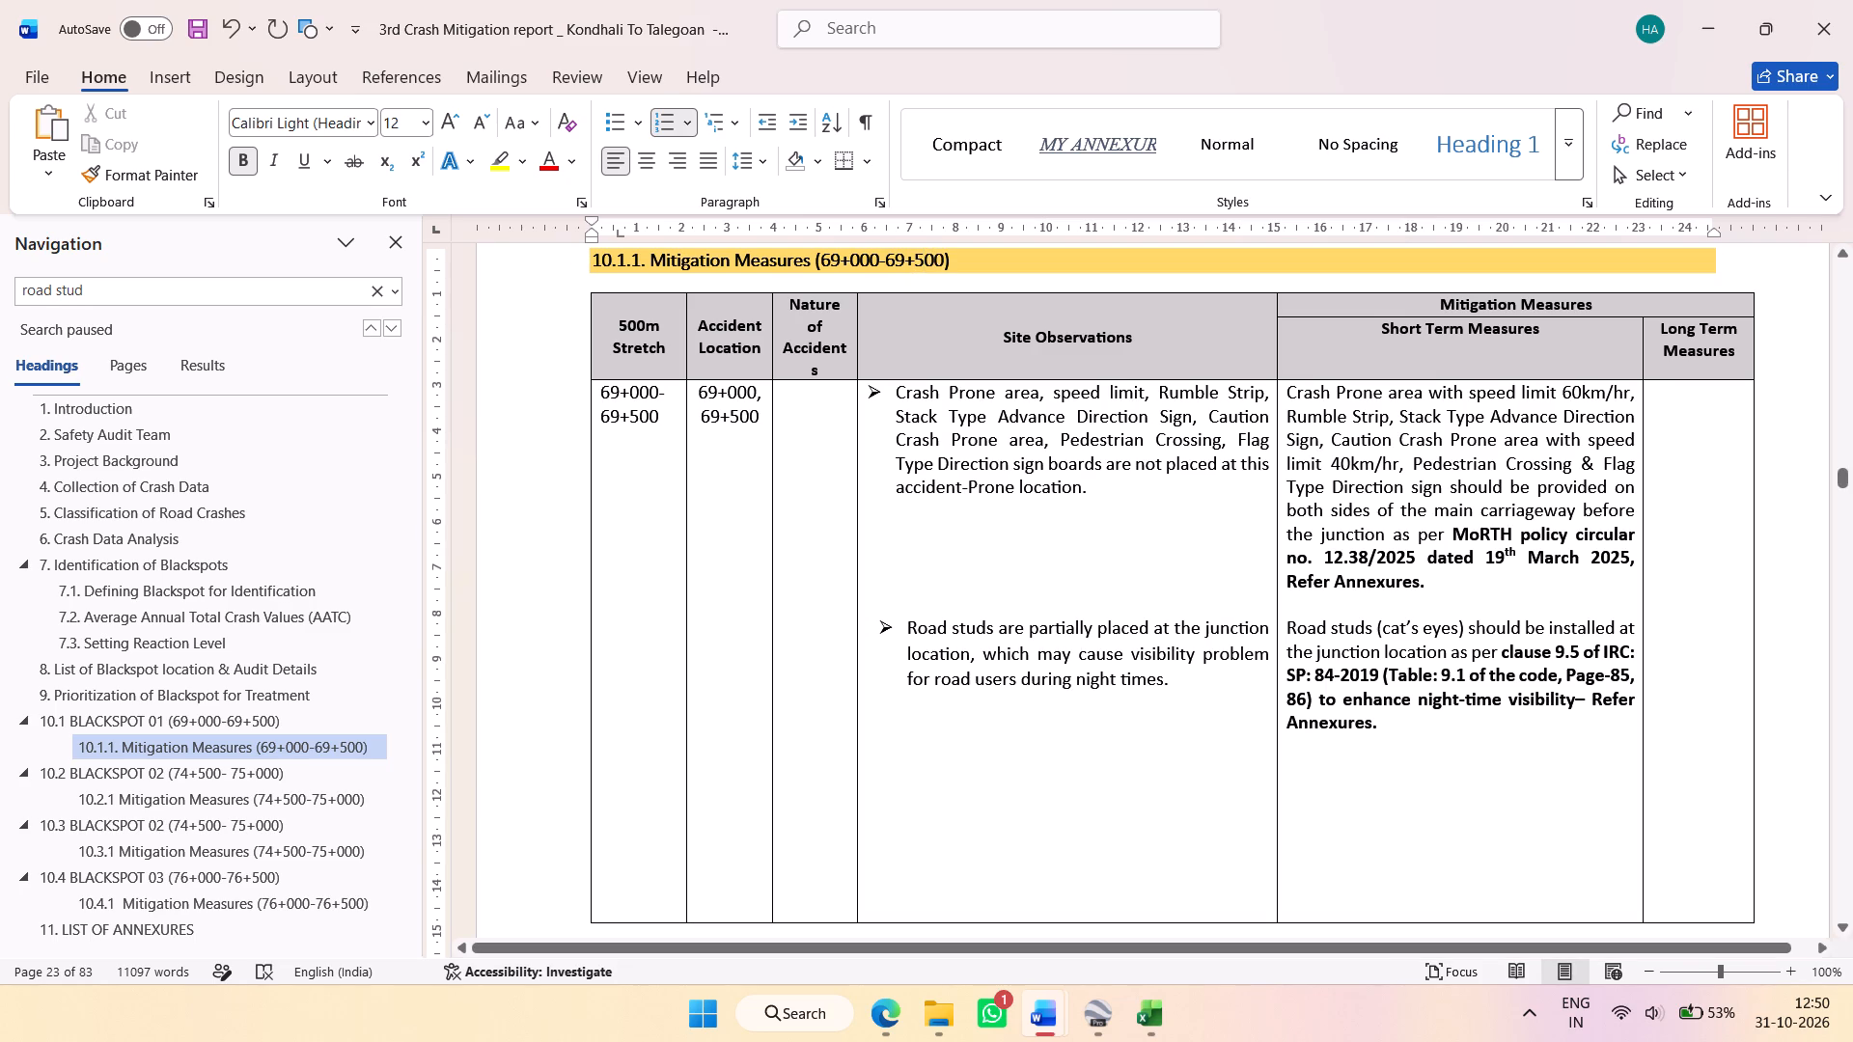
left_click(205, 35)
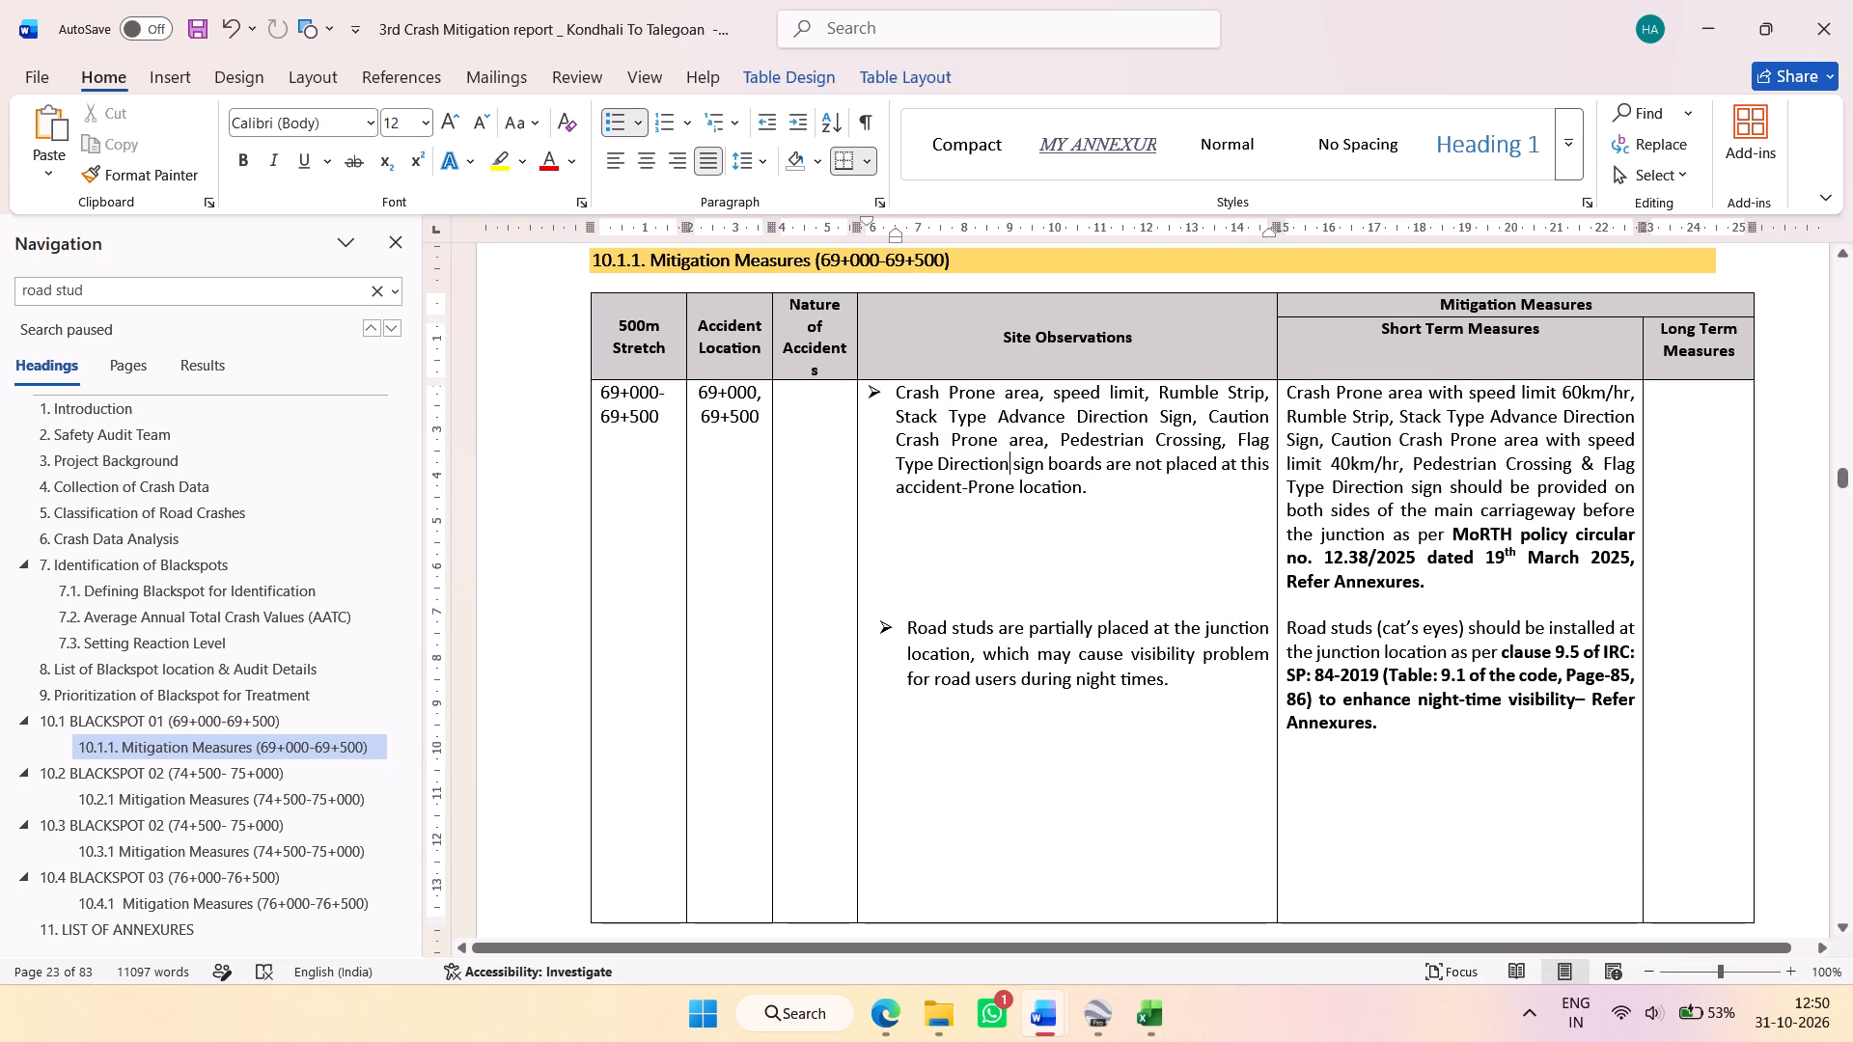
Change the chainage in the 10.2 BLACKSPOT 02 heading to (73+000- 73+500).
left_click(1058, 418)
scroll(1062, 458, "down", 19)
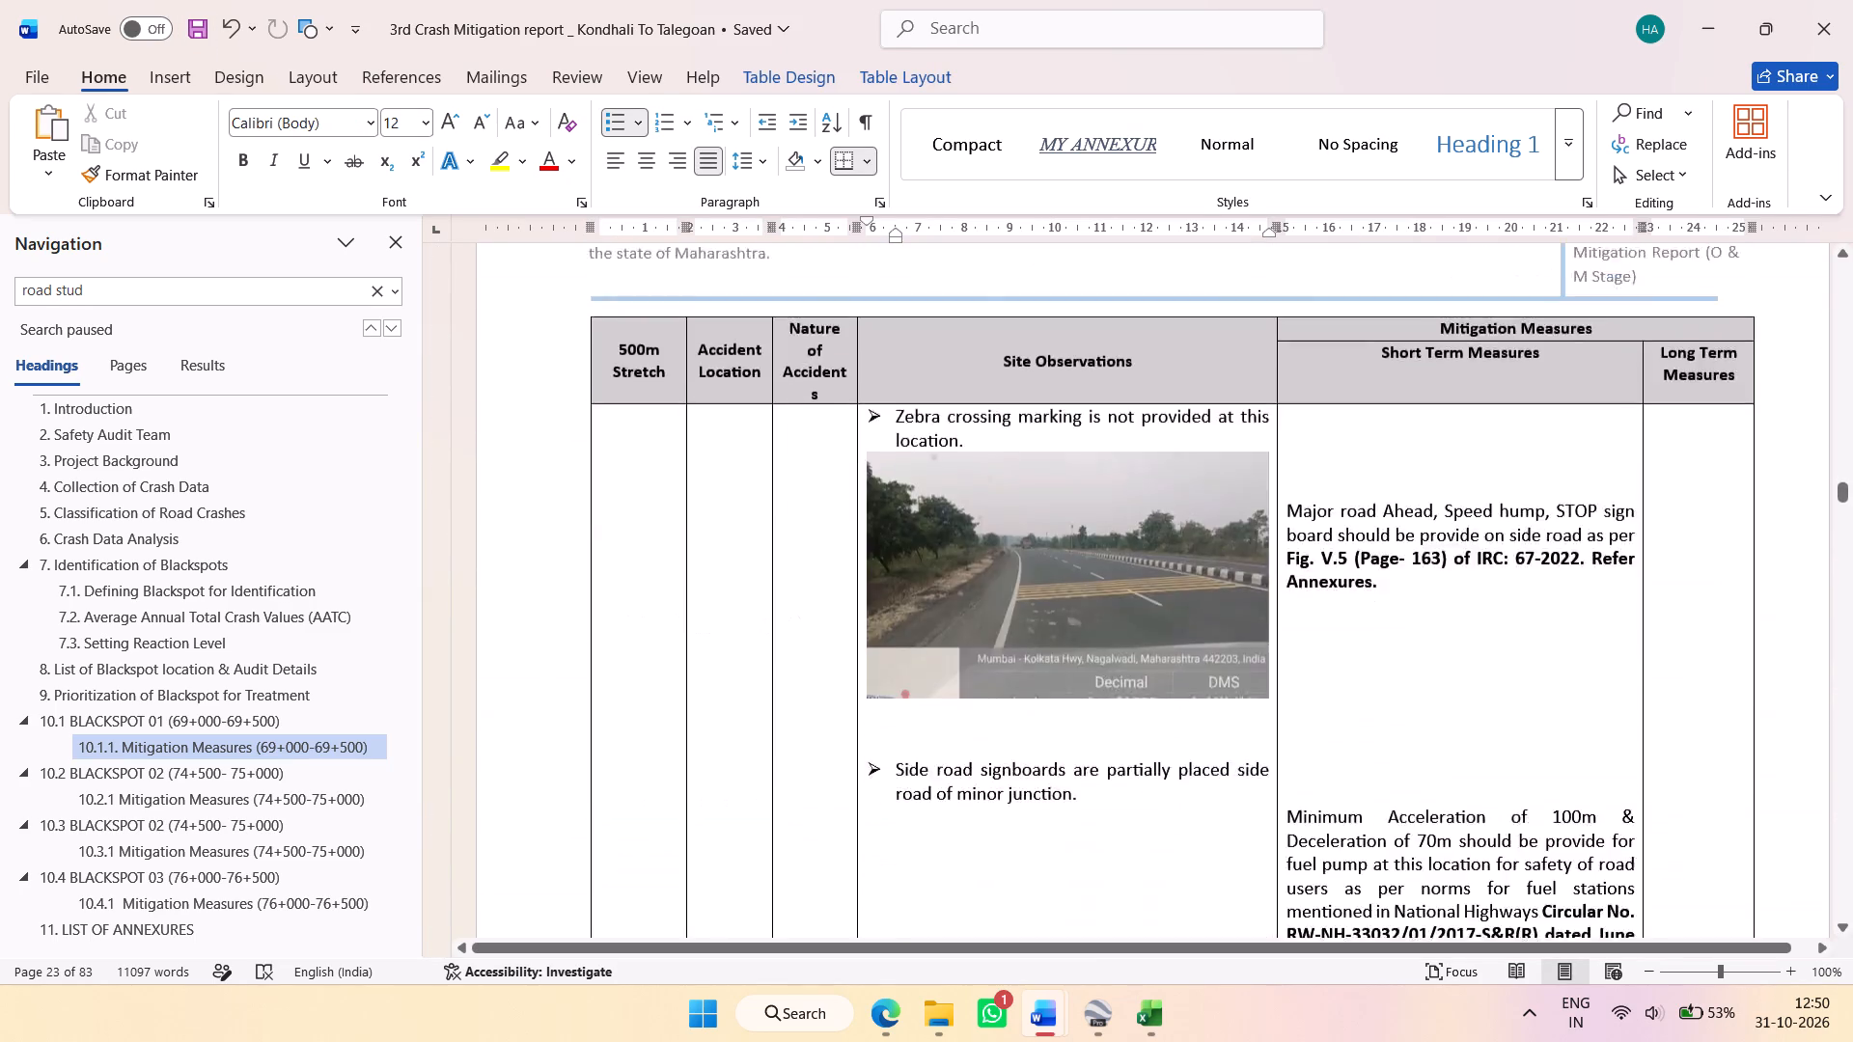
scroll(1063, 569, "down", 5)
left_click(289, 770)
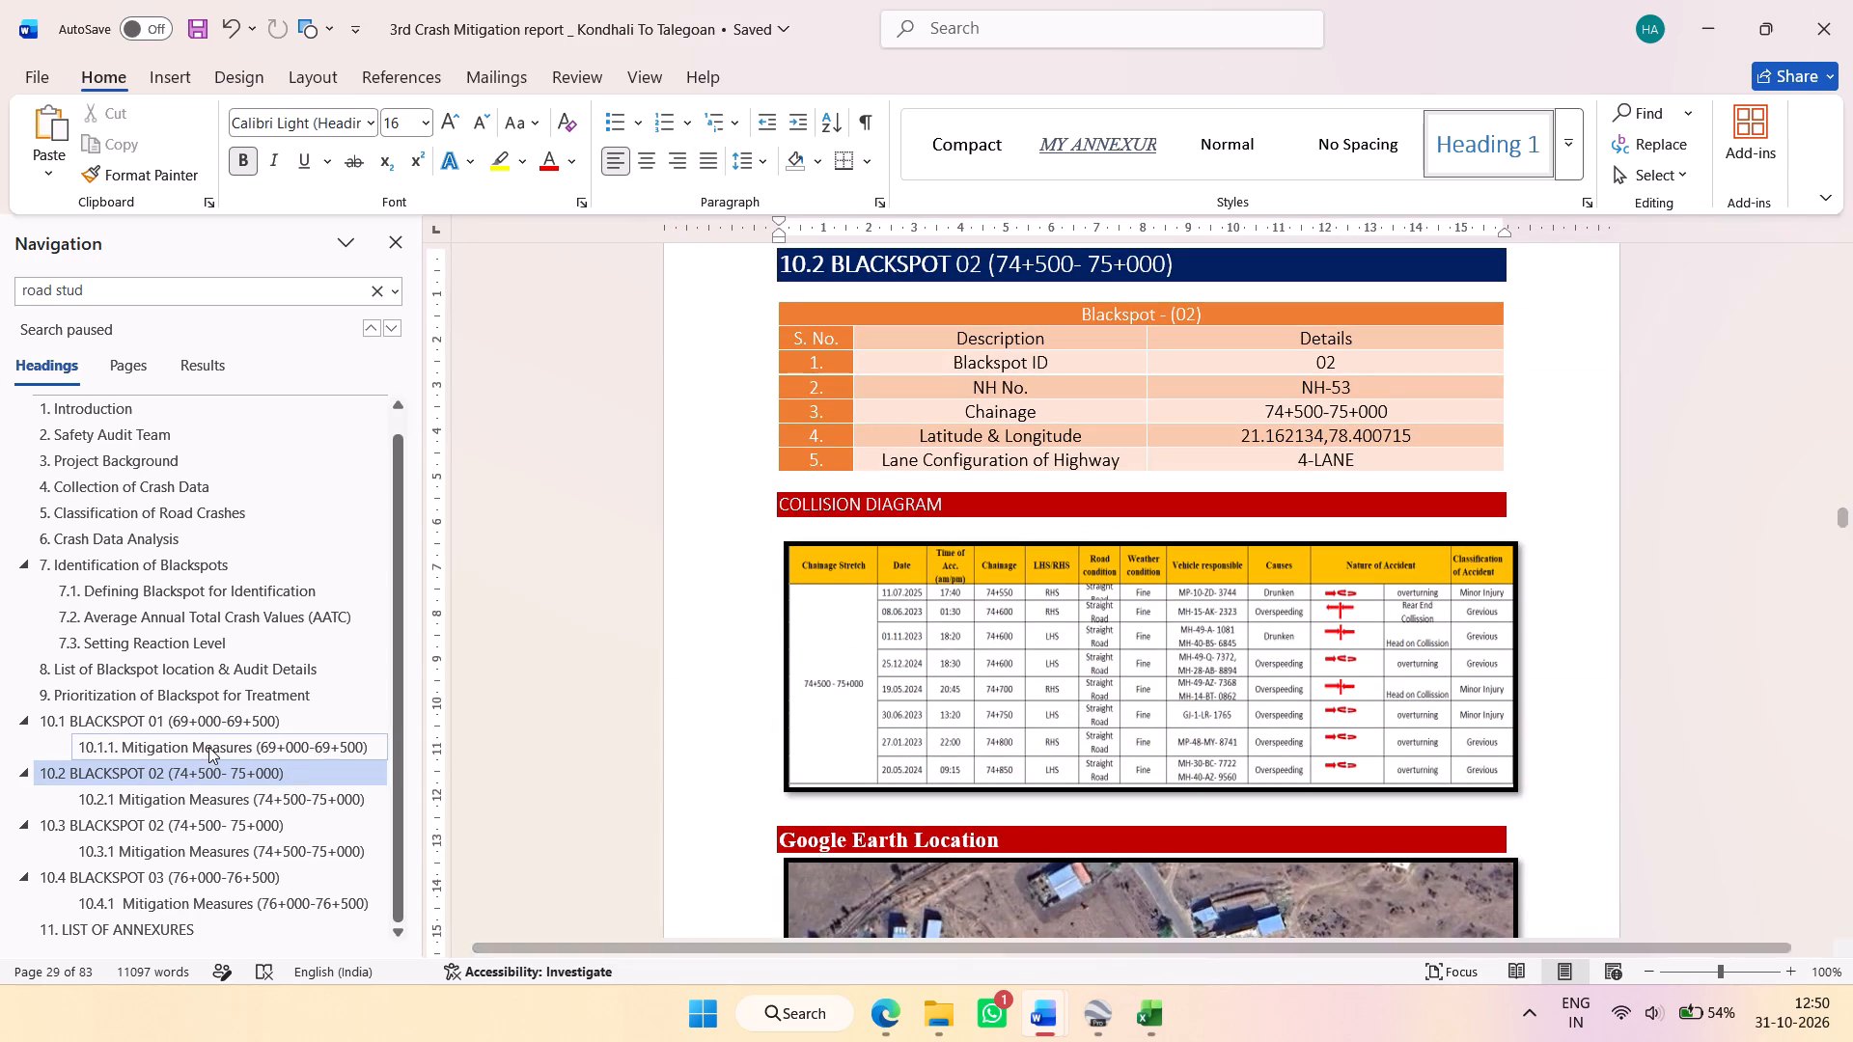
left_click(1019, 263)
key("BackSpace")
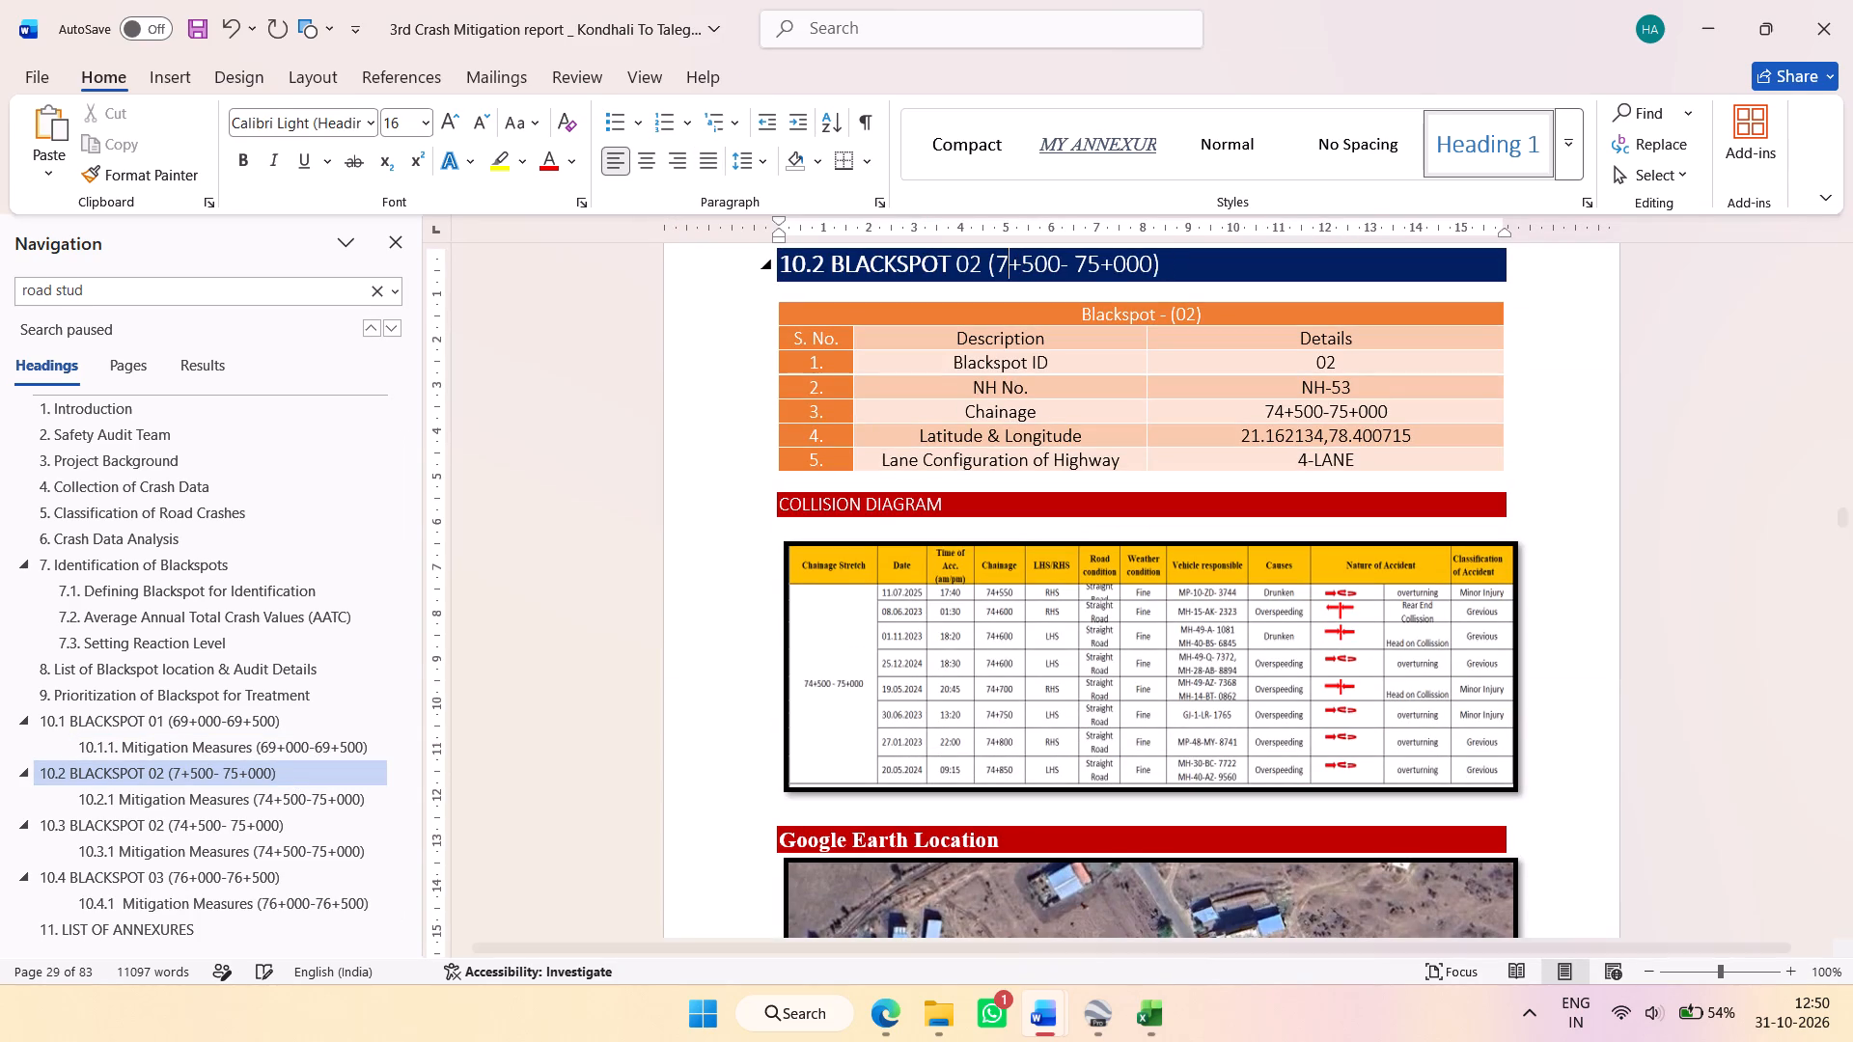
key("3")
left_click(1048, 271)
key("BackSpace")
key("0")
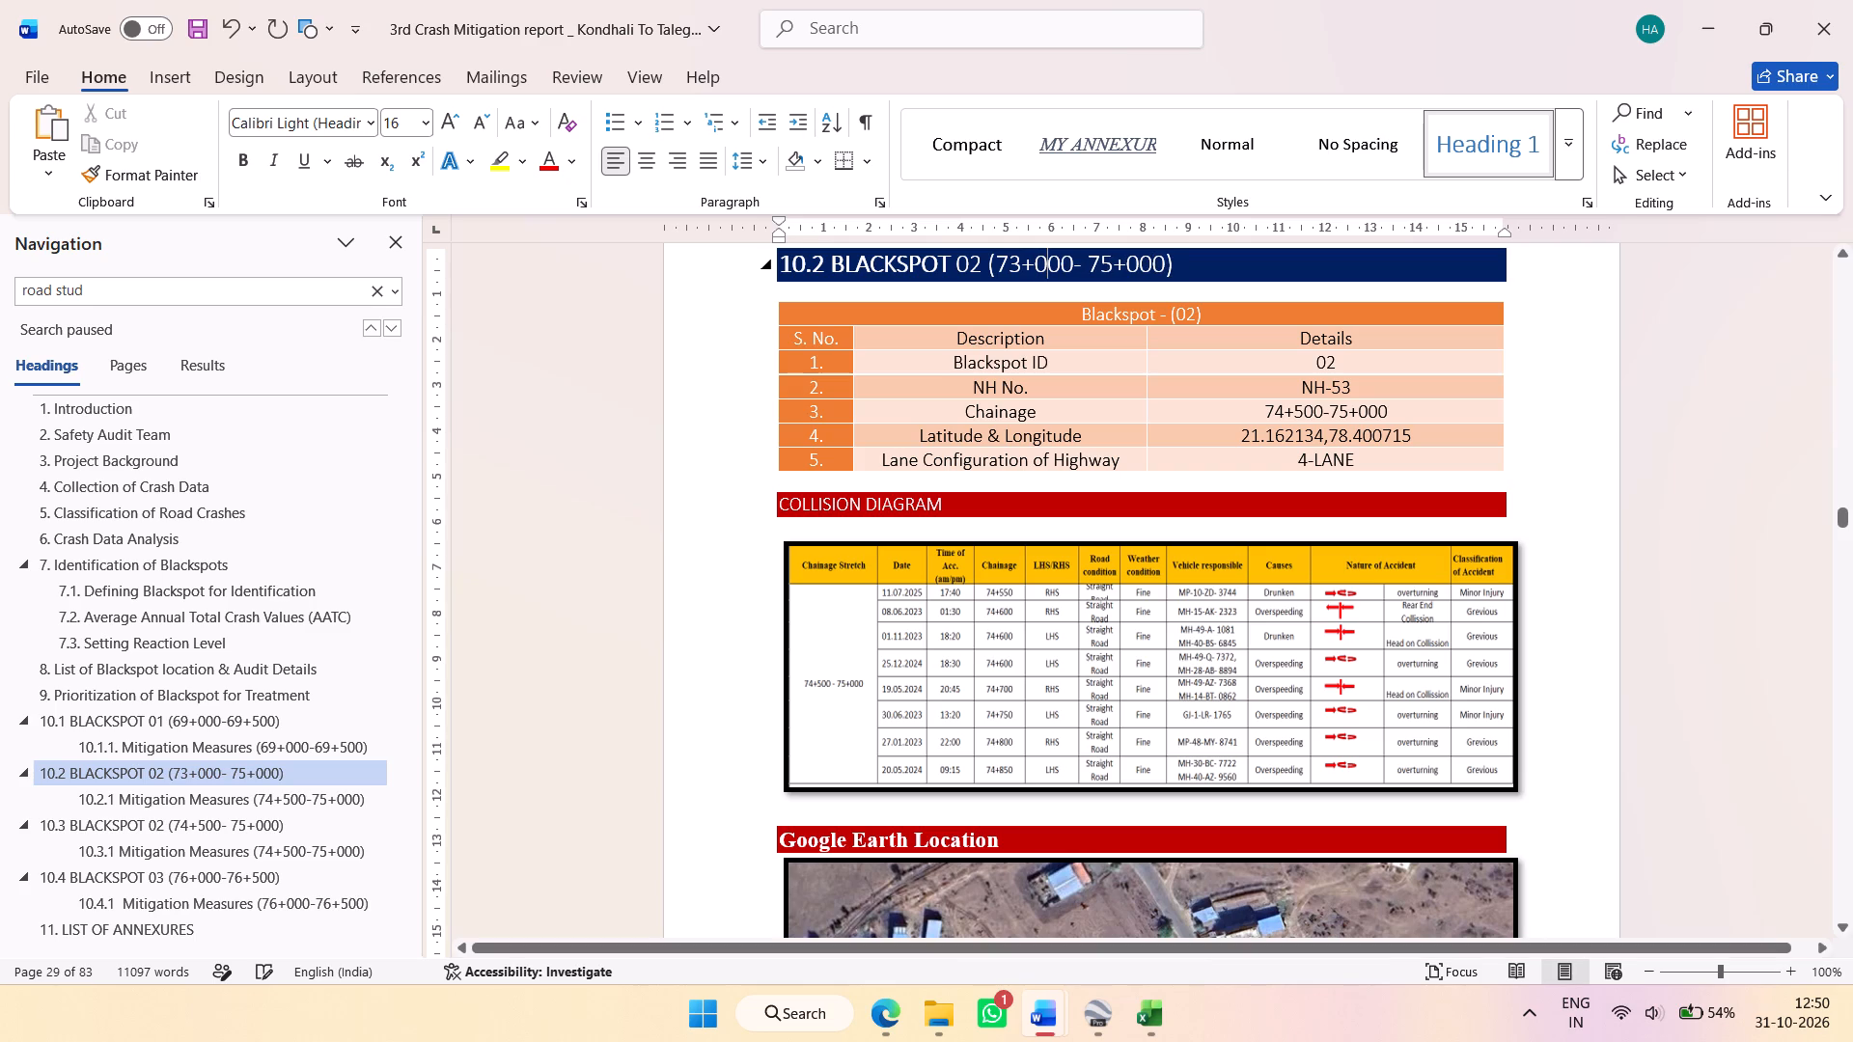
left_click(1111, 260)
key("BackSpace")
key("3")
left_click(1138, 262)
key("BackSpace")
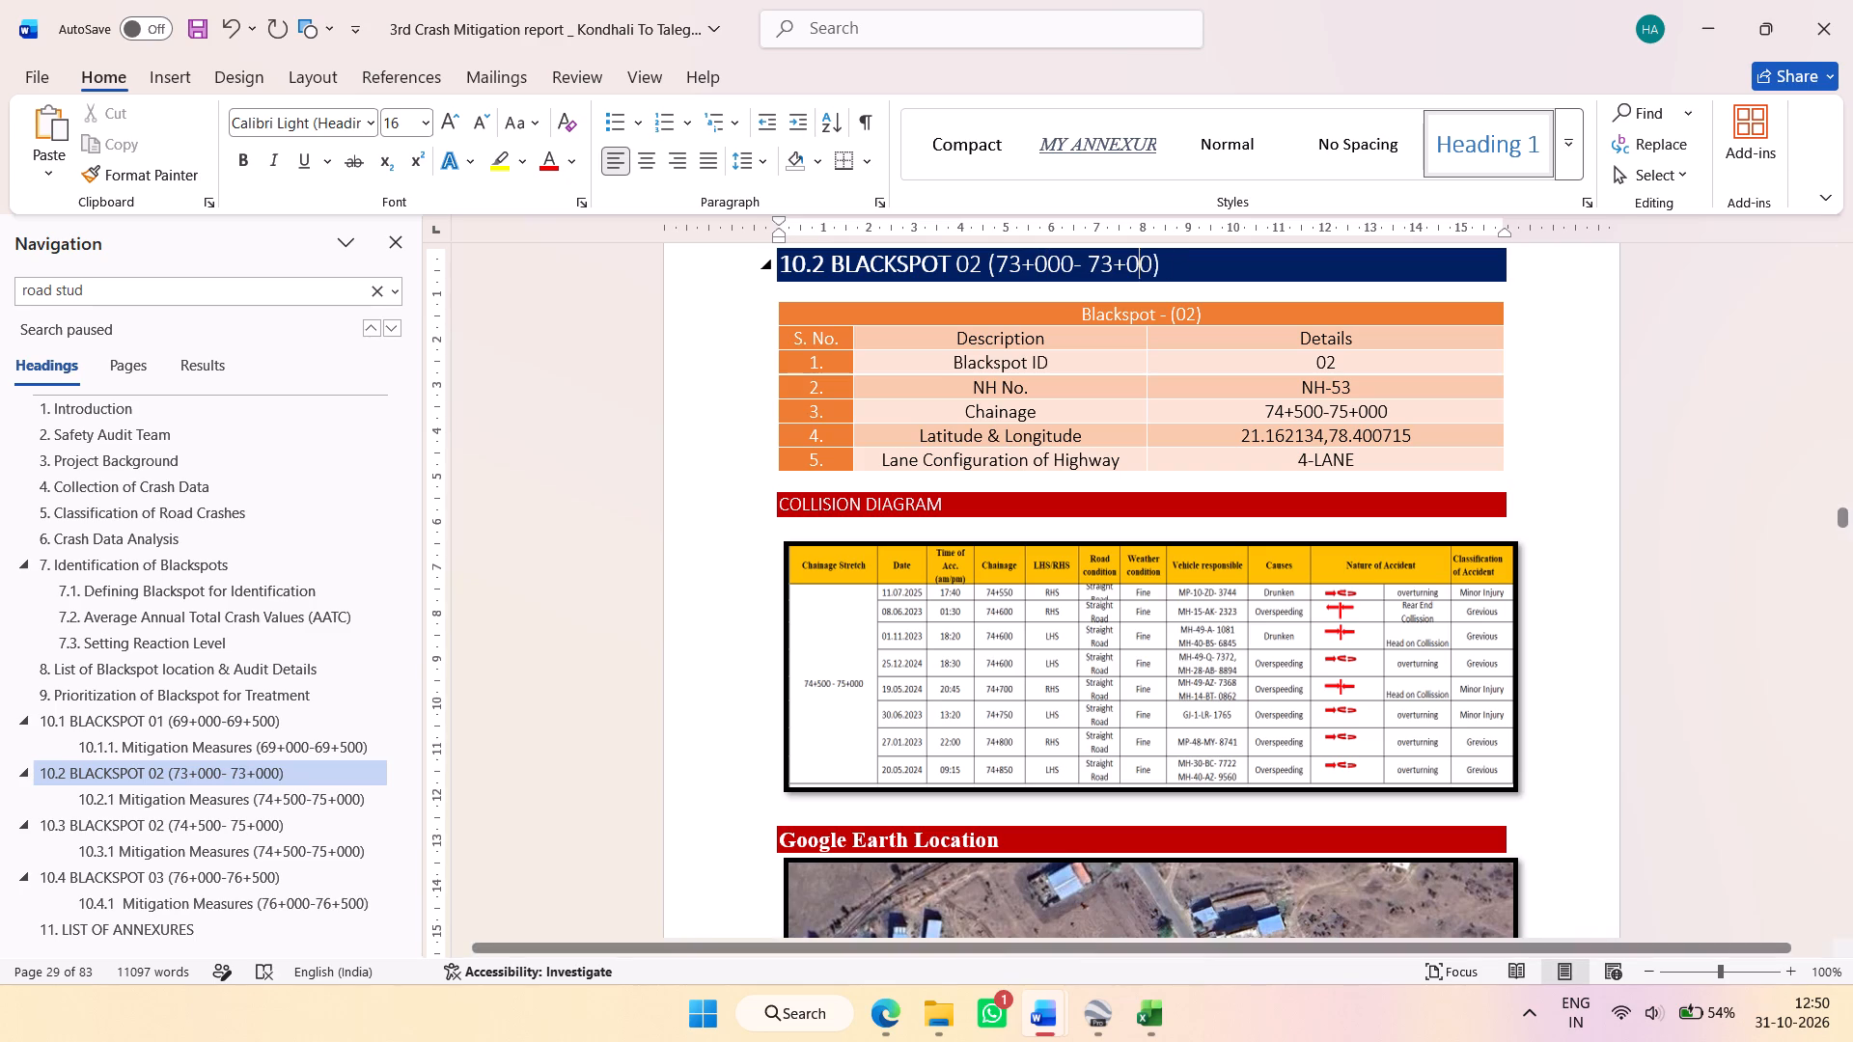
key("5")
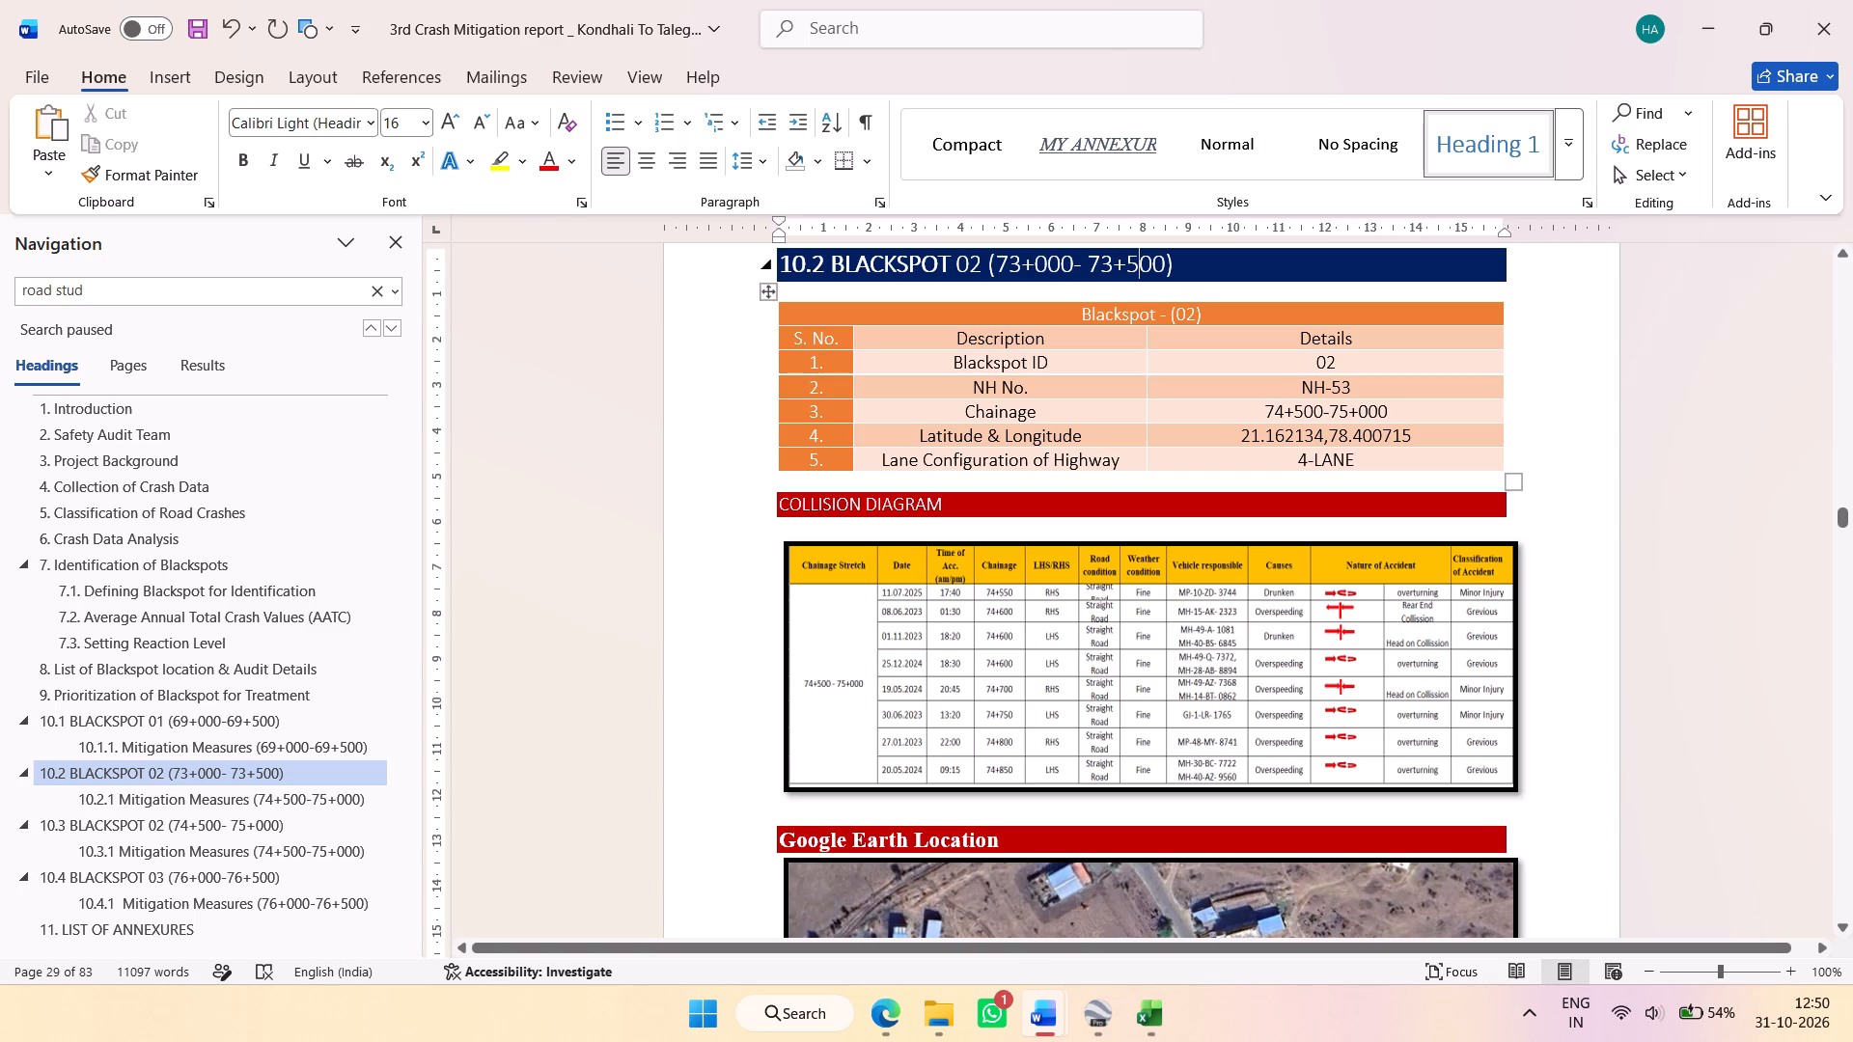
Copy the chainage 73+000- 73+500 from the 10.2 heading into the Chainage row of the Blackspot - (02) table as the new value.
left_click_drag(995, 264, 1149, 263)
key("ctrl+c")
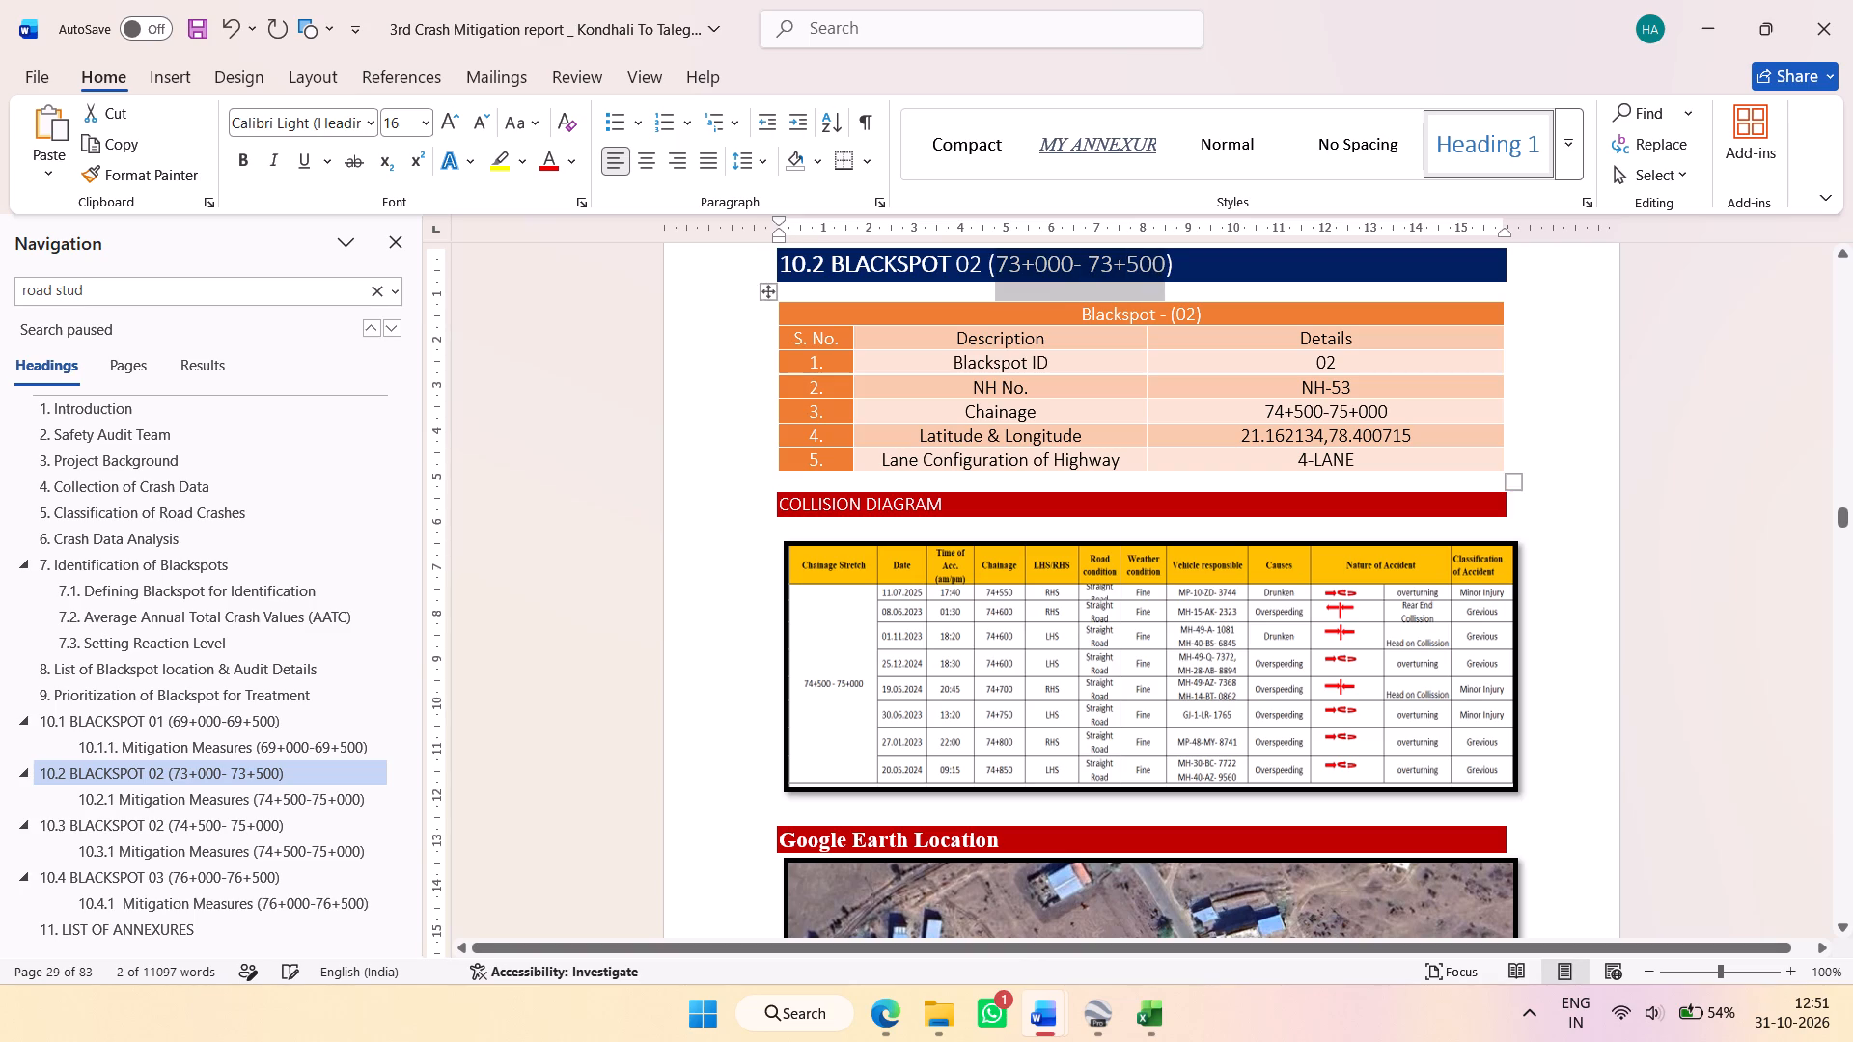
left_click(1287, 404)
triple_click(1313, 407)
right_click(1313, 407)
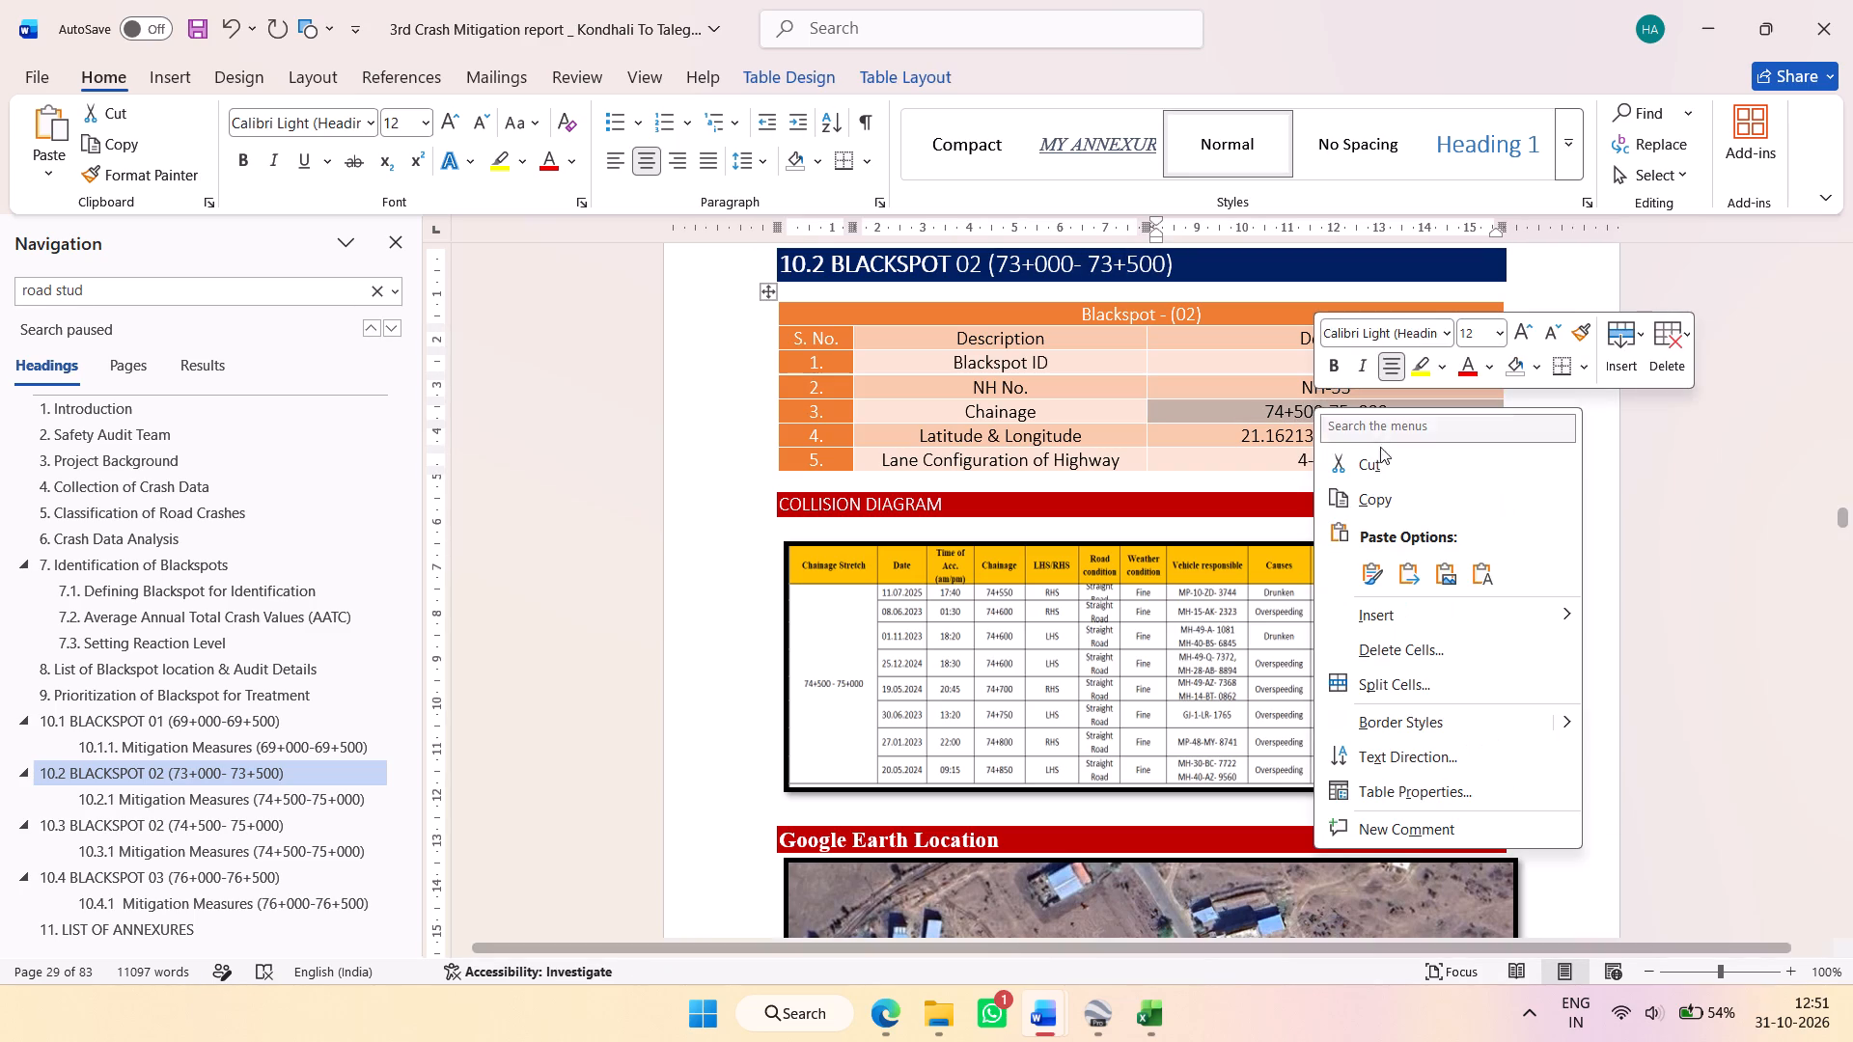
left_click(1472, 576)
left_click(1341, 442)
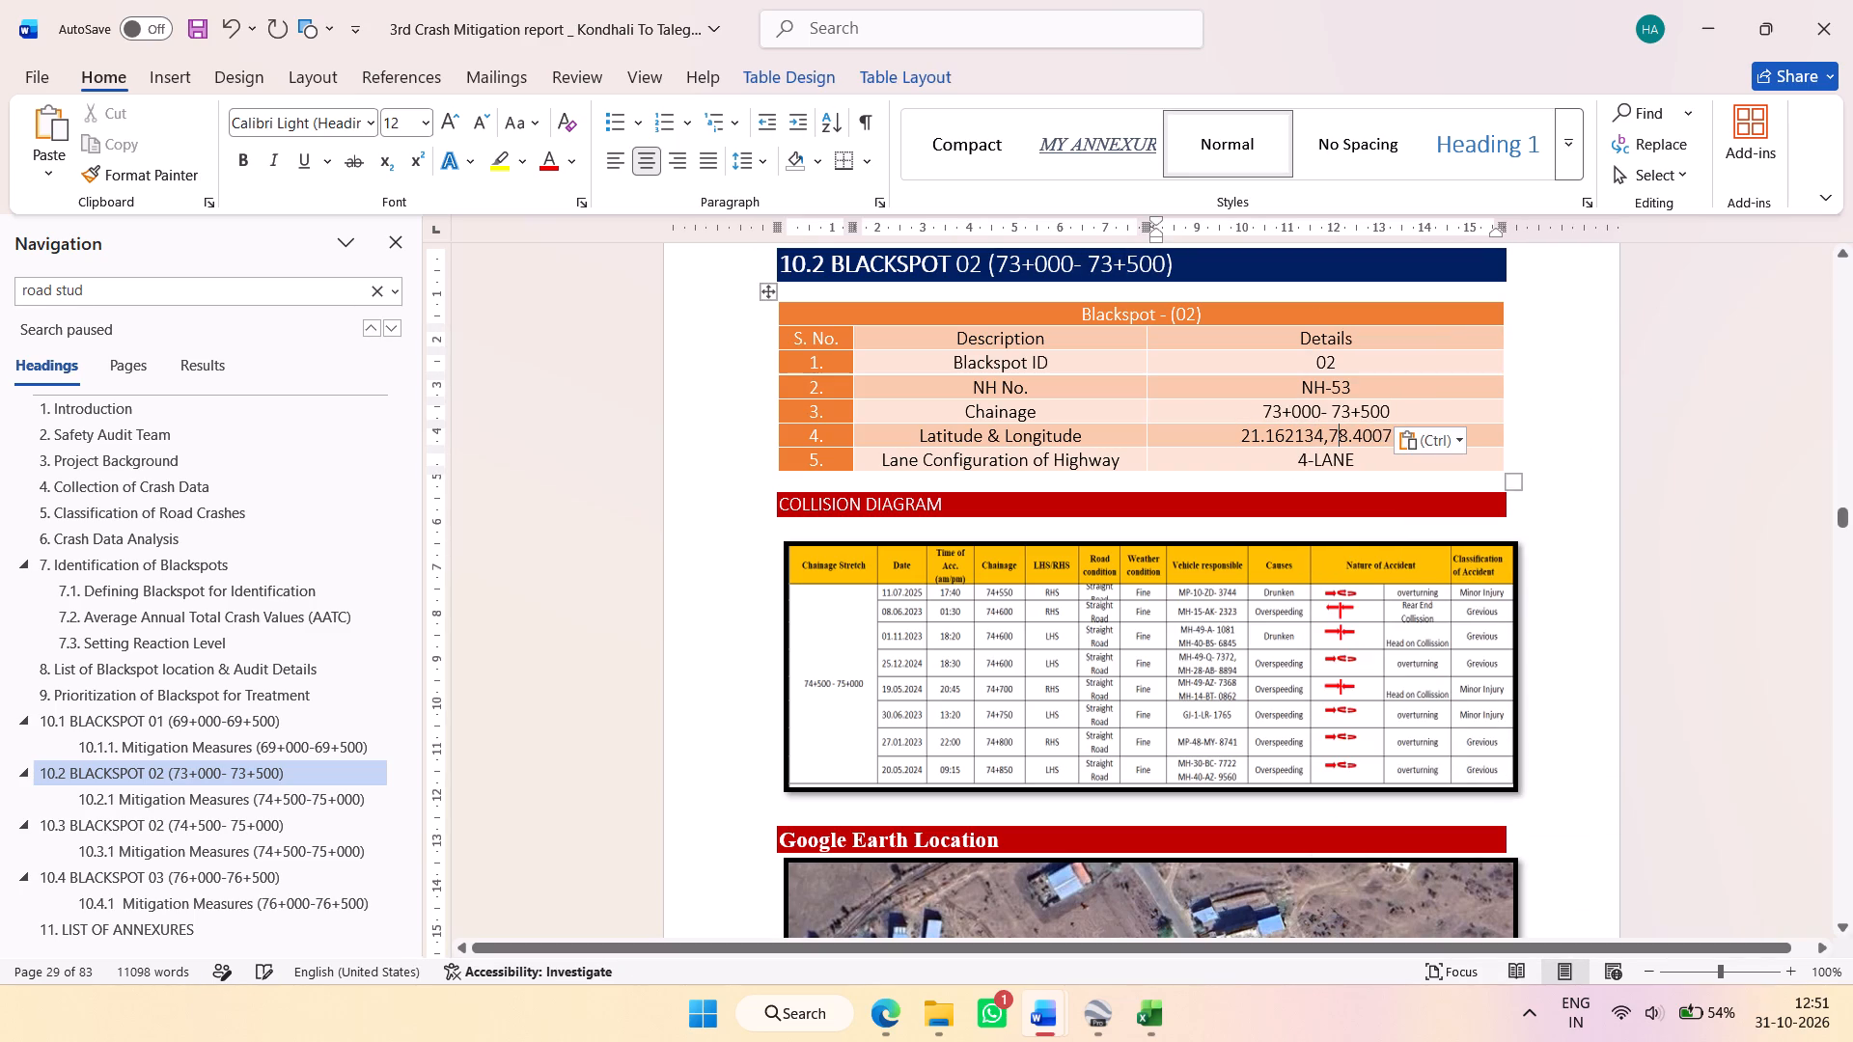
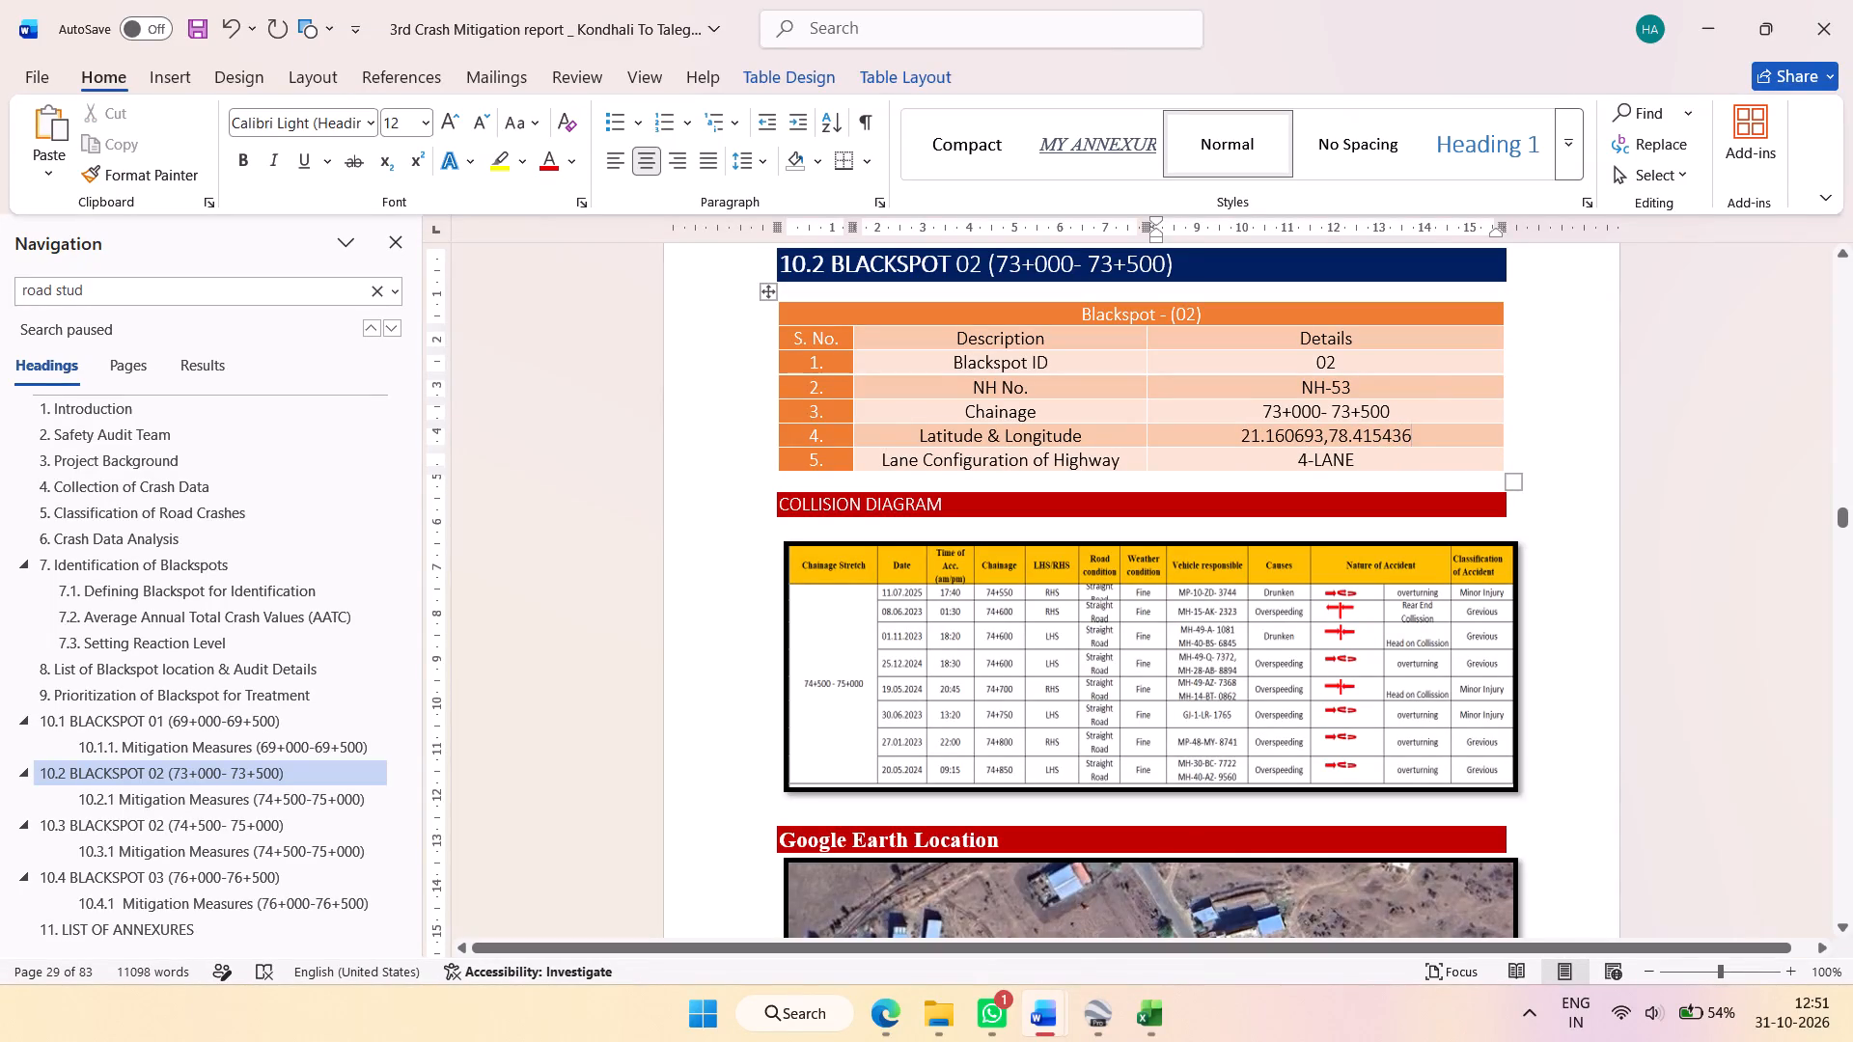
Copy the Latitude & Longitude value 21.160693,78.415436 from the Blackspot - (02) details table.
triple_click(1369, 431)
key("ctrl+c")
key("ctrl+c")
key("ctrl+c")
key("ctrl+c")
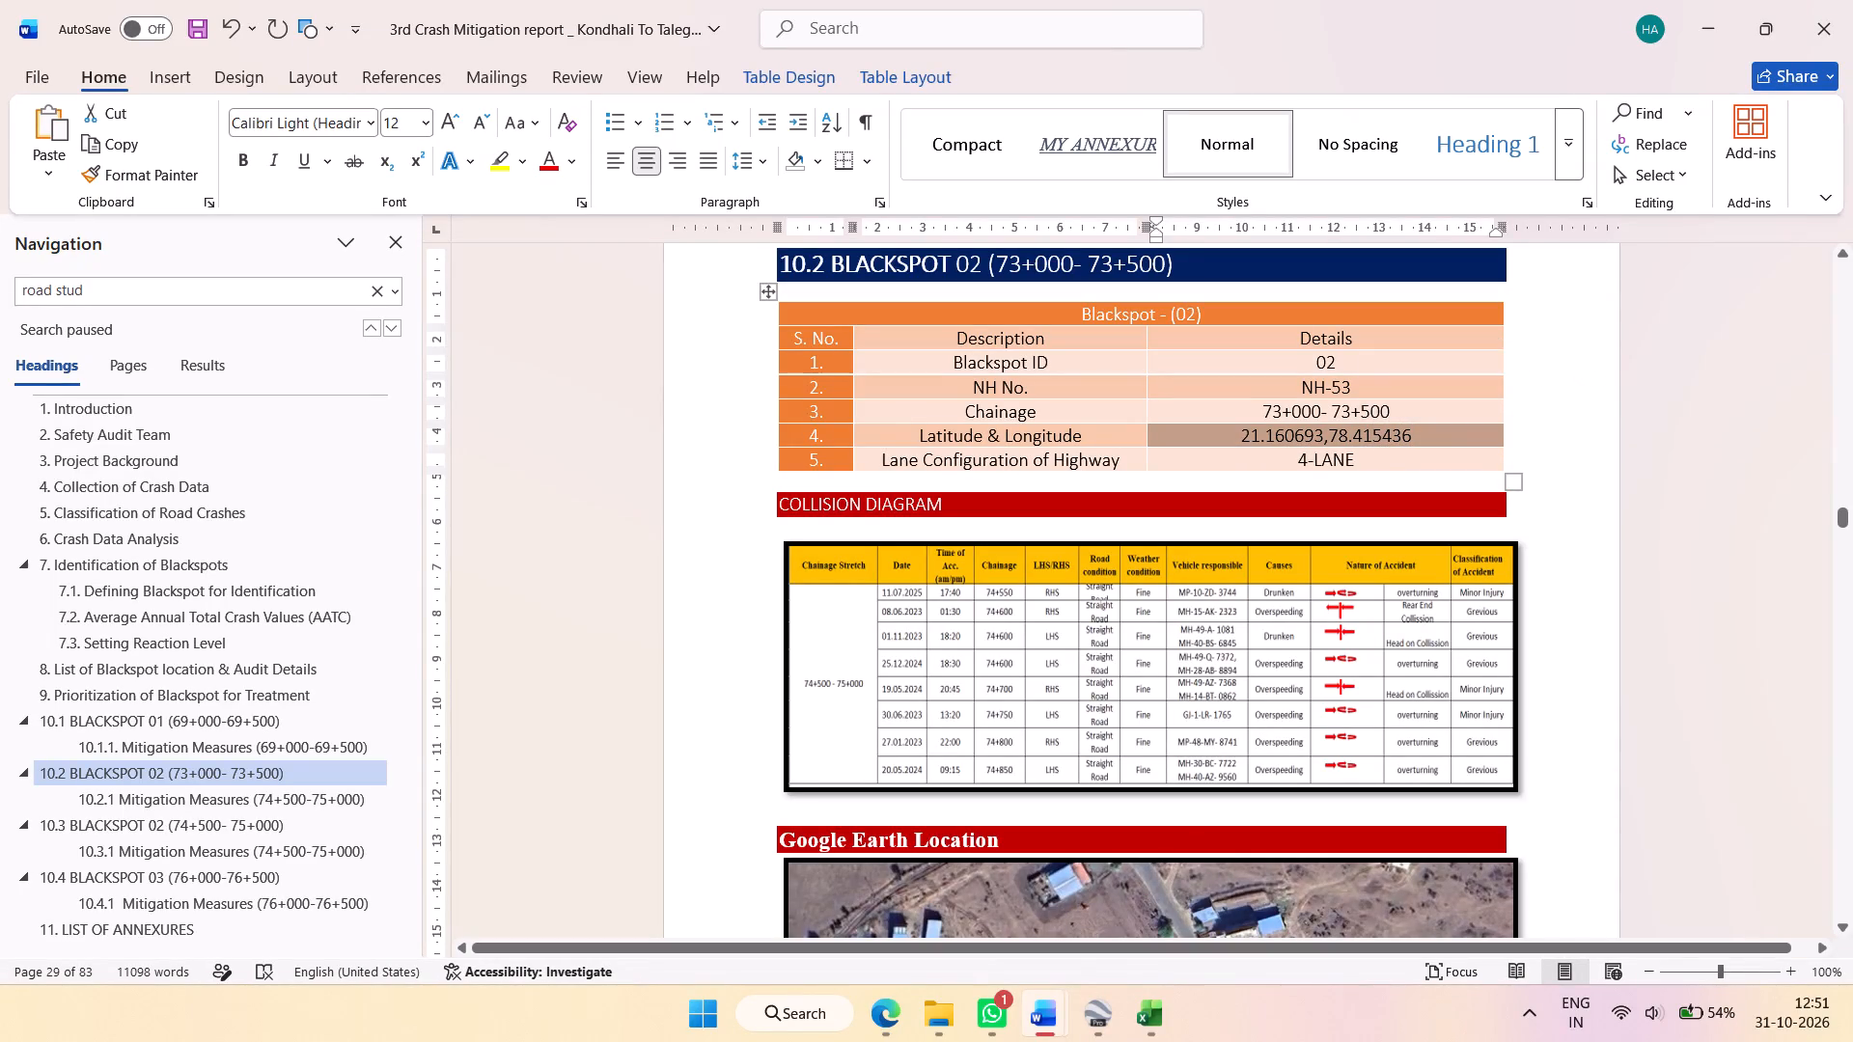
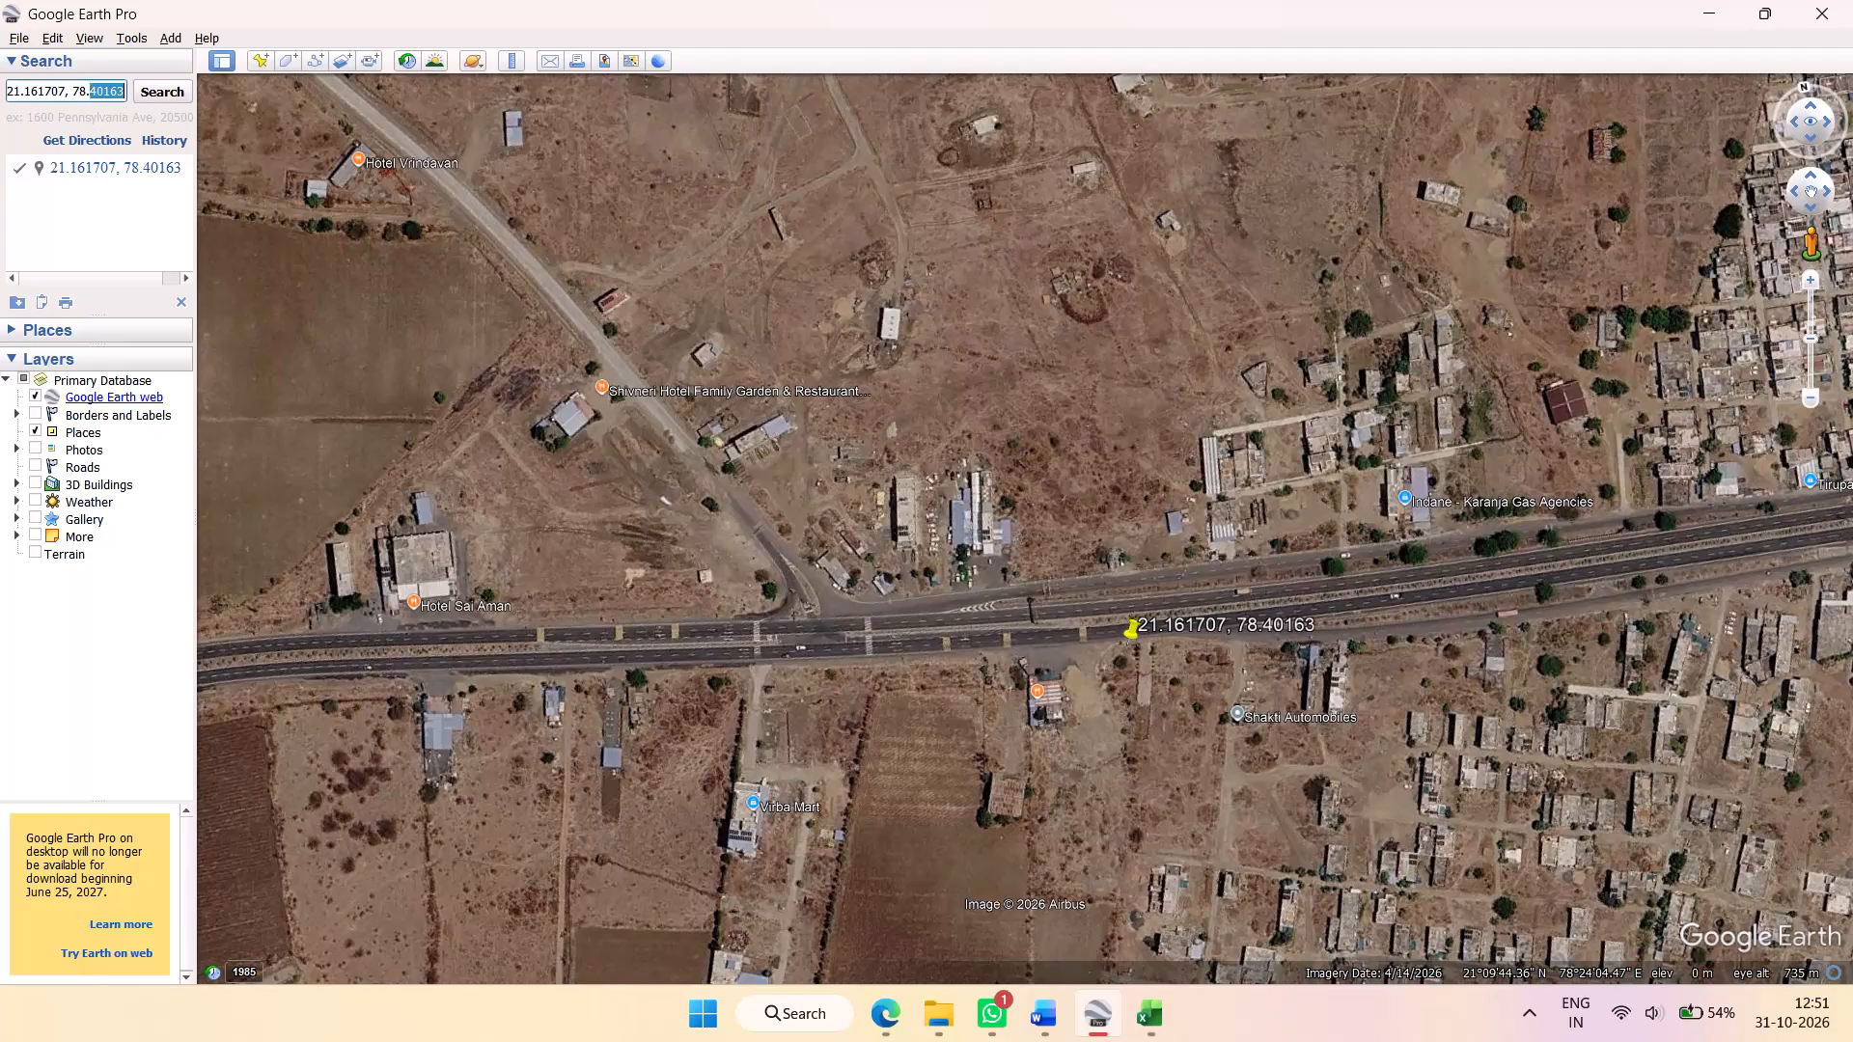
Search for 21.160693,78.415436 and capture a close-up satellite image of the highway with its placemark.
key("ctrl+v")
left_click(160, 86)
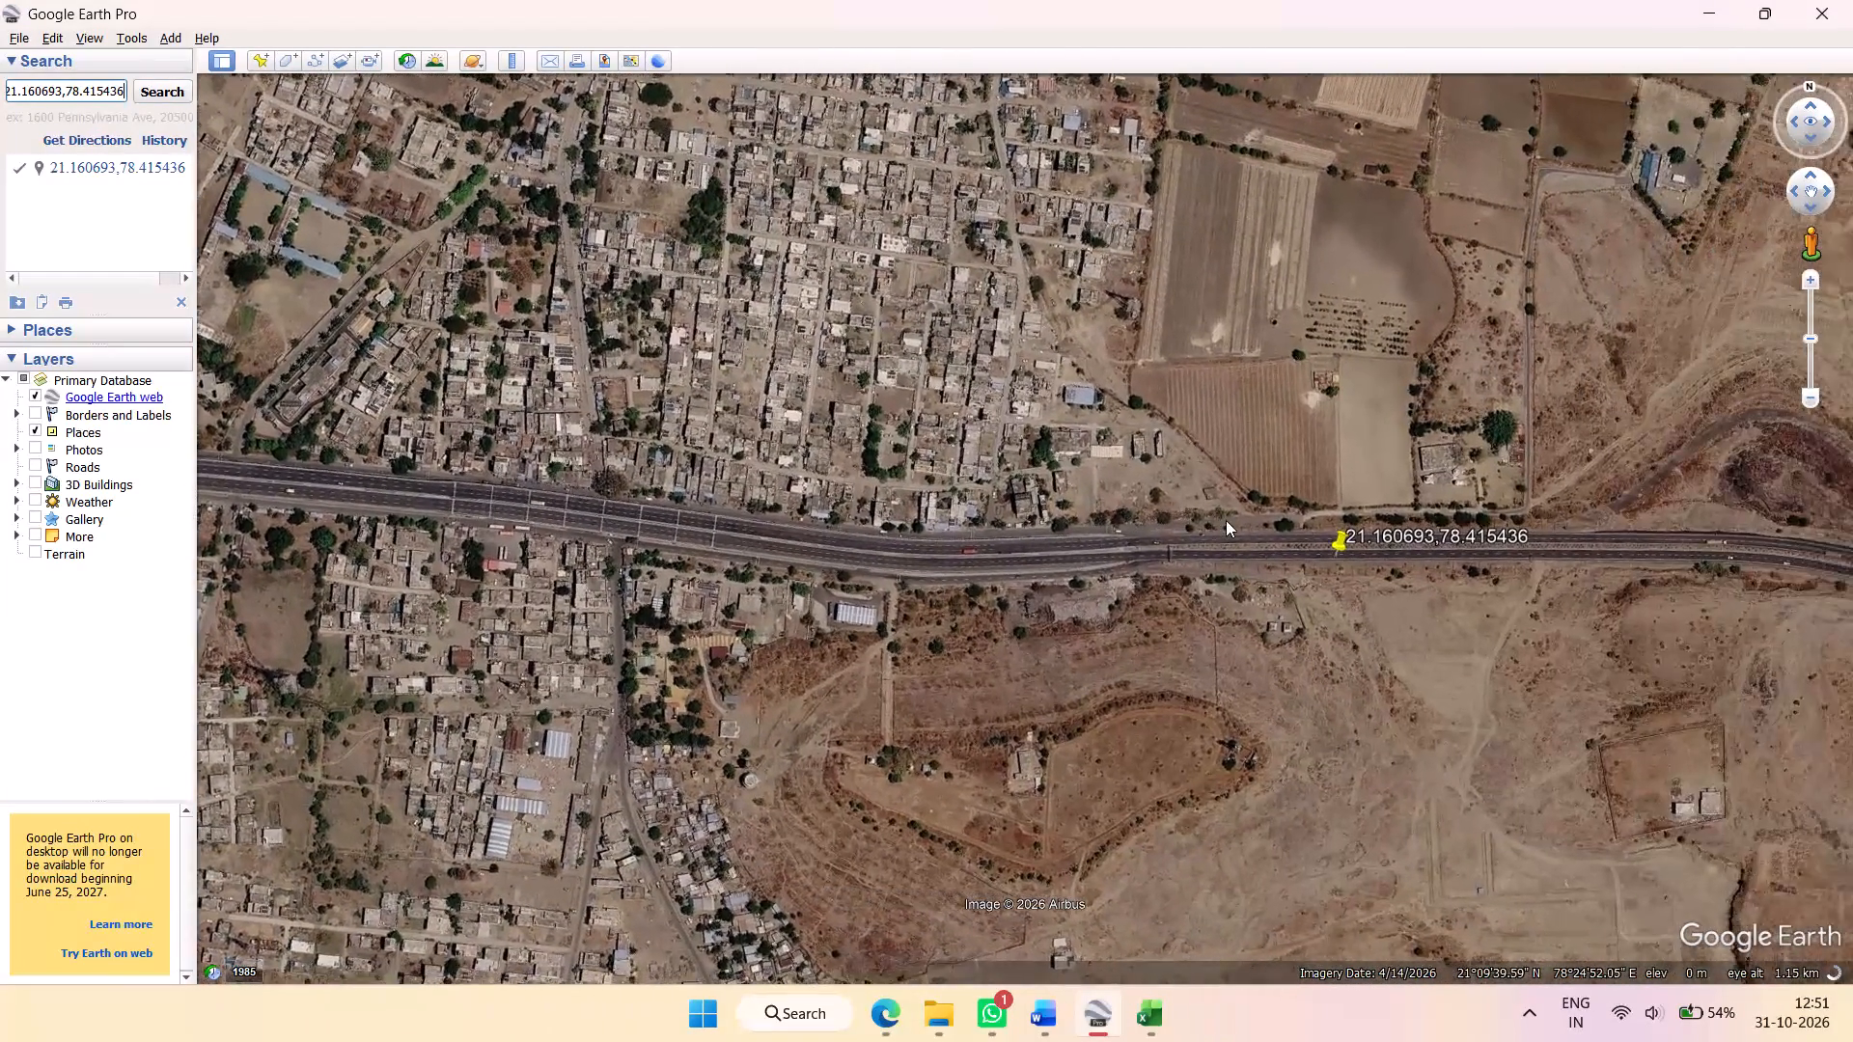
scroll(915, 513, "up", 7, "ctrl")
scroll(866, 507, "down", 2, "ctrl")
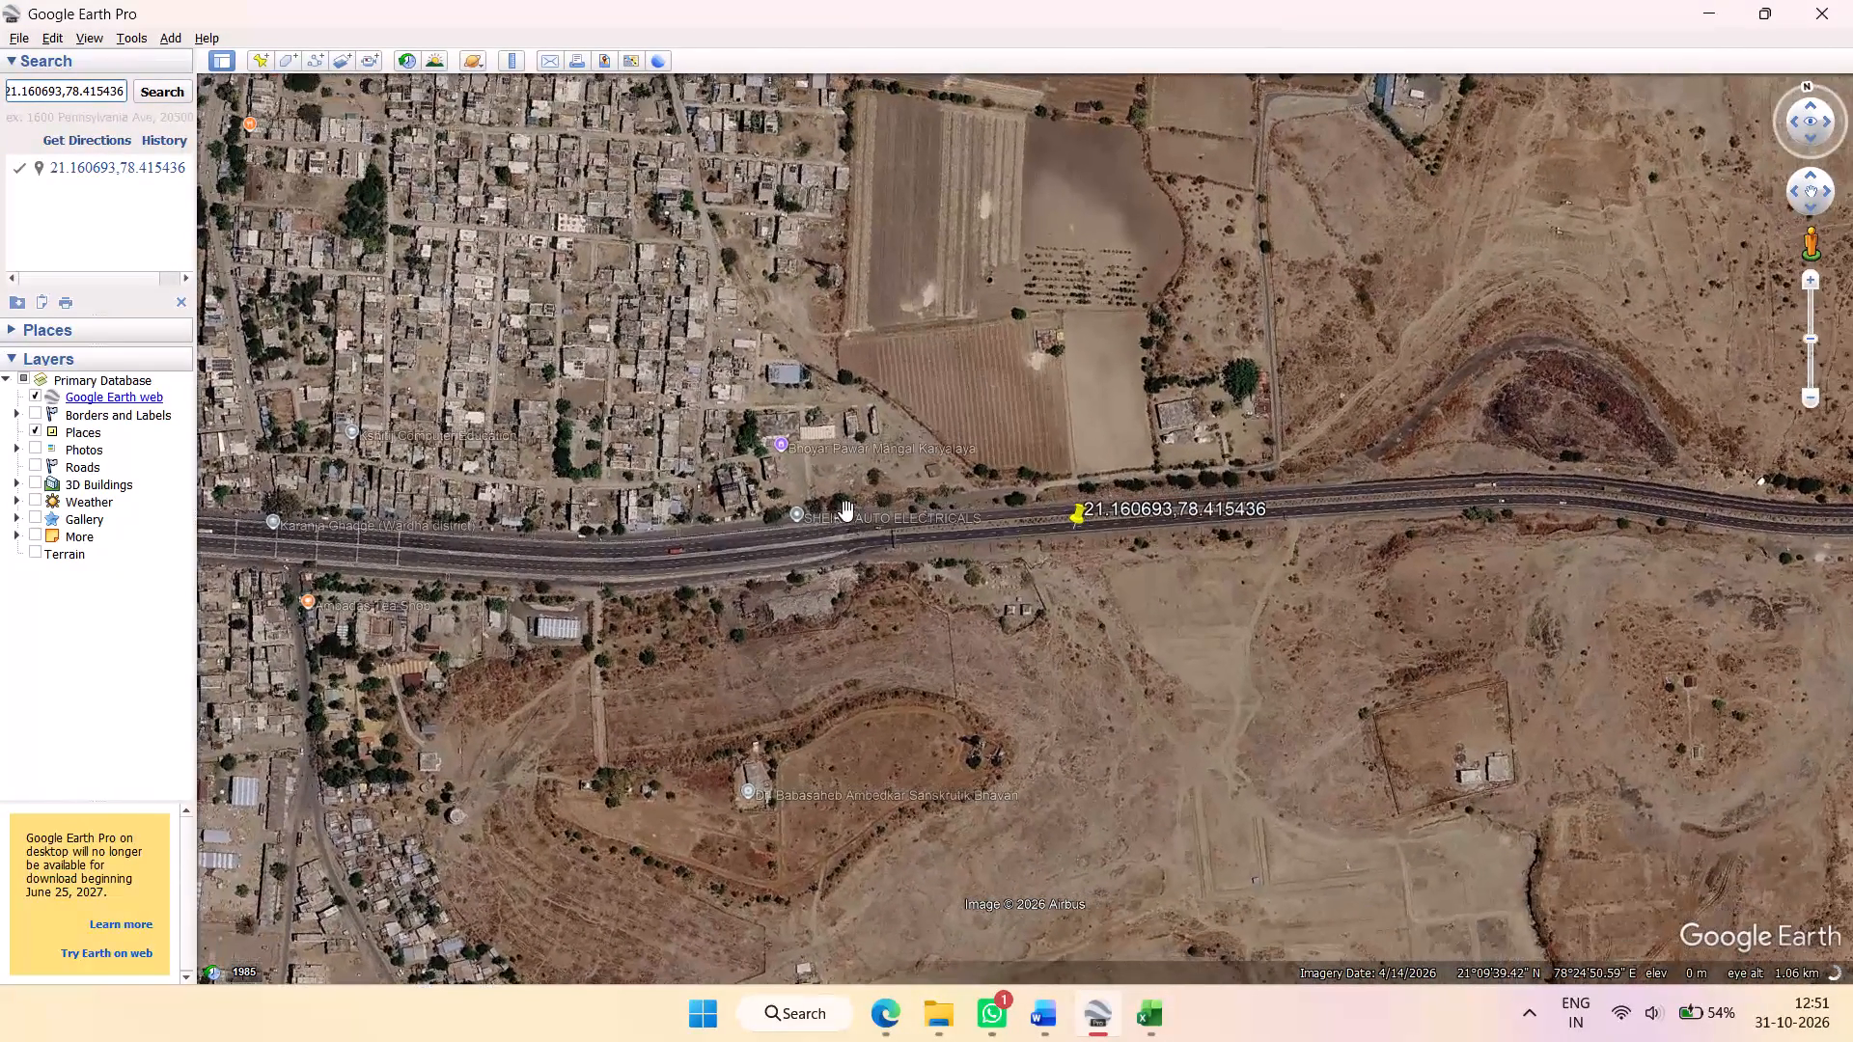
scroll(816, 543, "up", 20)
scroll(816, 543, "up", 1)
middle_click_drag(1089, 650, 1086, 613)
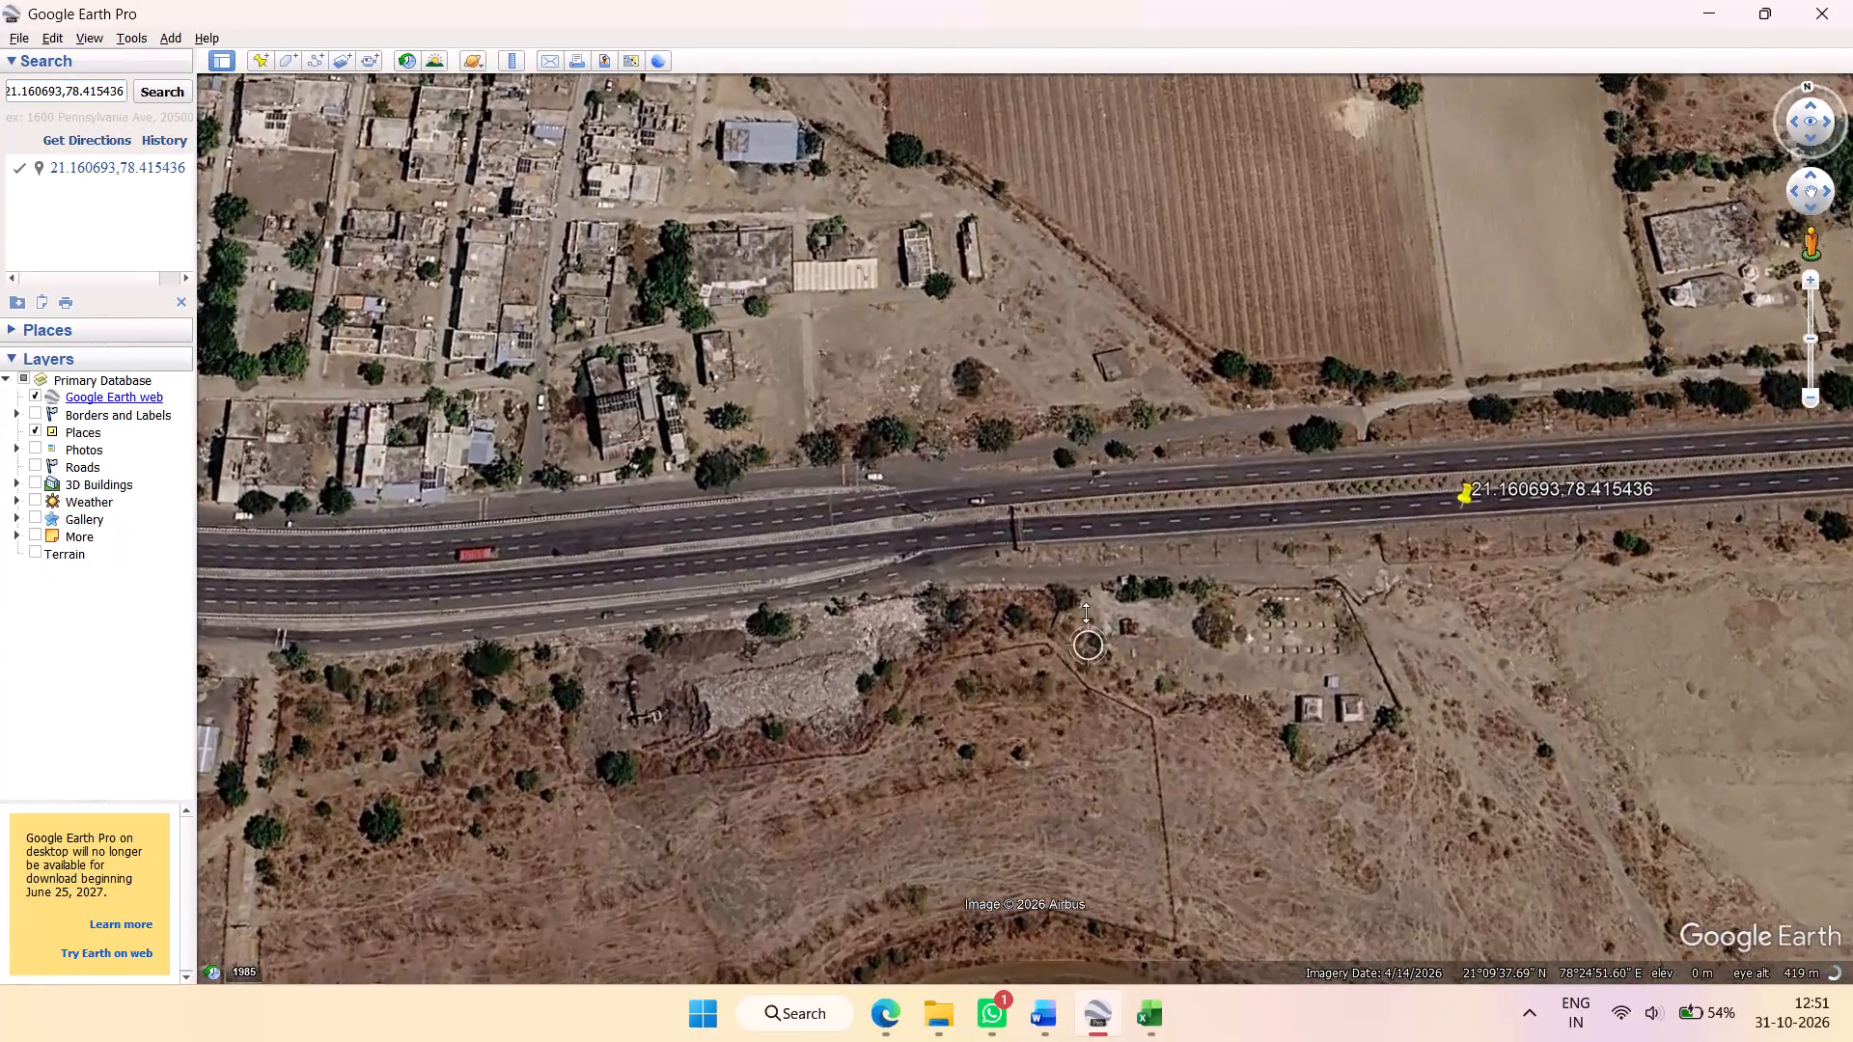
middle_click_drag(1086, 613, 1075, 474)
left_click_drag(1219, 585, 1158, 593)
key("Print")
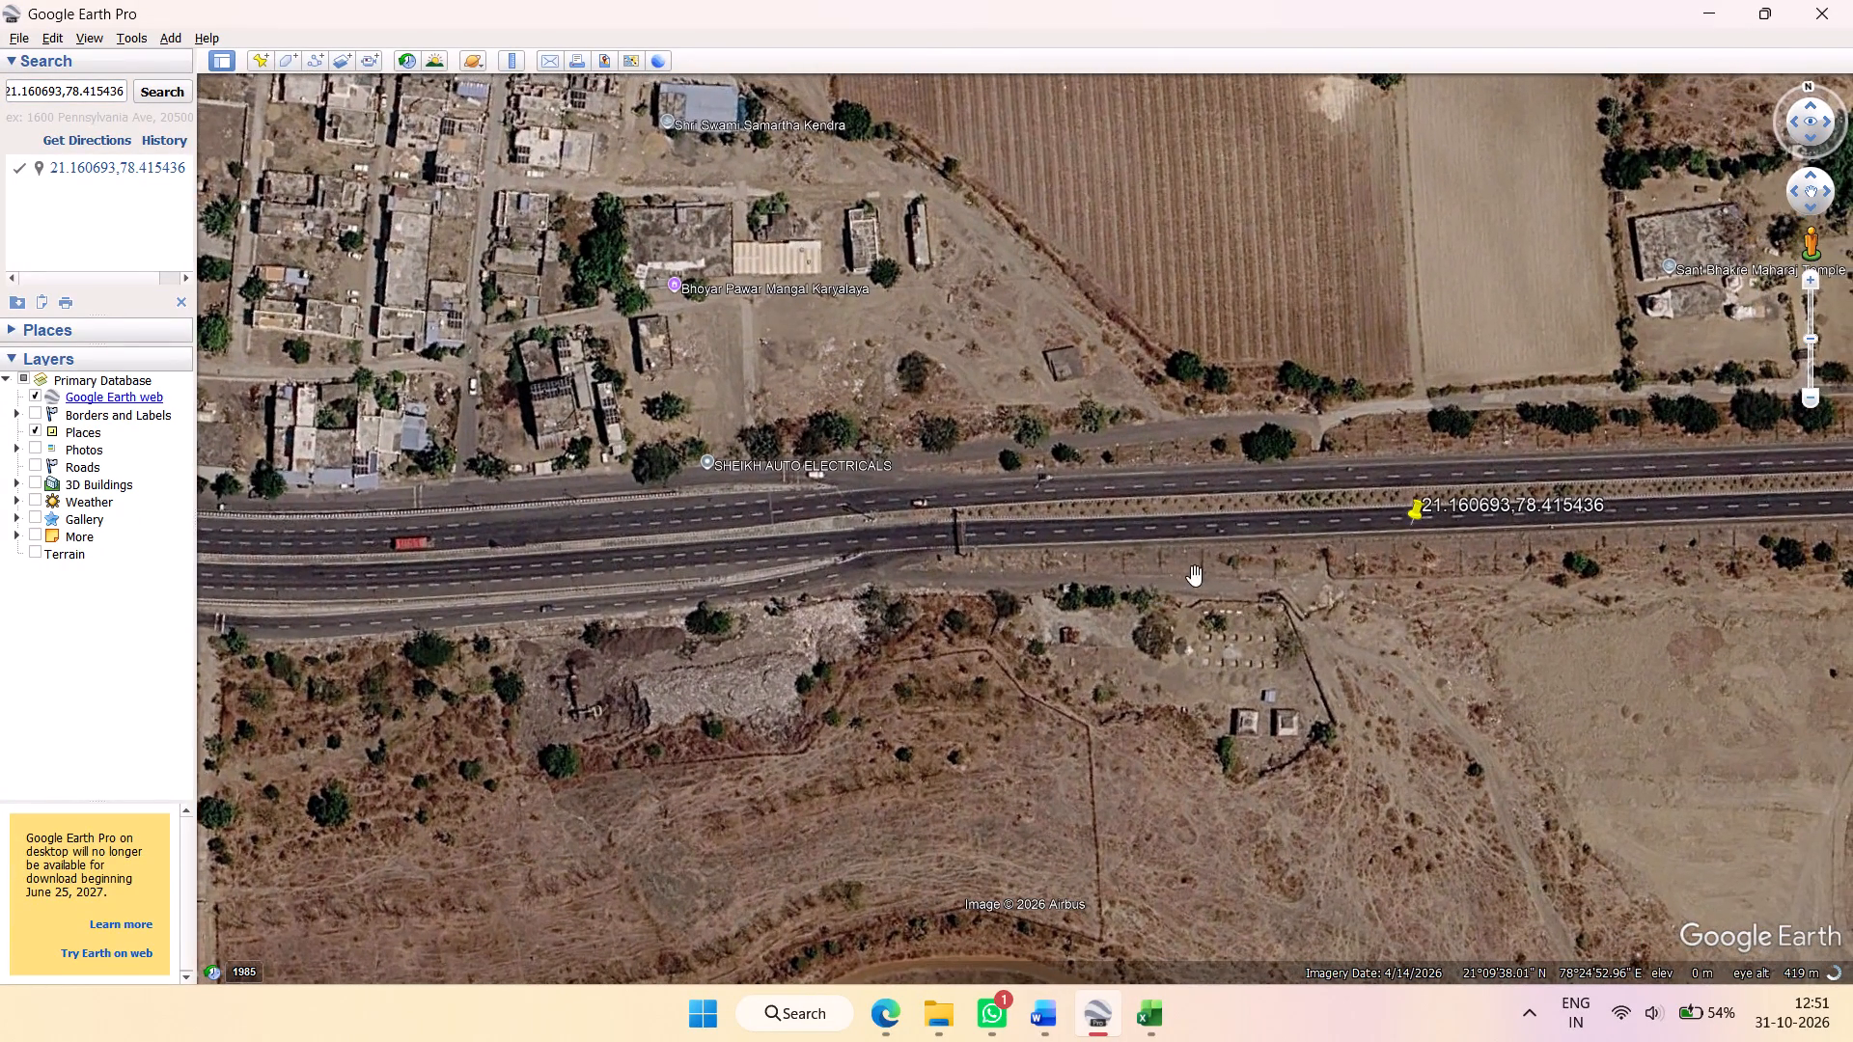
left_click_drag(1852, 89, 228, 959)
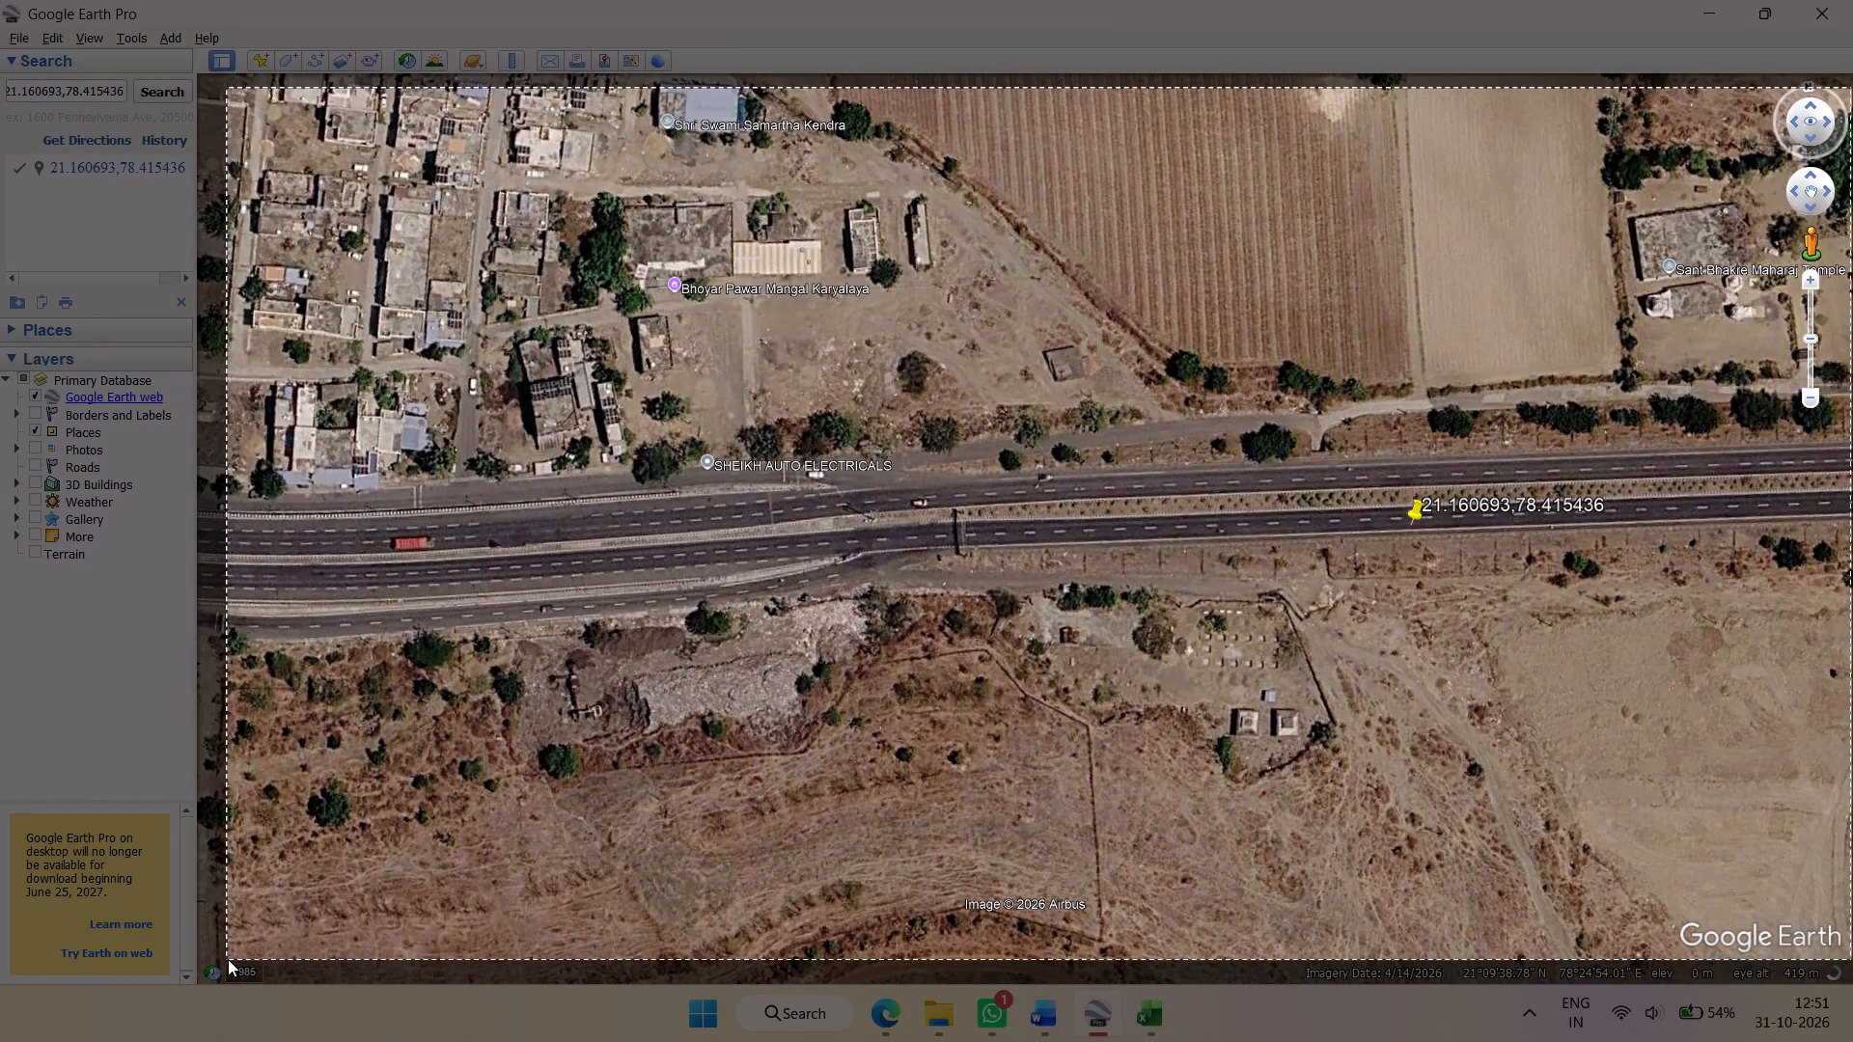
left_click_drag(228, 959, 226, 959)
In the Word report, replace the Google Earth Location picture in section 10.2 with the captured map from the clipboard.
key("alt+super+Tab")
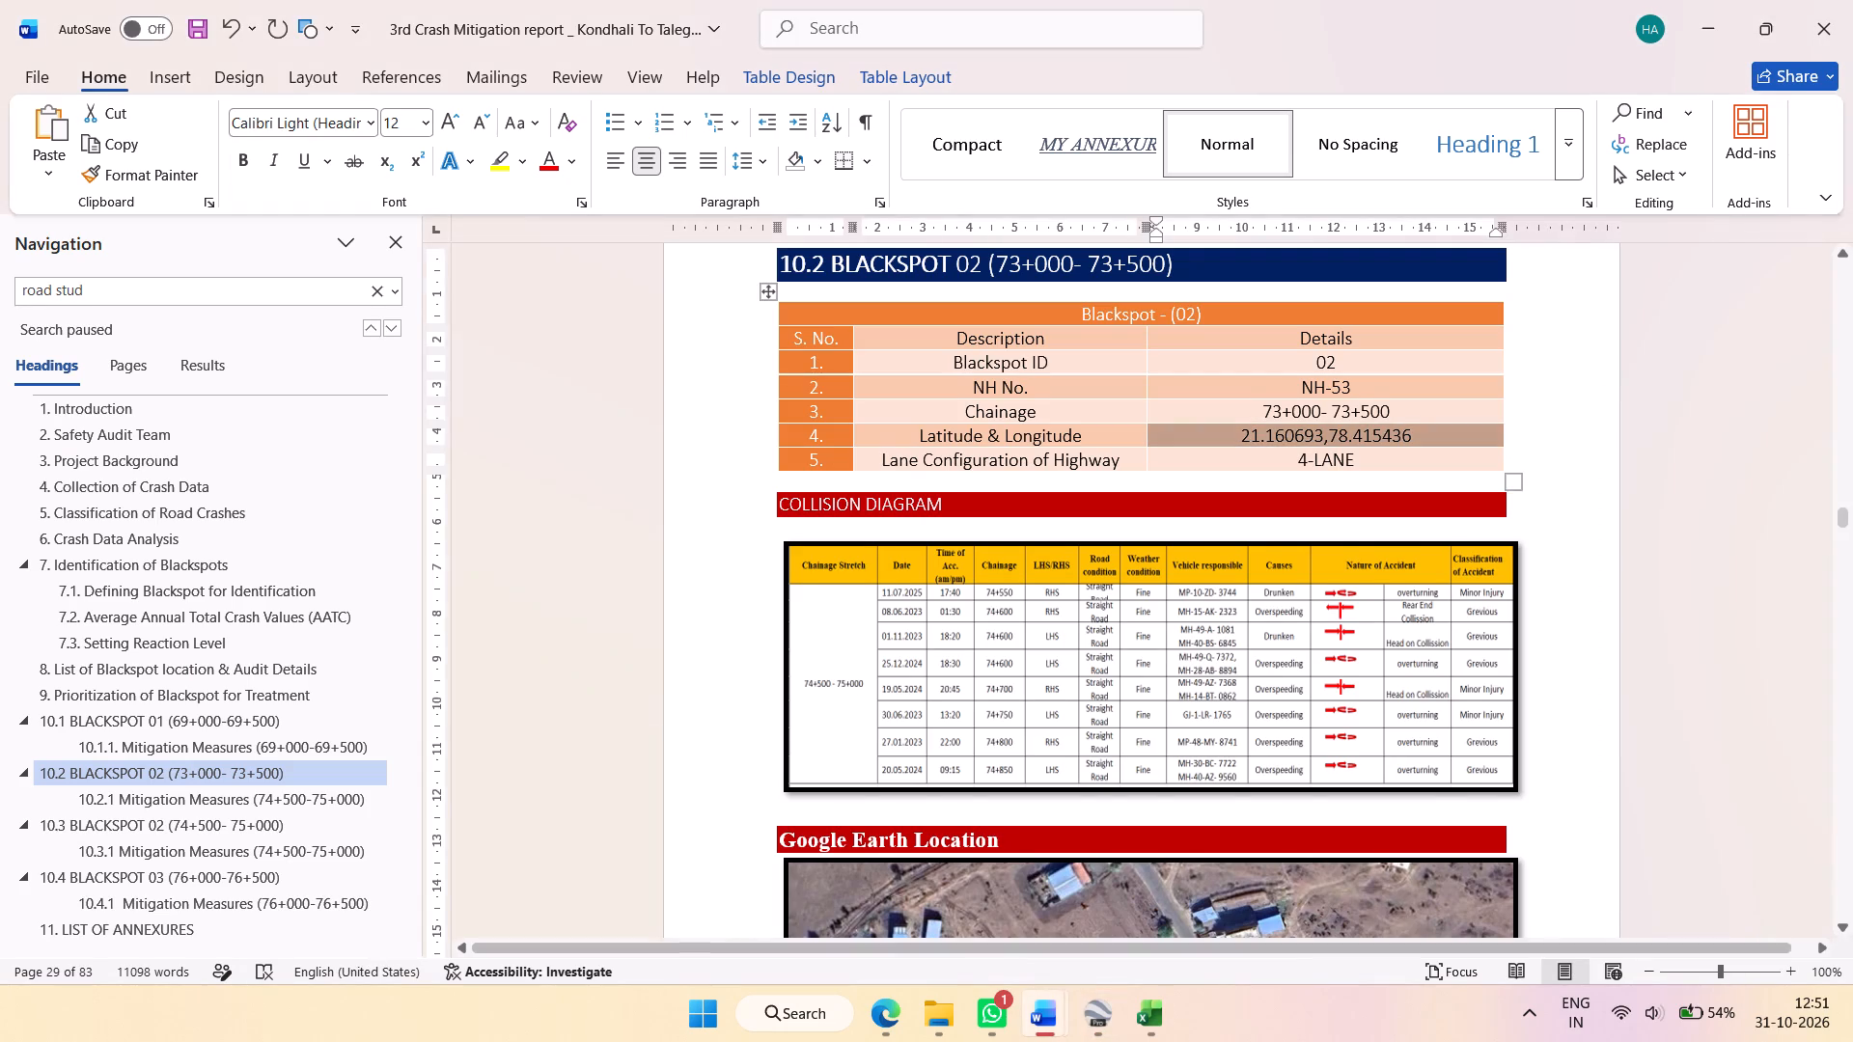
scroll(1264, 831, "down", 2)
left_click(1315, 675)
right_click(1265, 685)
left_click(1385, 606)
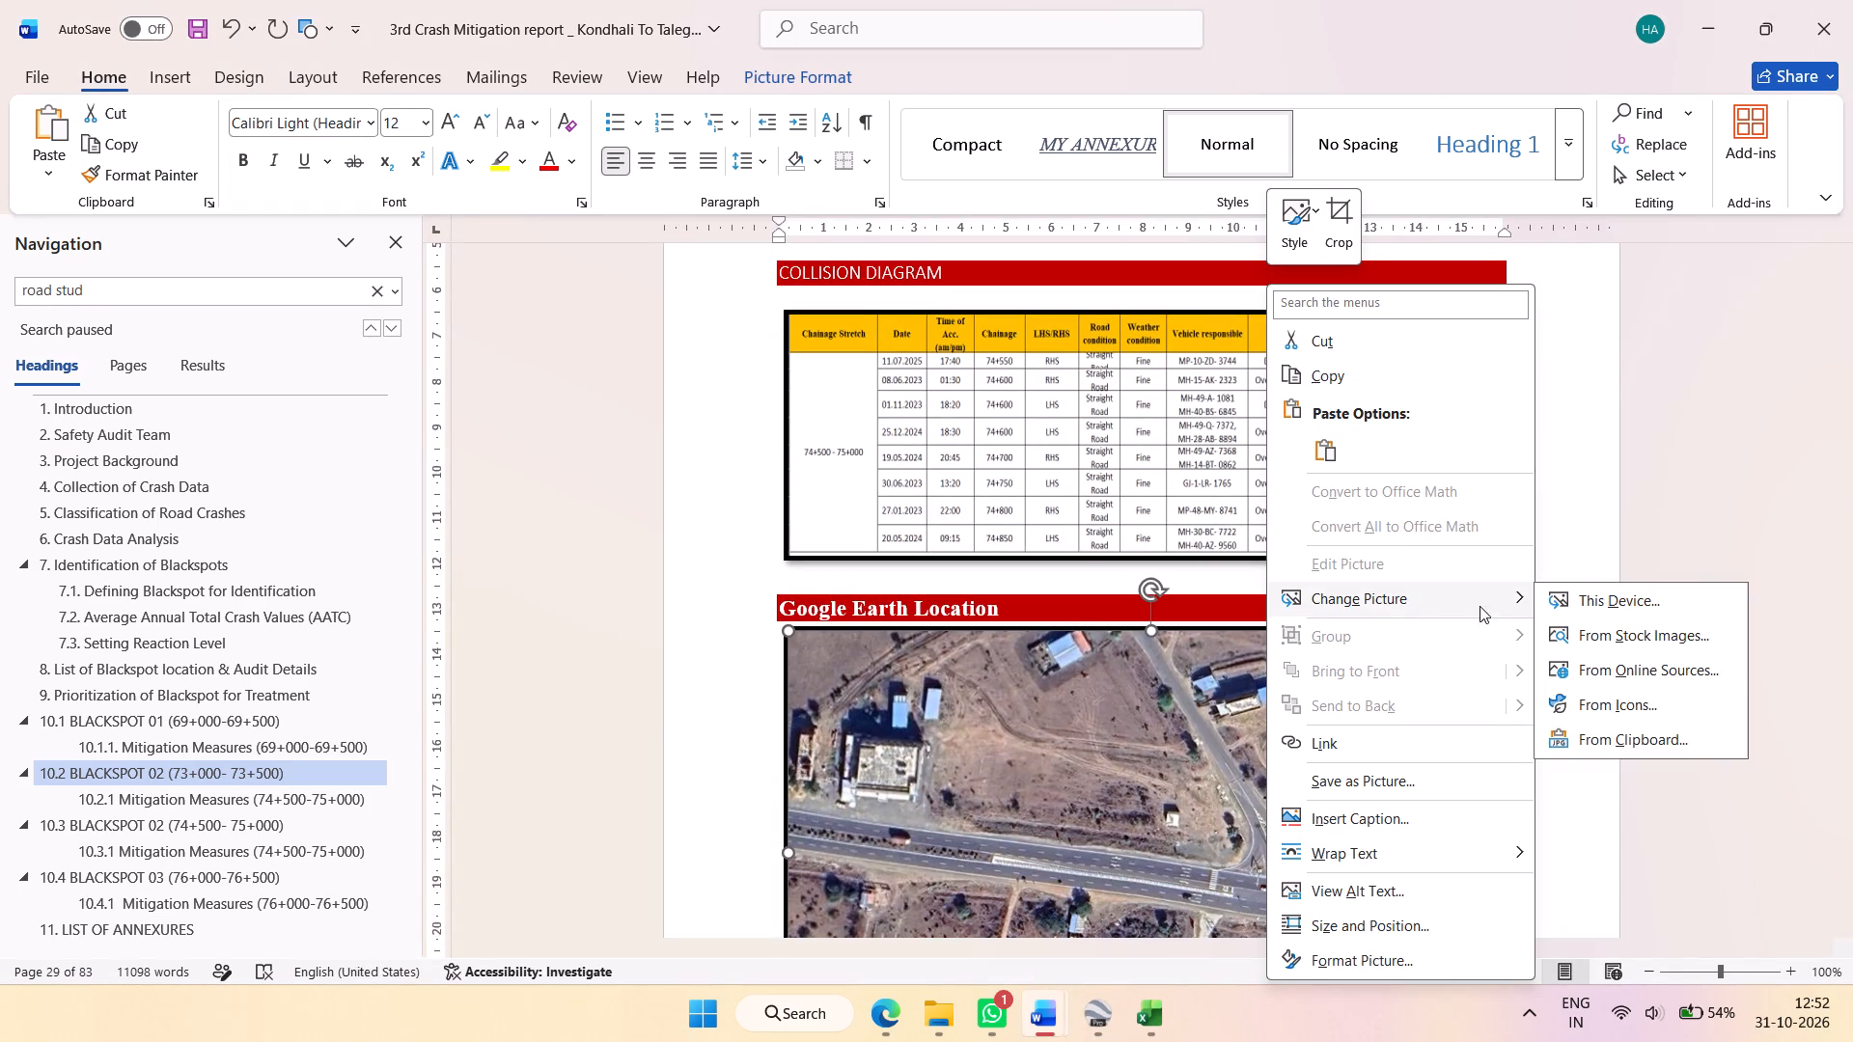
left_click(1611, 738)
Move the 73+000-73+500 row contents from the Blackspot observations document into the empty row of the report's 10.2.1 Mitigation Measures table.
scroll(1258, 577, "down", 10)
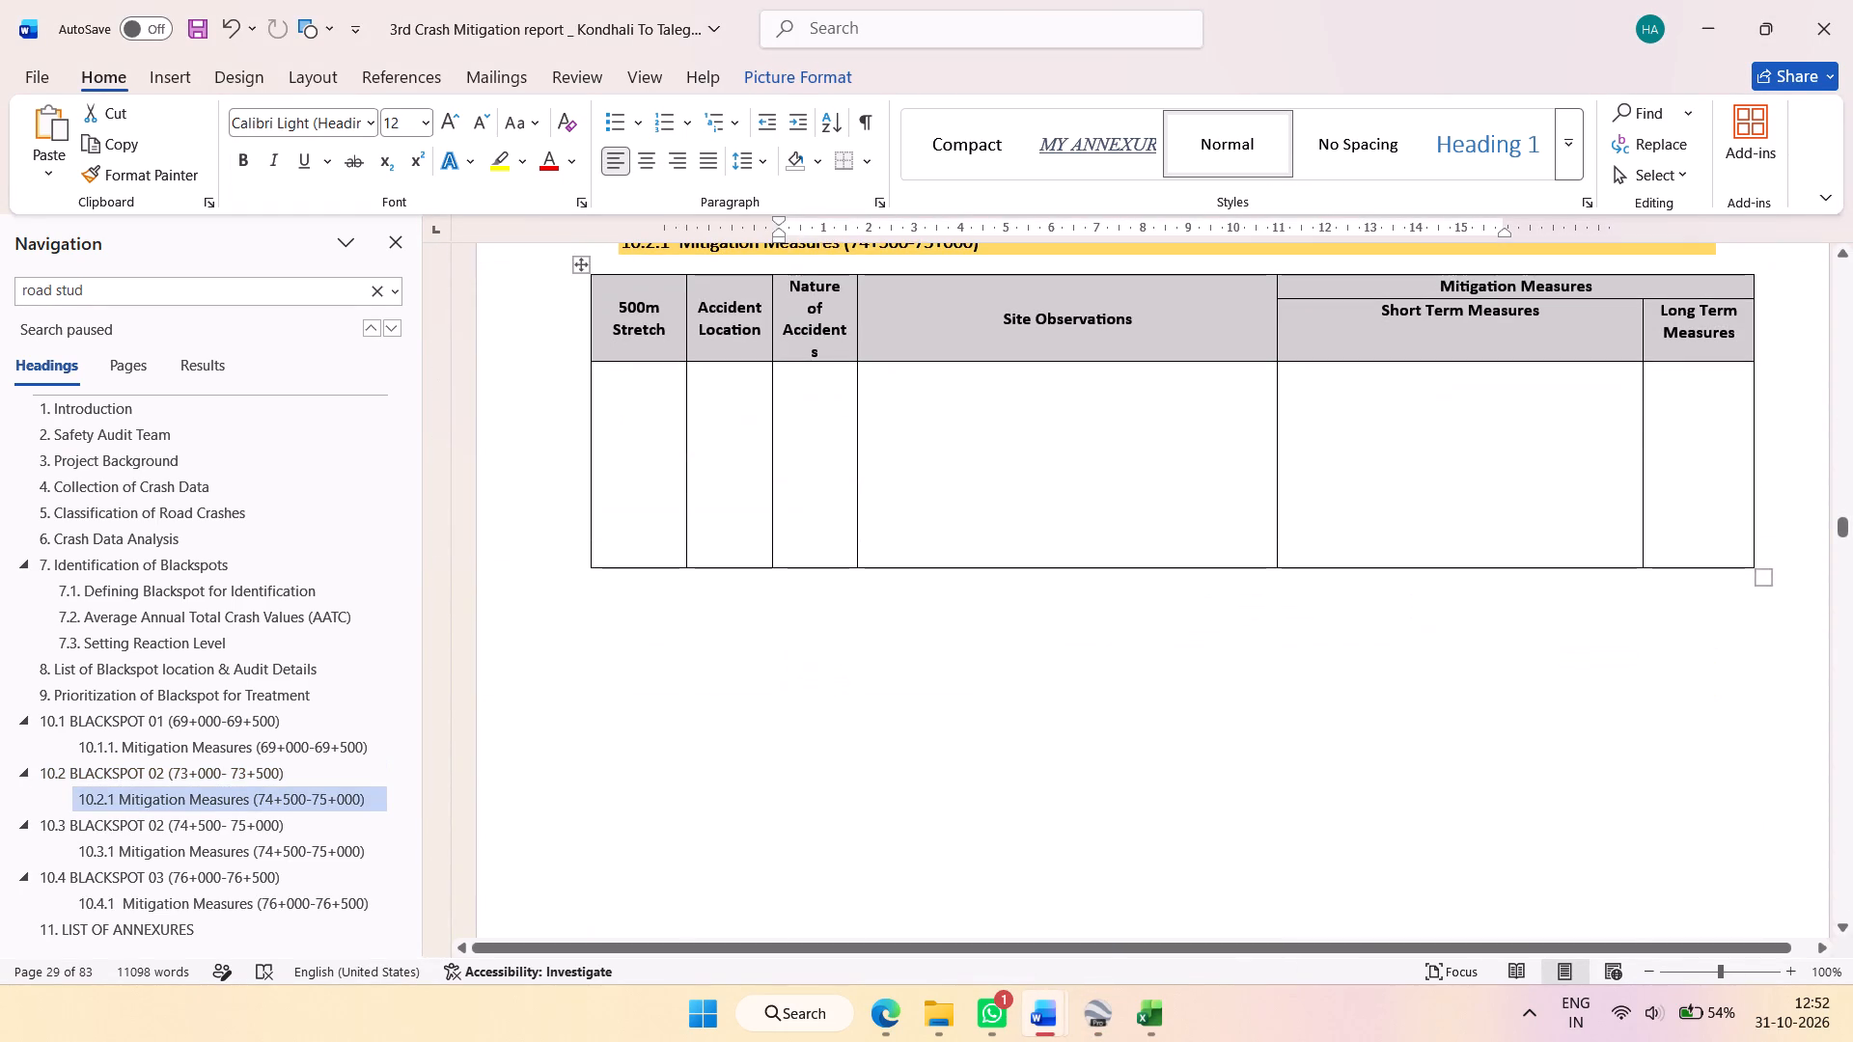
left_click(1040, 1004)
left_click(1179, 882)
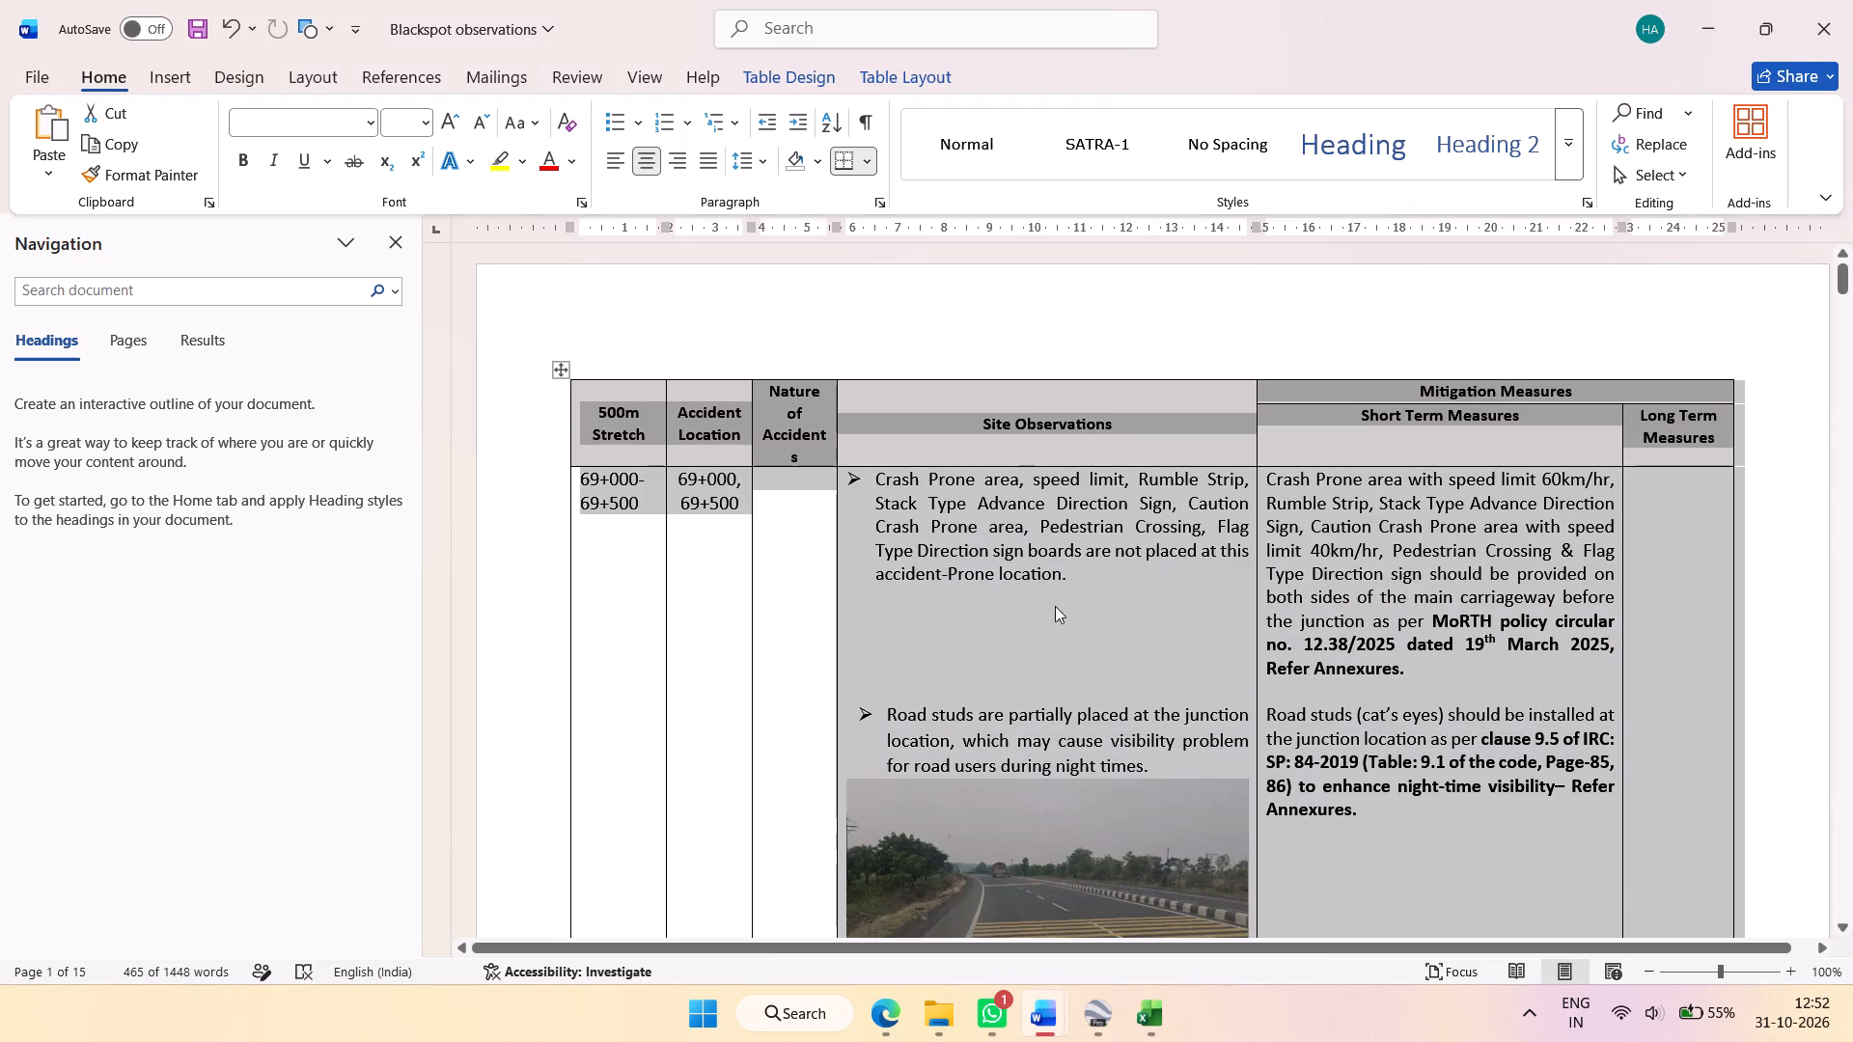
scroll(1055, 605, "down", 20)
scroll(1055, 605, "down", 20)
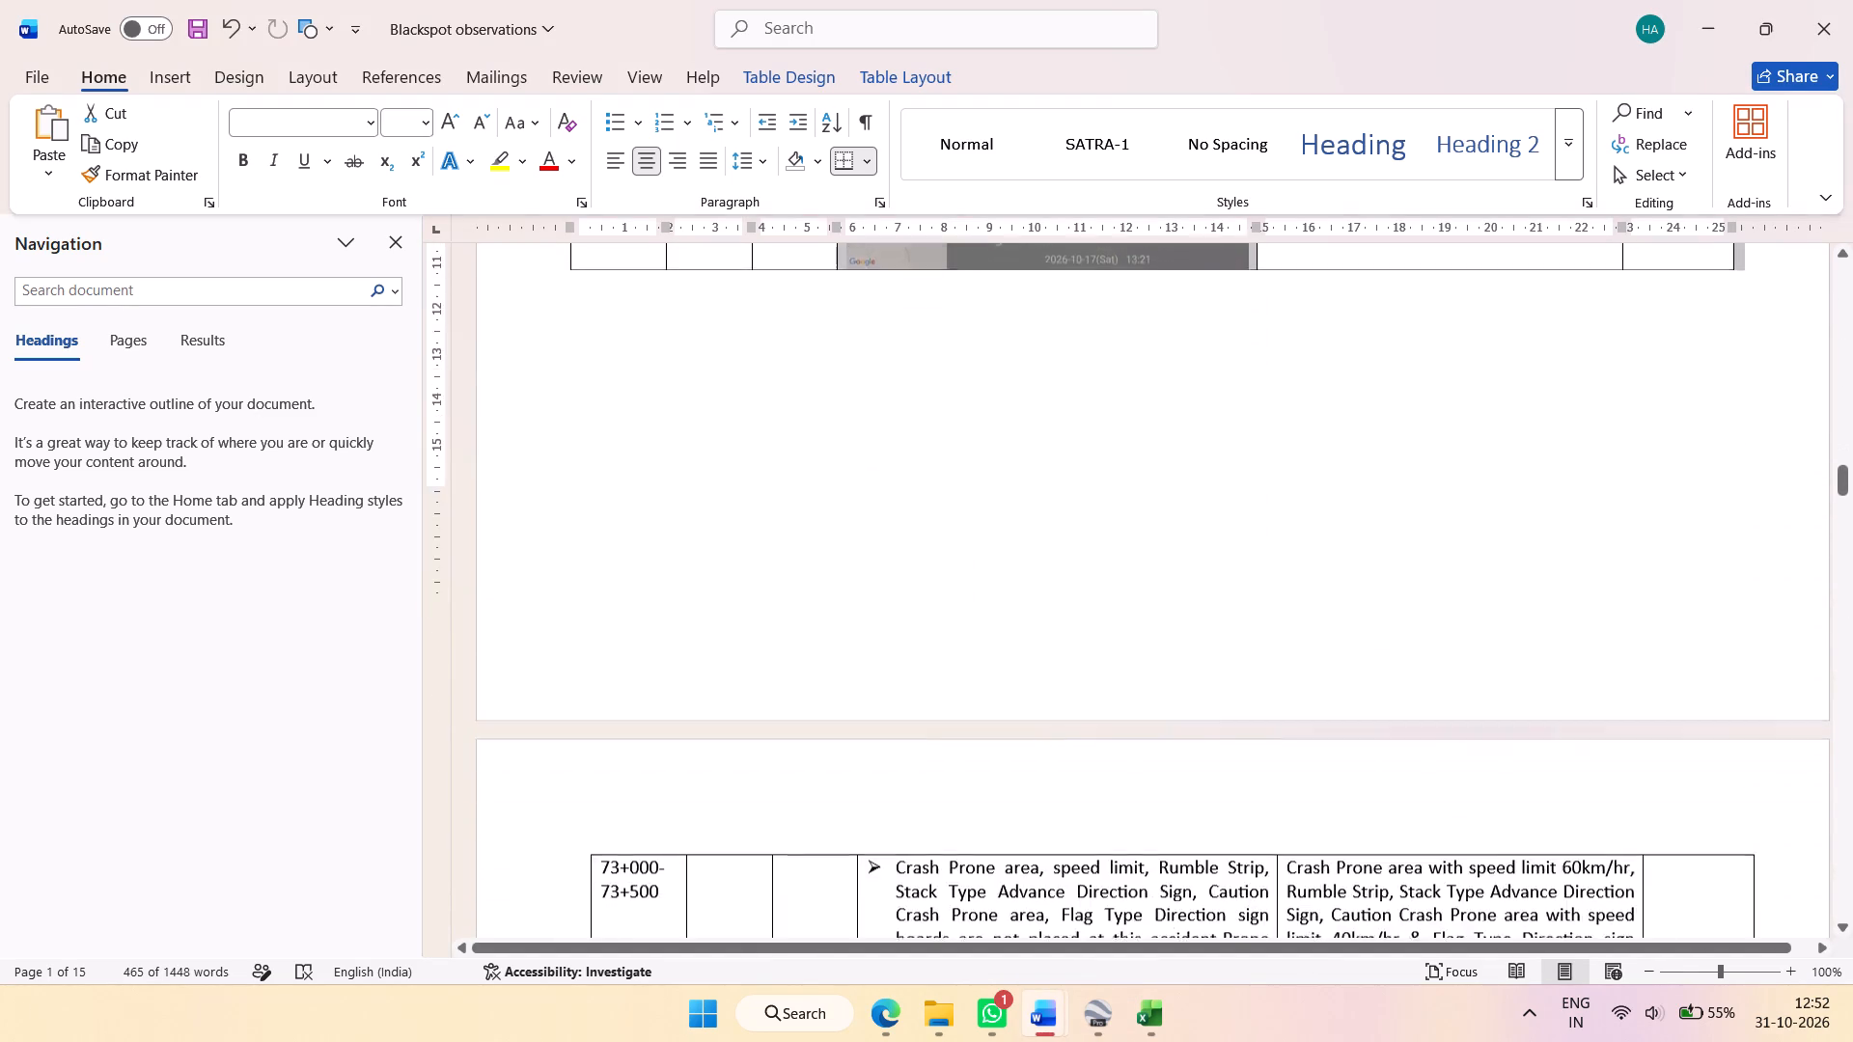
scroll(1061, 620, "down", 2)
left_click_drag(1702, 467, 702, 462)
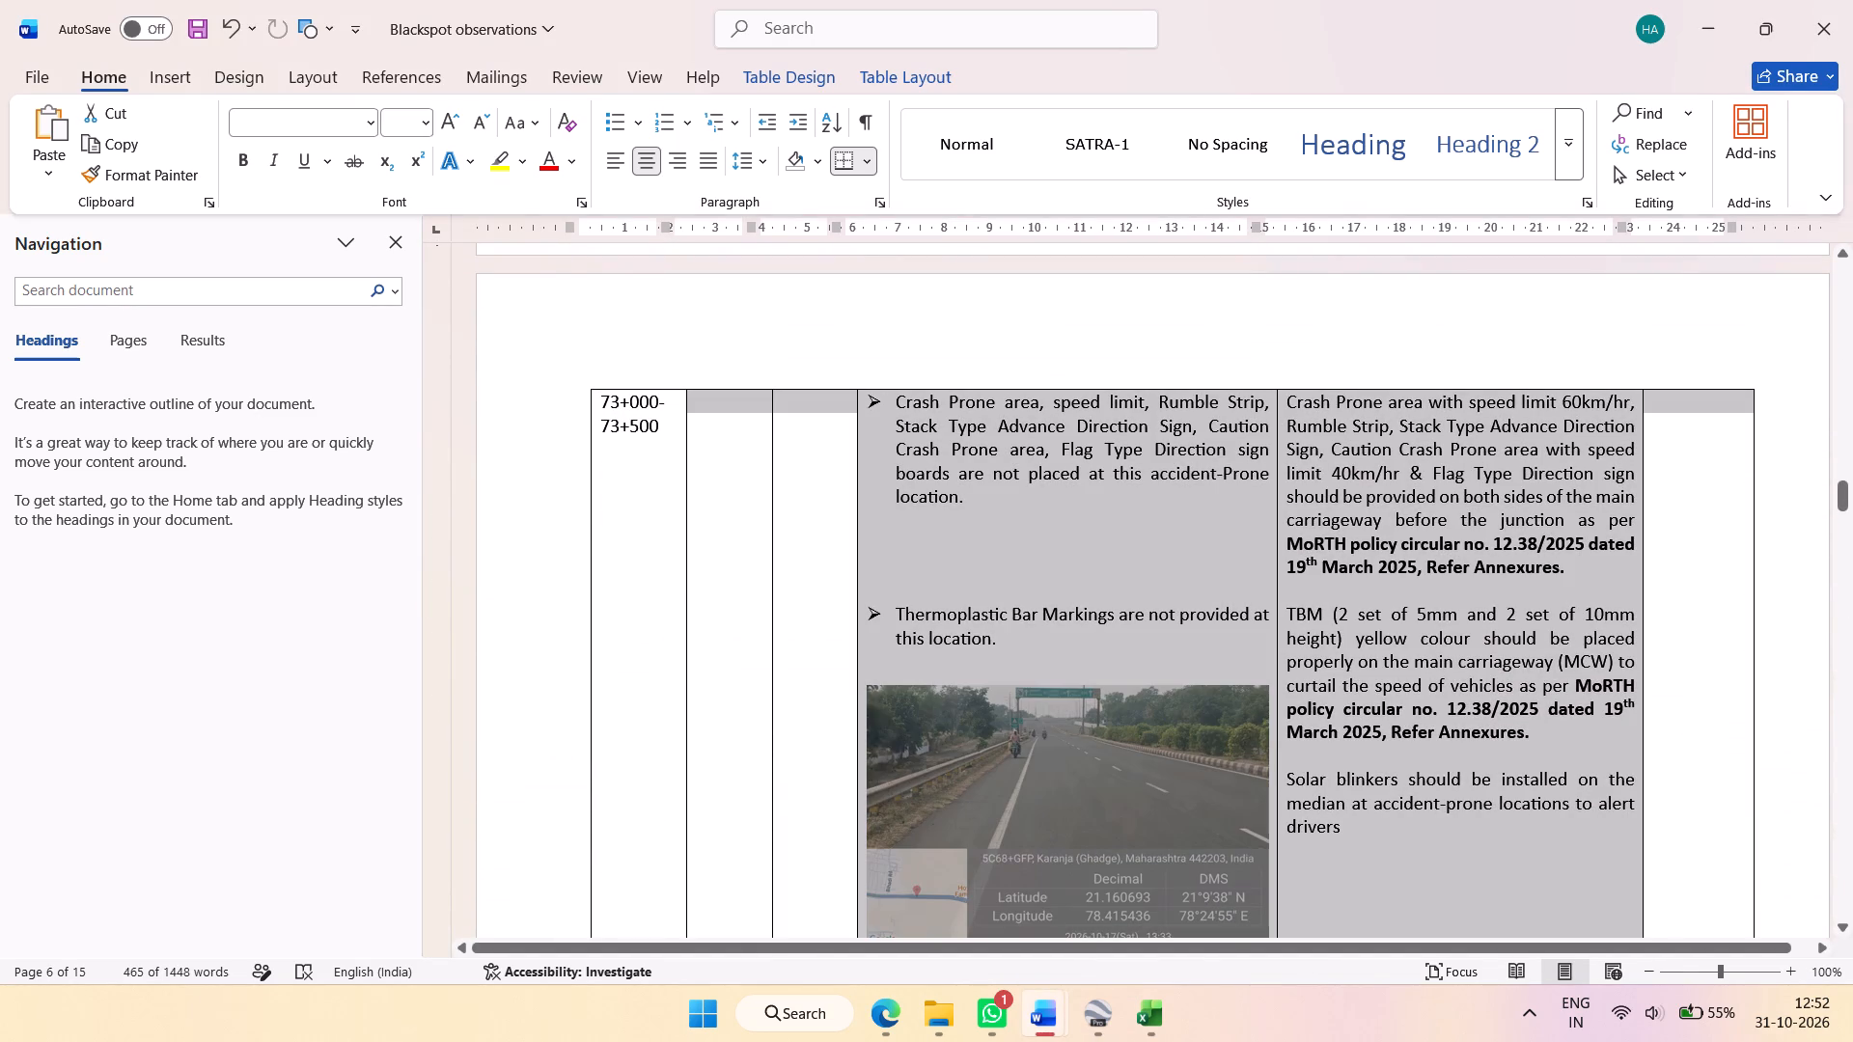
left_click_drag(702, 462, 684, 462)
key("ctrl+c")
key("ctrl+x")
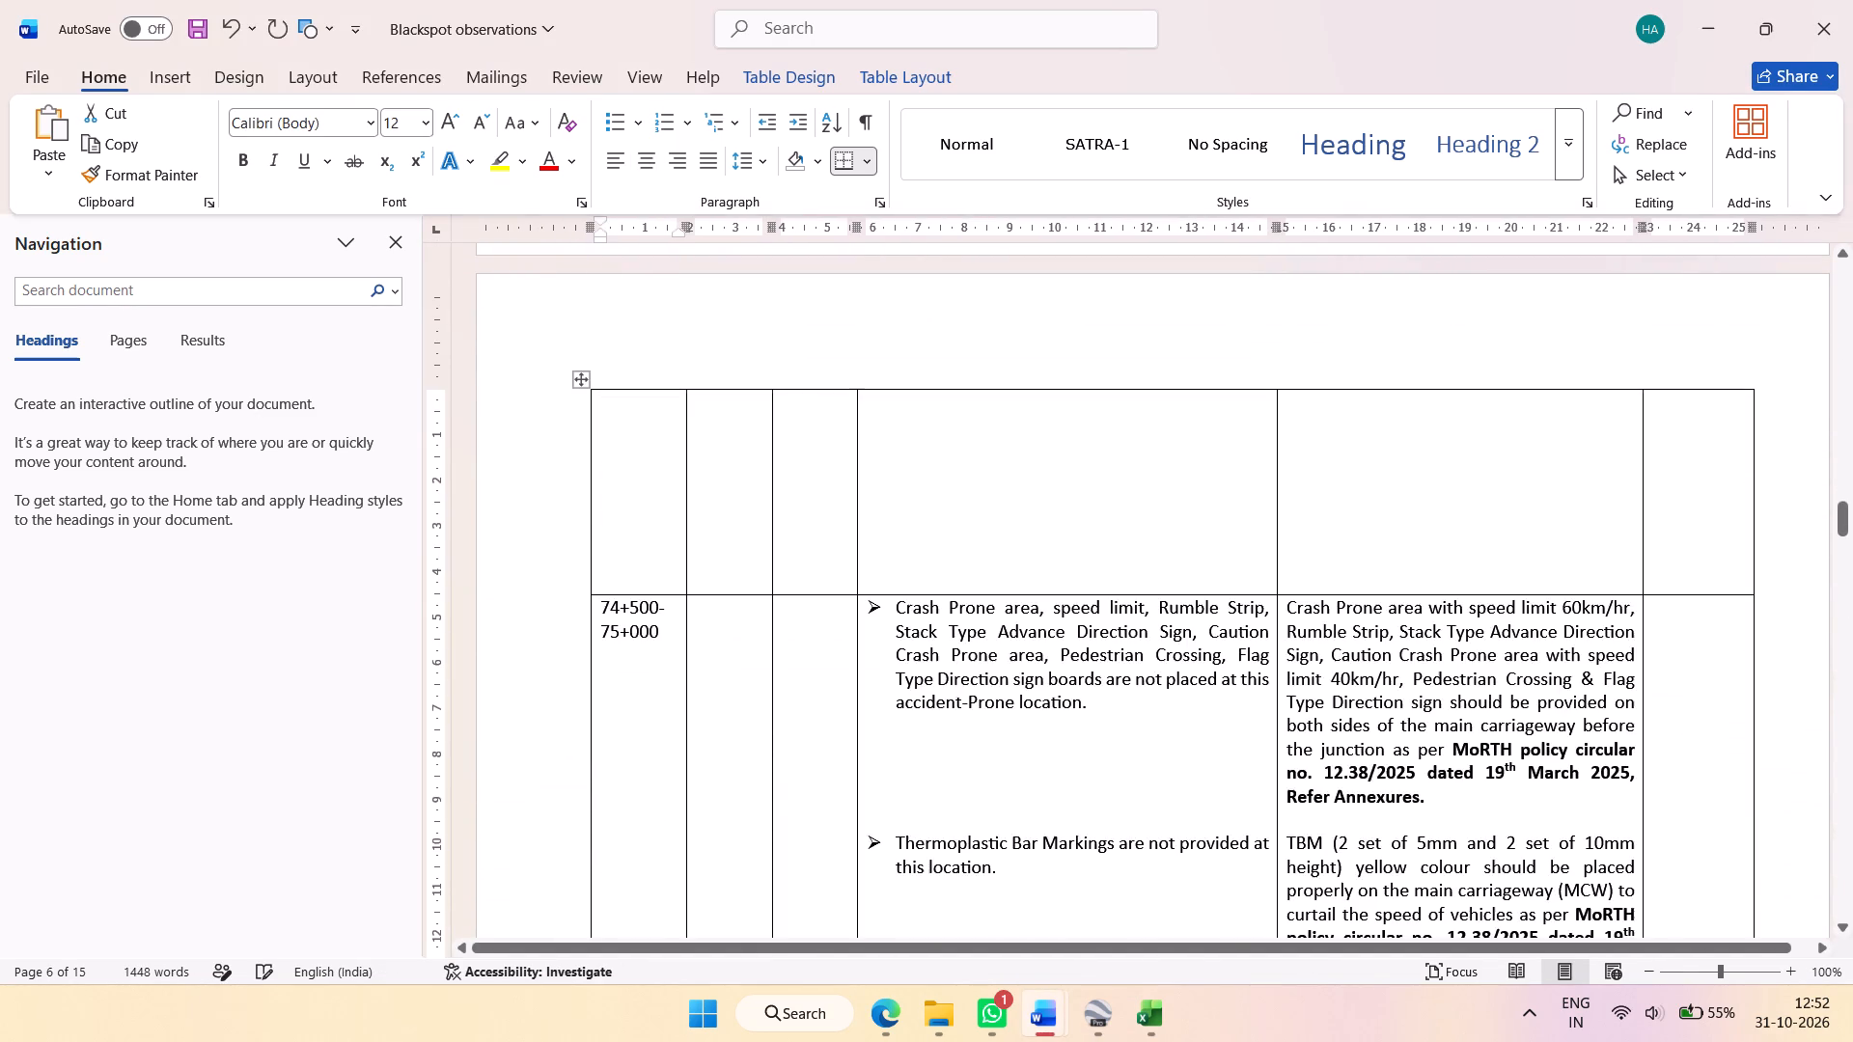
key("alt+Tab")
left_click(635, 456)
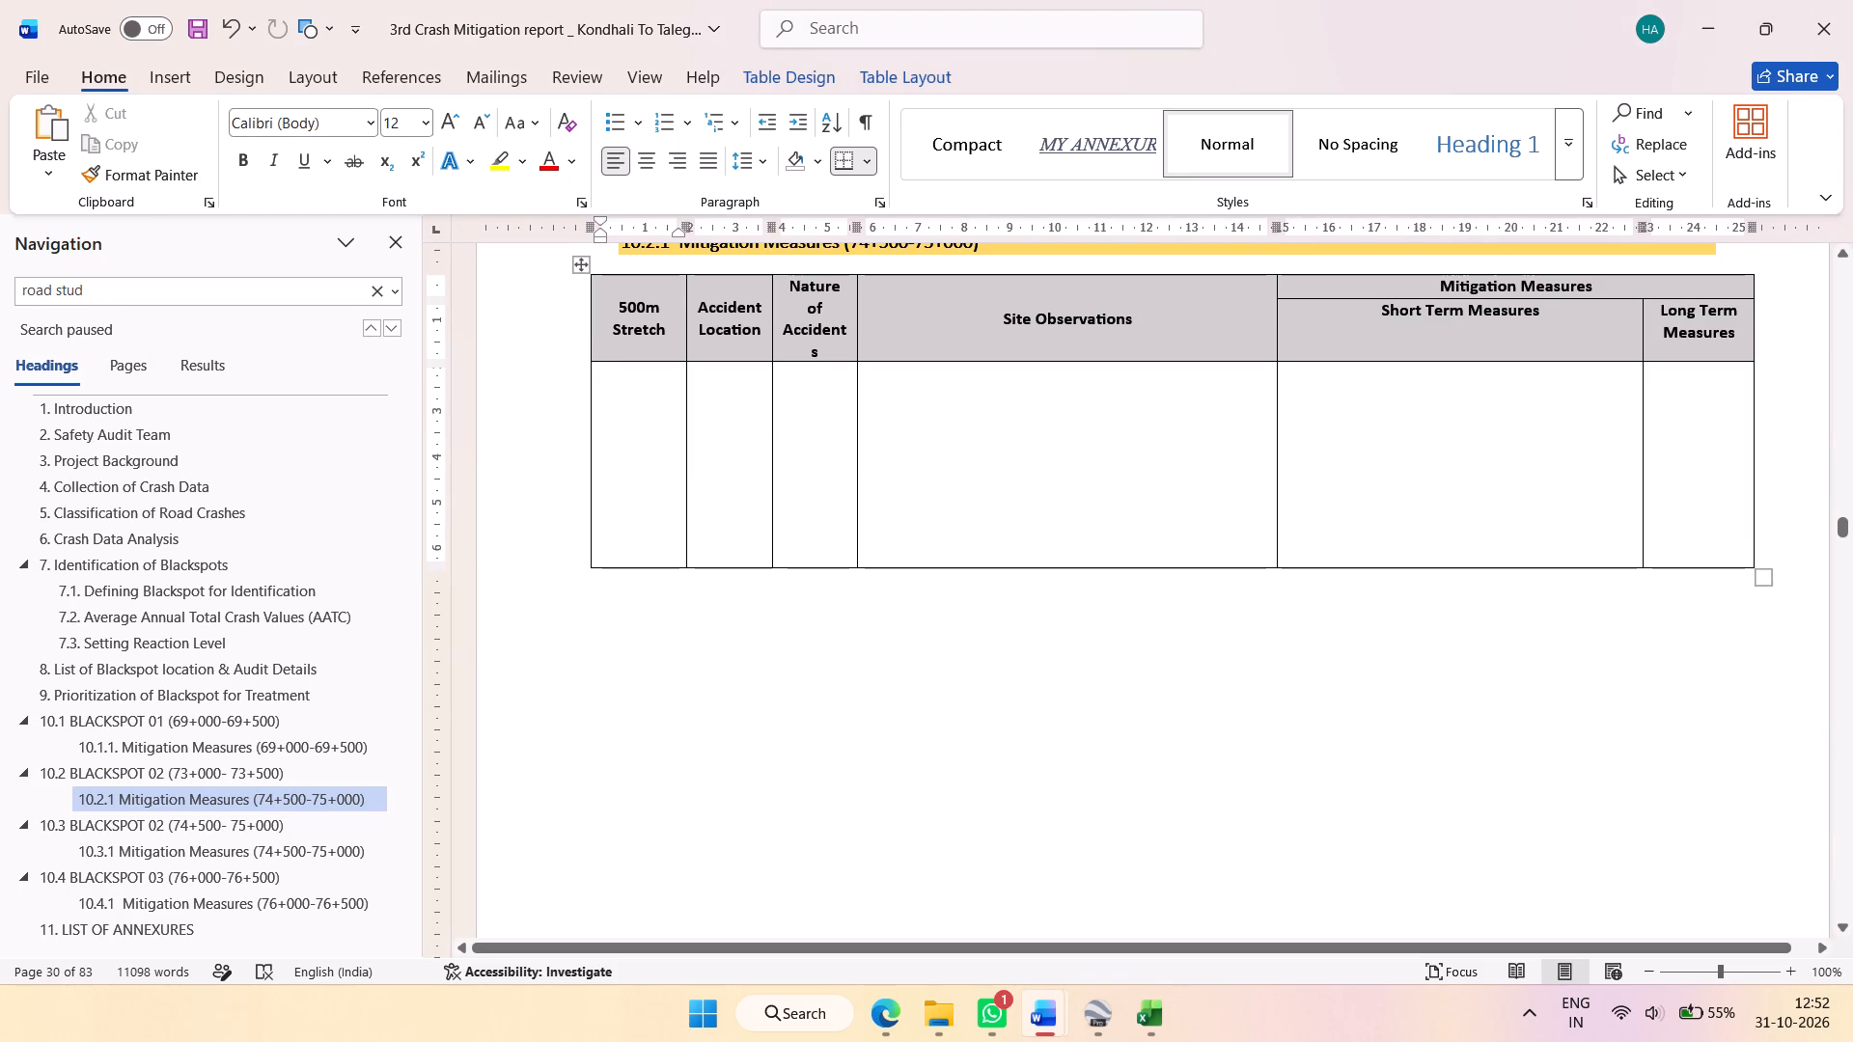
key("ctrl+v")
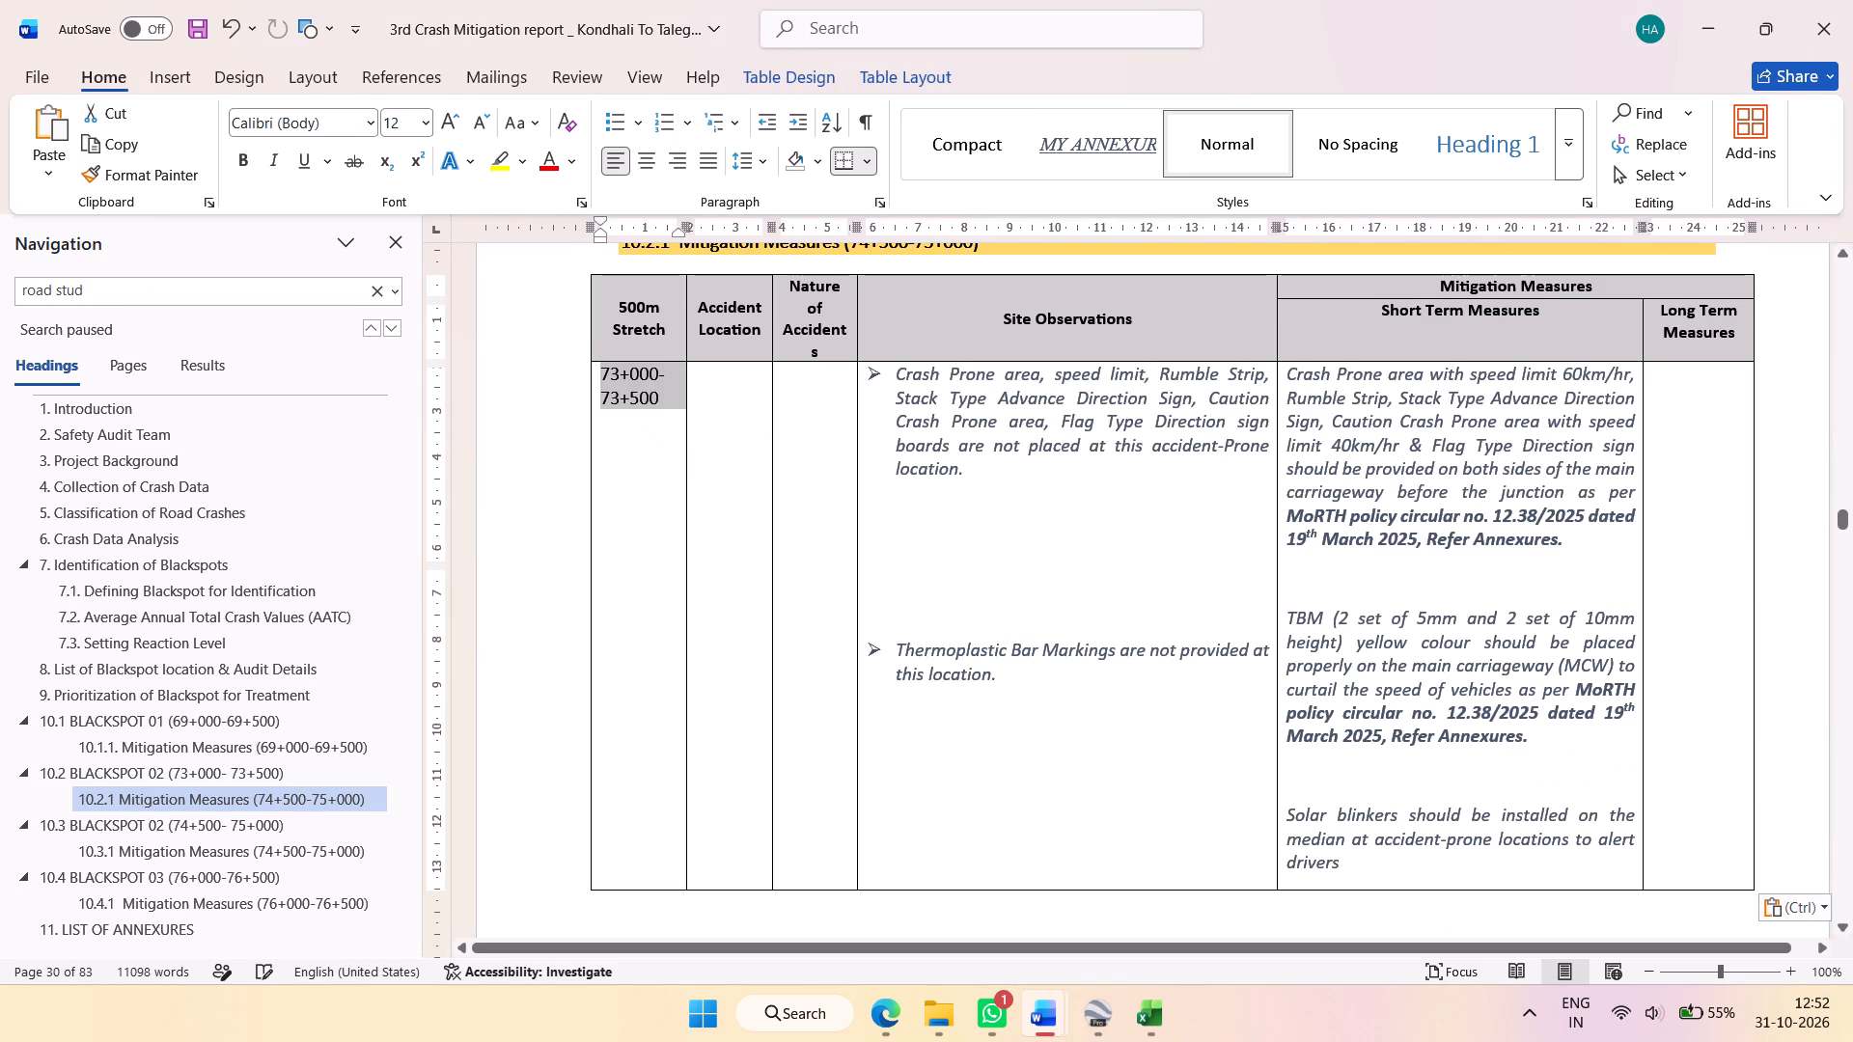
Replace the chainage in the 10.2.1 Mitigation Measures heading with 73+000- 73+500 from the clipboard history.
scroll(886, 525, "up", 1)
scroll(933, 435, "up", 1)
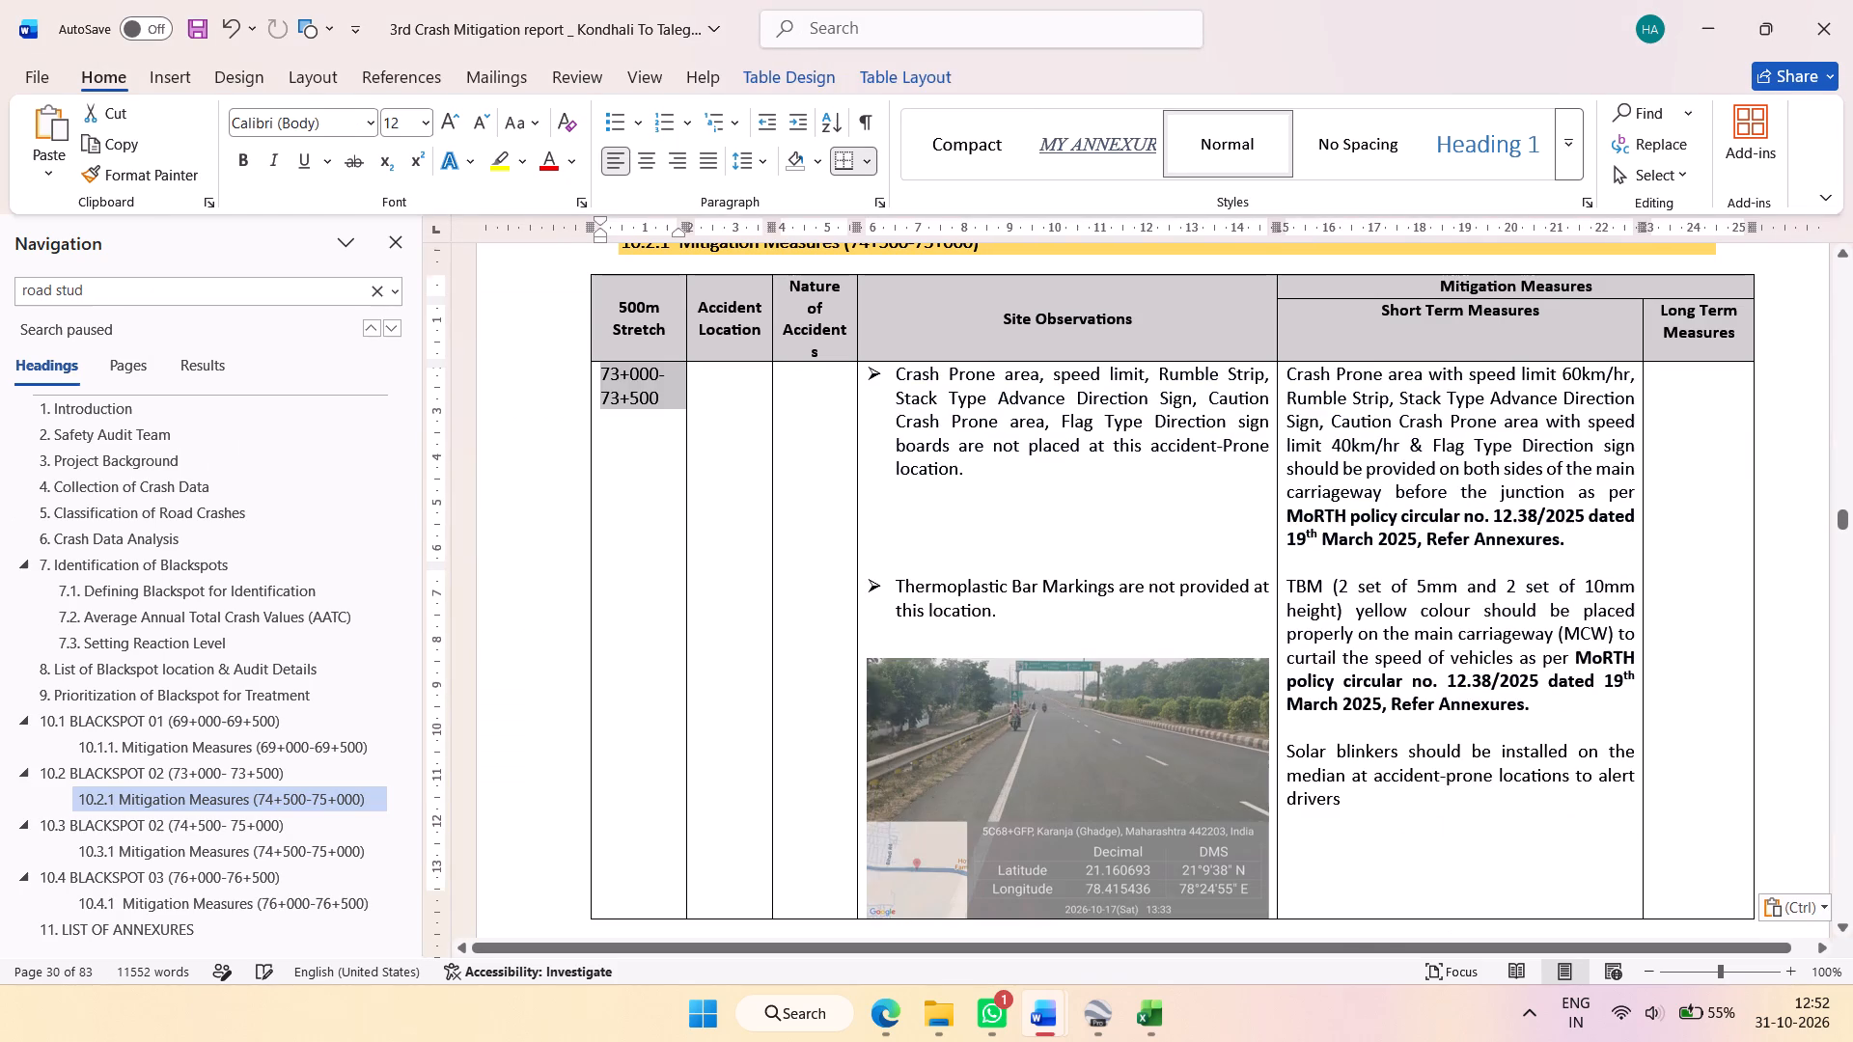
left_click_drag(847, 471, 948, 476)
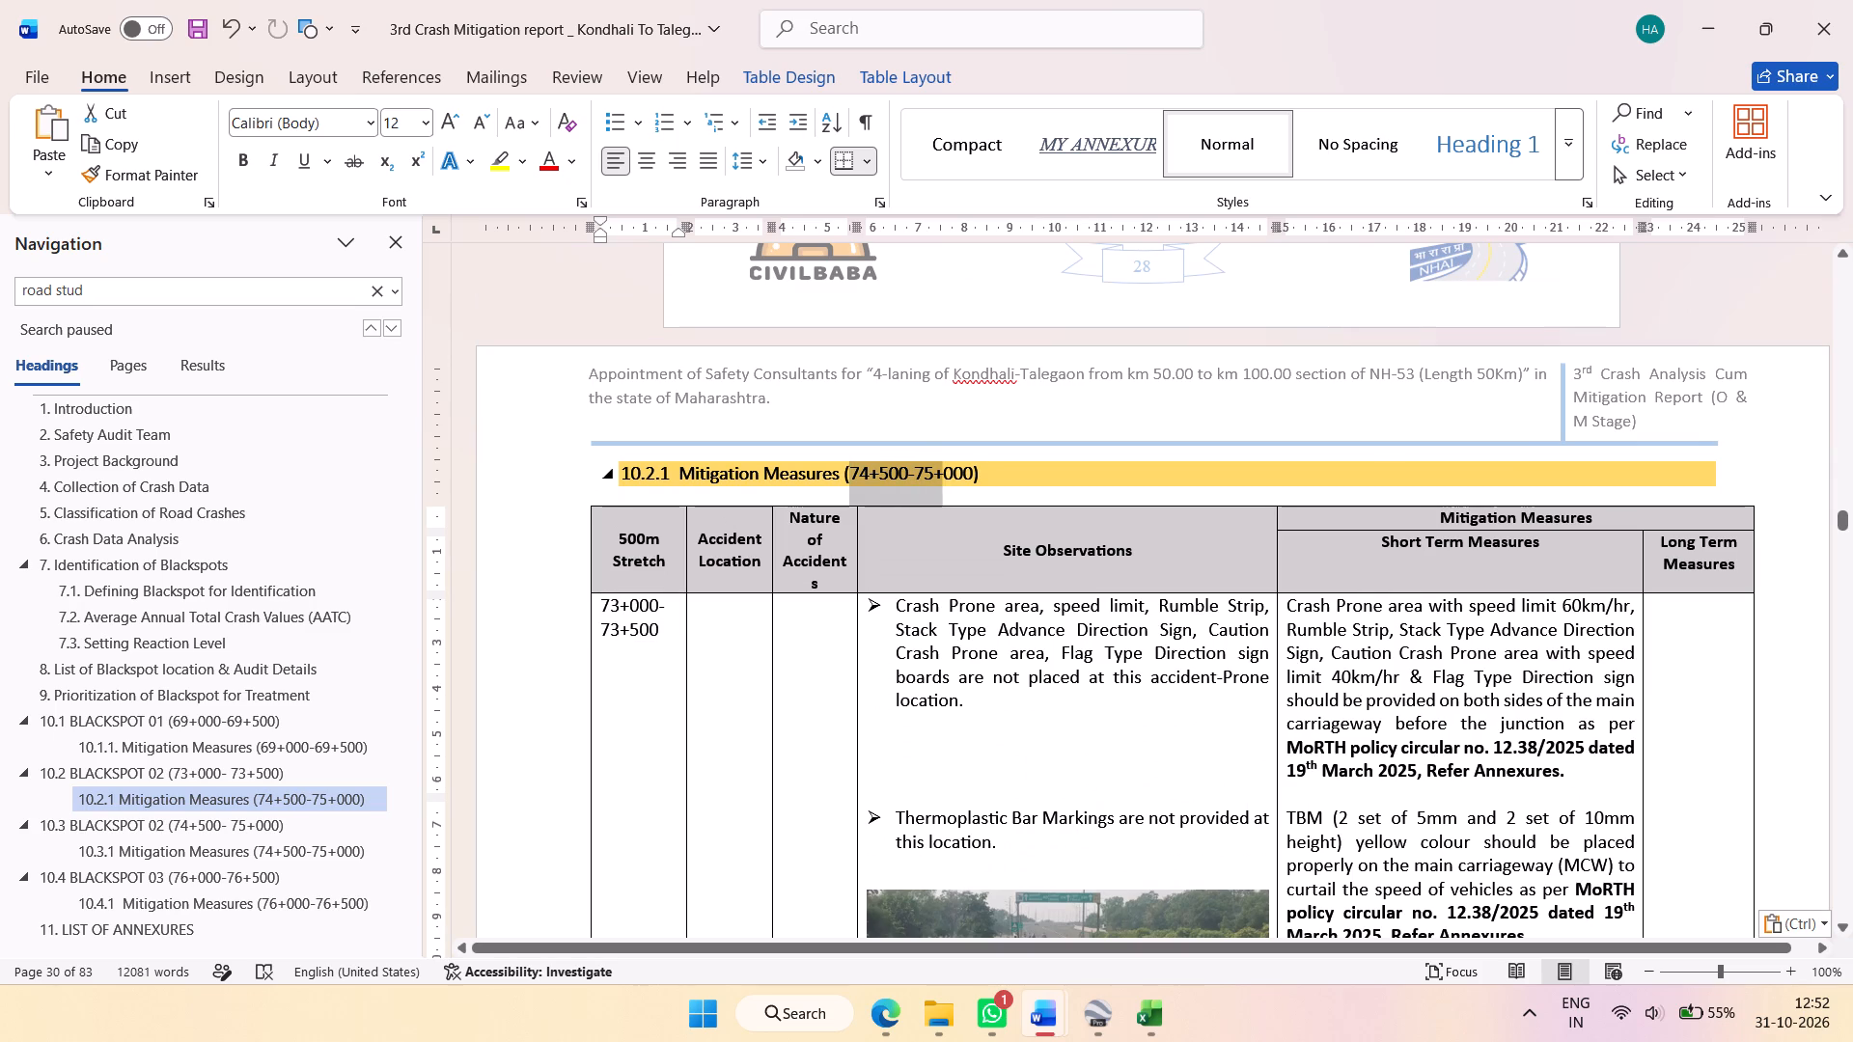
left_click_drag(948, 476, 970, 476)
key("super+v")
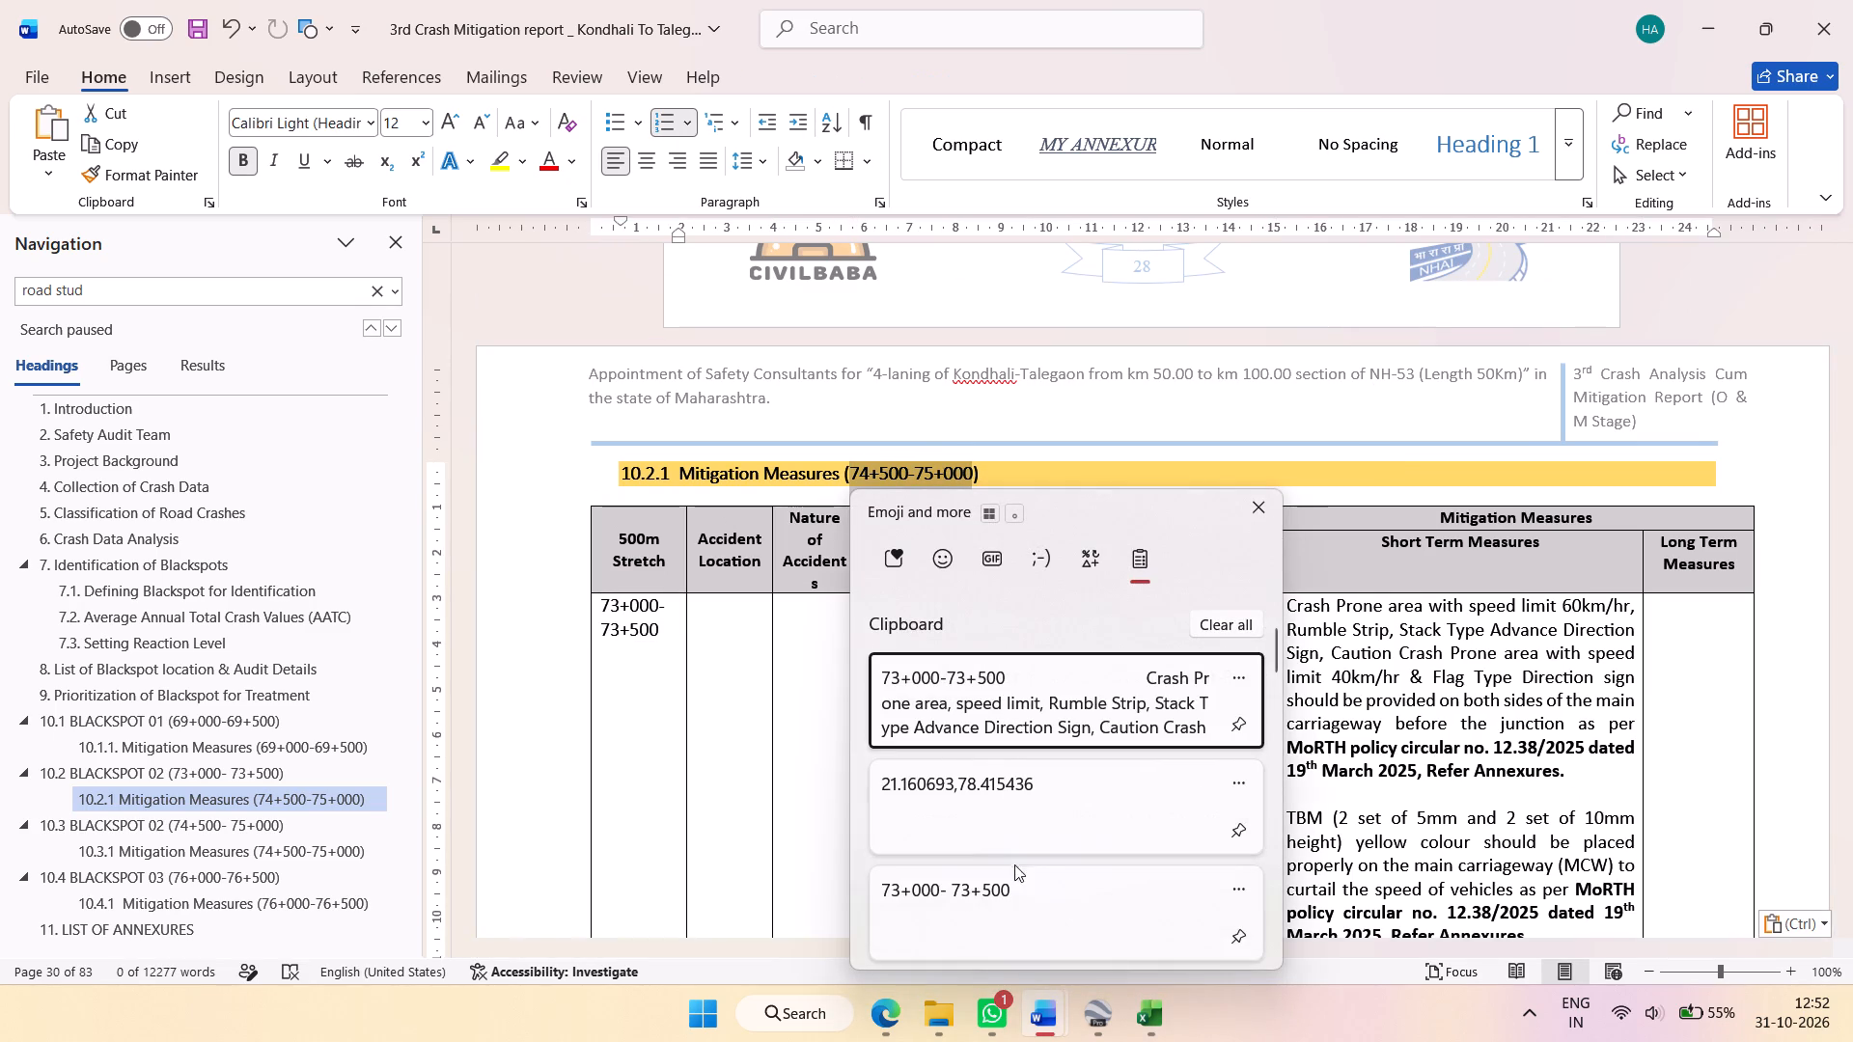
left_click(1014, 870)
key("ctrl+v")
Set the Blackspot ID to 03 in the details table of section 10.3 (74+500- 75+000).
left_click(222, 828)
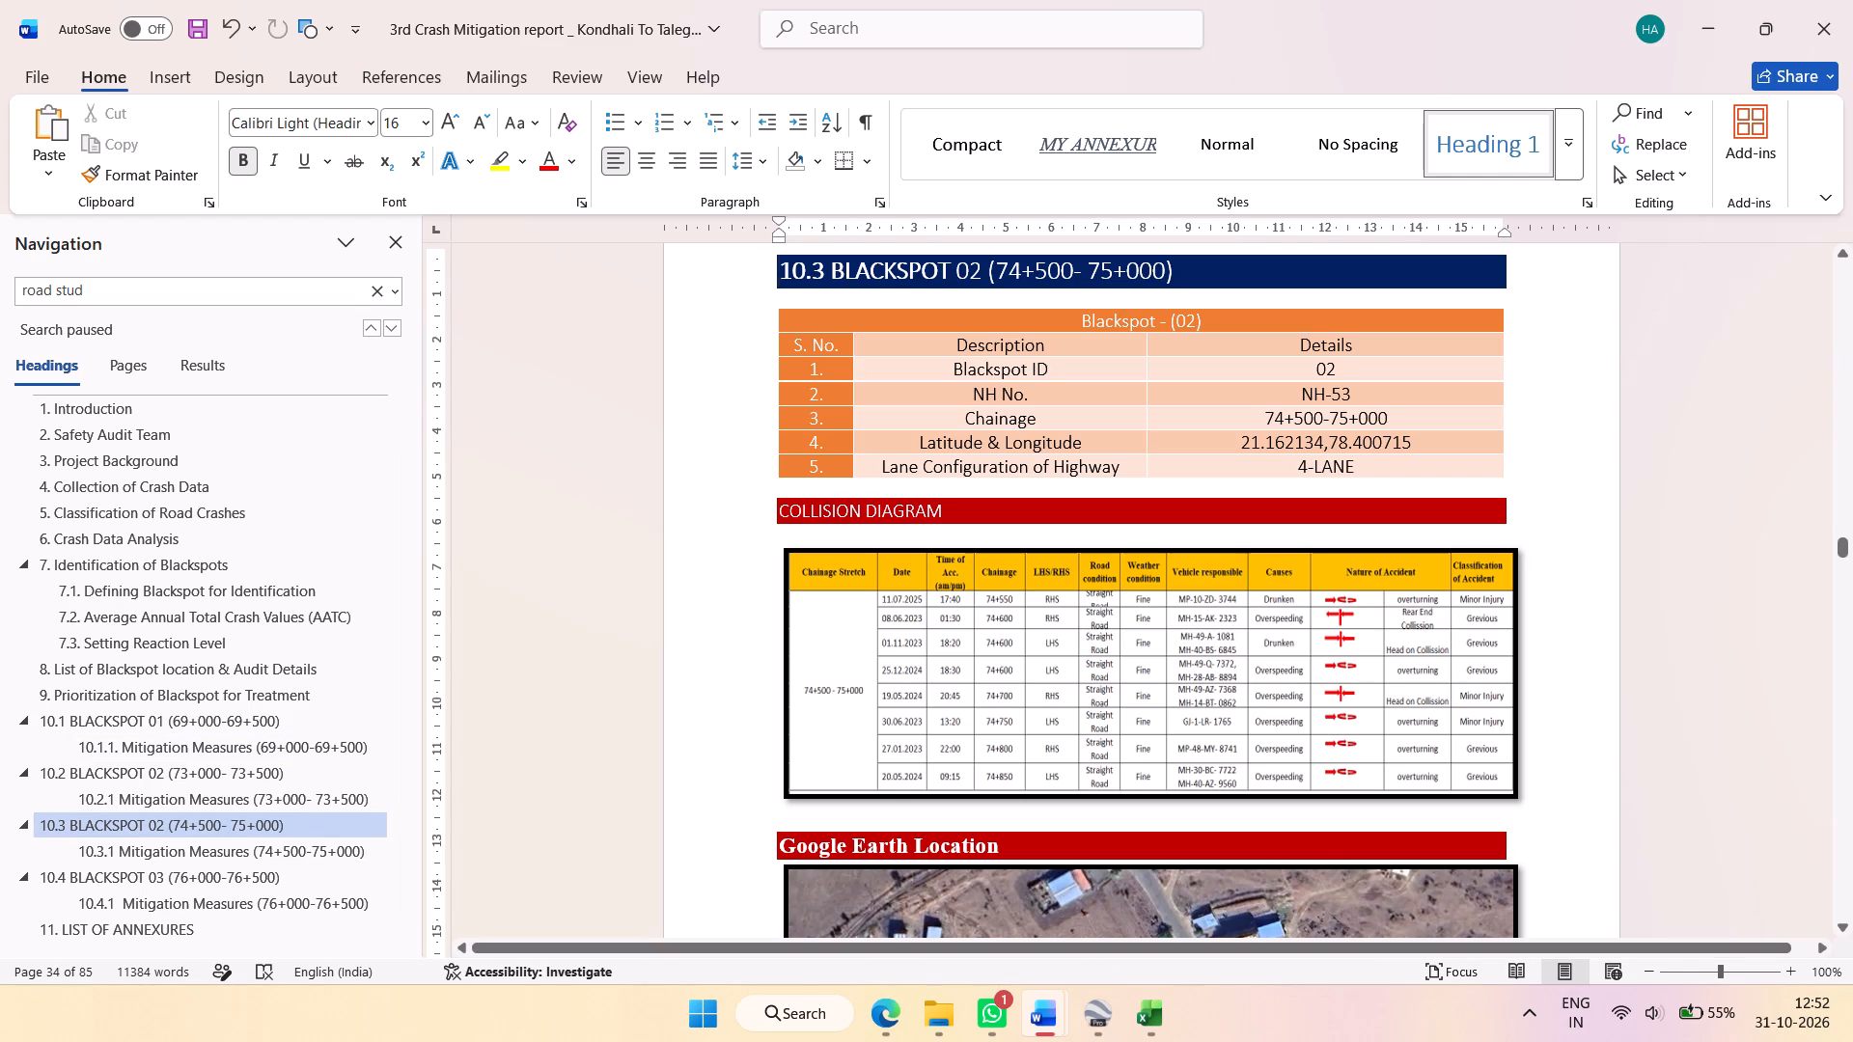
left_click(257, 775)
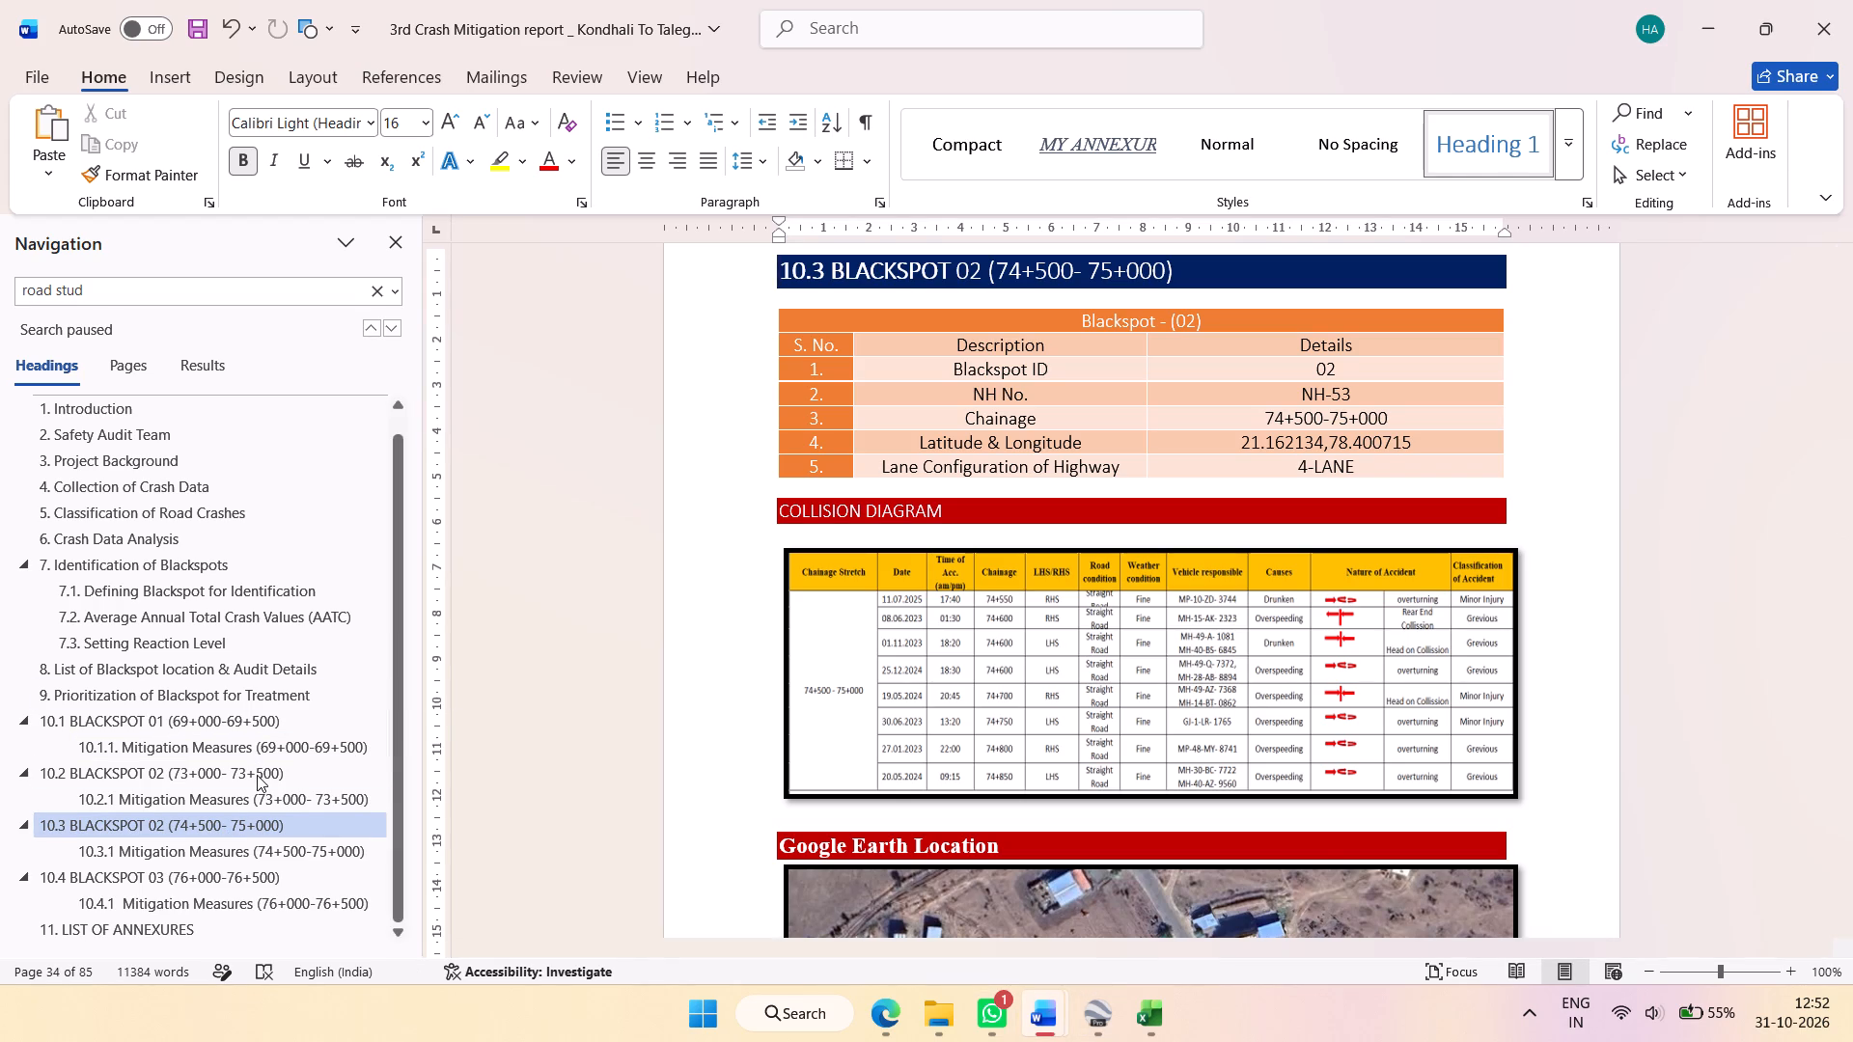
double_click(251, 719)
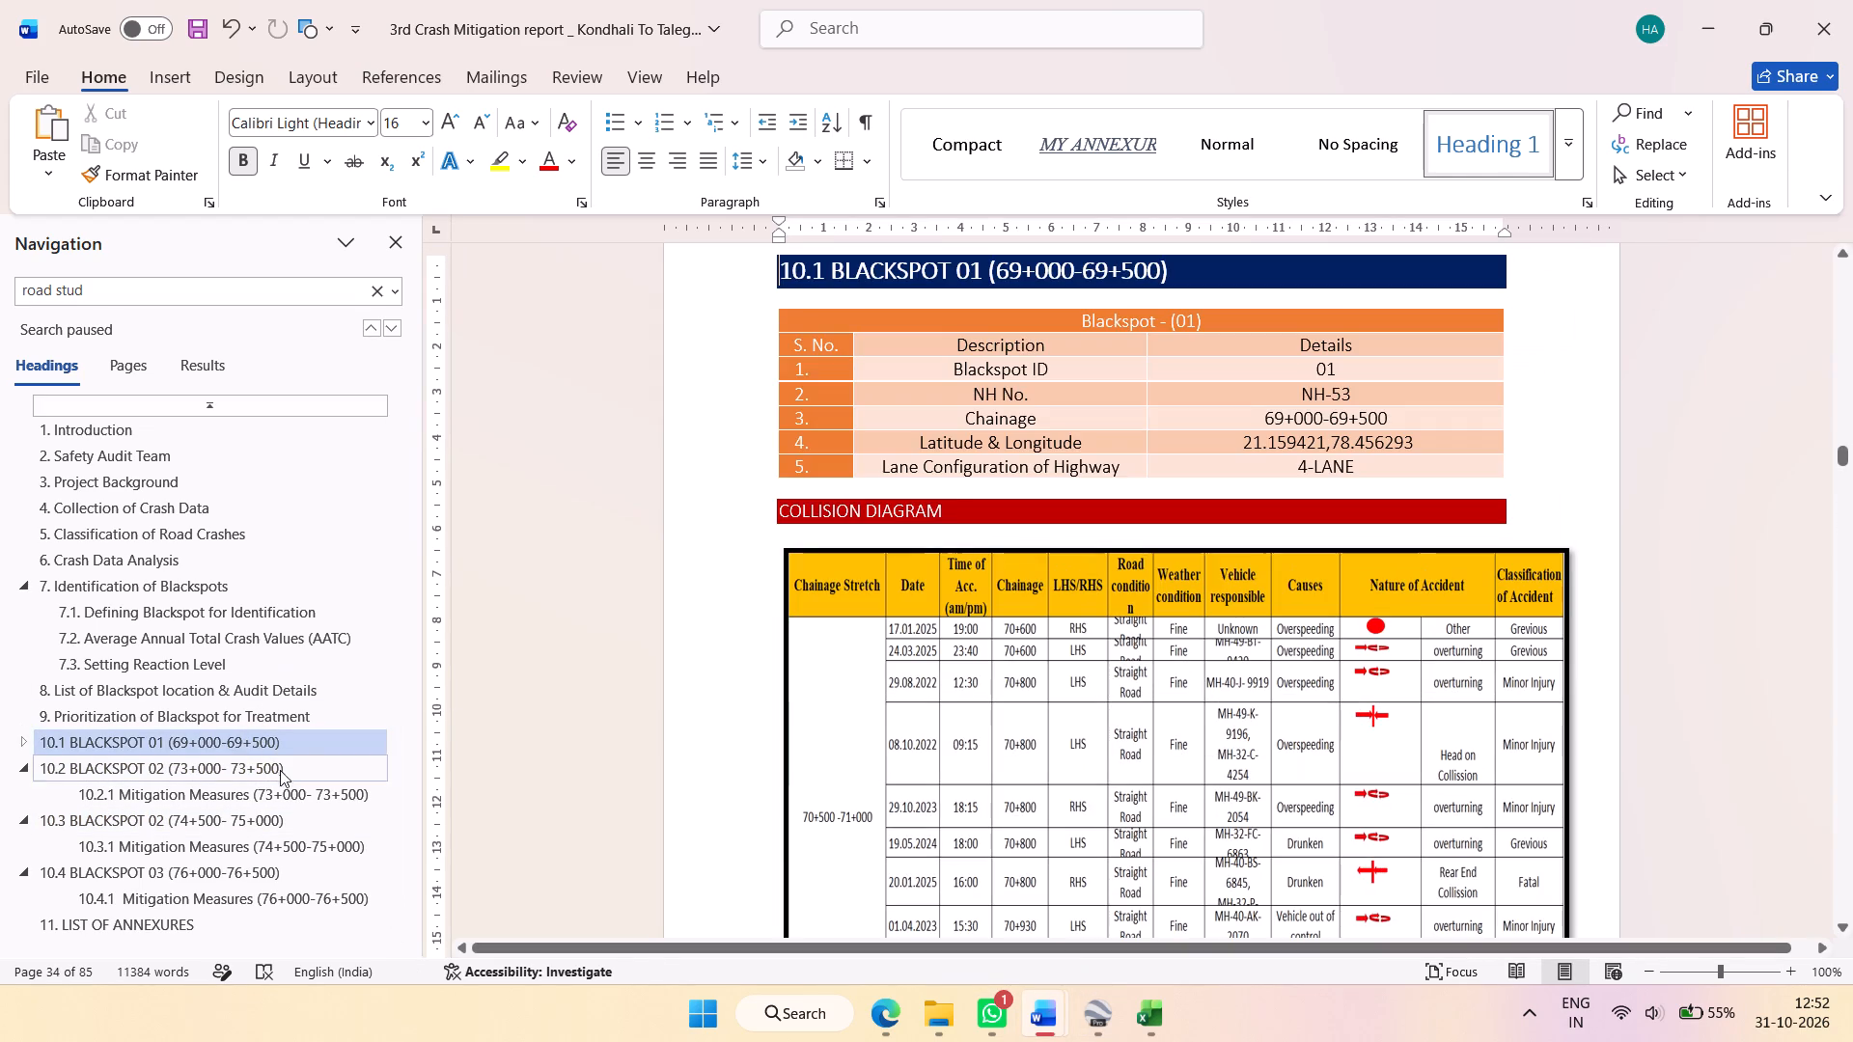
left_click(285, 837)
left_click(287, 830)
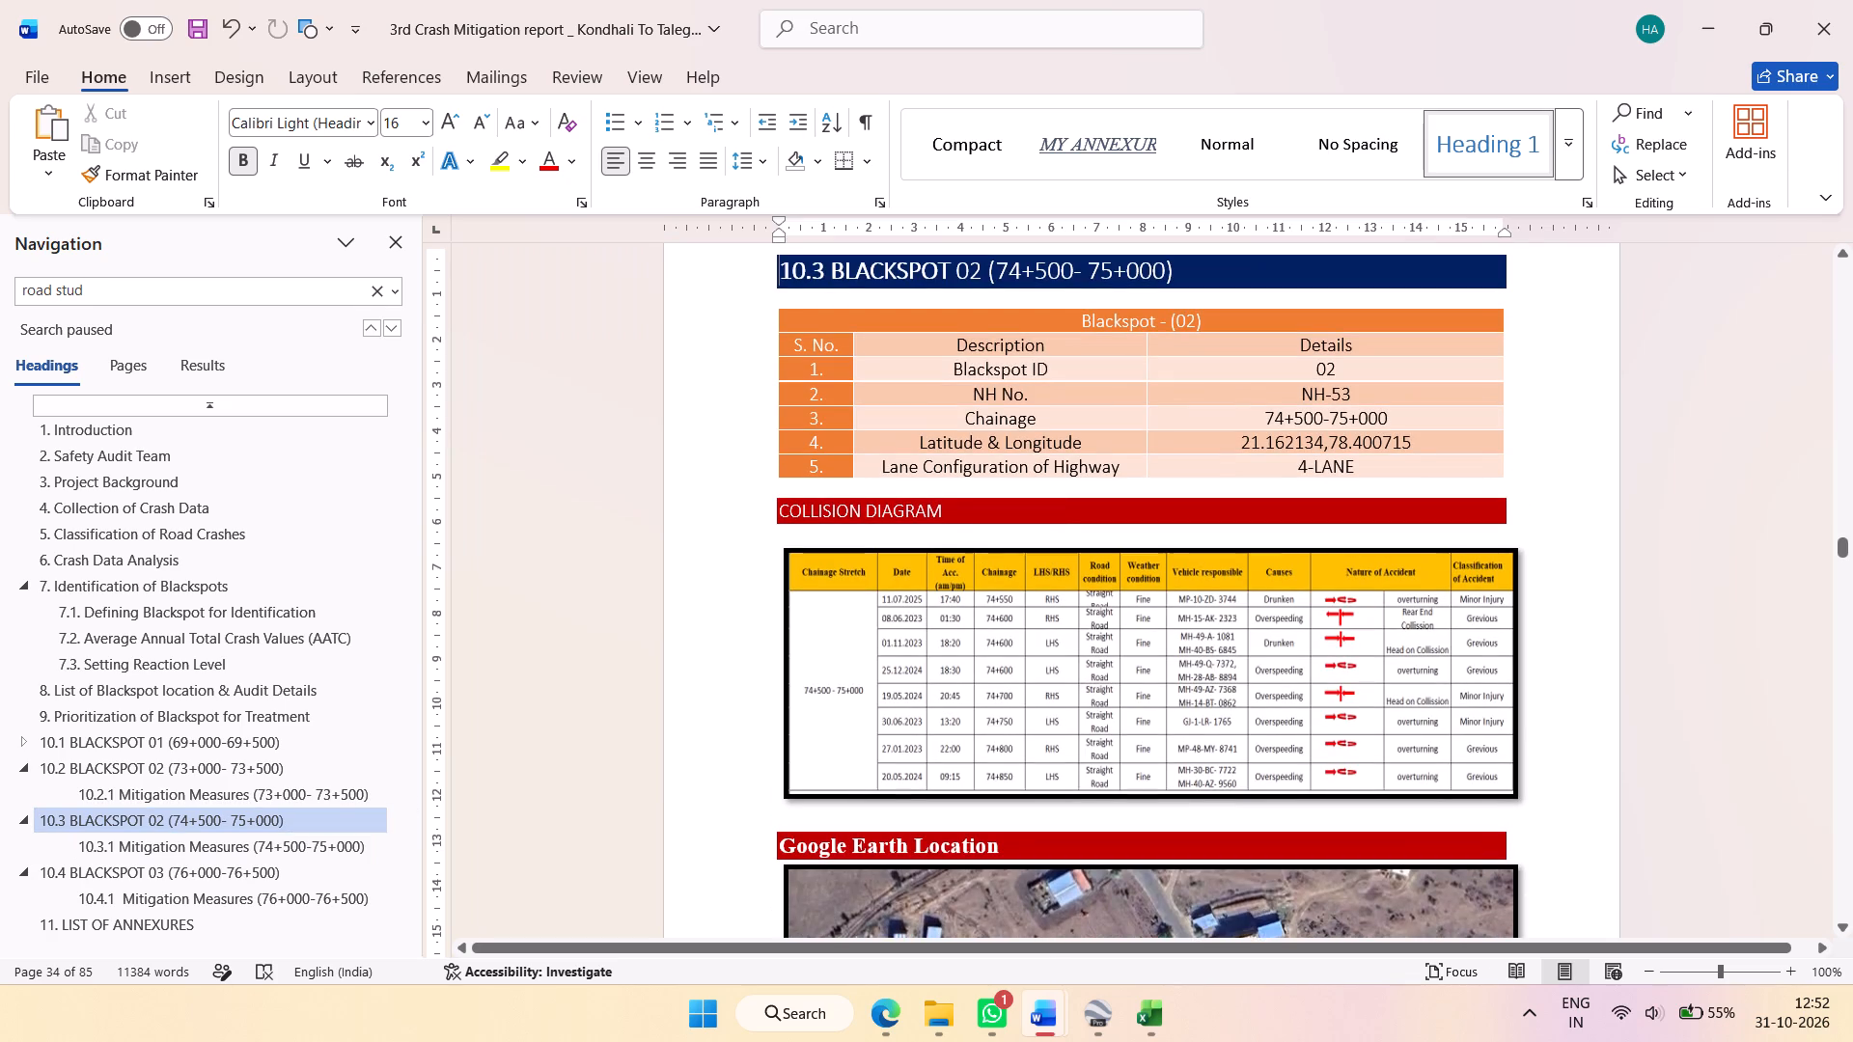
left_click(1374, 367)
key("BackSpace")
key("3")
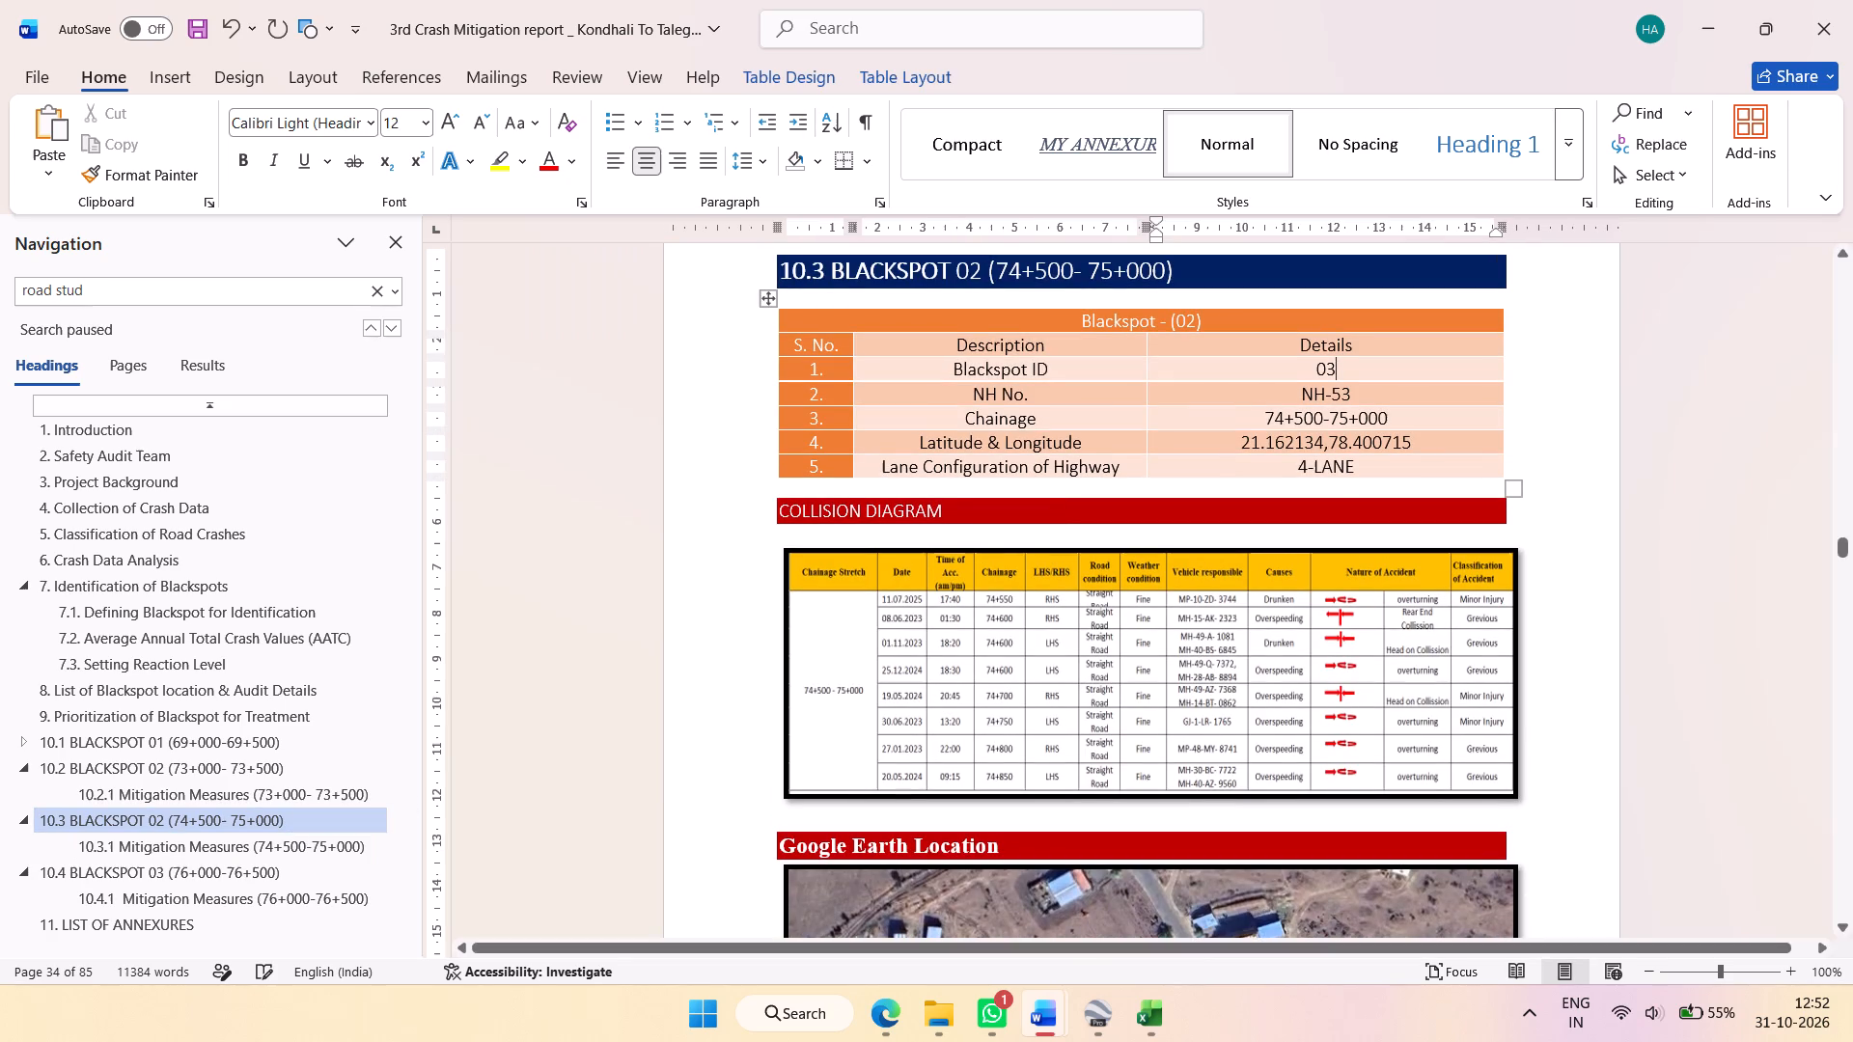
Set the Blackspot ID to 04 in the details table of section 10.4 (76+000-76+500).
left_click(326, 875)
left_click(1368, 376)
key("BackSpace")
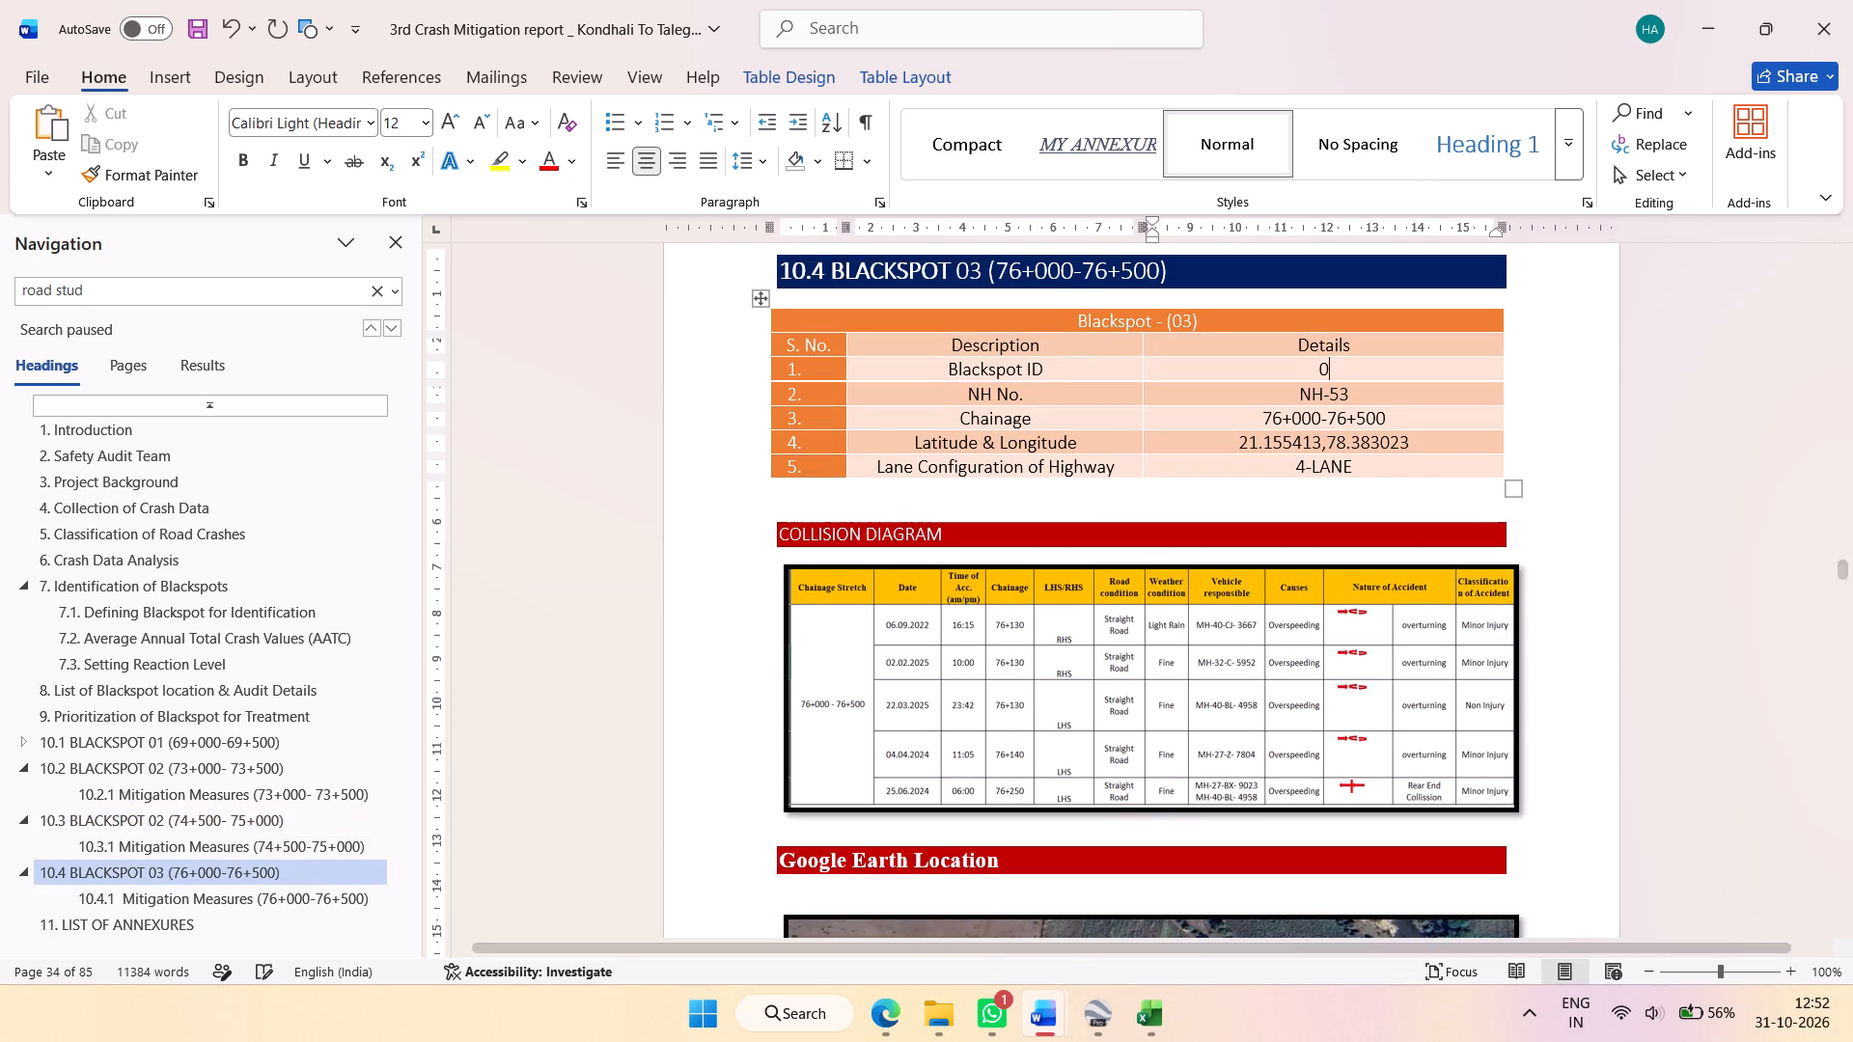
key("4")
Return to section 10.3 and expand the 10.1 BLACKSPOT 01 heading in the document outline.
left_click(188, 815)
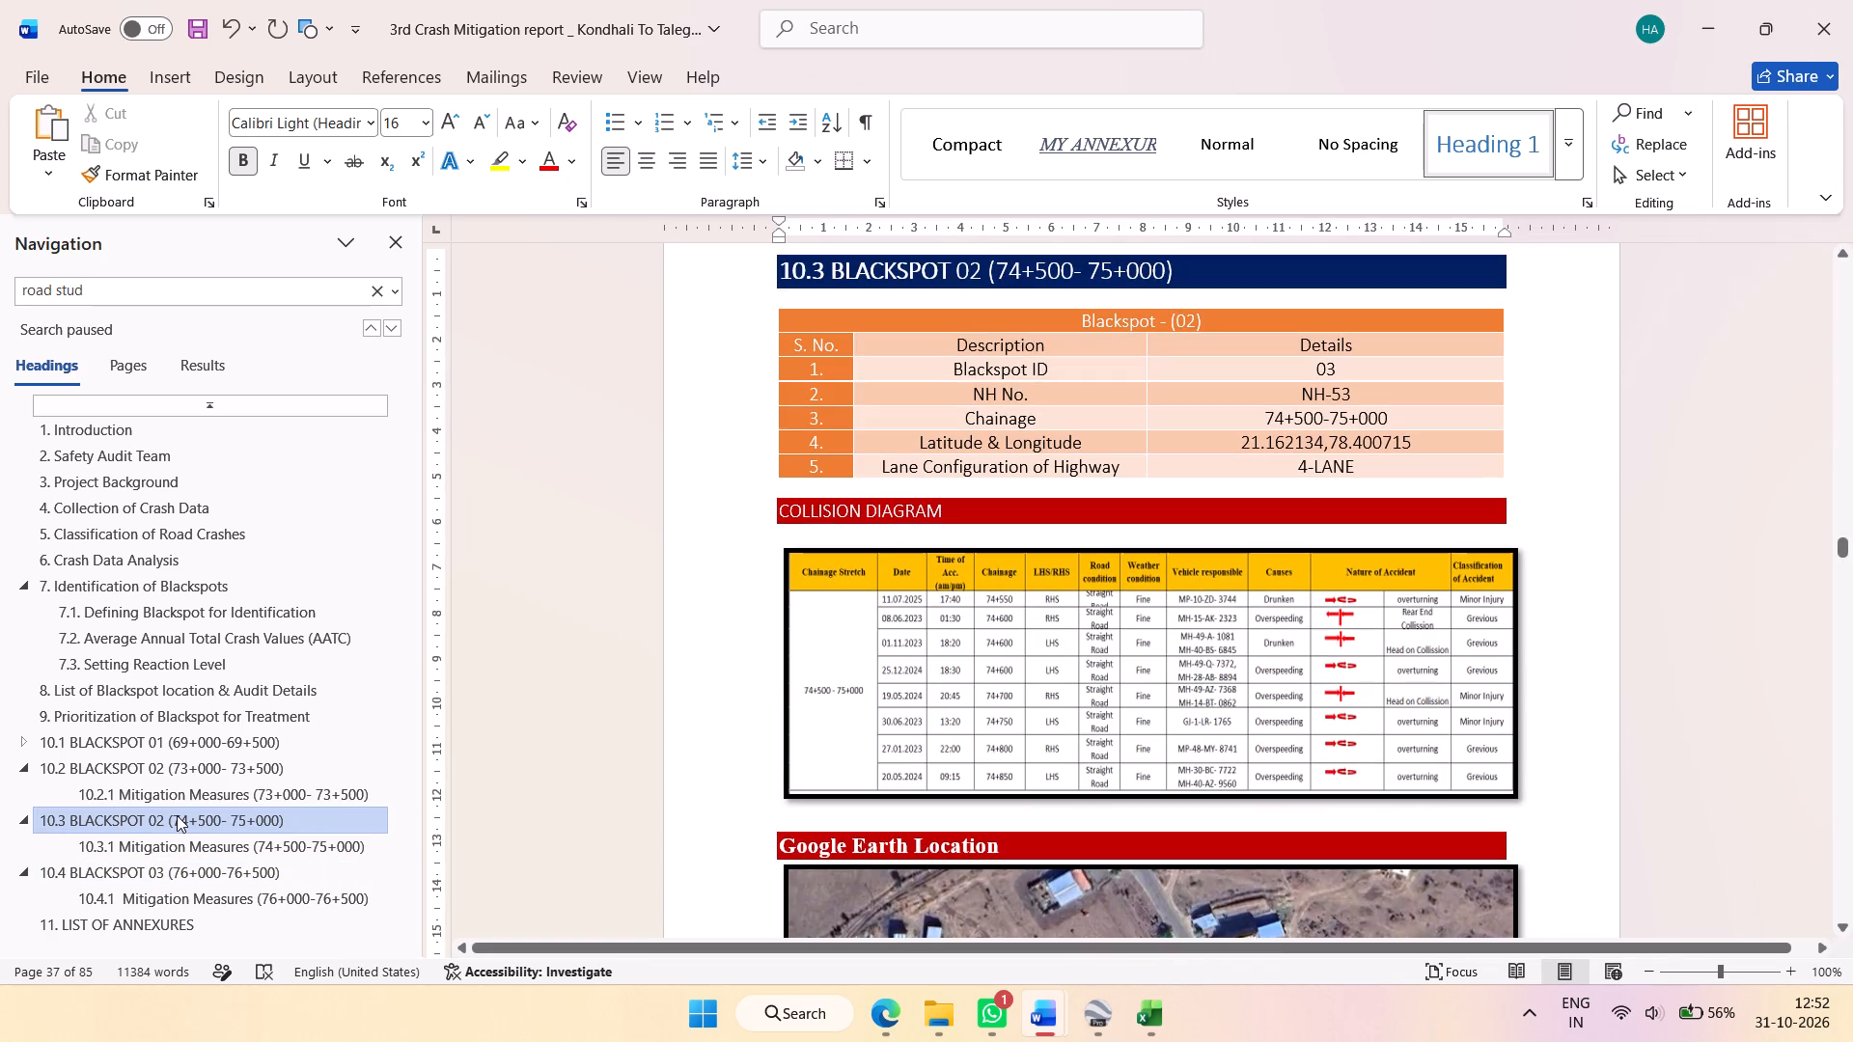
left_click(26, 735)
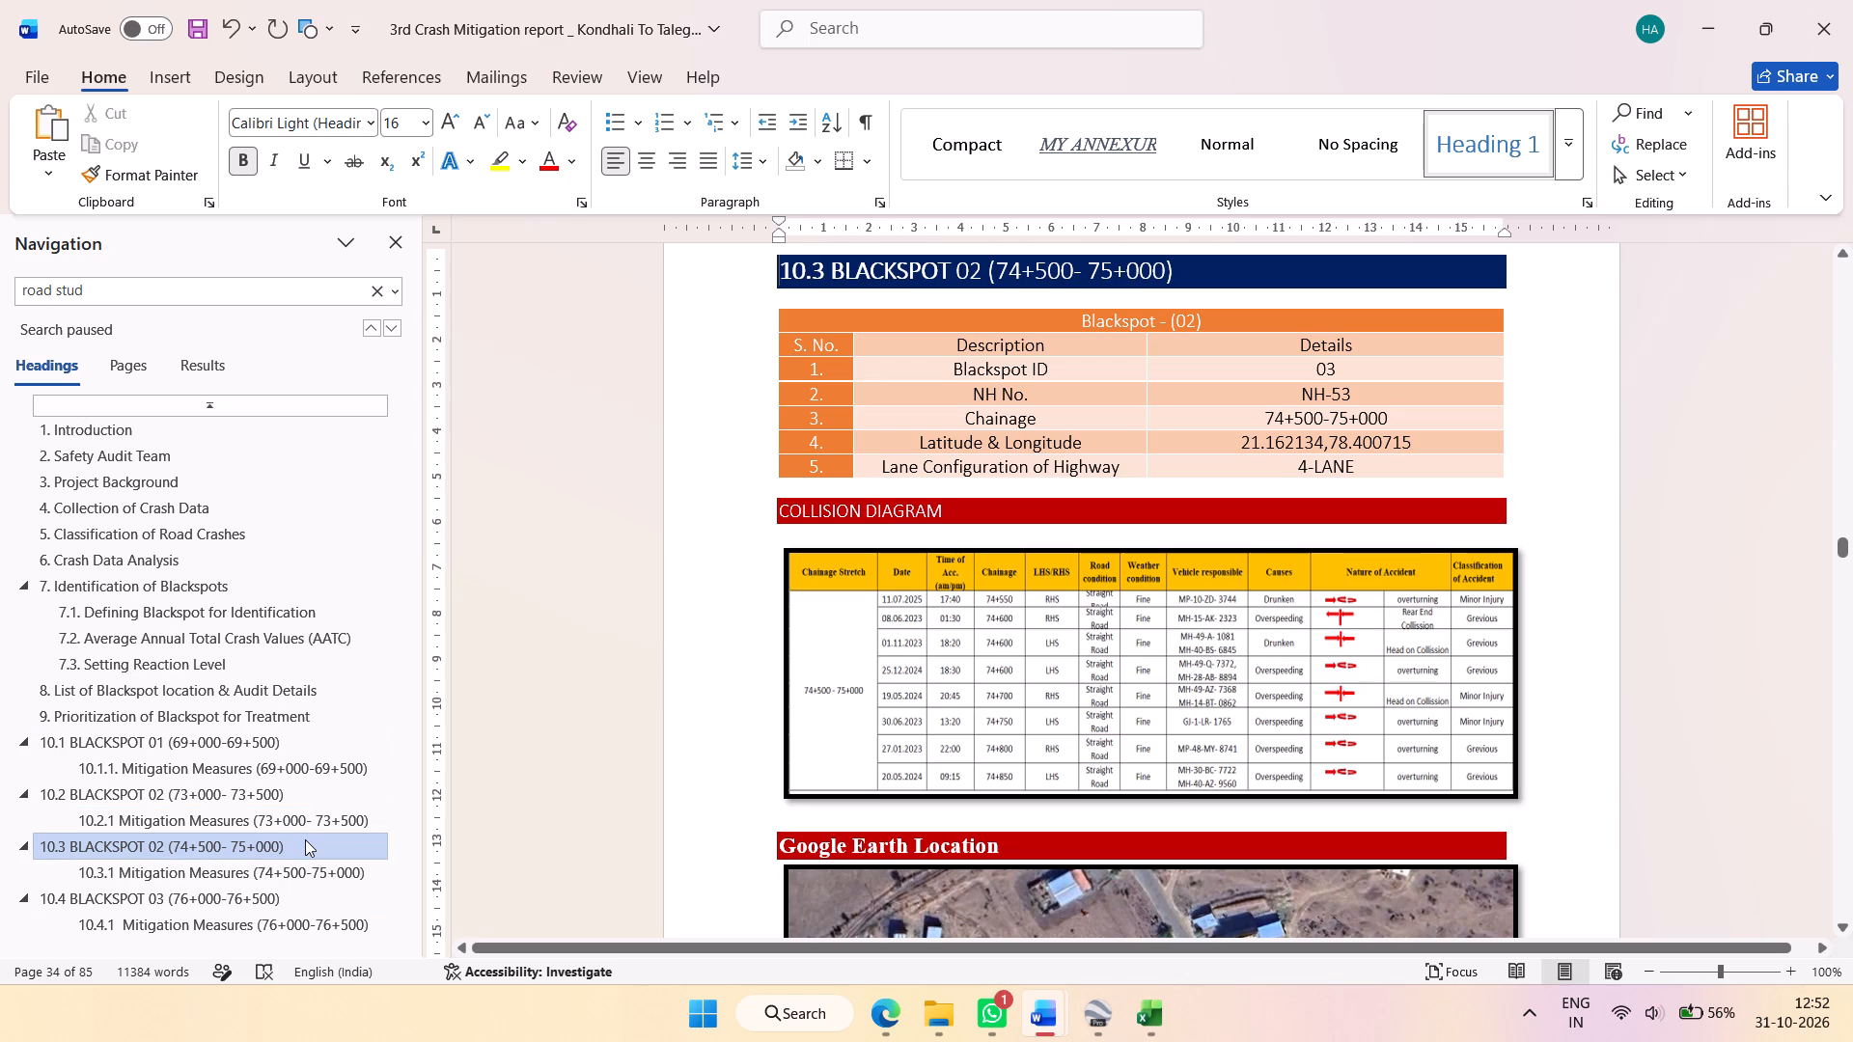
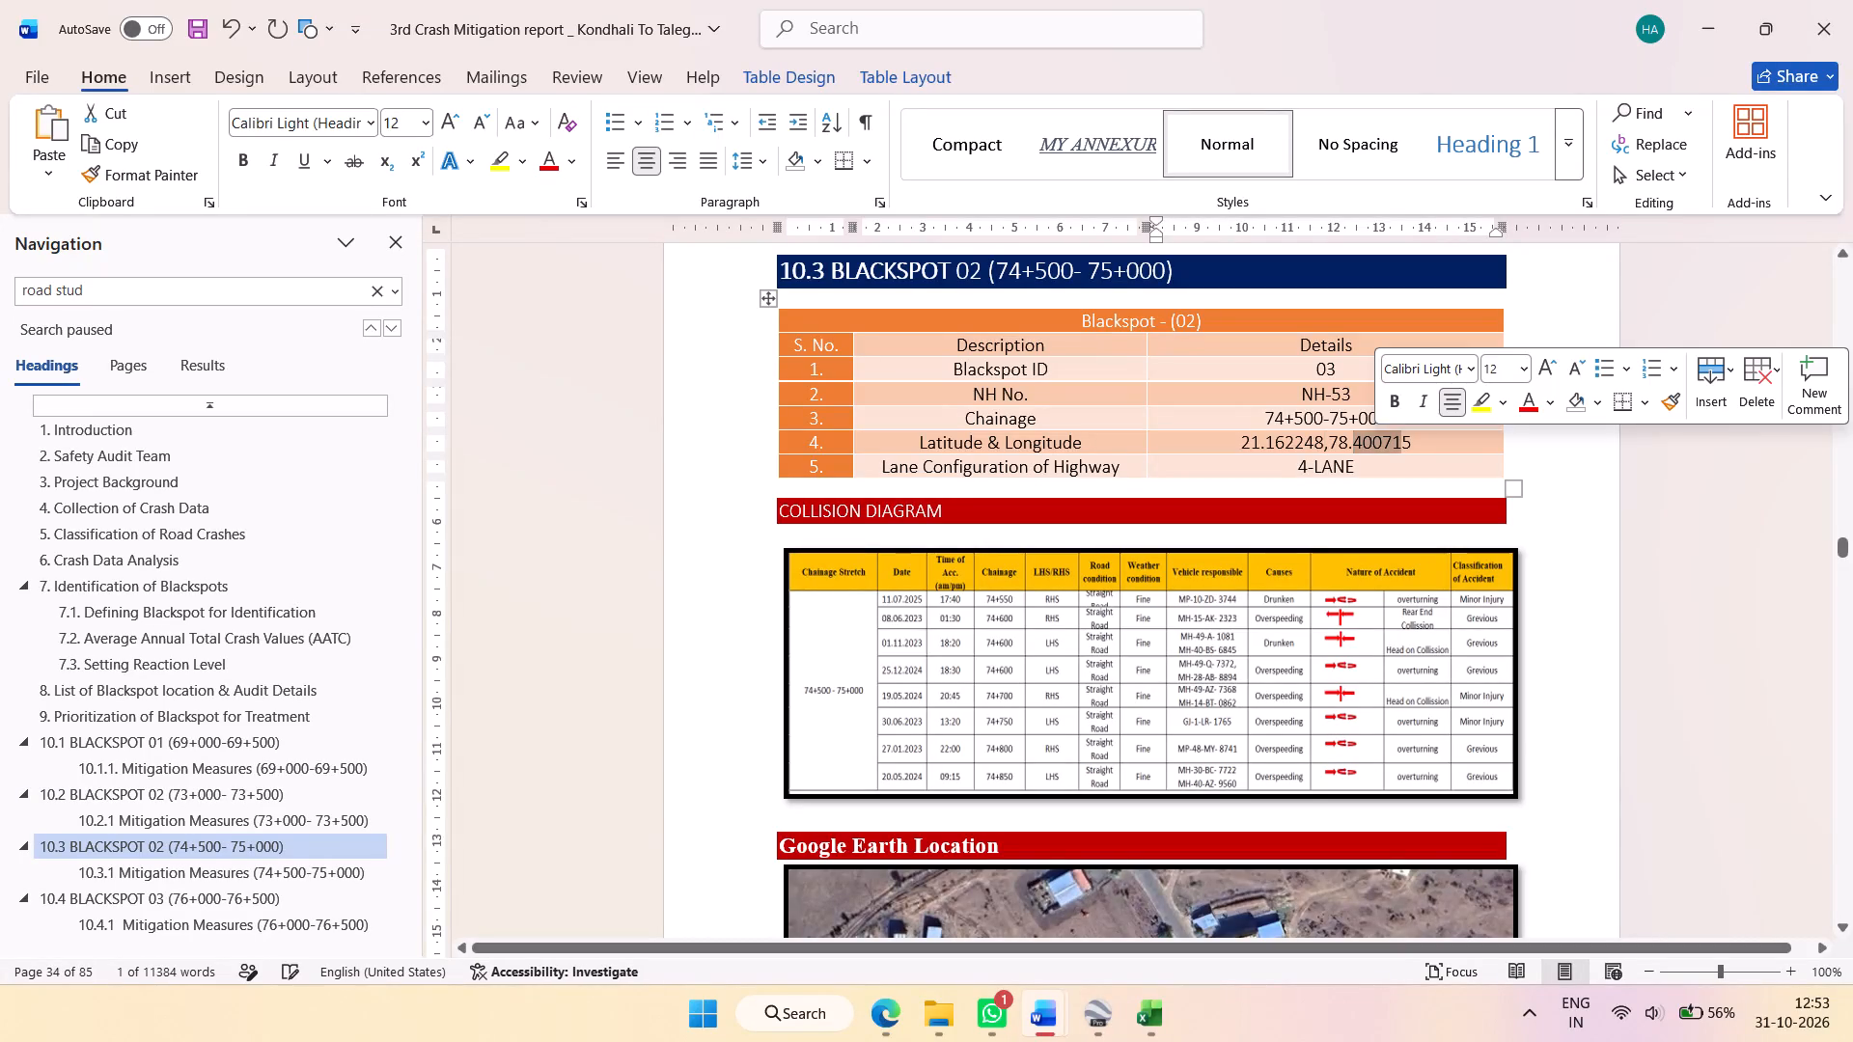
Set the longitude in the section 10.3 details table to 78.397539 and copy the complete latitude and longitude entry.
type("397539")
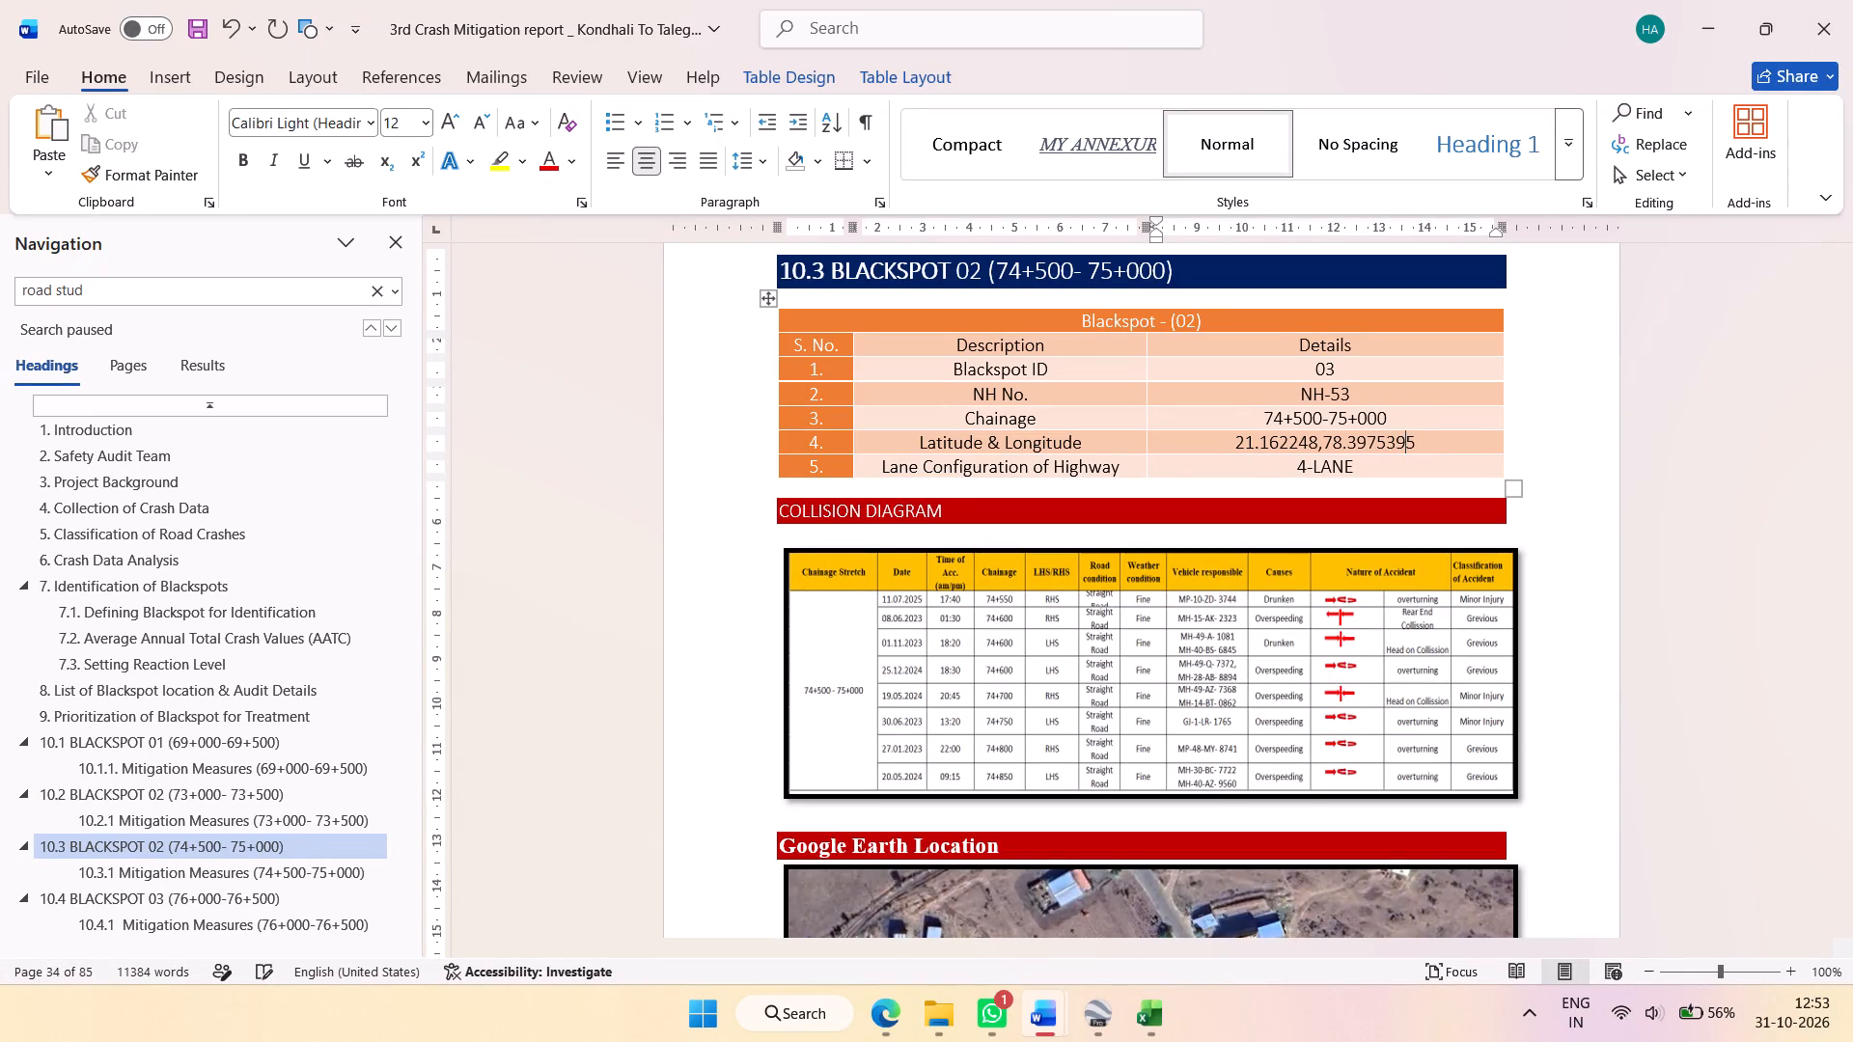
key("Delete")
triple_click(1396, 447)
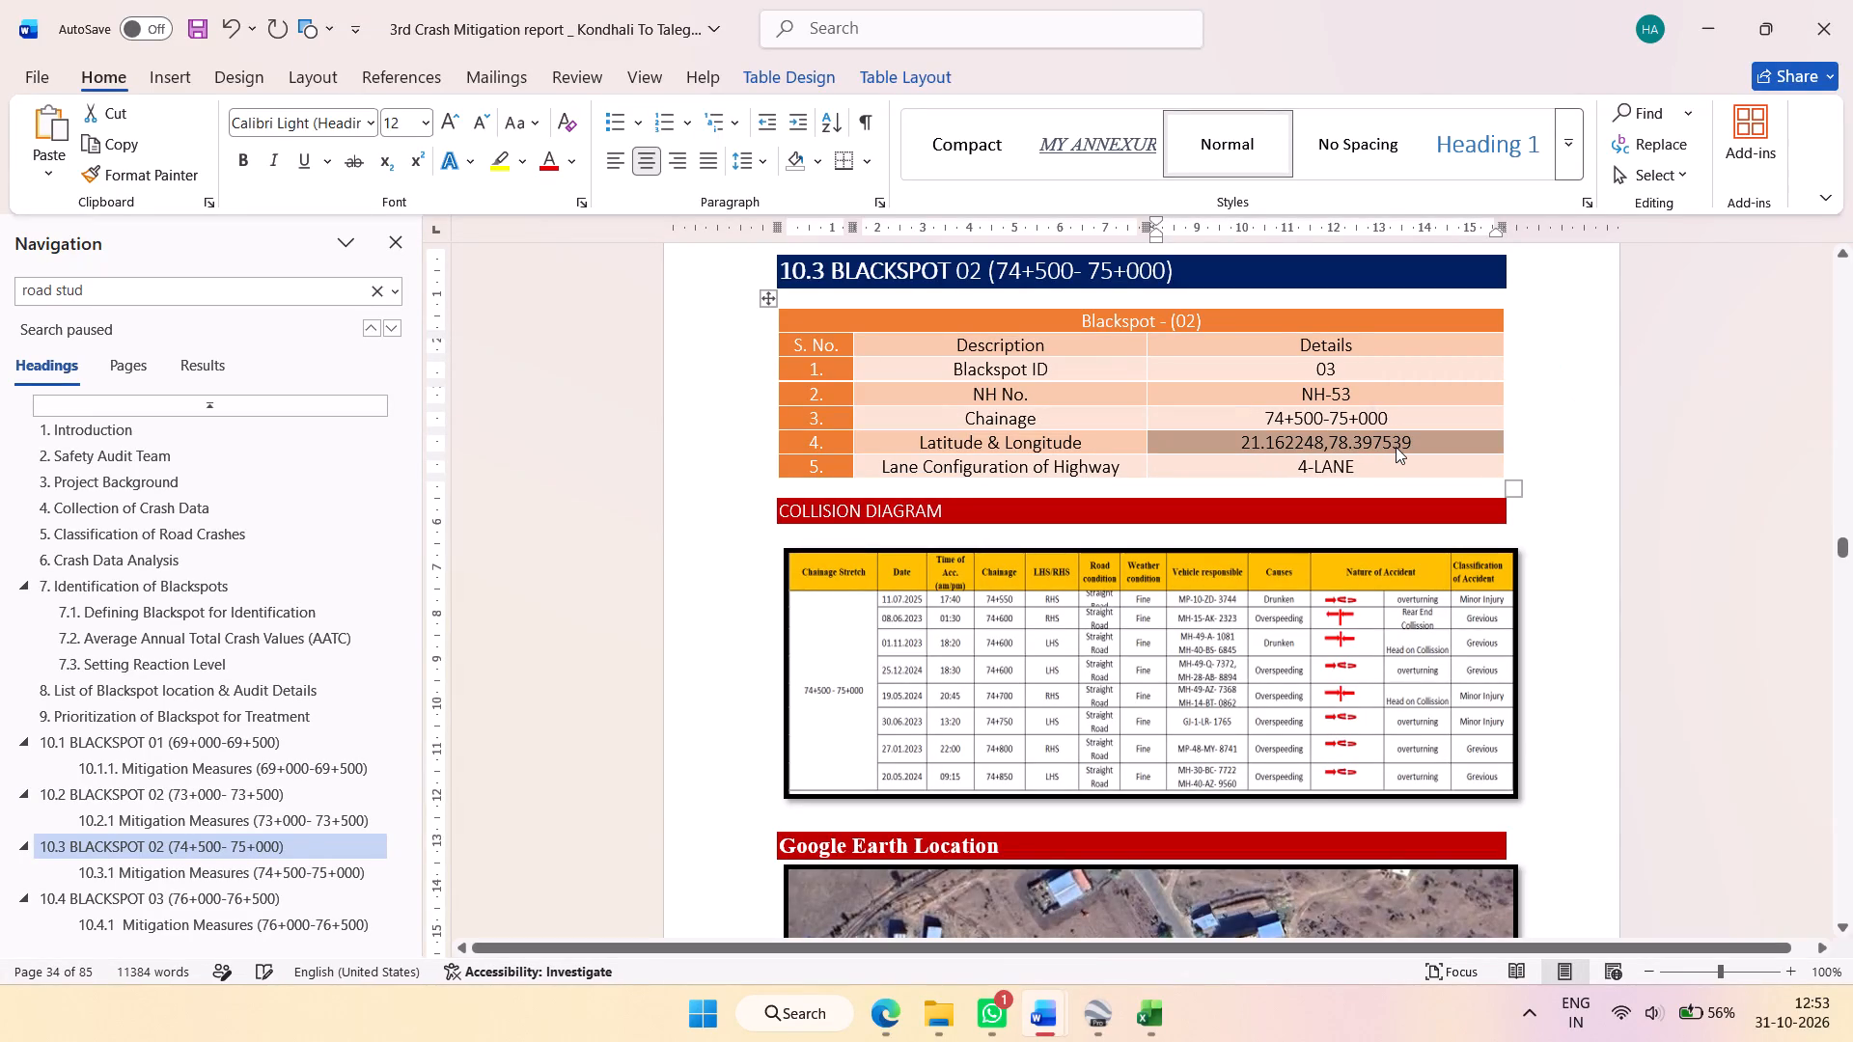
key("ctrl+c")
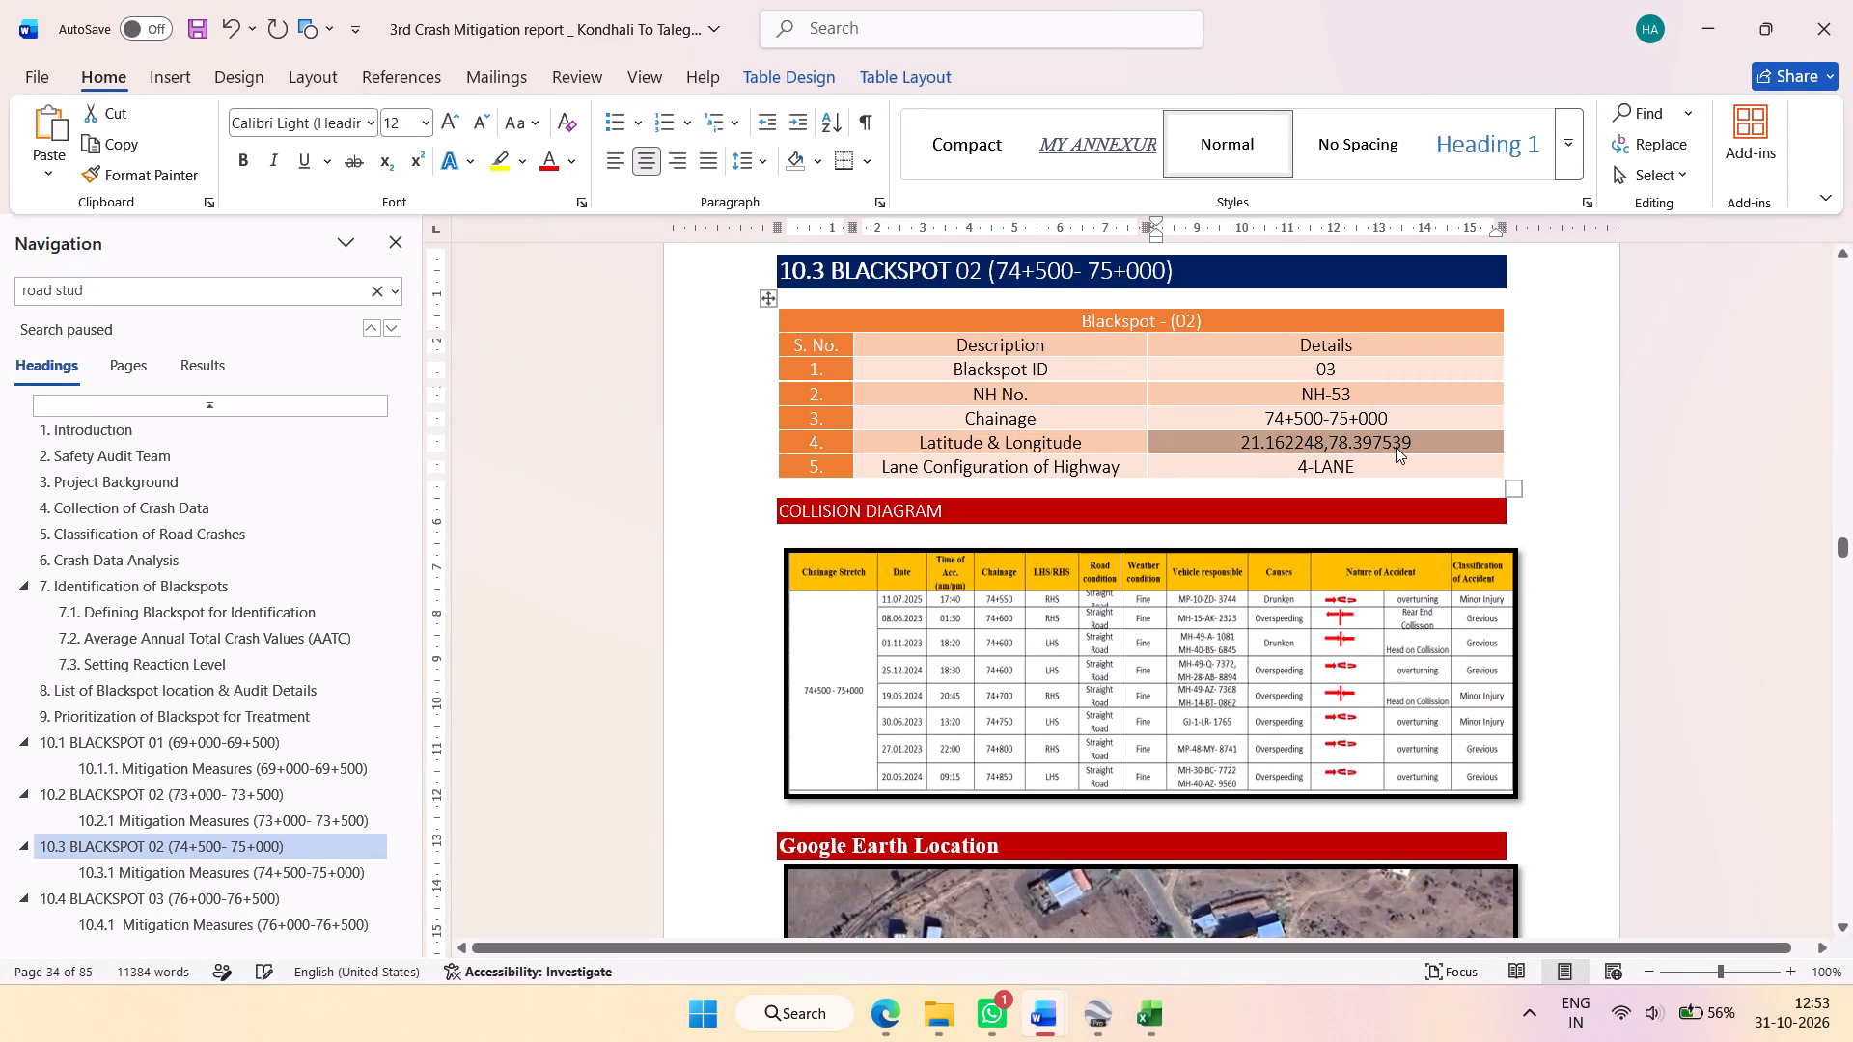
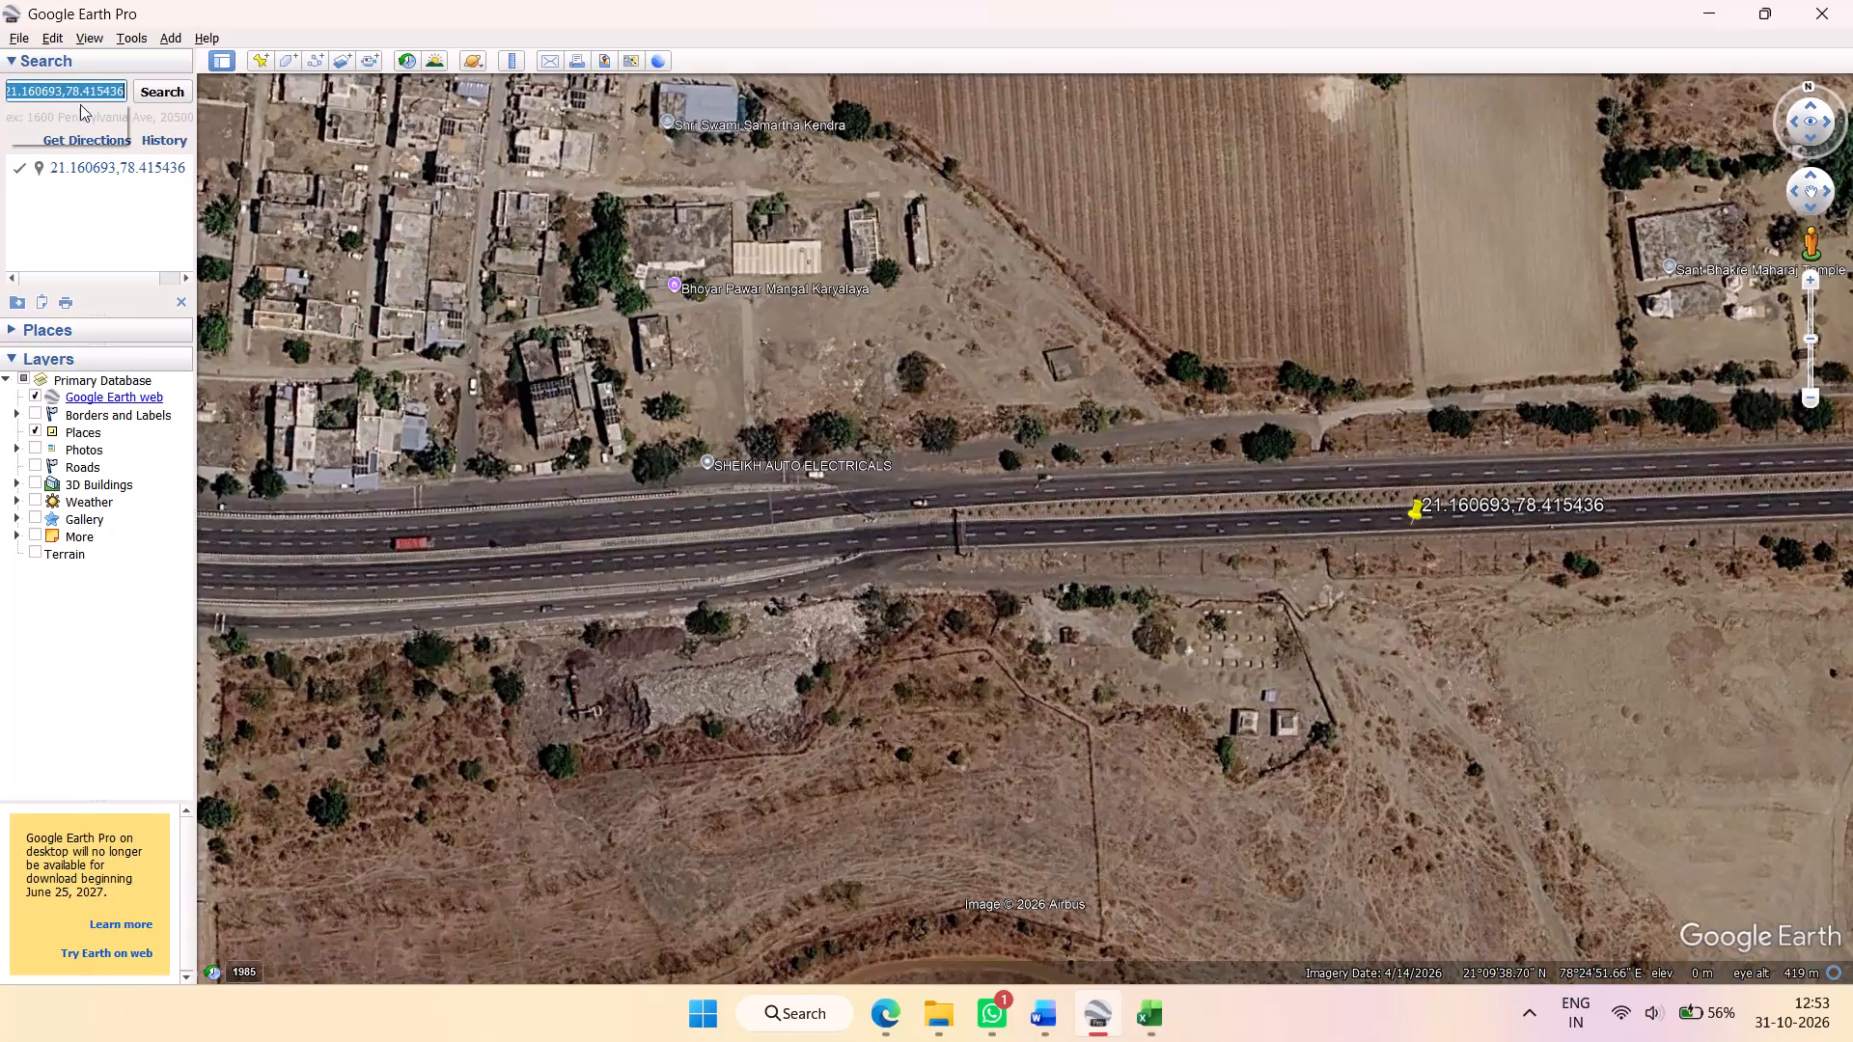
Locate 21.162248,78.397539 on the satellite map and capture a screen snip showing its marker and the highway junction to the east.
left_click(146, 89)
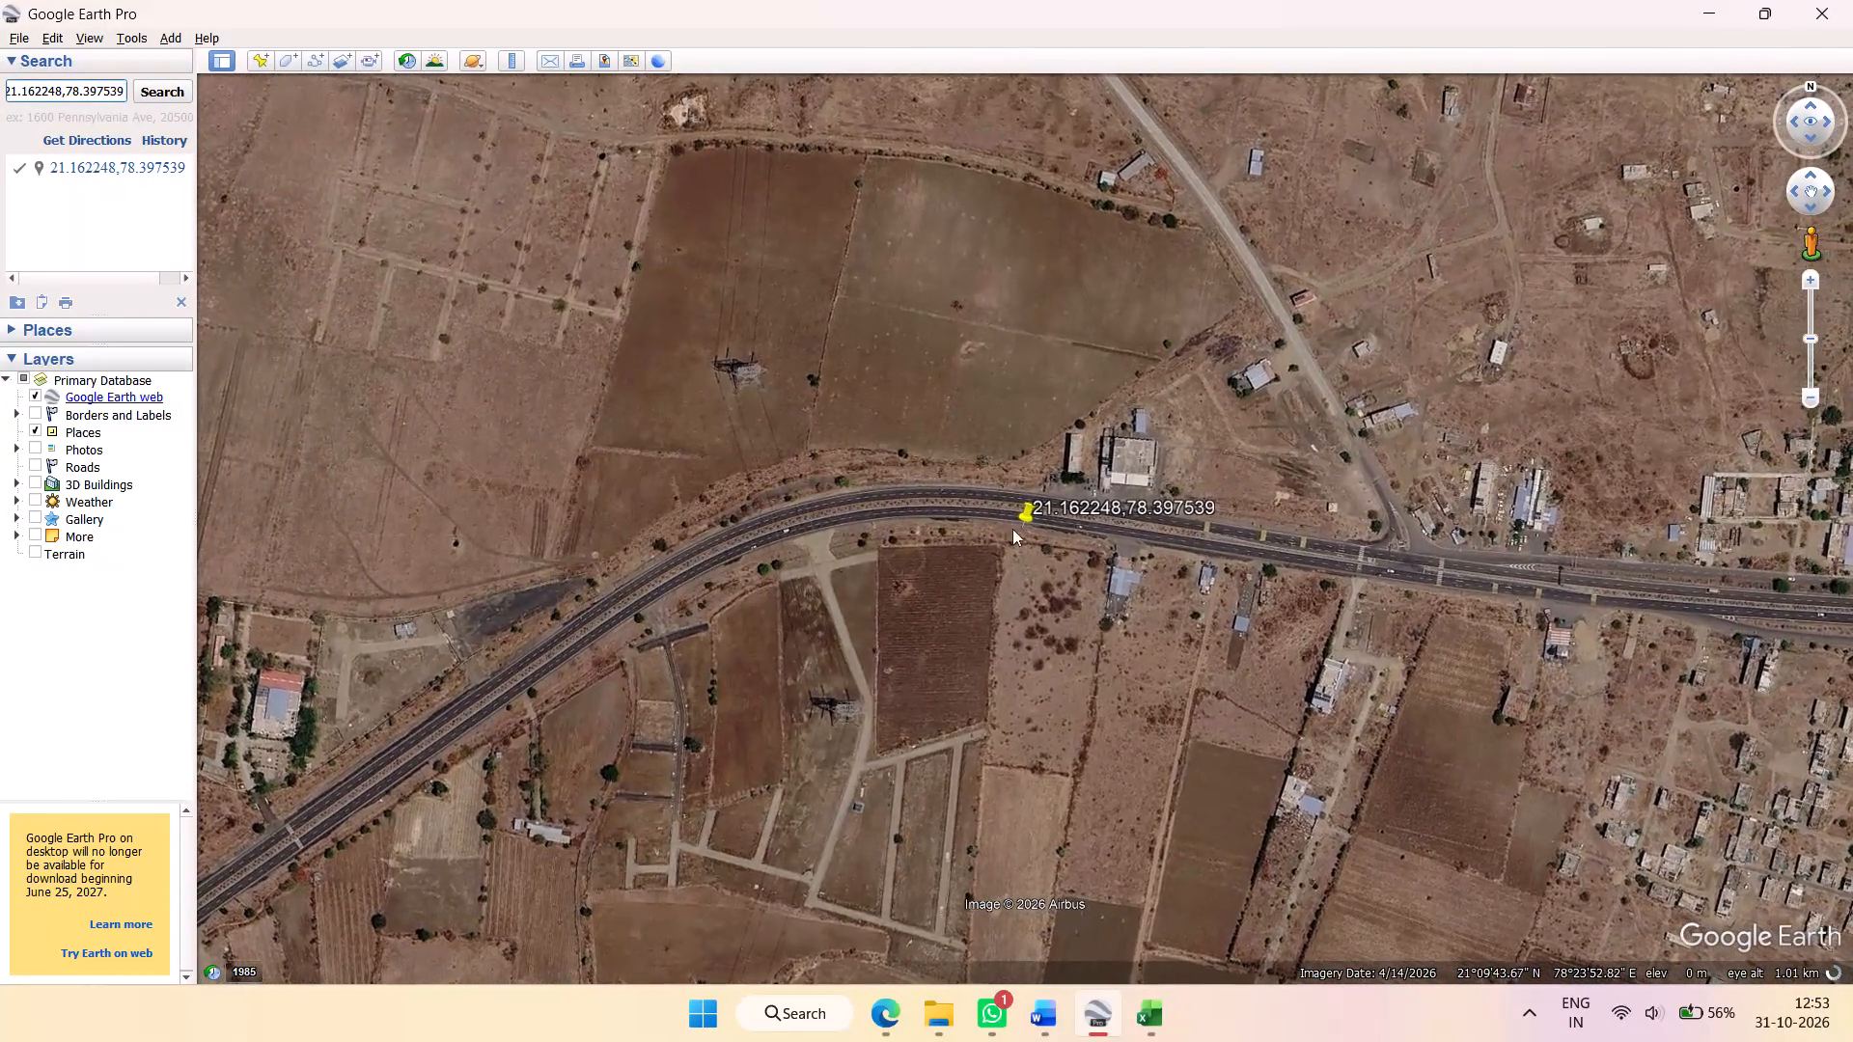
scroll(1002, 525, "up", 6)
scroll(1091, 521, "up", 2)
left_click_drag(1395, 514, 668, 612)
scroll(915, 628, "down", 4, "ctrl")
scroll(978, 630, "up", 1, "ctrl")
middle_click_drag(1070, 676, 1086, 511)
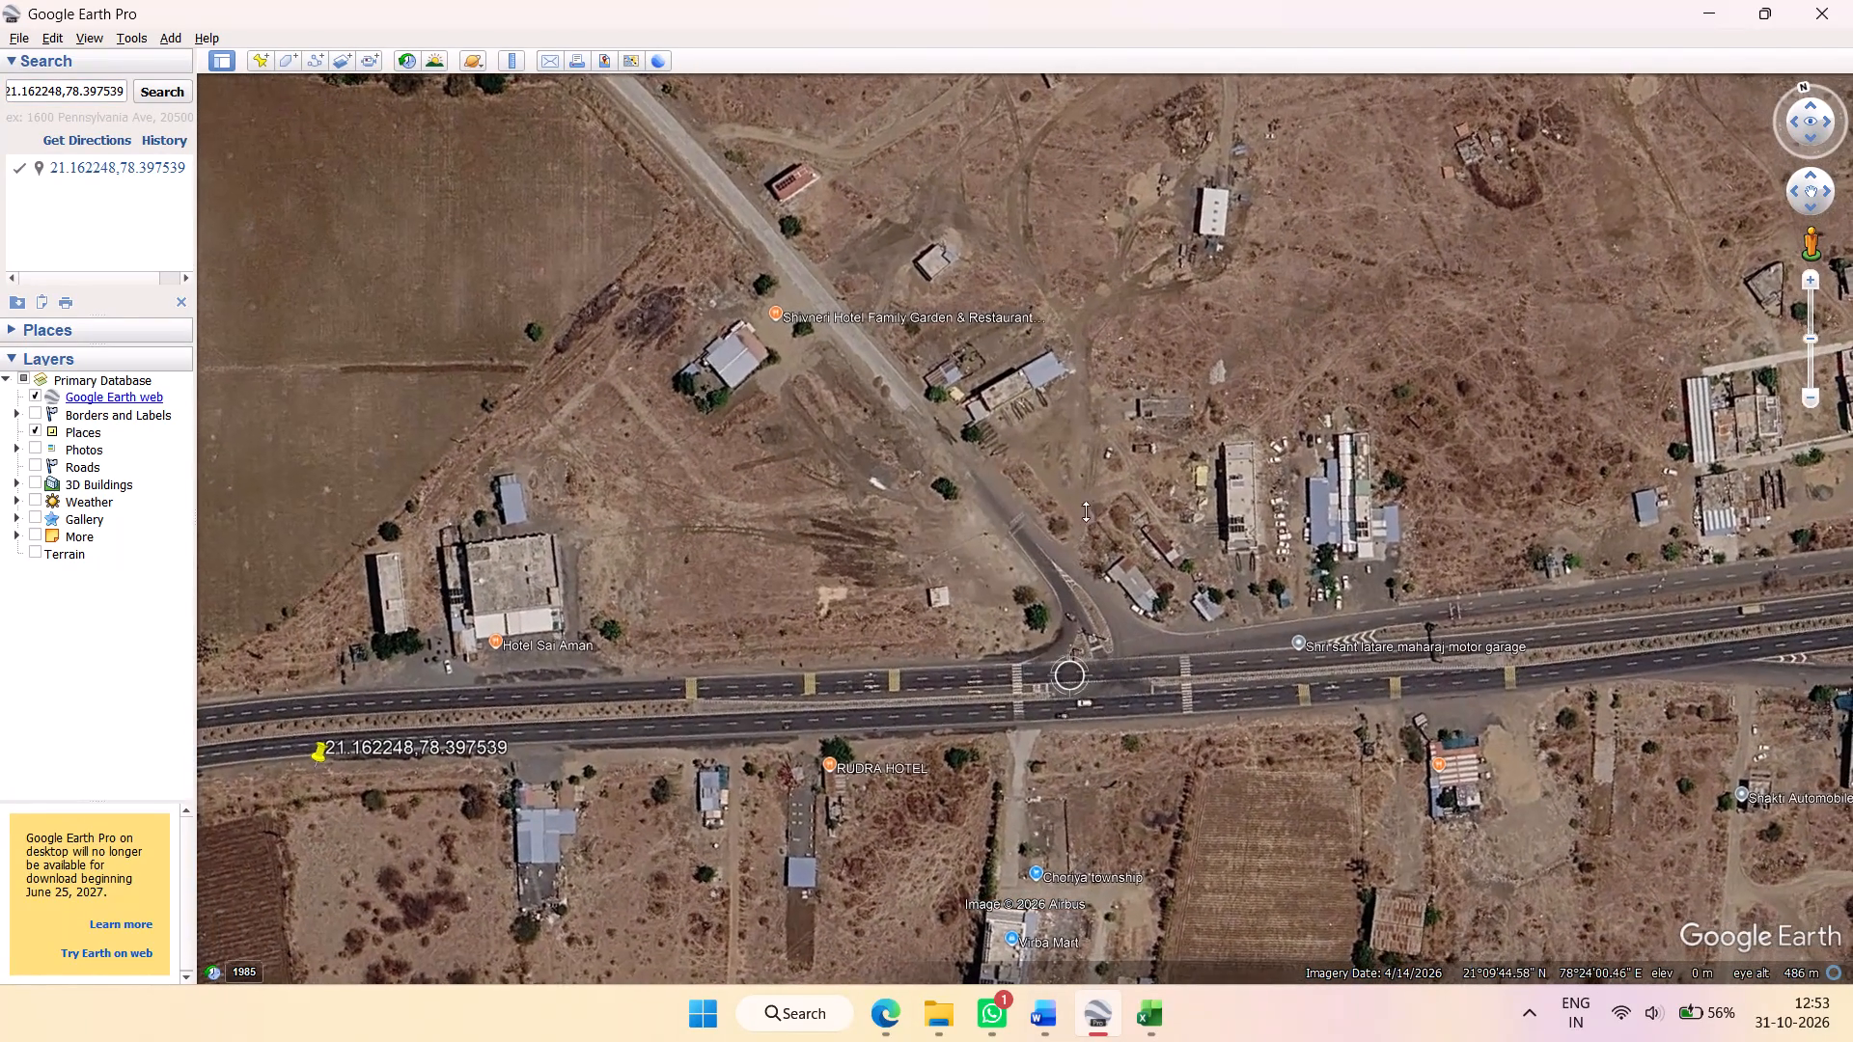
middle_click_drag(1086, 511, 1087, 451)
middle_click_drag(1087, 451, 1050, 424)
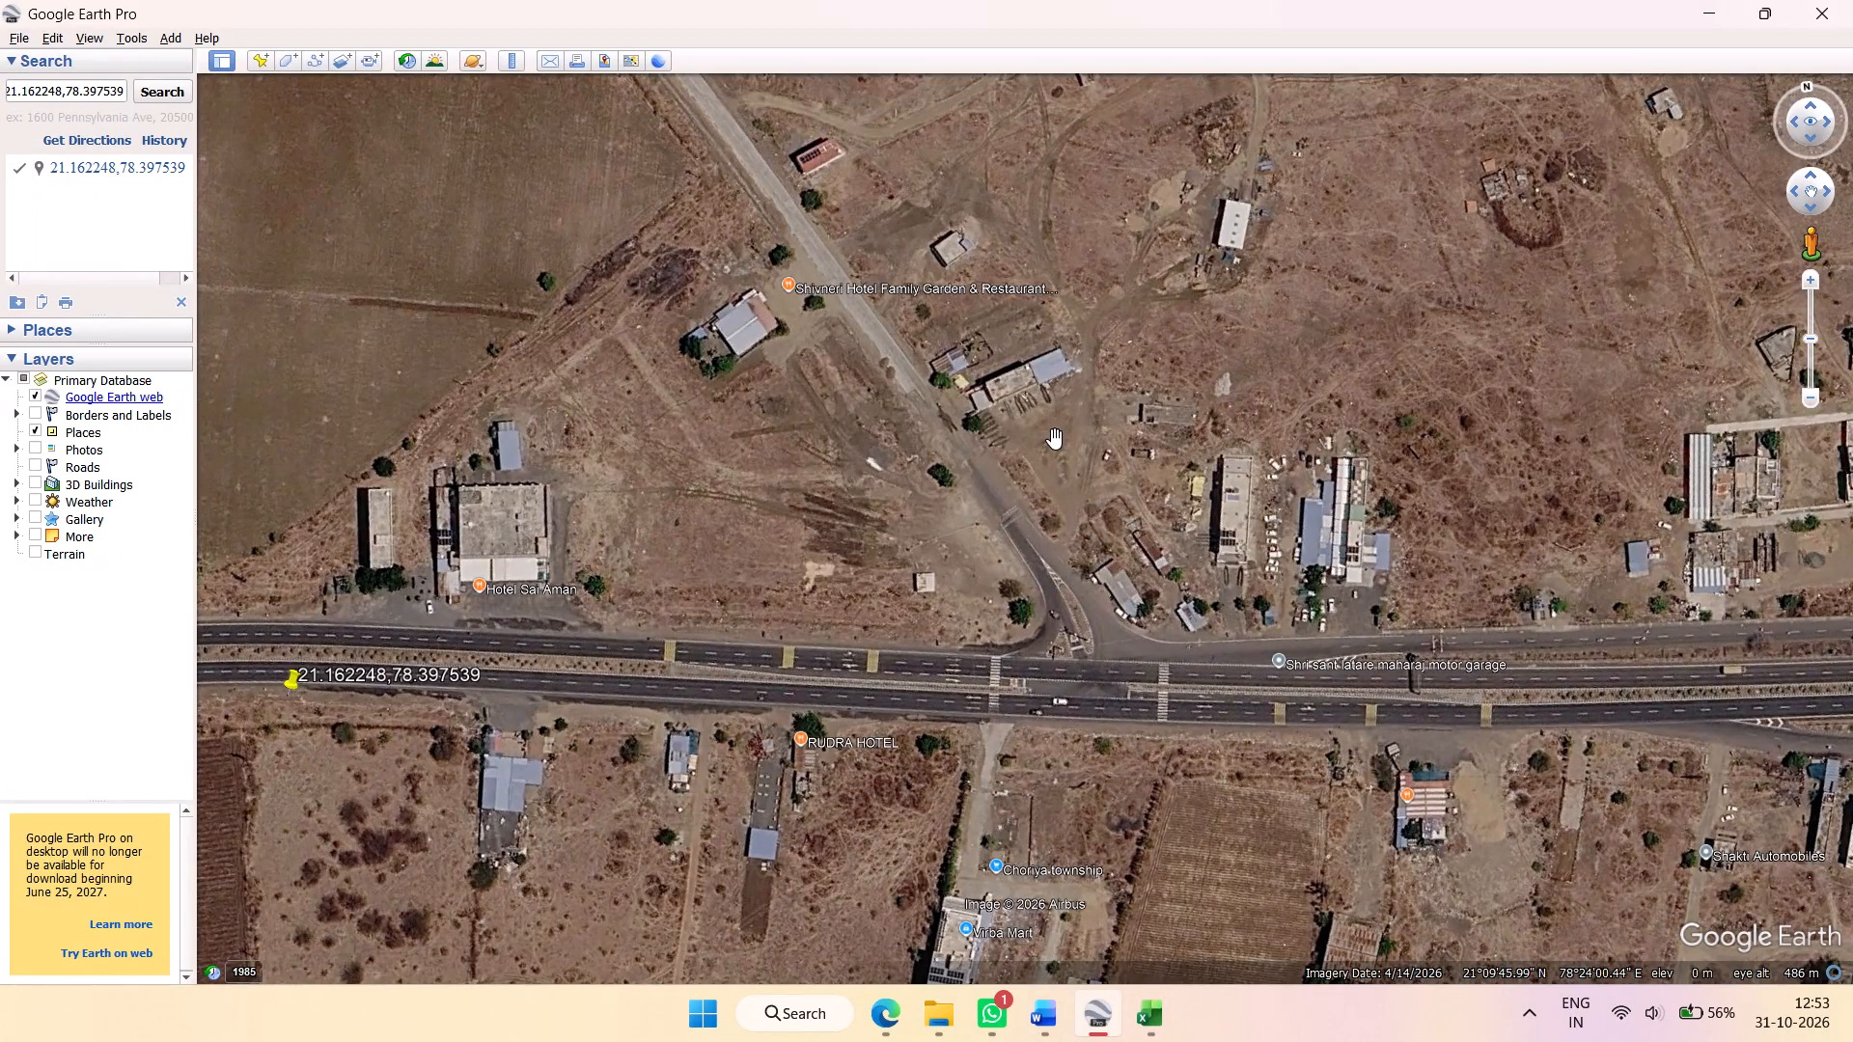
key("Print")
left_click_drag(1852, 84, 223, 934)
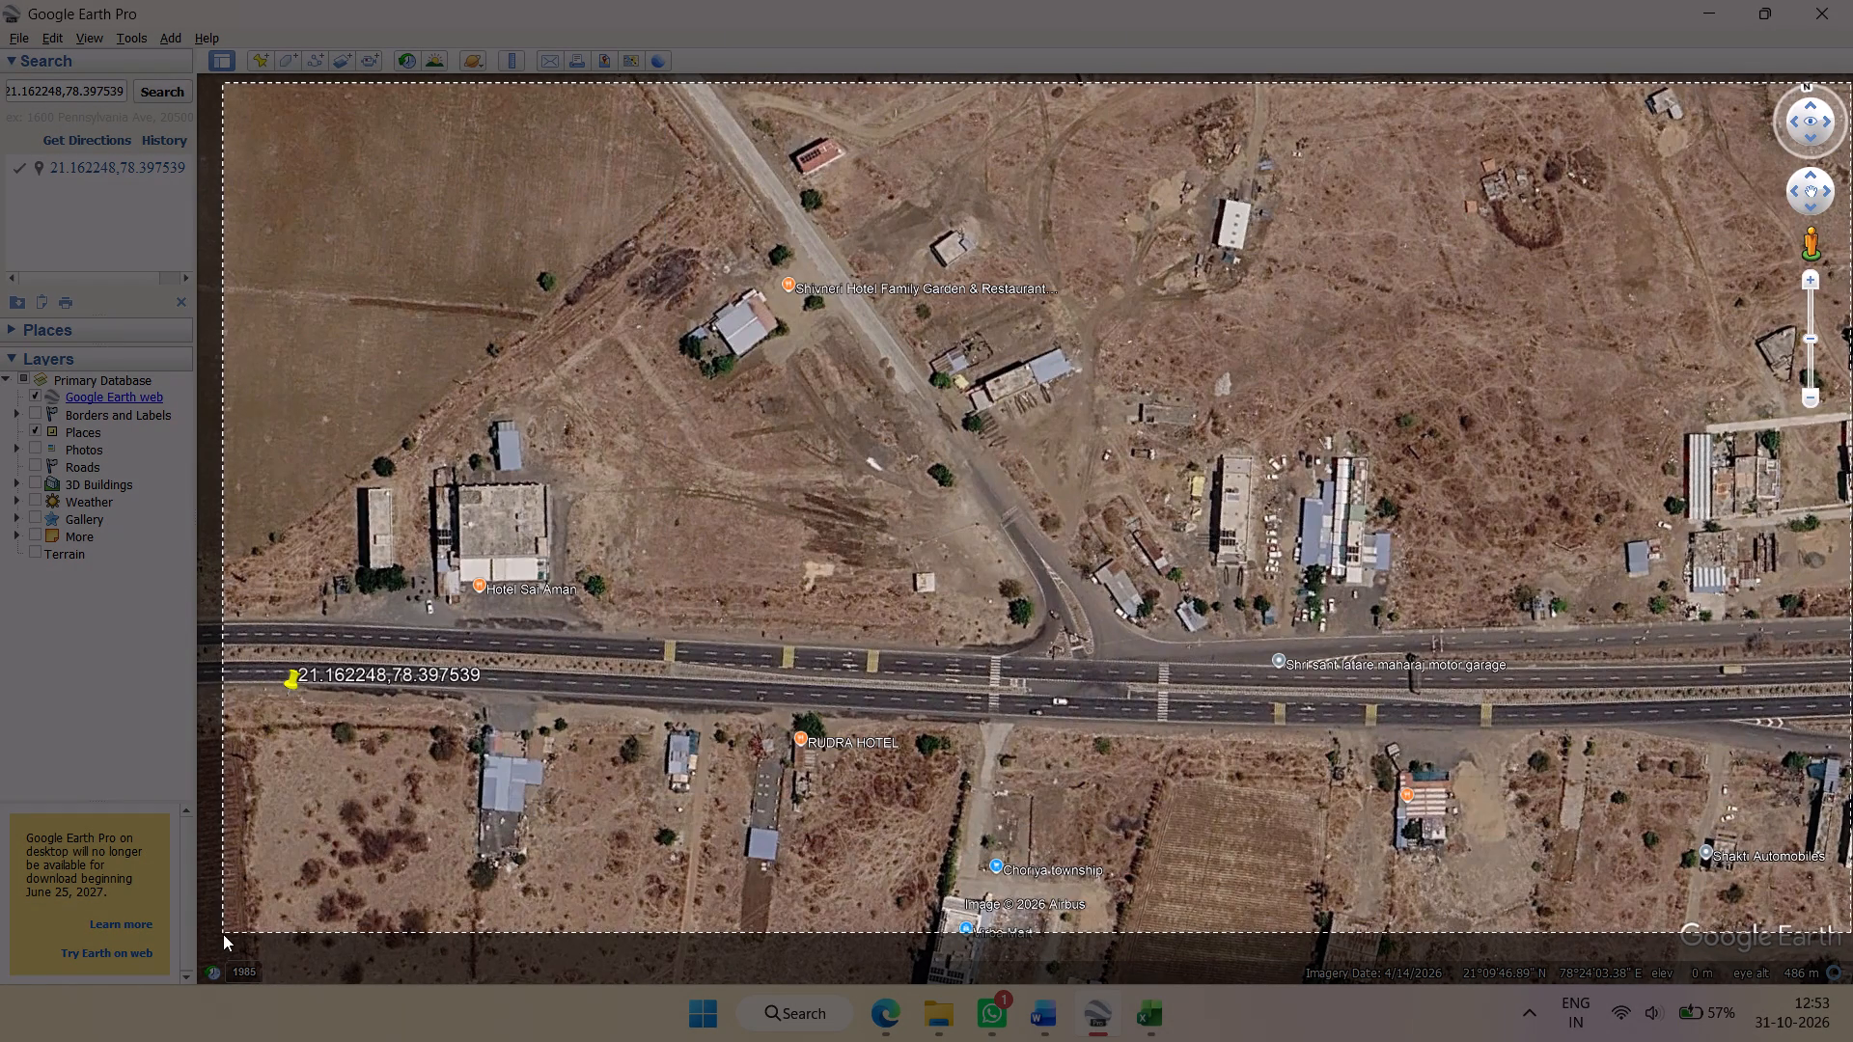
left_click_drag(223, 934, 223, 937)
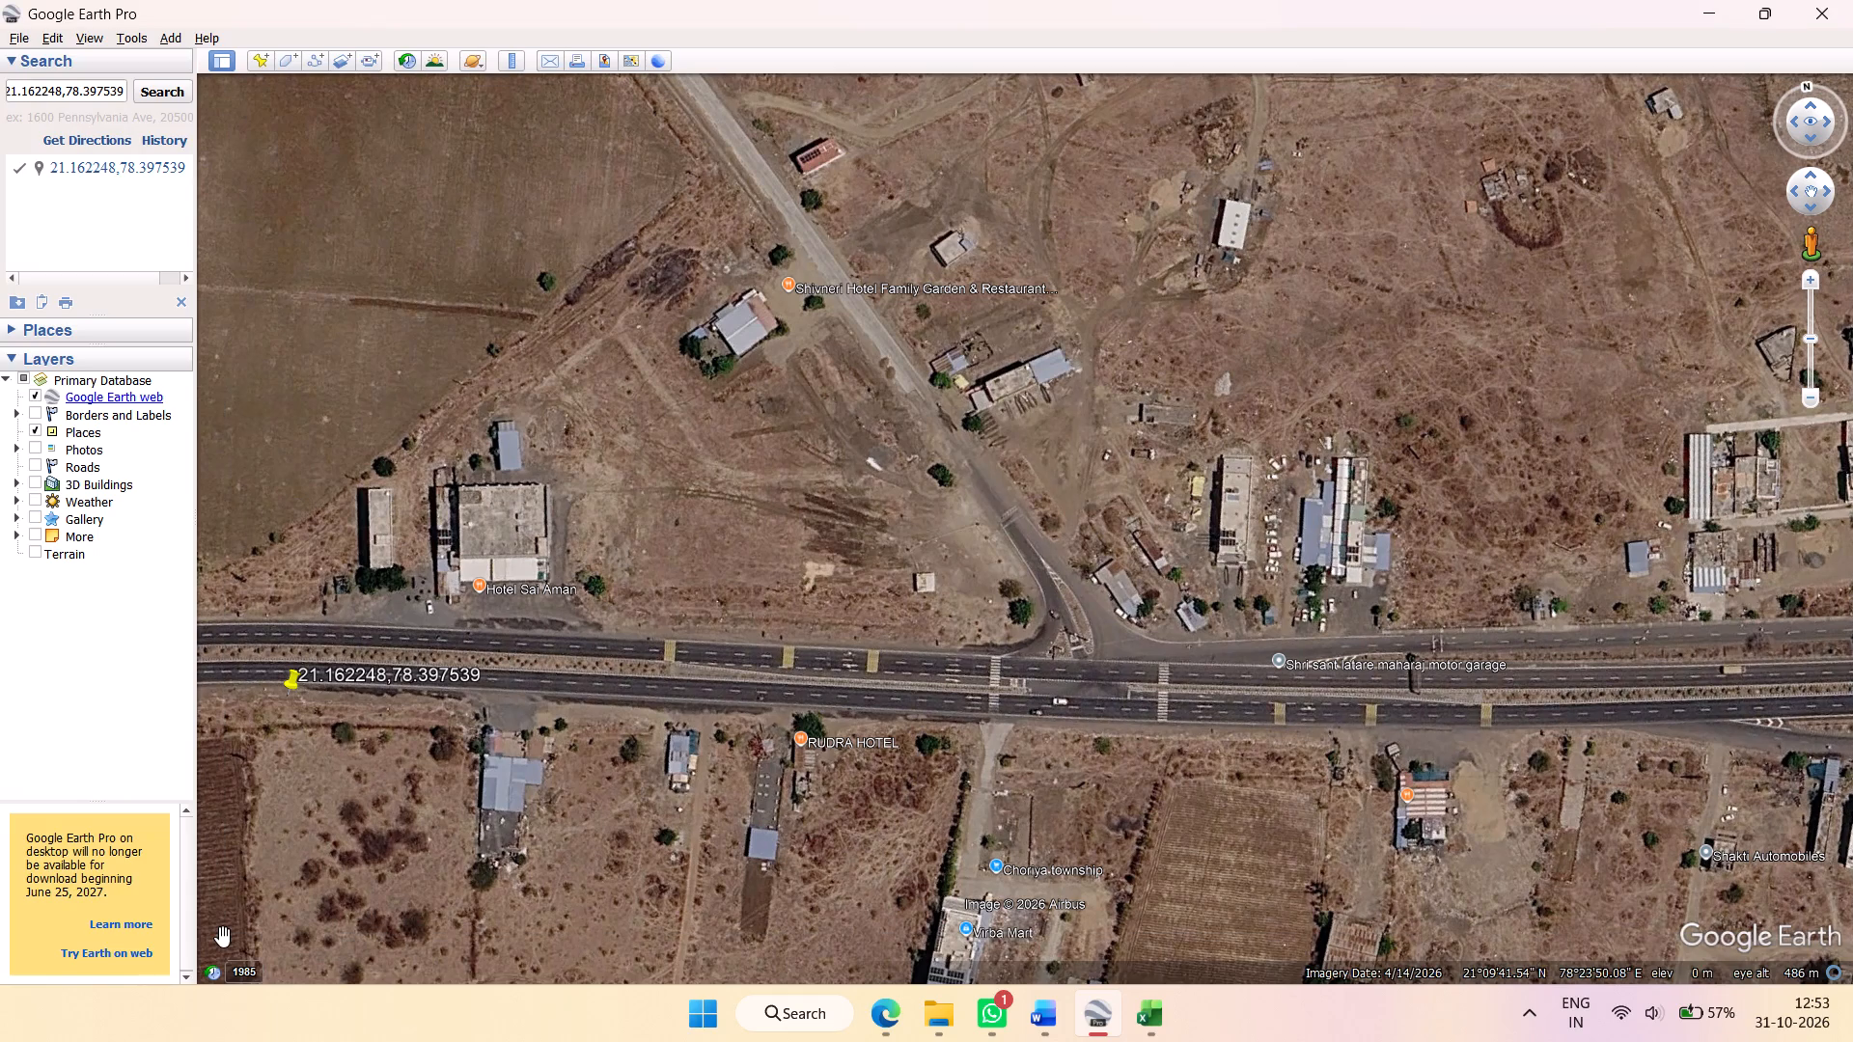
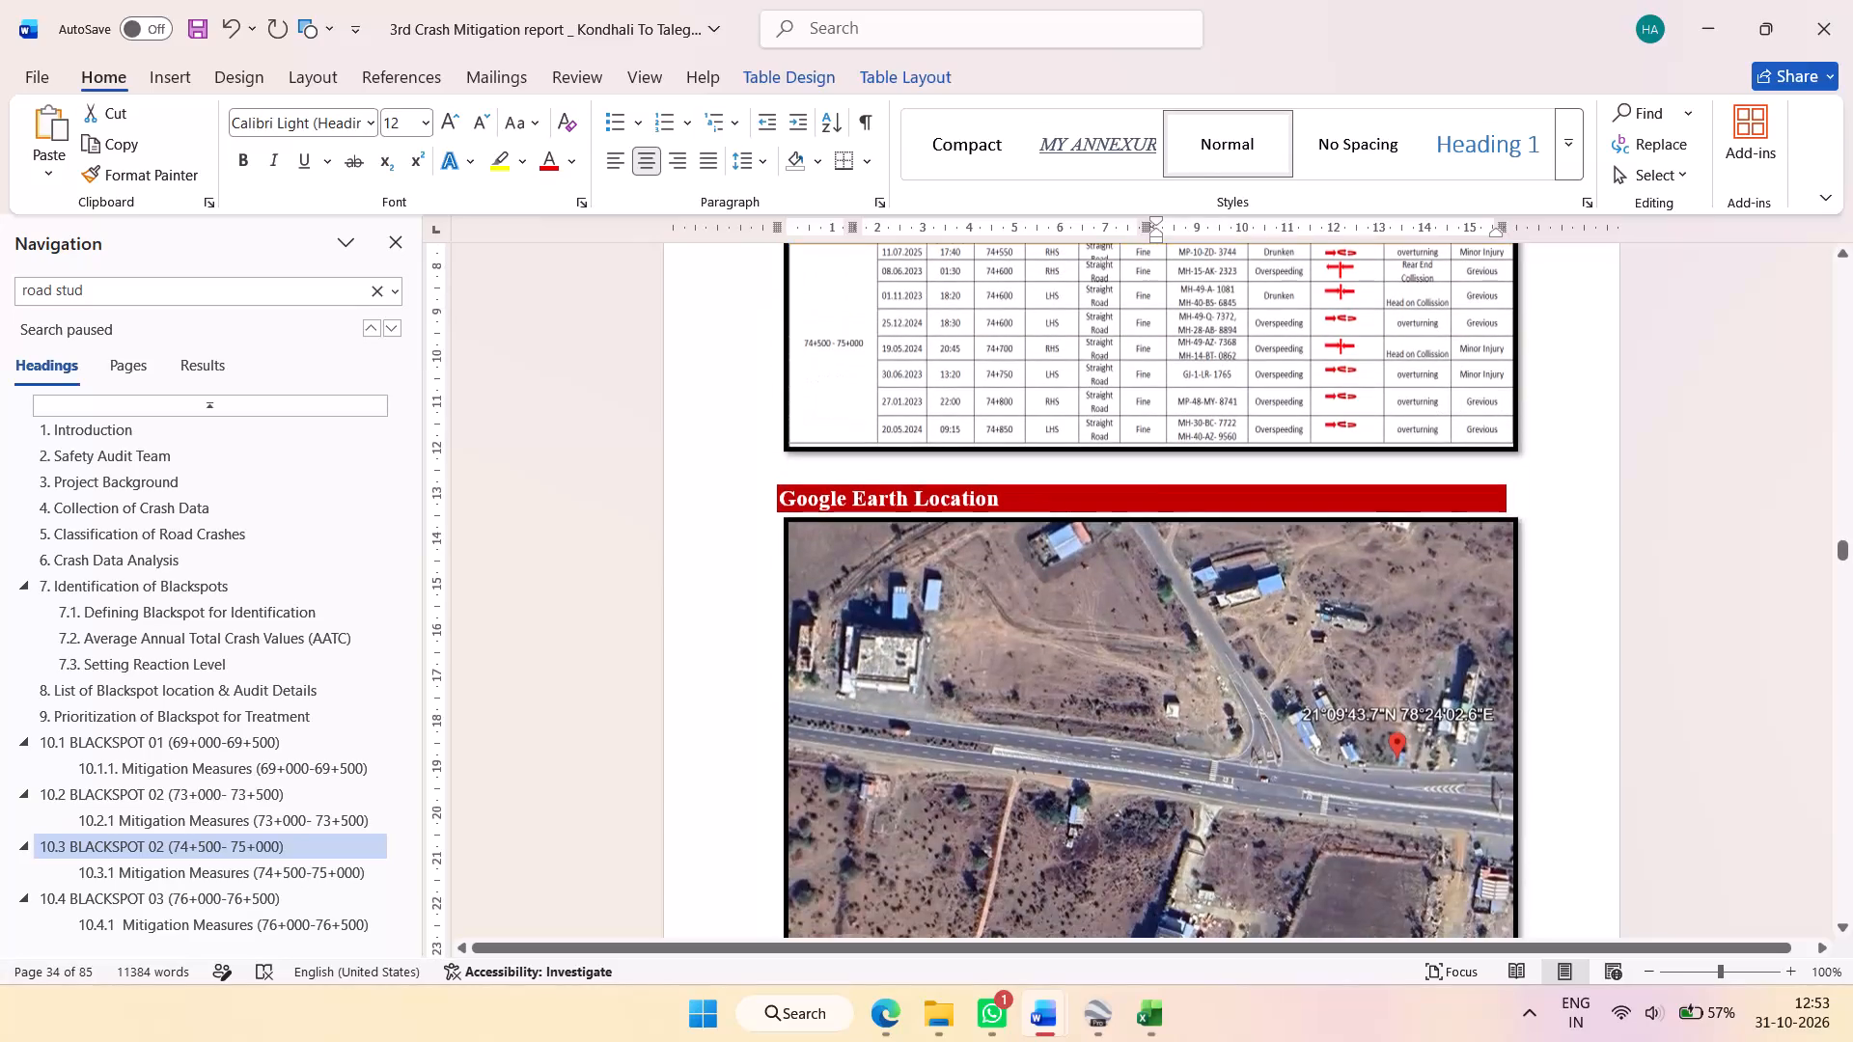
Replace the Google Earth Location picture in section 10.3 with the captured map snip from the clipboard.
right_click(1218, 664)
left_click(1324, 609)
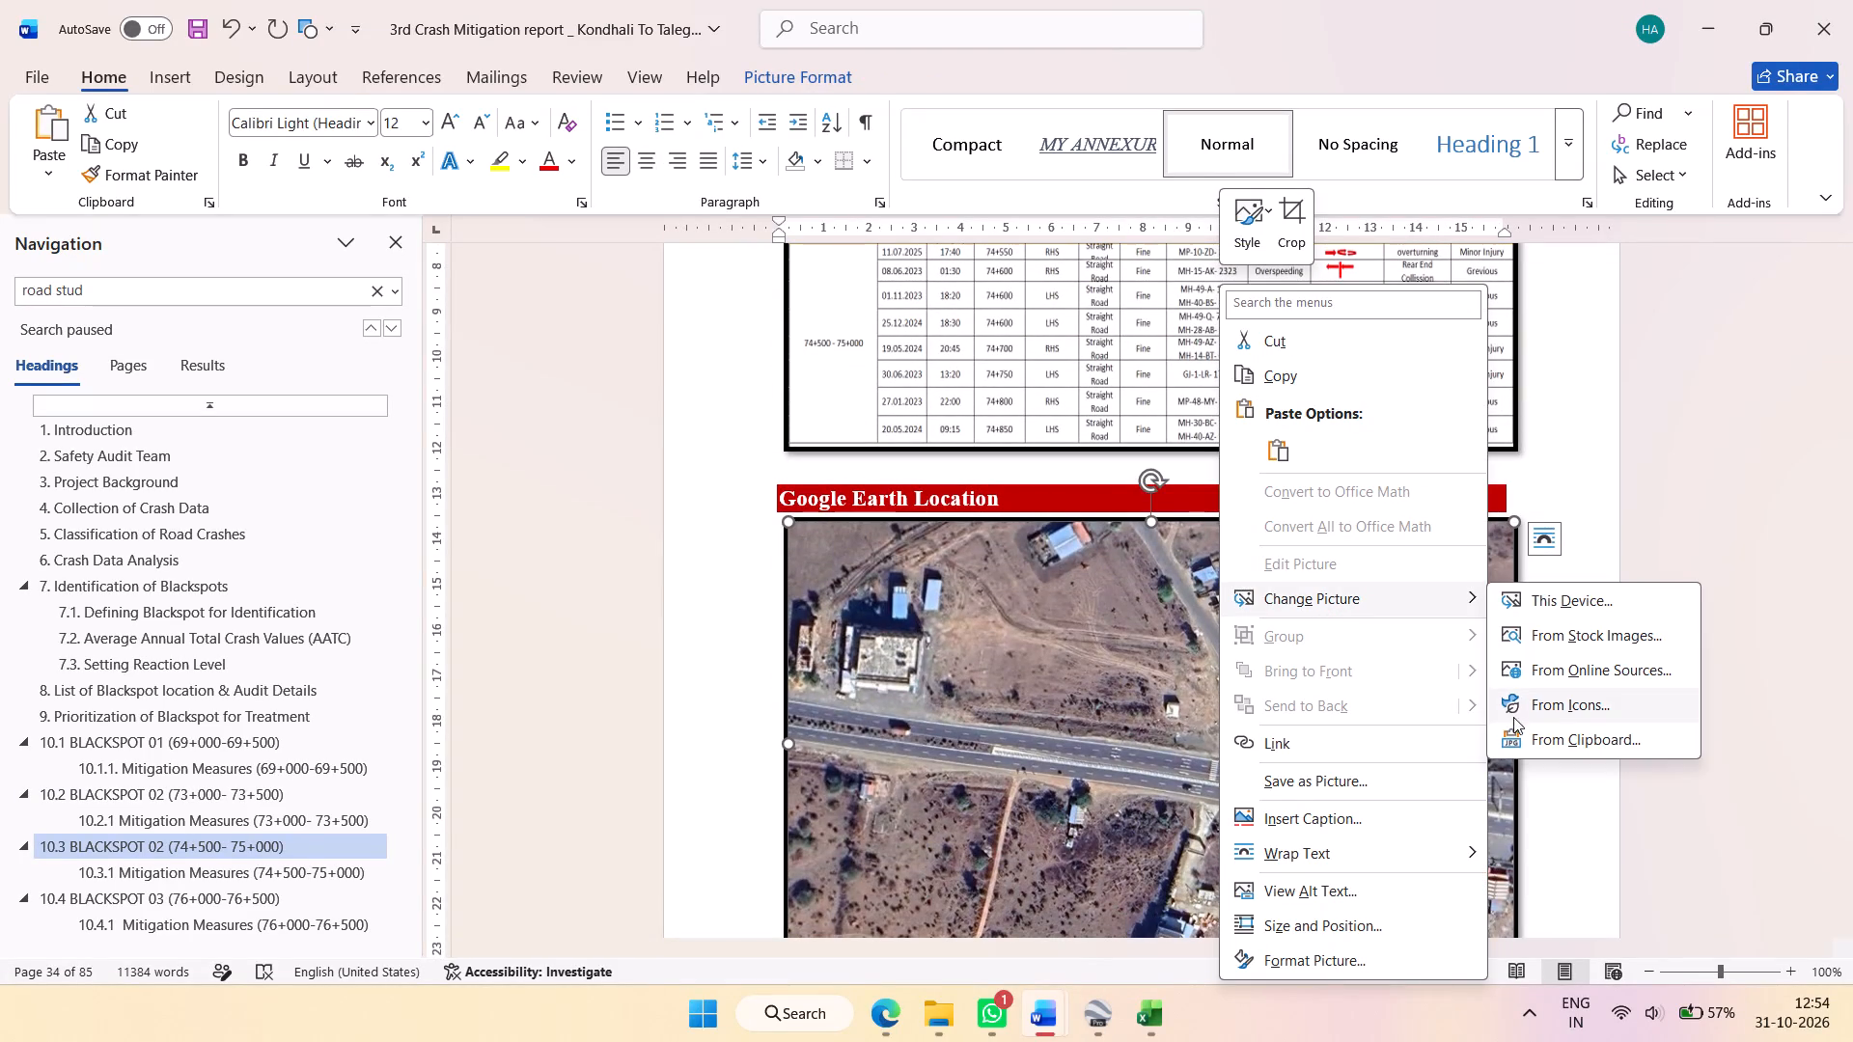
left_click(1527, 735)
Move the 74+500-75+000 observation and mitigation rows from the Blackspot observations document into the empty 10.3.1 Mitigation Measures table.
scroll(1235, 617, "down", 5)
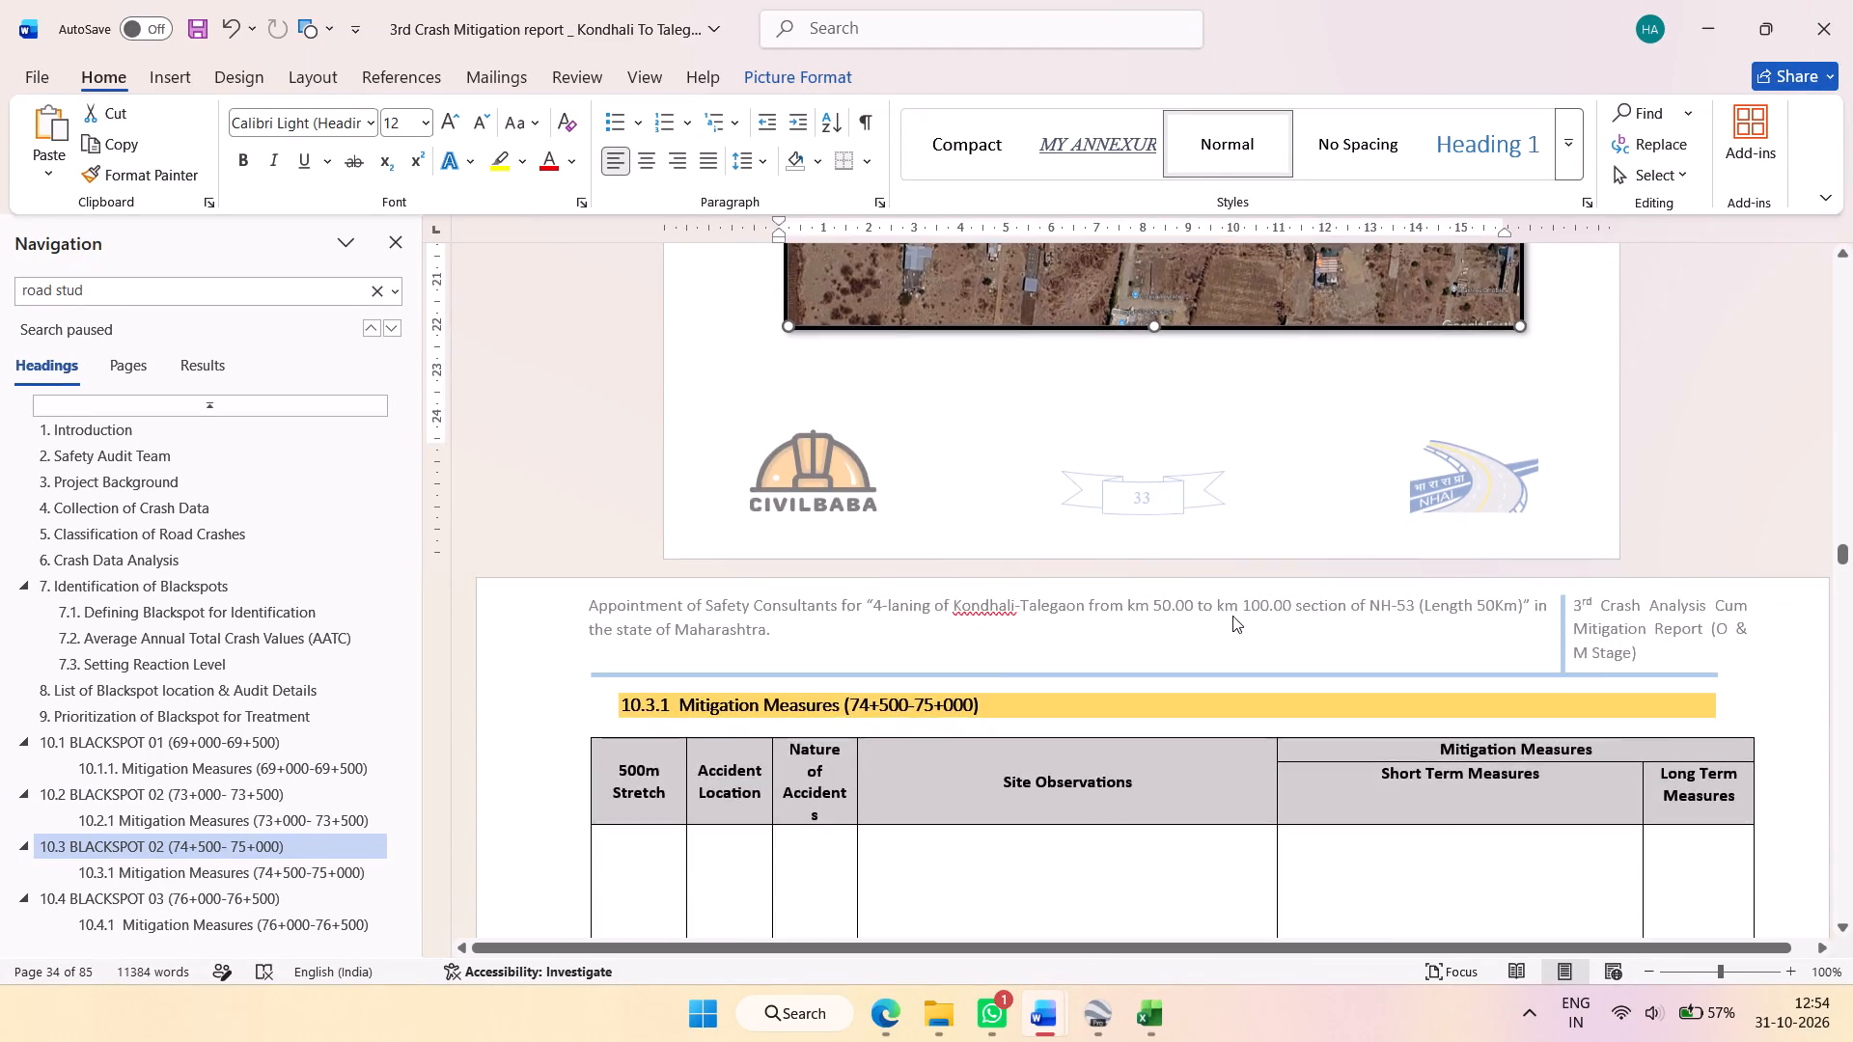
scroll(1232, 616, "down", 2)
key("alt+Tab")
key("alt+Tab")
key("alt+Tab")
key("alt+Tab")
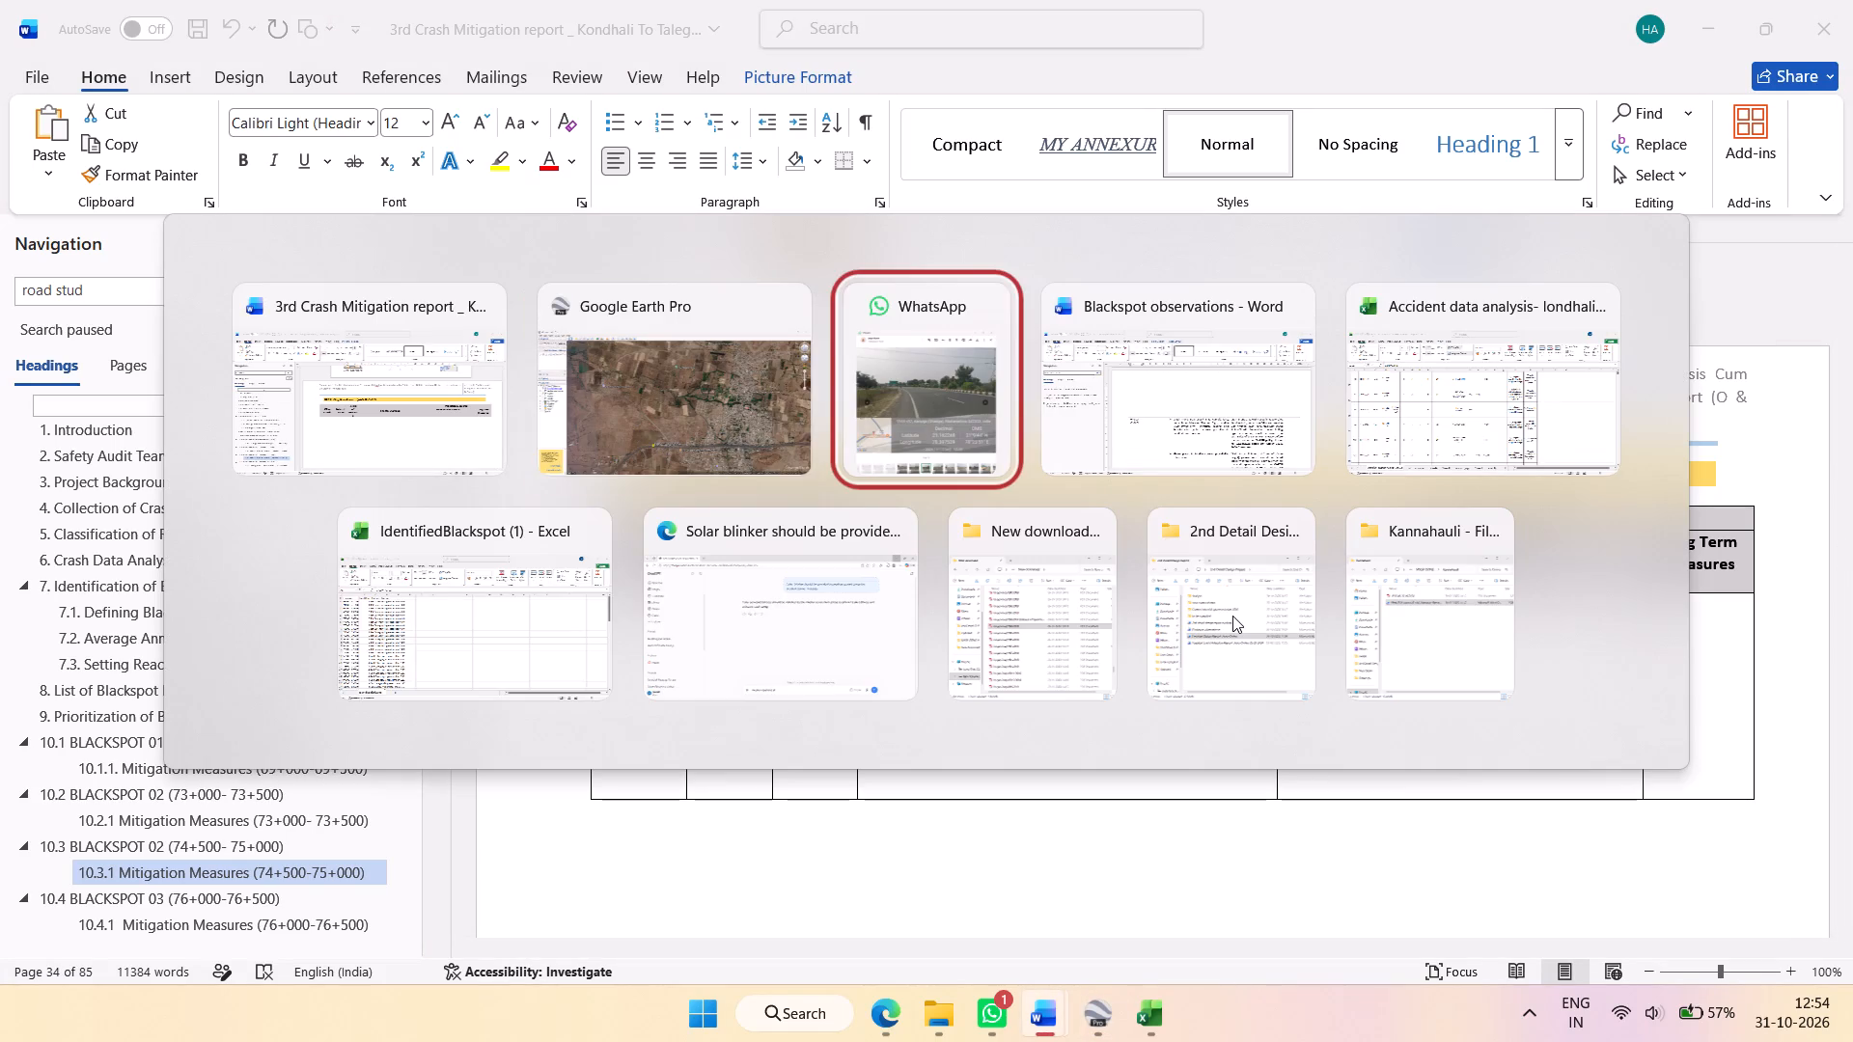
key("alt+Tab")
scroll(1128, 614, "down", 1)
left_click_drag(1664, 550, 678, 590)
key("ctrl+x")
key("alt+Tab")
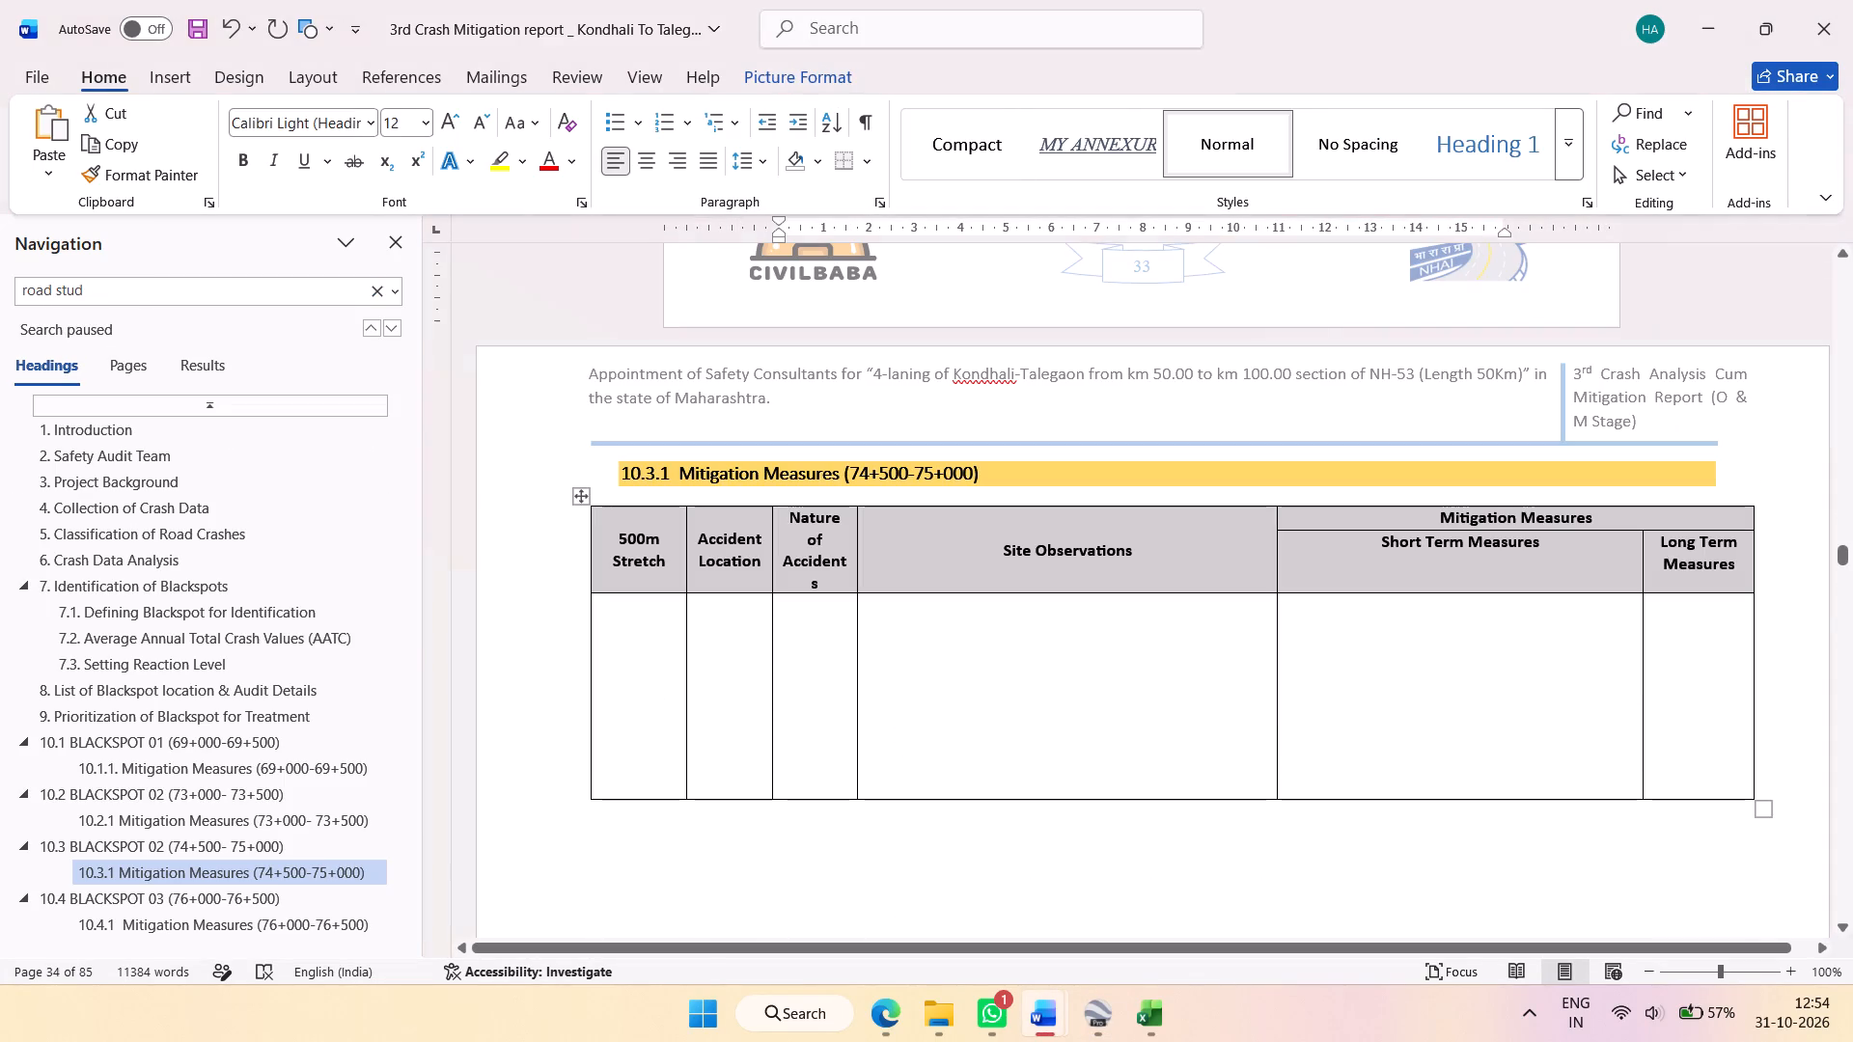
left_click(665, 643)
key("ctrl+v")
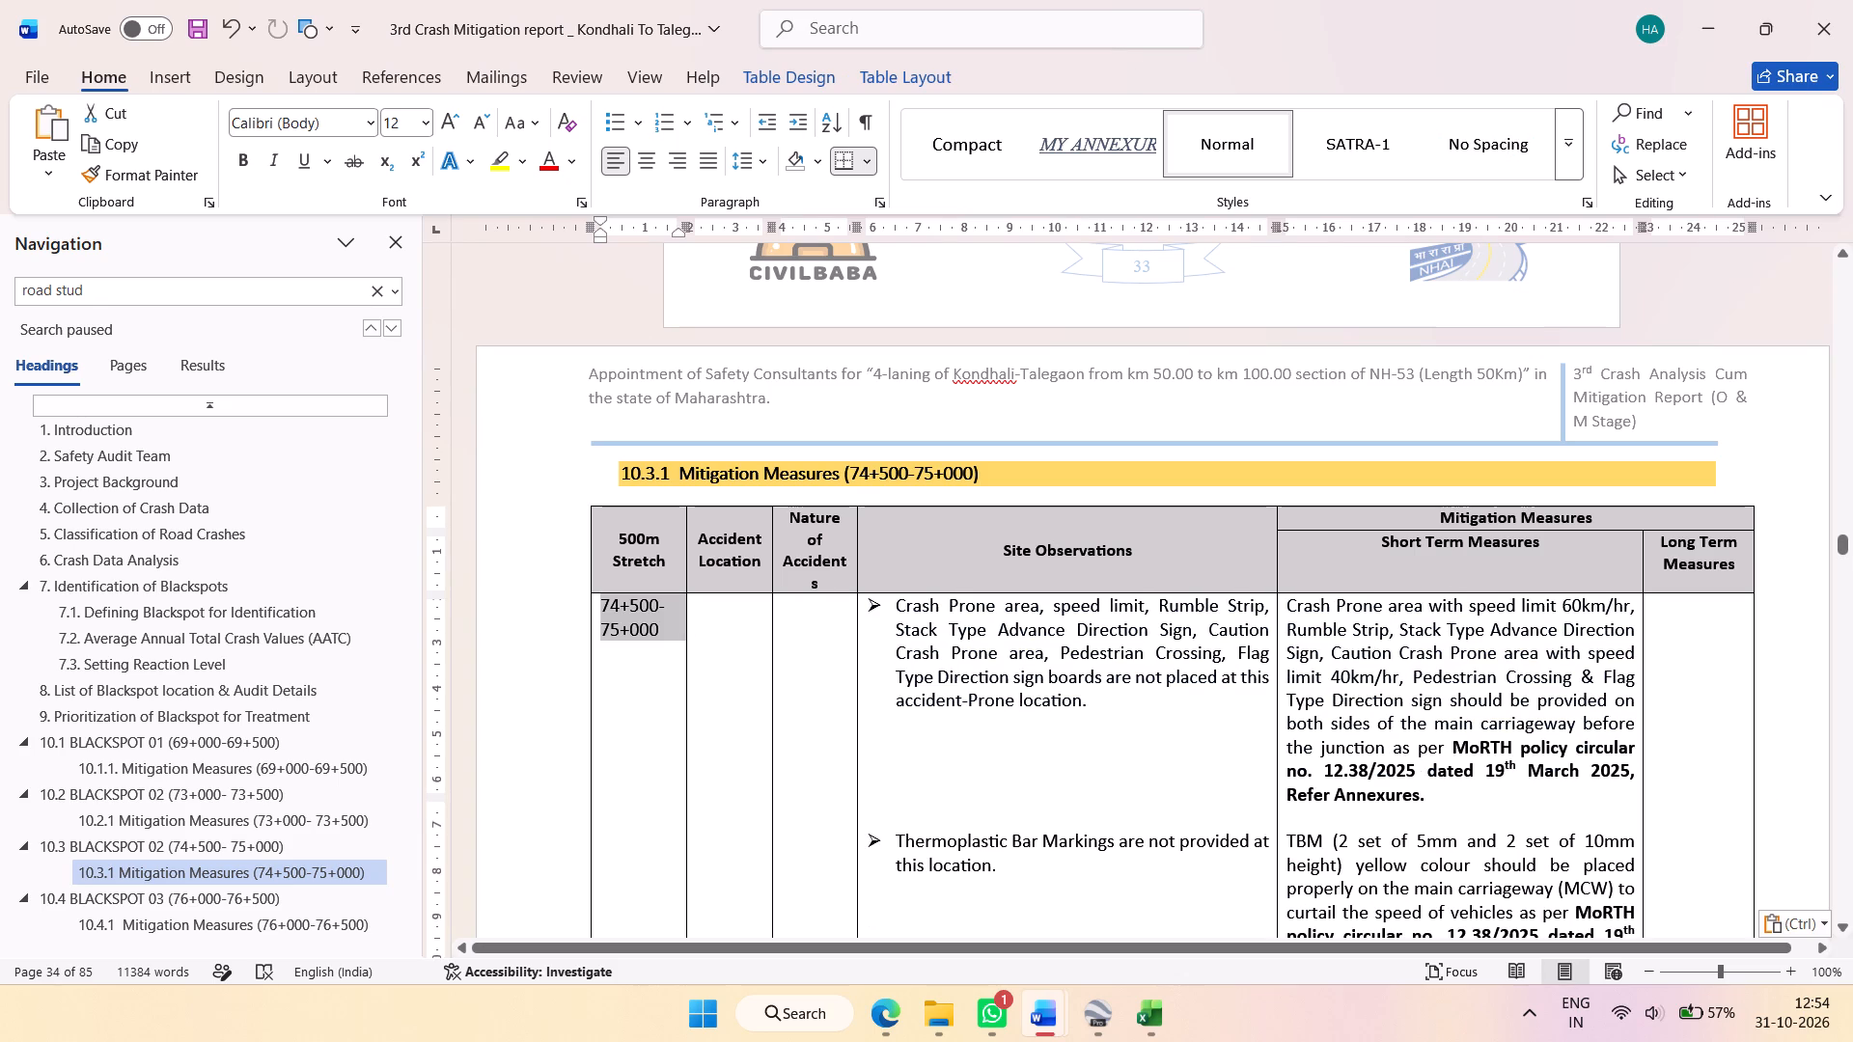
Renumber the blackspot in the section 10.4 heading as 04.
scroll(1023, 621, "down", 2)
double_click(215, 895)
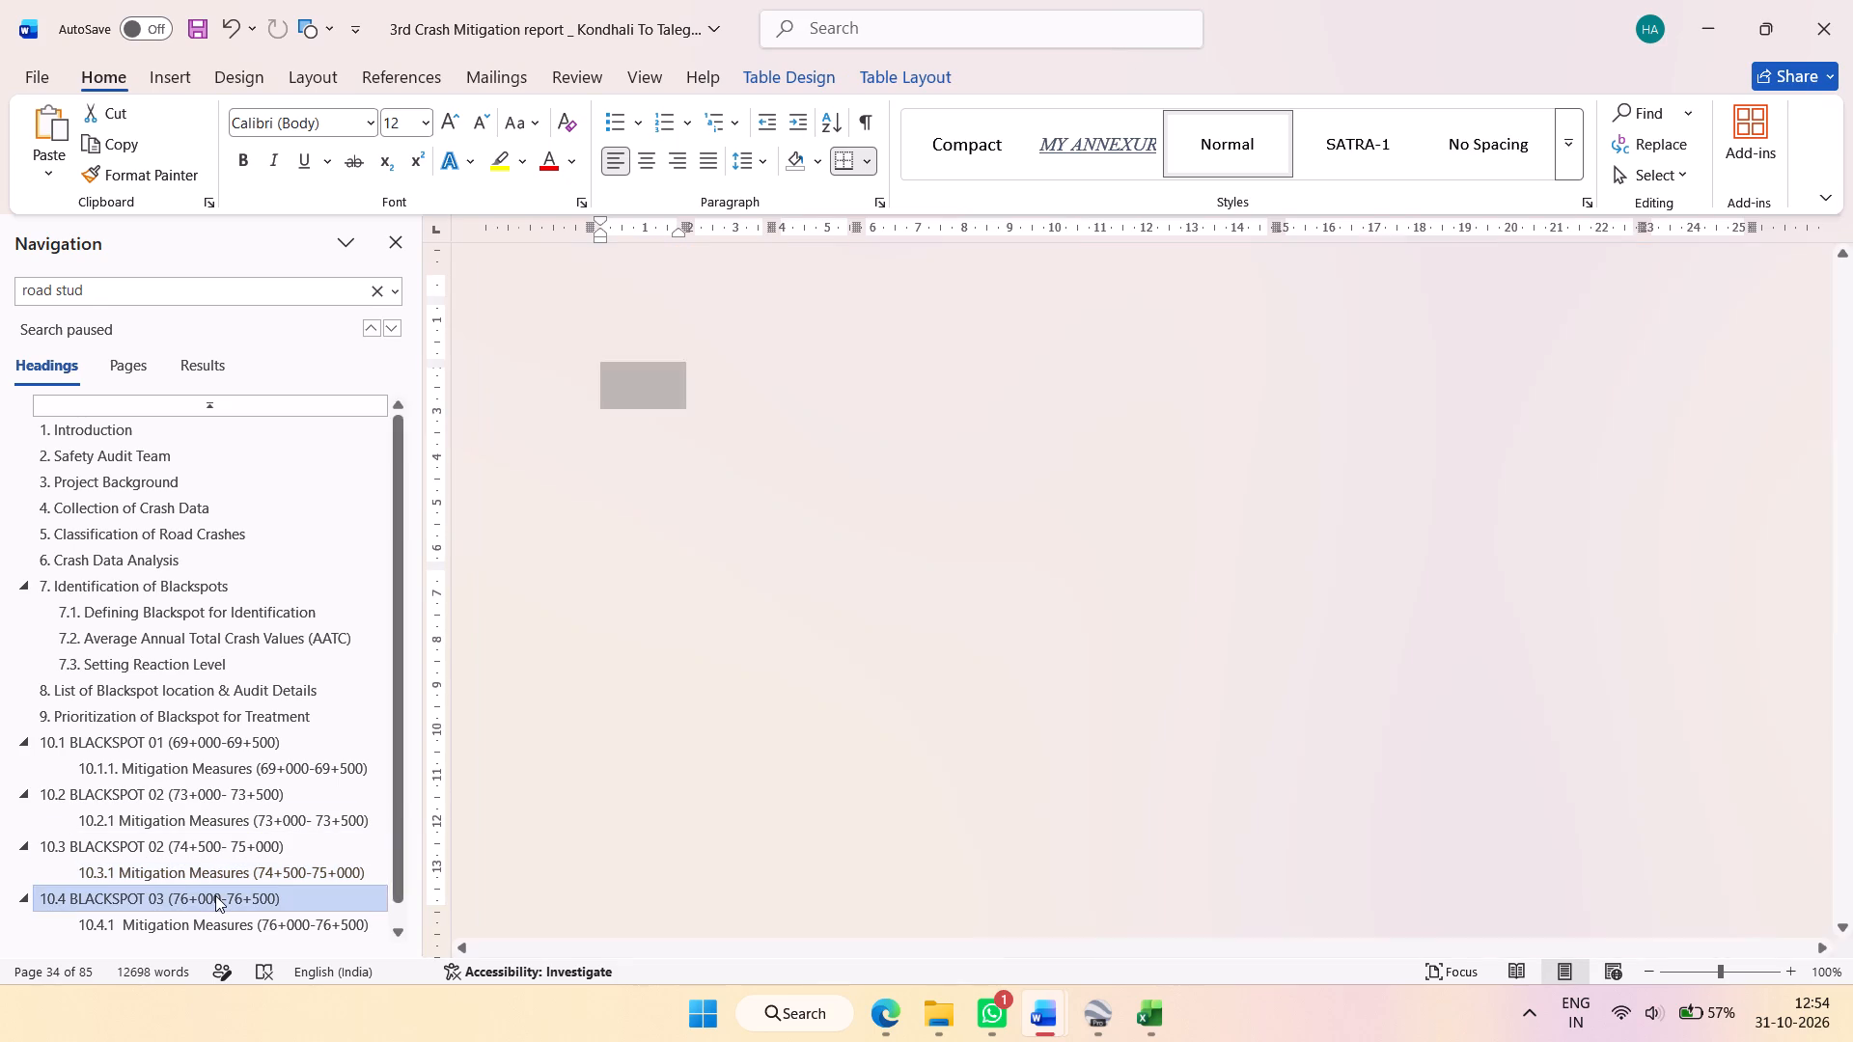
left_click(215, 895)
left_click(16, 900)
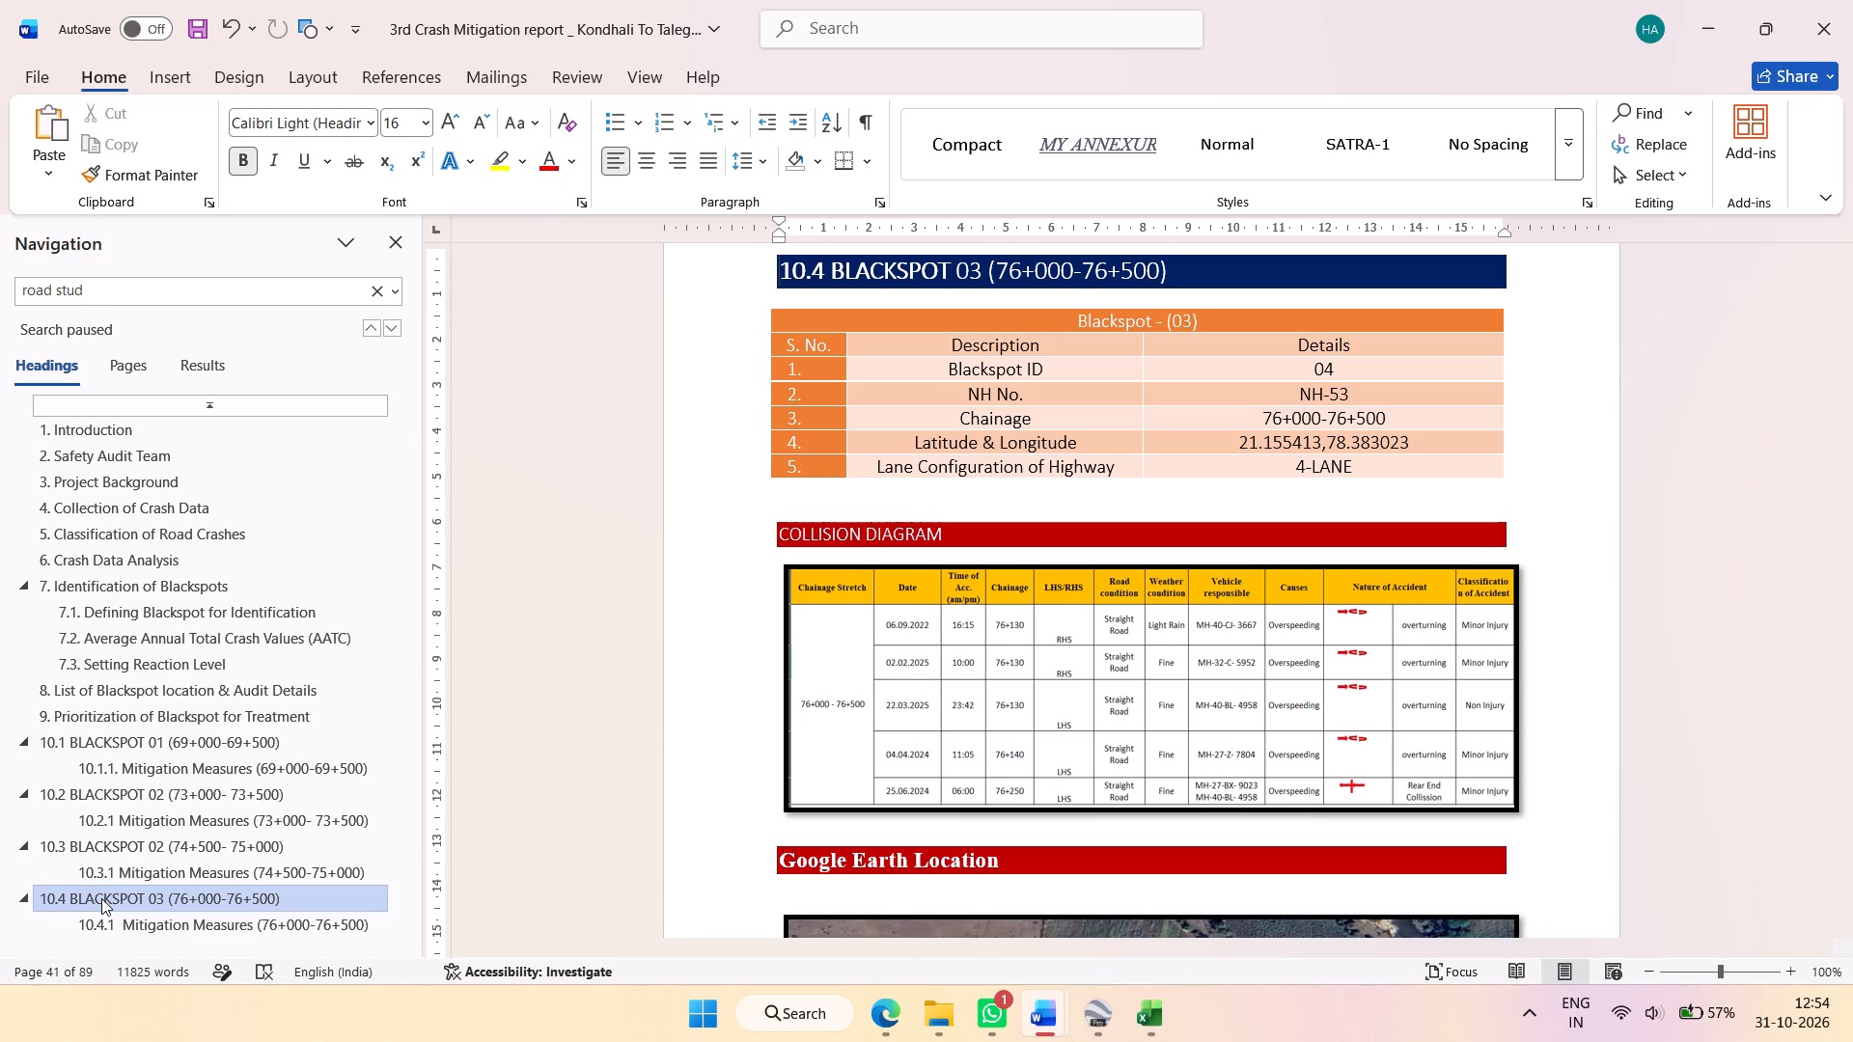
left_click(1024, 282)
left_click(980, 275)
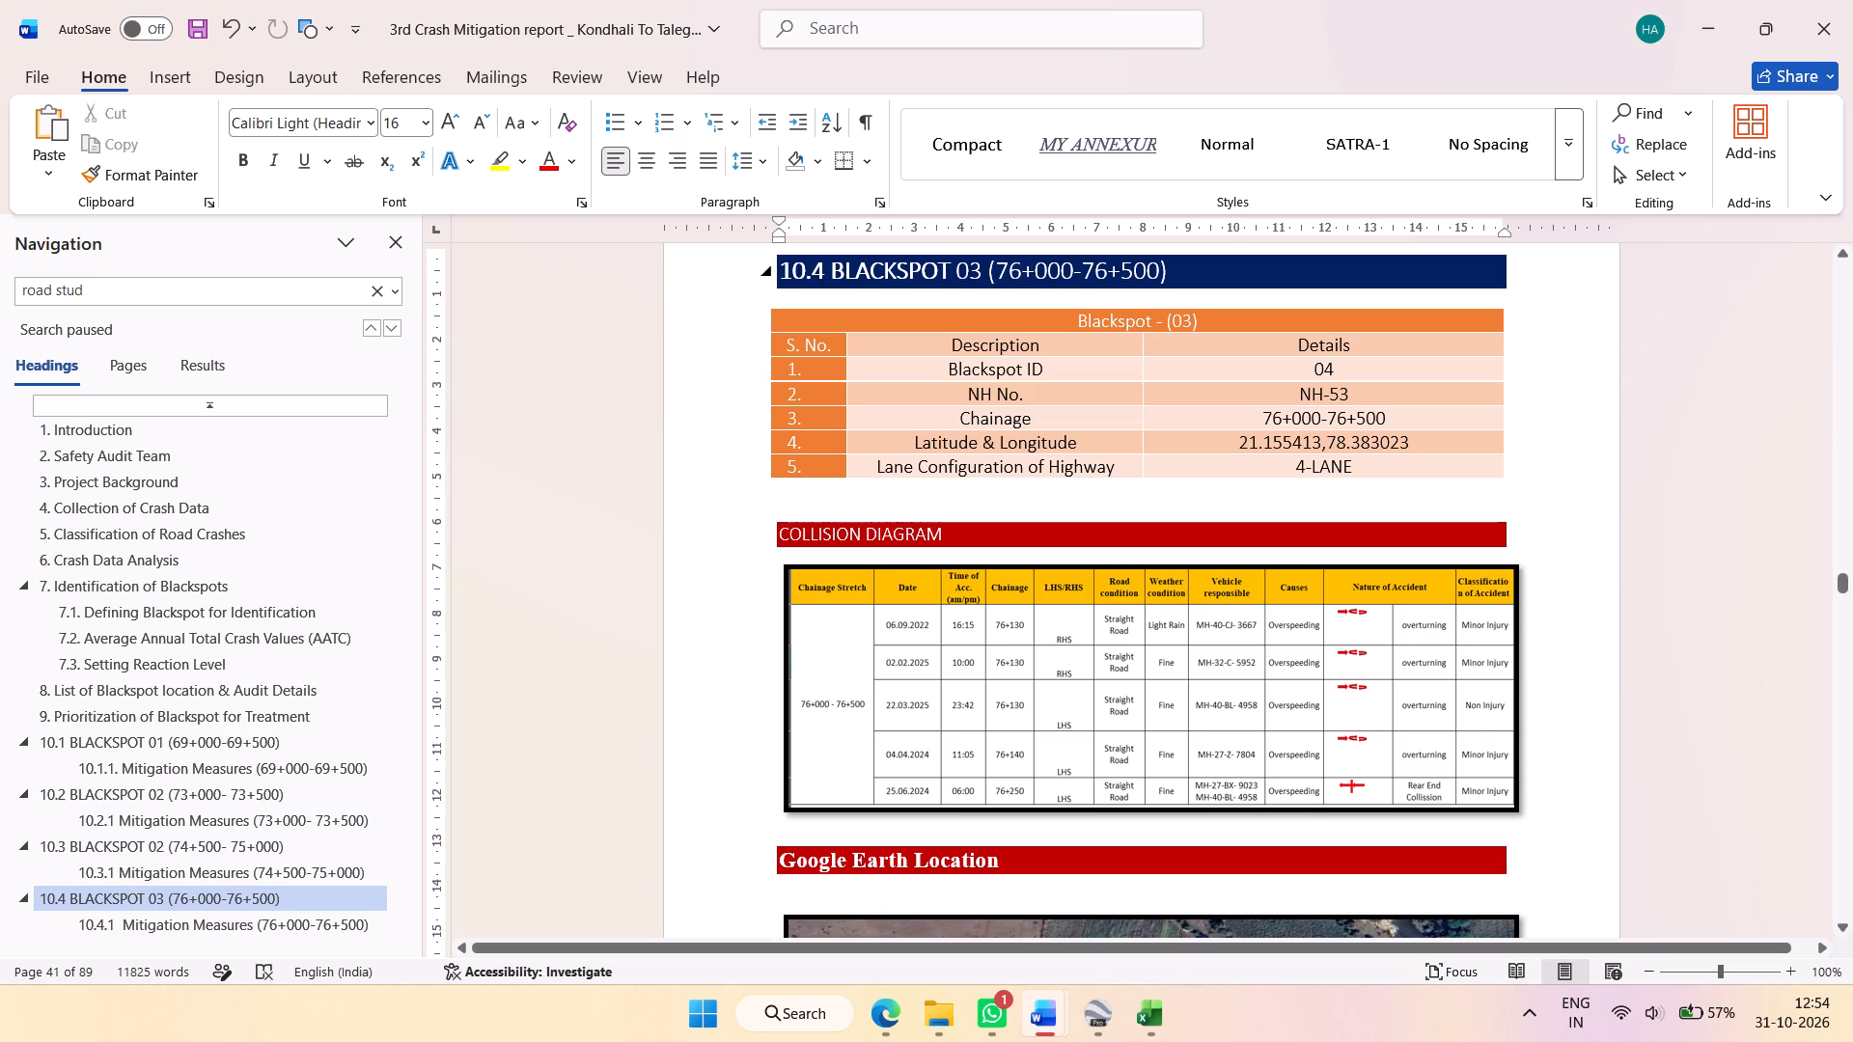
key("BackSpace")
key("4")
Renumber the blackspot in the section 10.3 heading as 03.
left_click(266, 845)
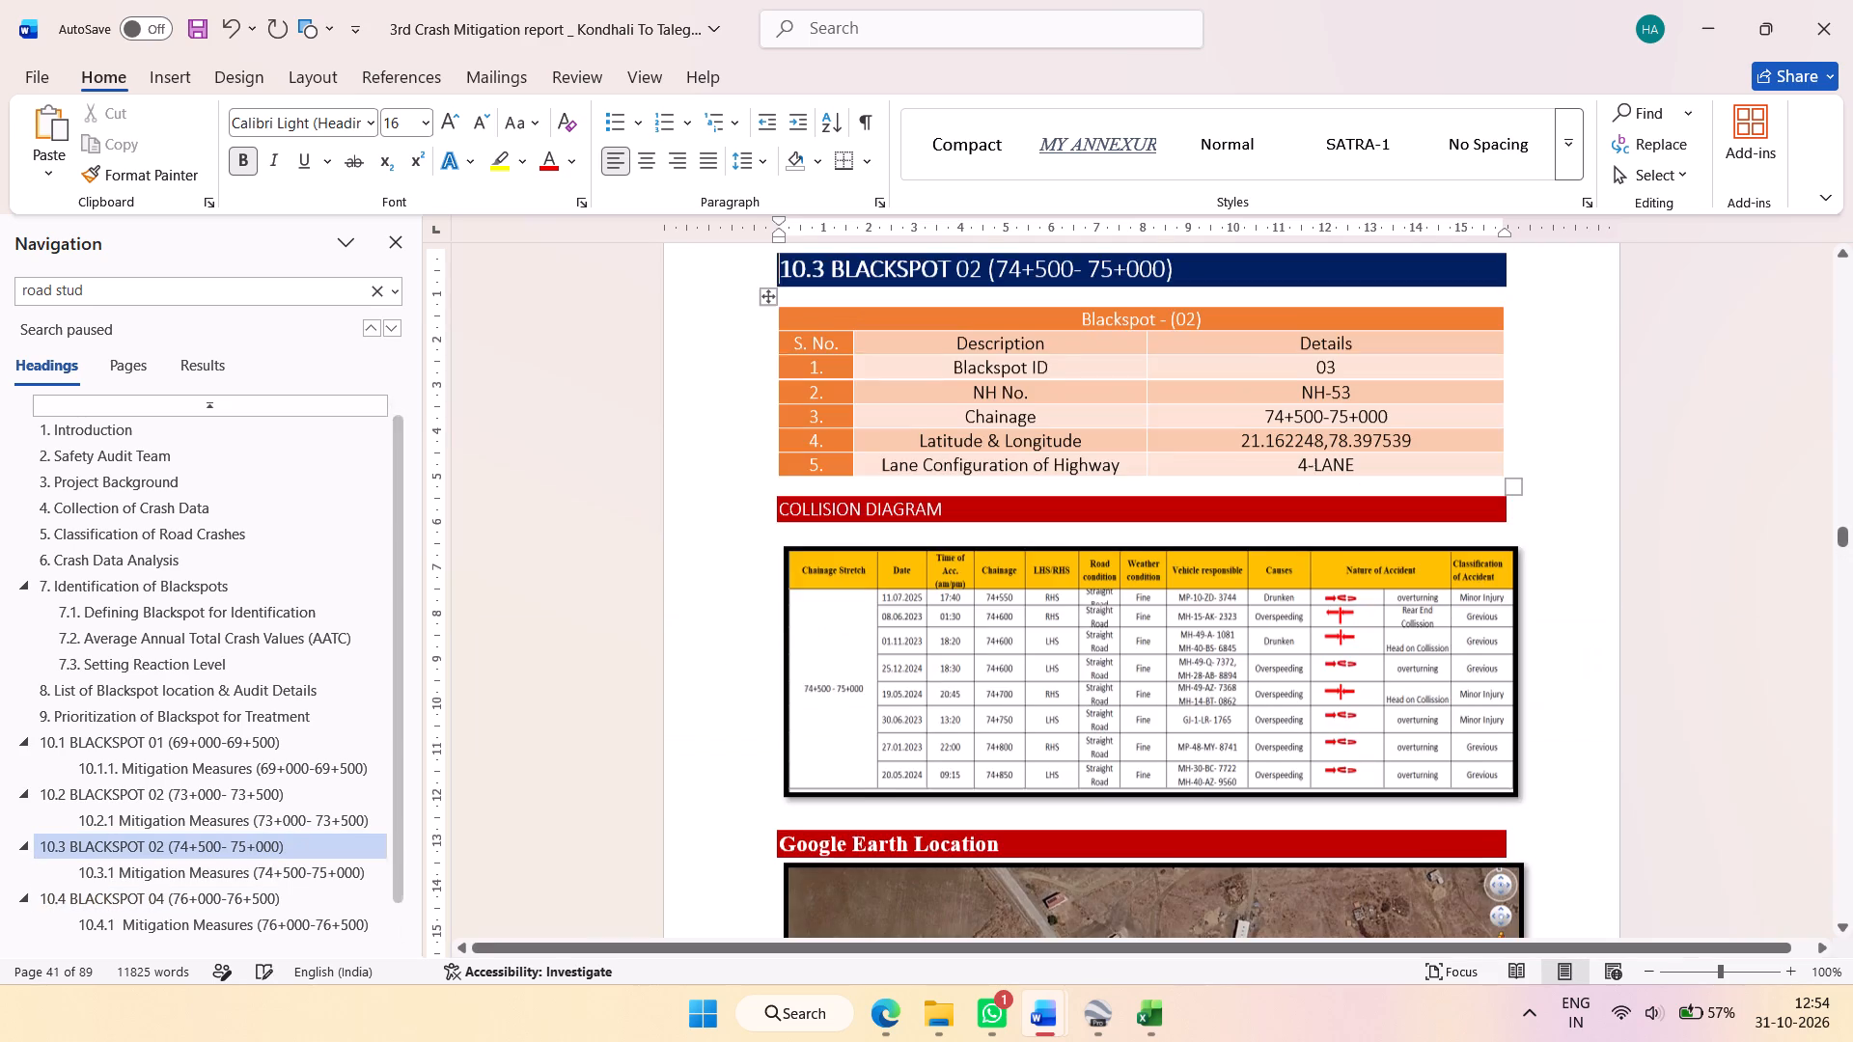
left_click(983, 279)
key("BackSpace")
key("3")
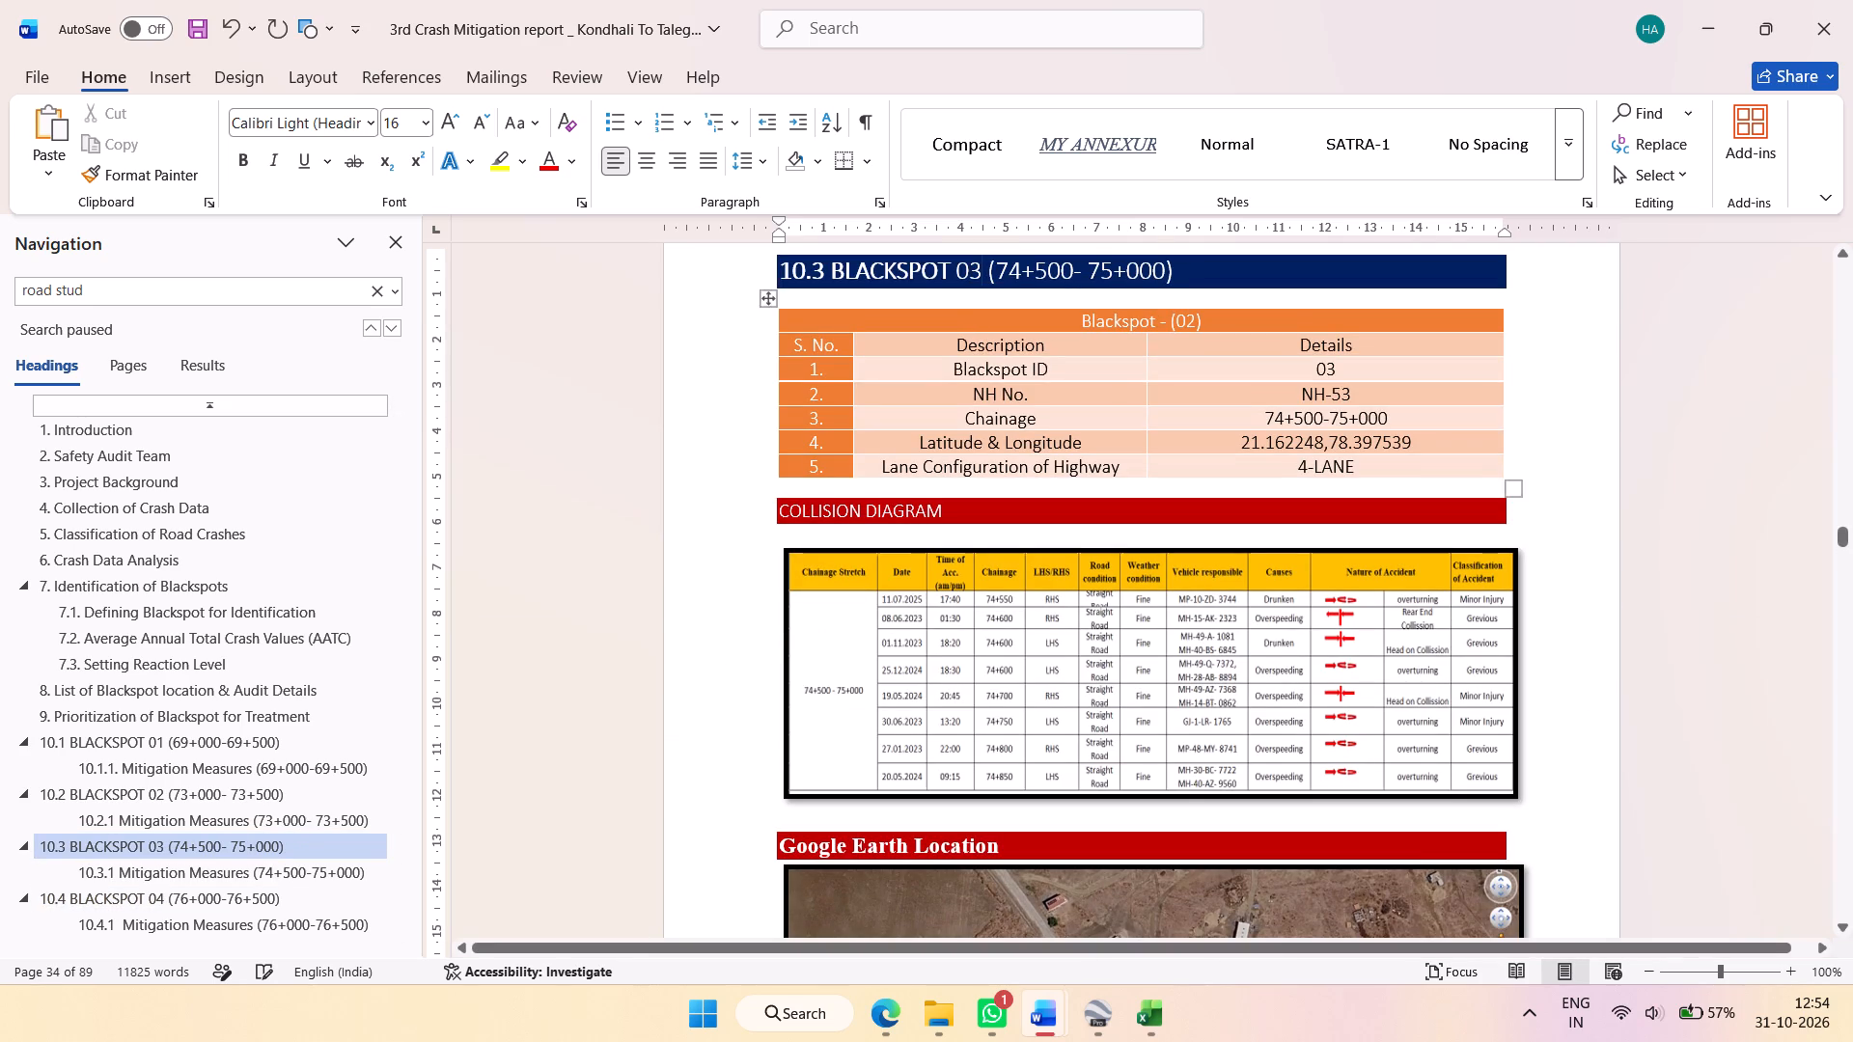
Change the chainage in the section 10.4 Blackspot 04 heading to 92+500-93+000.
left_click(259, 878)
left_click(262, 888)
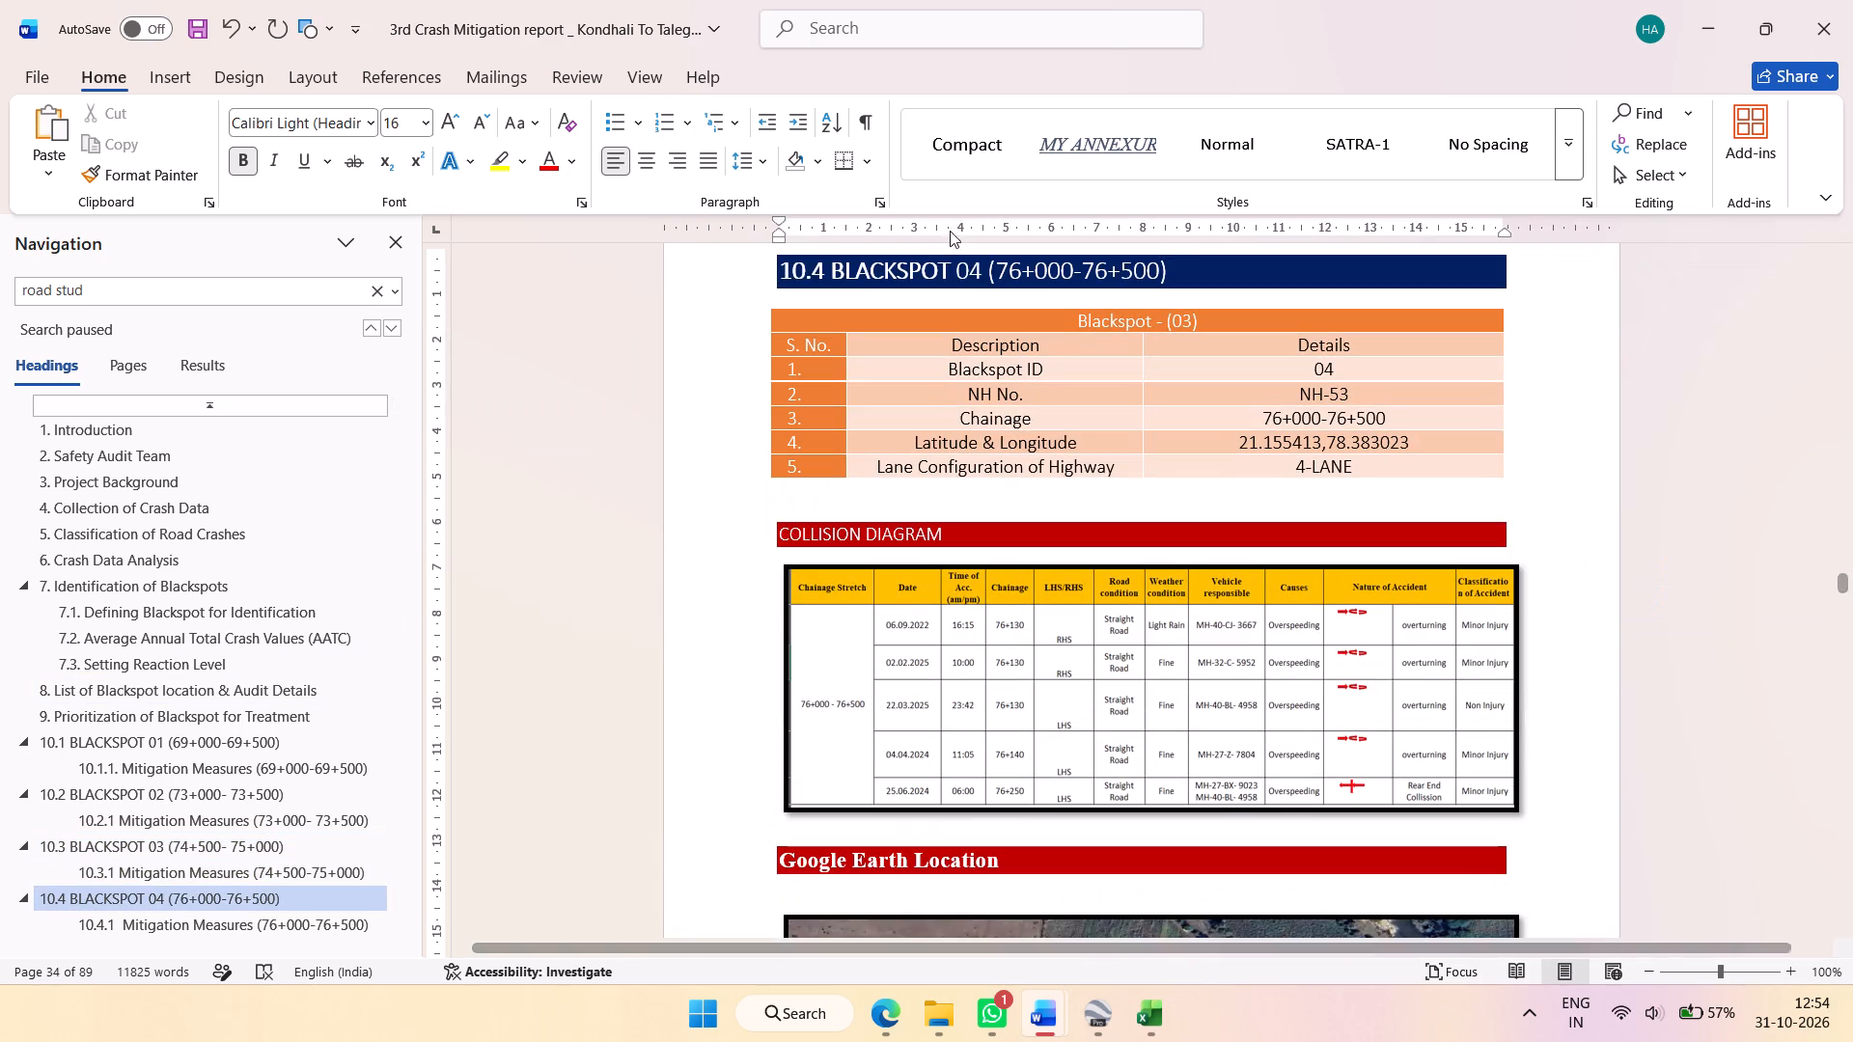
double_click(1014, 275)
key("9")
key("1")
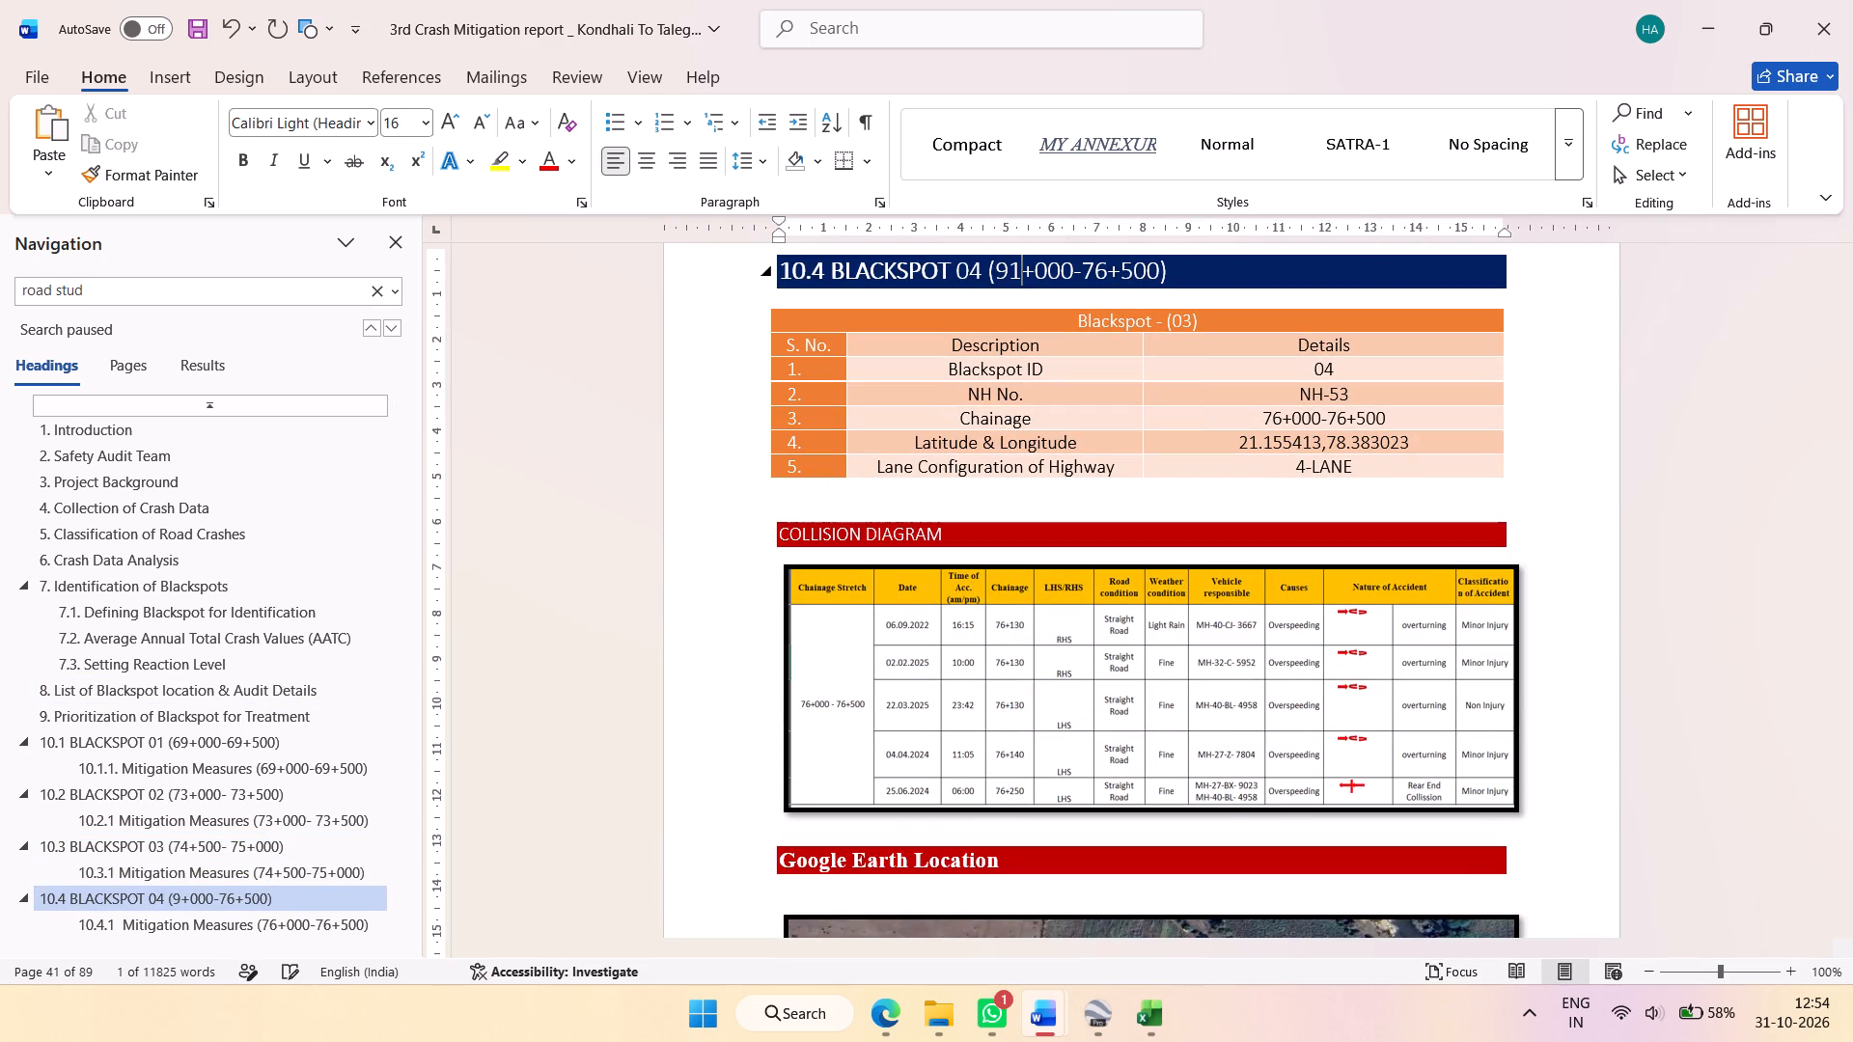
double_click(1048, 271)
type("50")
key("0")
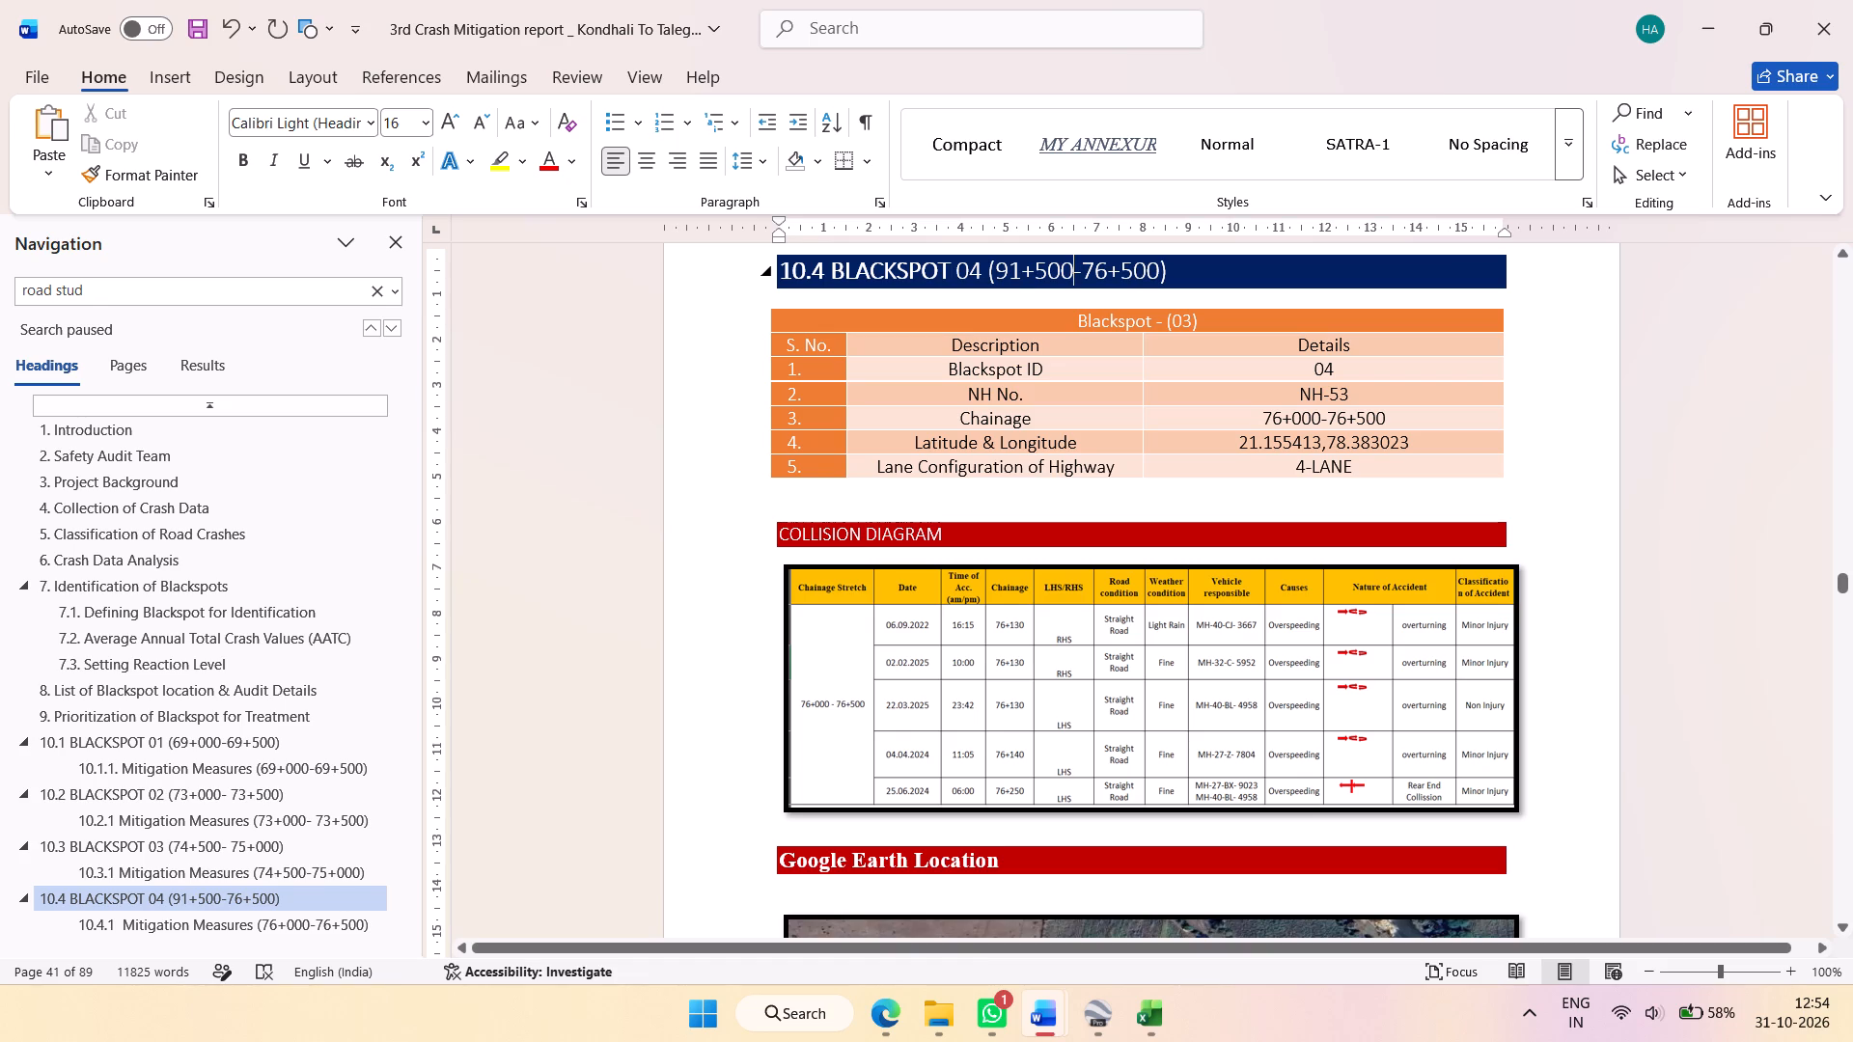
left_click(1016, 277)
key("BackSpace")
key("2")
double_click(1100, 276)
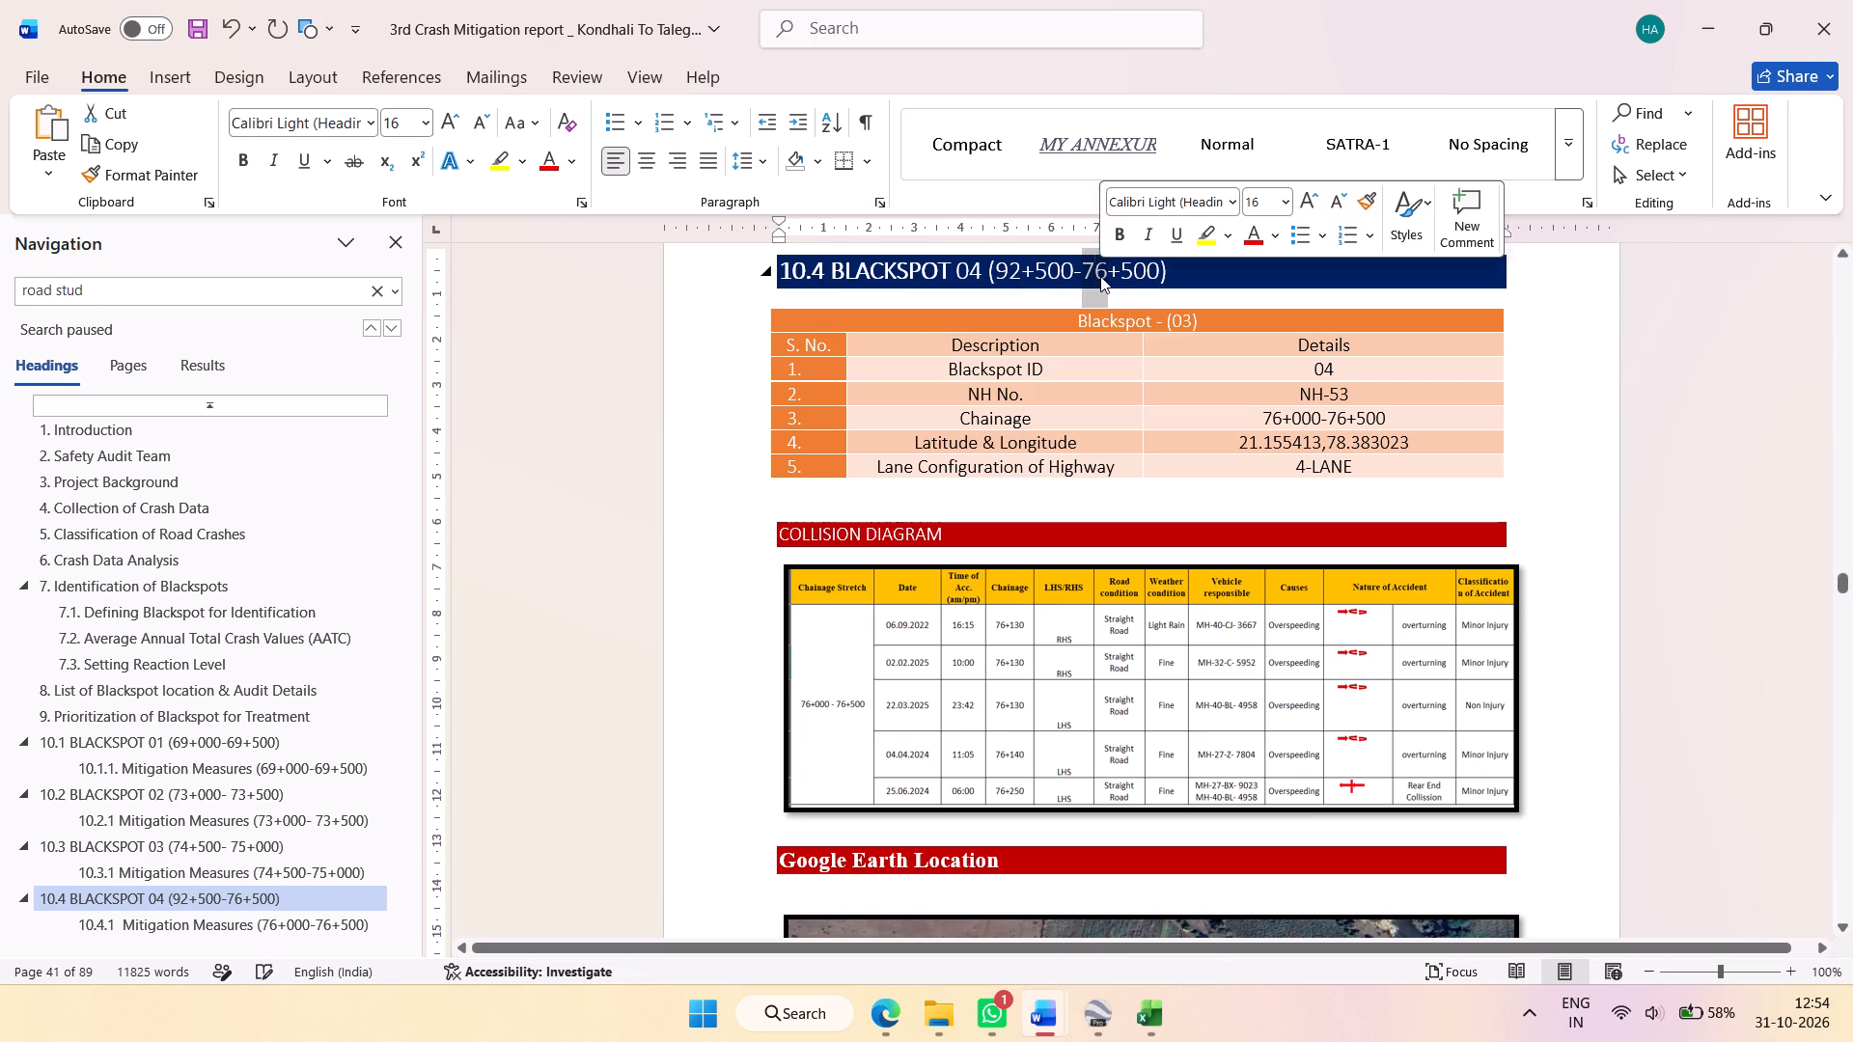
key("9")
key("3")
left_click(1129, 274)
key("BackSpace")
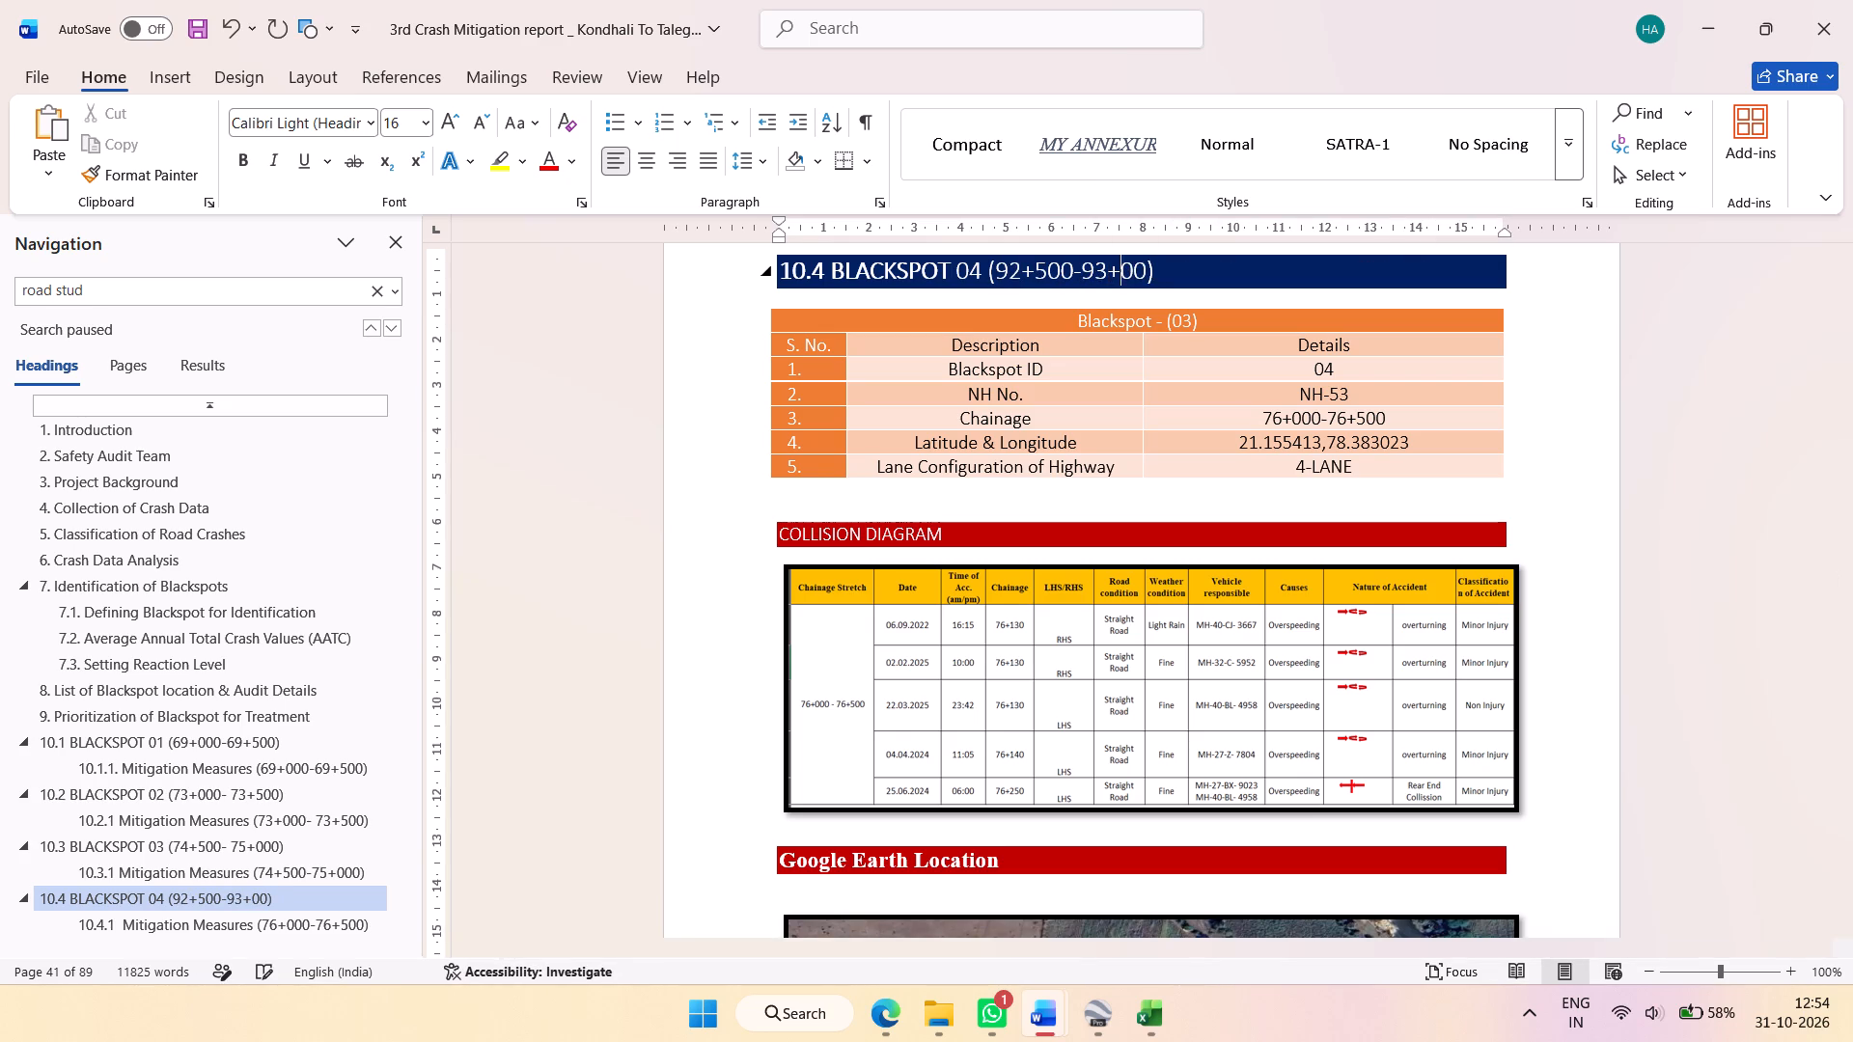
key("0")
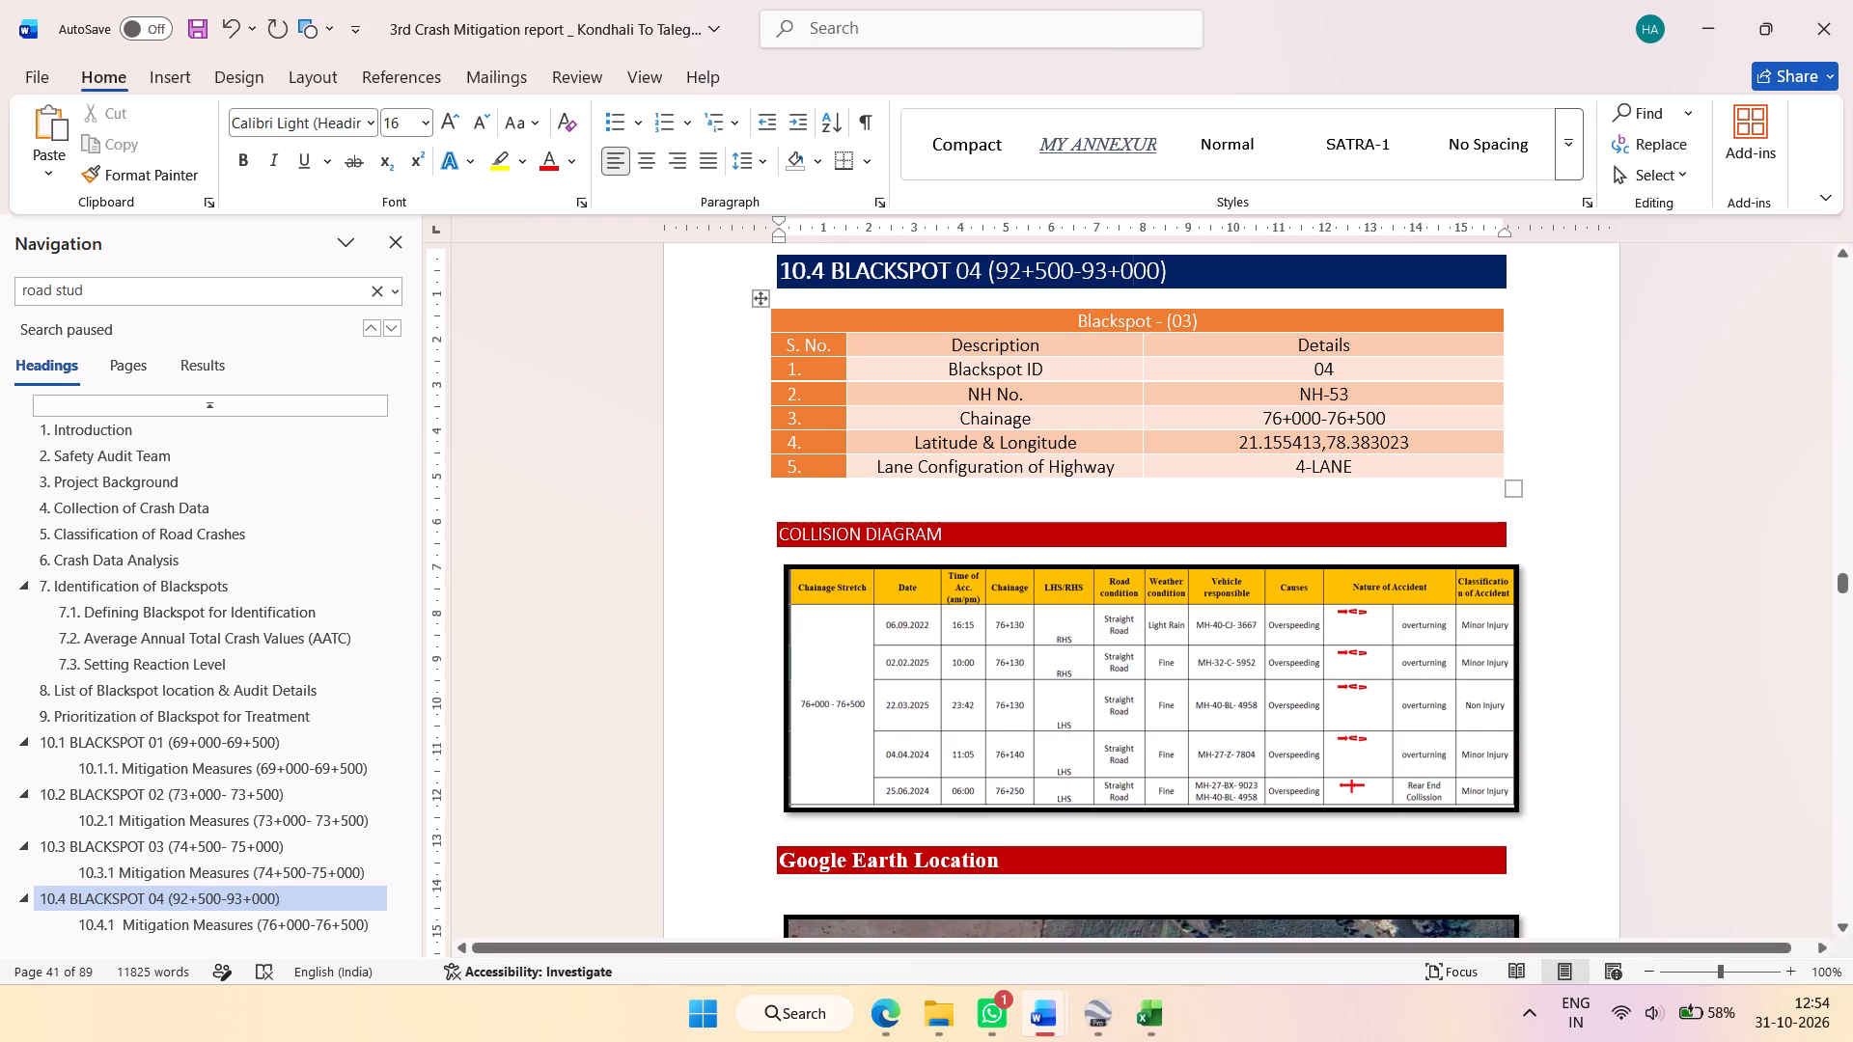
Copy 92+500-93+000 from the 10.4 heading into the Chainage row of its details table, pasting text only.
left_click_drag(1000, 275, 1126, 273)
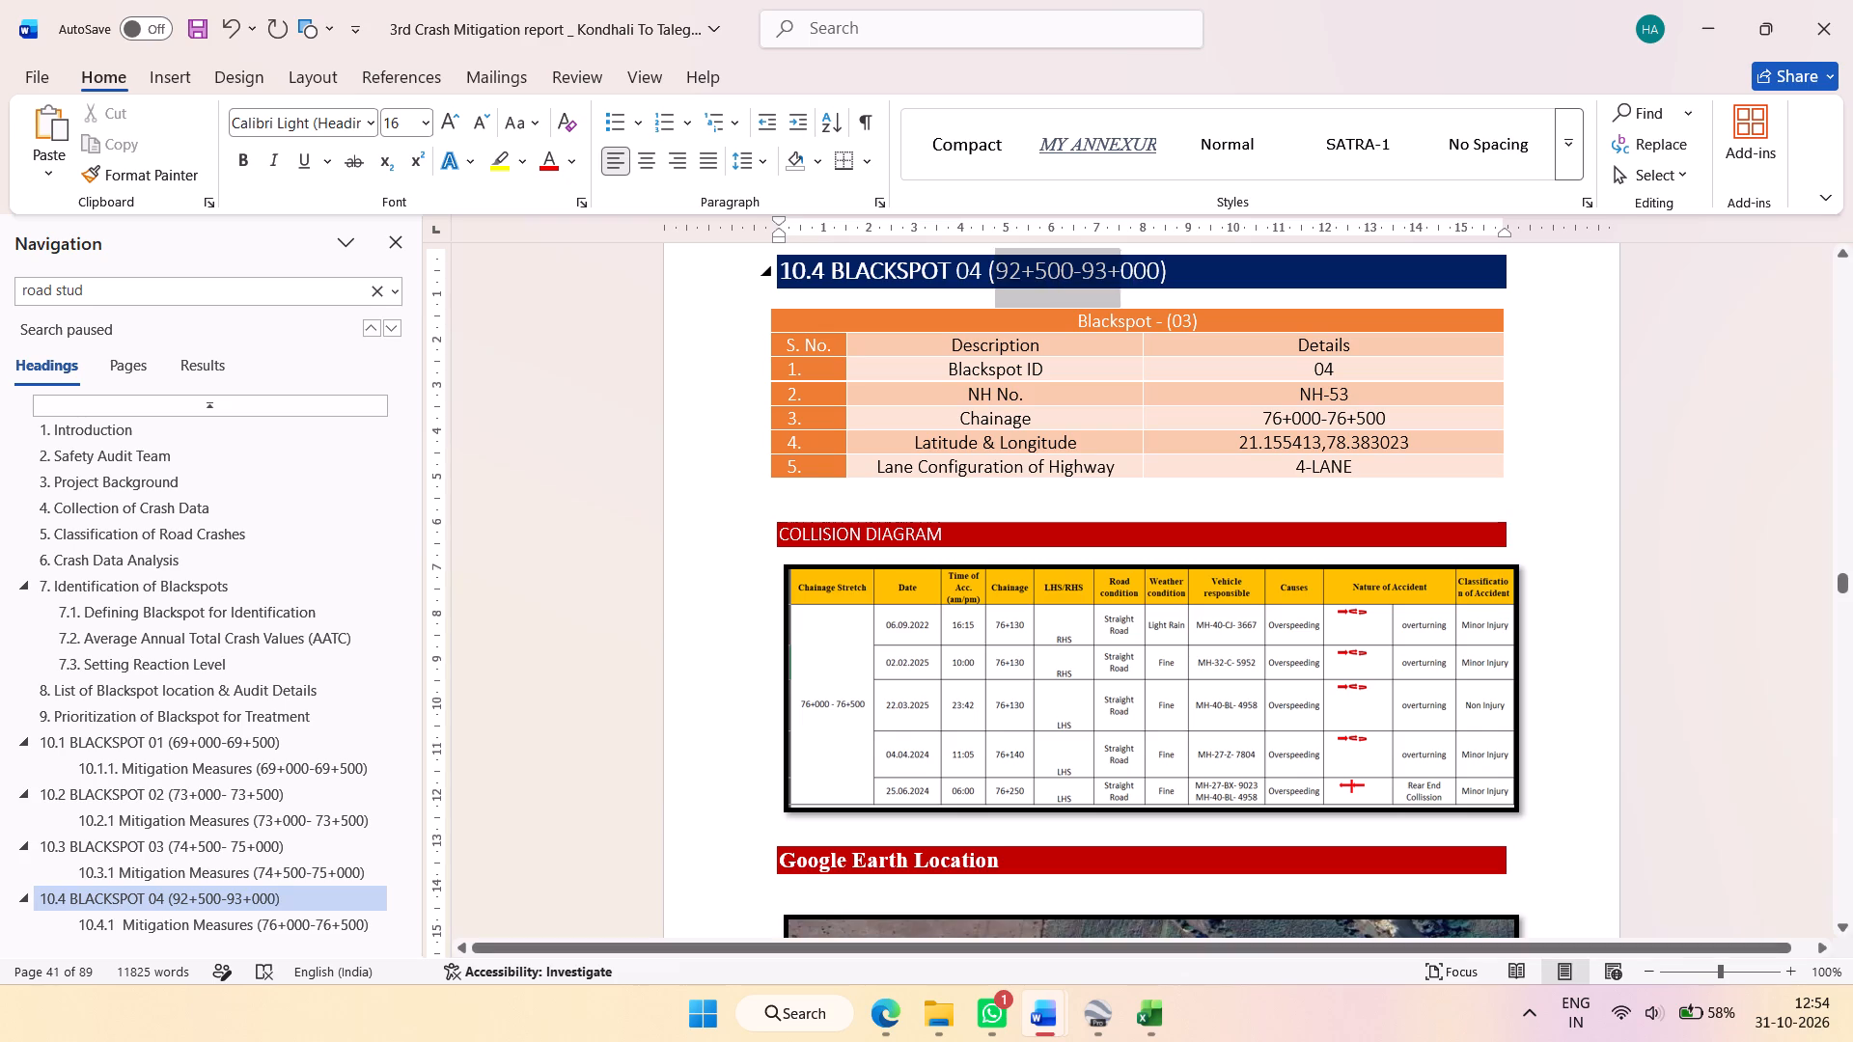
left_click_drag(1126, 273, 1152, 272)
key("ctrl+c")
triple_click(1322, 421)
left_click(1322, 421)
right_click(1322, 421)
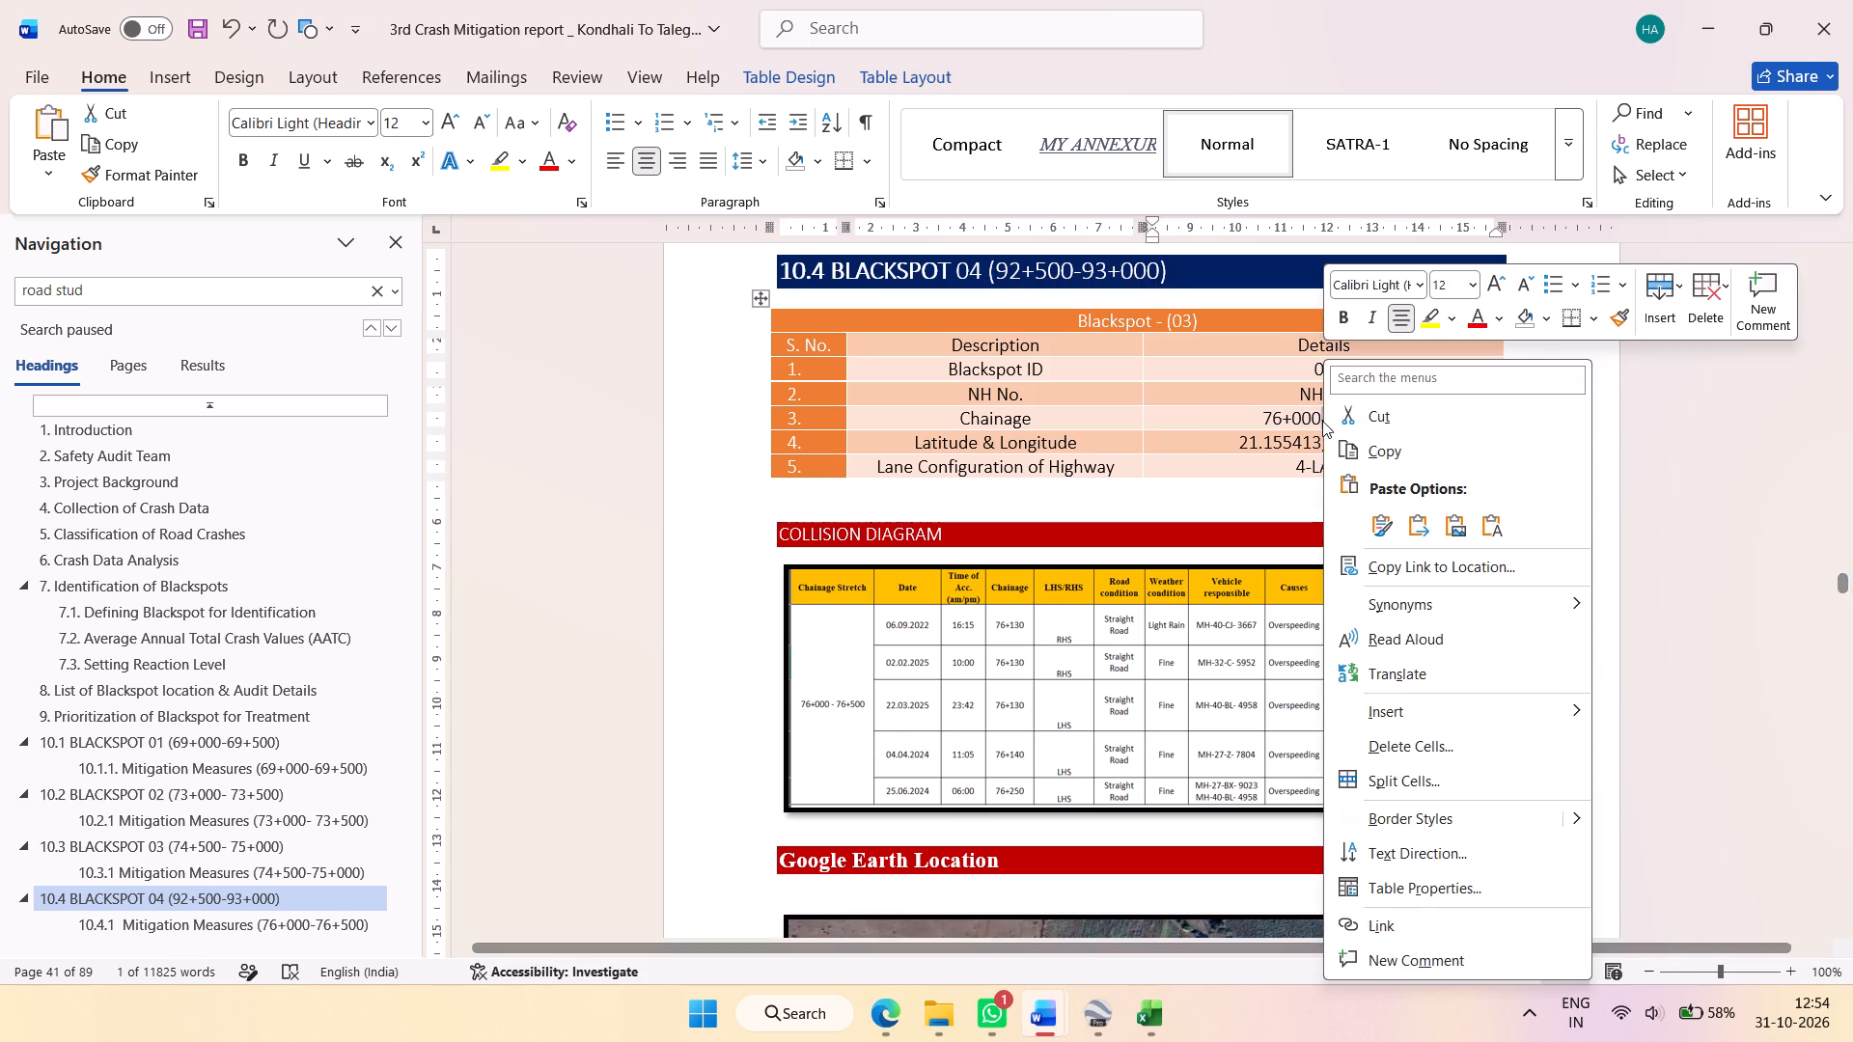
triple_click(1322, 421)
left_click(1322, 421)
right_click(1322, 421)
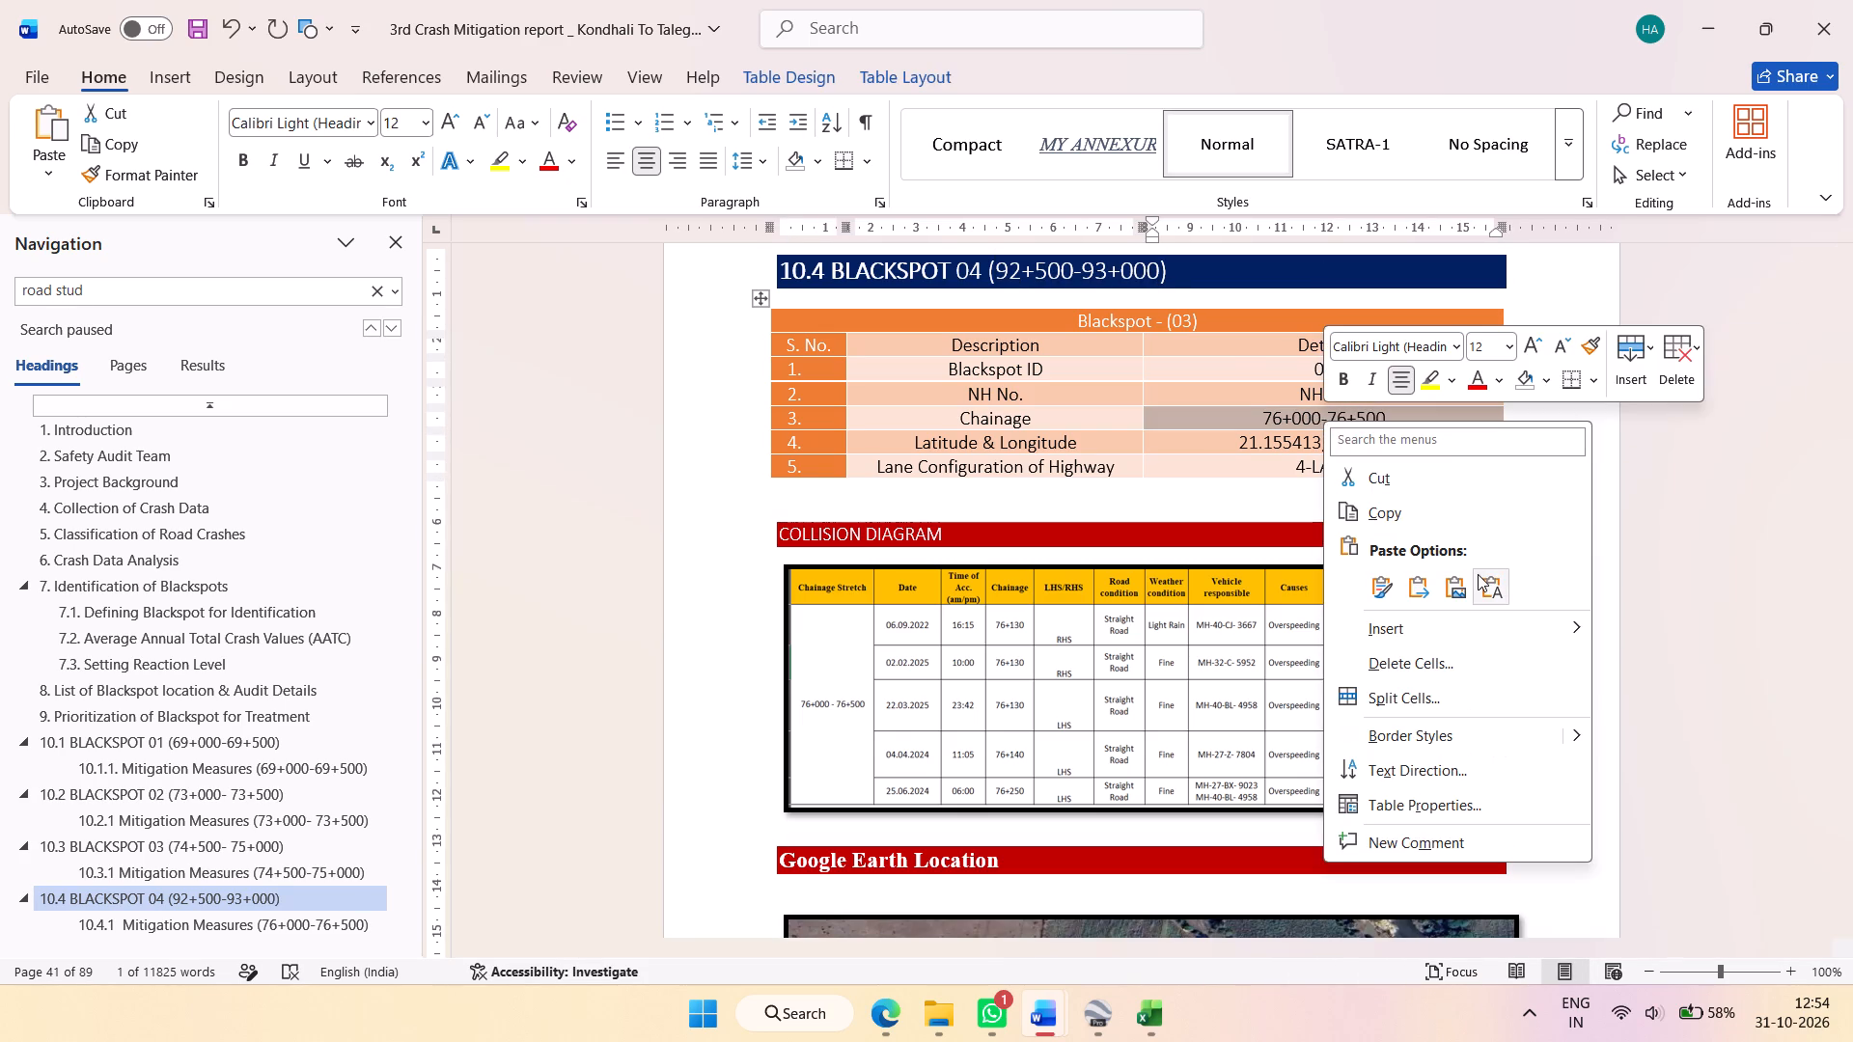
left_click(1478, 574)
Replace the chainage in the 10.4.1 Mitigation Measures heading with the copied 92+500-93+000 as plain text.
scroll(1202, 526, "down", 11)
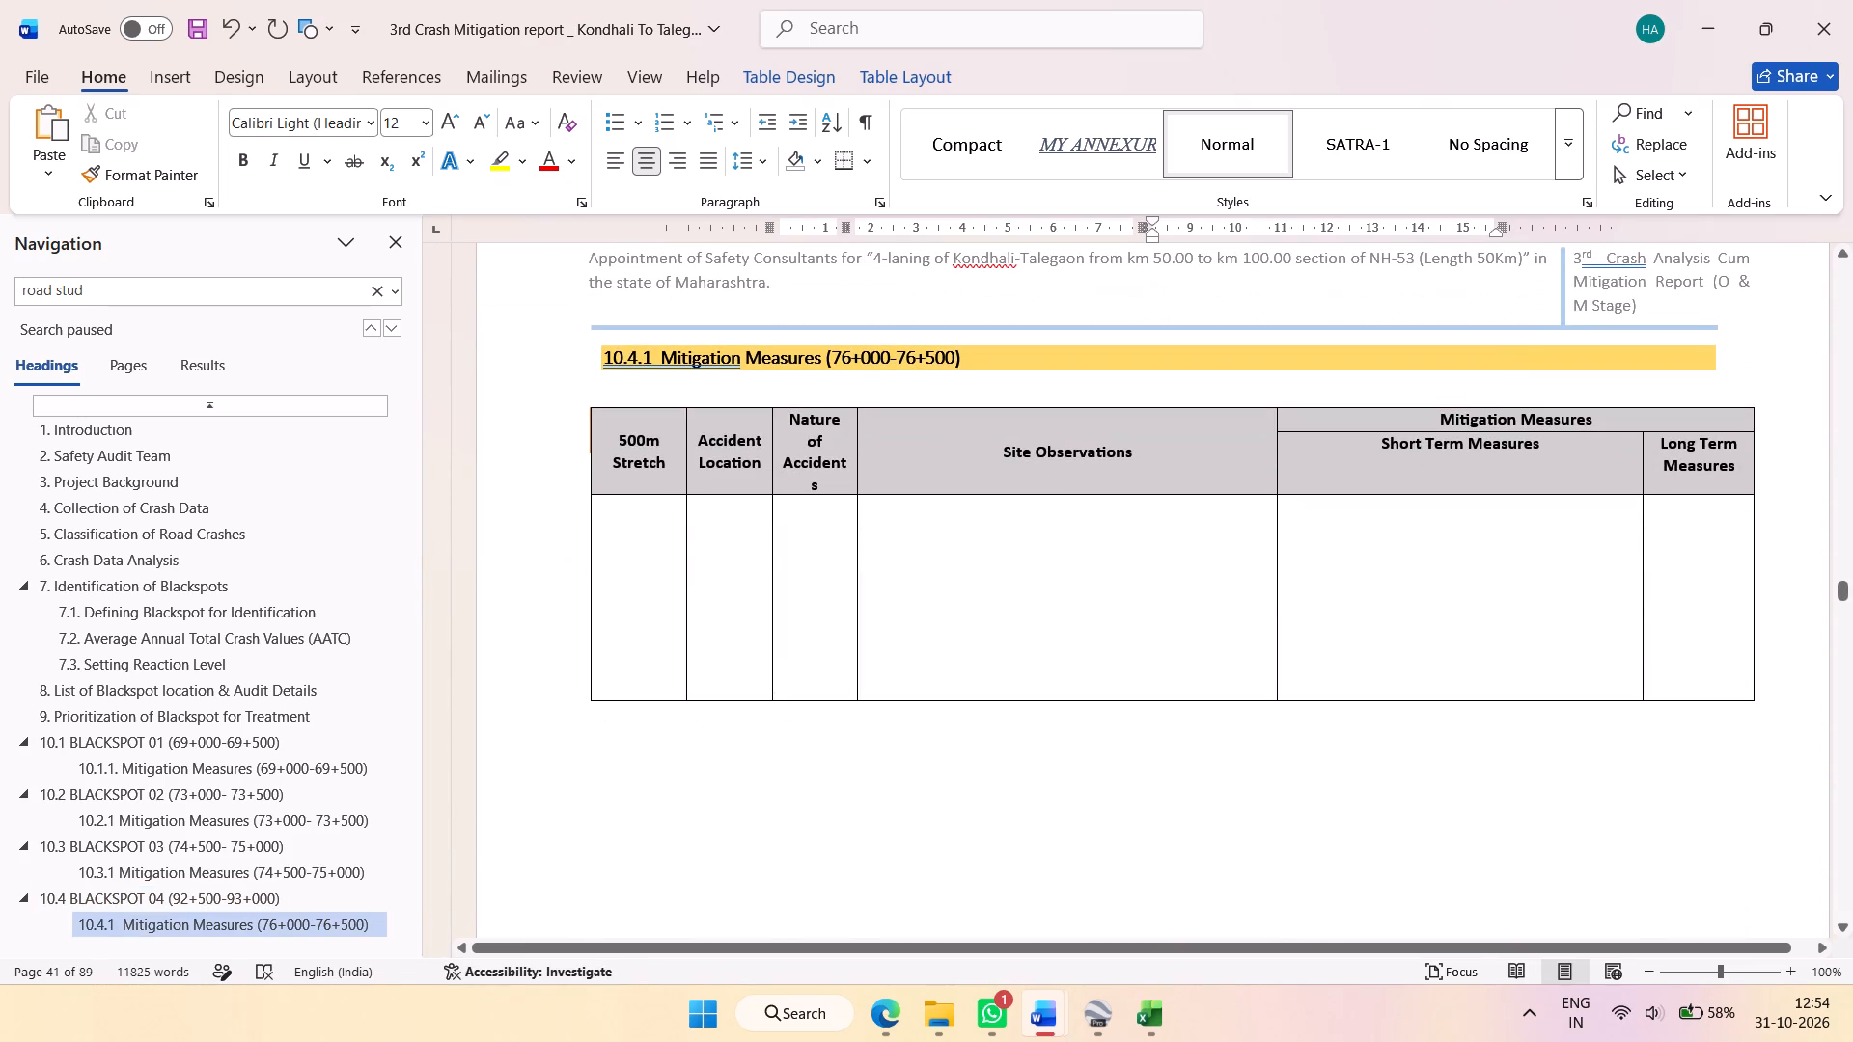
left_click_drag(837, 358, 935, 363)
right_click(935, 363)
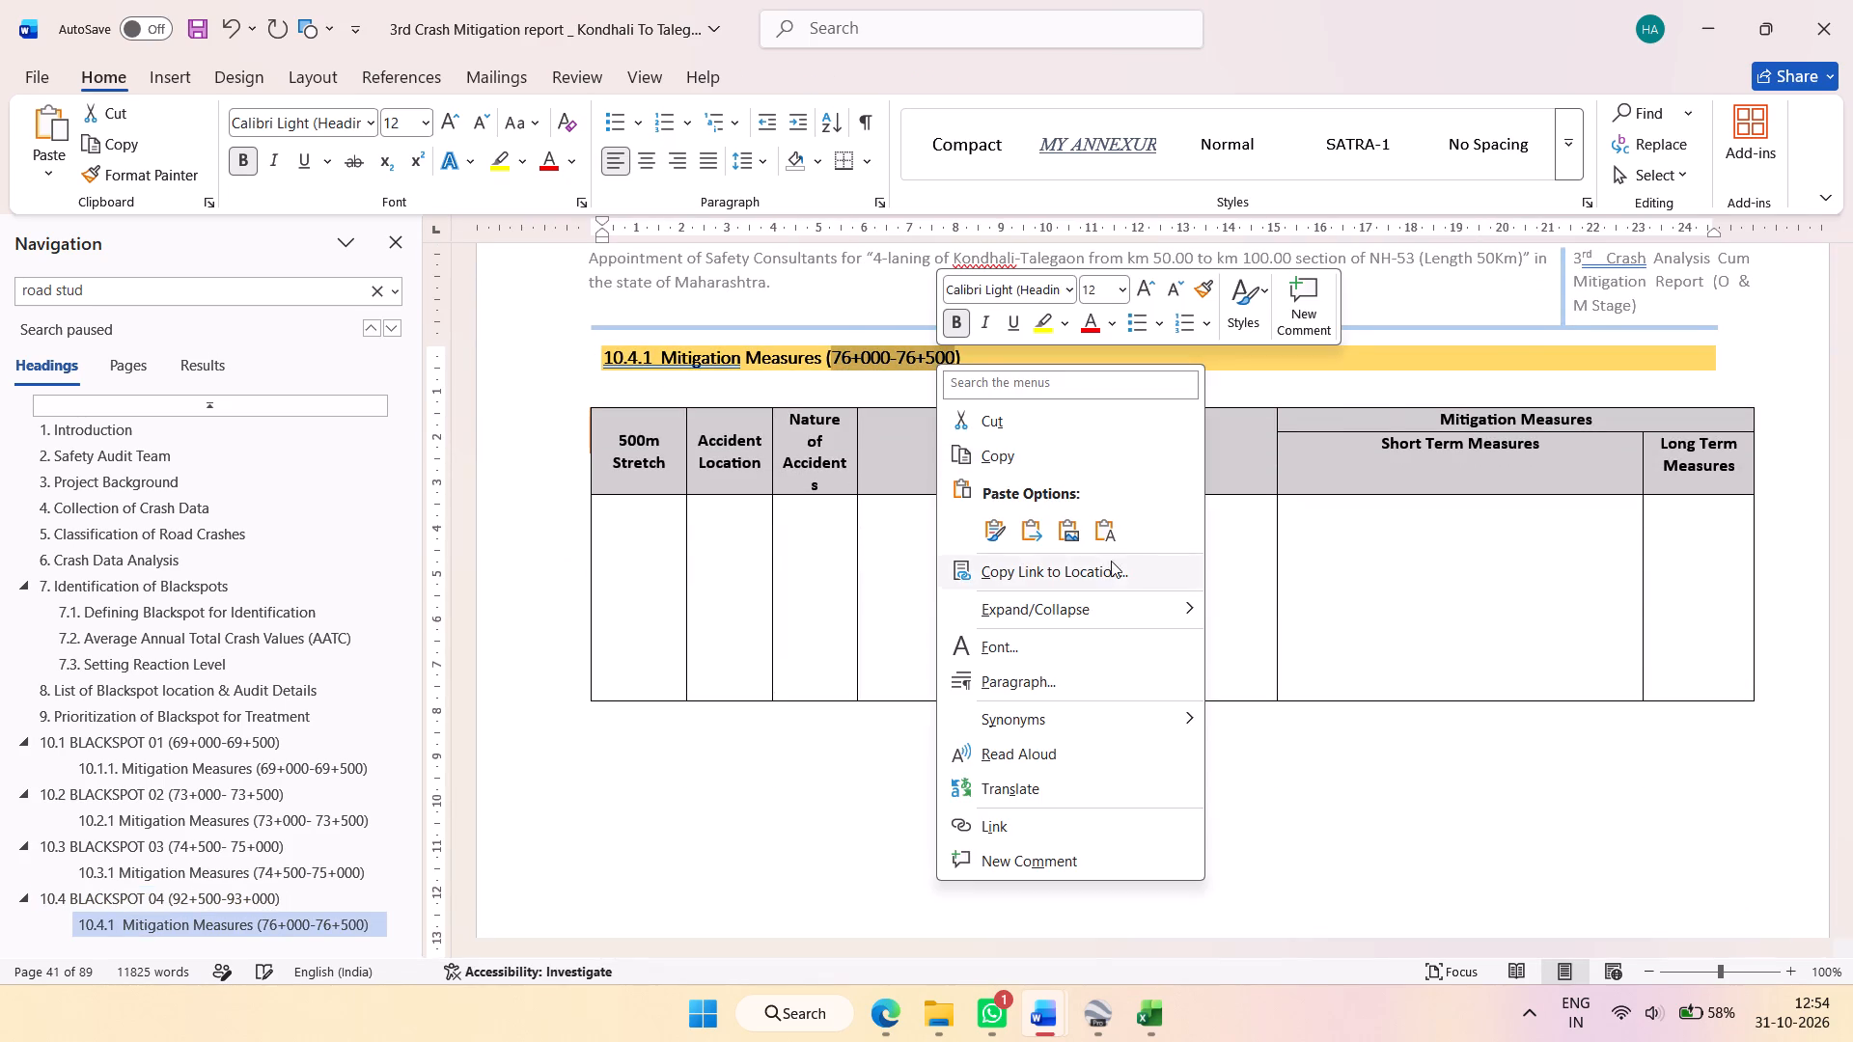
left_click(1115, 537)
Select the Latitude & Longitude value in the Blackspot 04 details table of section 10.4.
scroll(1289, 506, "up", 10)
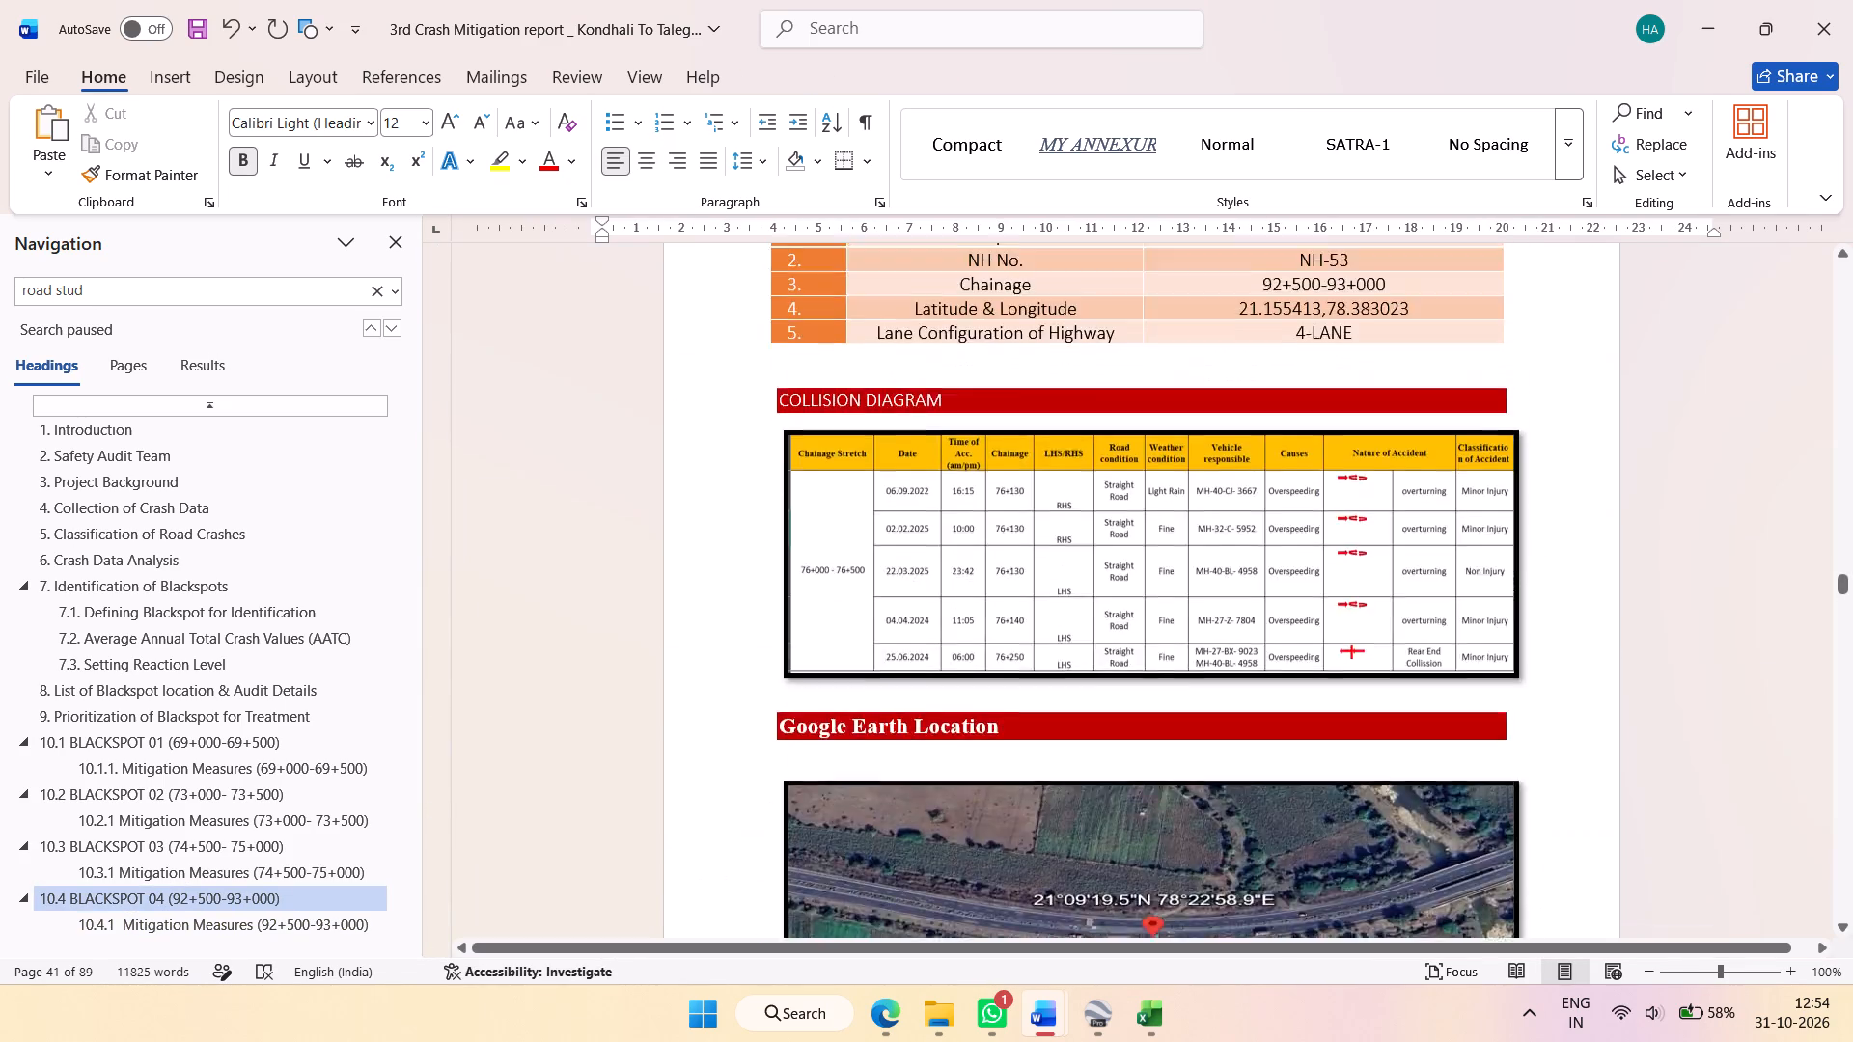
scroll(1303, 508, "up", 2)
left_click(1355, 486)
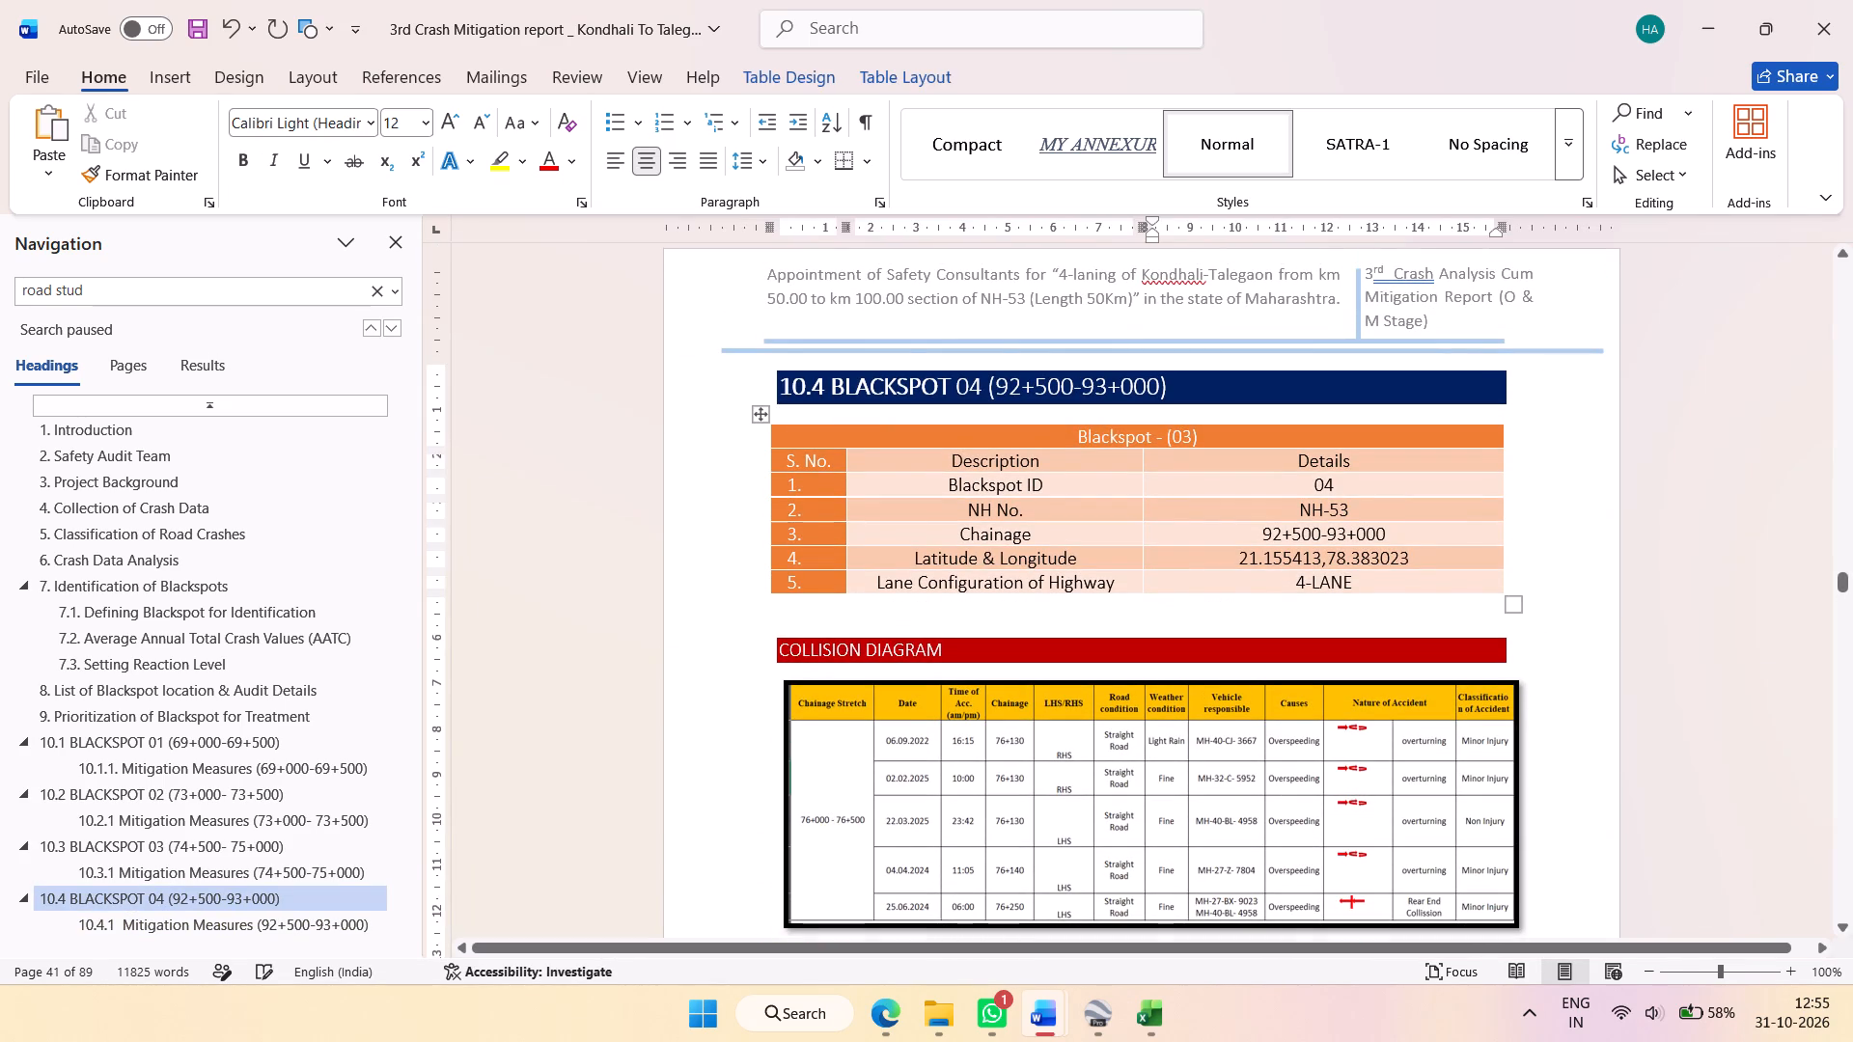
left_click(1366, 520)
left_click(1376, 551)
triple_click(1379, 554)
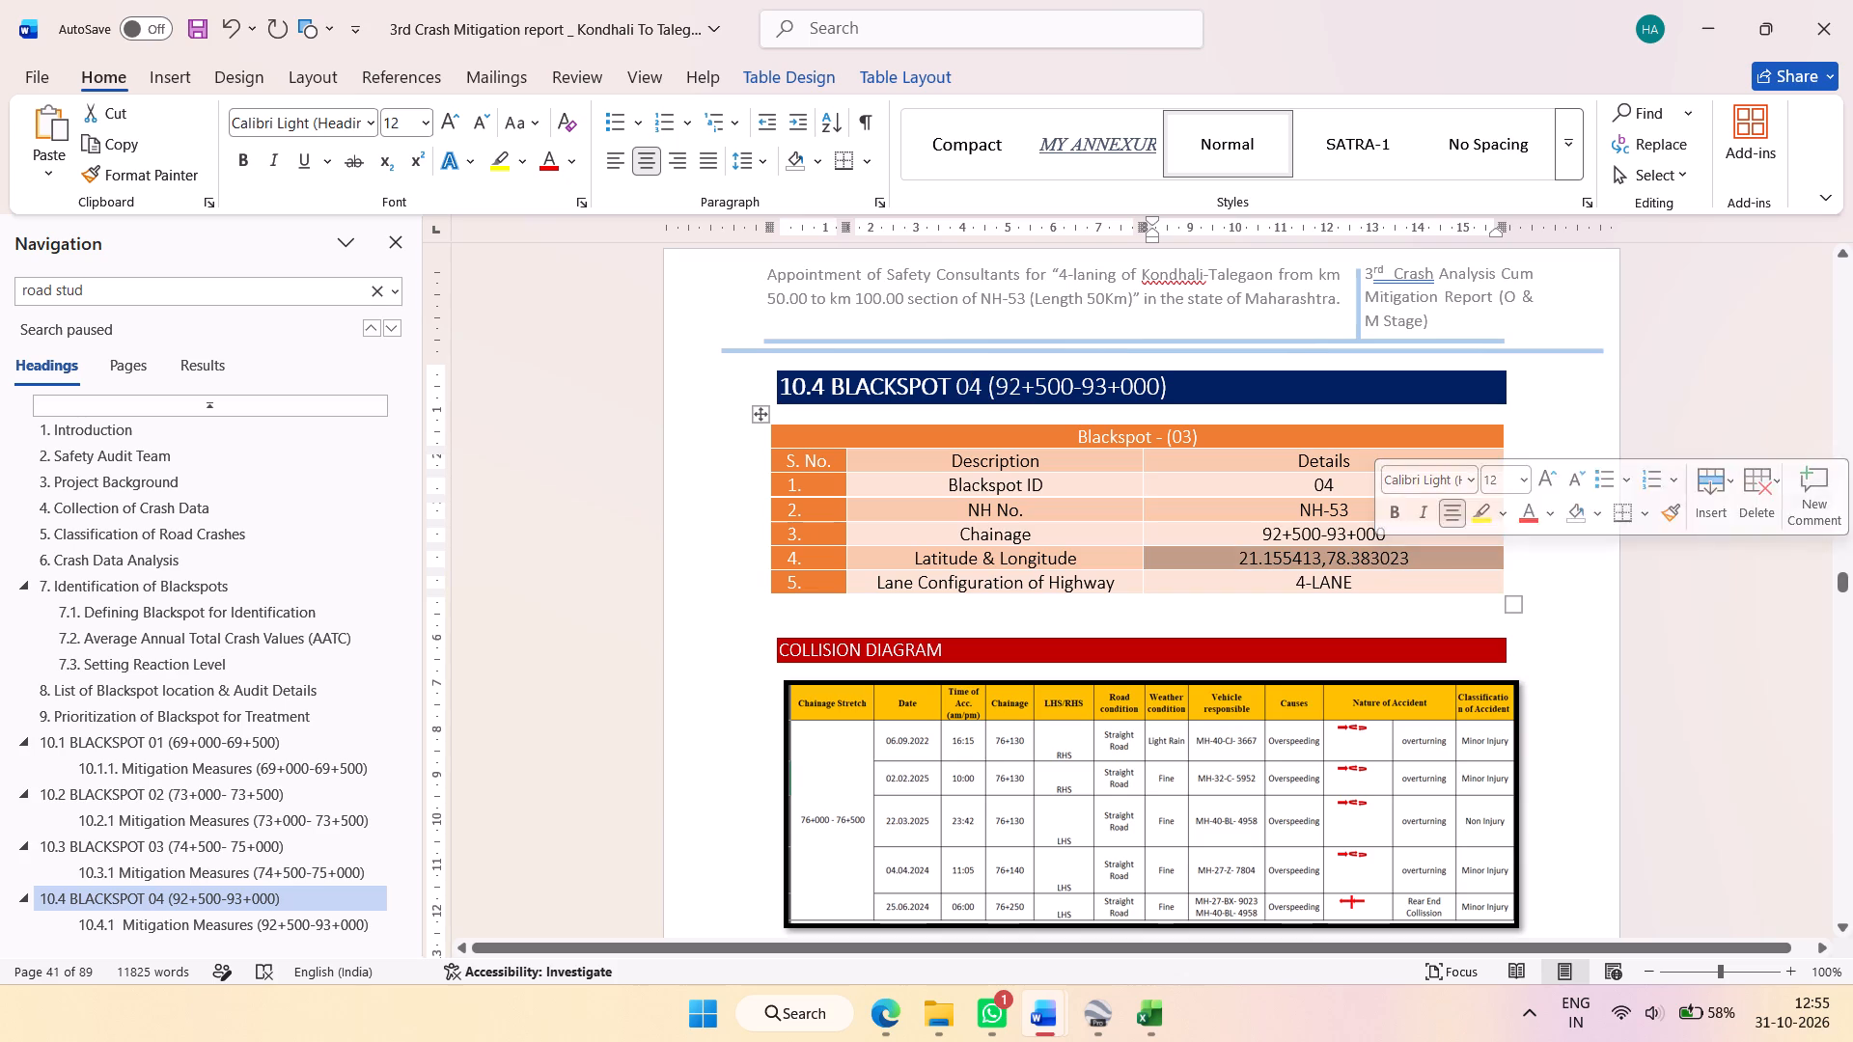
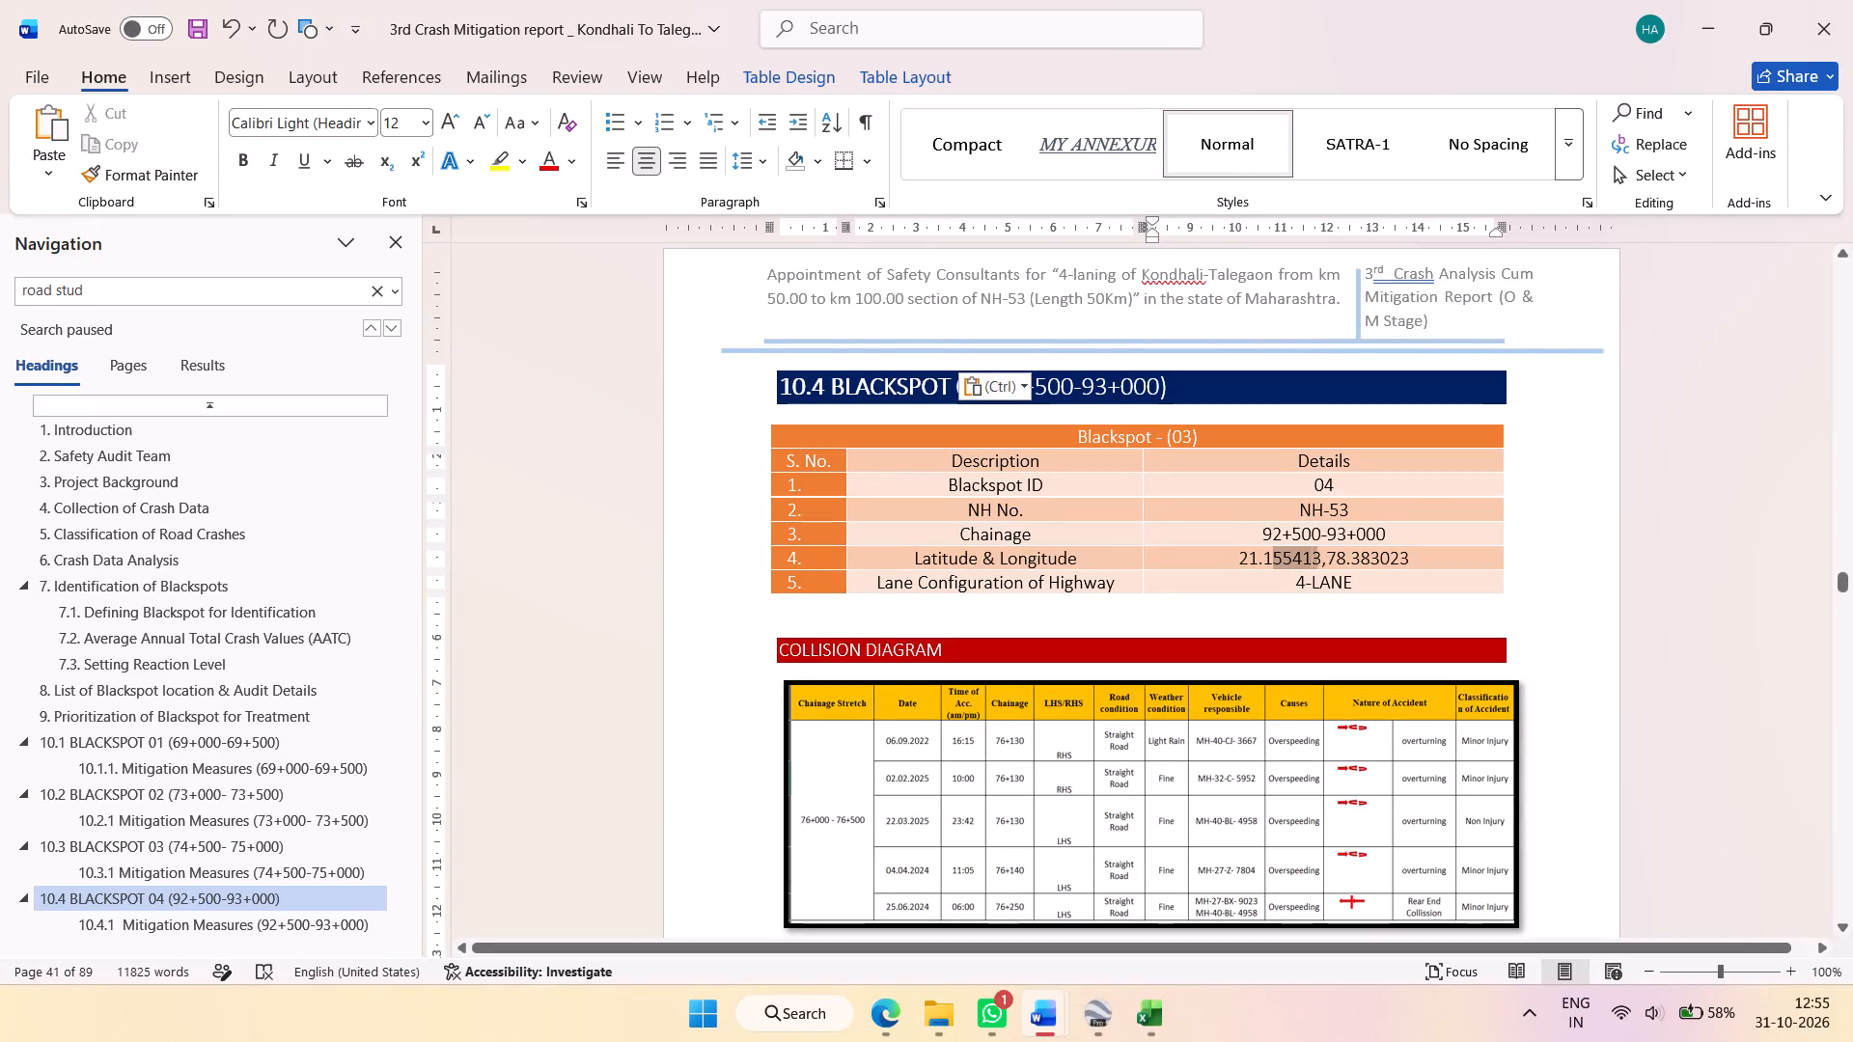
Change the latitude in the Blackspot 04 details table of section 10.4 to 21.128430.
type("28430")
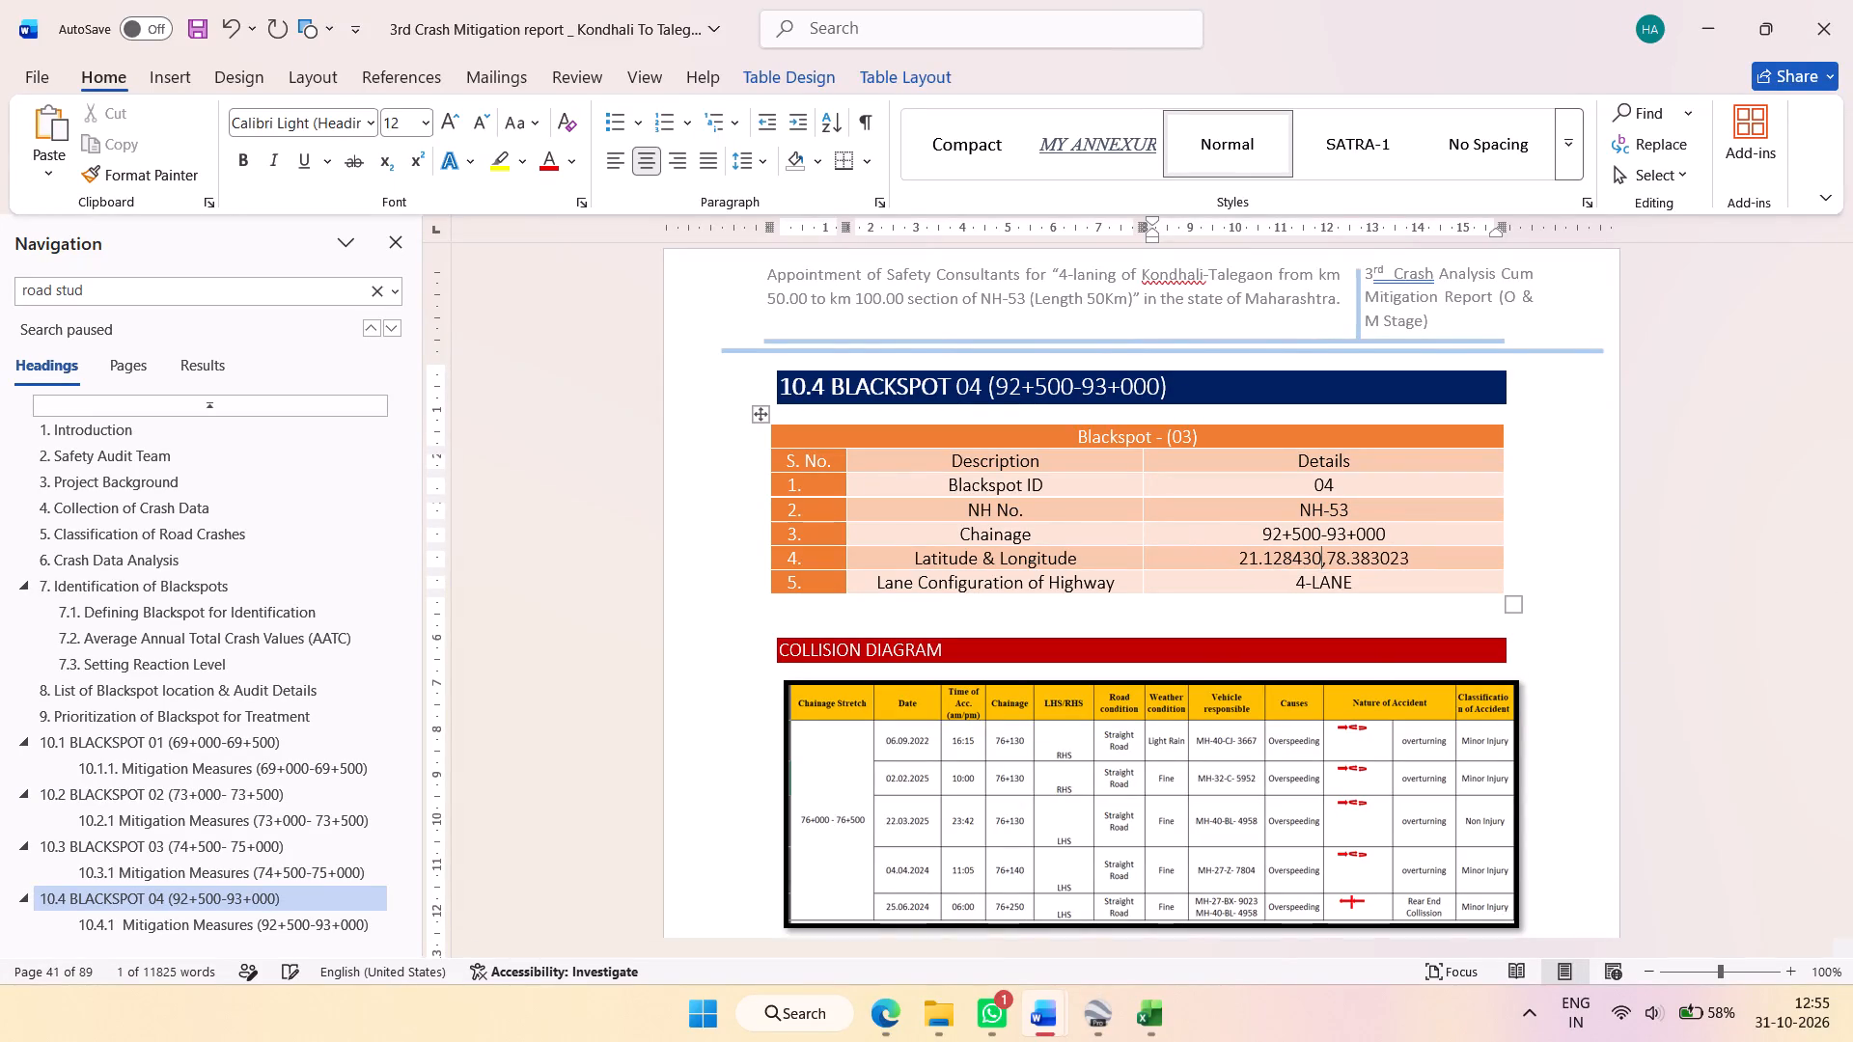
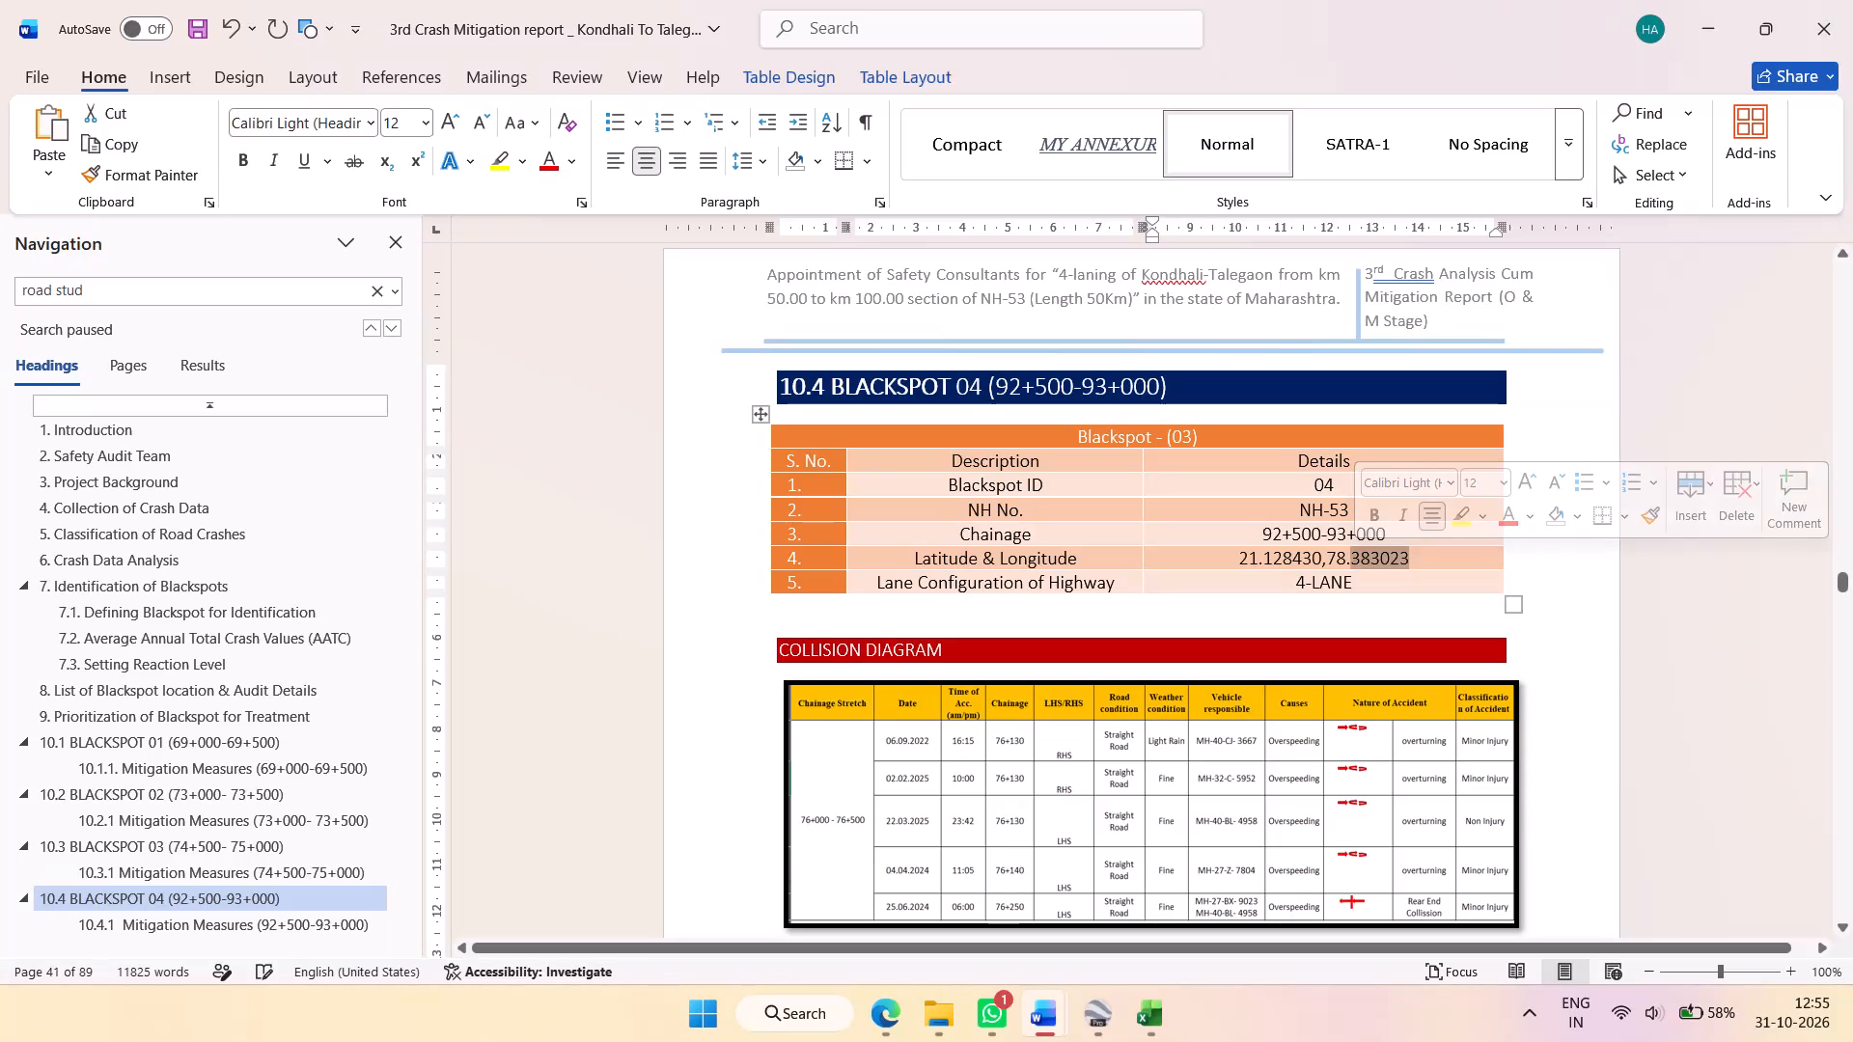
Change the longitude in the Blackspot 04 details table of section 10.4 to 78.243638.
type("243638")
Copy the Blackspot 04 coordinates 21.128430,78.243638 from the details table and search for them in Google Earth.
triple_click(1370, 549)
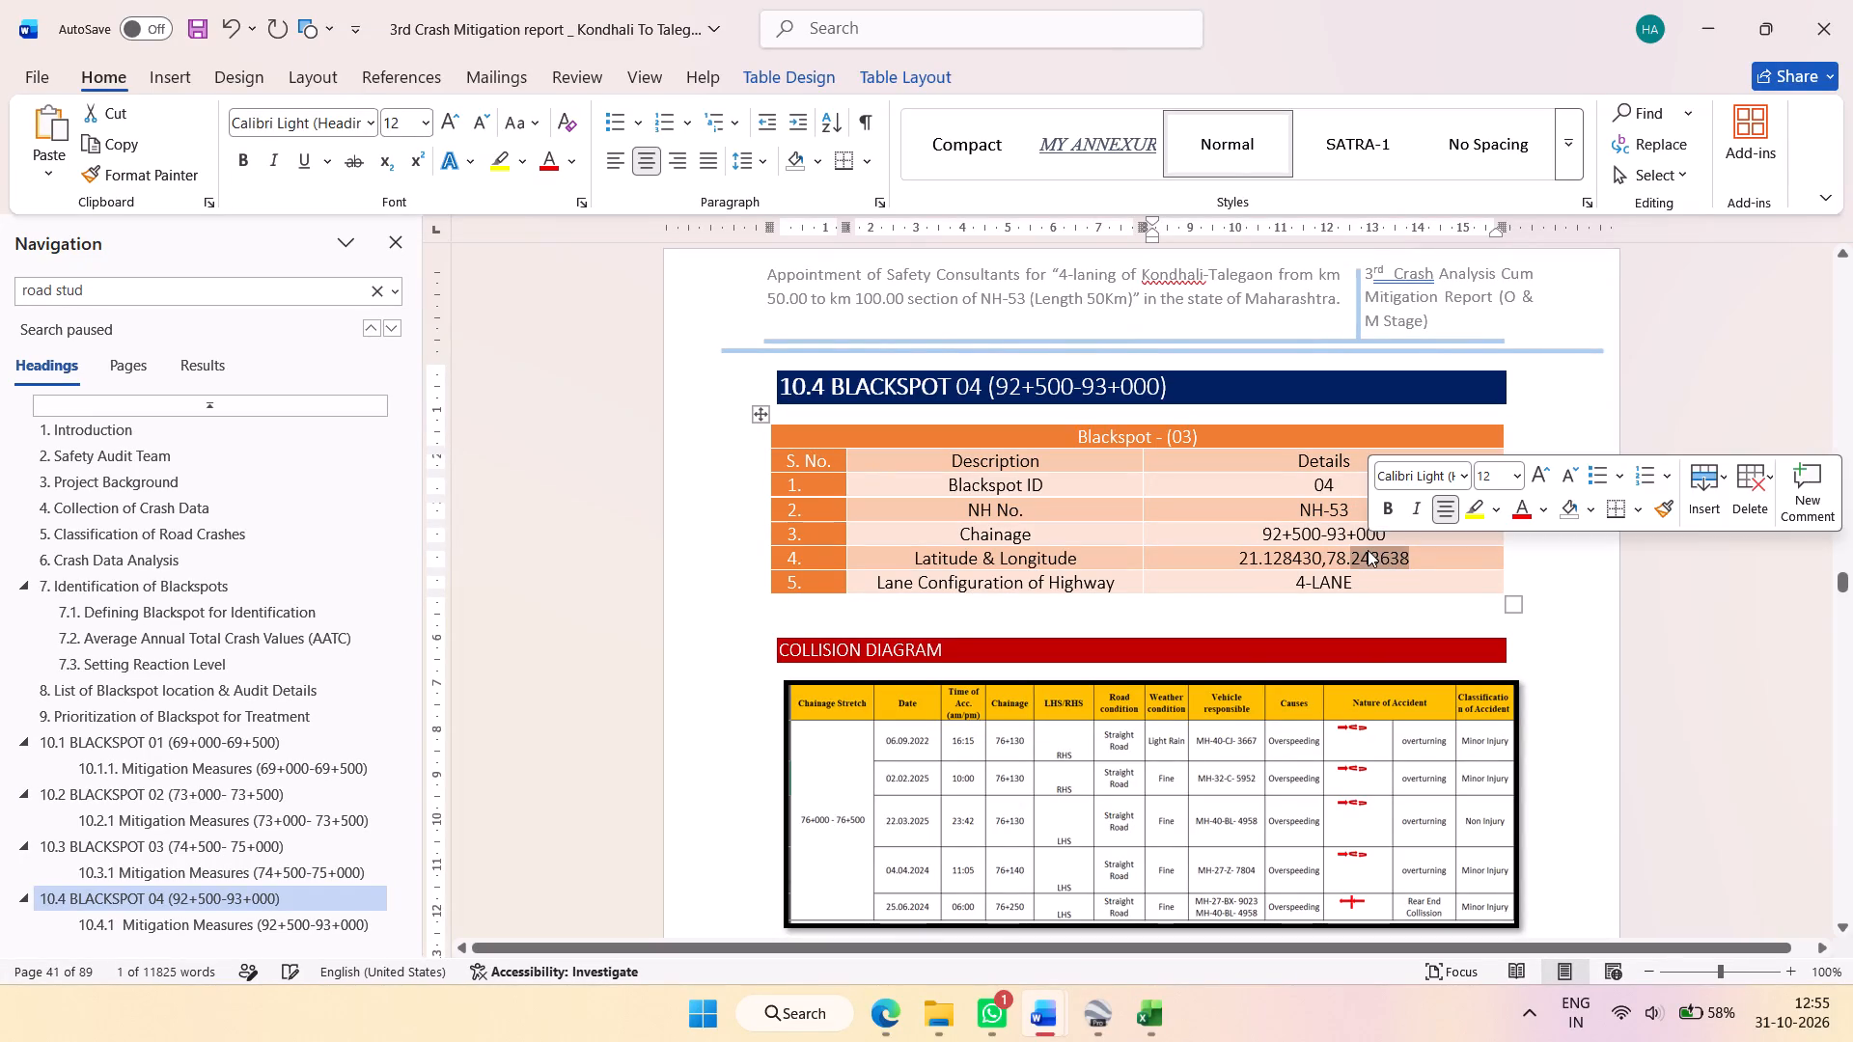
left_click(1368, 550)
key("ctrl+c")
key("ctrl+c")
key("ctrl+c")
left_click(1099, 1000)
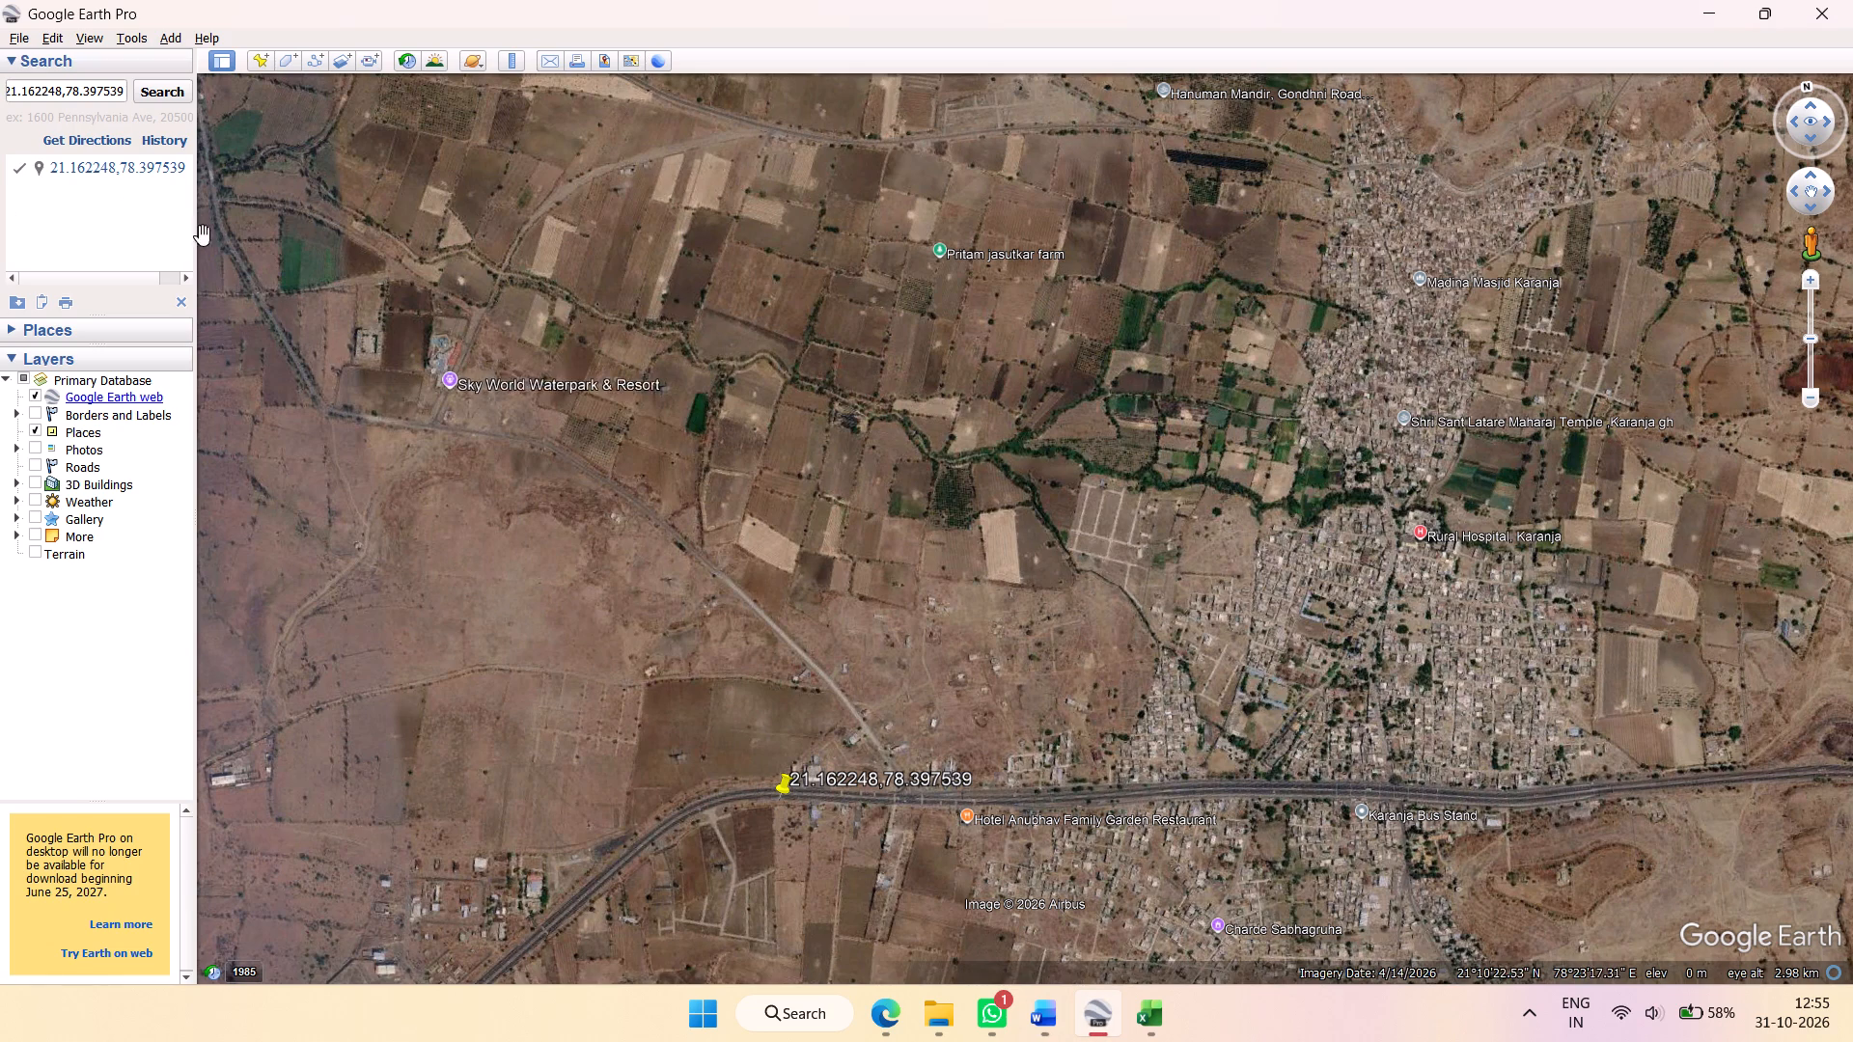
triple_click(76, 93)
key("ctrl+v")
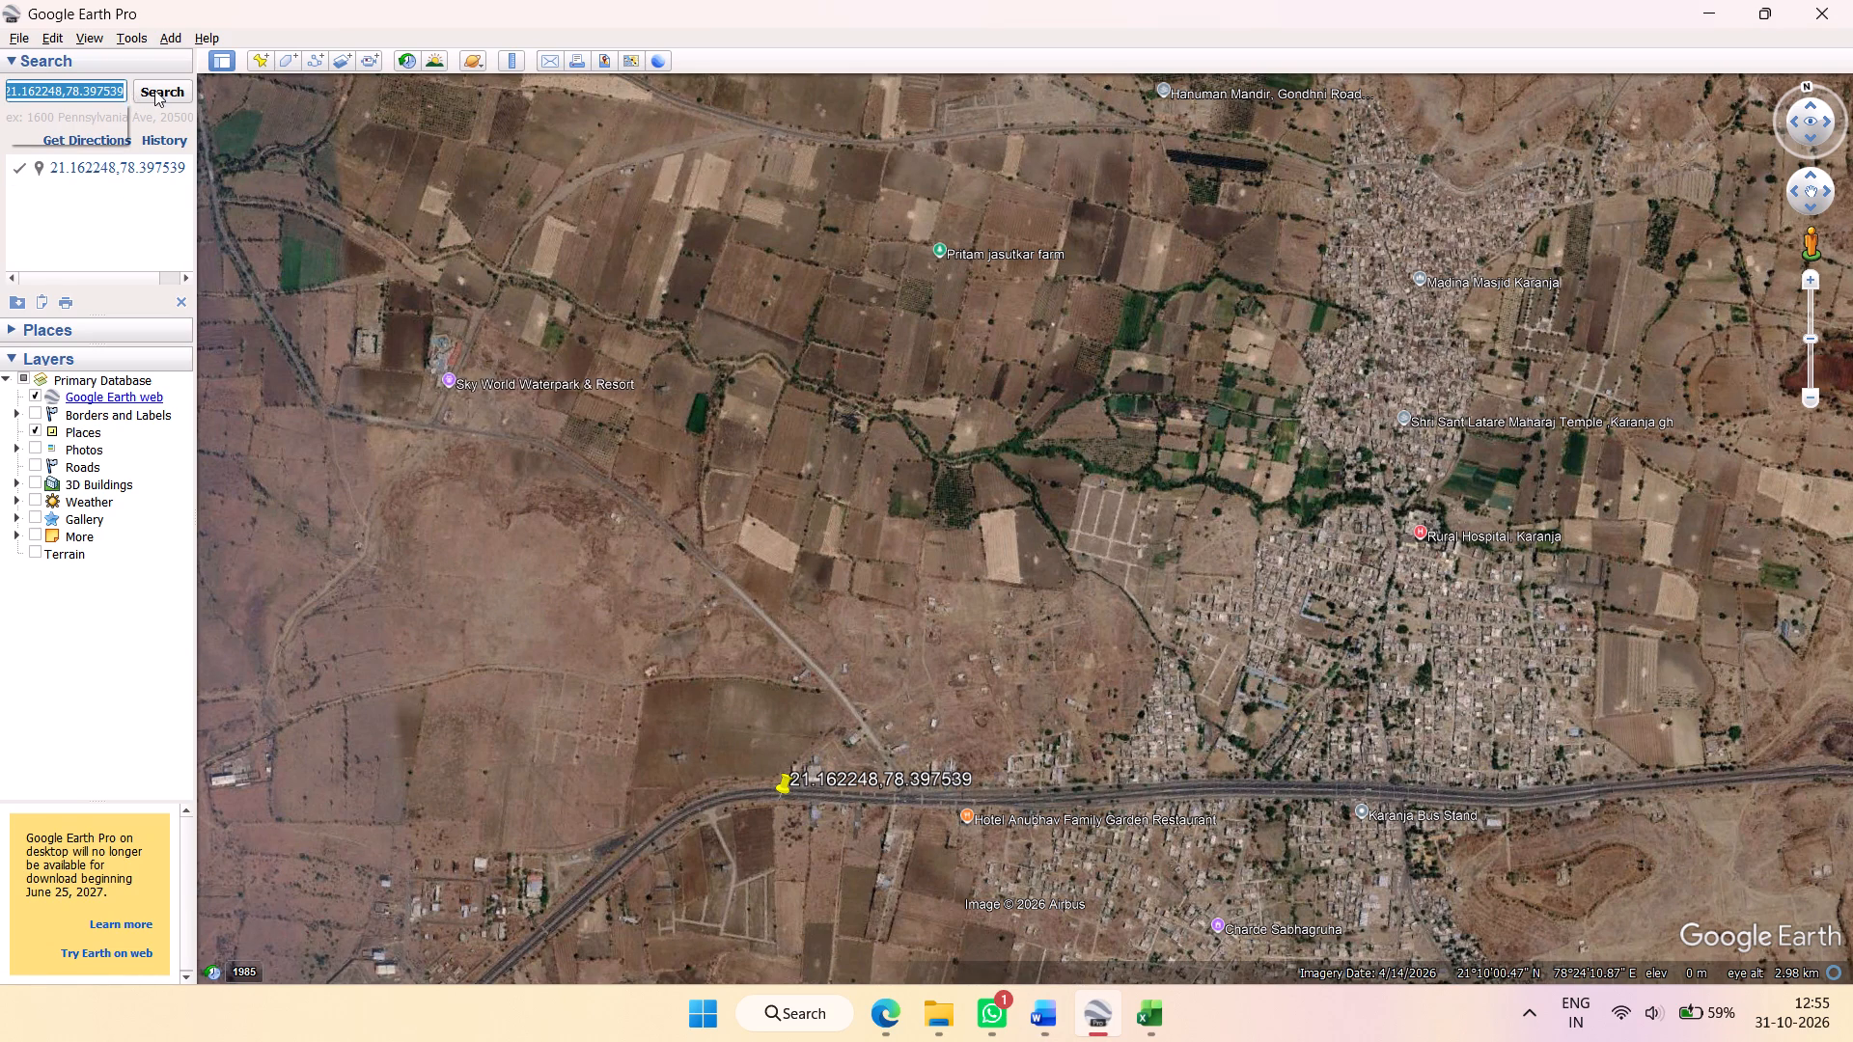
left_click(154, 90)
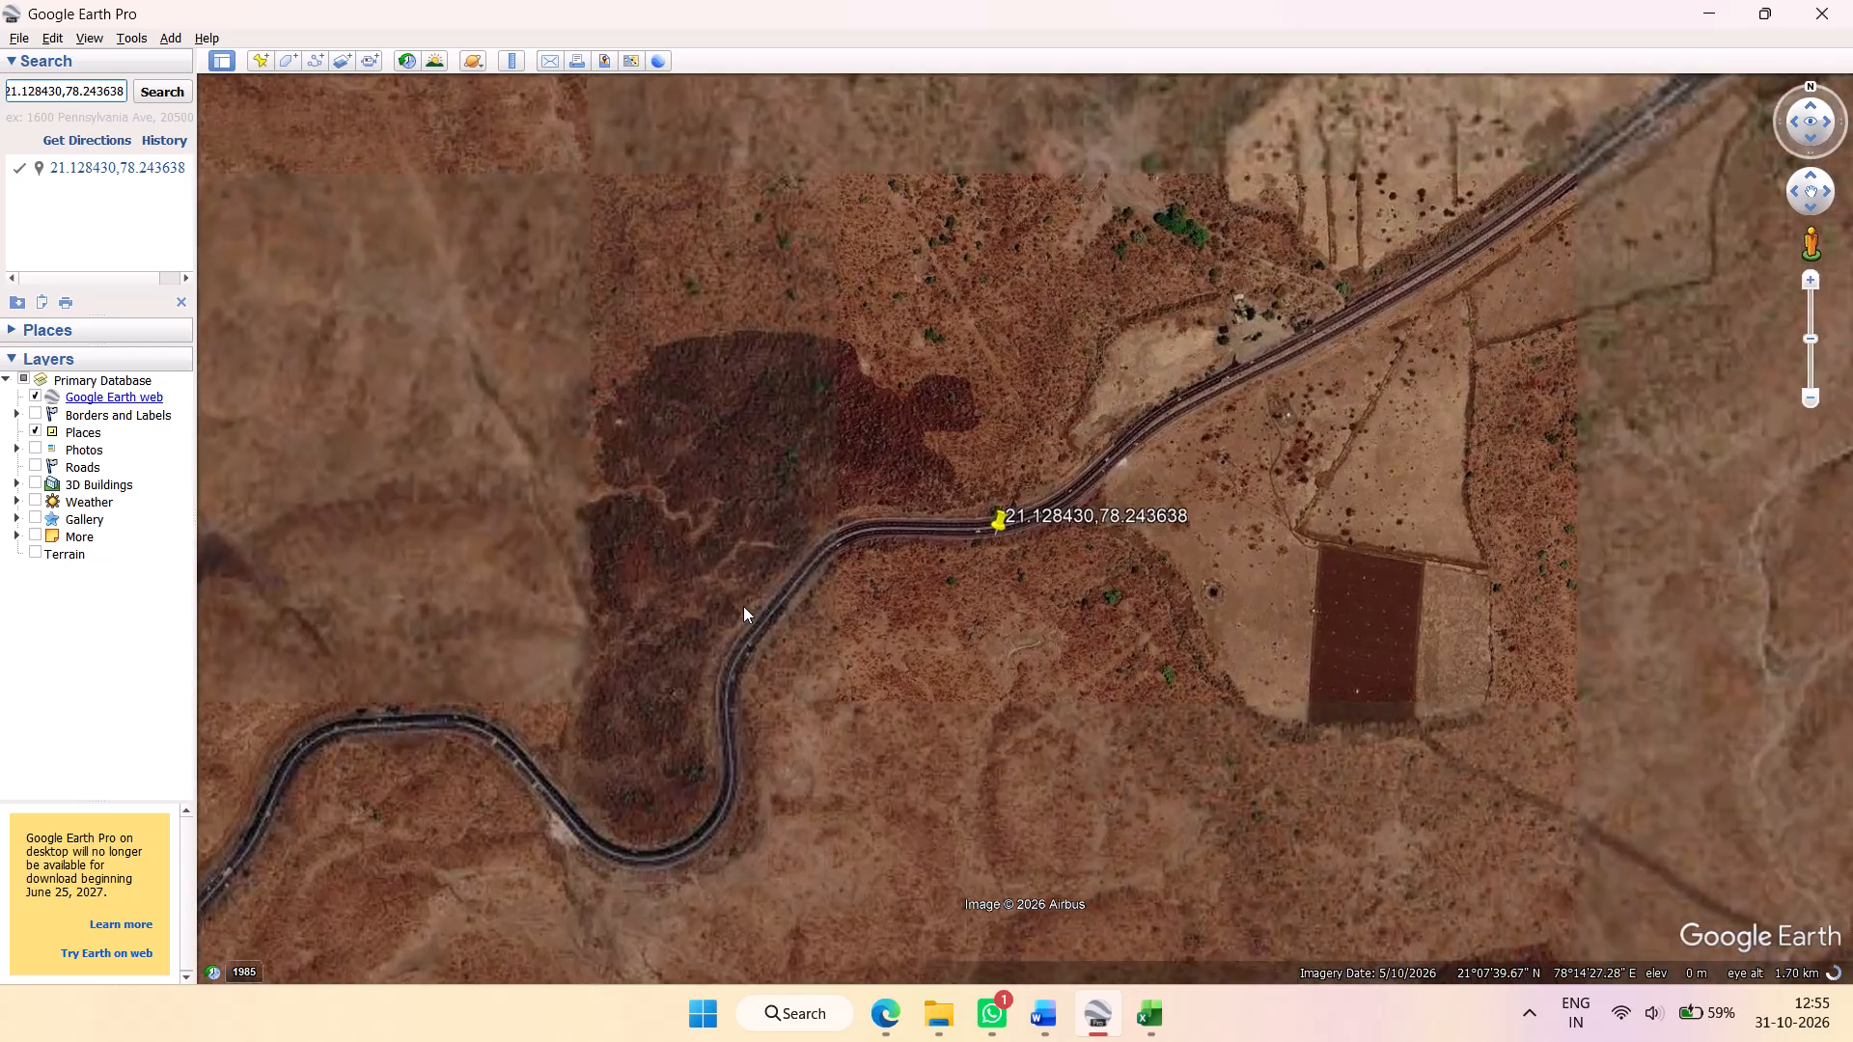
Frame the winding highway stretch around the 21.128430,78.243638 placemark and capture the map area as a screenshot.
scroll(741, 606, "down", 3, "ctrl")
scroll(741, 606, "up", 9, "ctrl")
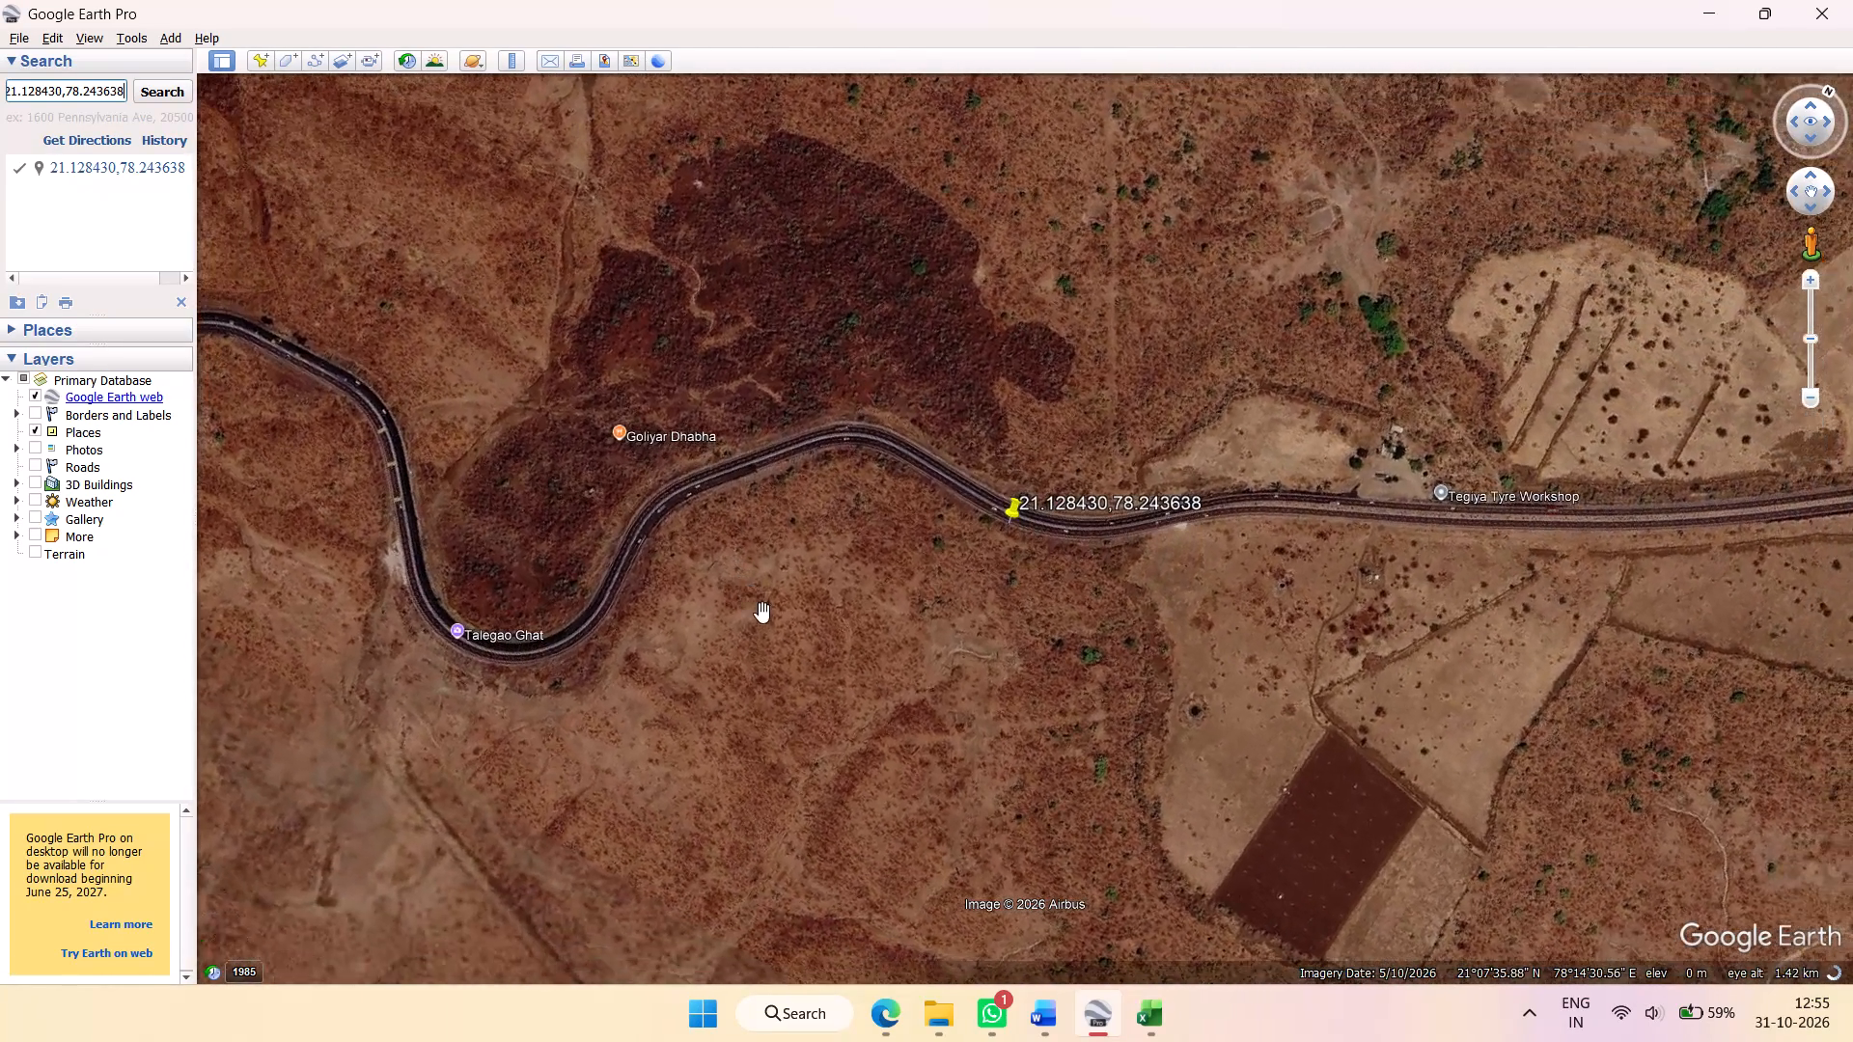
middle_click_drag(810, 691, 834, 522)
left_click_drag(814, 543, 1428, 658)
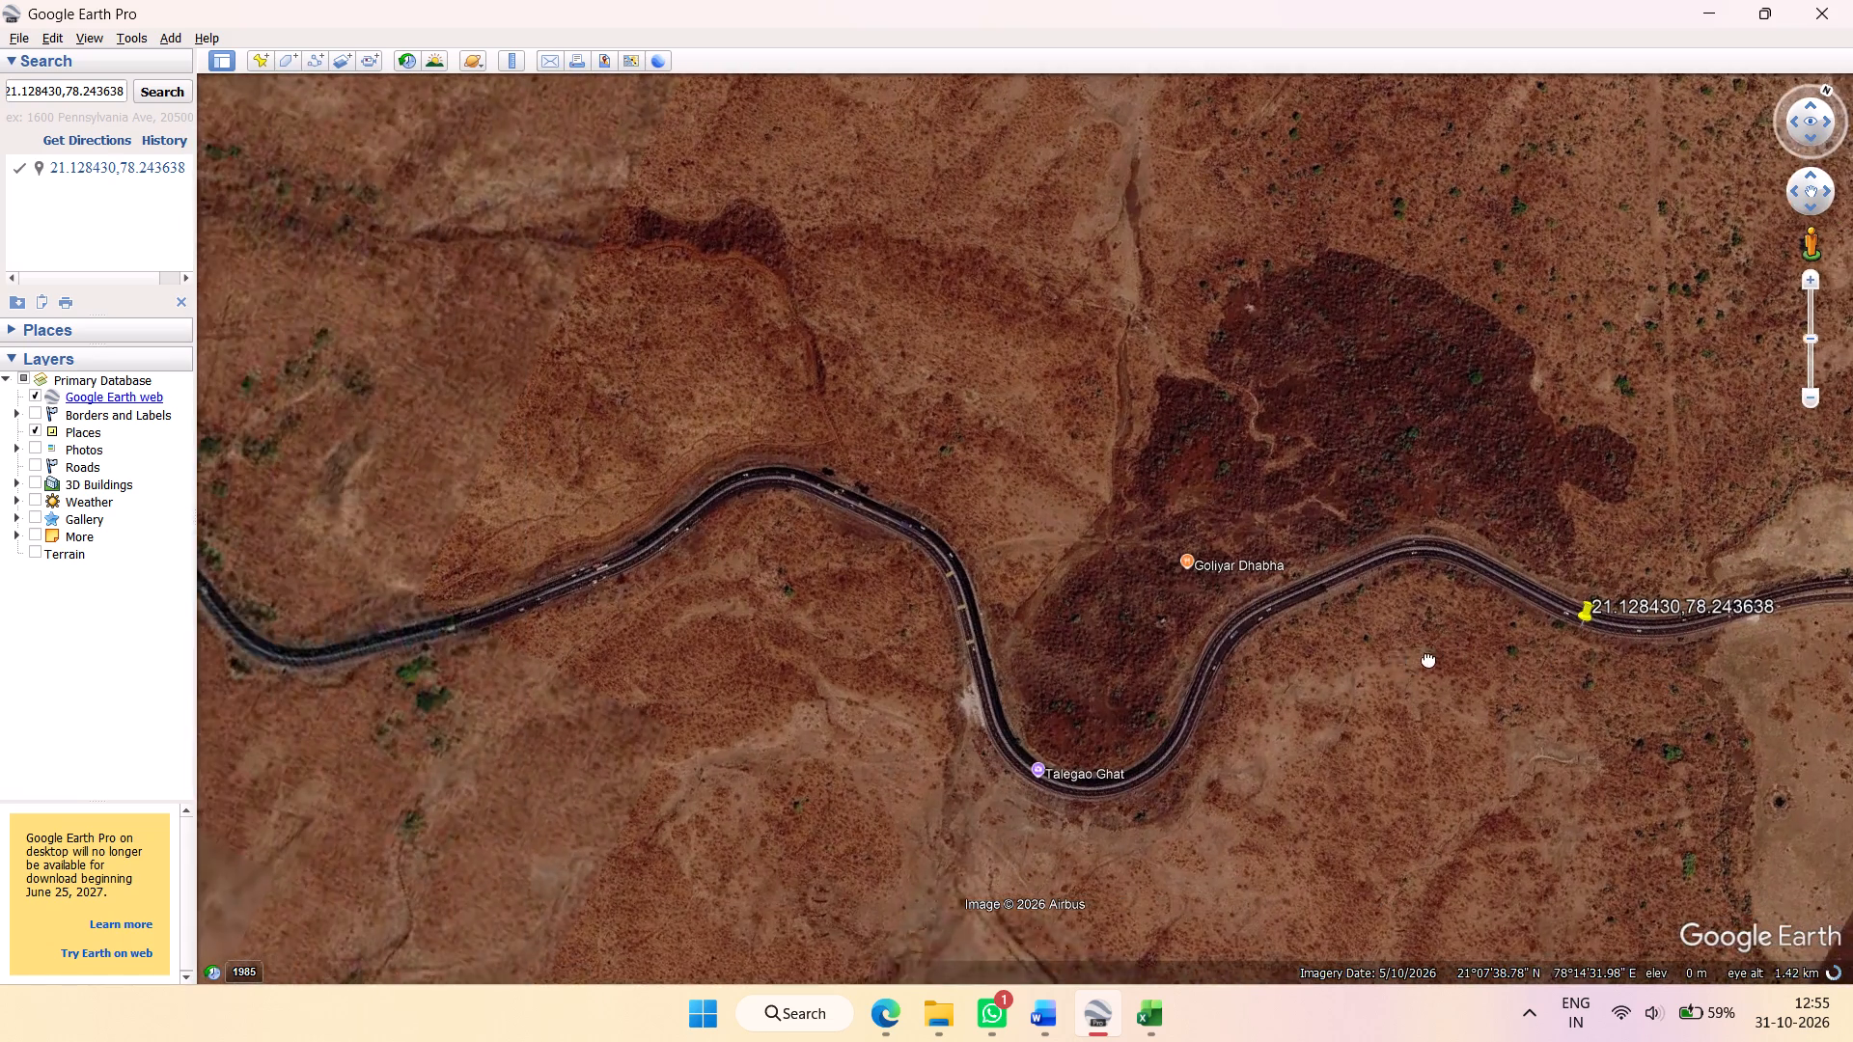
left_click_drag(1428, 658, 917, 664)
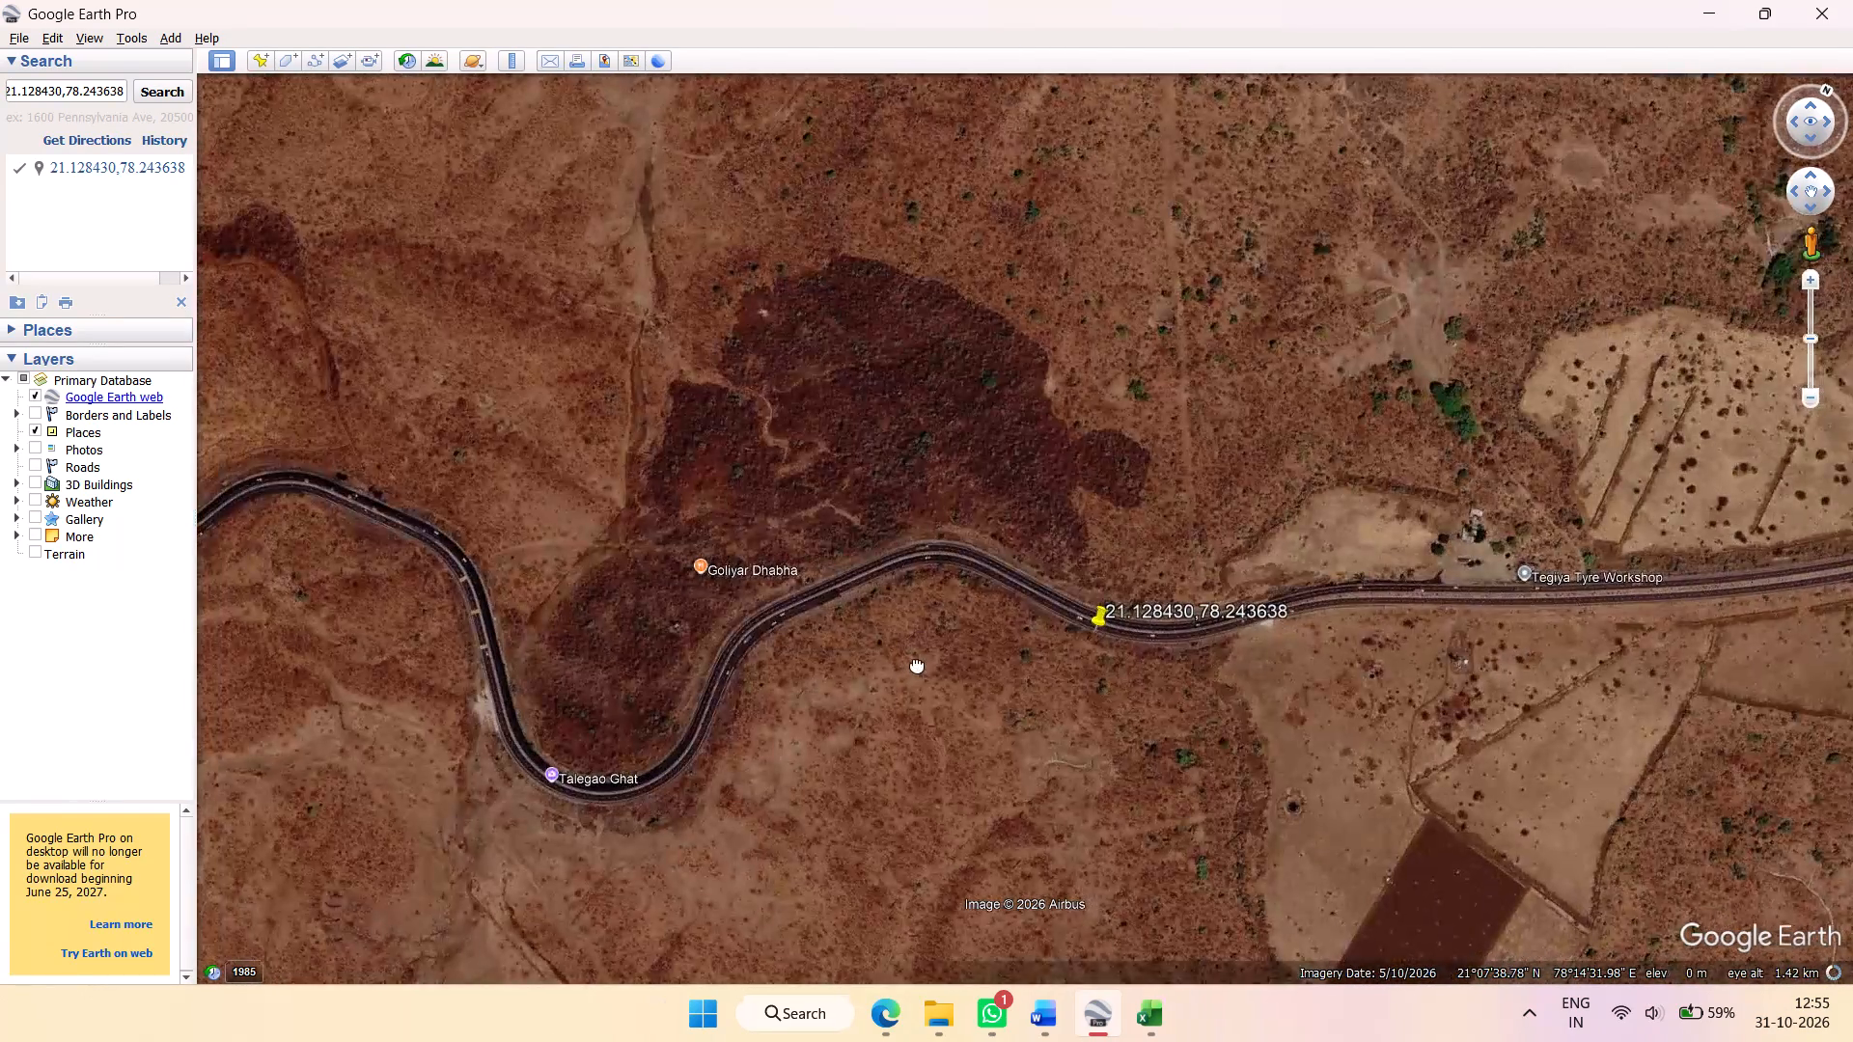
left_click_drag(917, 664, 940, 661)
scroll(885, 661, "up", 2)
left_click_drag(890, 671, 1020, 683)
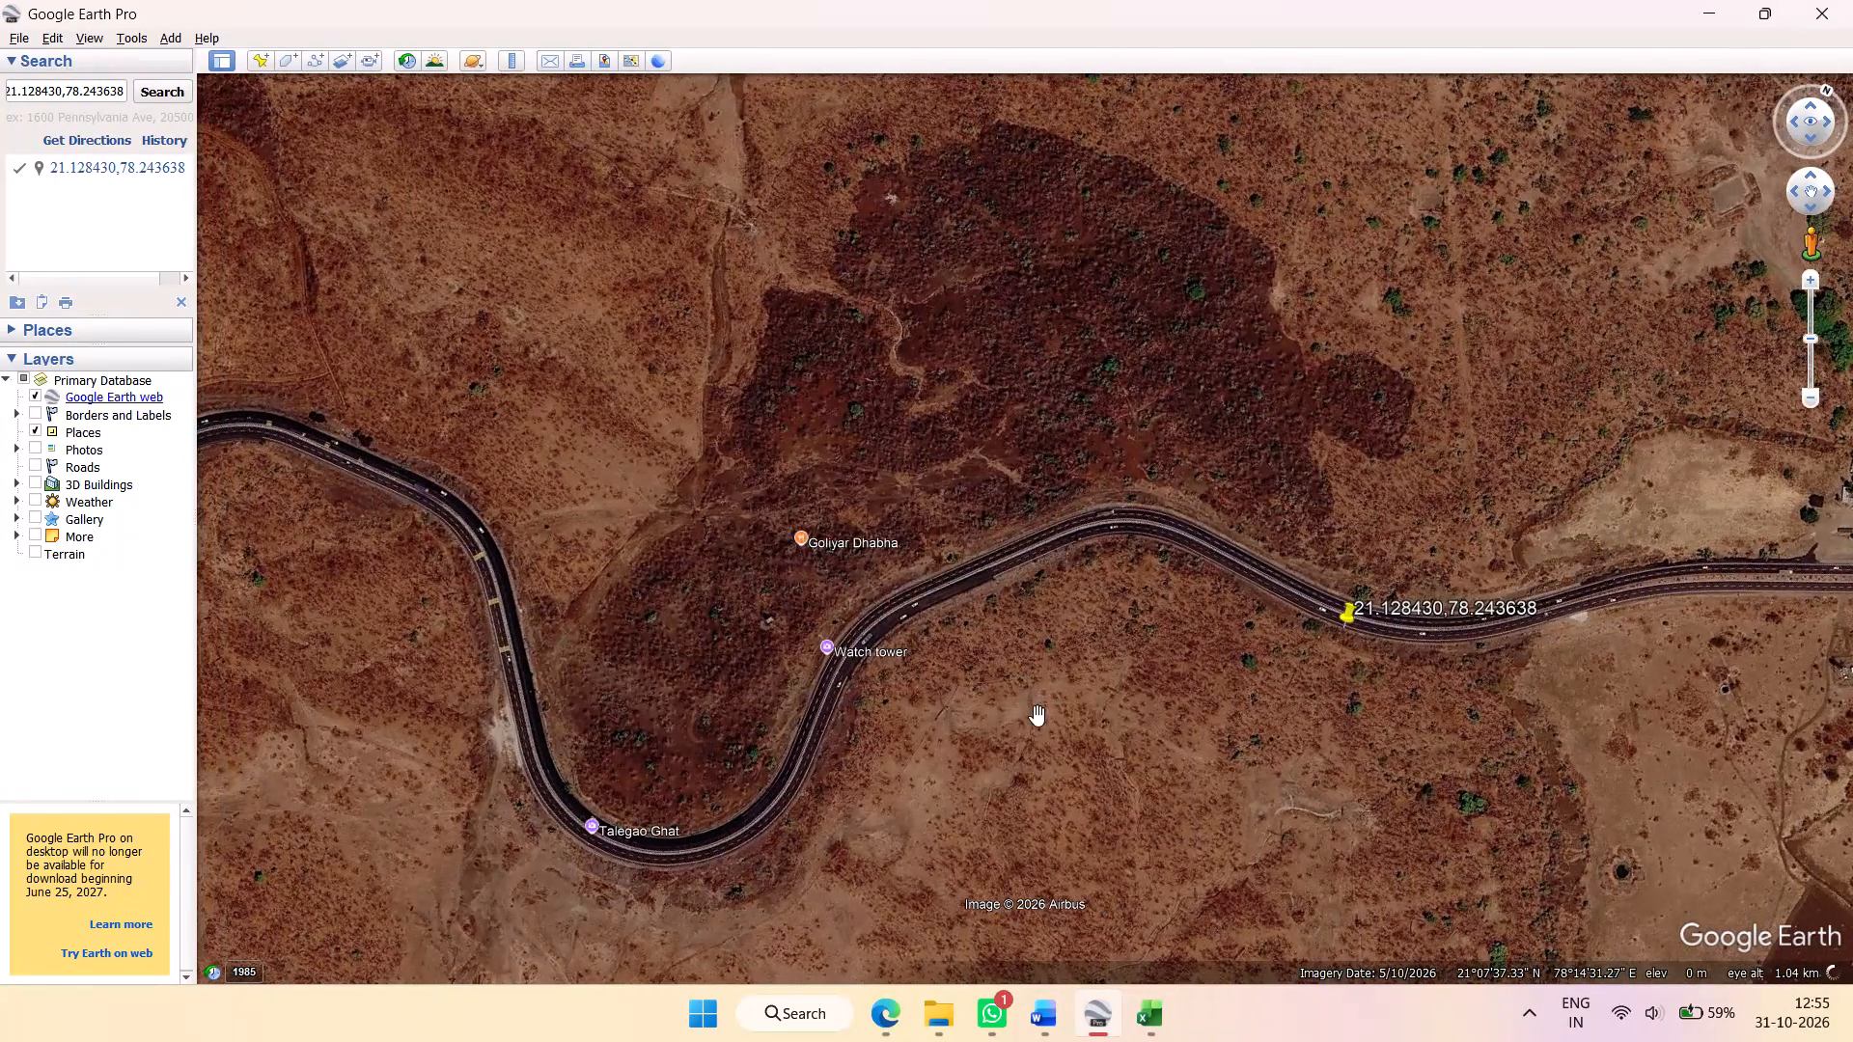
middle_click_drag(1037, 716, 1040, 608)
left_click_drag(1037, 648, 1100, 569)
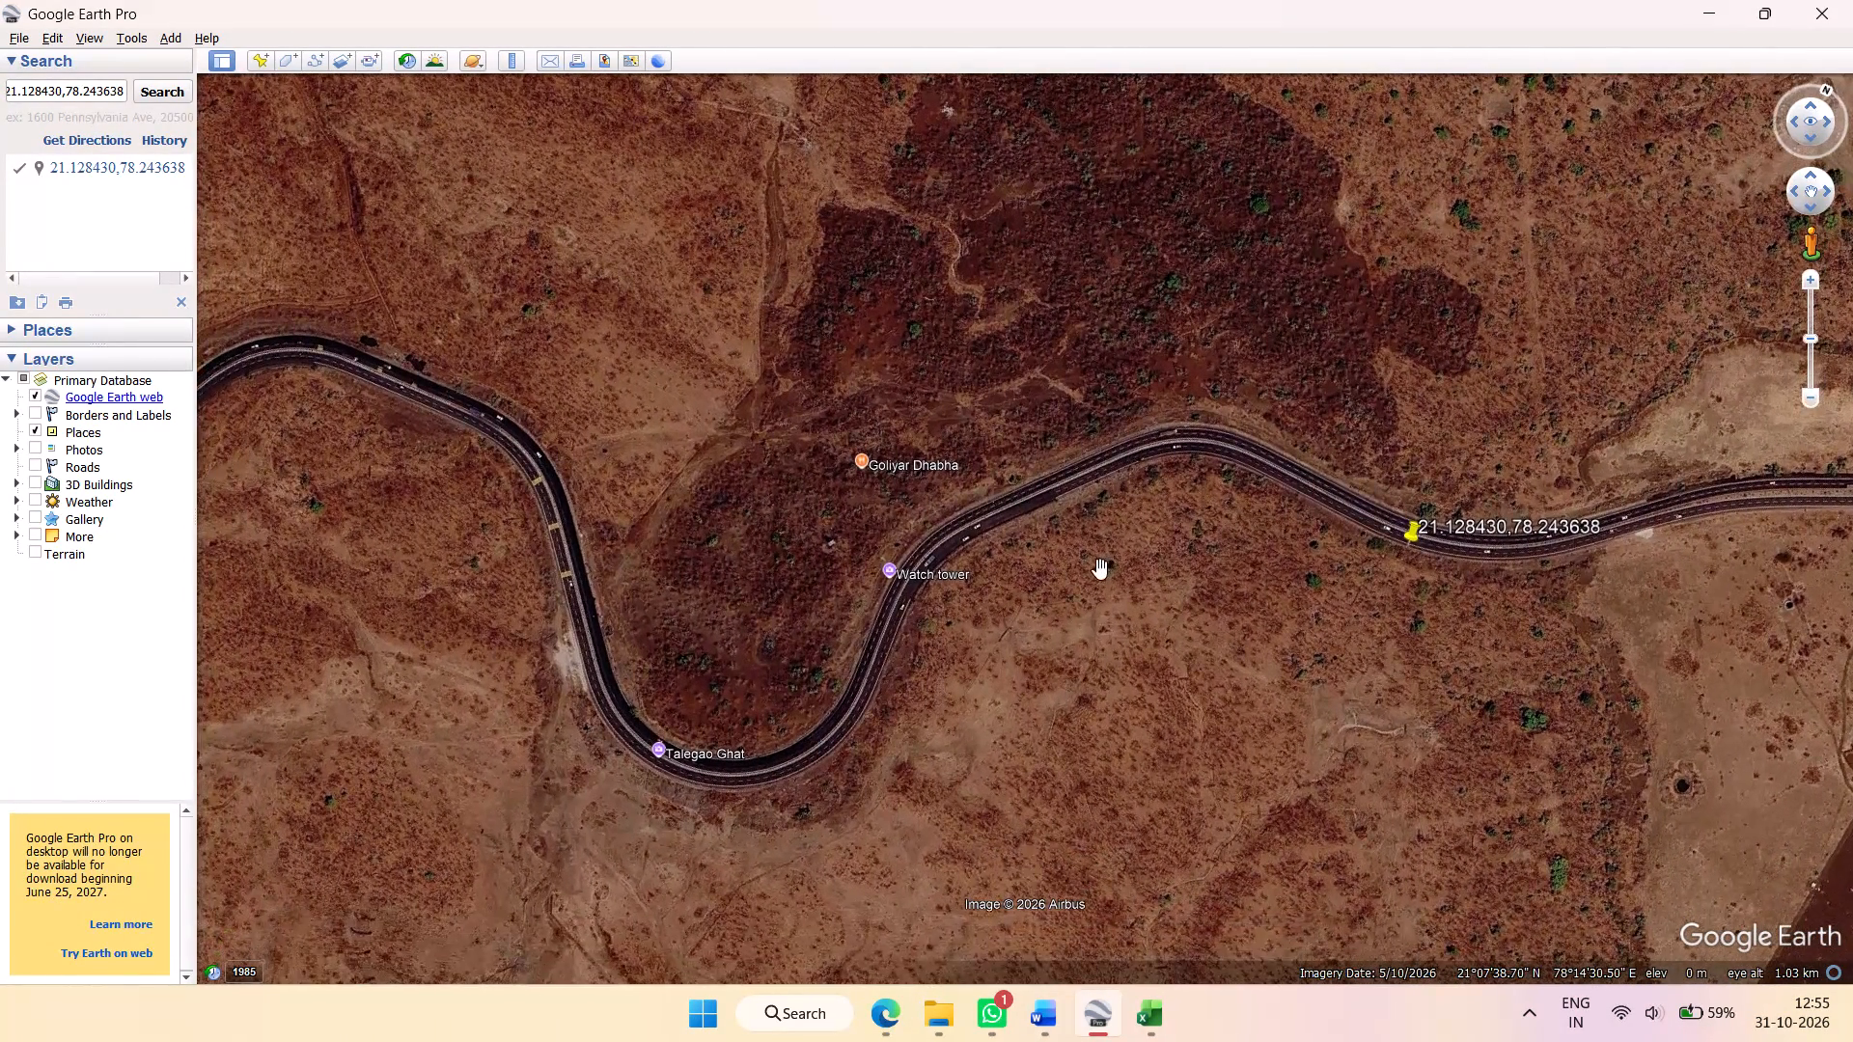
key("Print")
left_click_drag(1852, 94, 271, 919)
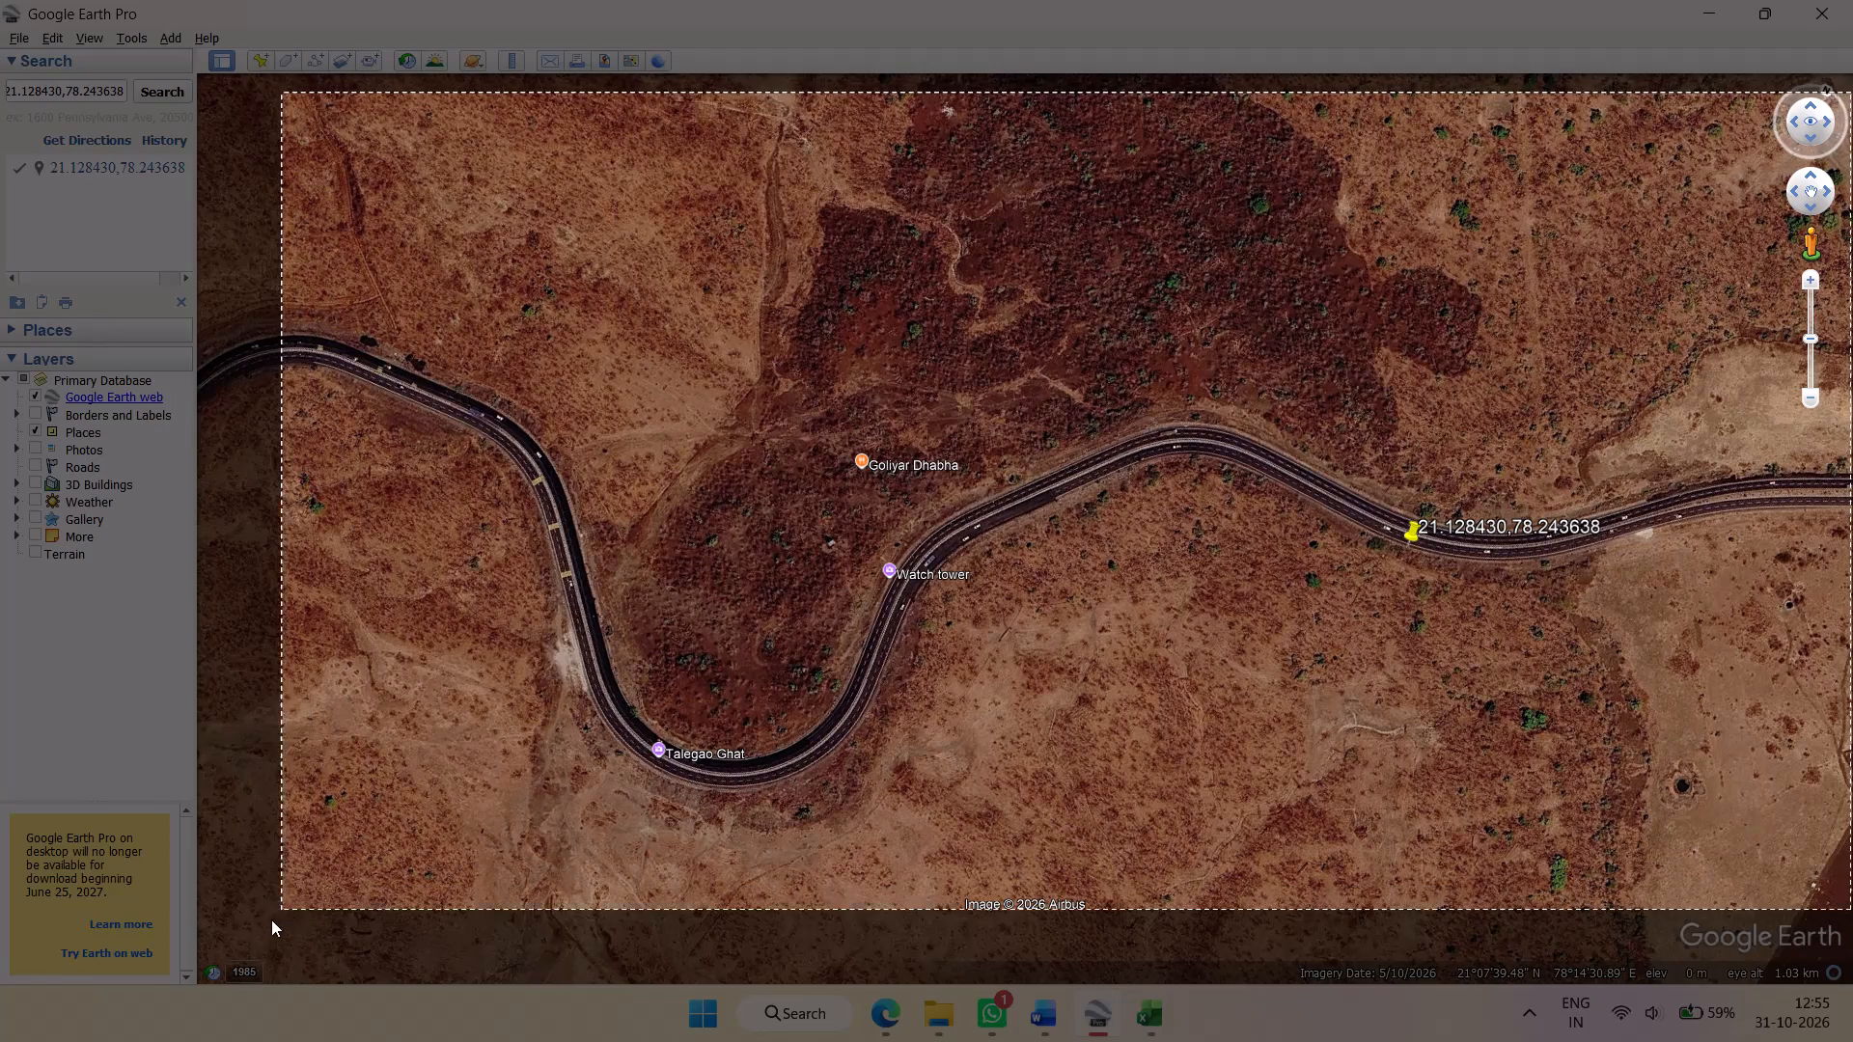
left_click_drag(271, 919, 251, 942)
In the Word report, replace the Google Earth Location picture of section 10.4 with the captured map from the clipboard.
key("alt+Tab")
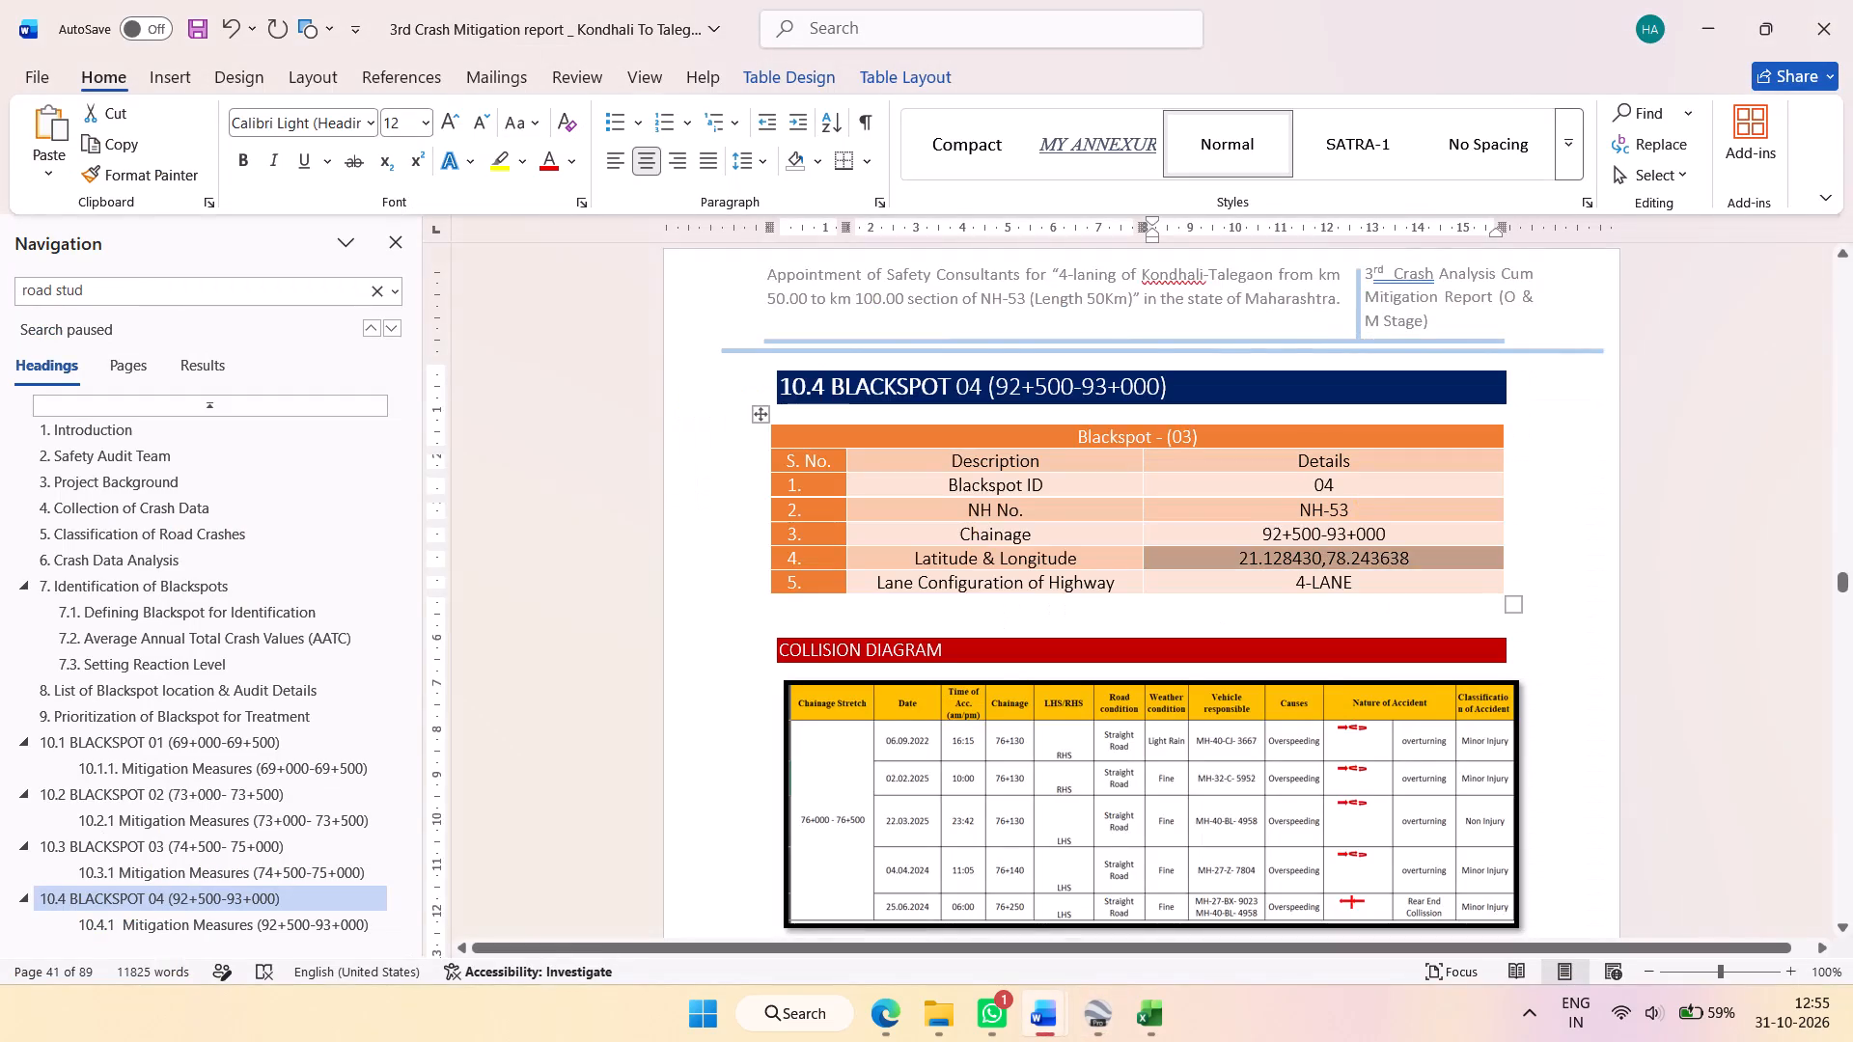
scroll(1073, 885, "down", 4)
left_click(1194, 708)
right_click(1194, 708)
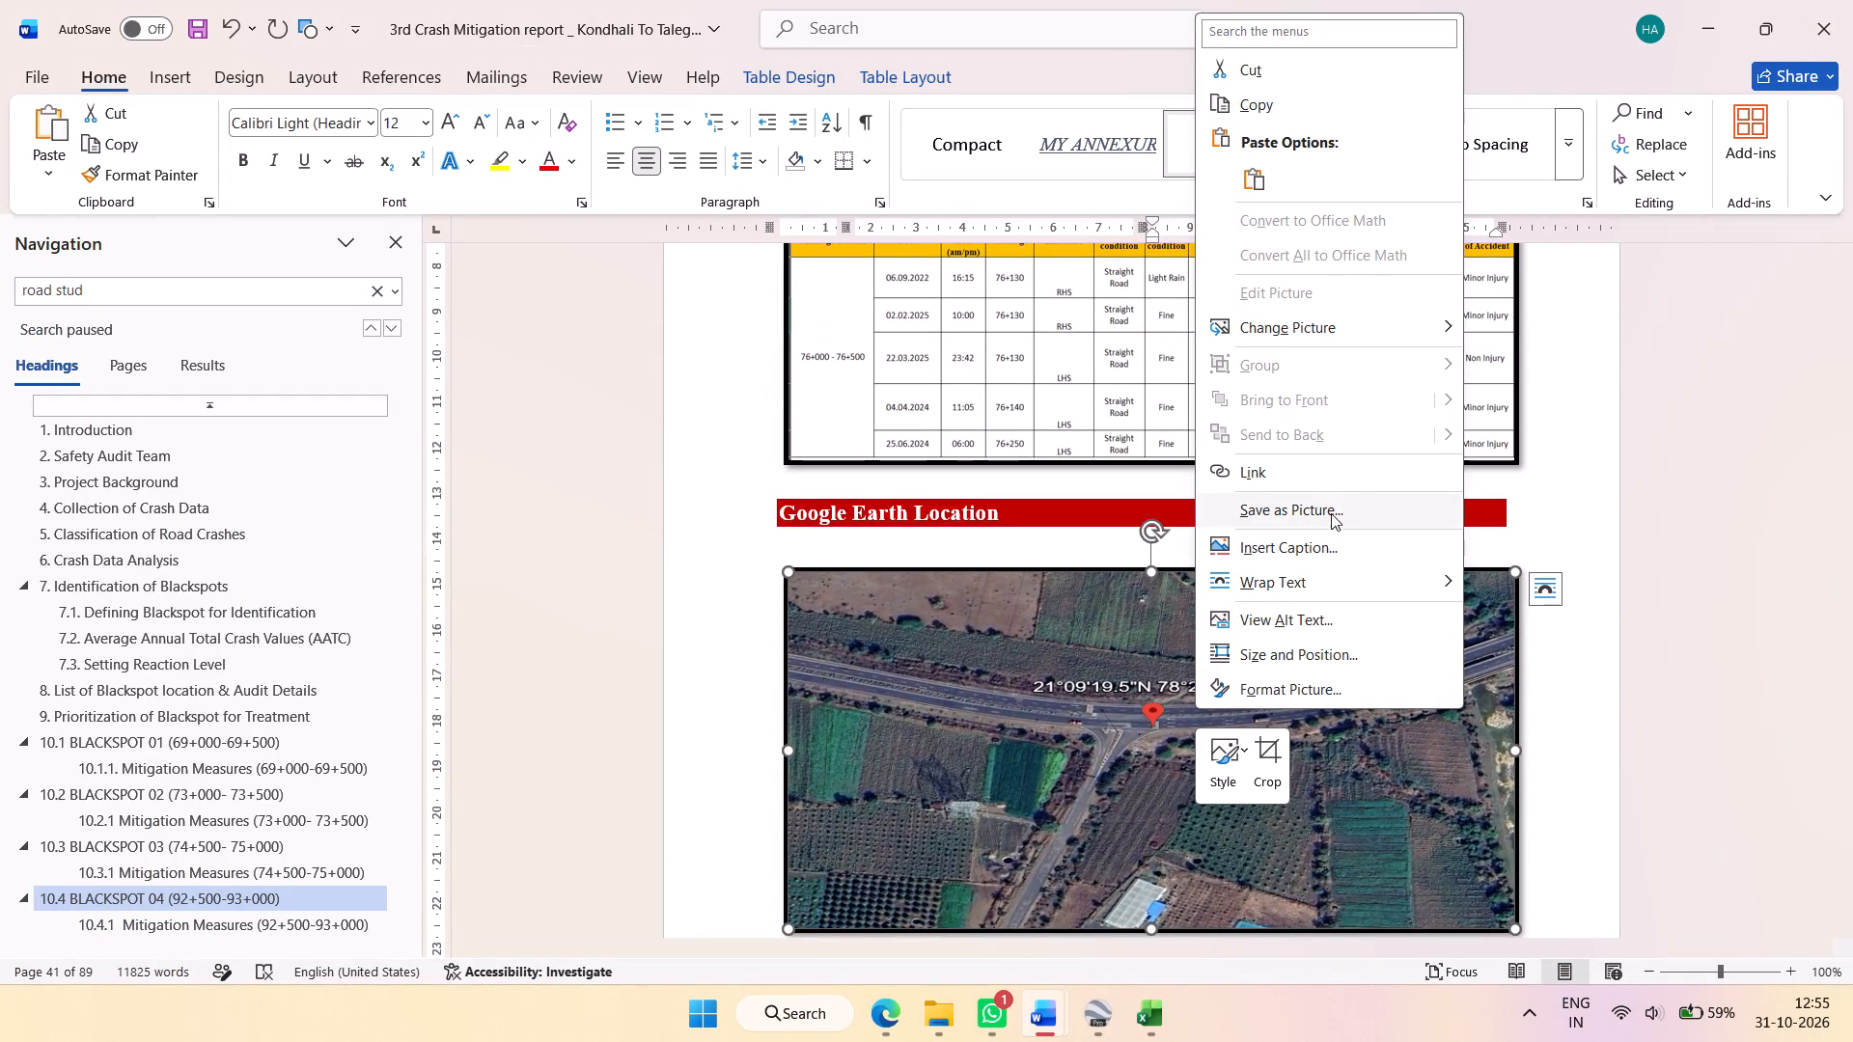
left_click(1352, 318)
left_click(1569, 457)
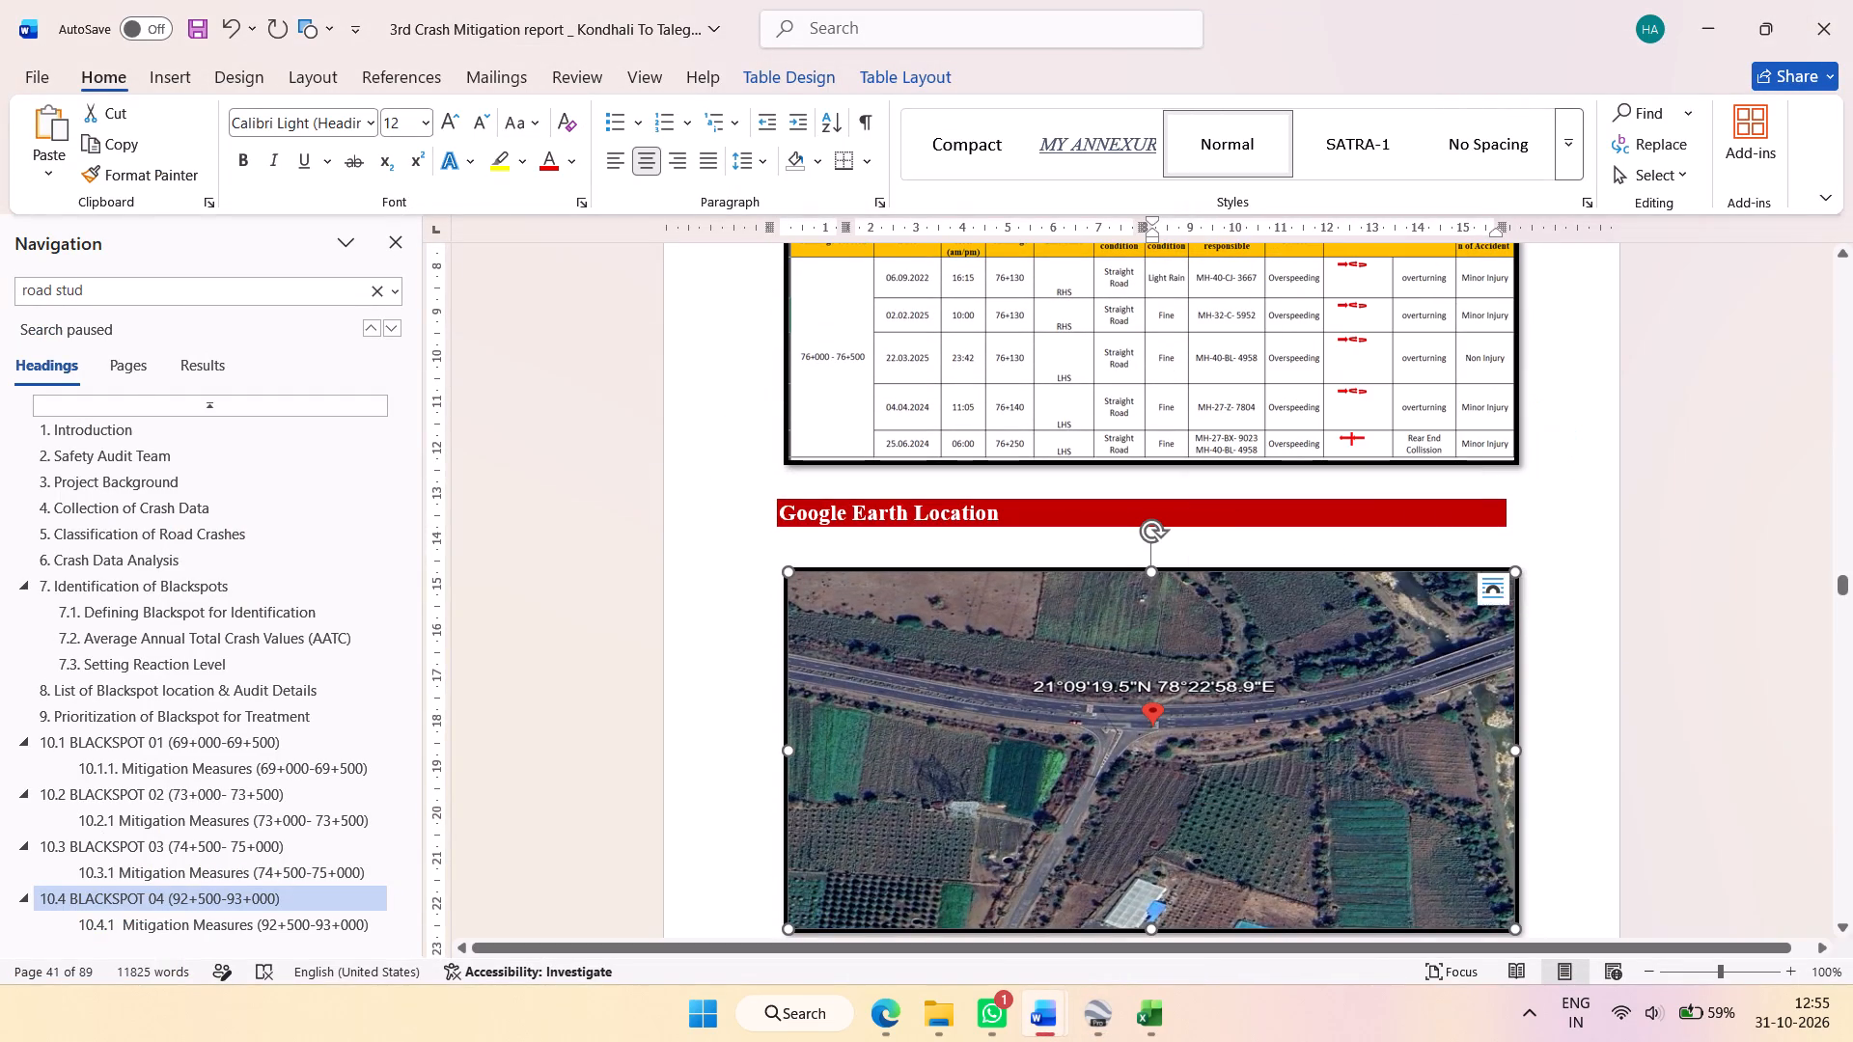
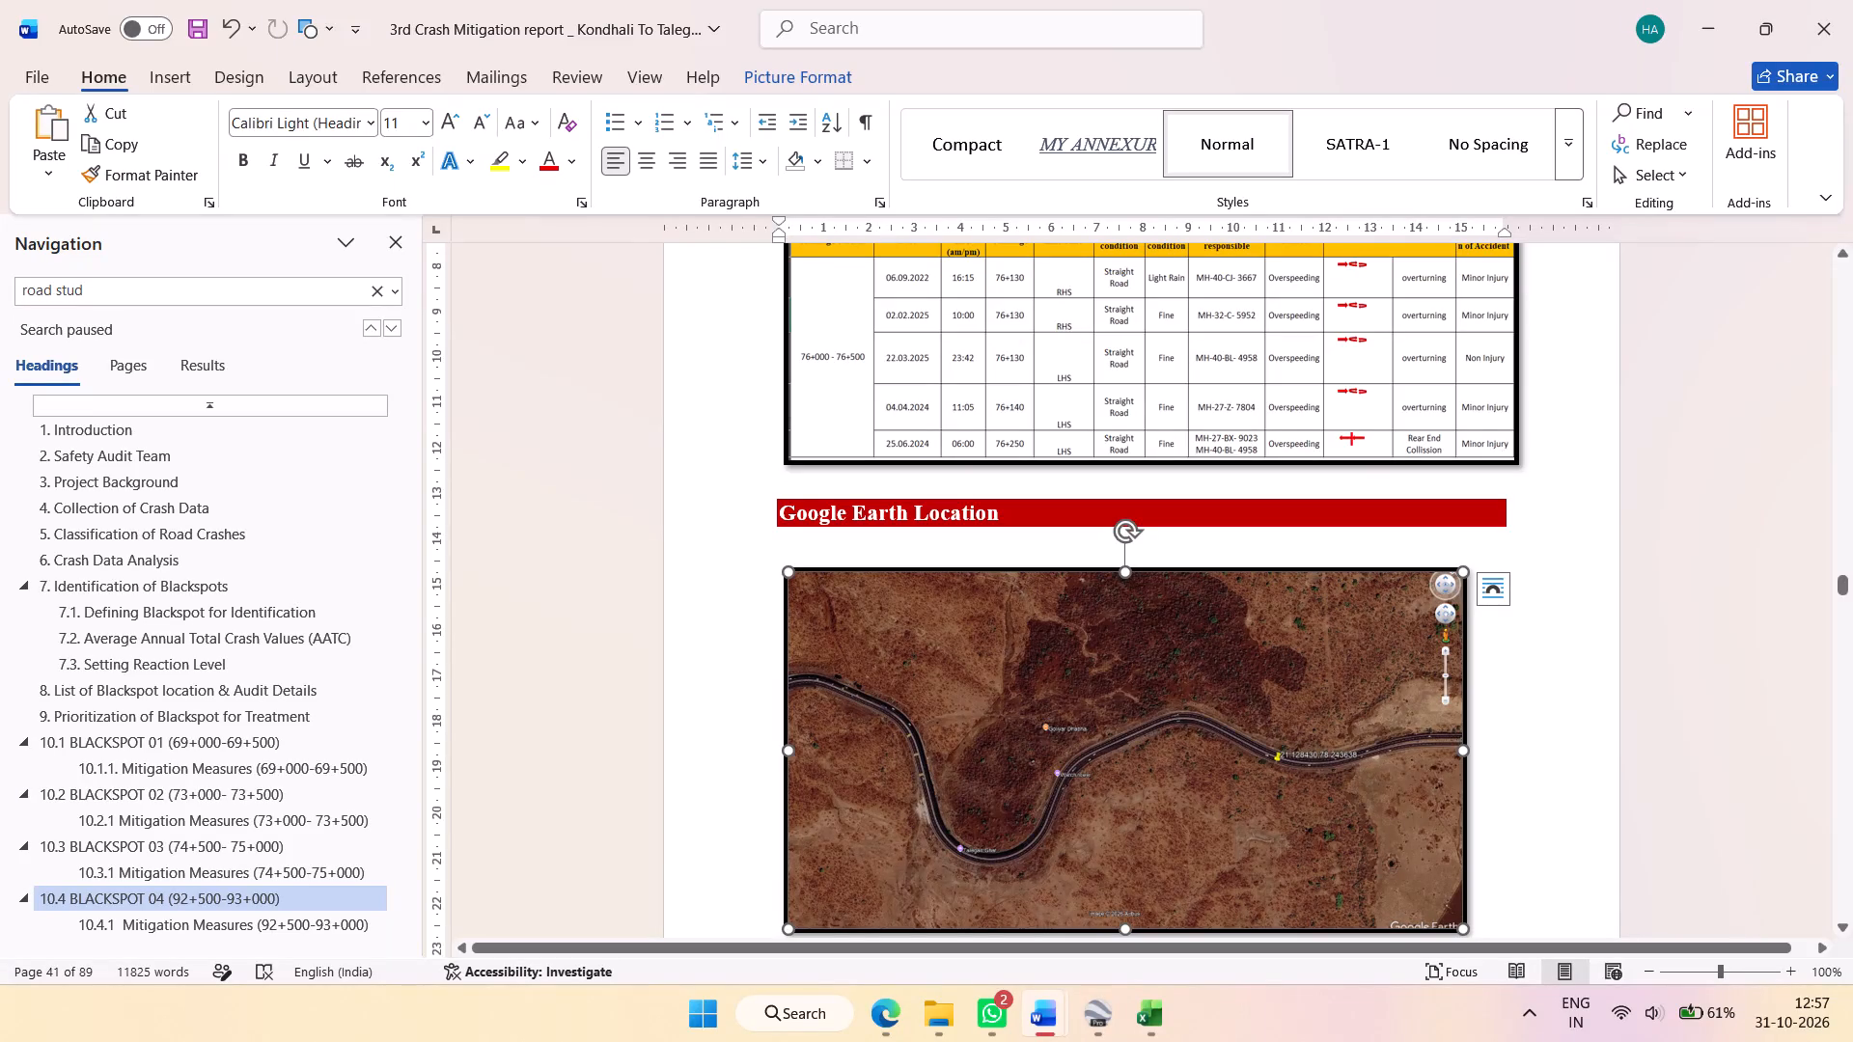
Center the new Google Earth Location picture in section 10.4.
left_click(652, 161)
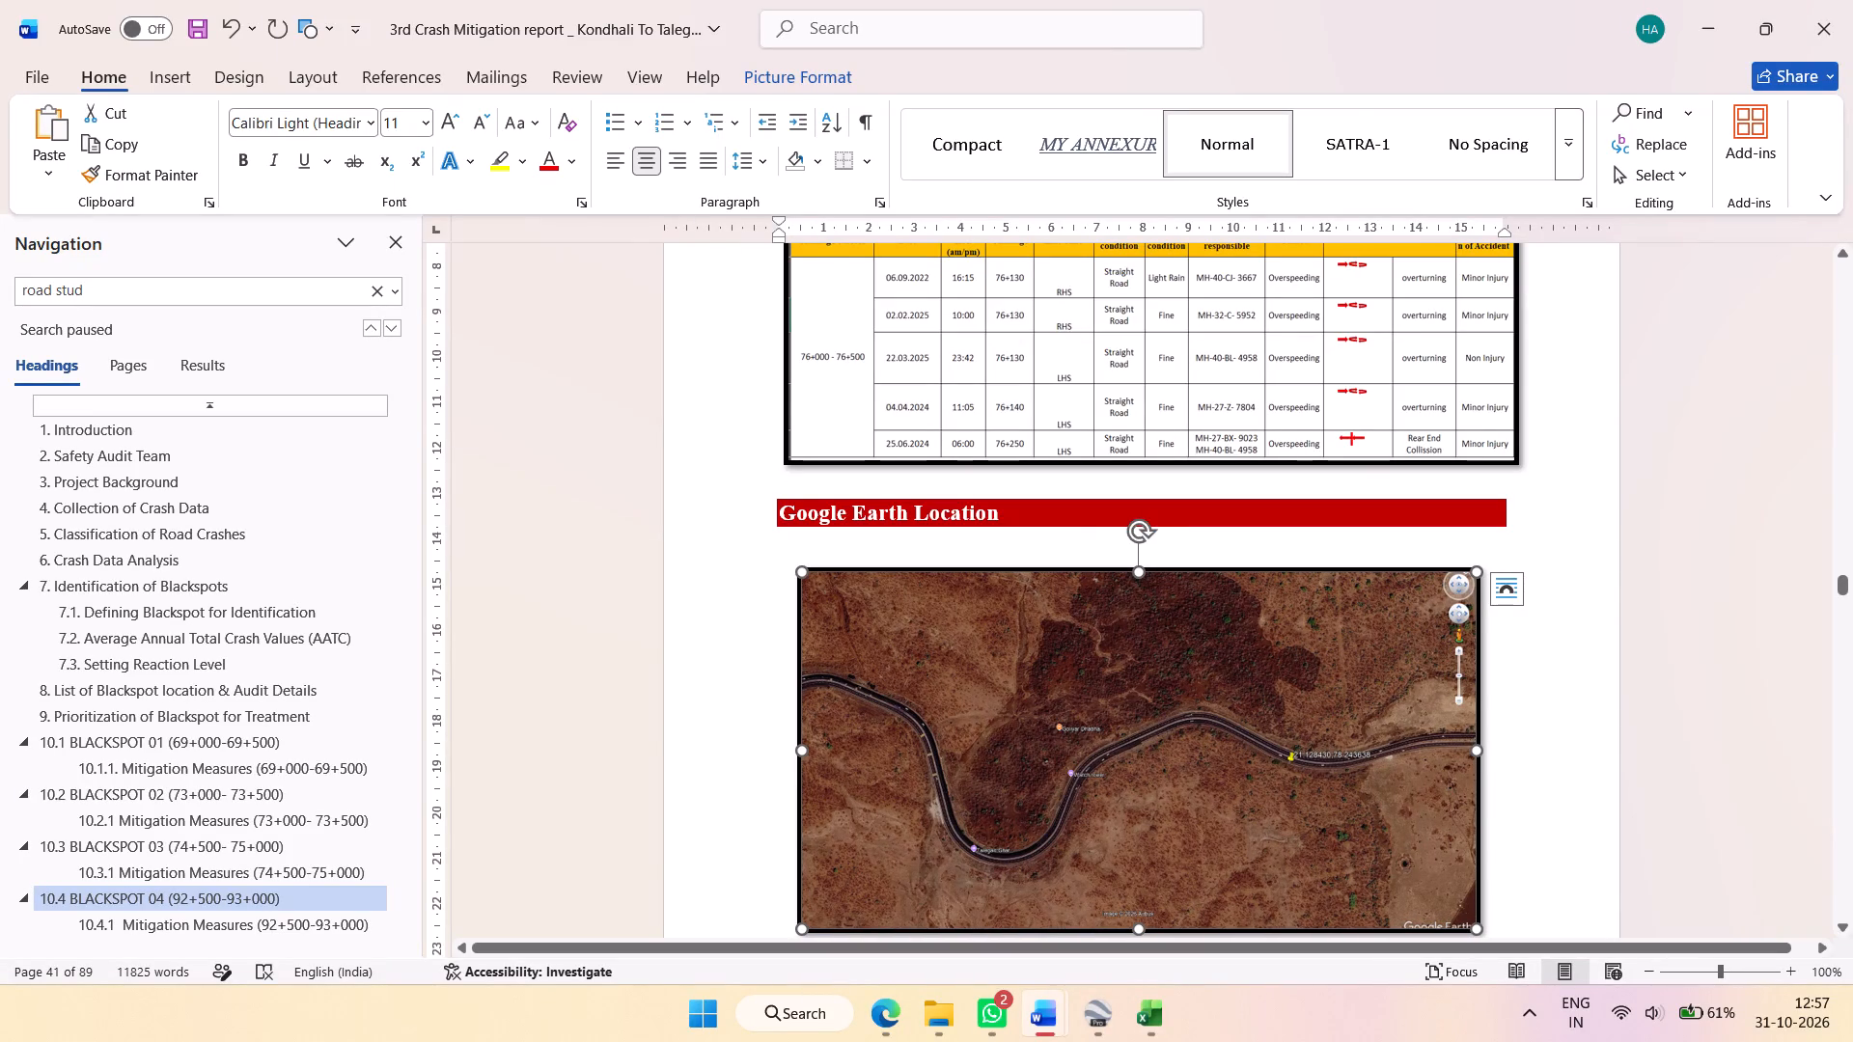
Cut the 92+500-93+000 entries from the Blackspot observations document and paste them into the section 10.4.1 mitigation table of the report.
scroll(1290, 503, "down", 5)
scroll(1145, 522, "up", 3)
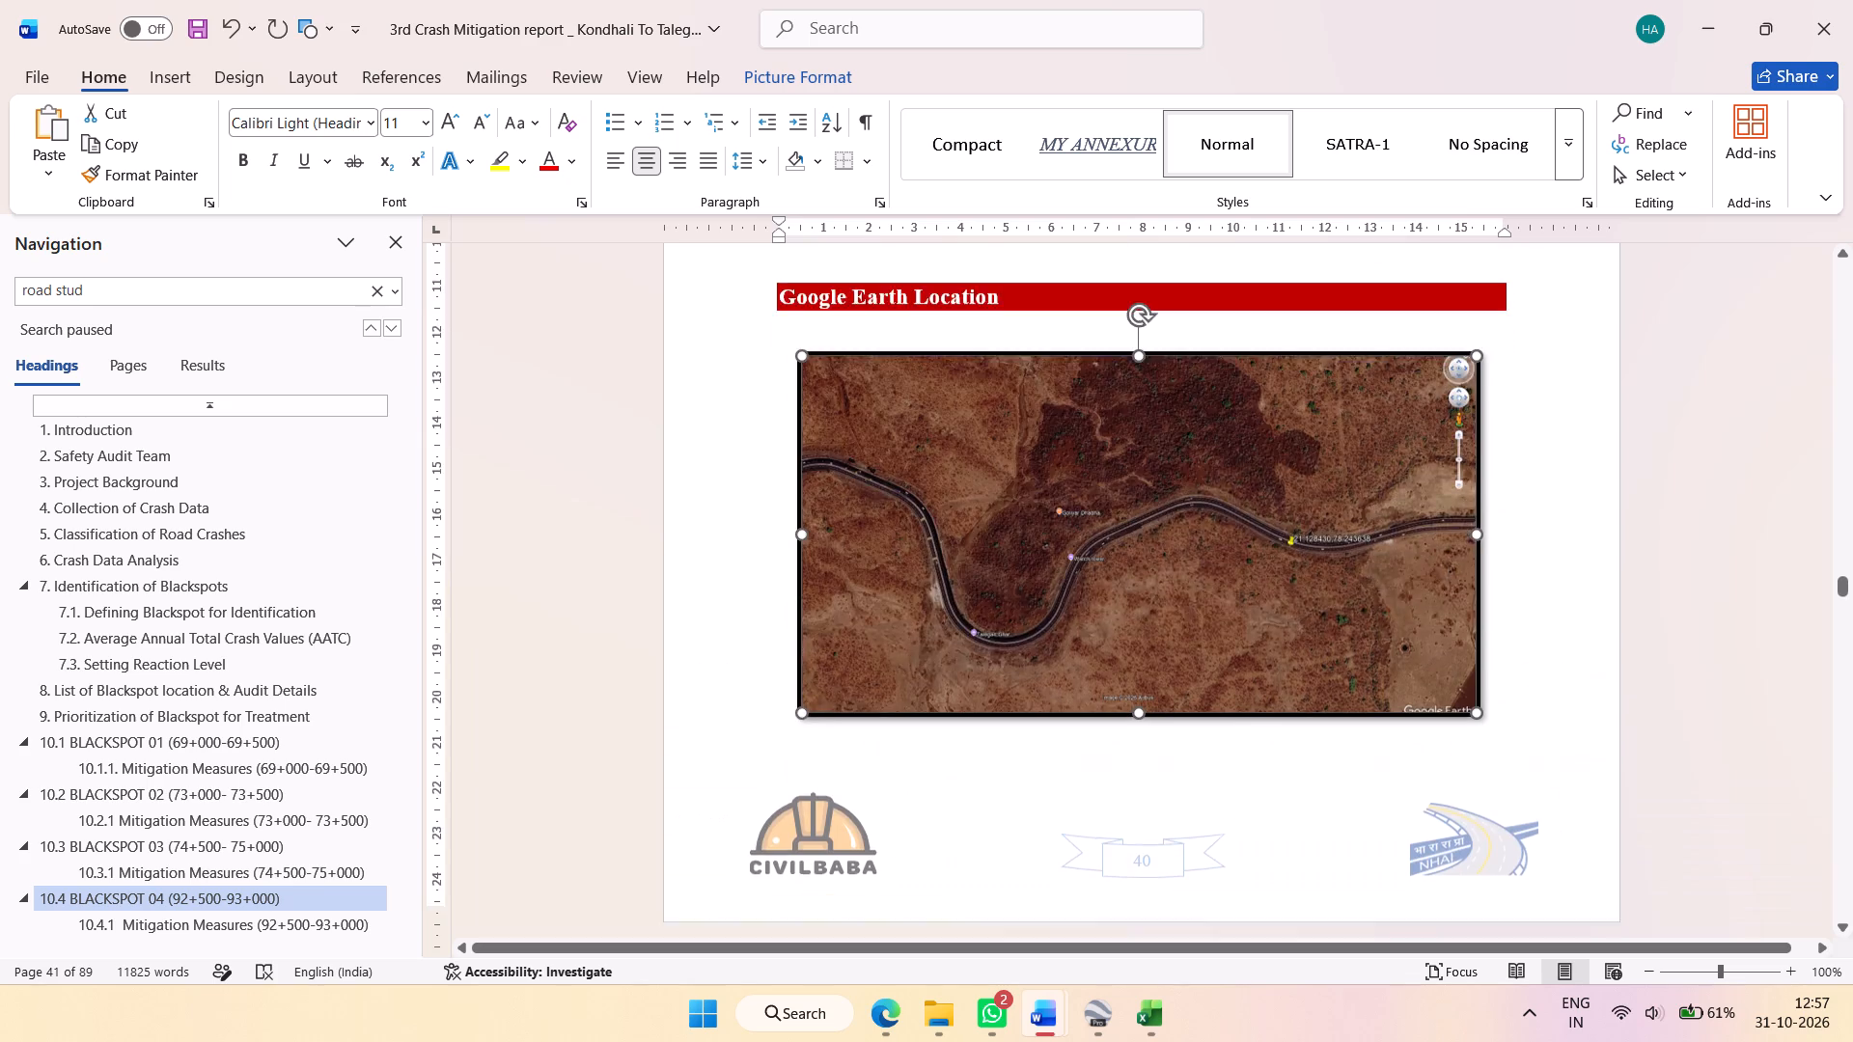
scroll(1145, 522, "up", 7)
scroll(1145, 522, "down", 11)
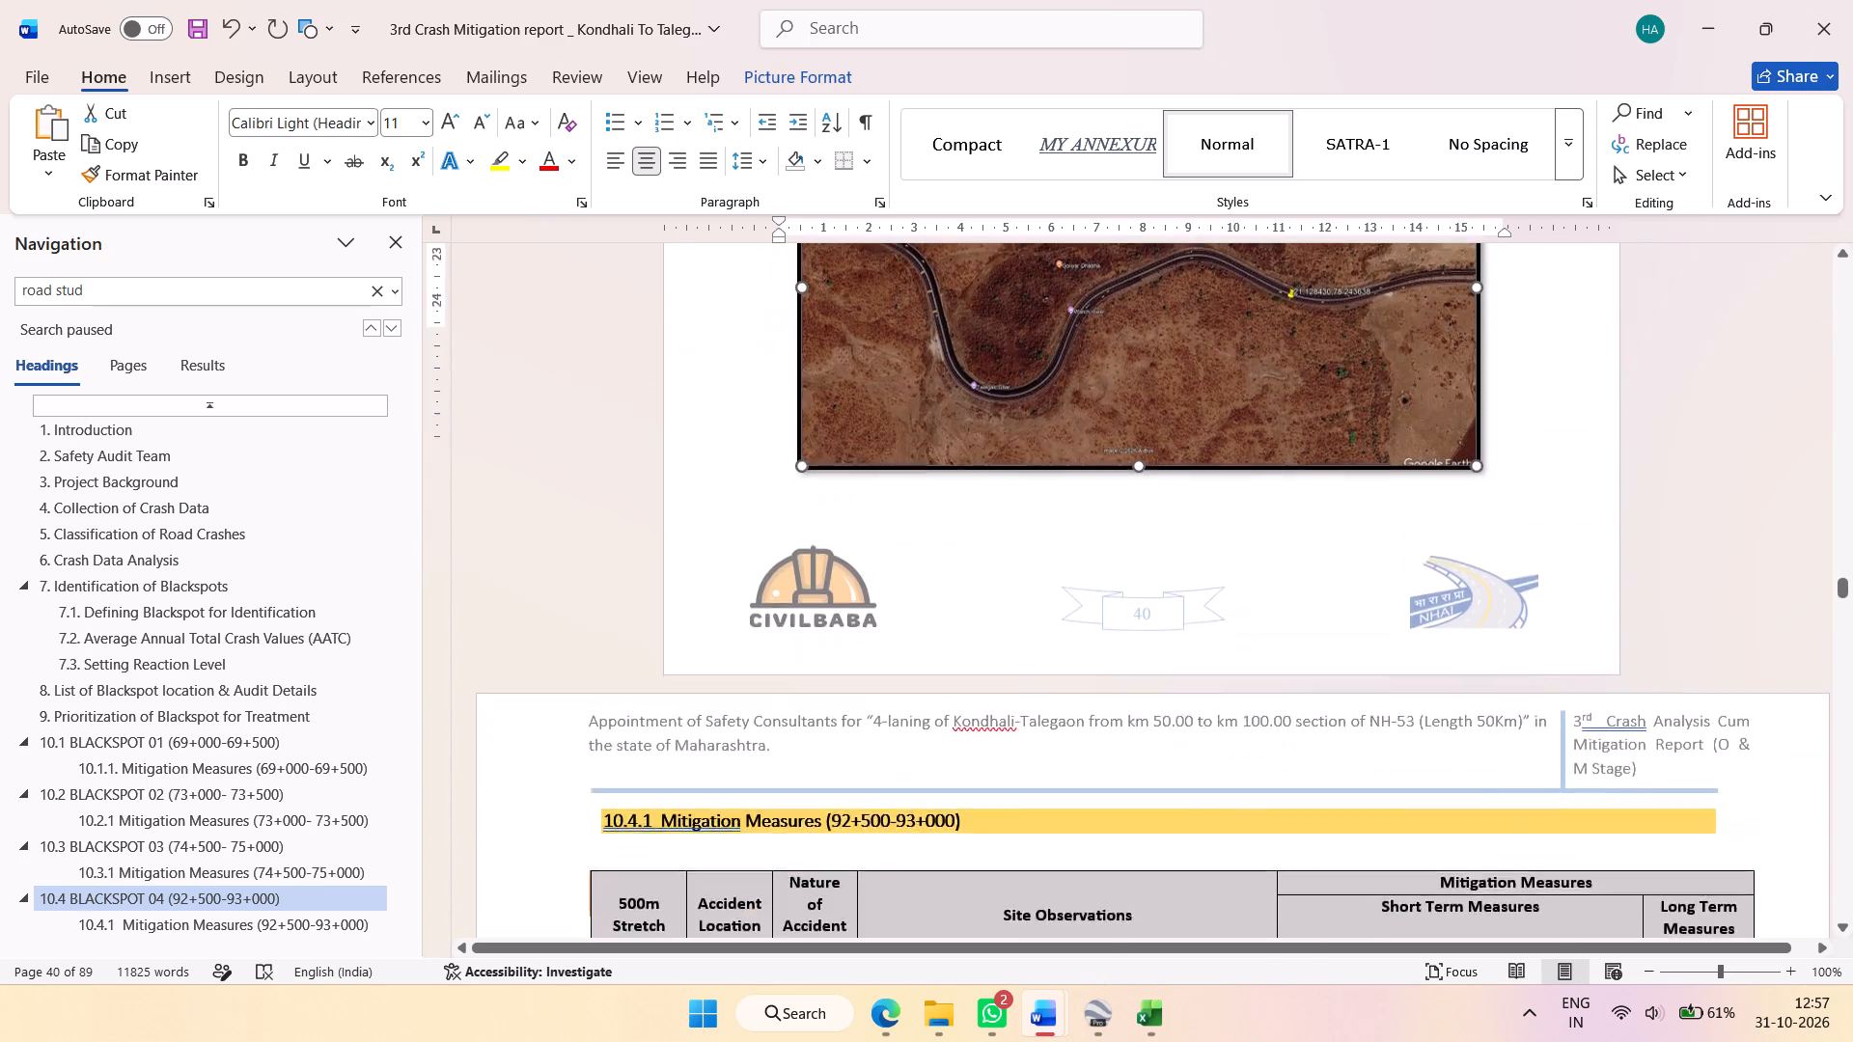
scroll(1145, 522, "down", 4)
scroll(1147, 536, "up", 1)
left_click(1037, 1008)
left_click(1248, 891)
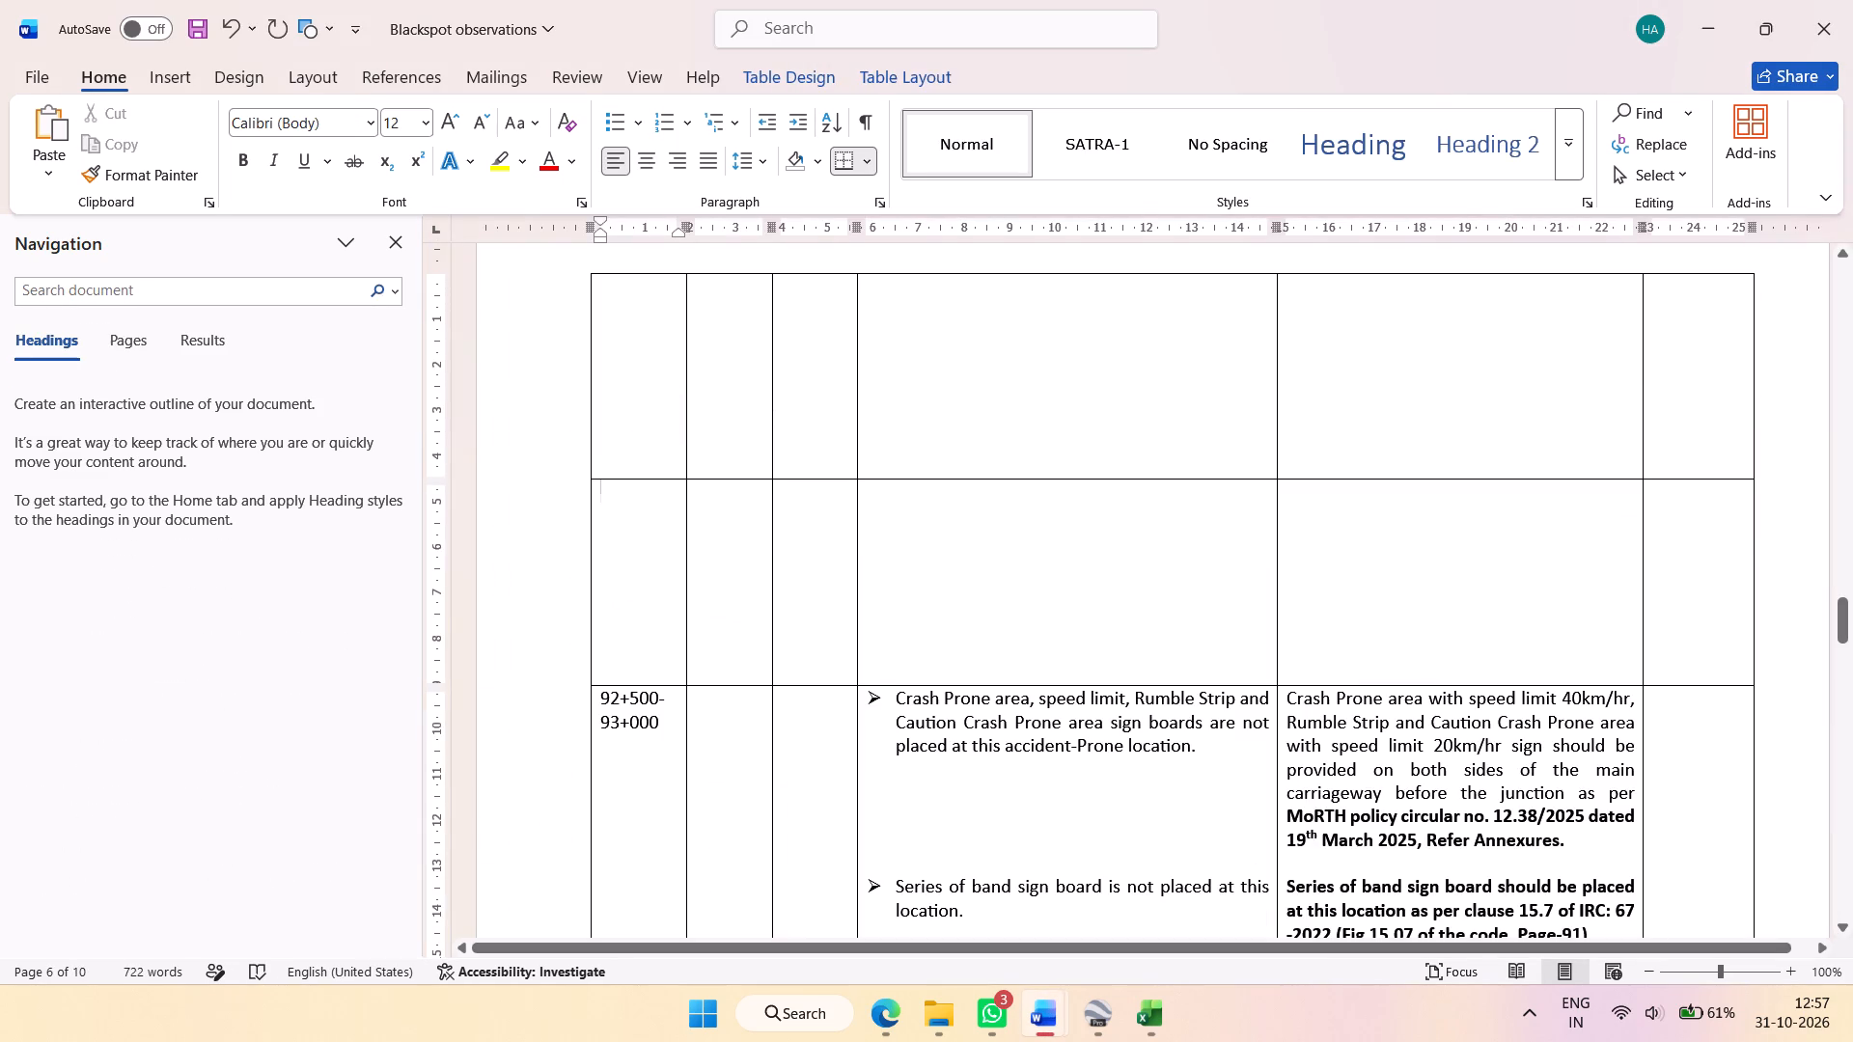
left_click_drag(650, 796, 1469, 780)
key("ctrl+x")
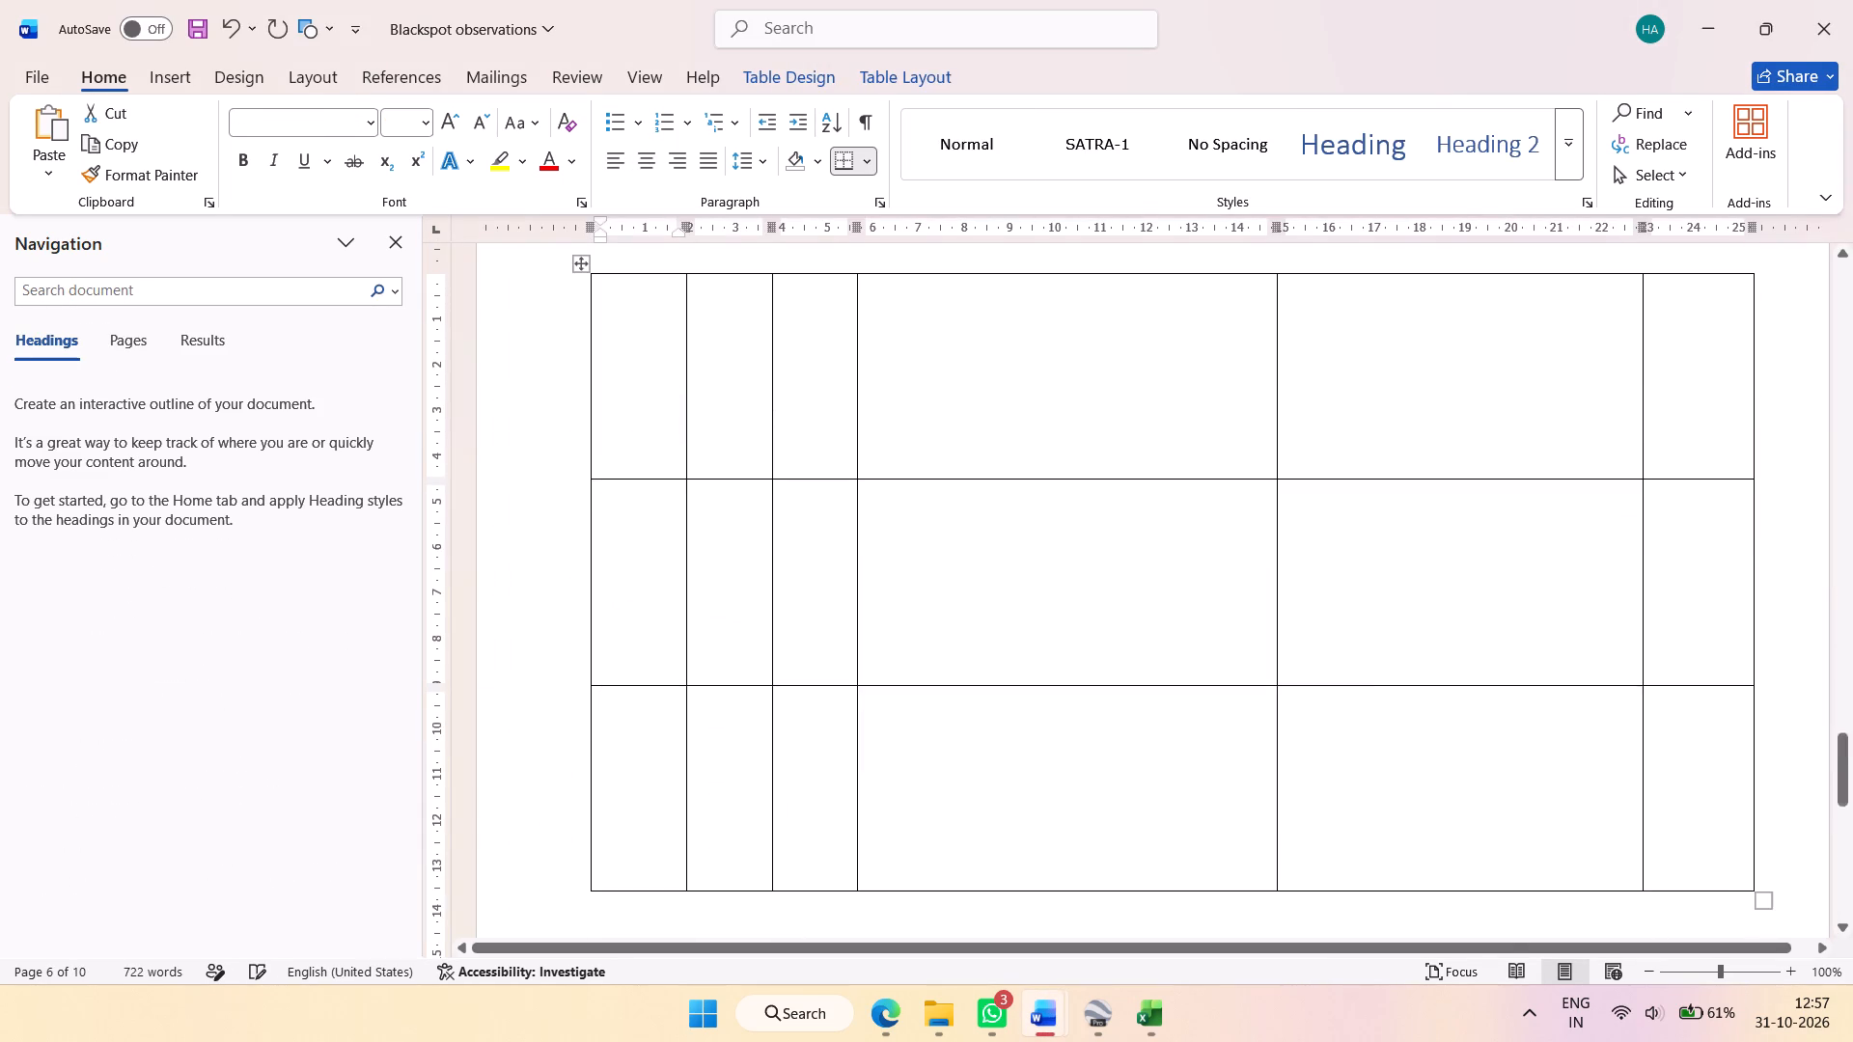
key("alt+Tab")
left_click(653, 432)
key("ctrl+v")
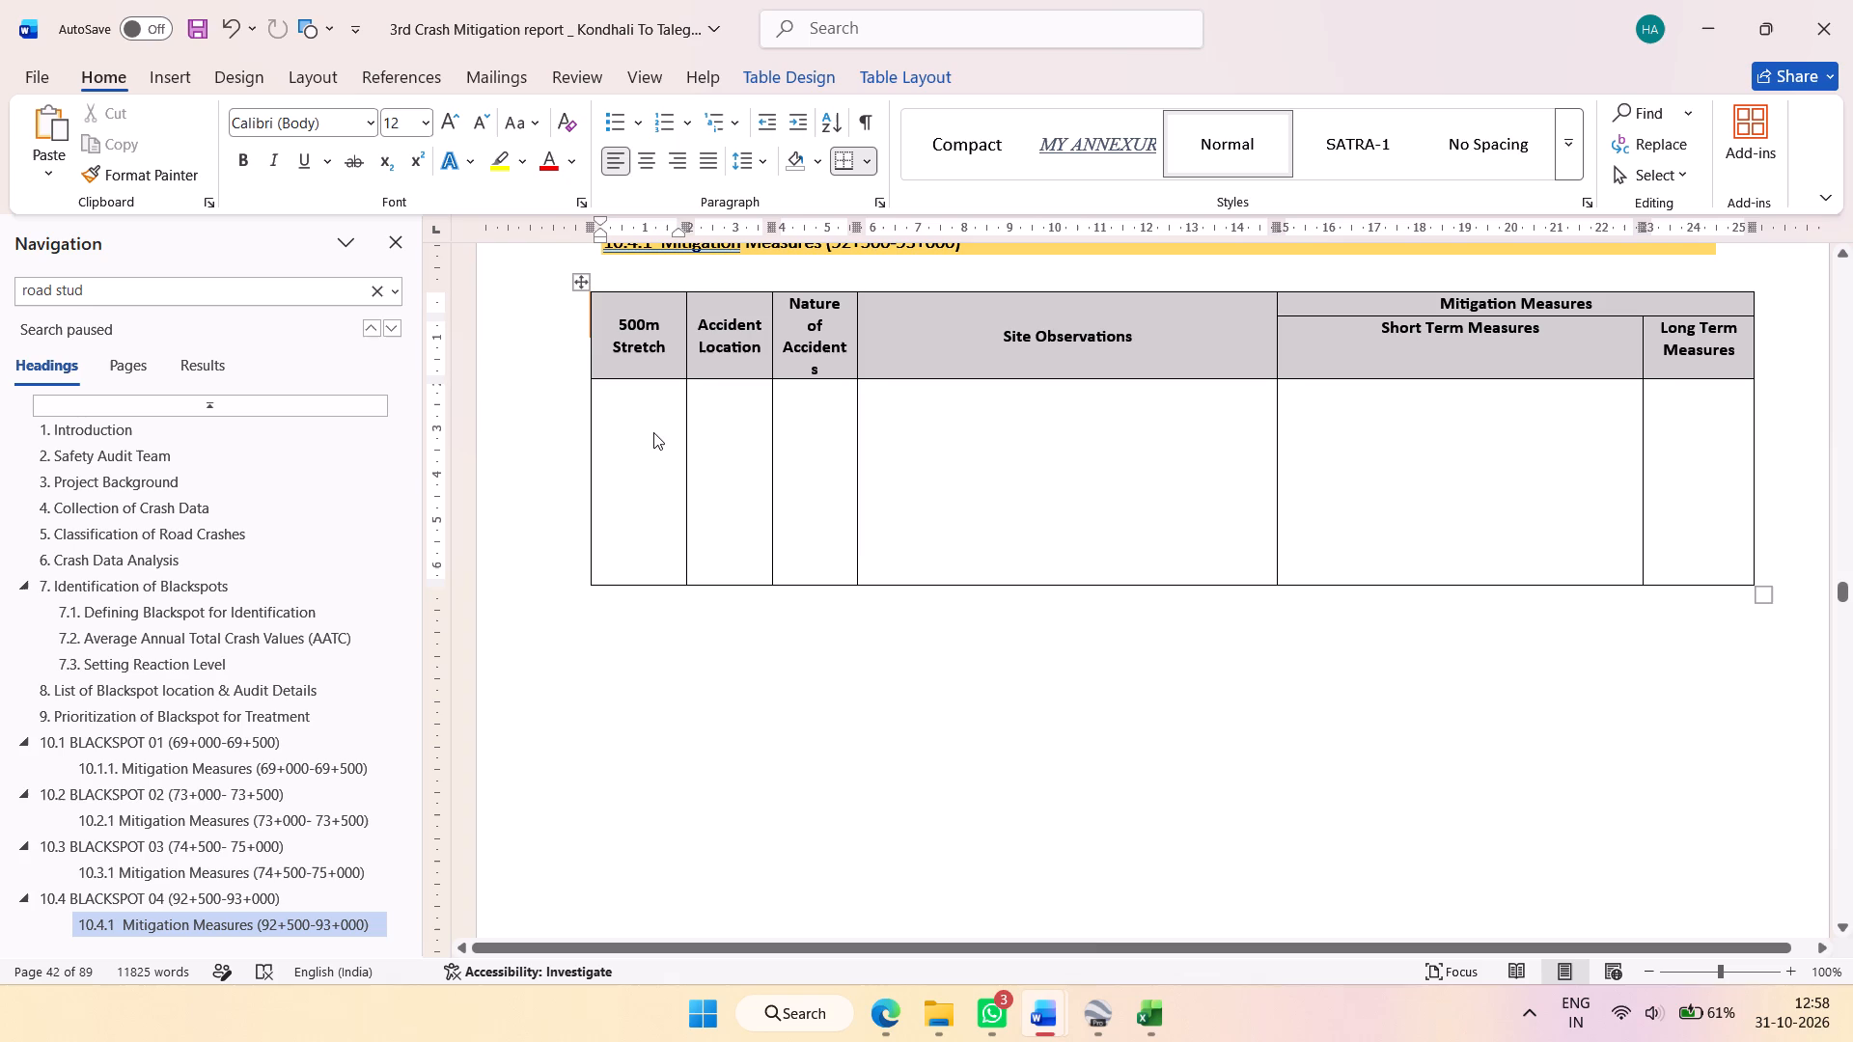
Close the 3rd Crash Mitigation report without saving its changes.
left_click(1052, 1014)
left_click(1199, 878)
left_click(1852, 0)
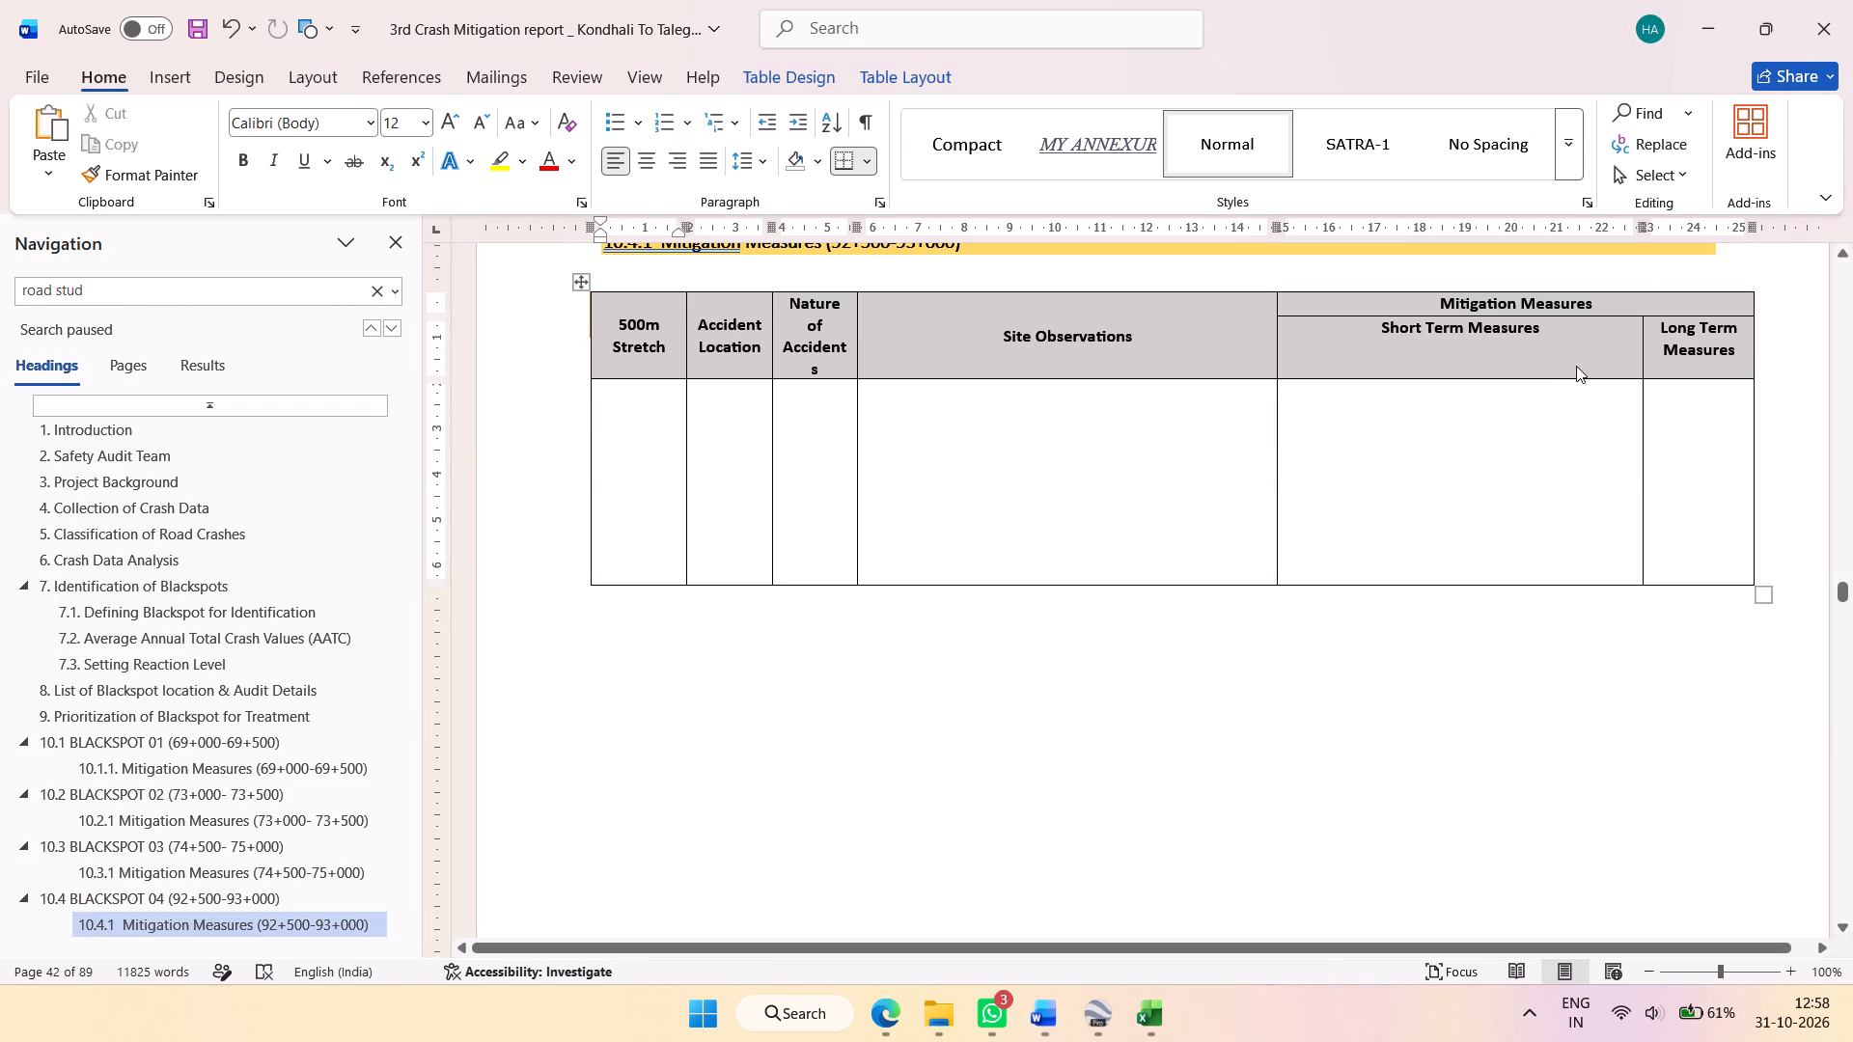
left_click(1041, 1011)
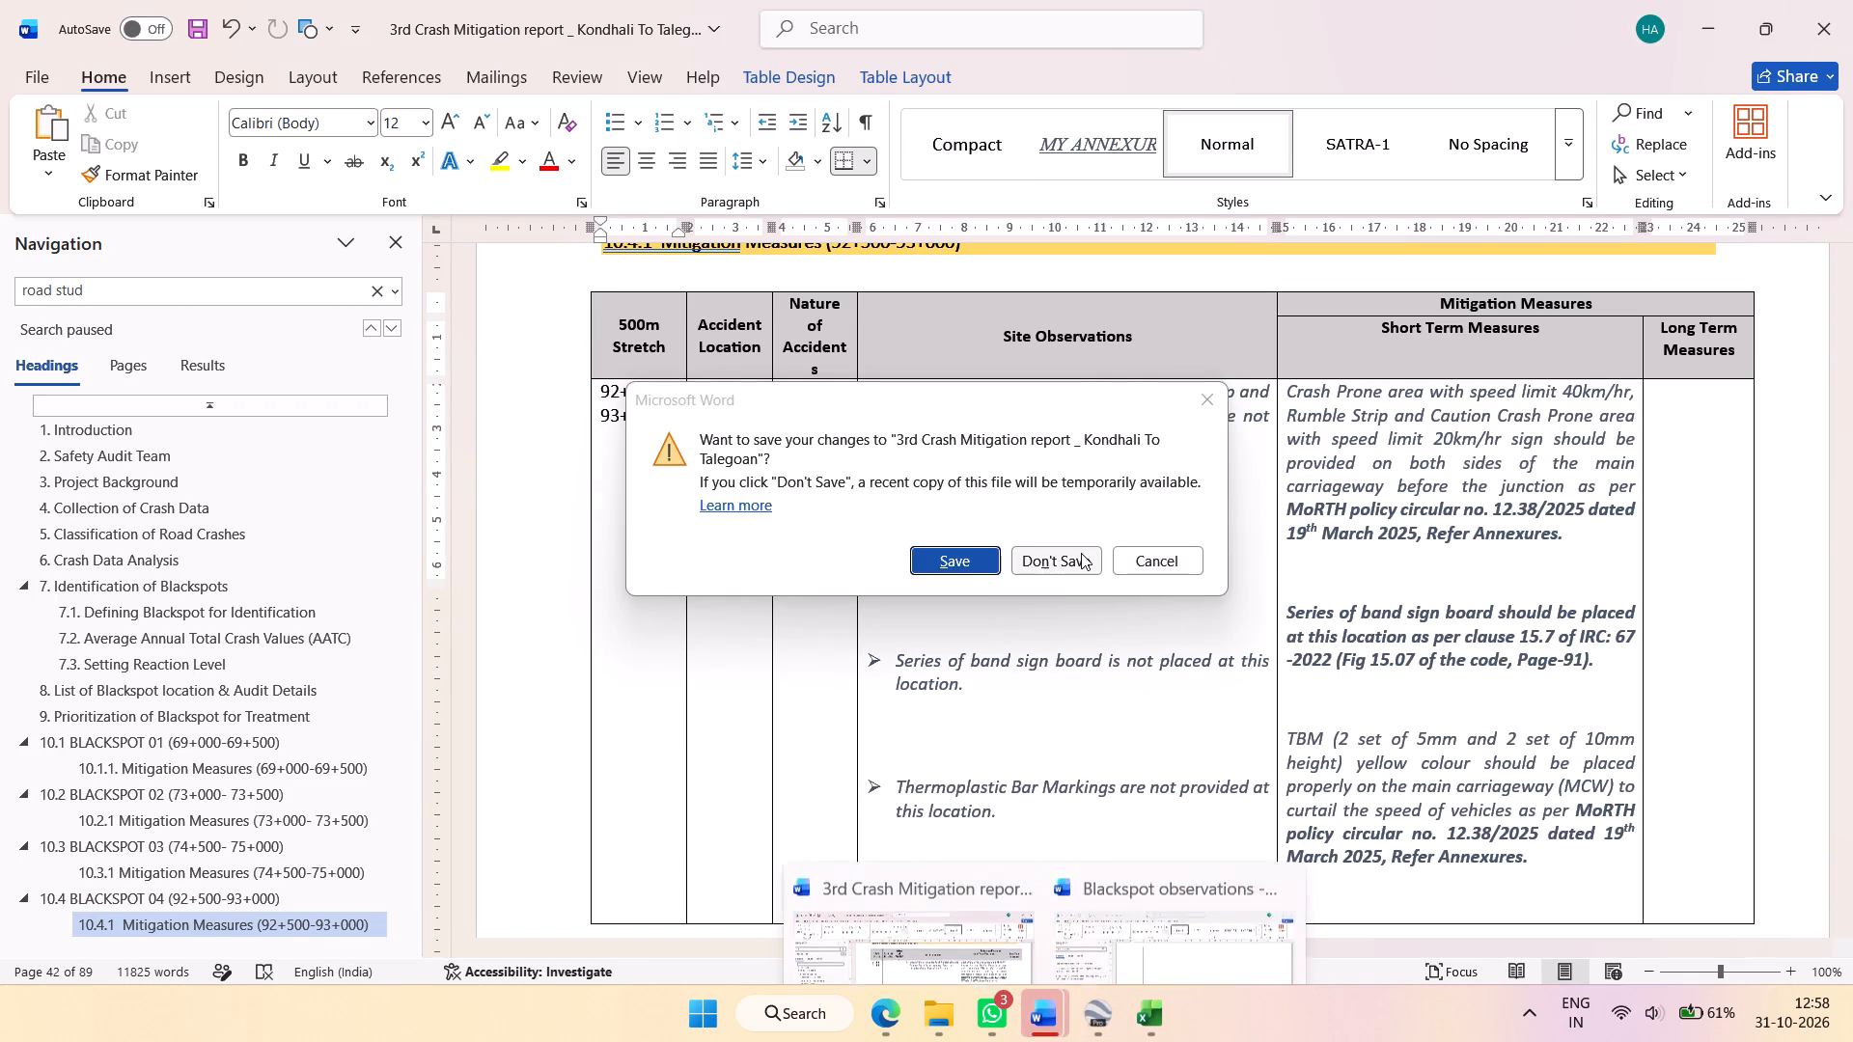
left_click(1077, 560)
Start Word again and open the first document among the recent files.
left_click(1032, 1017)
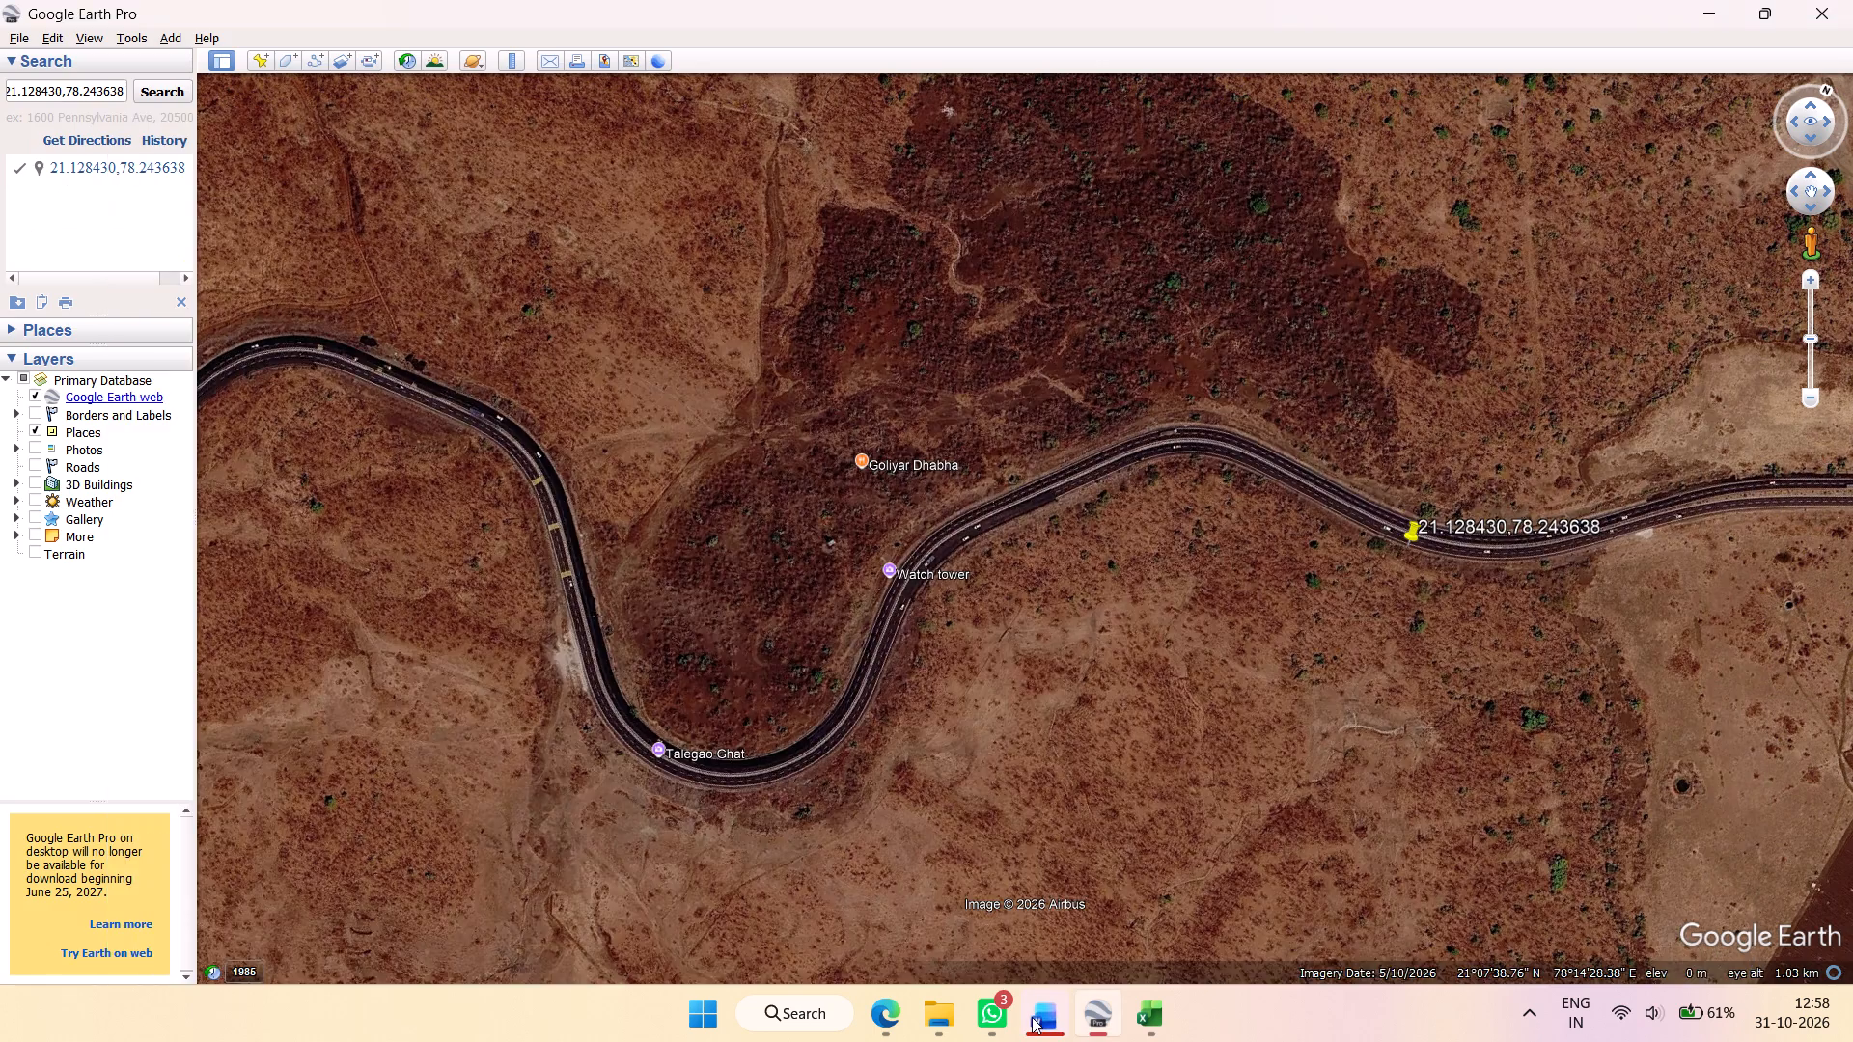
left_click(1032, 1017)
type("word")
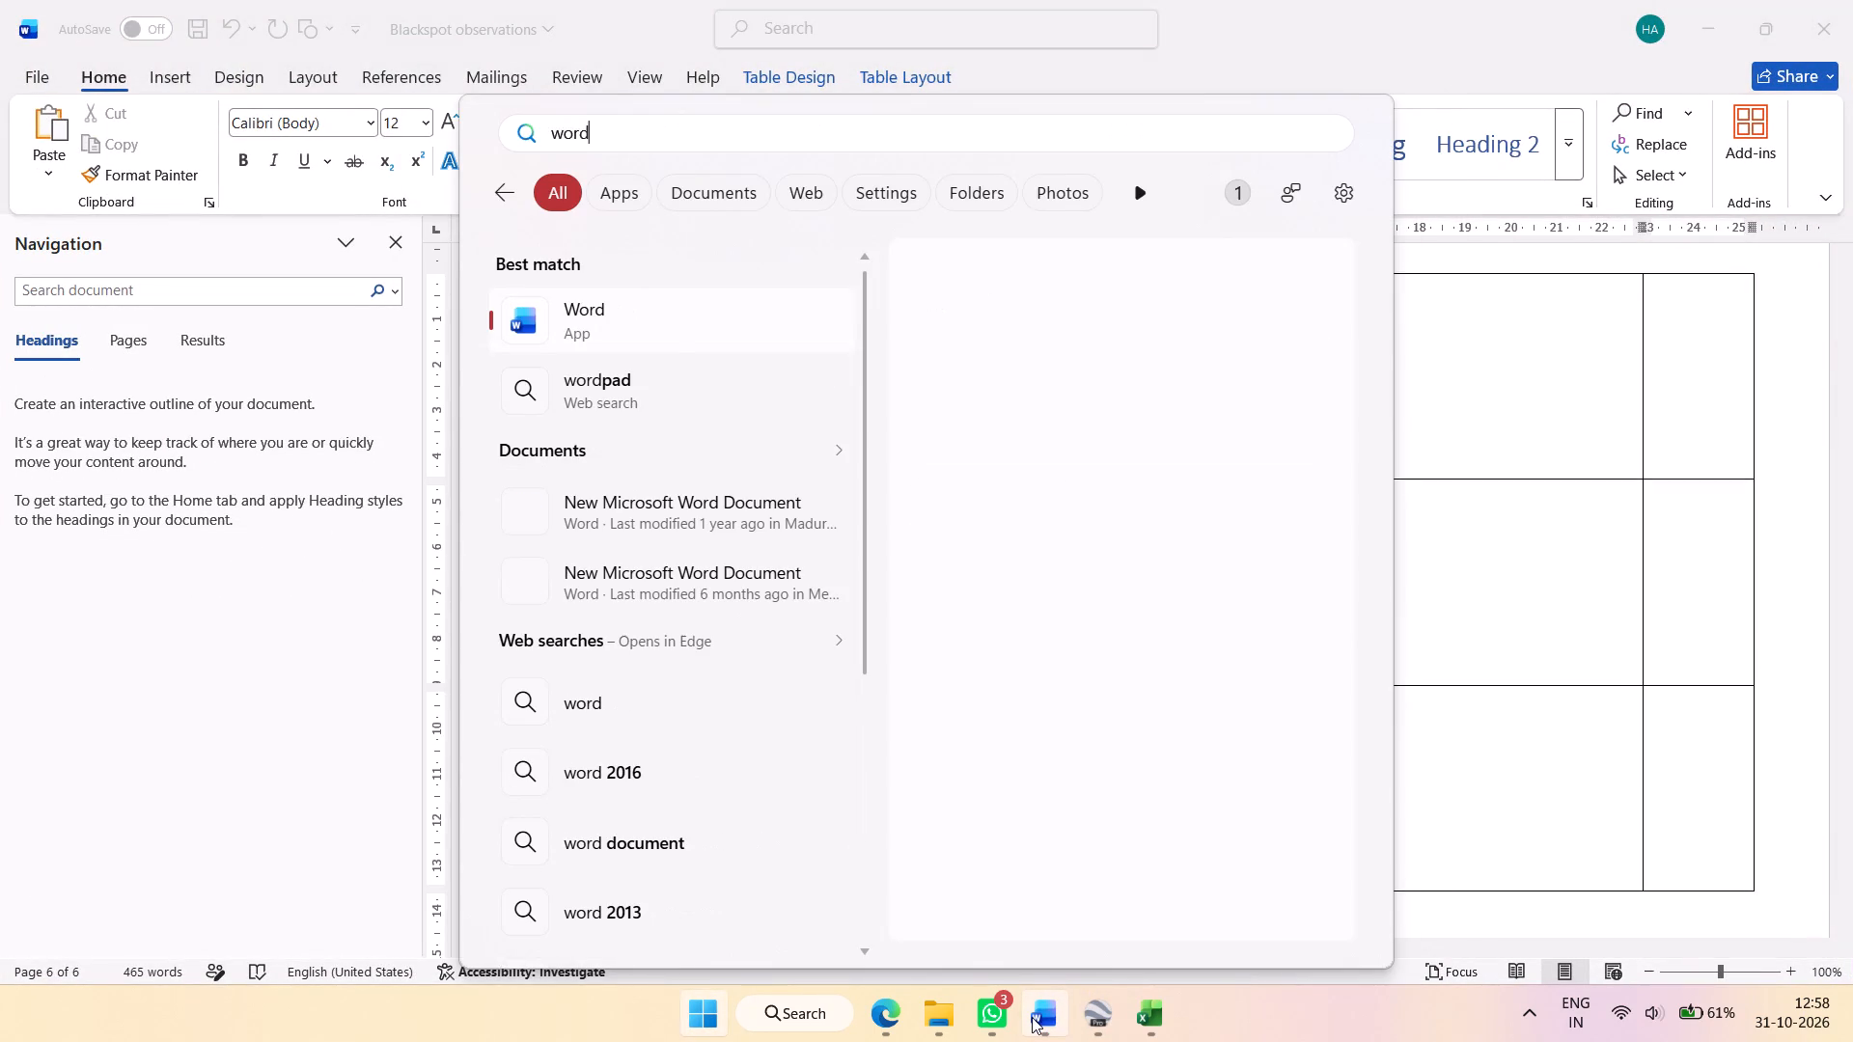
key("Return")
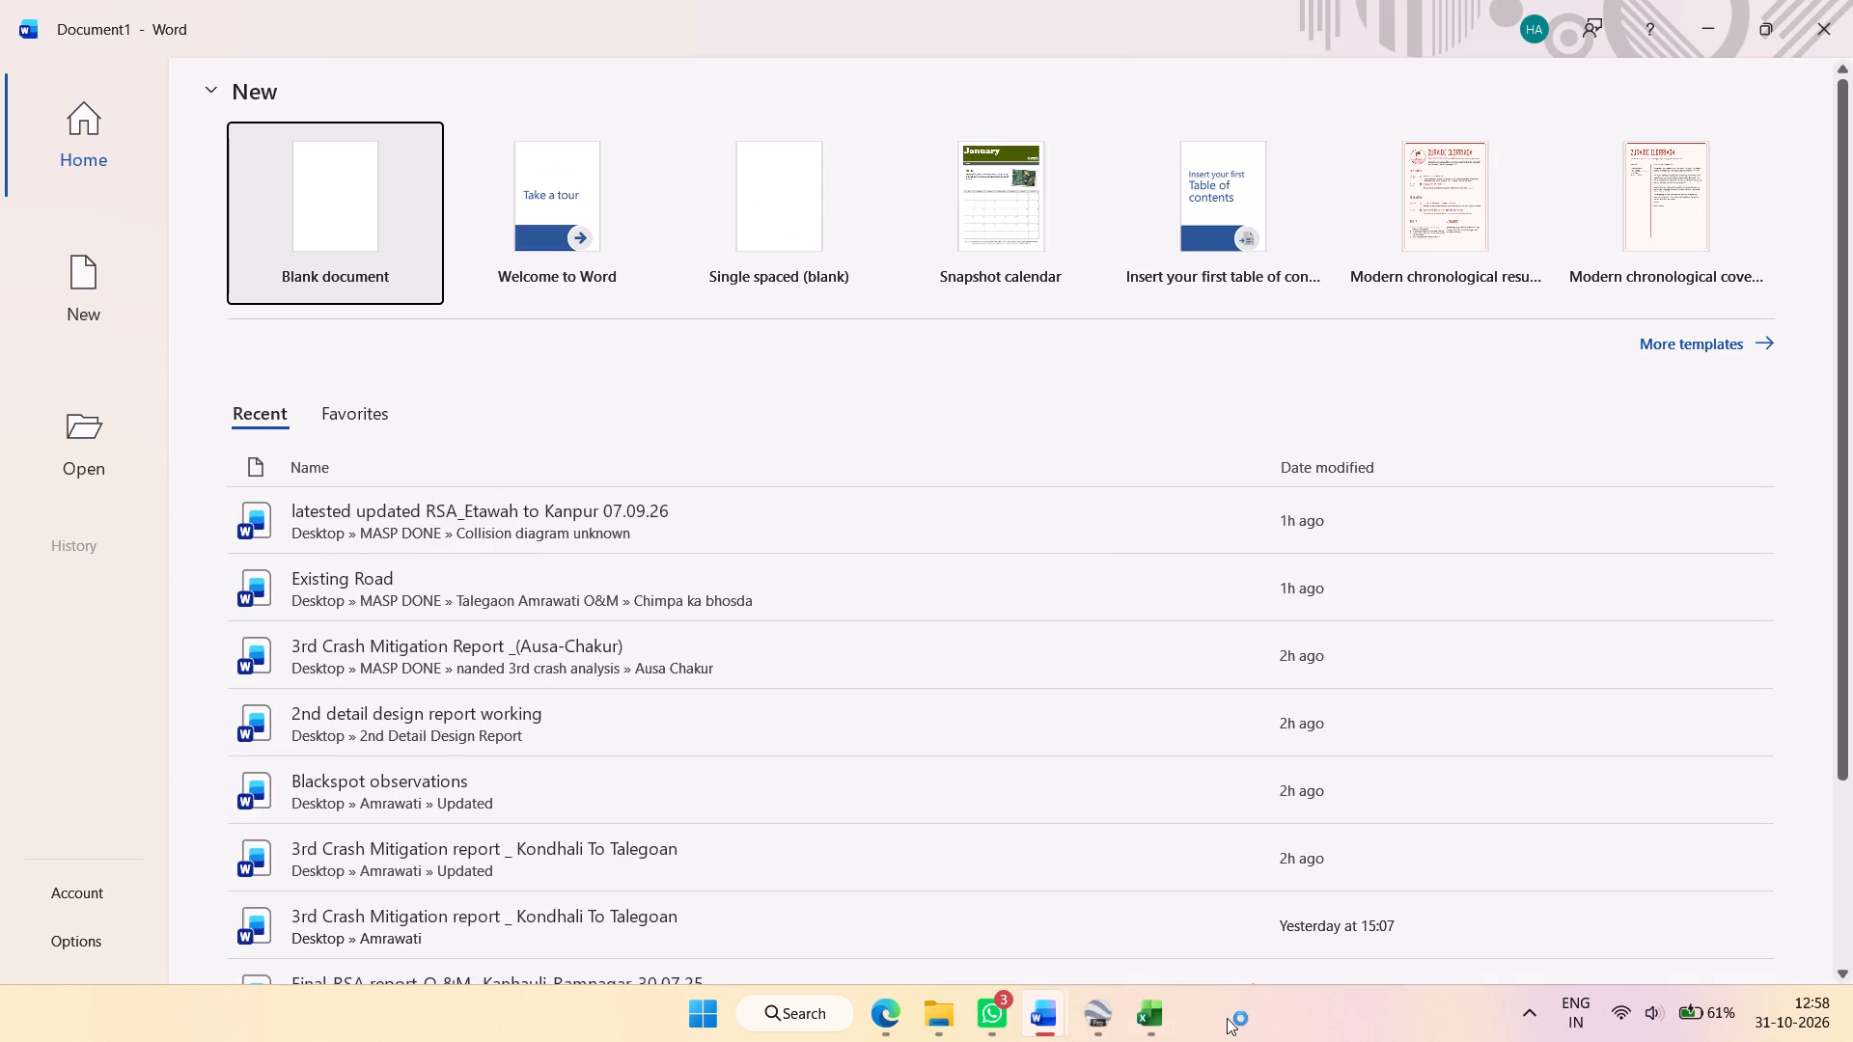
left_click(543, 514)
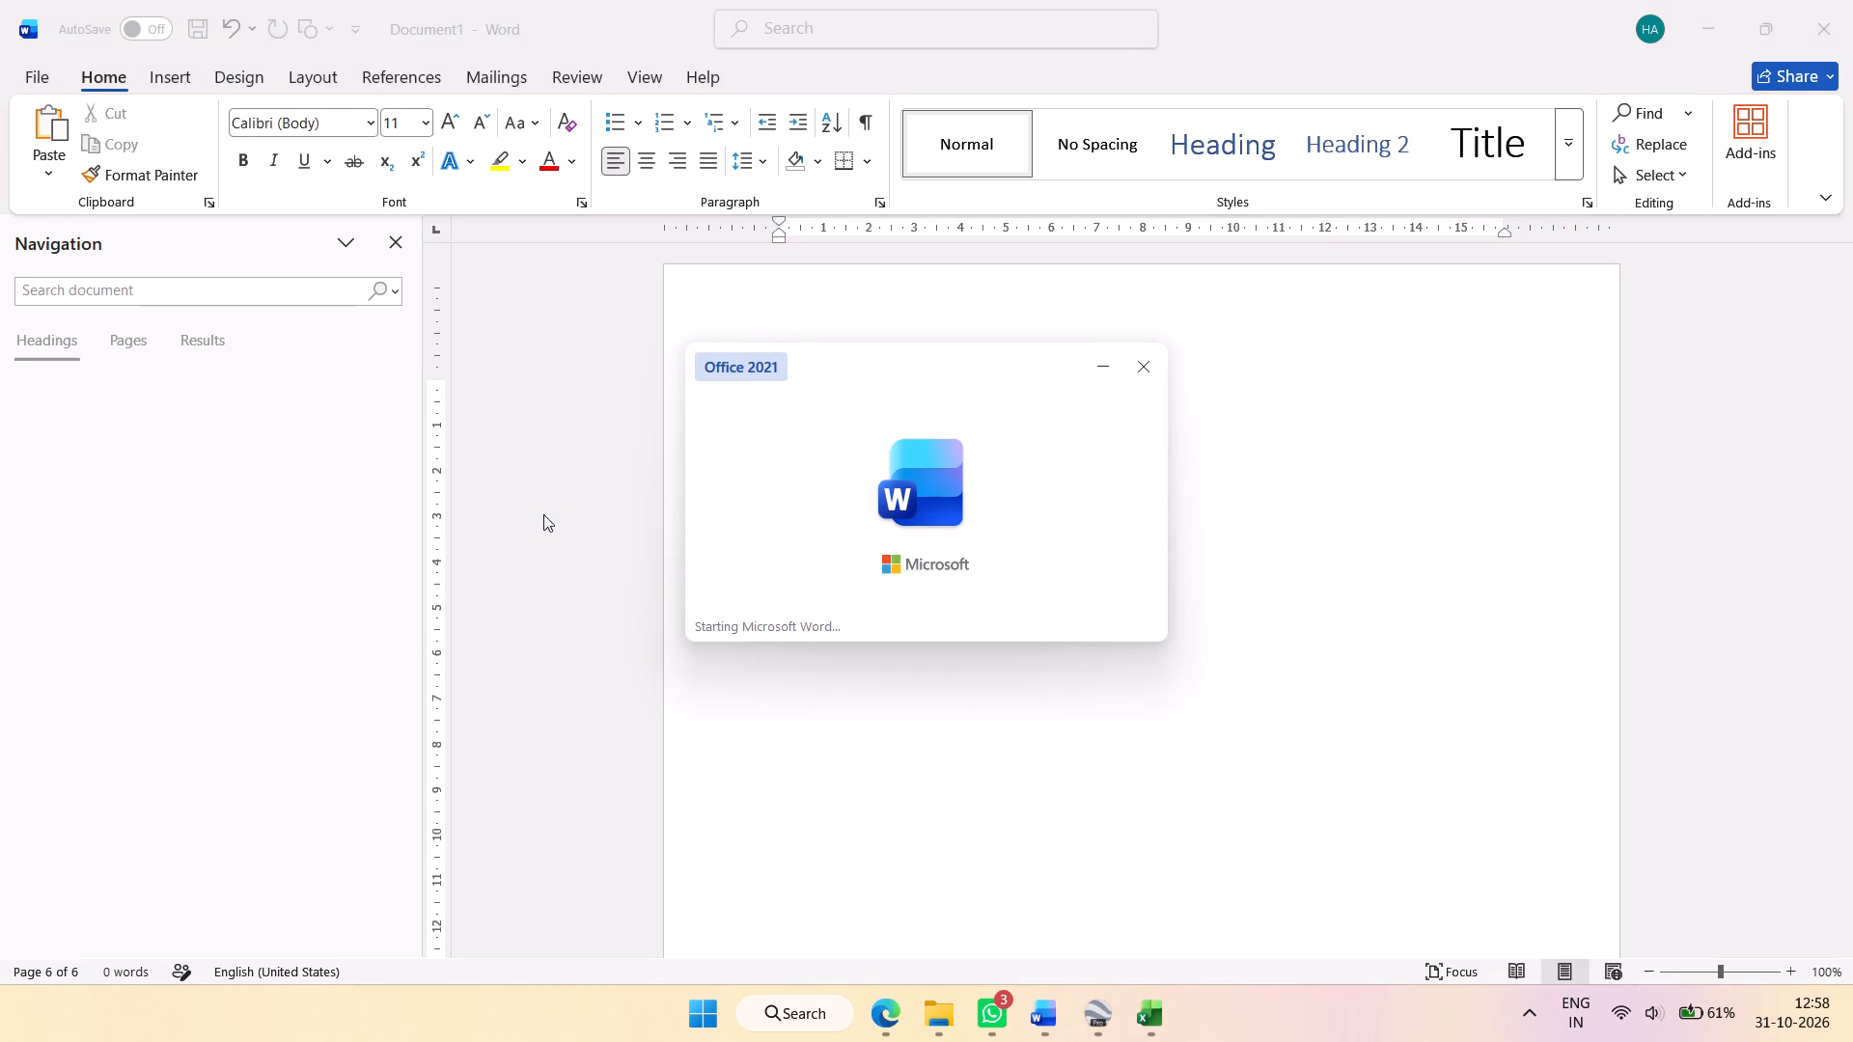
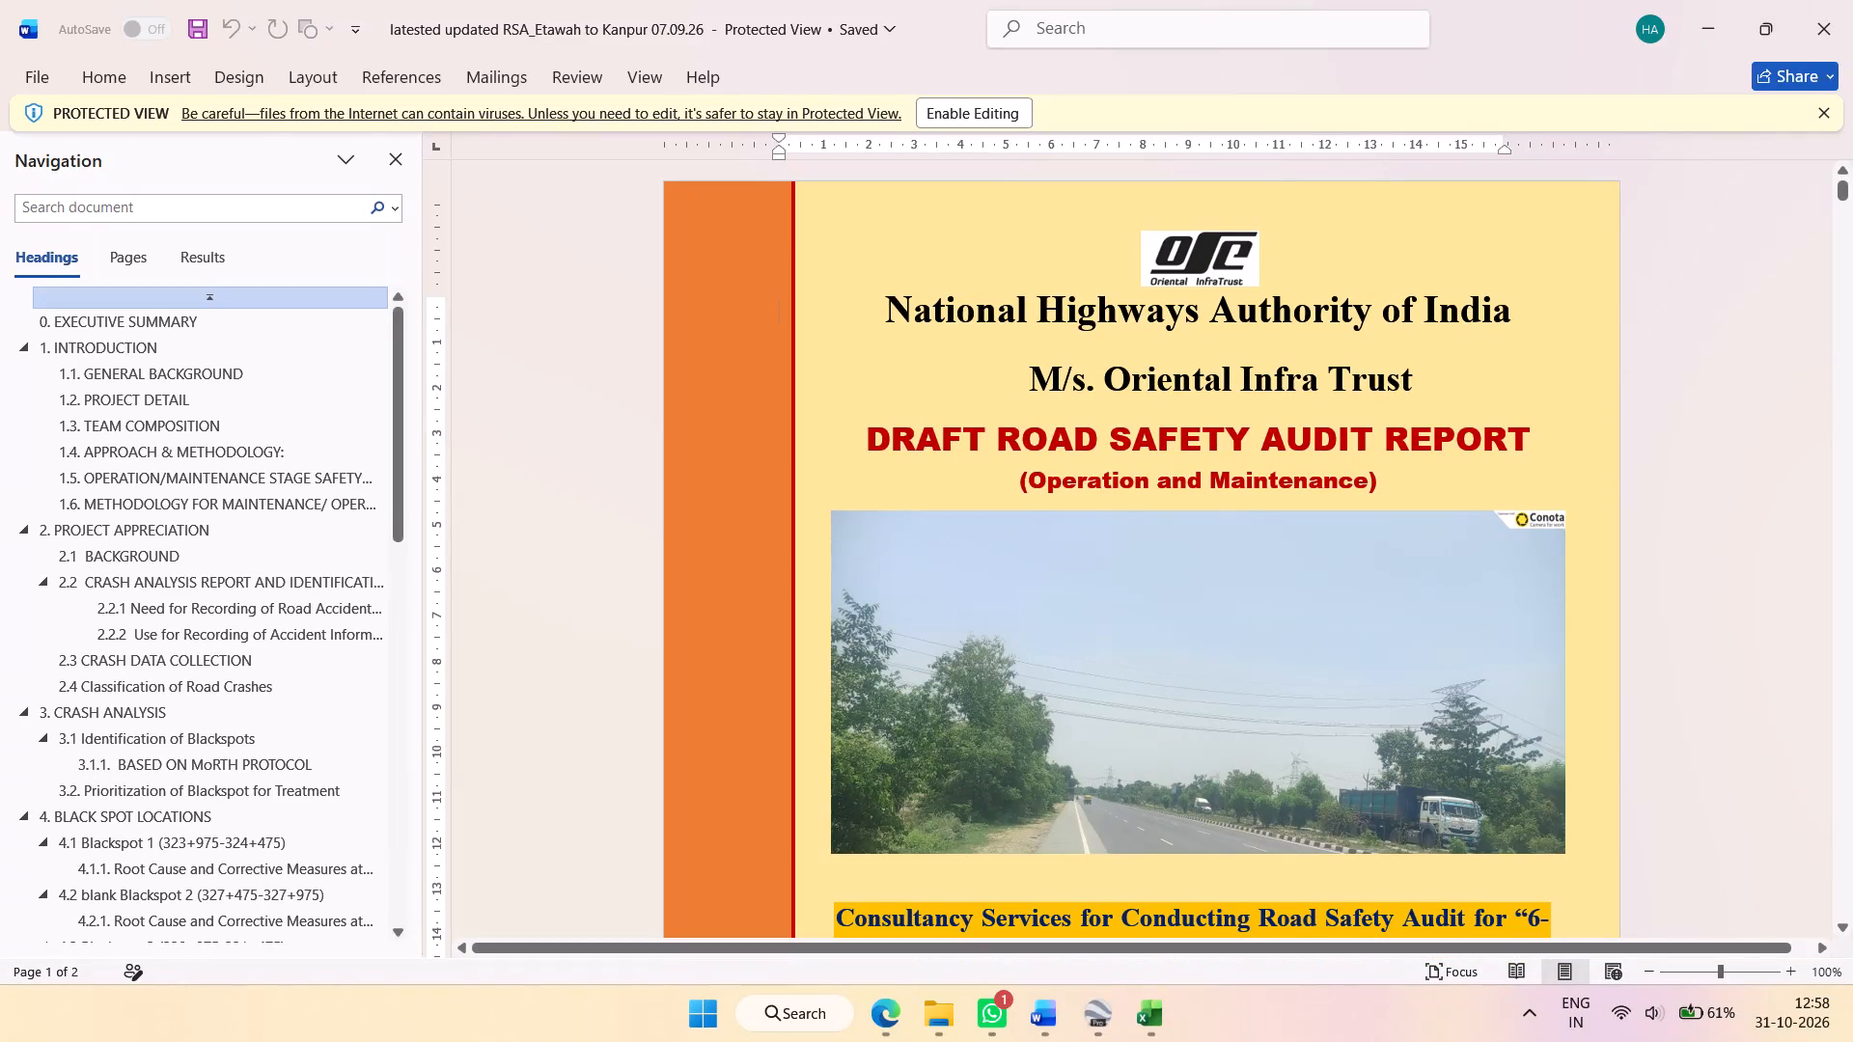
Check the Blackspot observations document and close the RSA Etawah to Kanpur audit report.
left_click(1031, 1023)
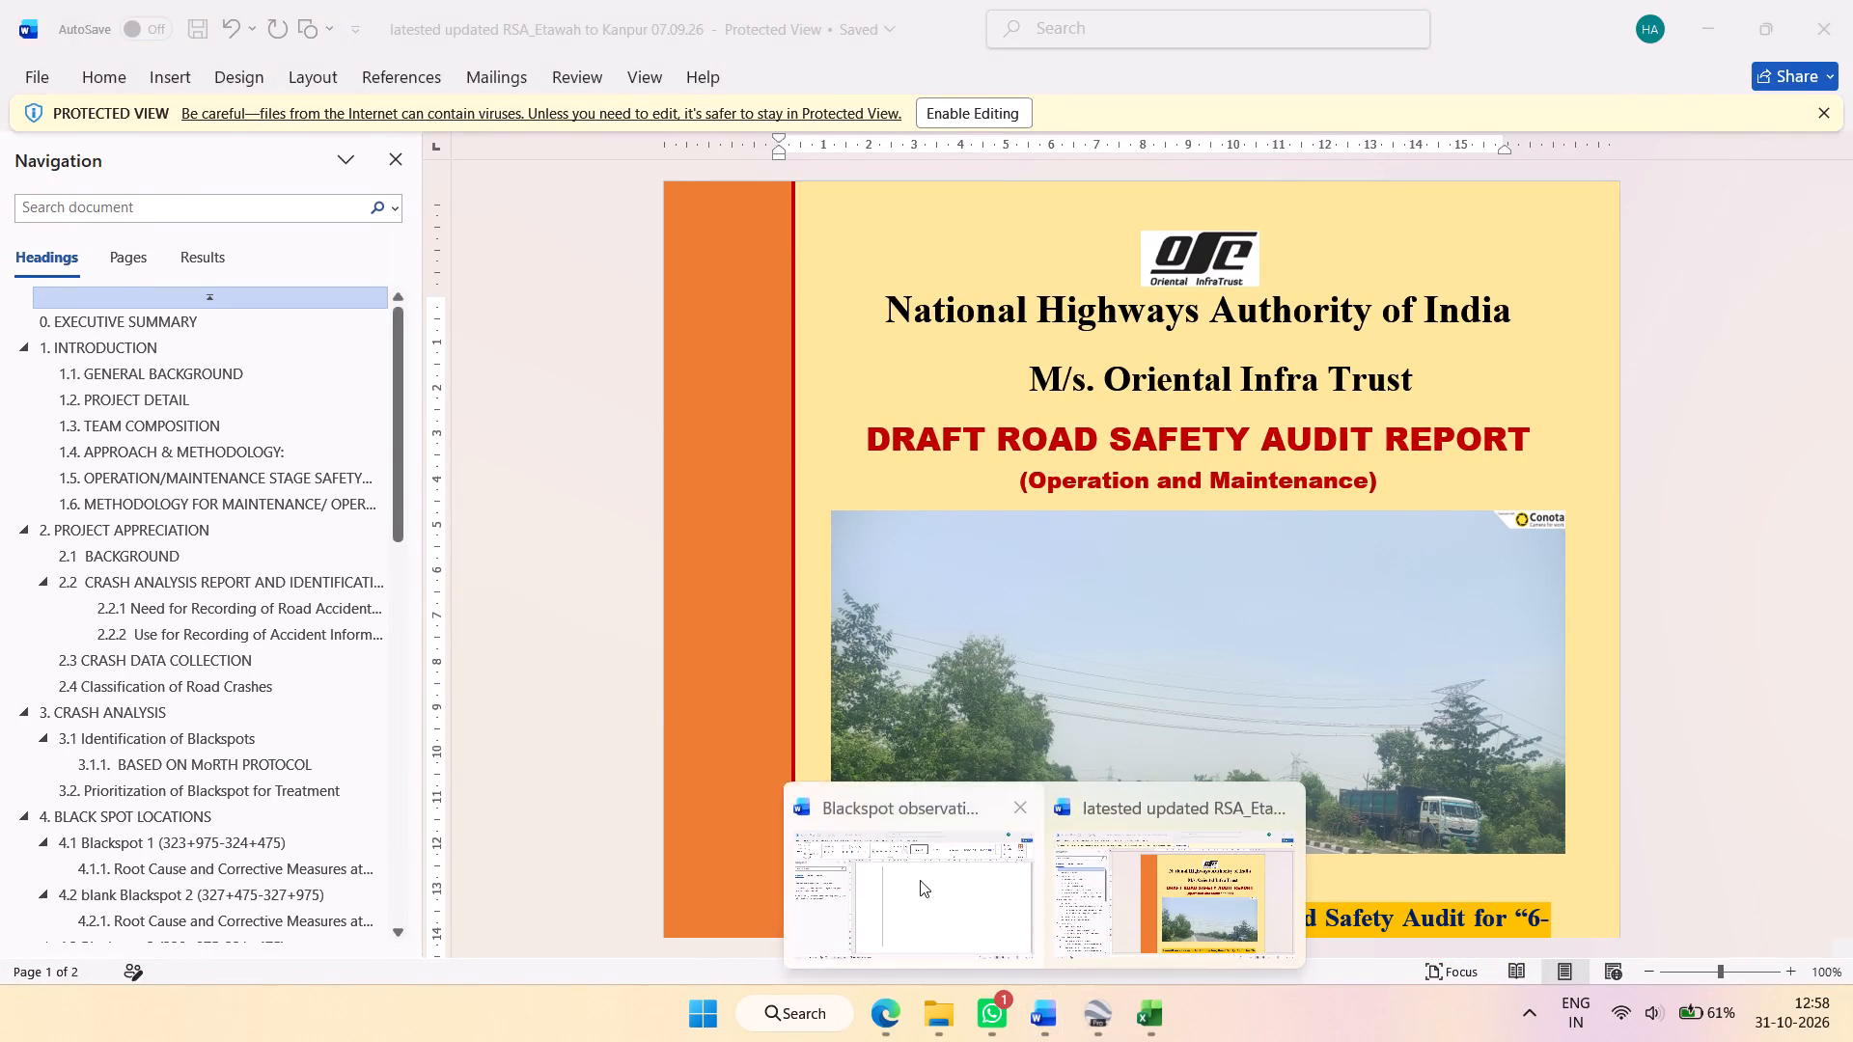
left_click(911, 878)
scroll(929, 675, "up", 8)
scroll(969, 730, "down", 5)
scroll(972, 748, "up", 12)
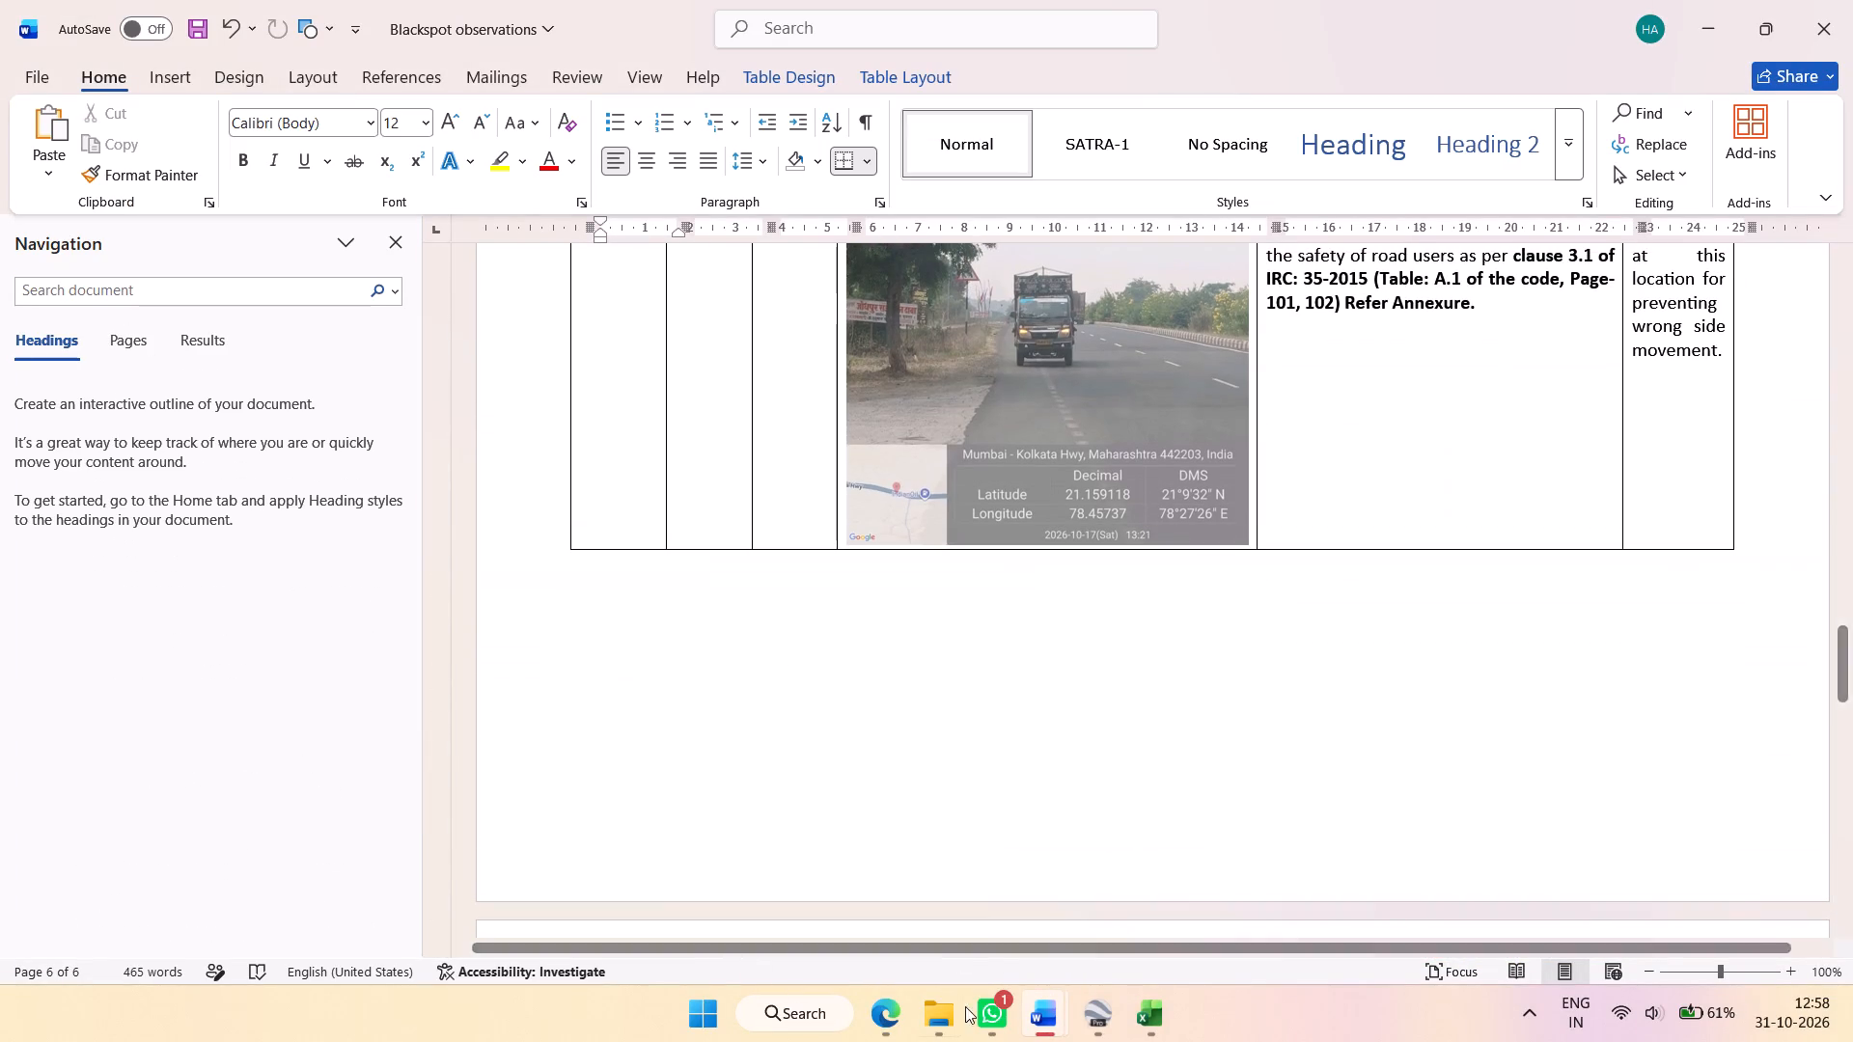
left_click(956, 1023)
left_click(1037, 1001)
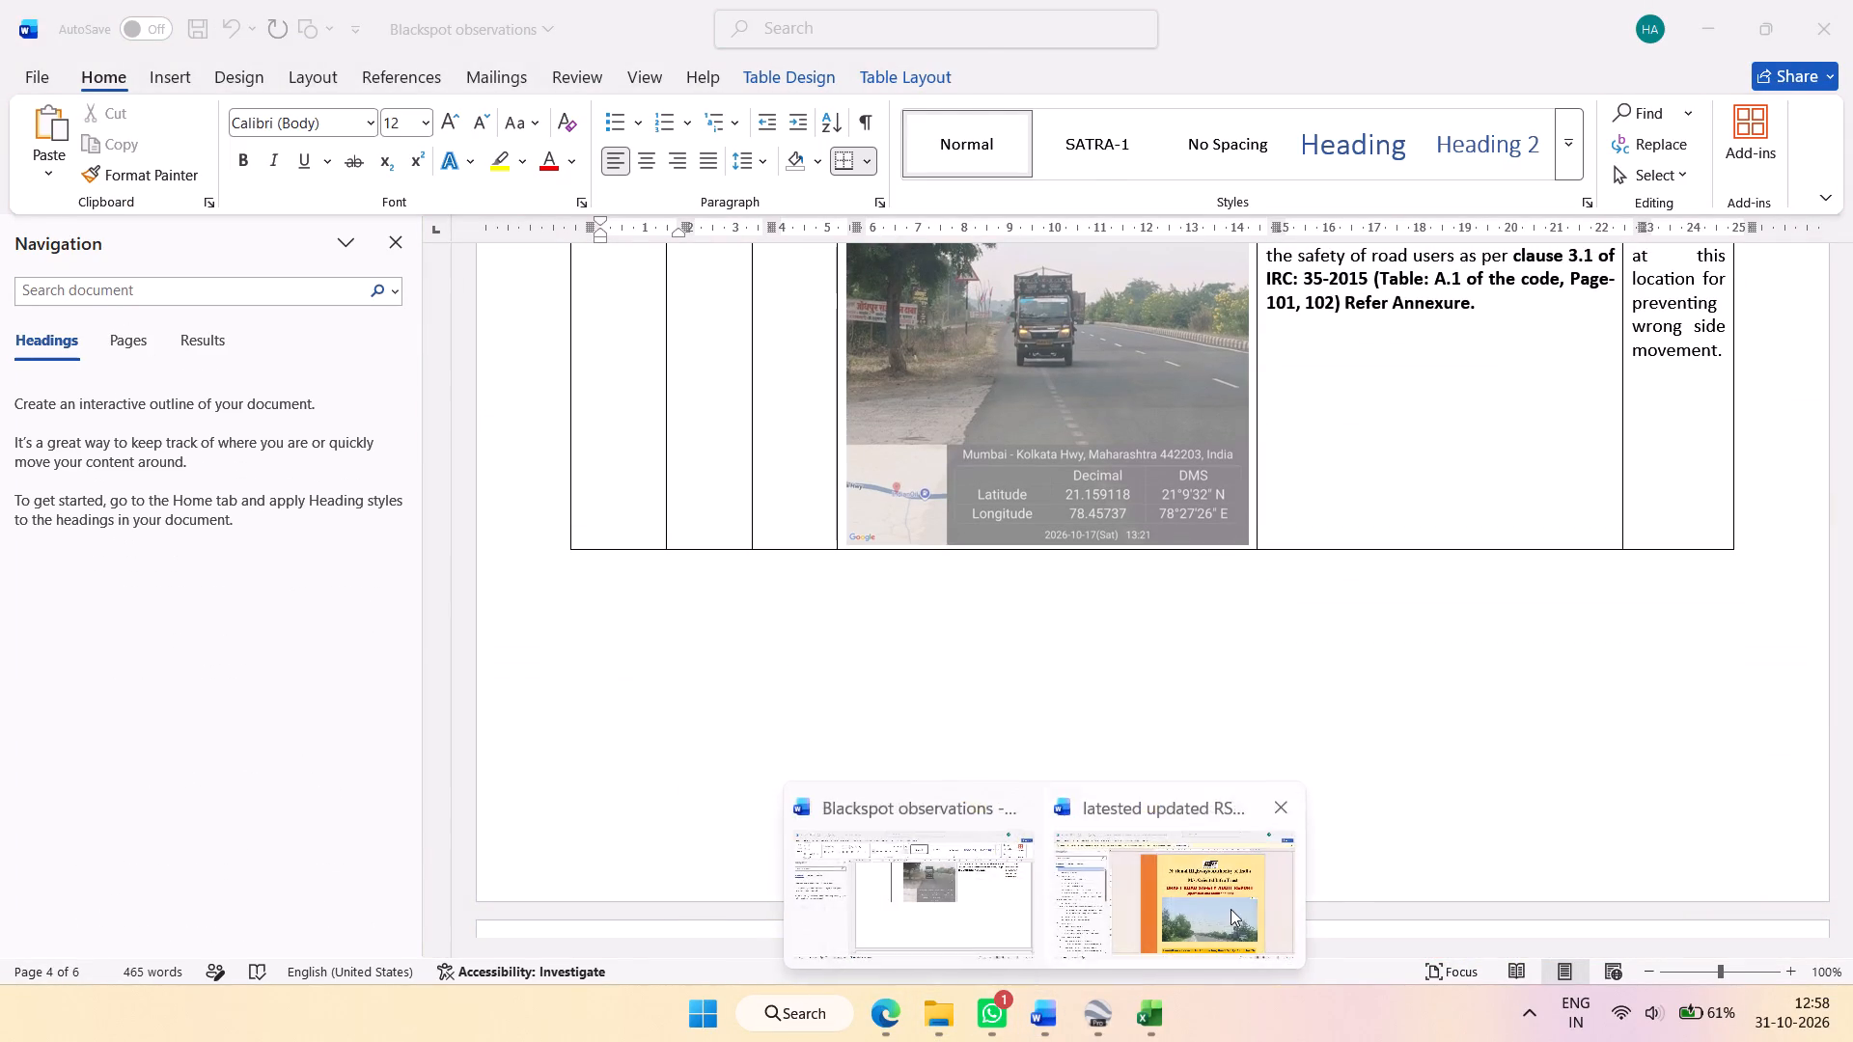
left_click(1231, 909)
left_click(1852, 0)
Start Word again and check its list of recent documents.
type("word")
key("Return")
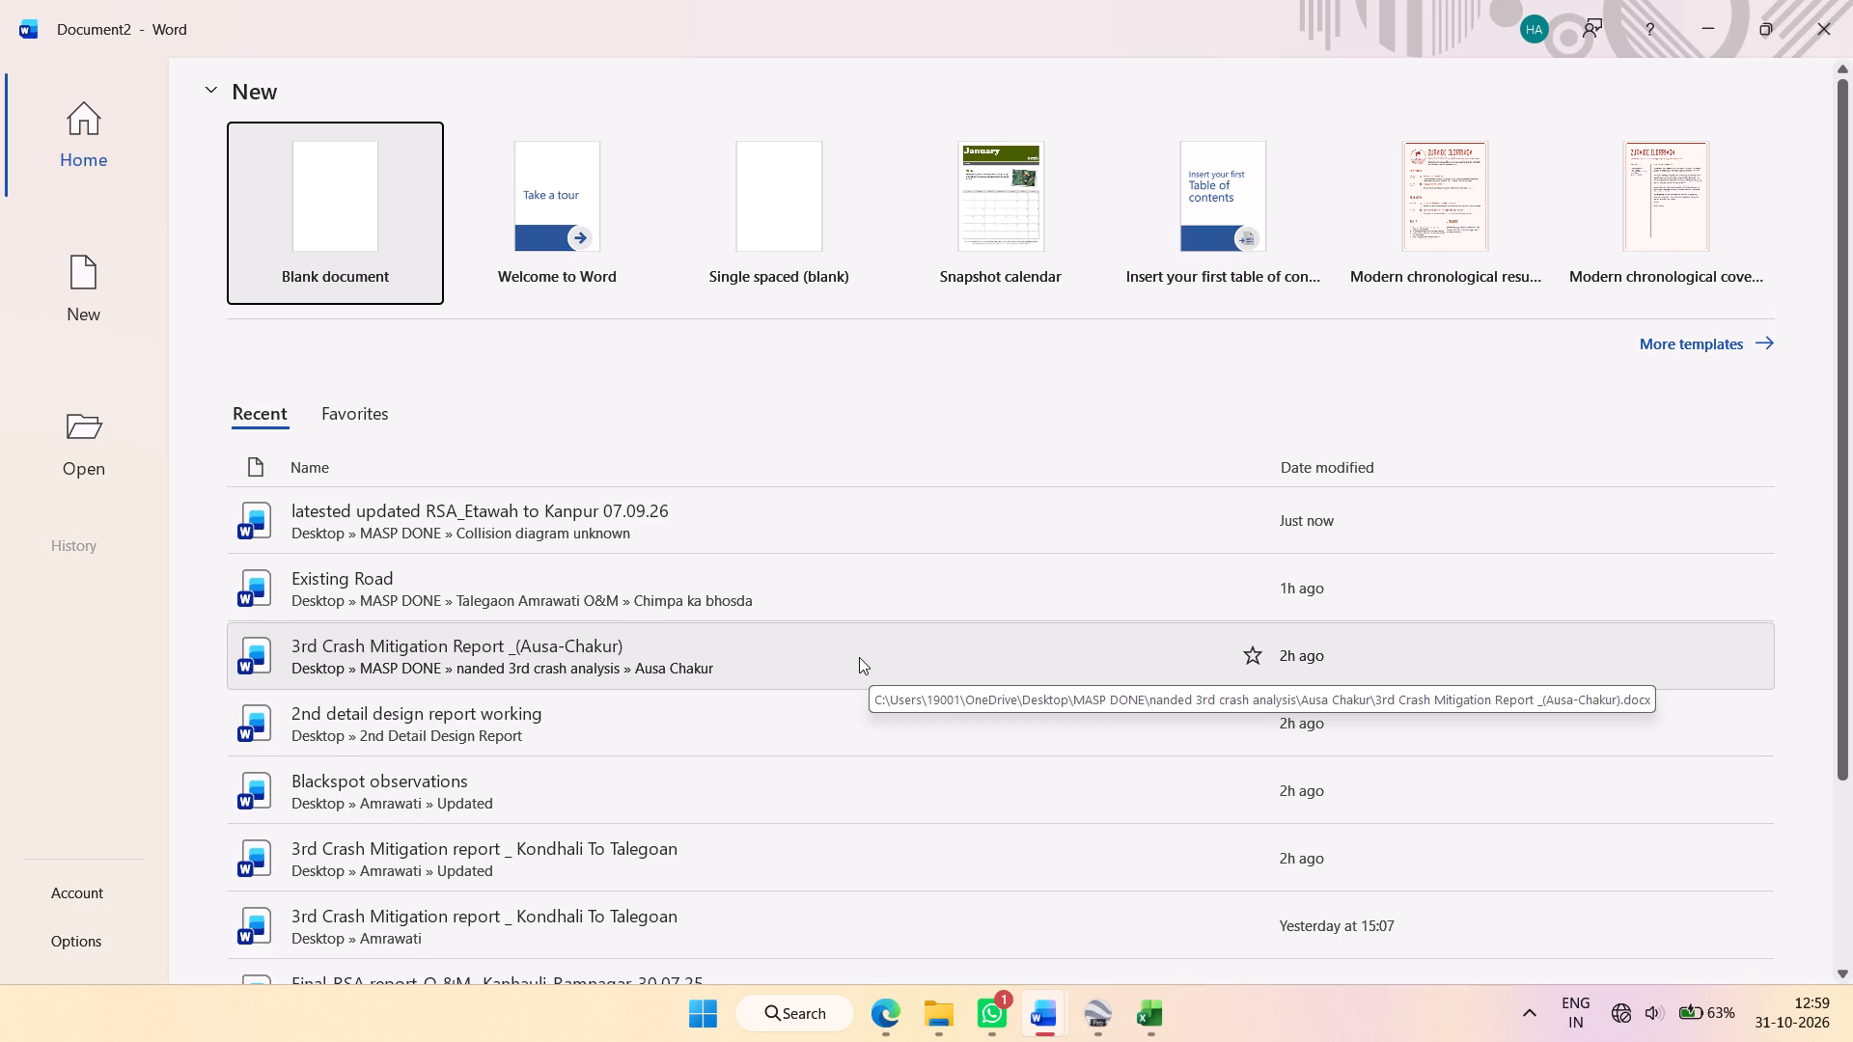
left_click(1728, 0)
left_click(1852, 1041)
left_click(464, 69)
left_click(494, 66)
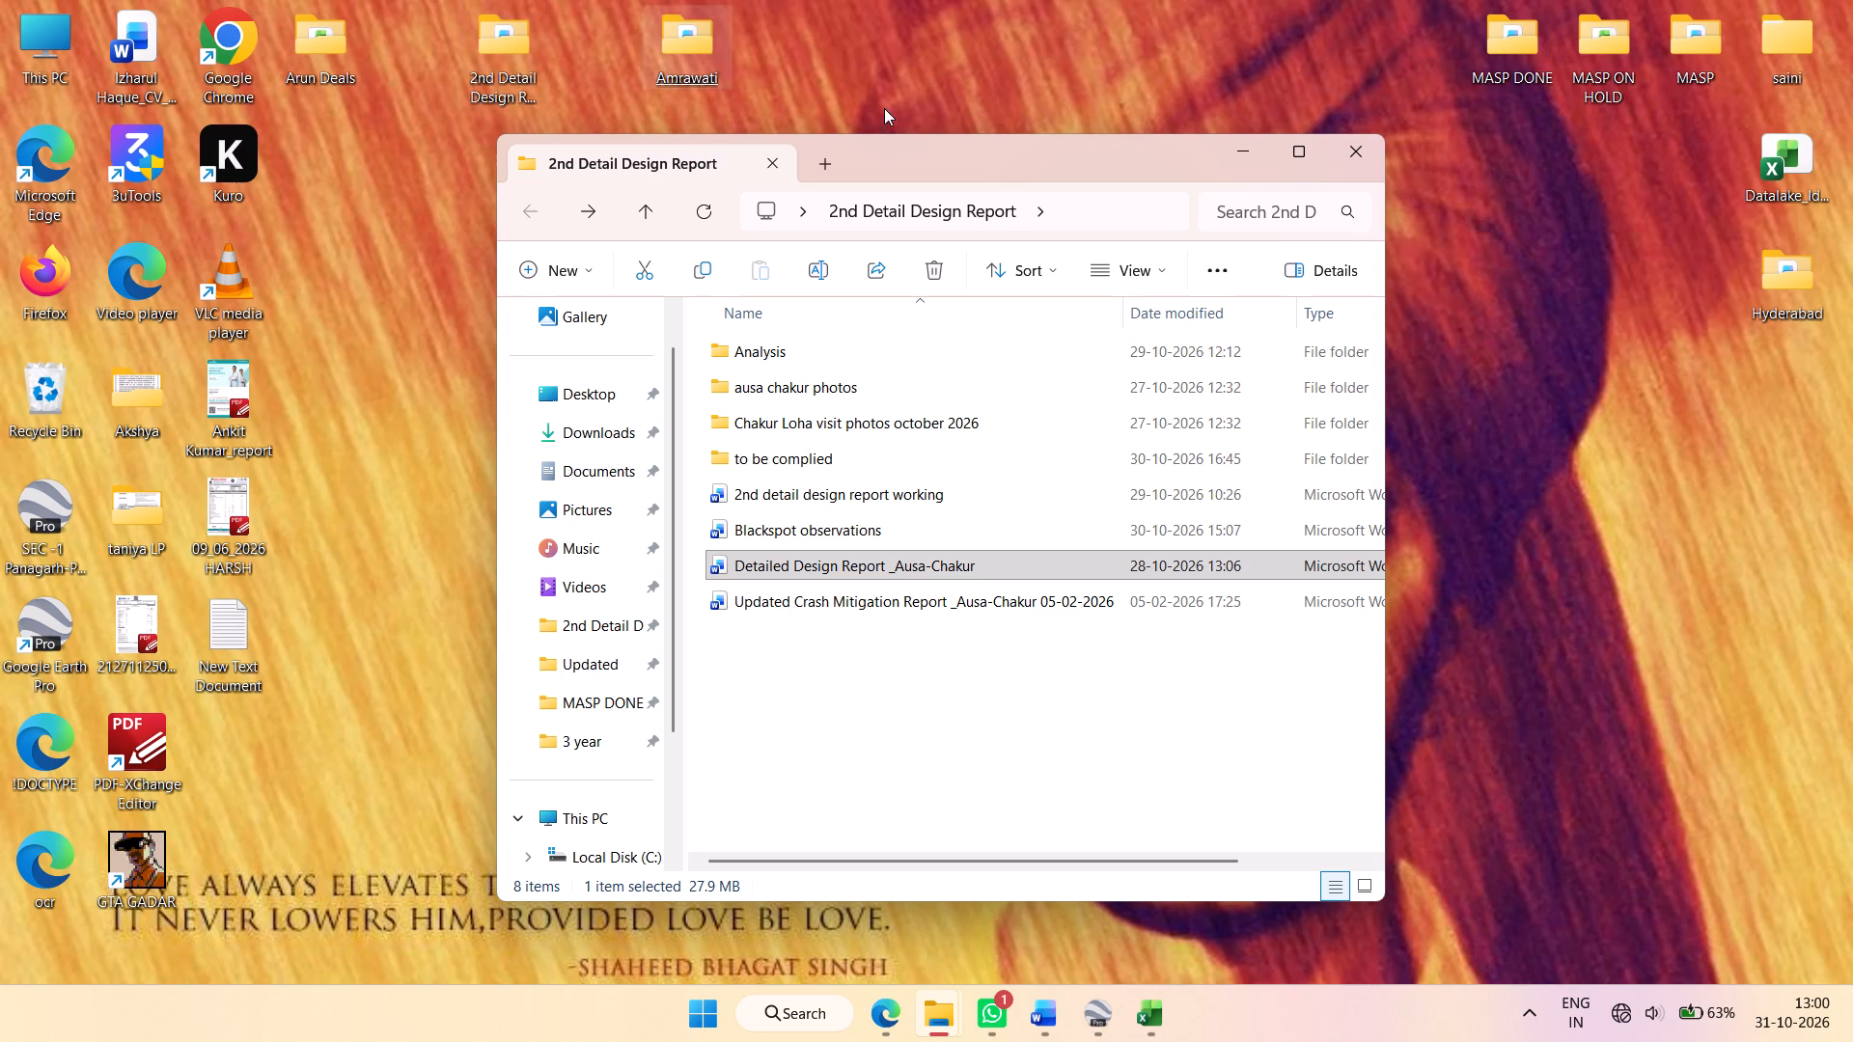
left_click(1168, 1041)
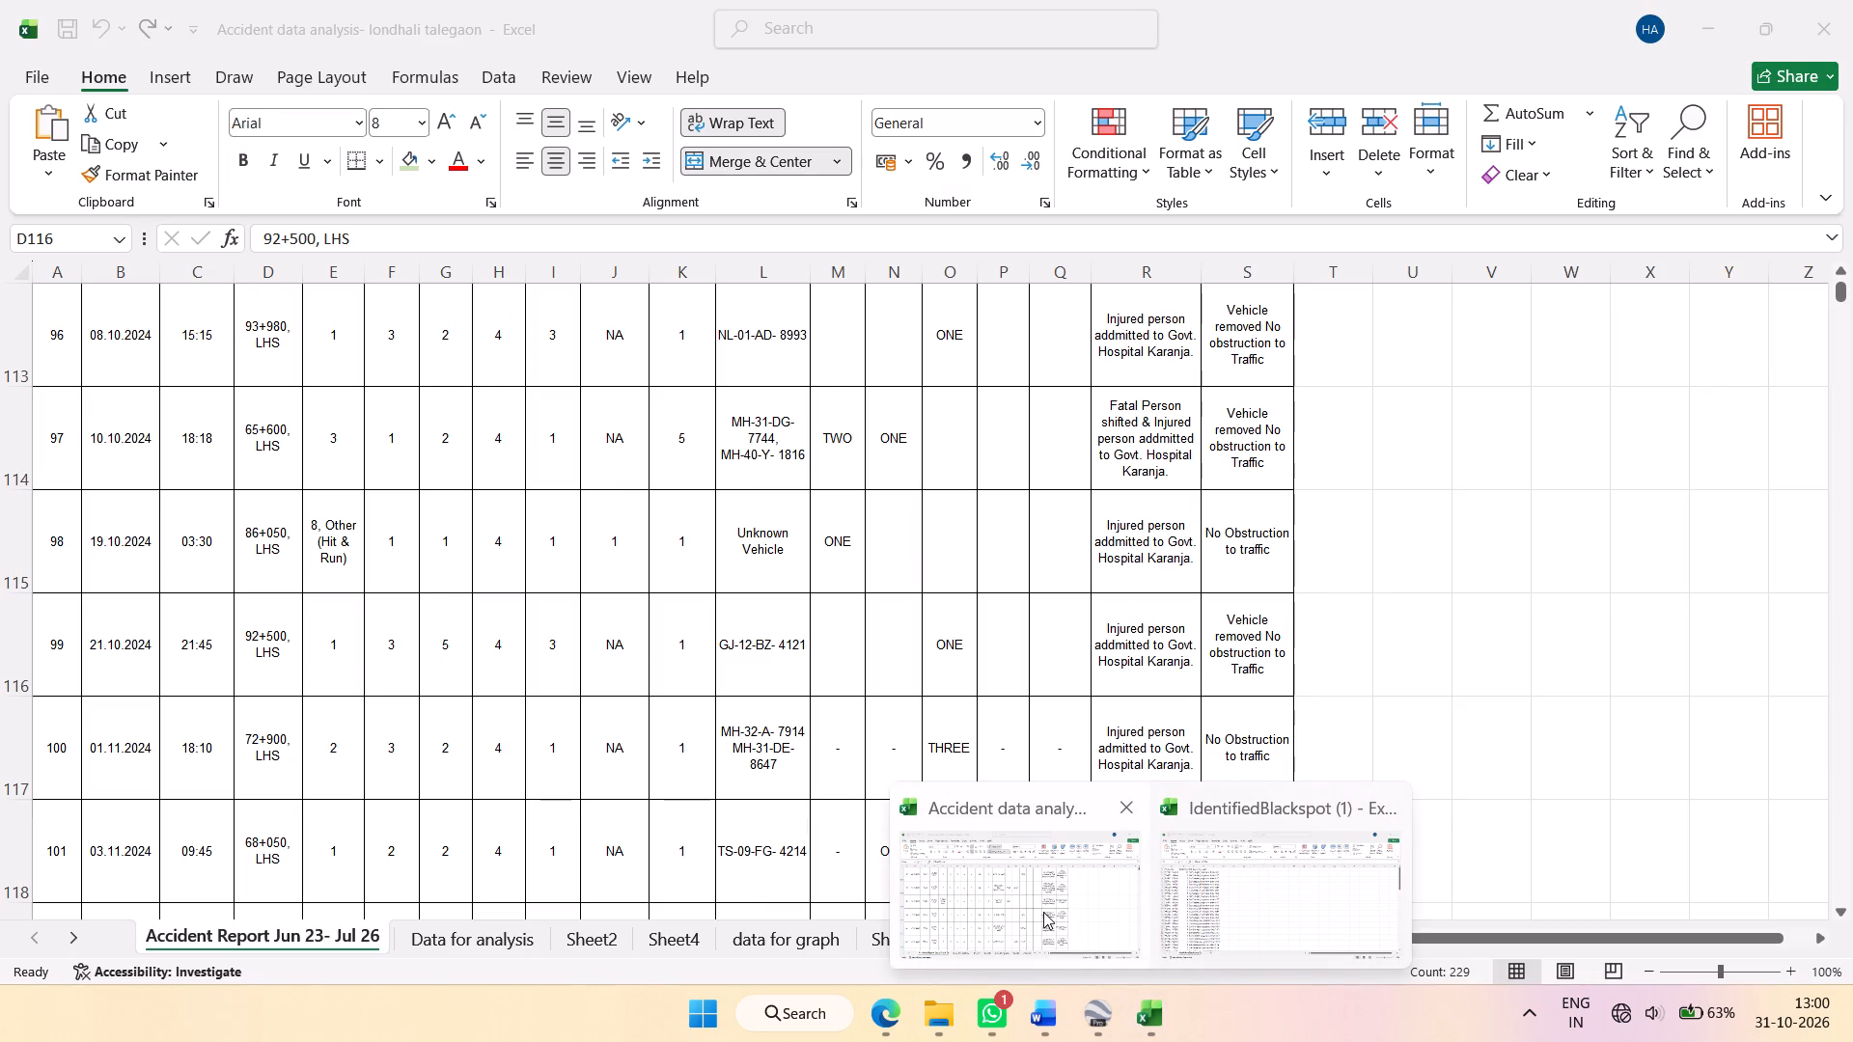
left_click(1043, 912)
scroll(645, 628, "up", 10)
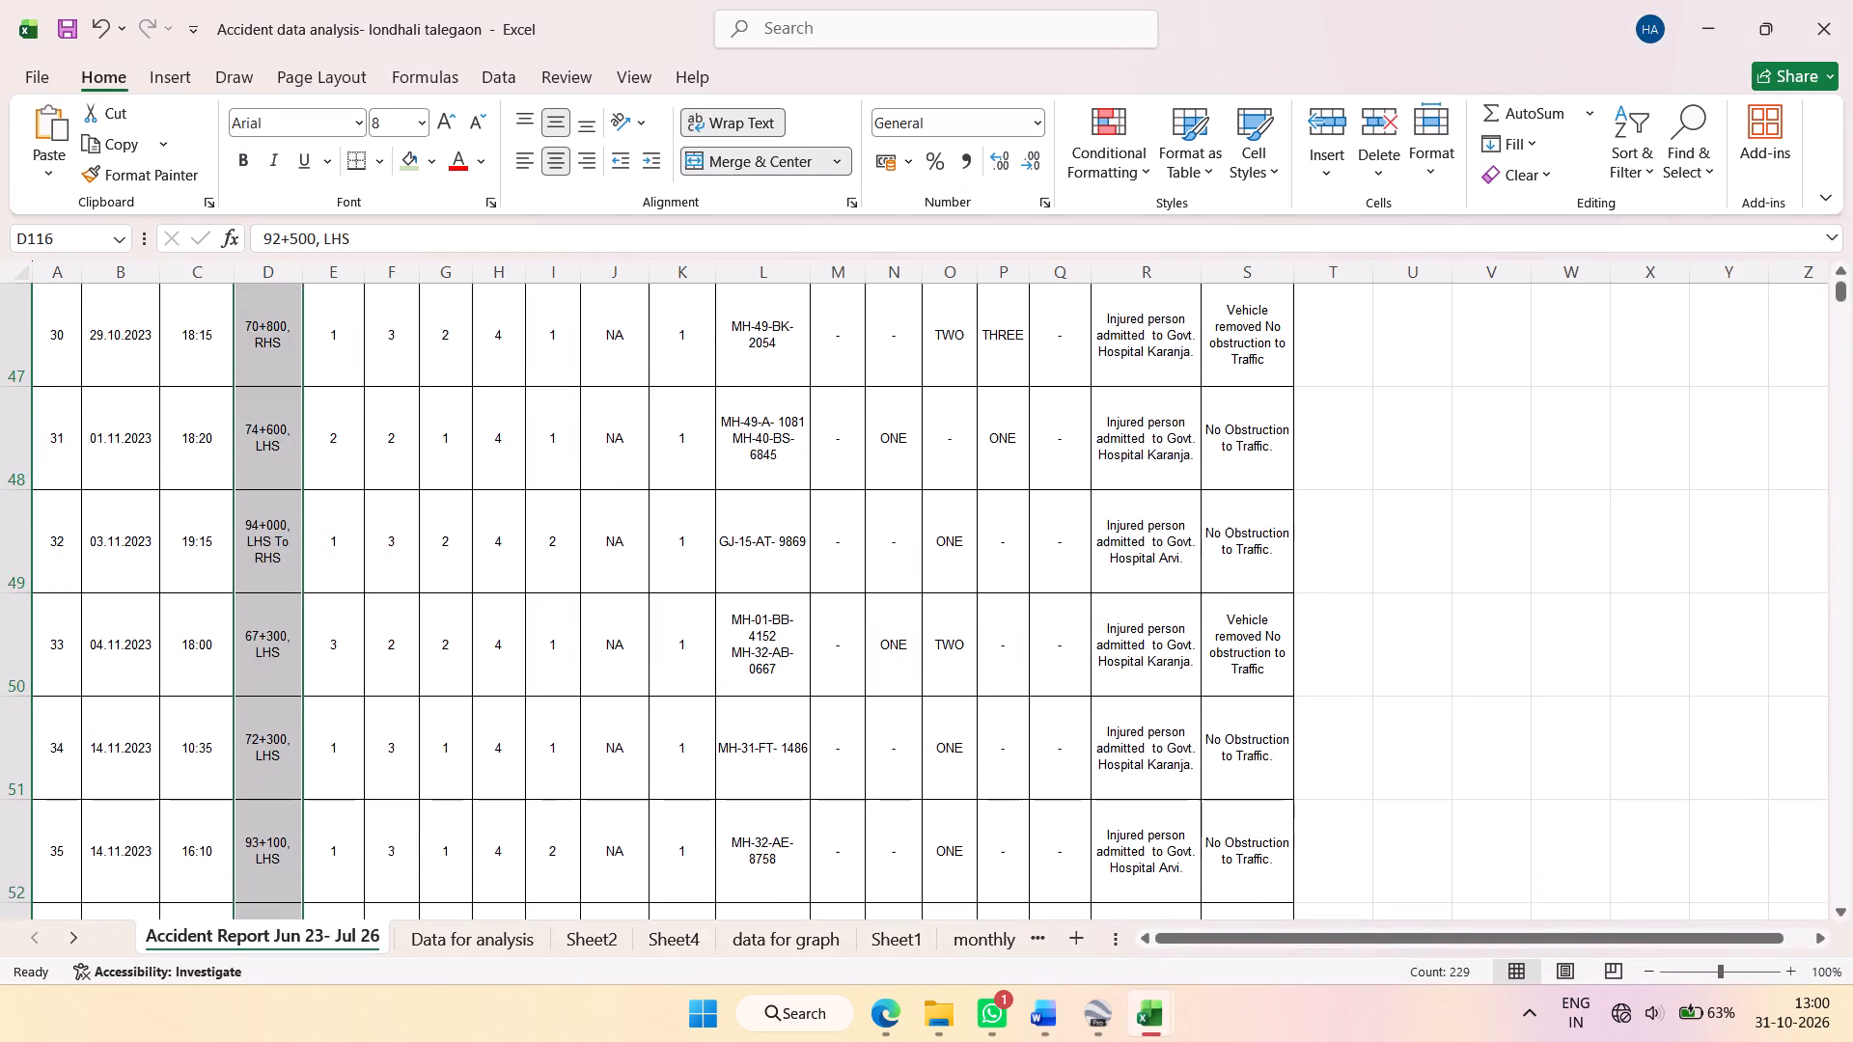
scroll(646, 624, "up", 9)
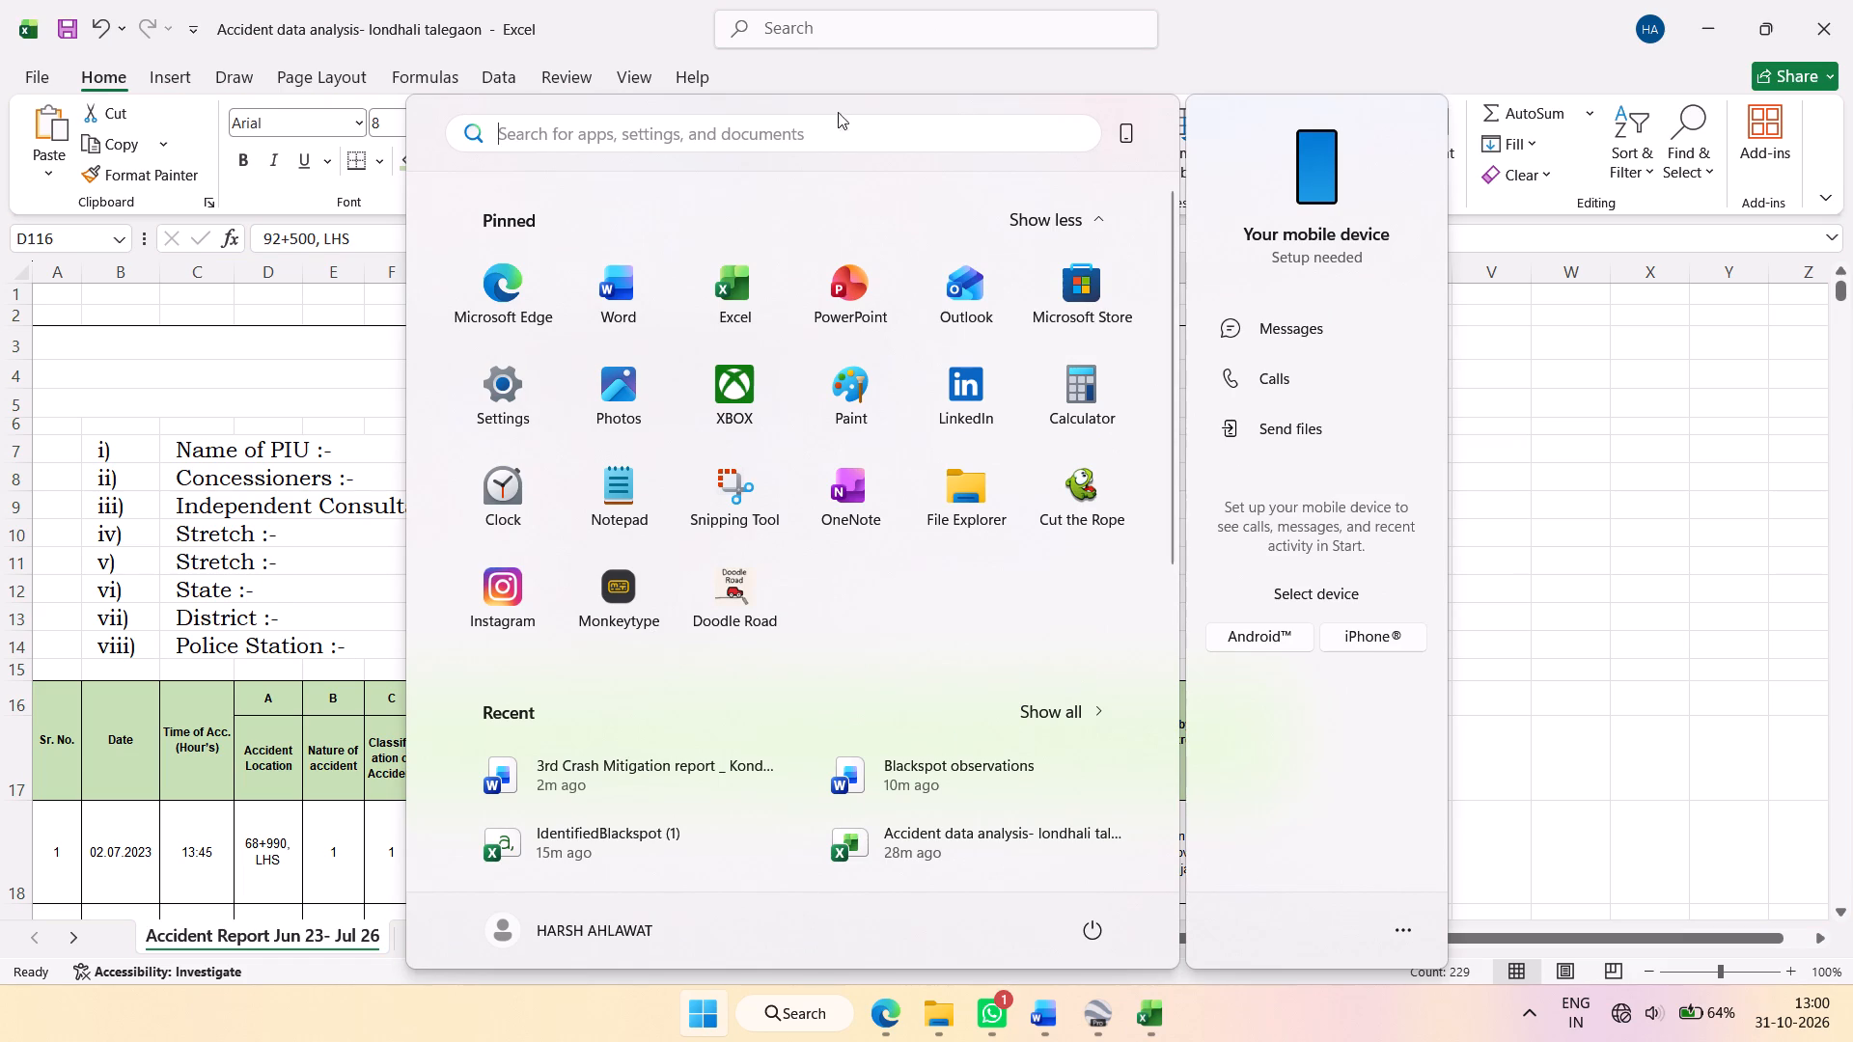
Start Word and look for a recovered copy of the 3rd Crash Mitigation report in its AutoRecover file location.
left_click(173, 302)
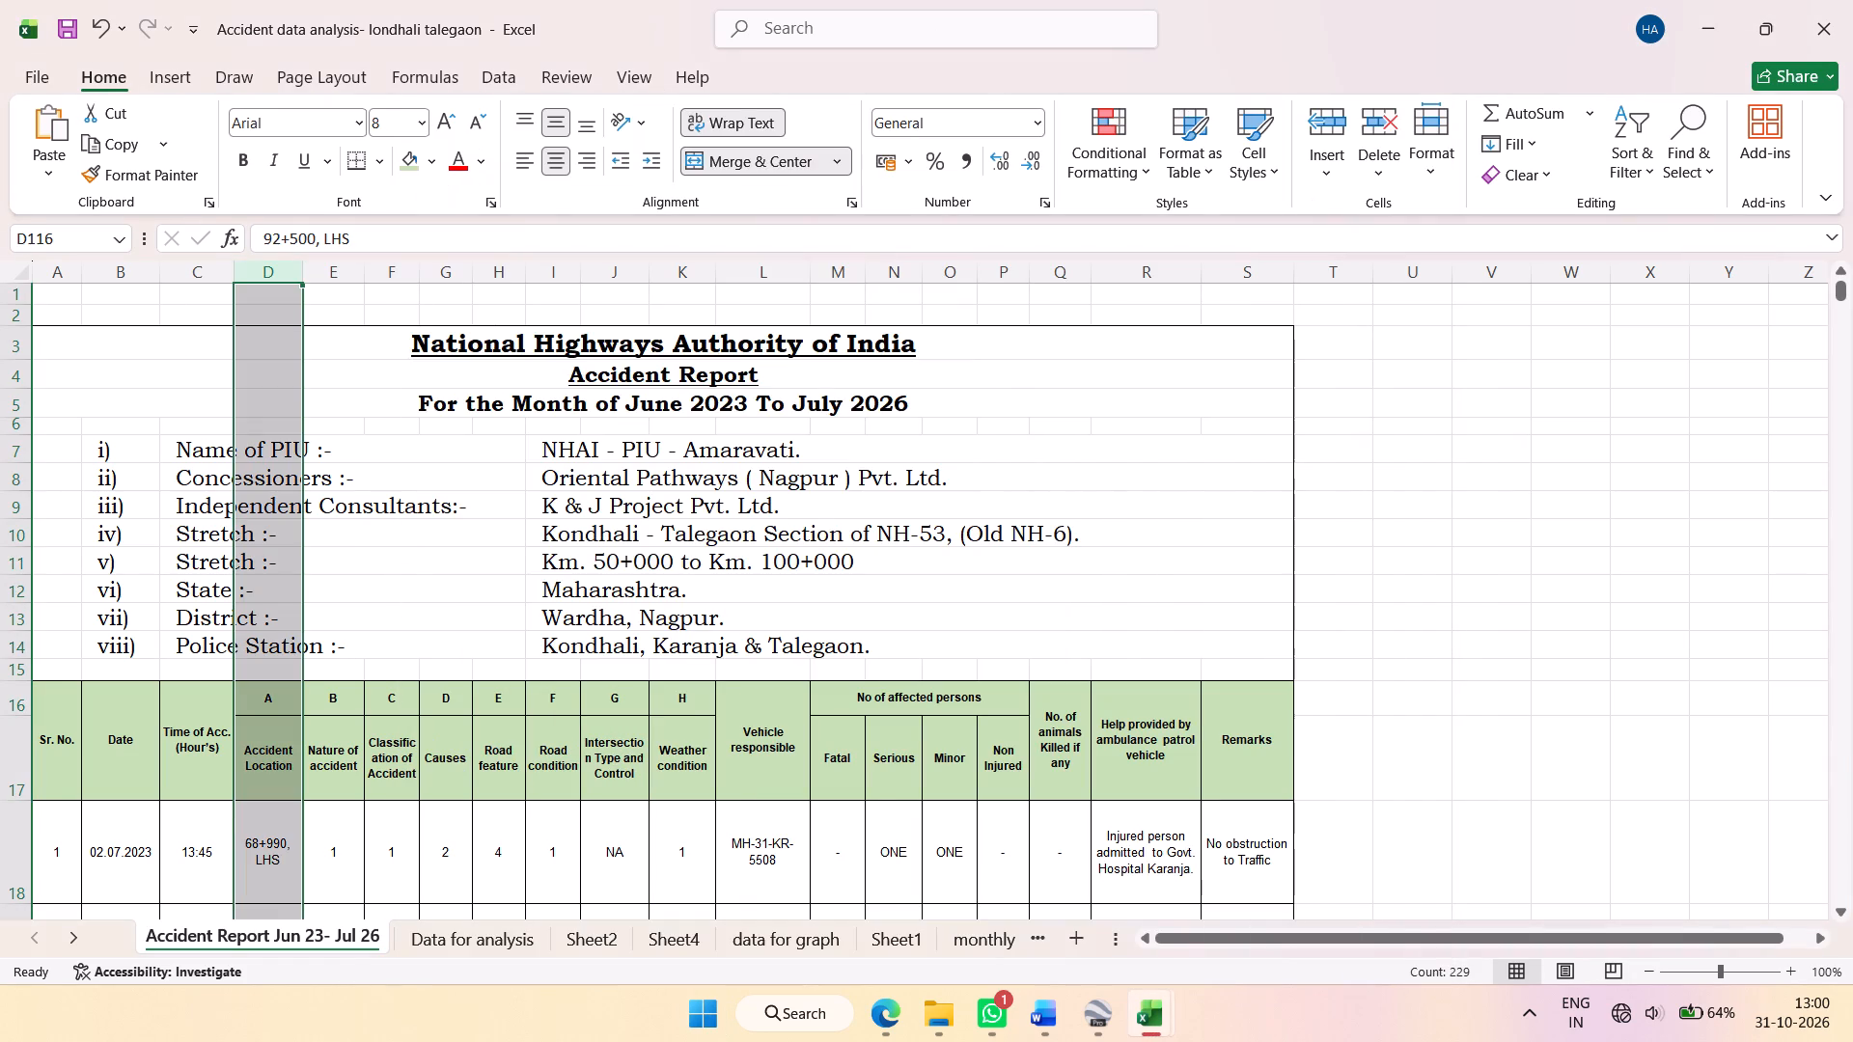
type("word")
key("Return")
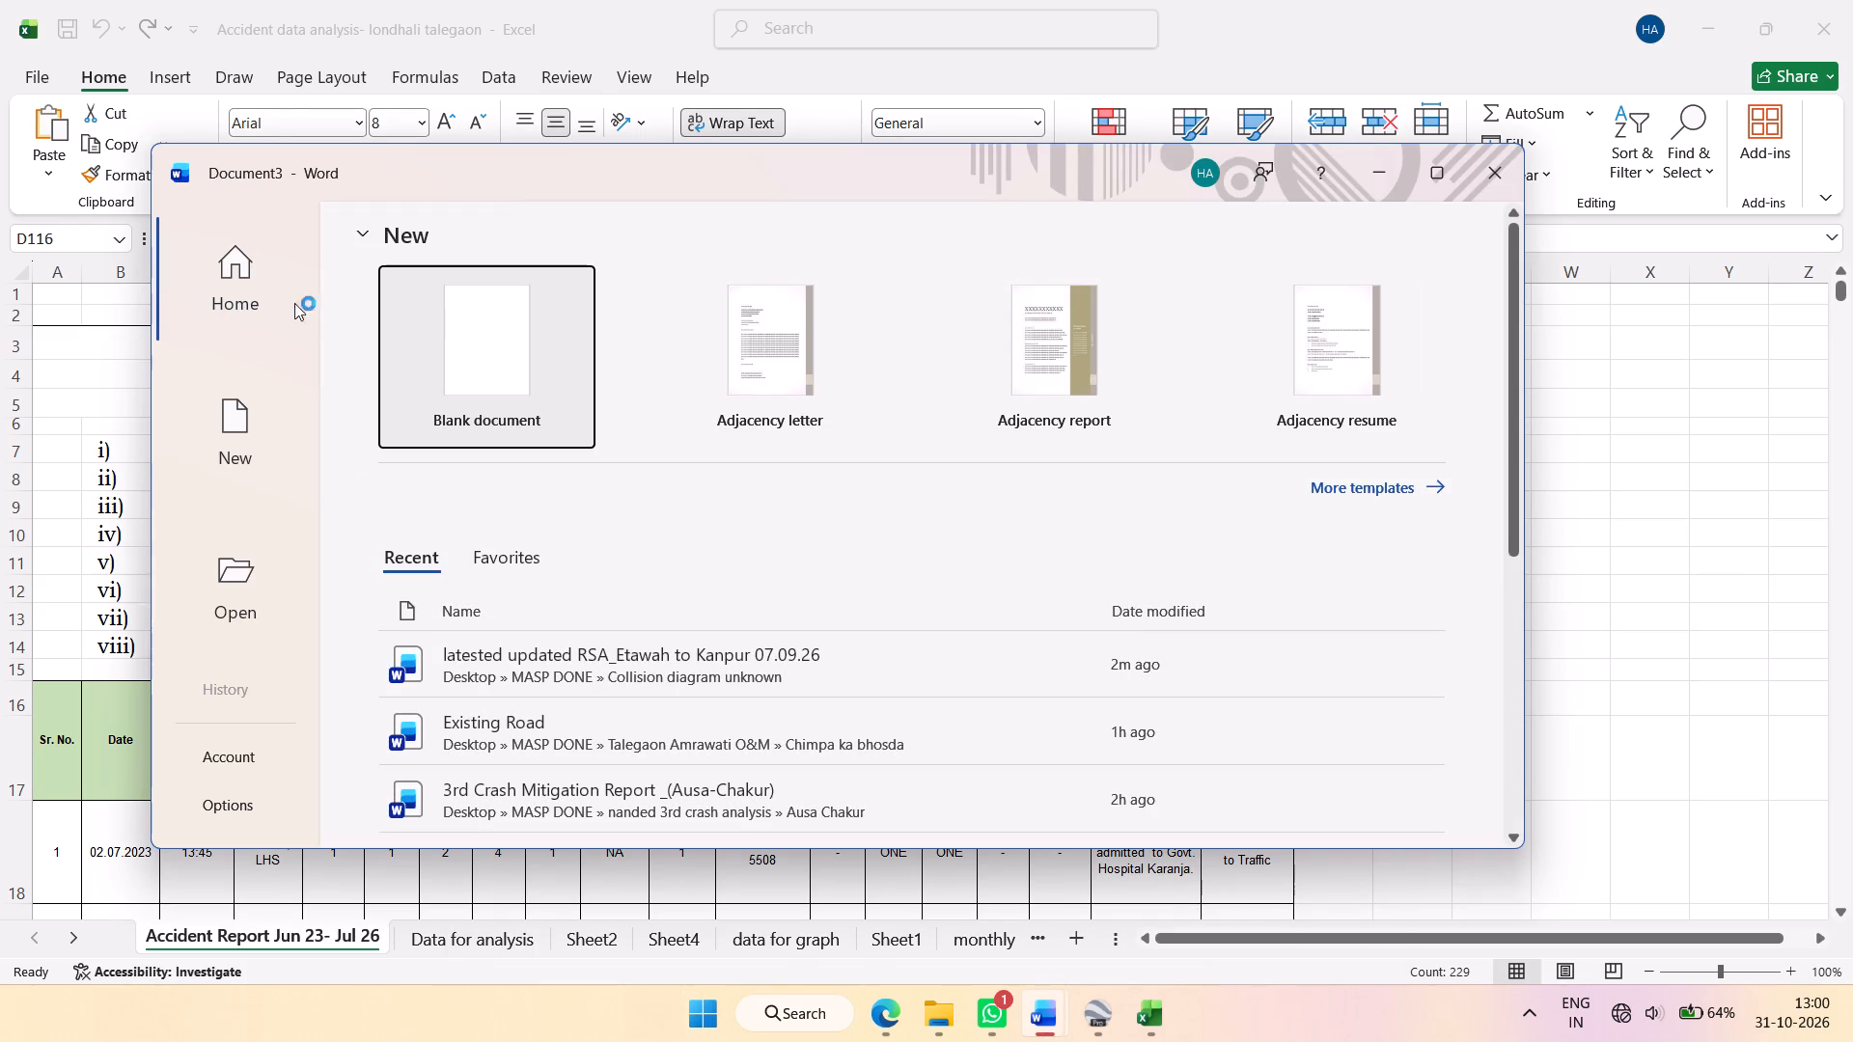
left_click(229, 812)
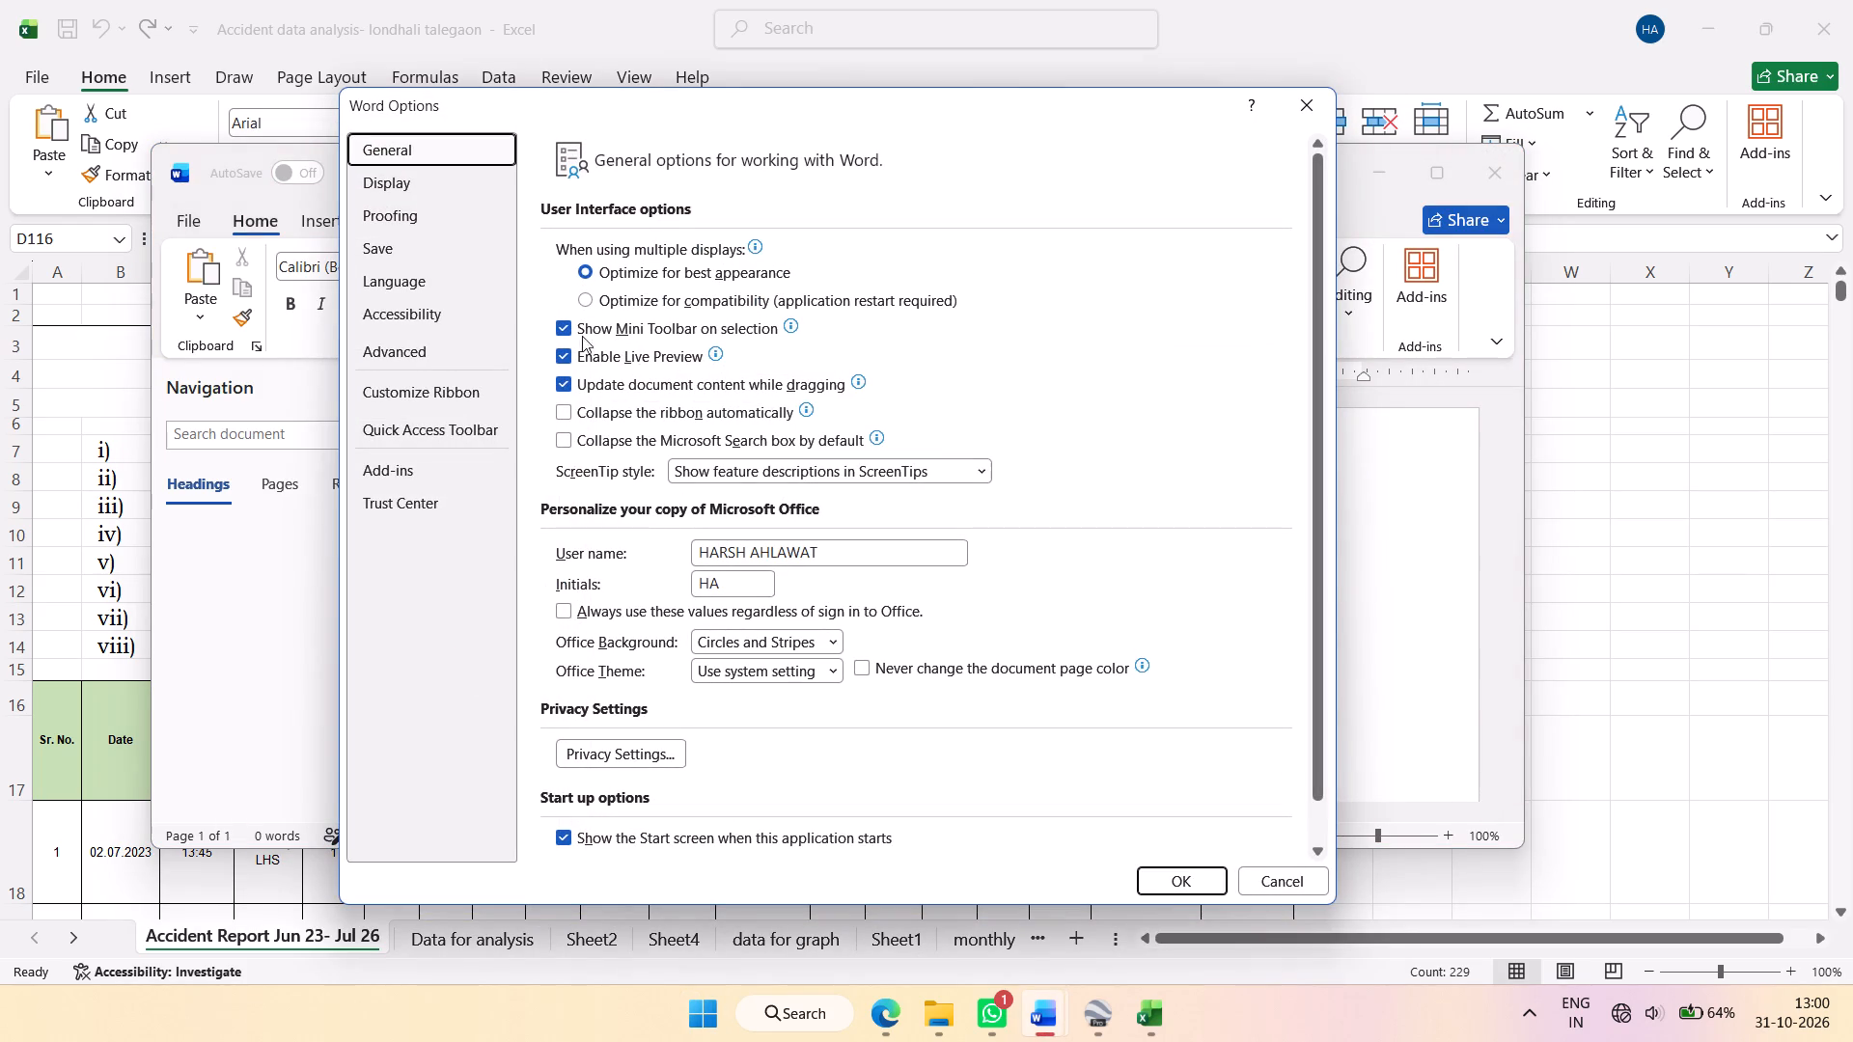
left_click(443, 360)
left_click(441, 412)
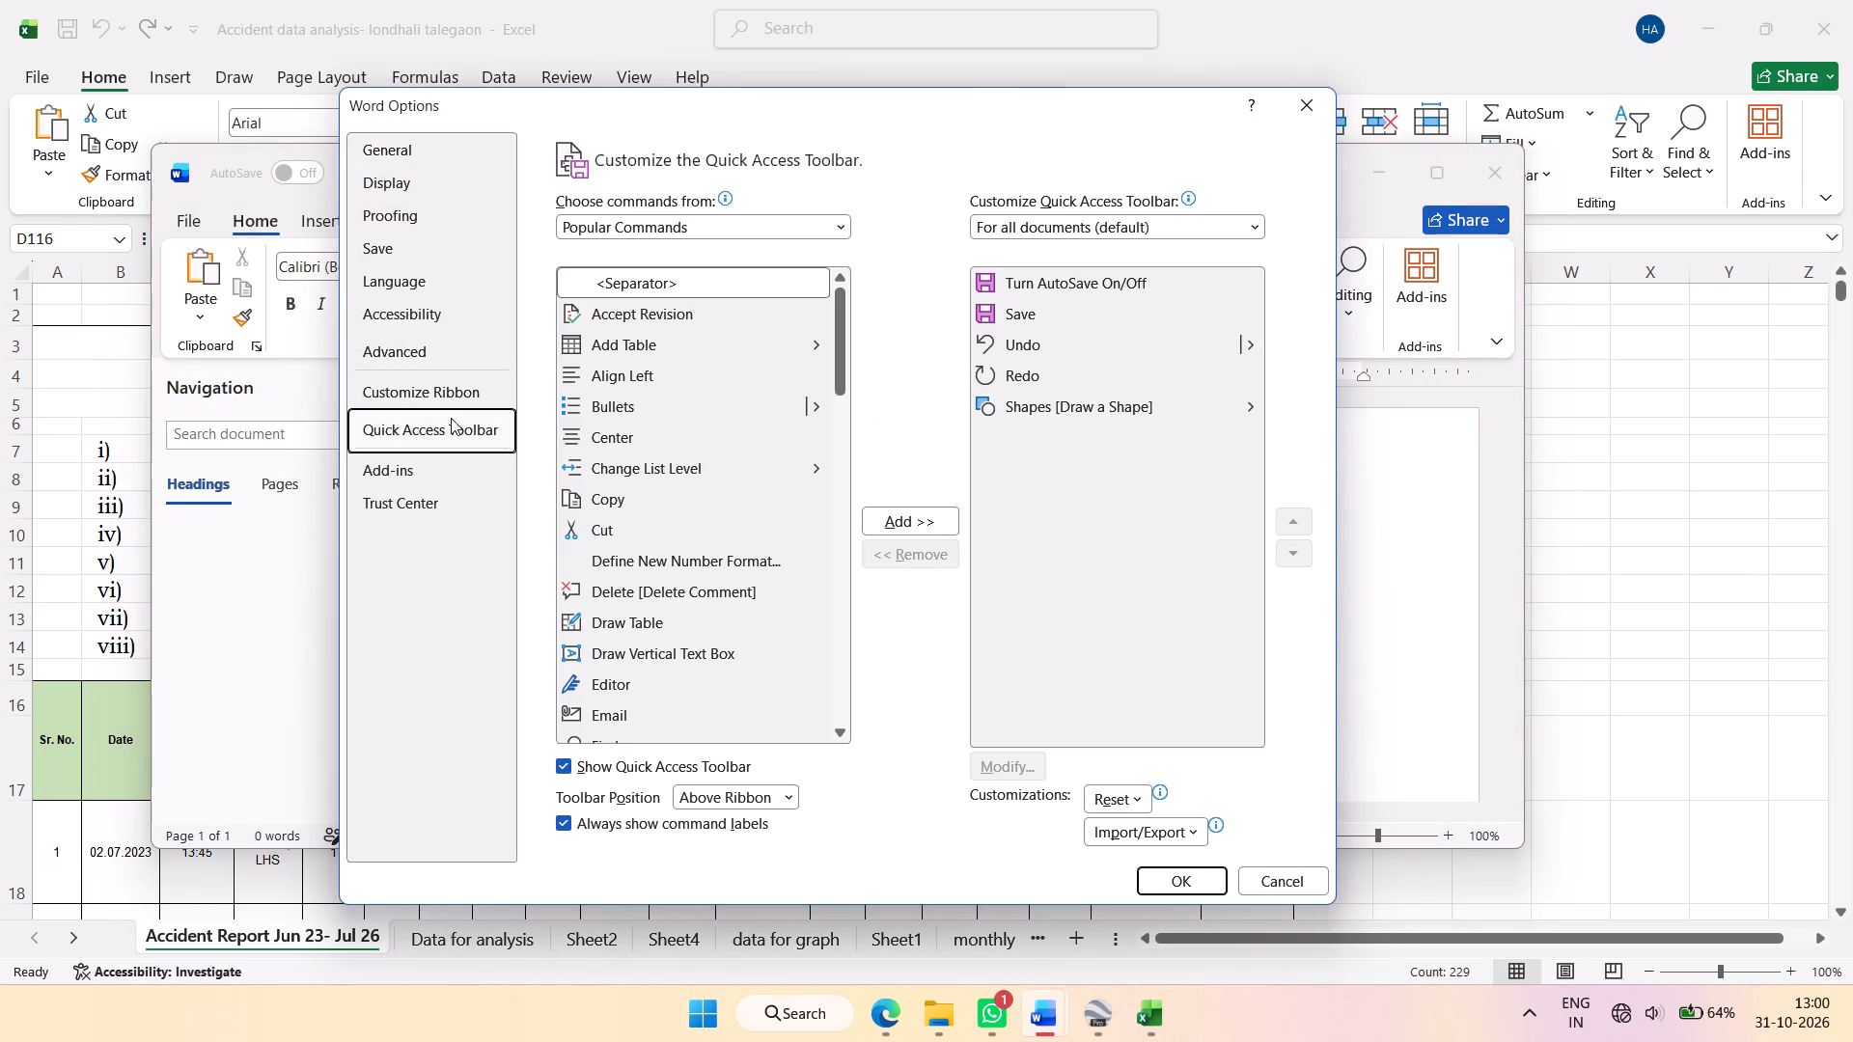
left_click(443, 288)
left_click(449, 319)
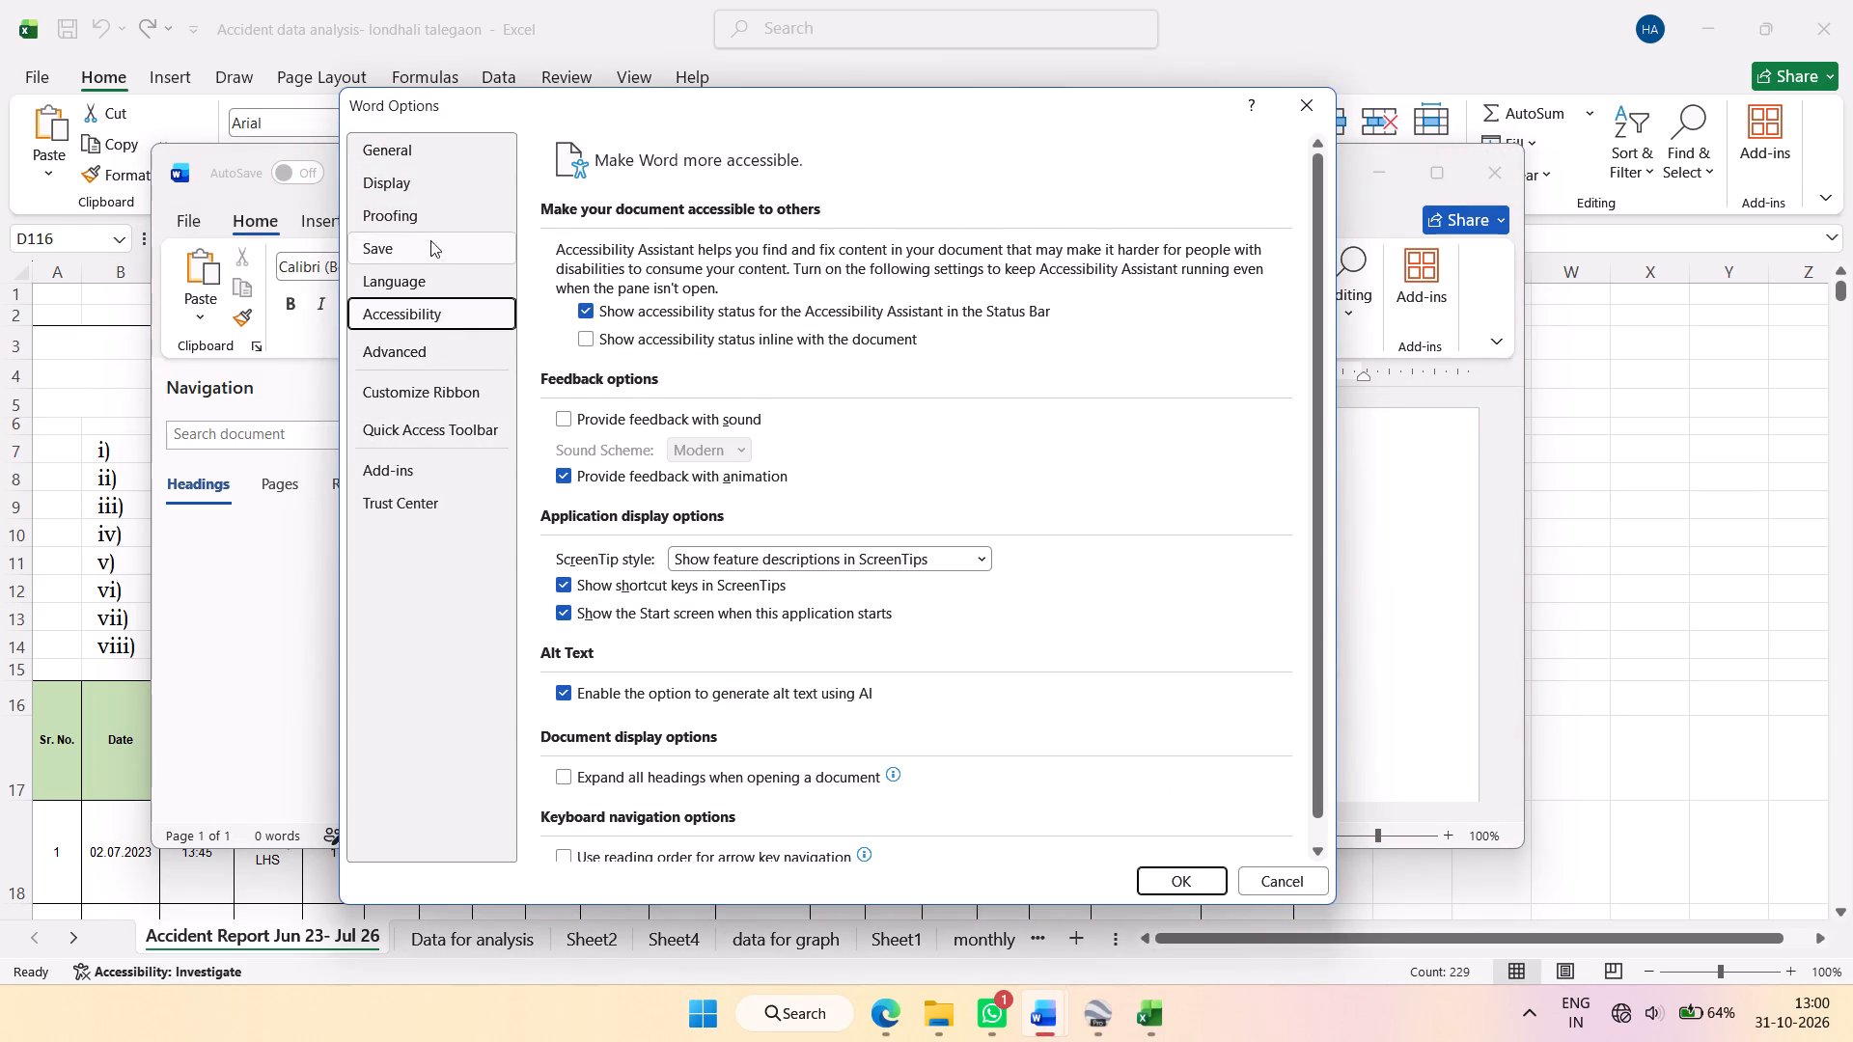
left_click(429, 246)
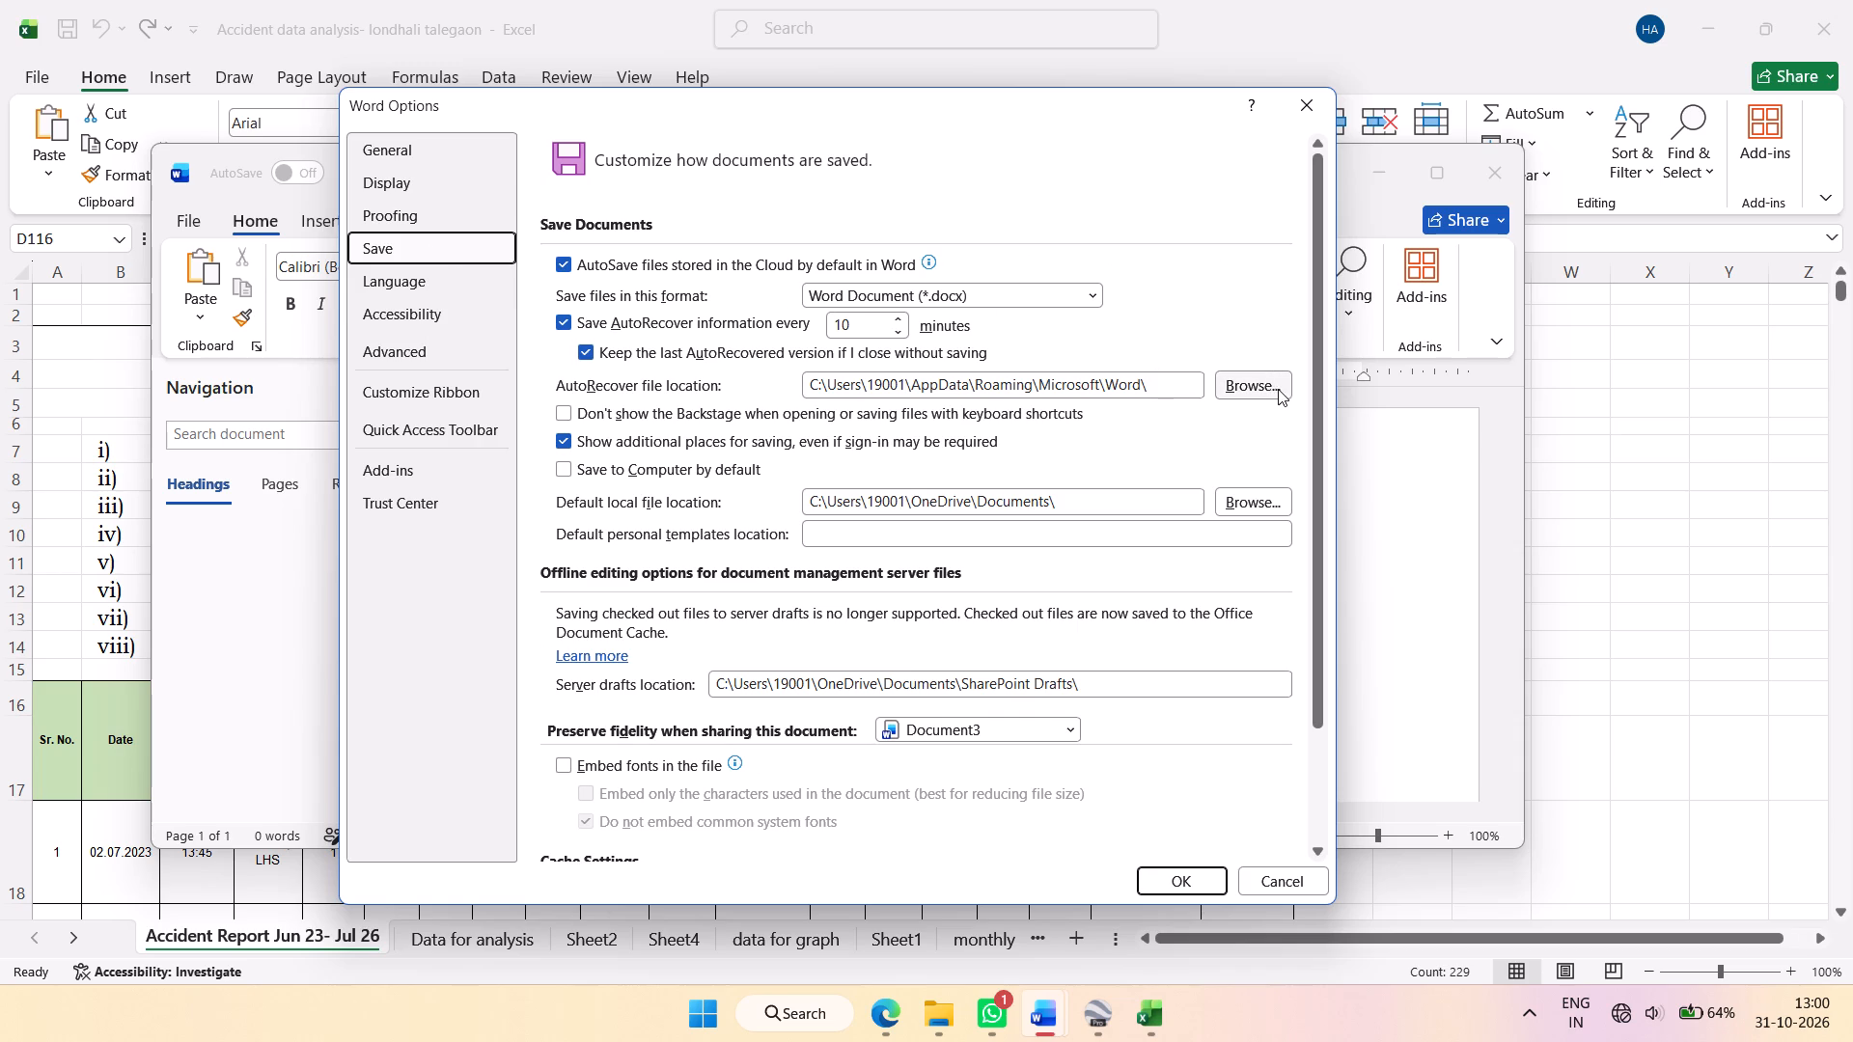
left_click(1256, 389)
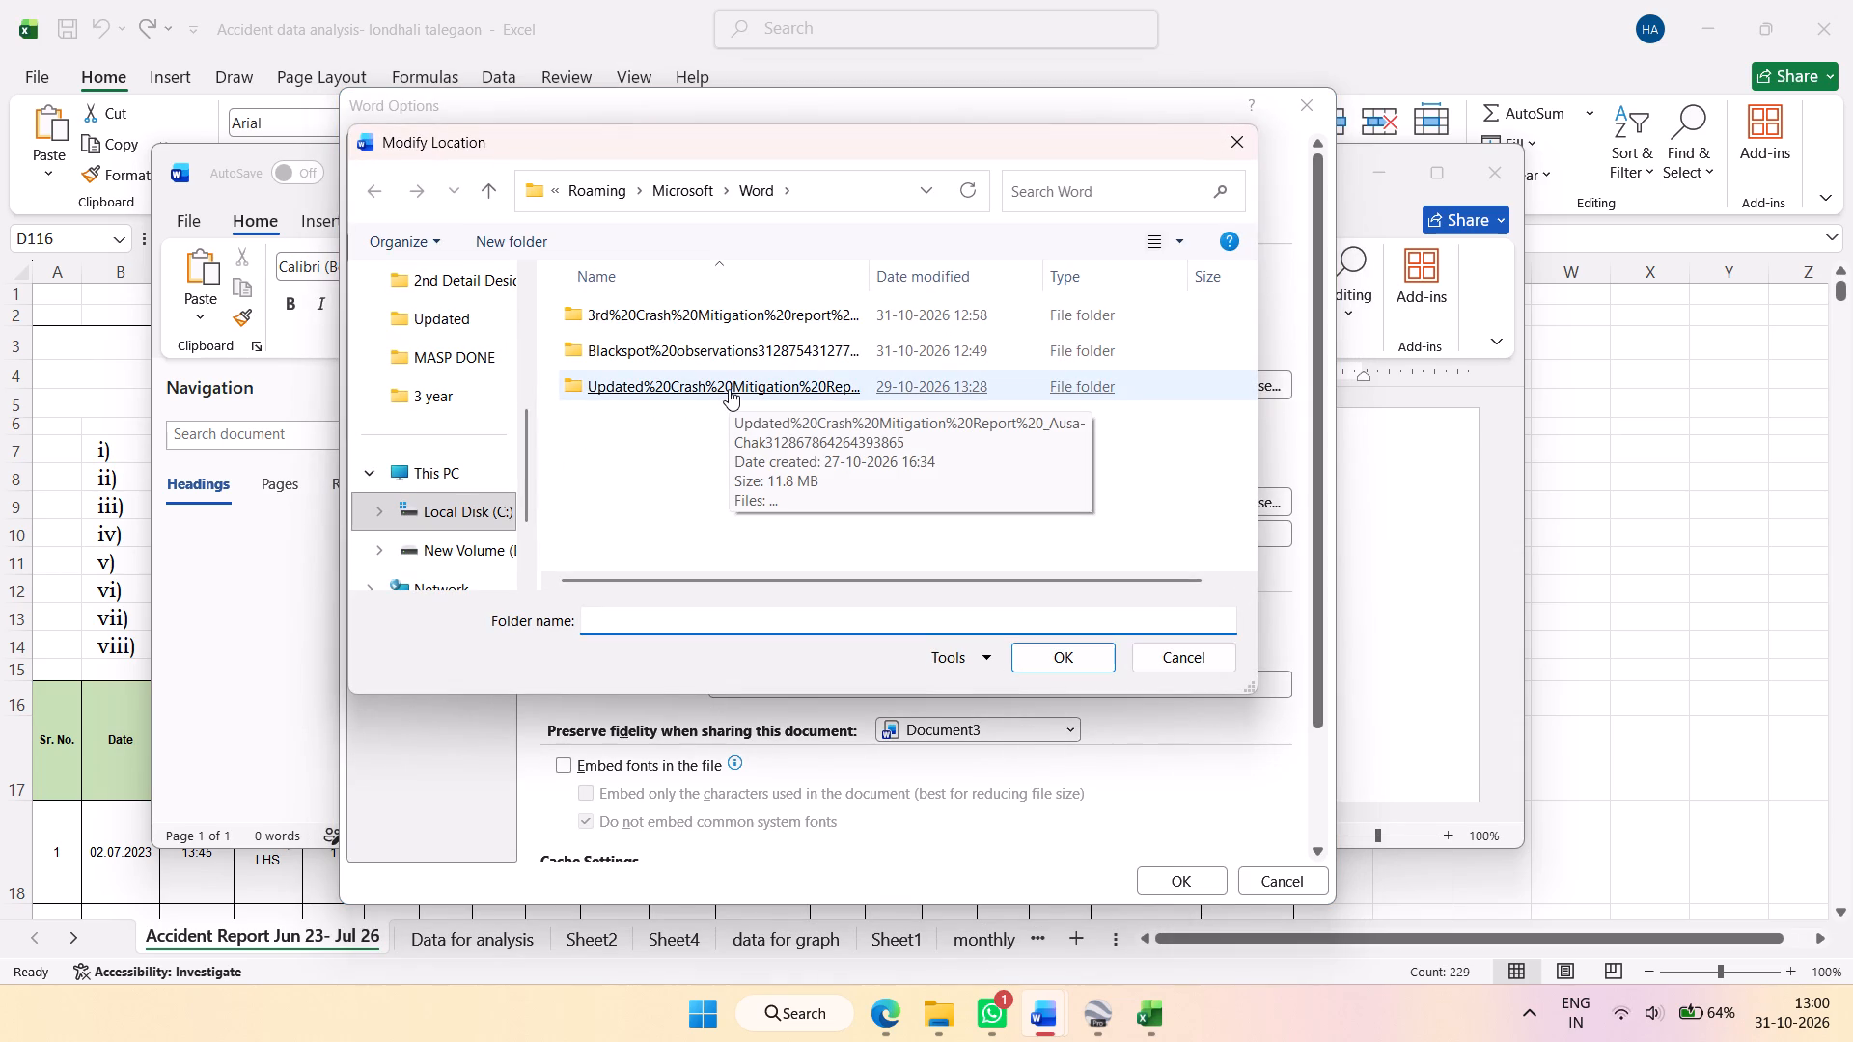
left_click(775, 320)
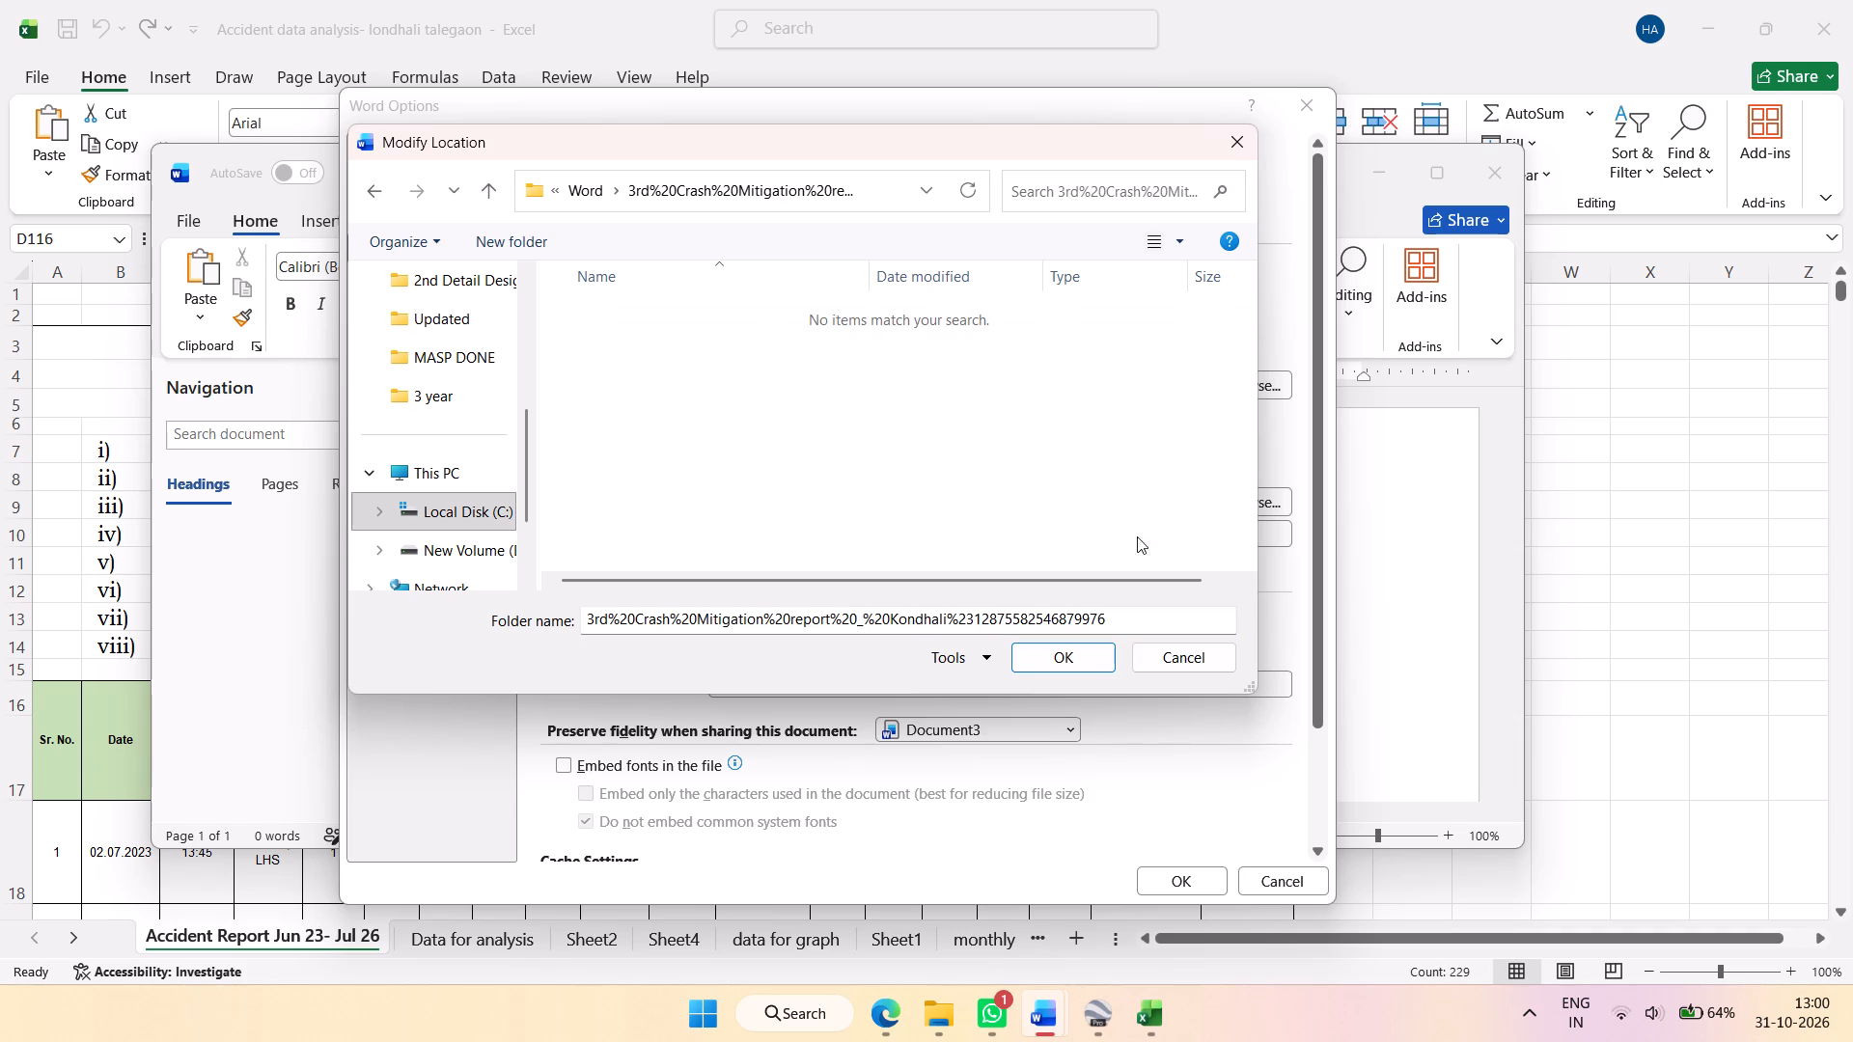
left_click(1231, 148)
left_click(1305, 111)
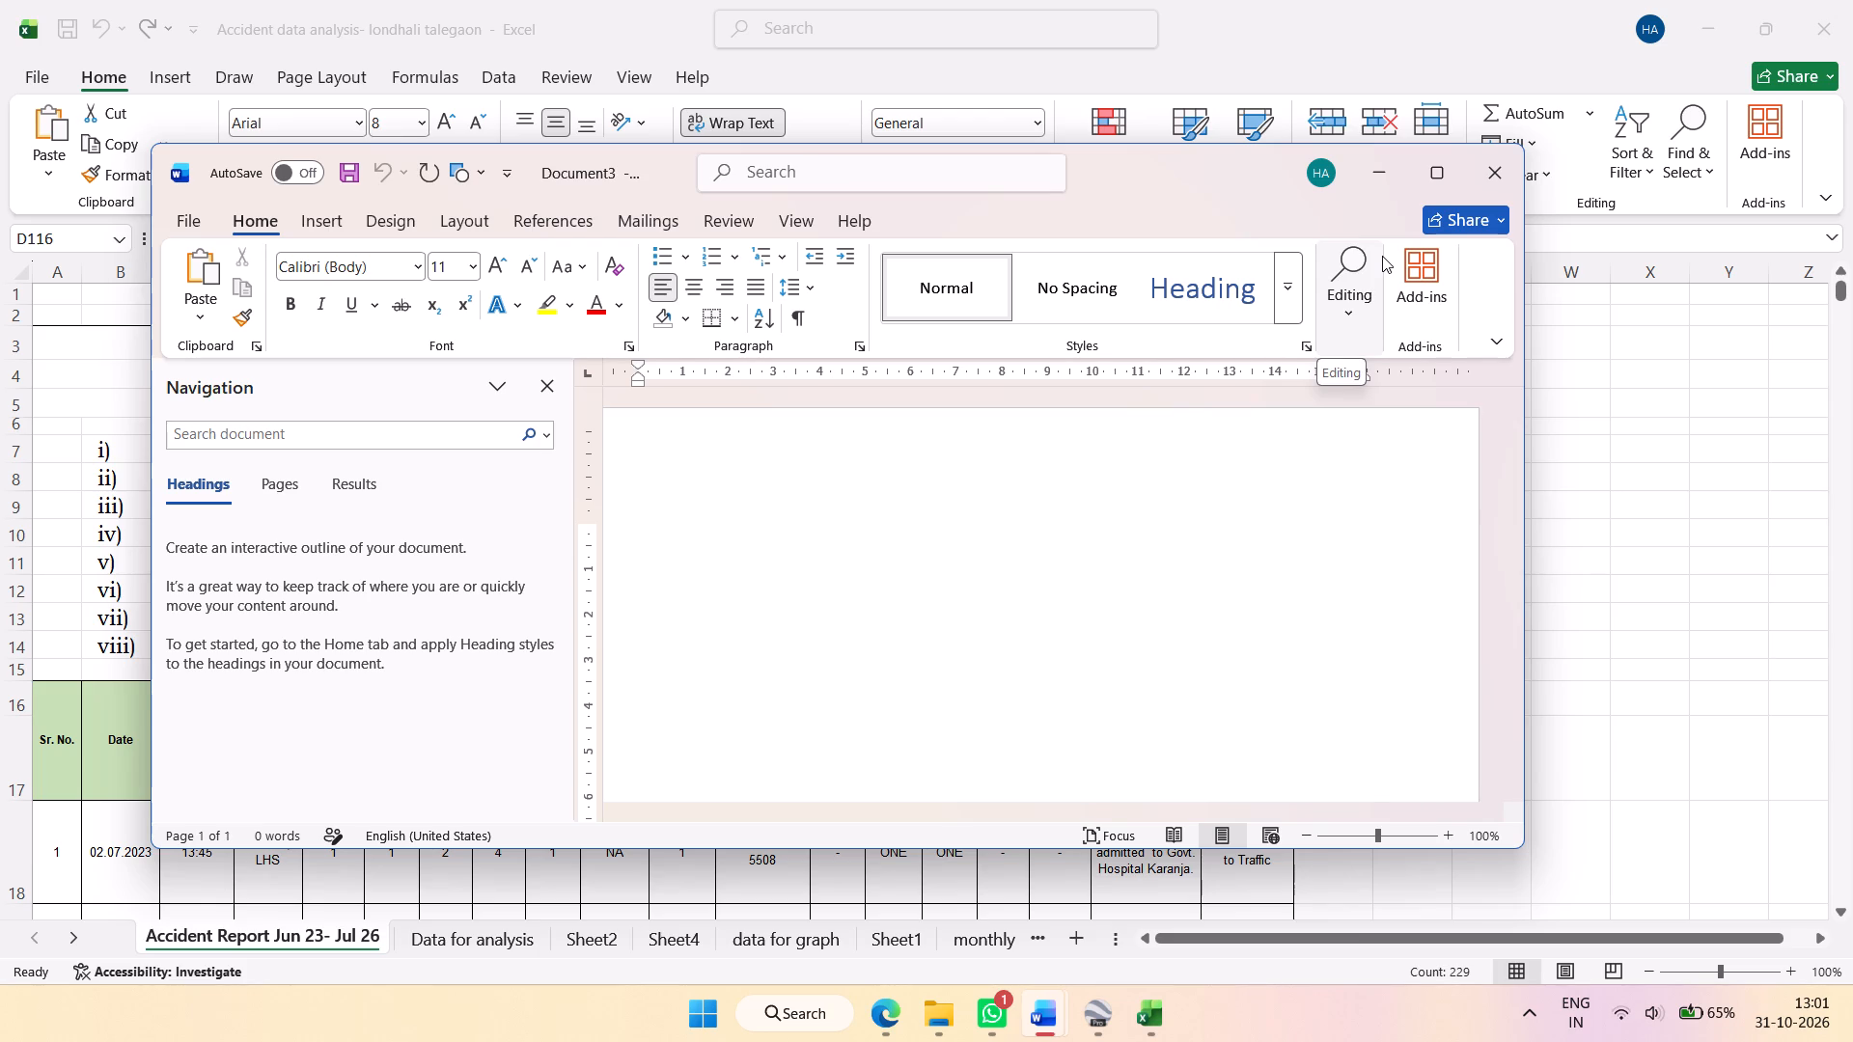
left_click(1470, 187)
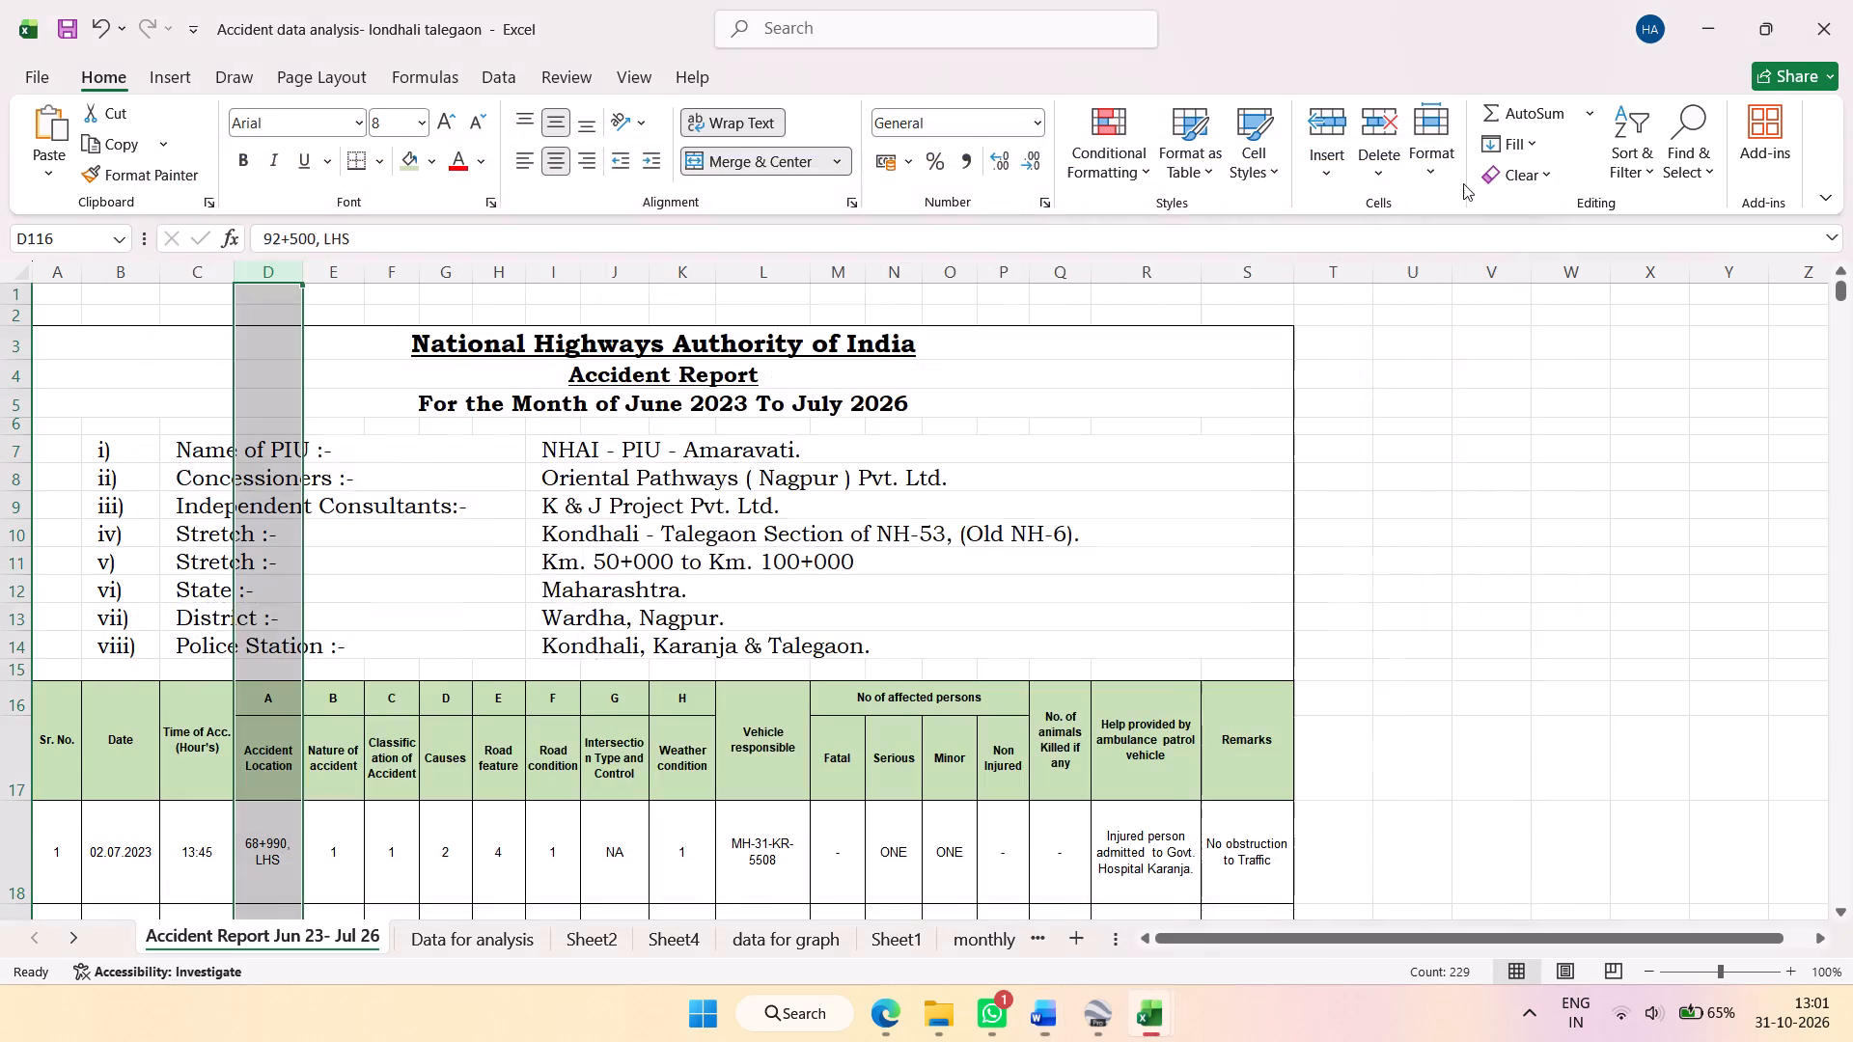
Open the 3rd Crash Mitigation report for Kondhali to Talegaon from the Updated subfolder of the desktop's Amrawati folder.
left_click(1852, 1041)
left_click(512, 91)
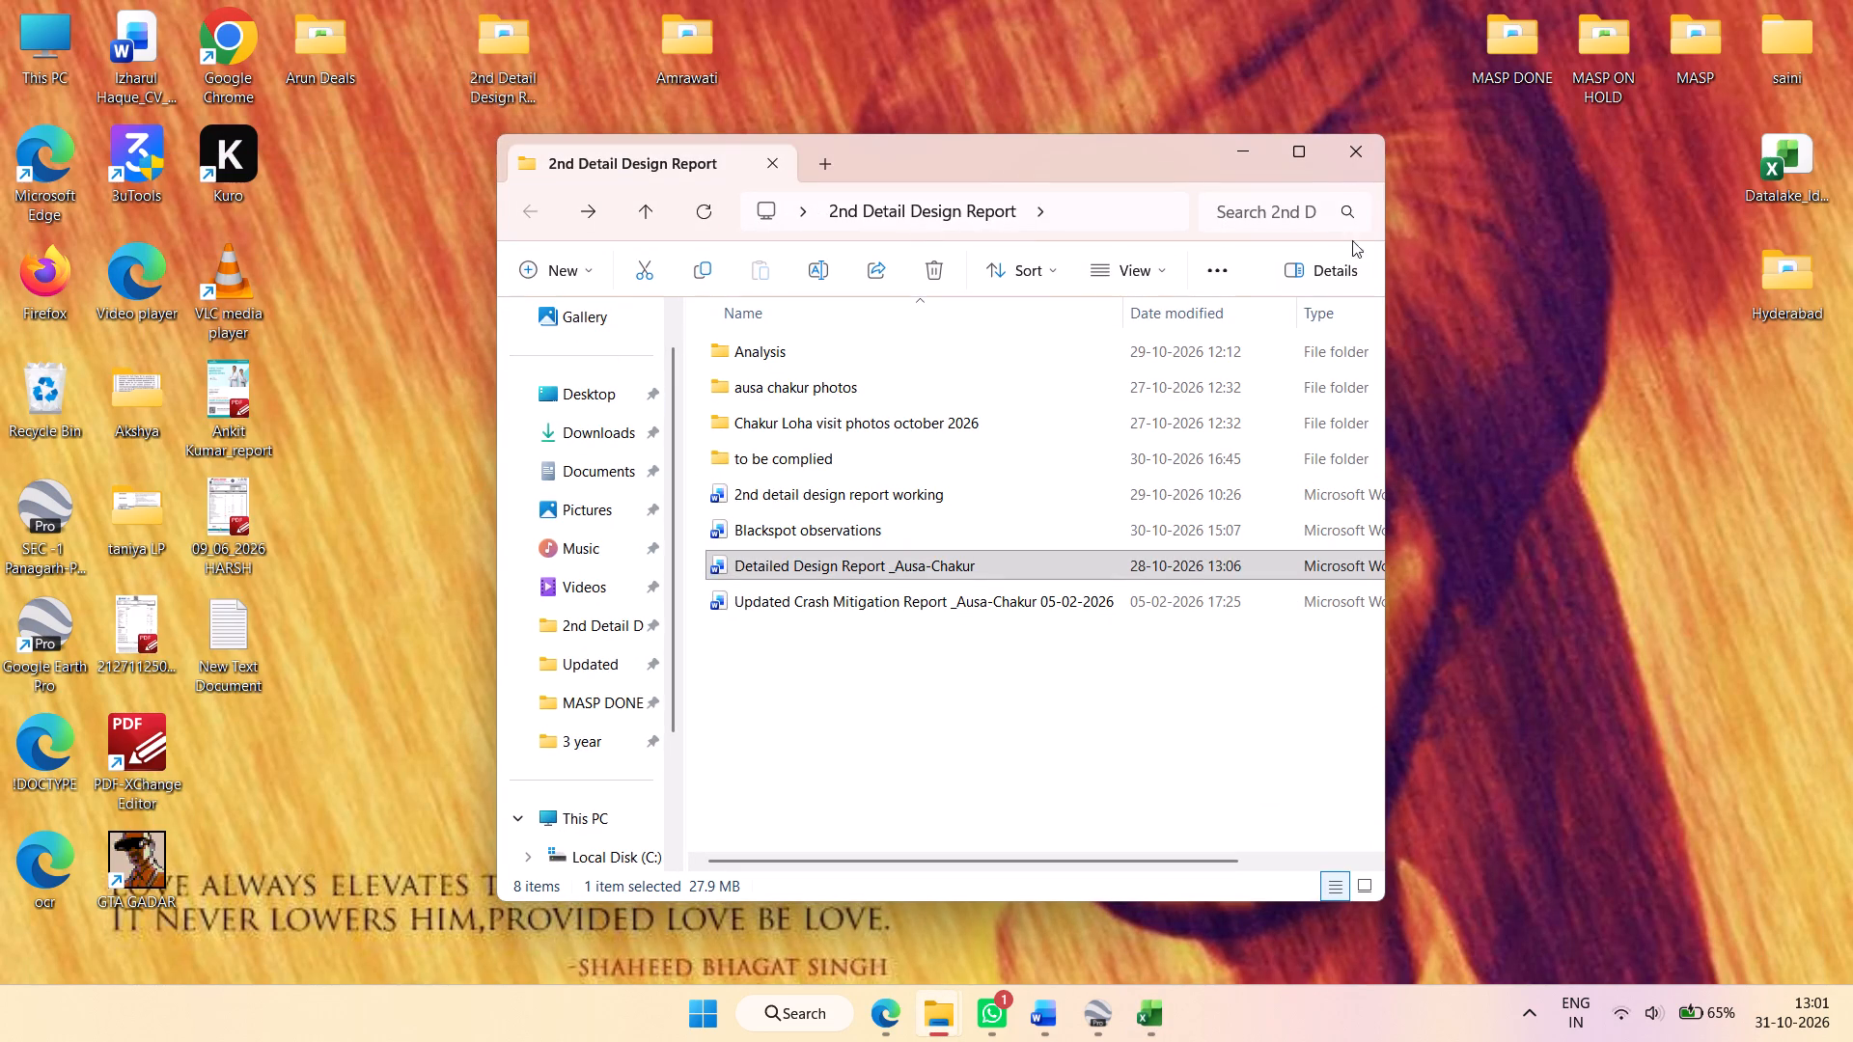
left_click(1351, 163)
left_click(674, 69)
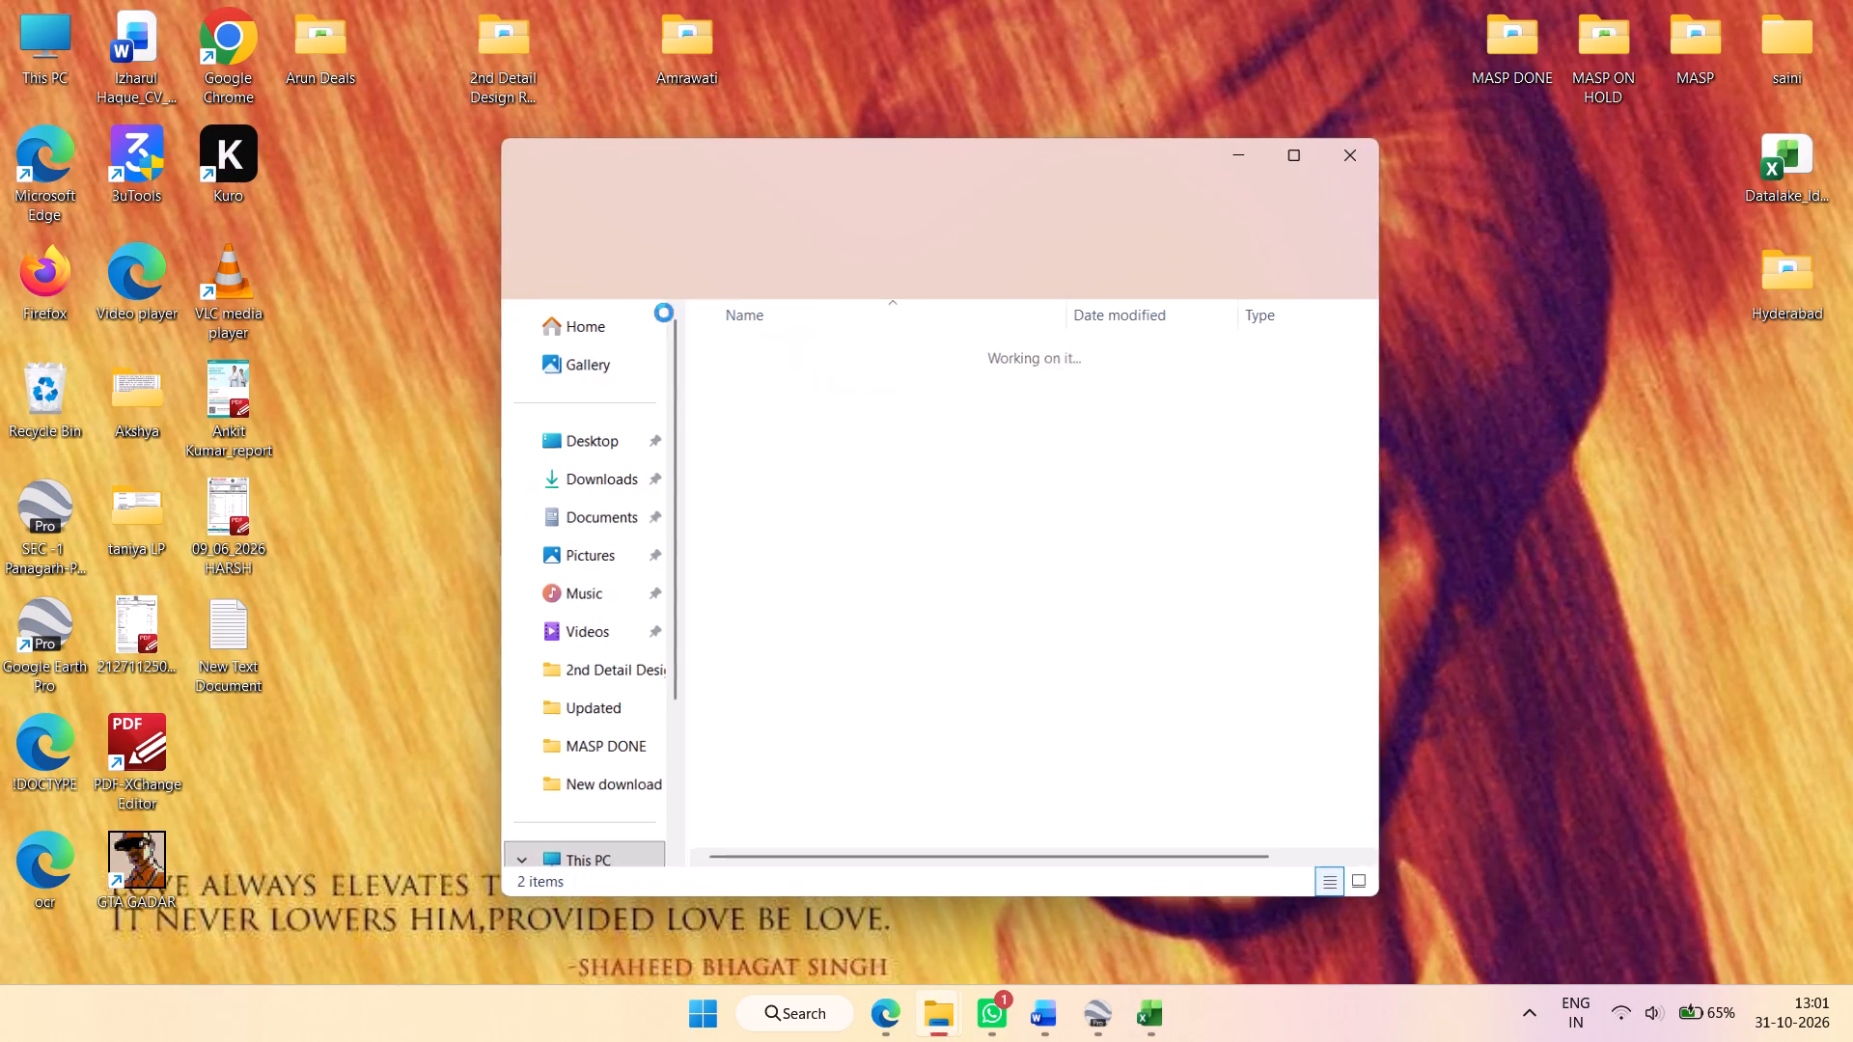
left_click(778, 384)
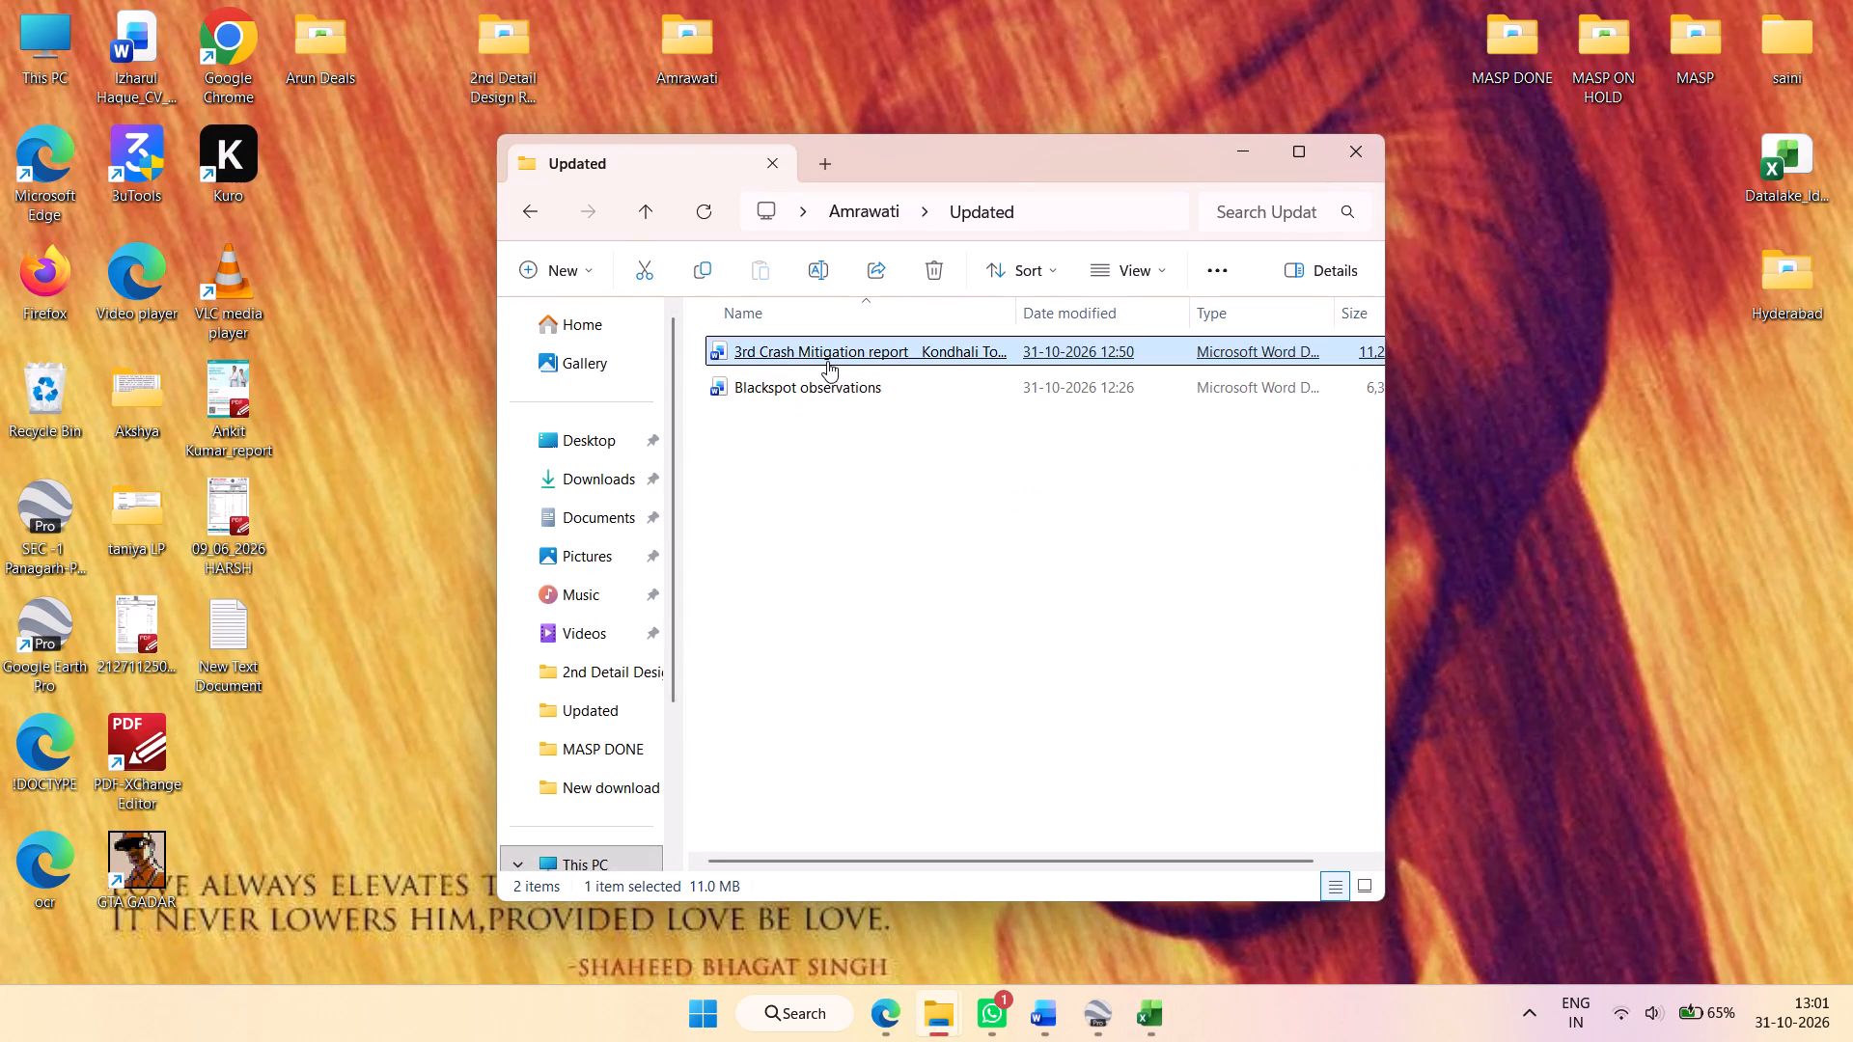
left_click(827, 361)
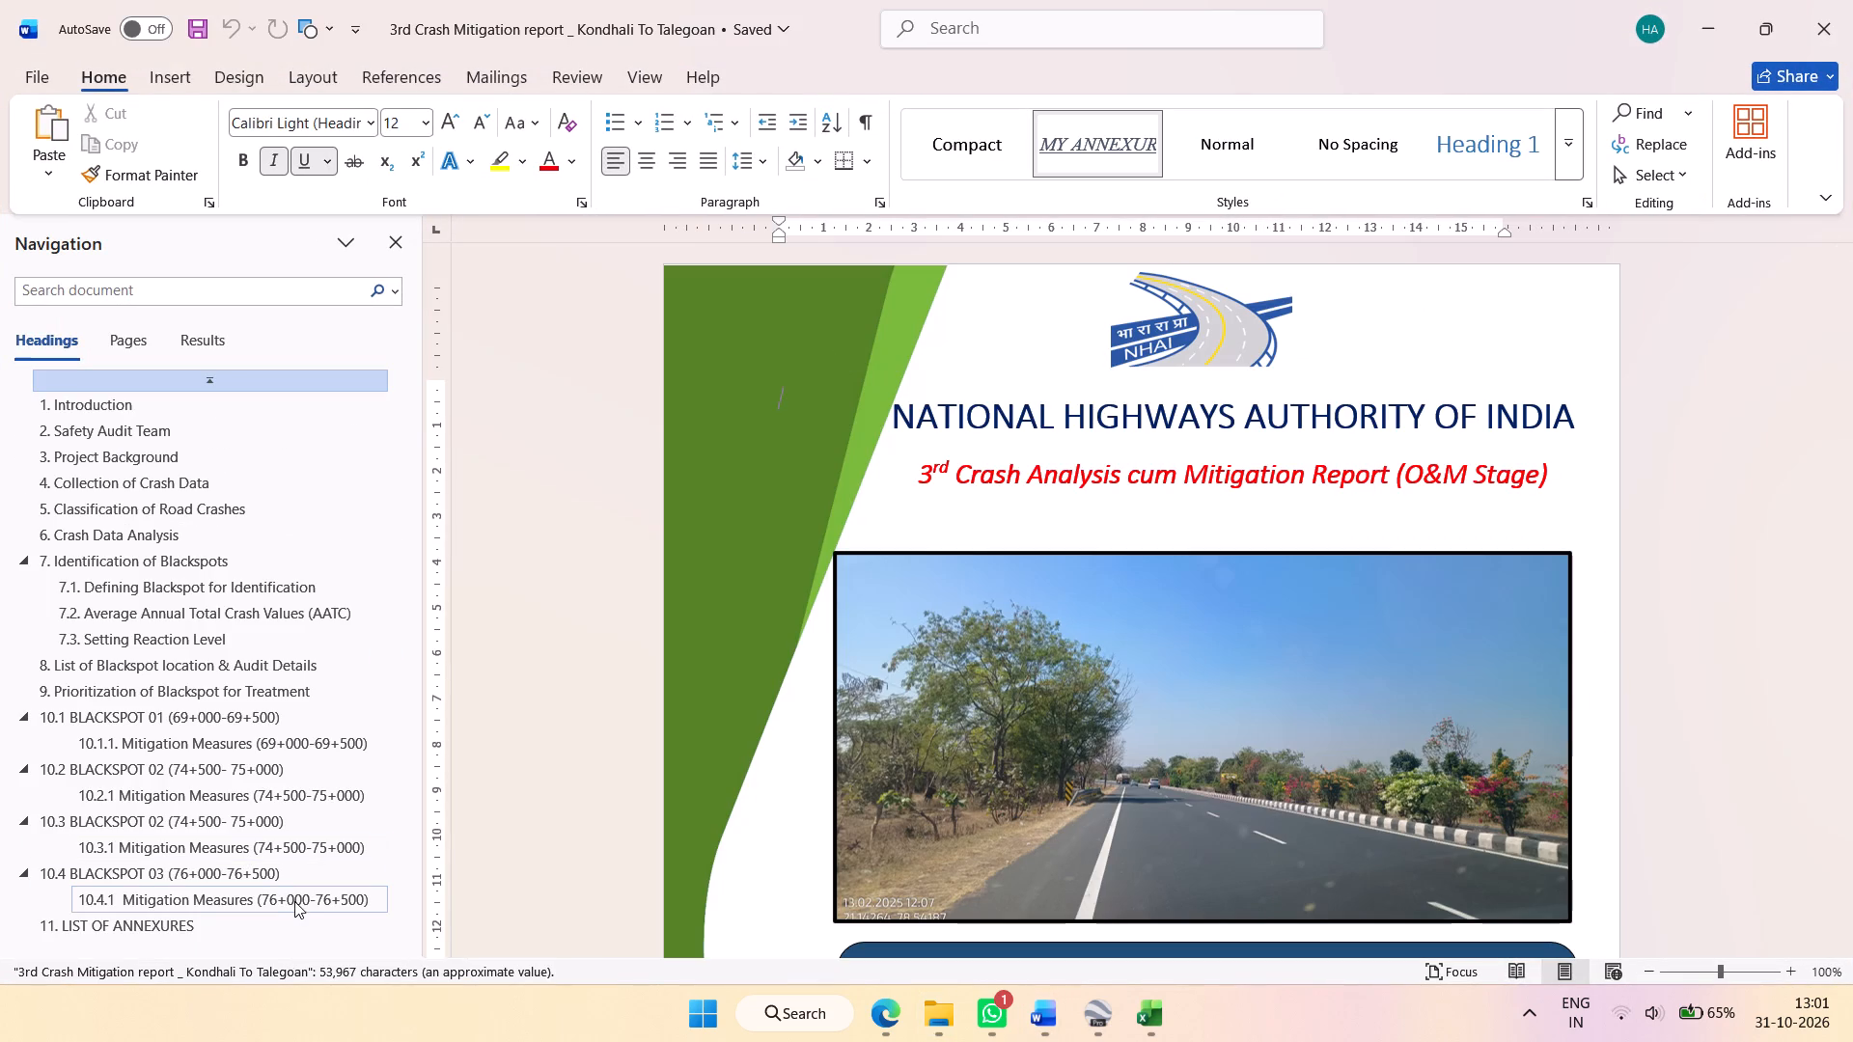
Review the blackspot sections from 10.4.1 back to 10.1 to see which chainages, headings and mitigation tables the saved report contains.
left_click(300, 900)
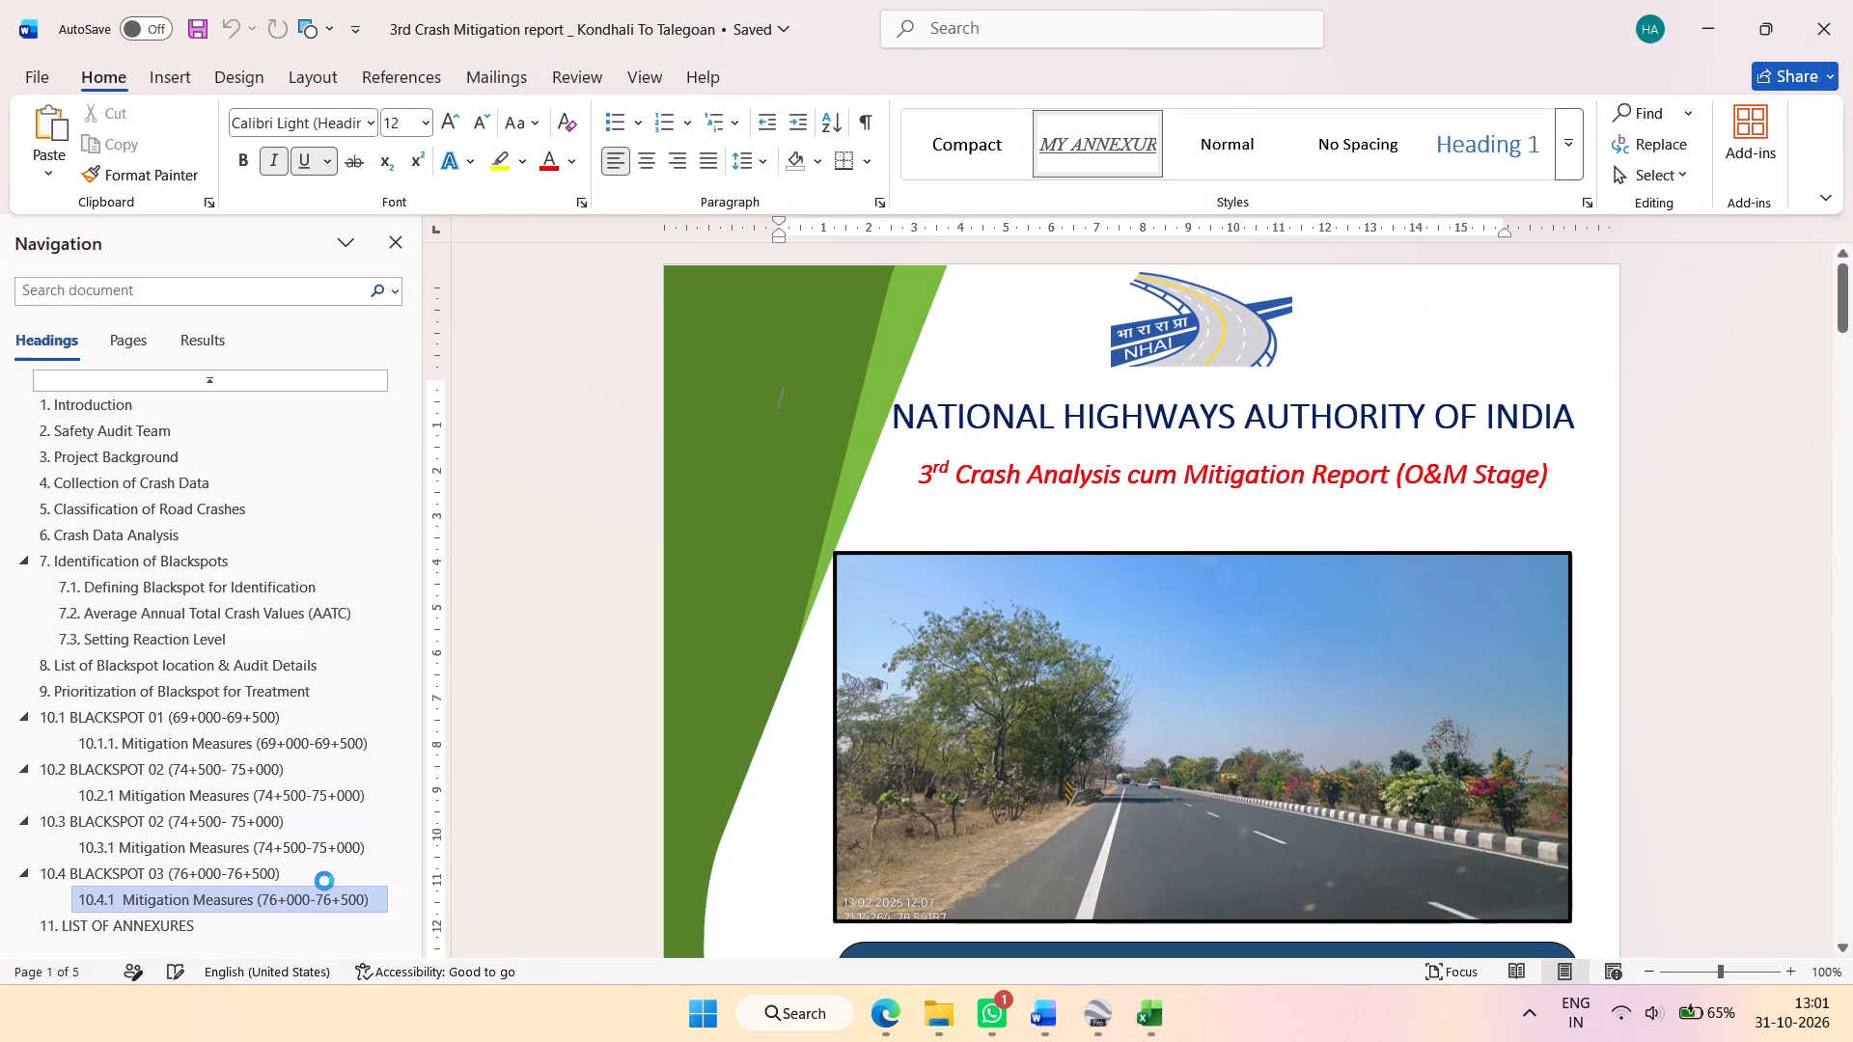
scroll(899, 693, "up", 13)
scroll(912, 698, "up", 20)
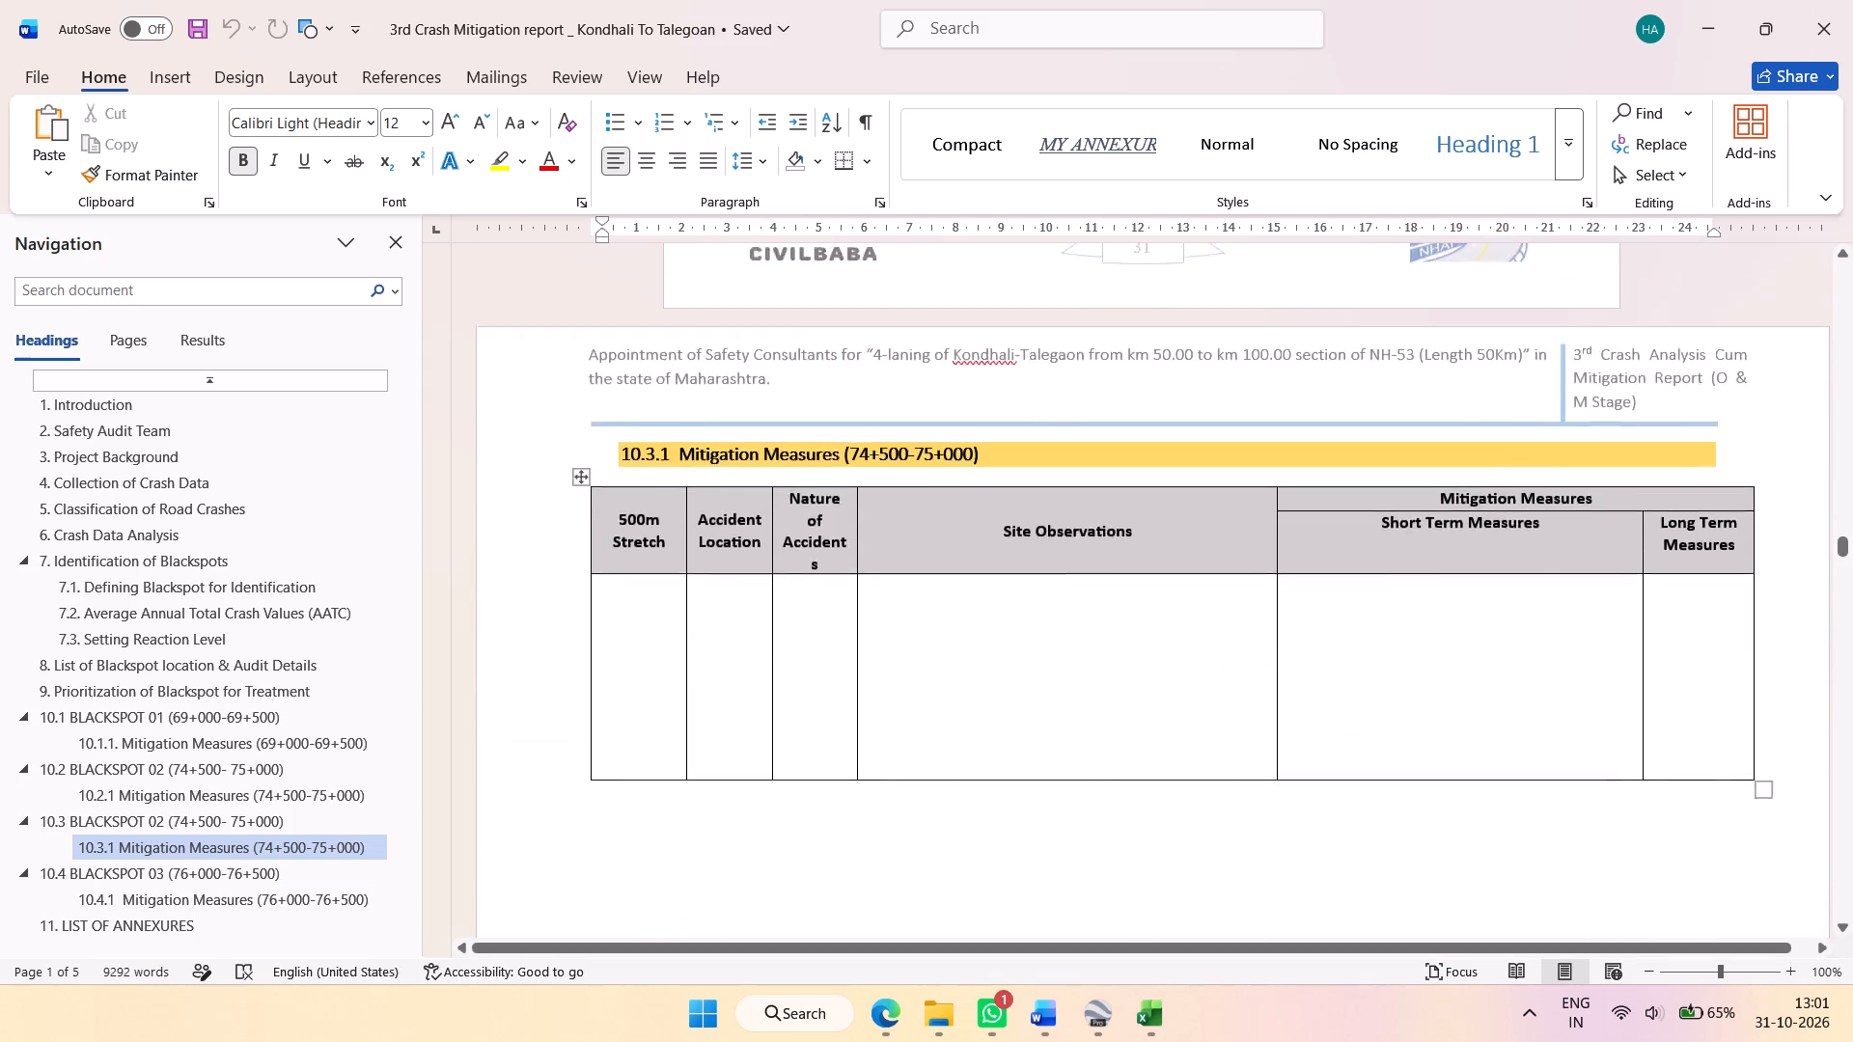
scroll(912, 698, "up", 10)
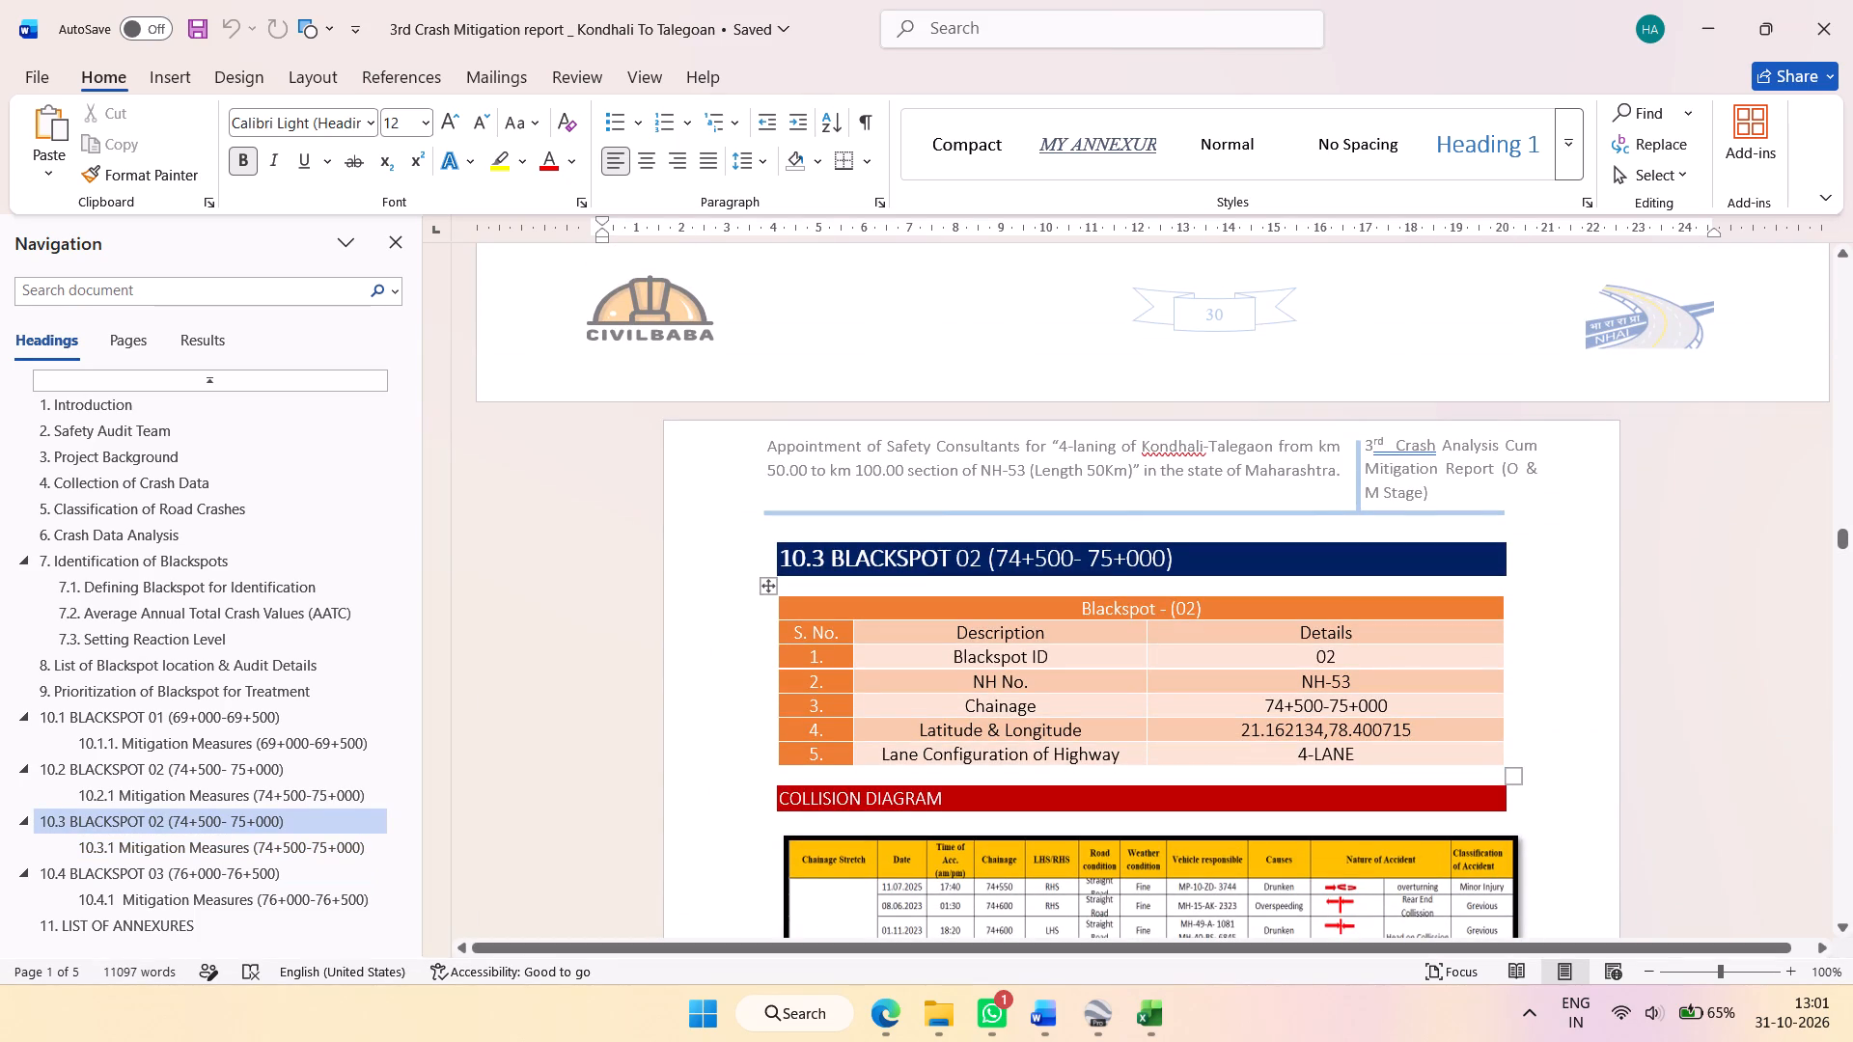
scroll(912, 698, "up", 11)
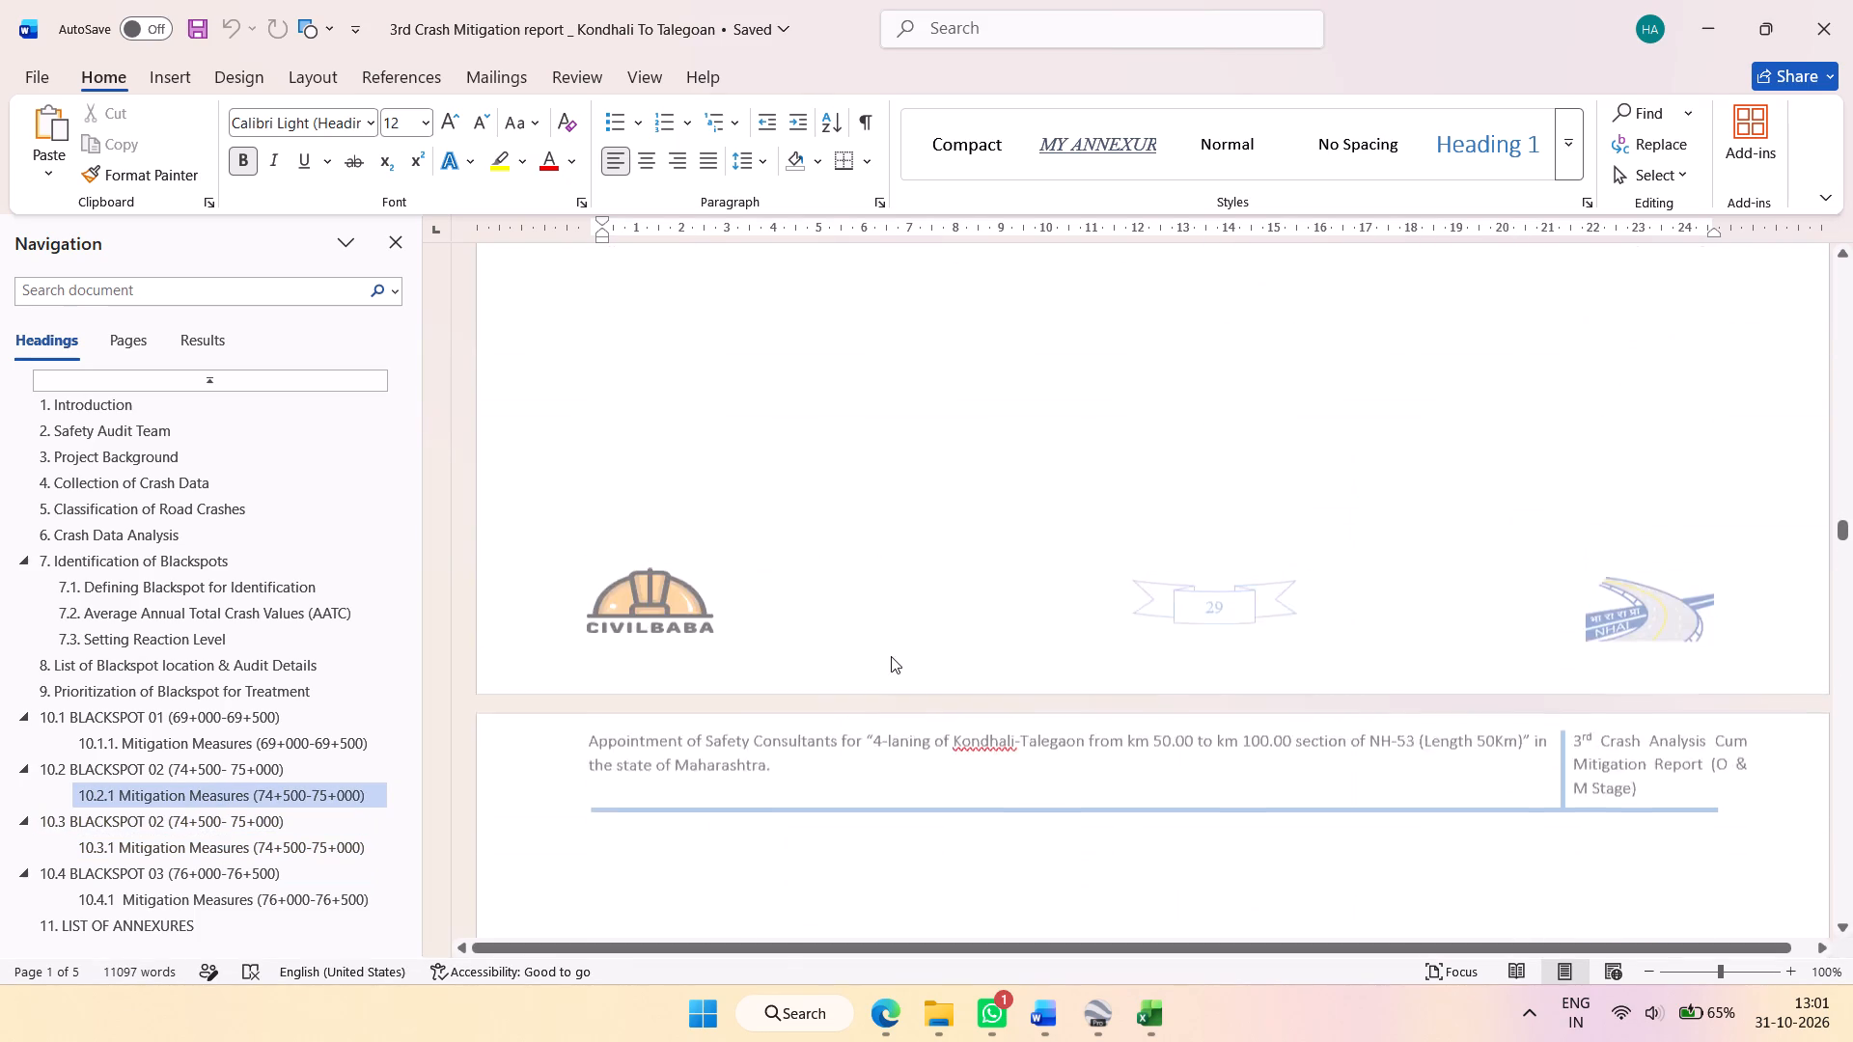
scroll(891, 656, "up", 11)
scroll(1094, 576, "up", 14)
scroll(1111, 587, "up", 7)
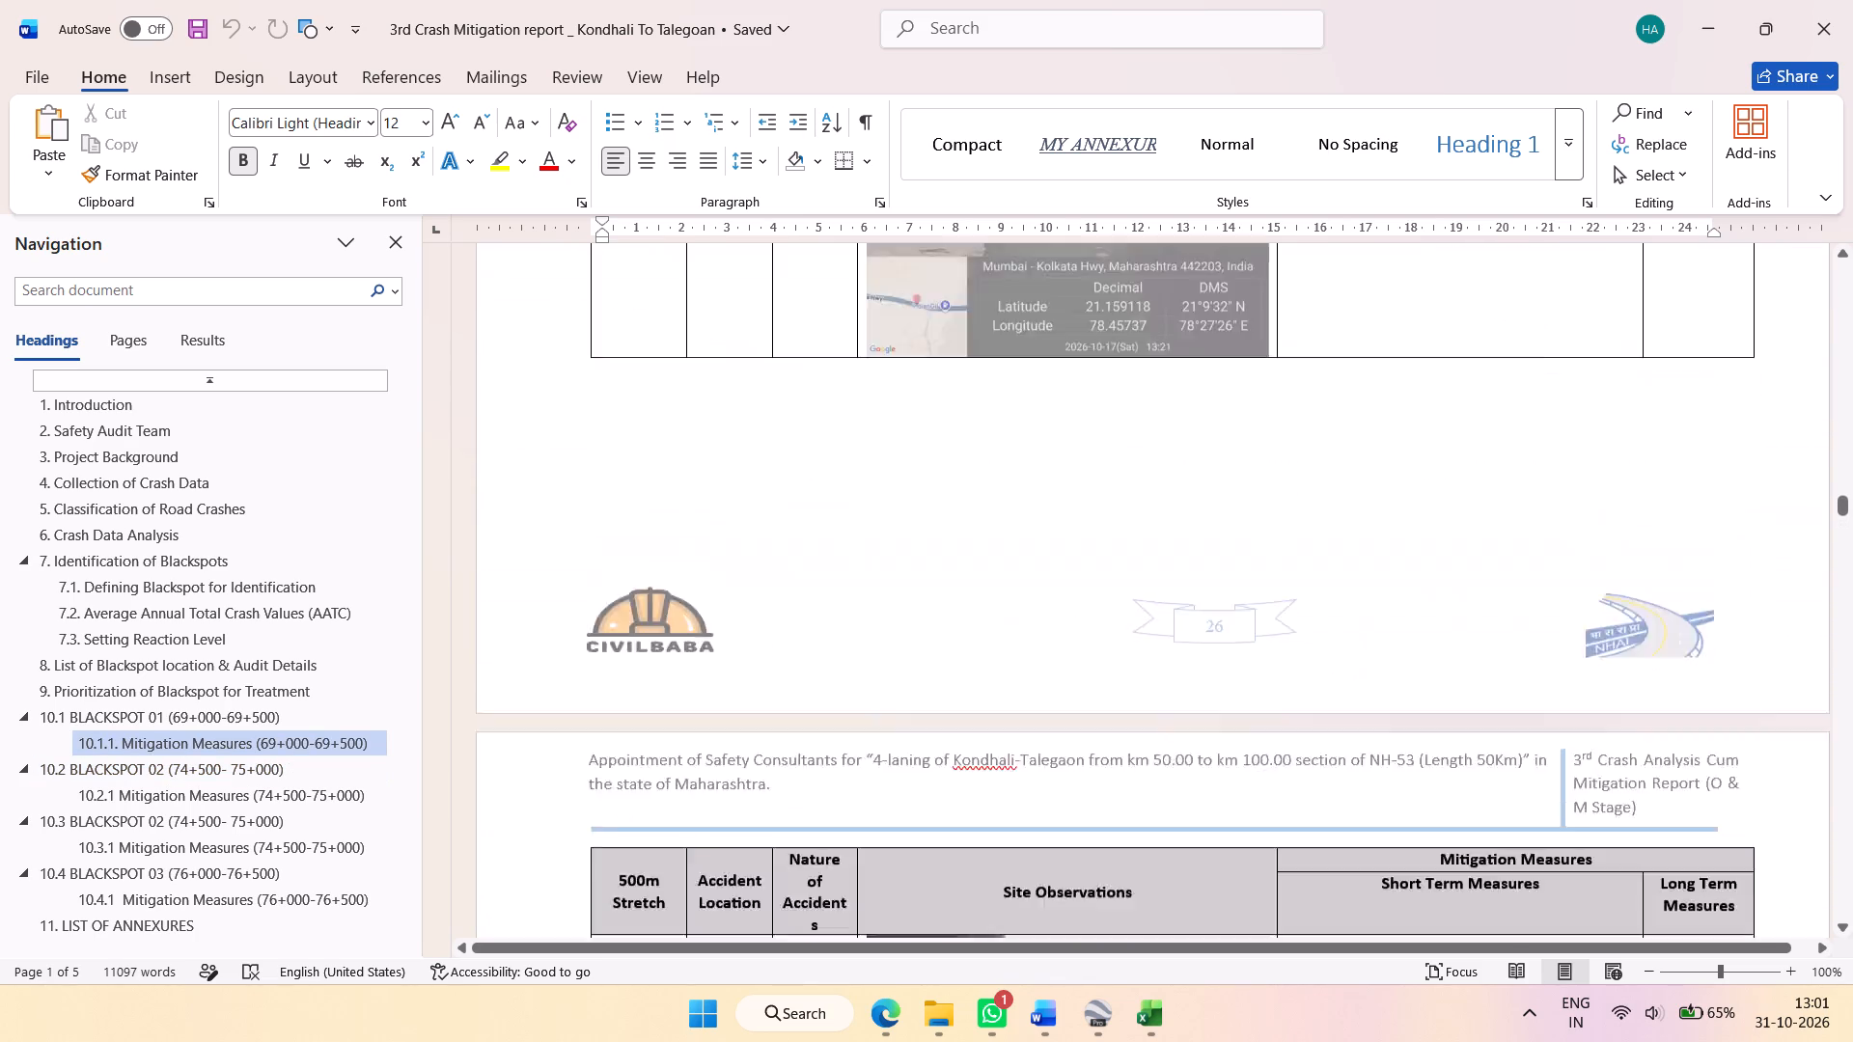
scroll(1111, 587, "up", 10)
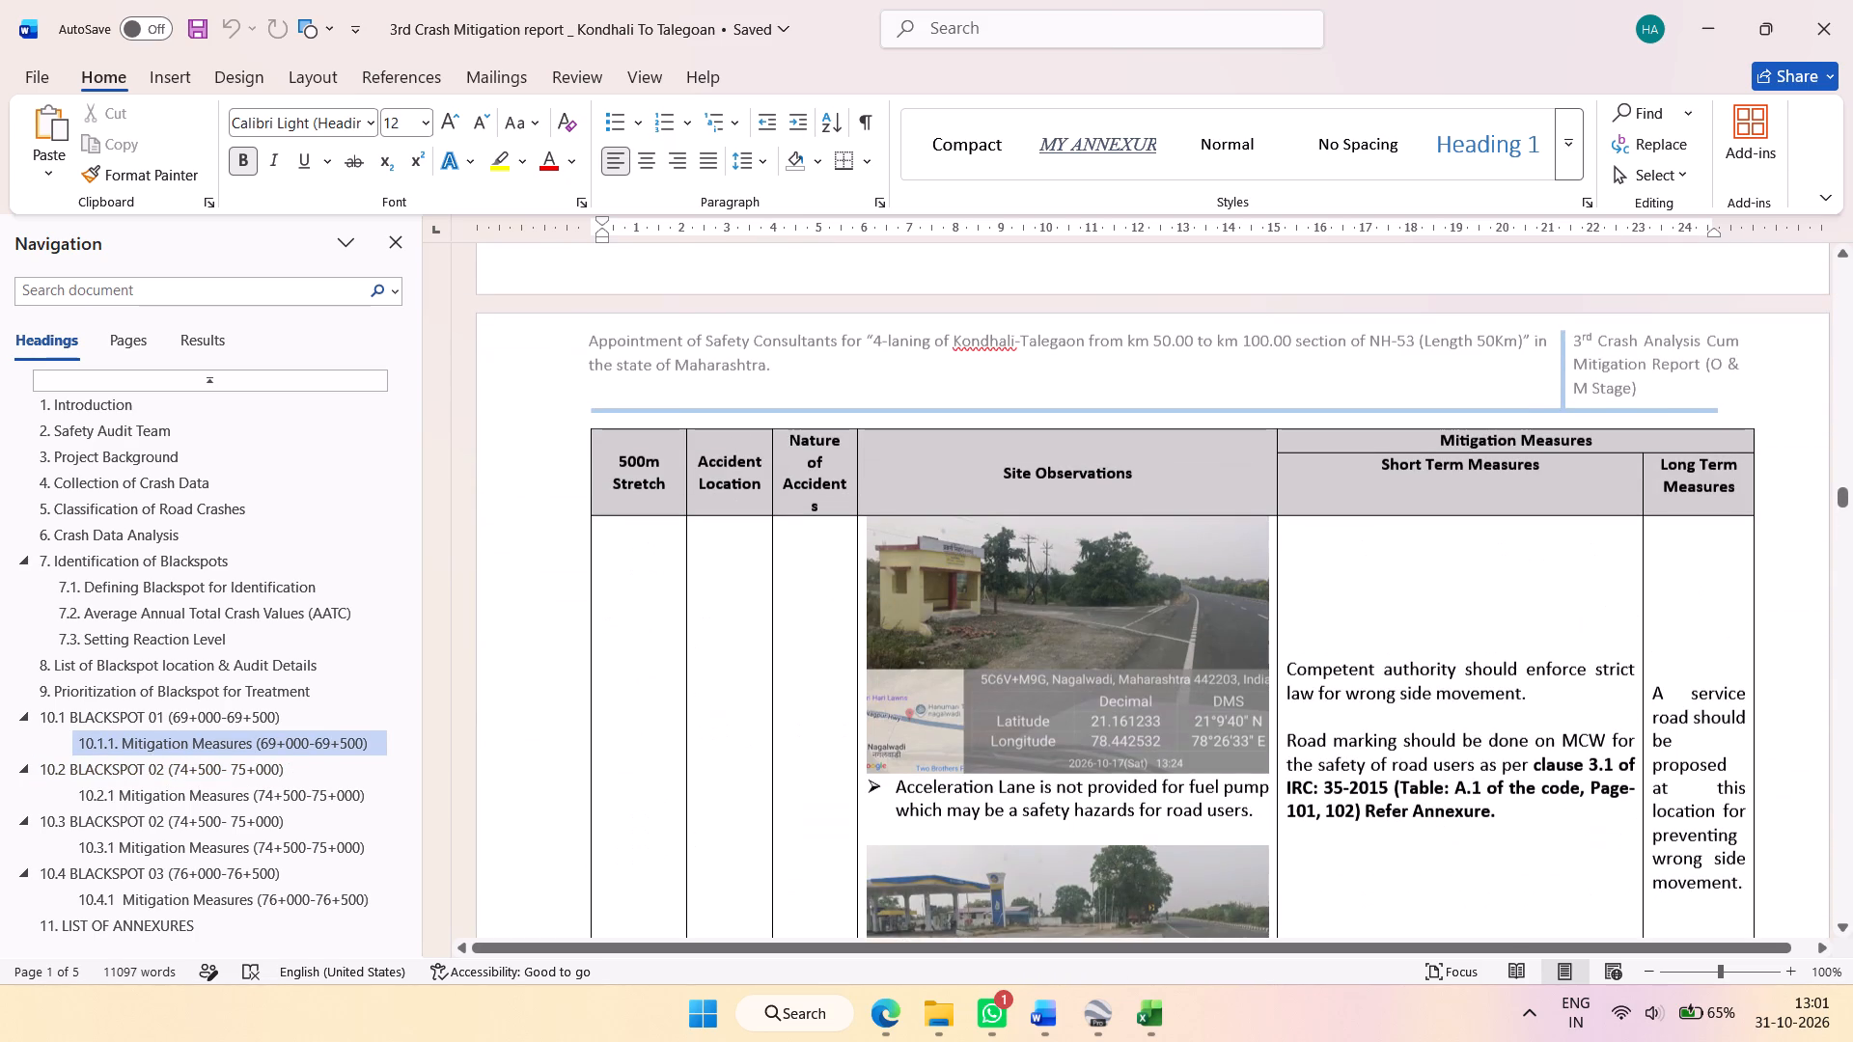
scroll(1111, 587, "up", 8)
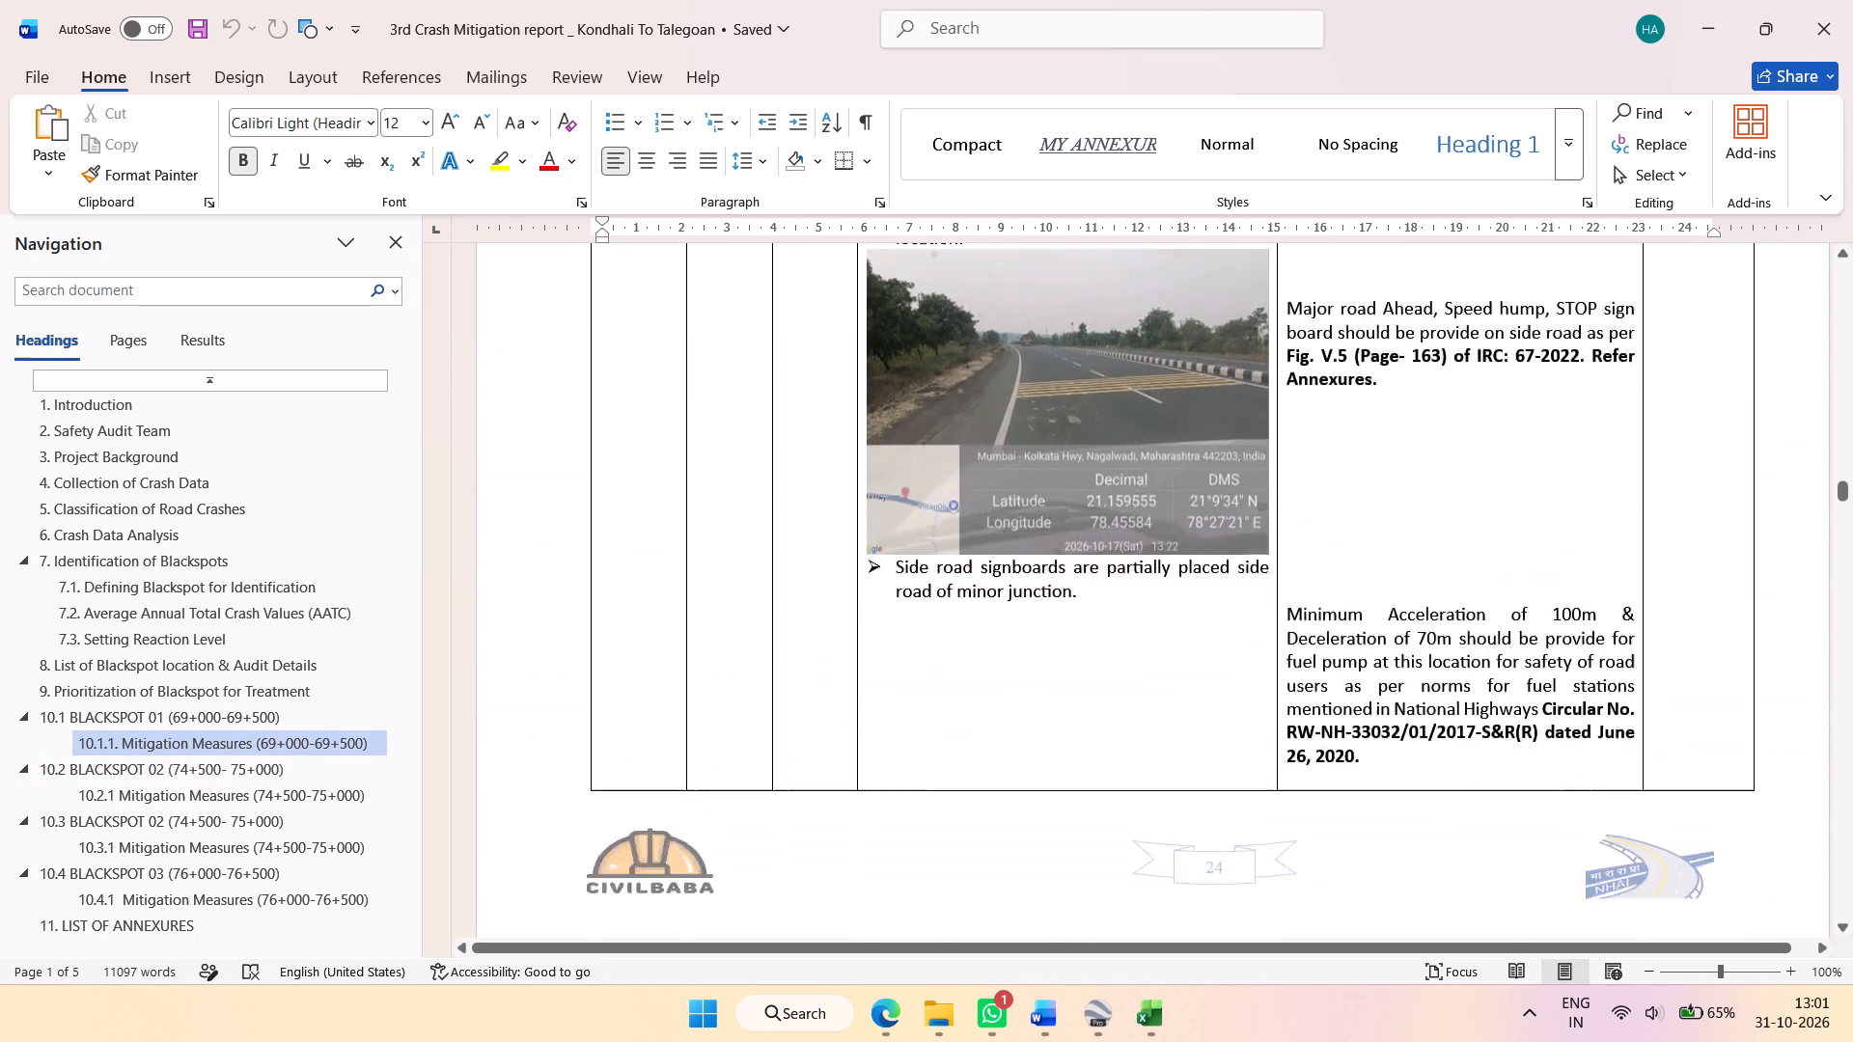
scroll(1111, 587, "up", 7)
scroll(1111, 587, "up", 16)
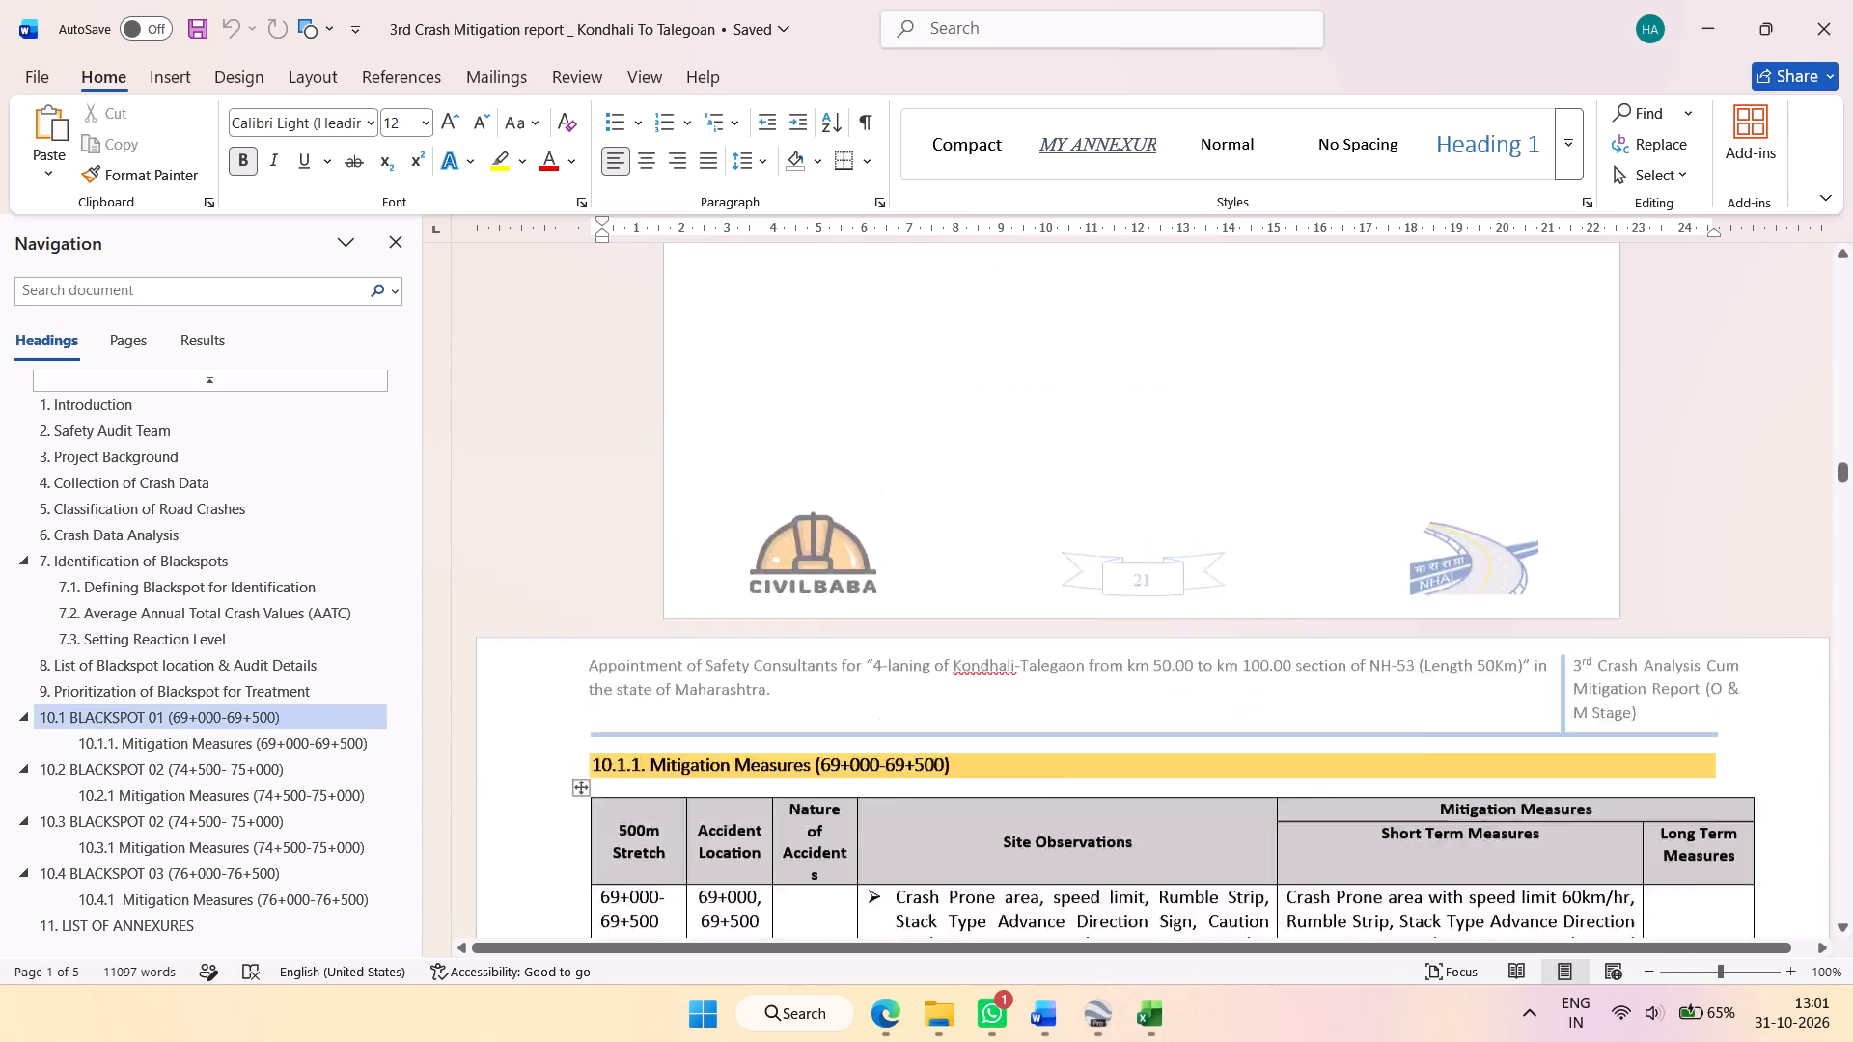
scroll(1111, 587, "down", 14)
Change the blackspot number in the section 10.3 heading to 03.
left_click(213, 759)
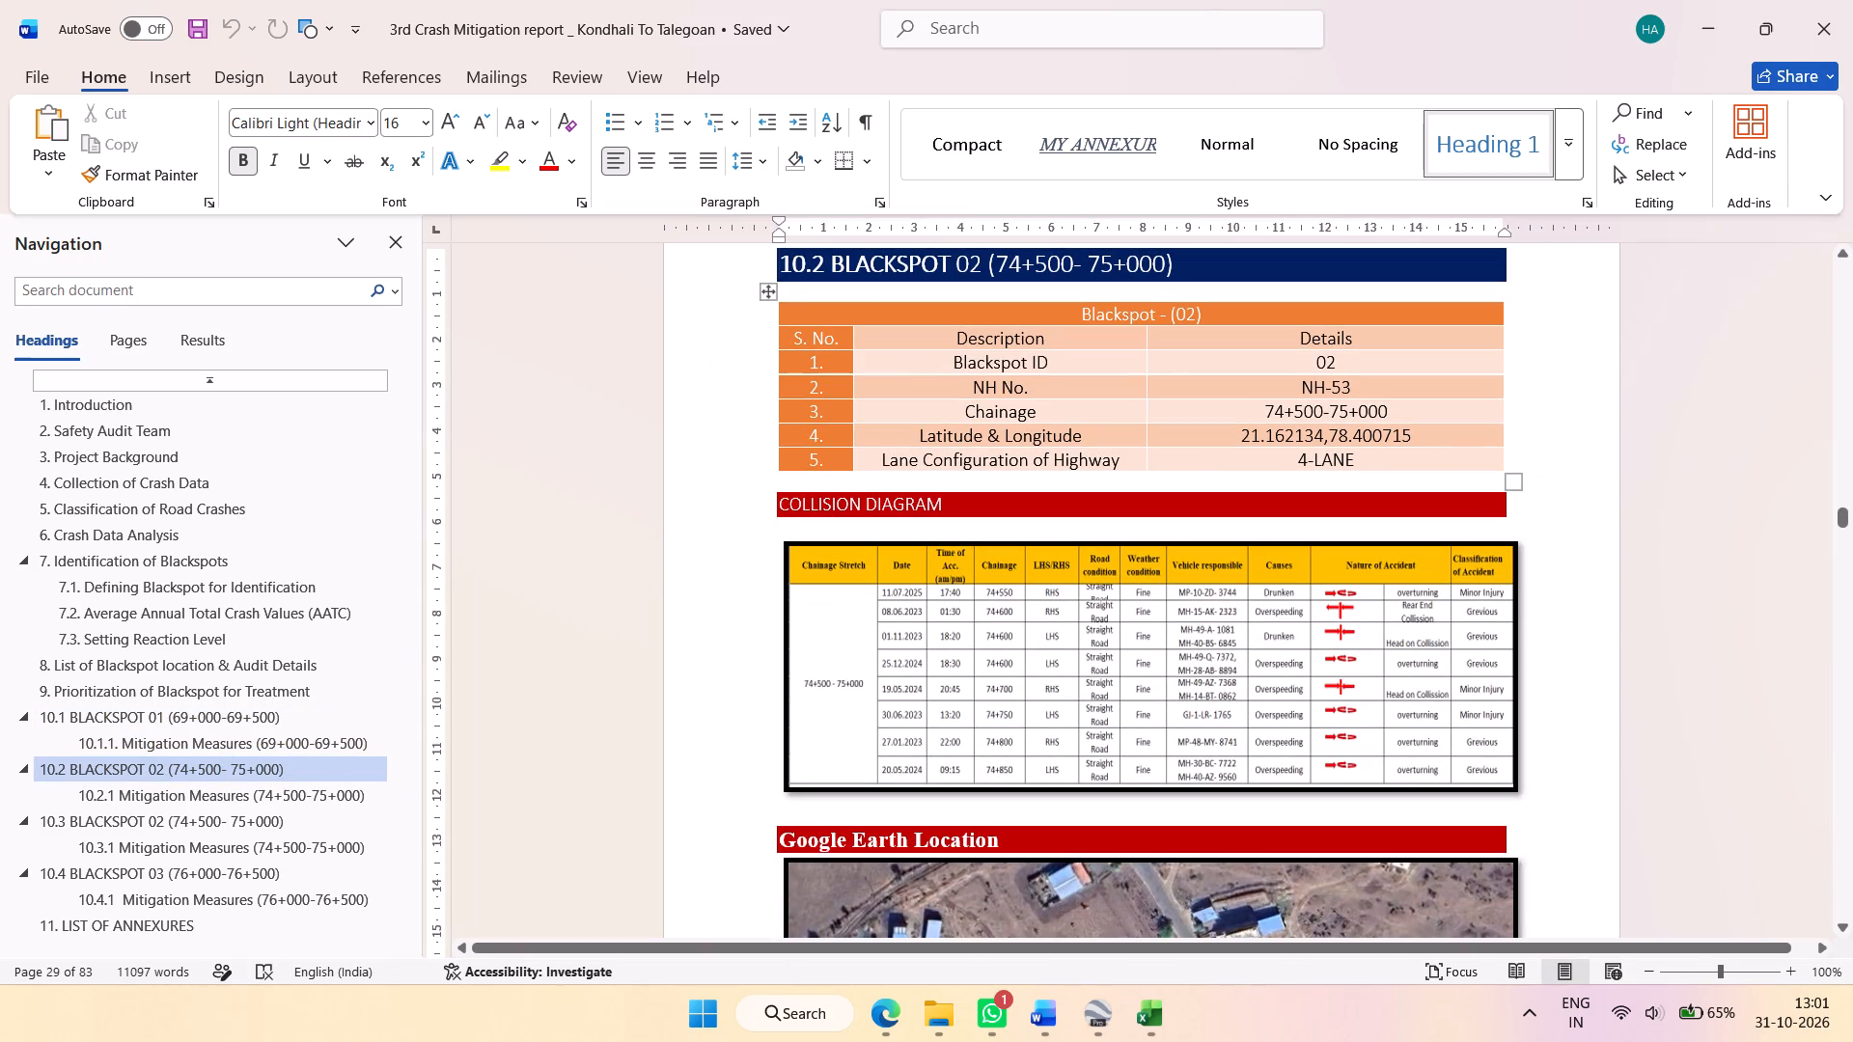
left_click(294, 818)
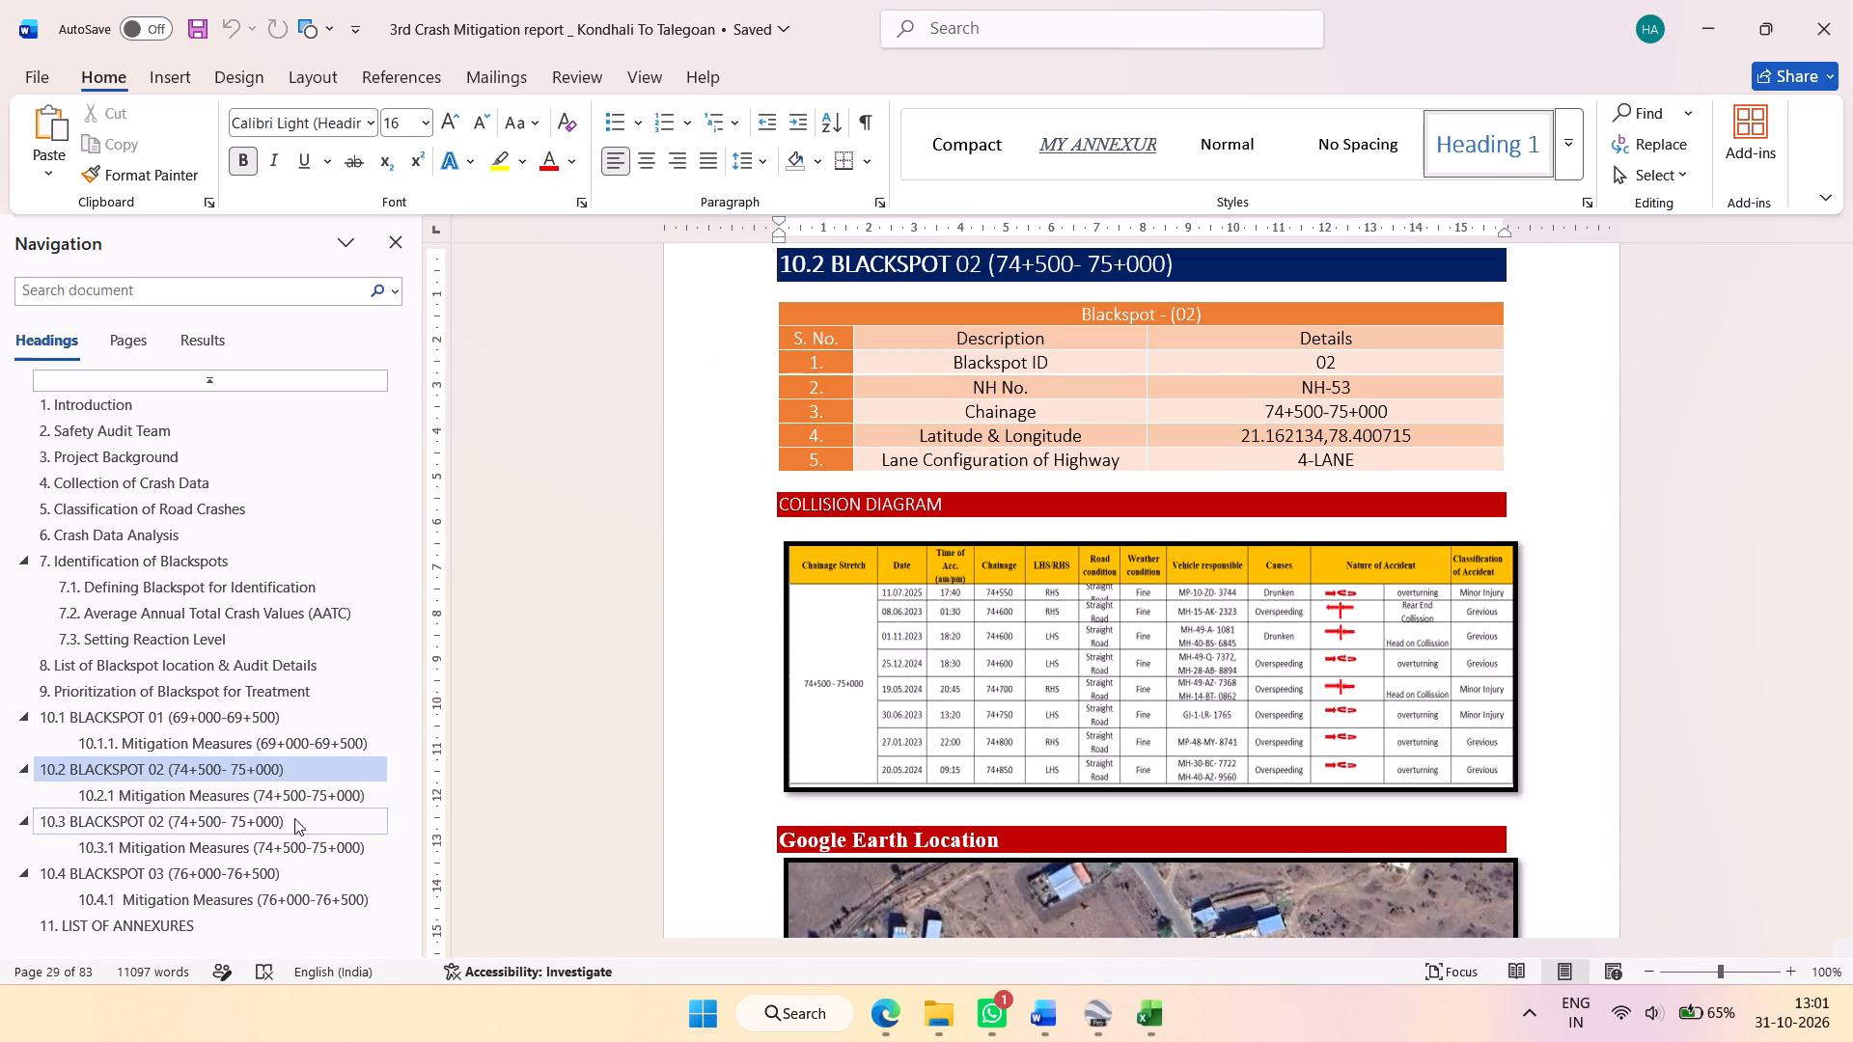
left_click(977, 274)
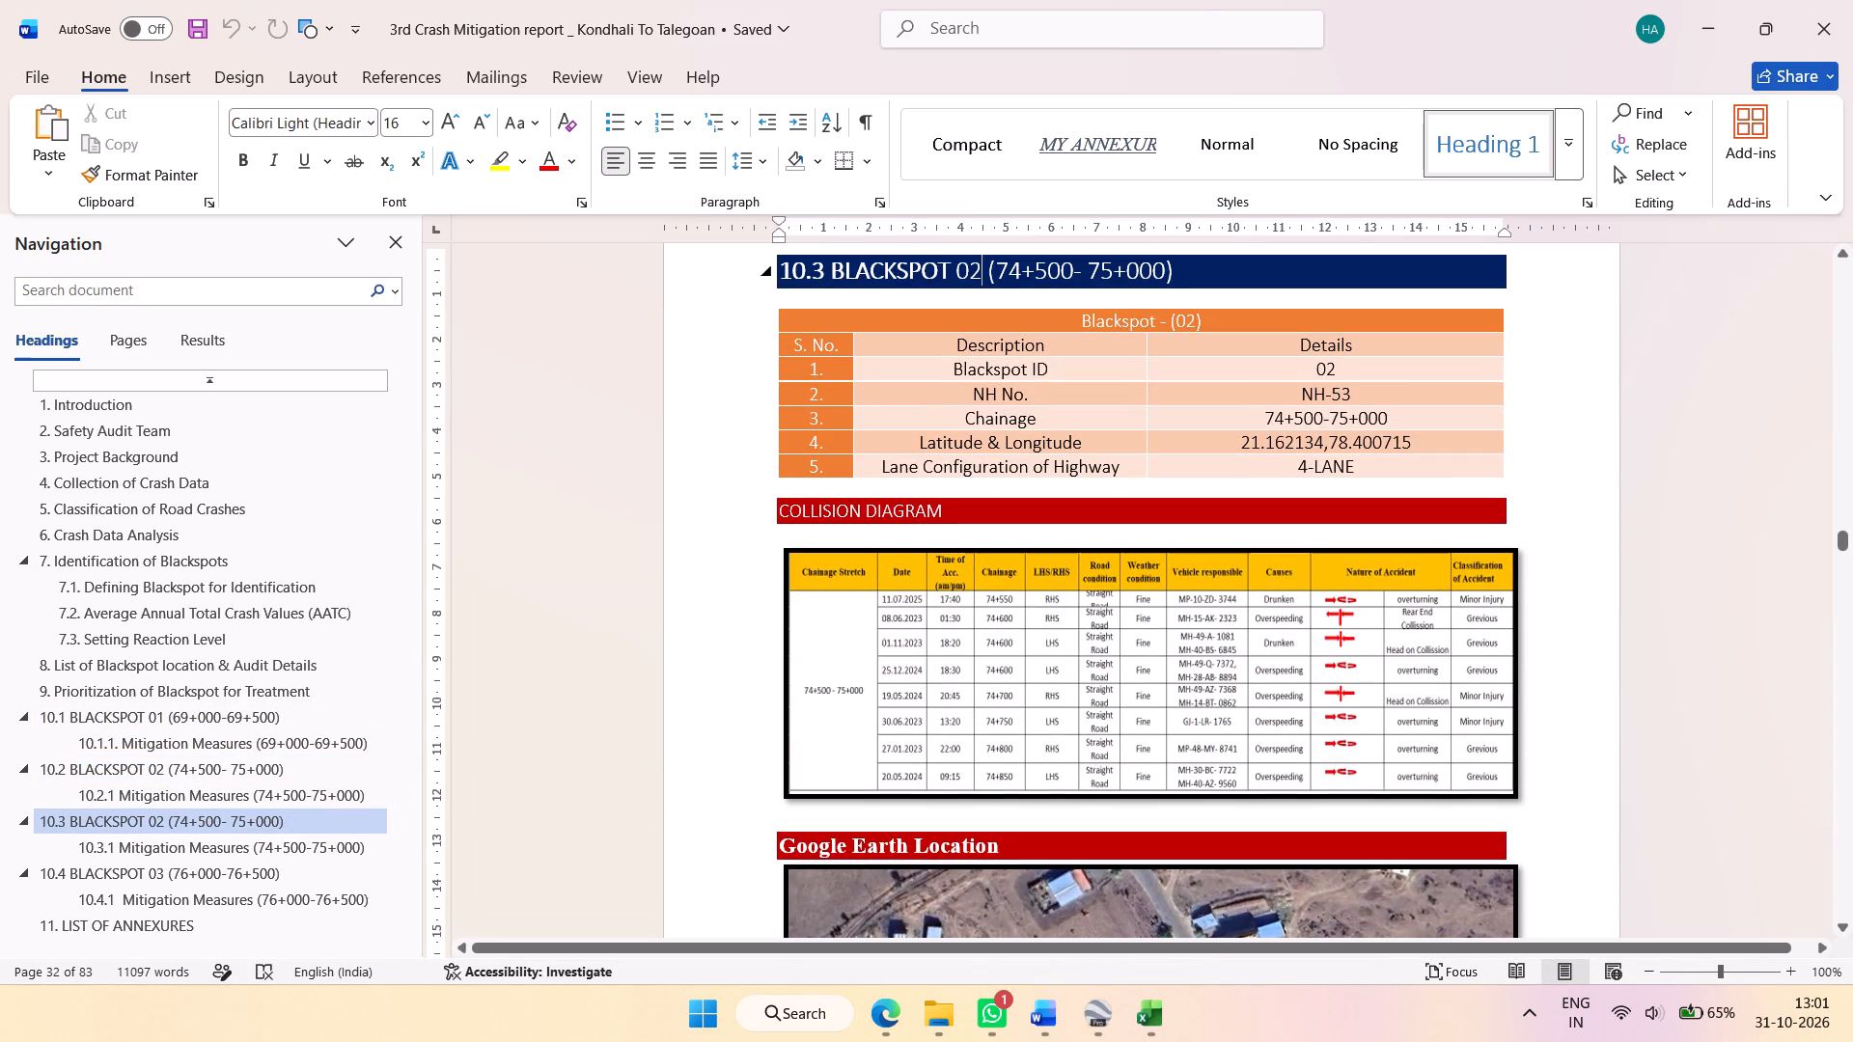
key("BackSpace")
key("3")
Change the blackspot number in the section 10.4 heading to 04.
left_click(289, 869)
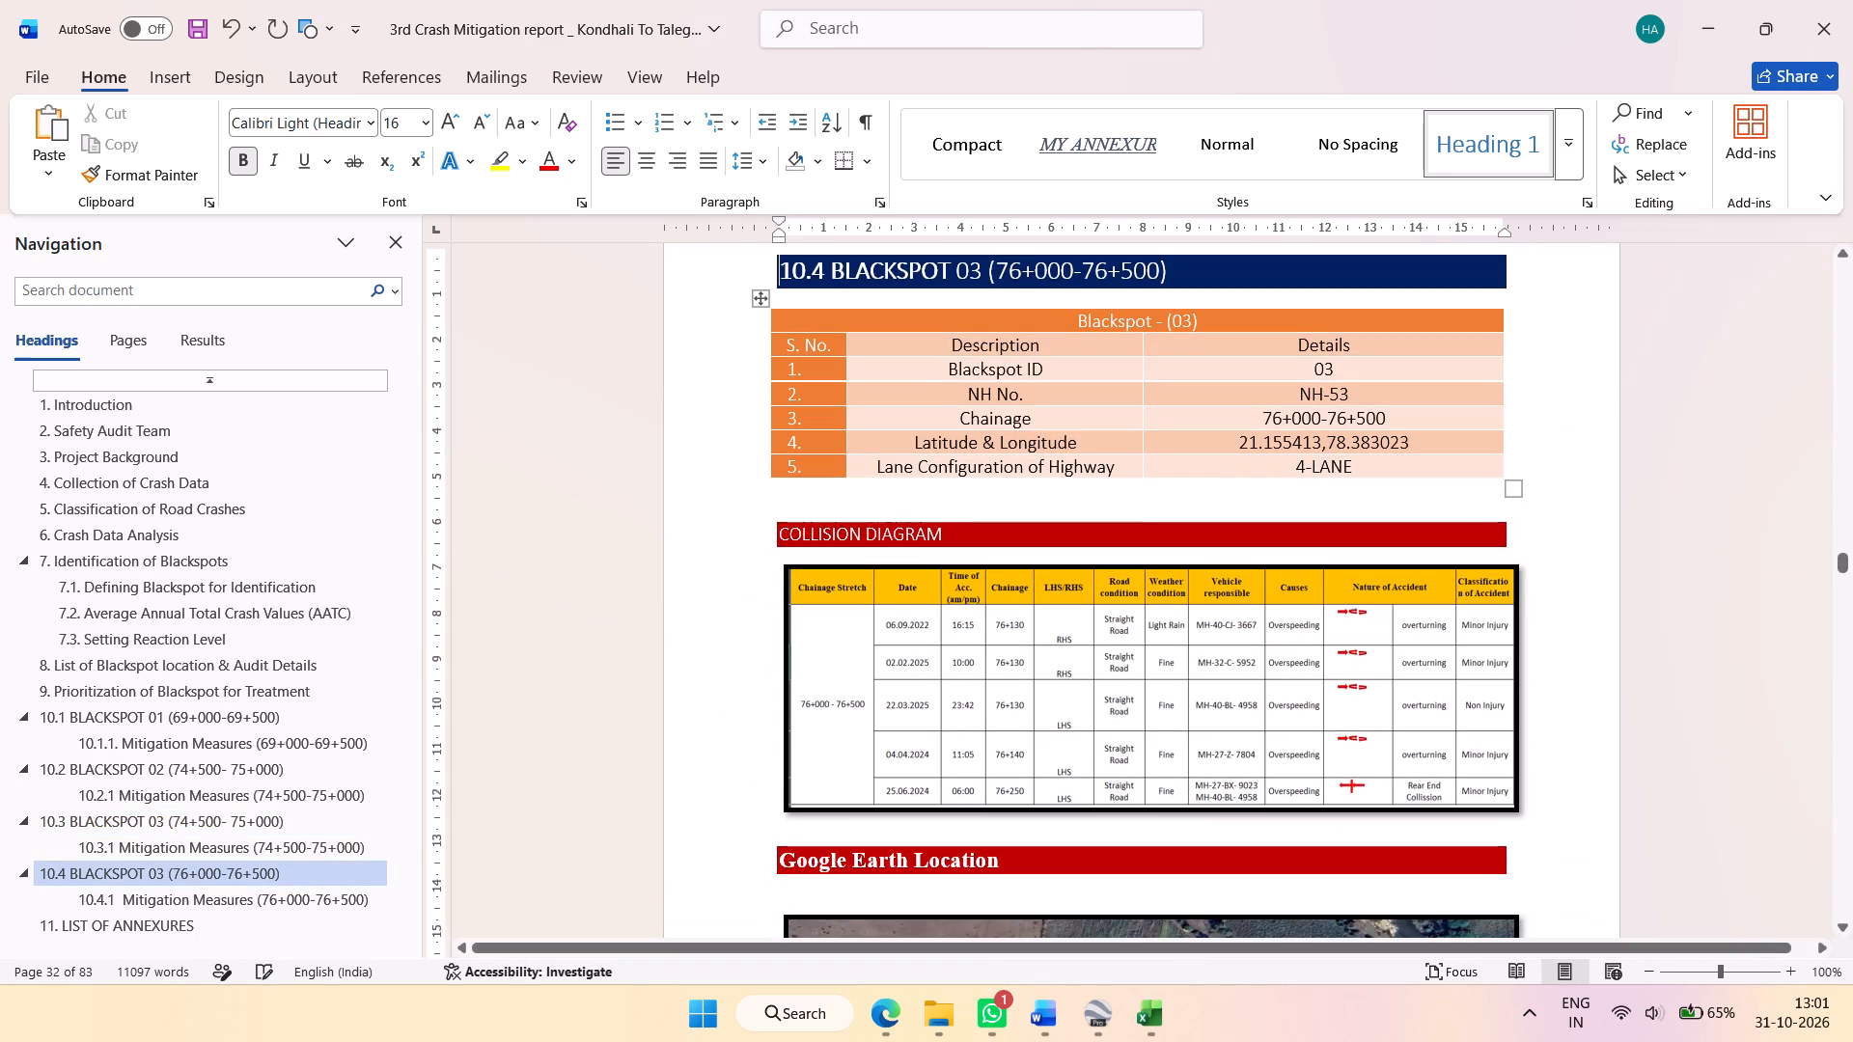
left_click(982, 272)
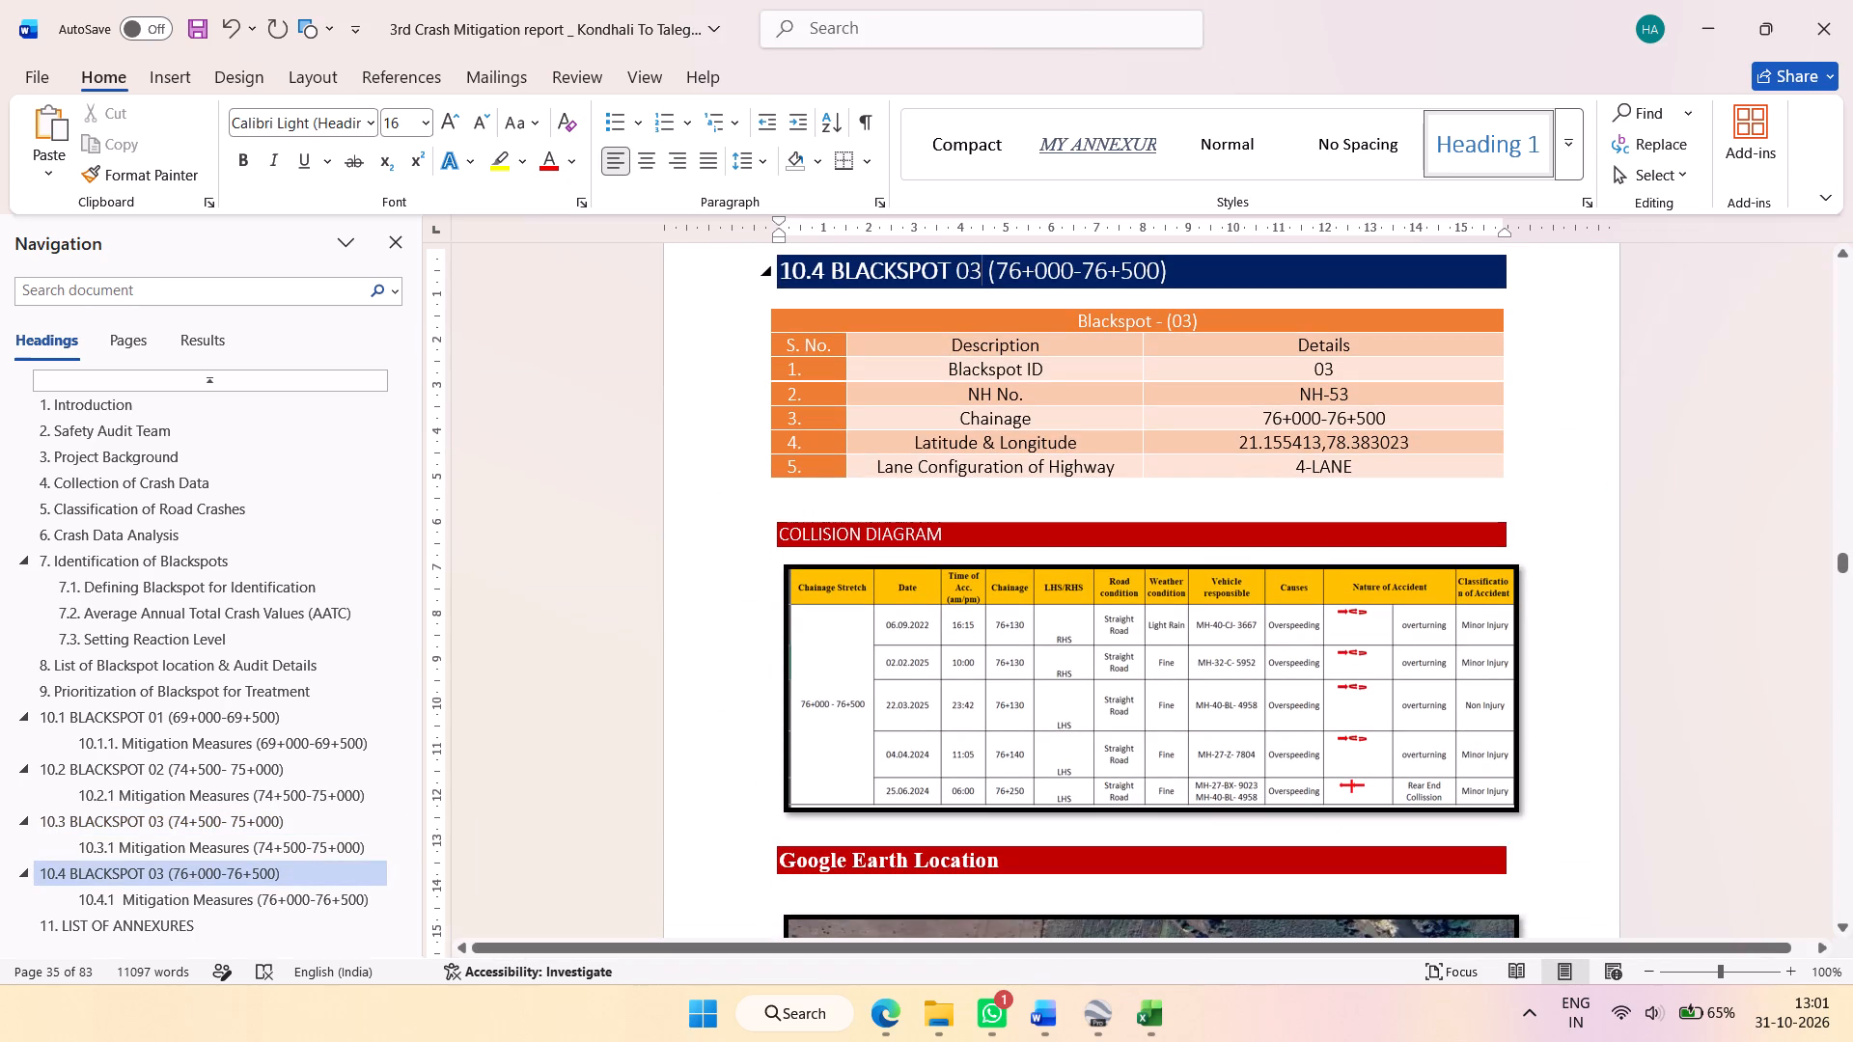
key("BackSpace")
key("4")
Set the Blackspot ID in the section 10.3 details table to 03.
left_click(267, 764)
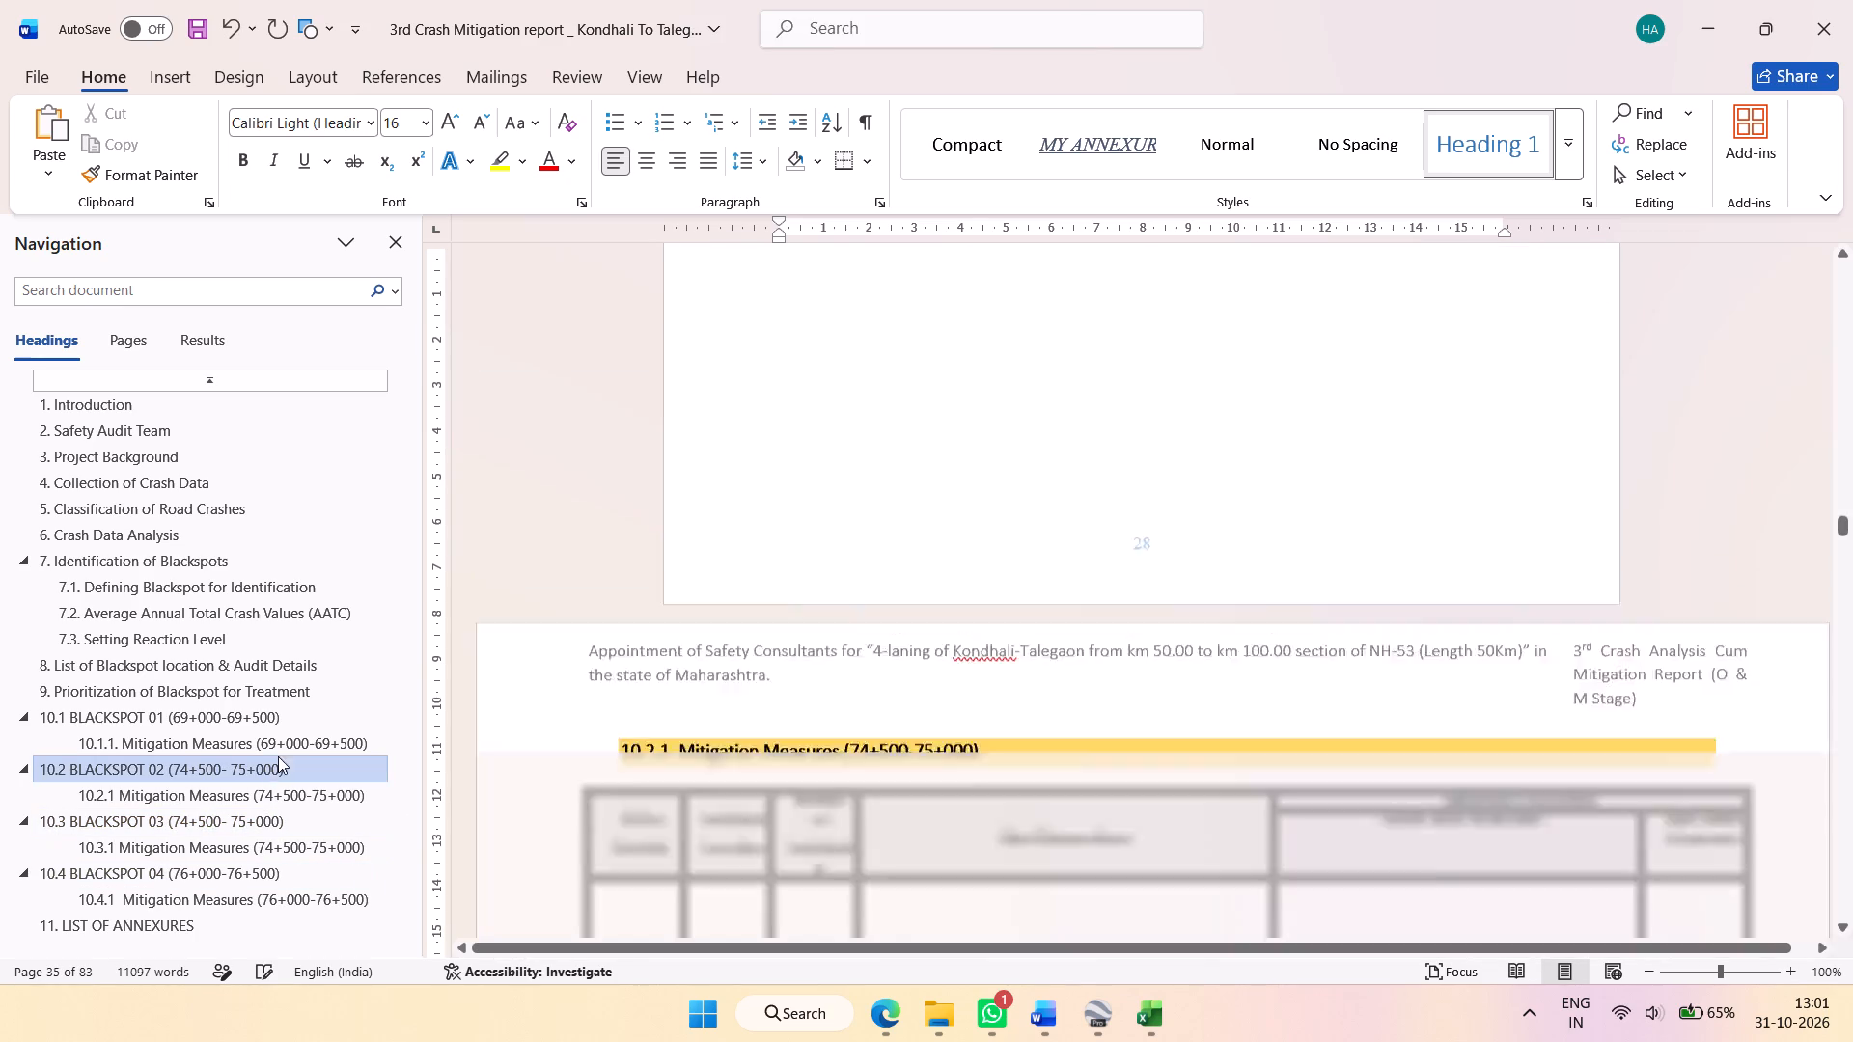
left_click(337, 819)
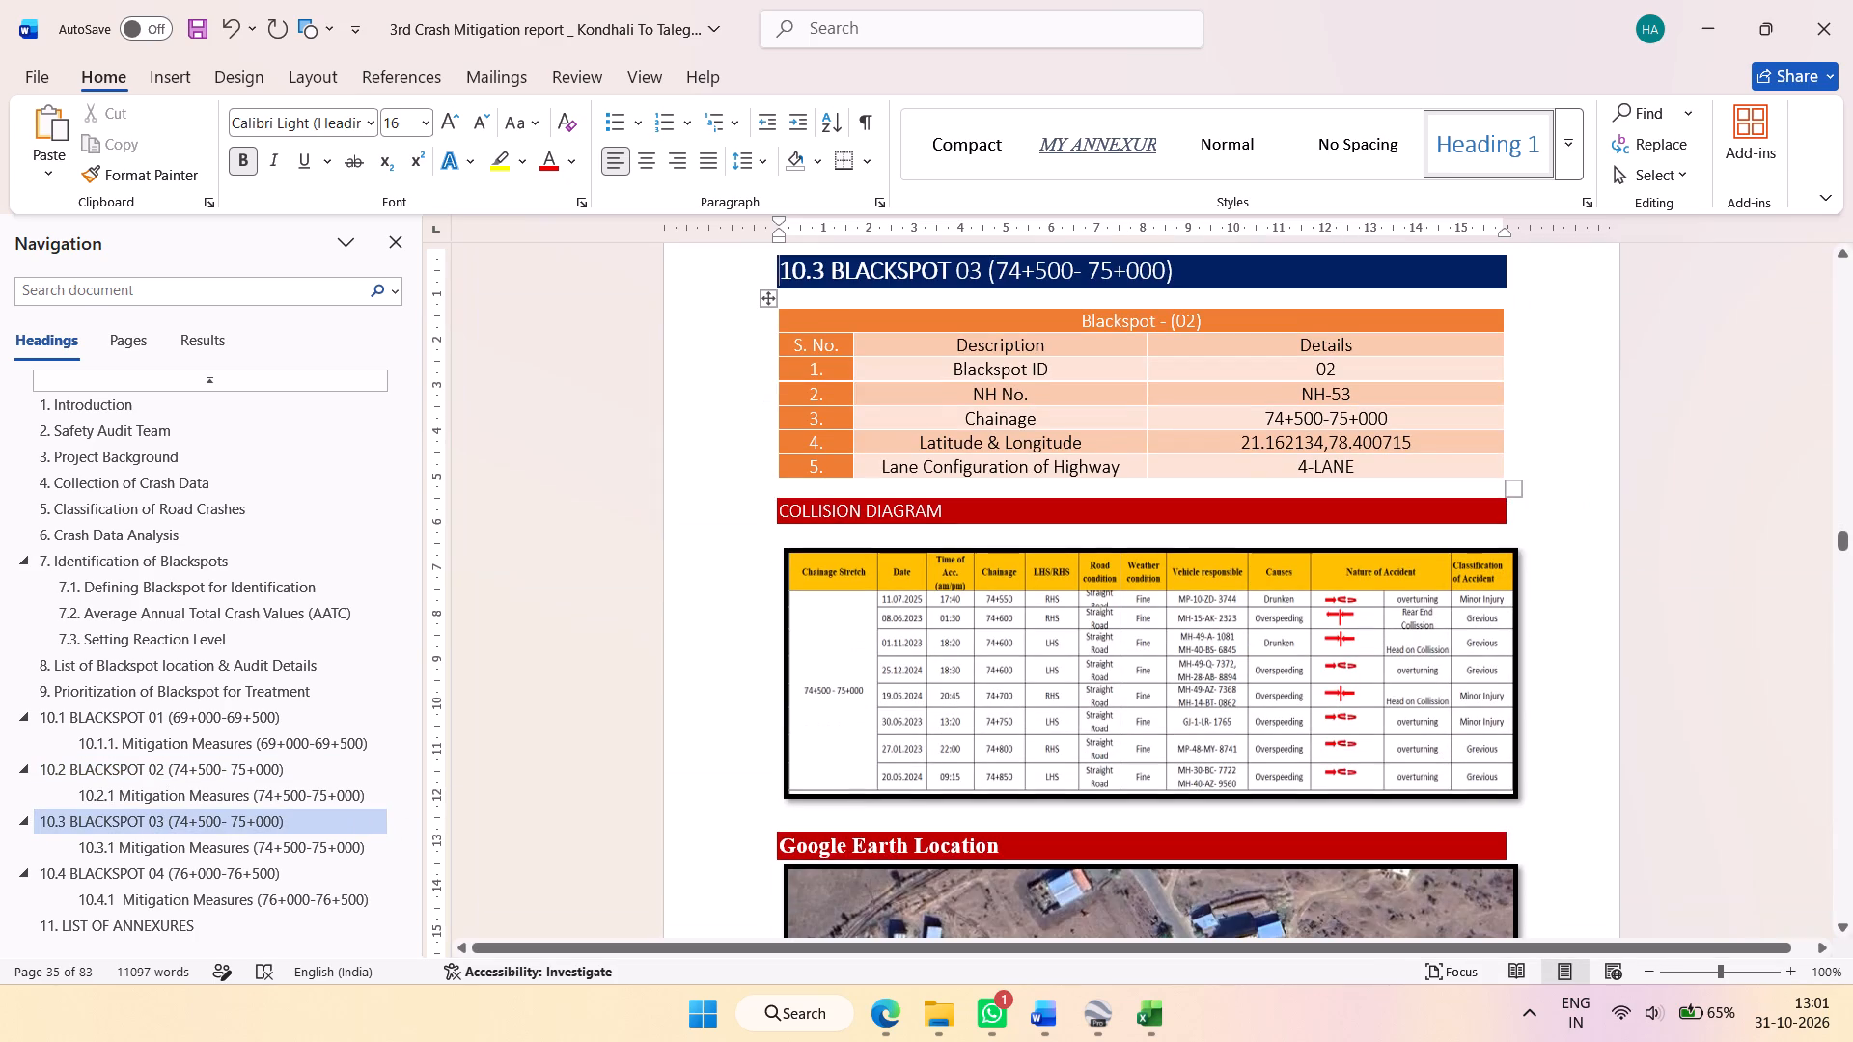
left_click(1369, 369)
key("BackSpace")
key("3")
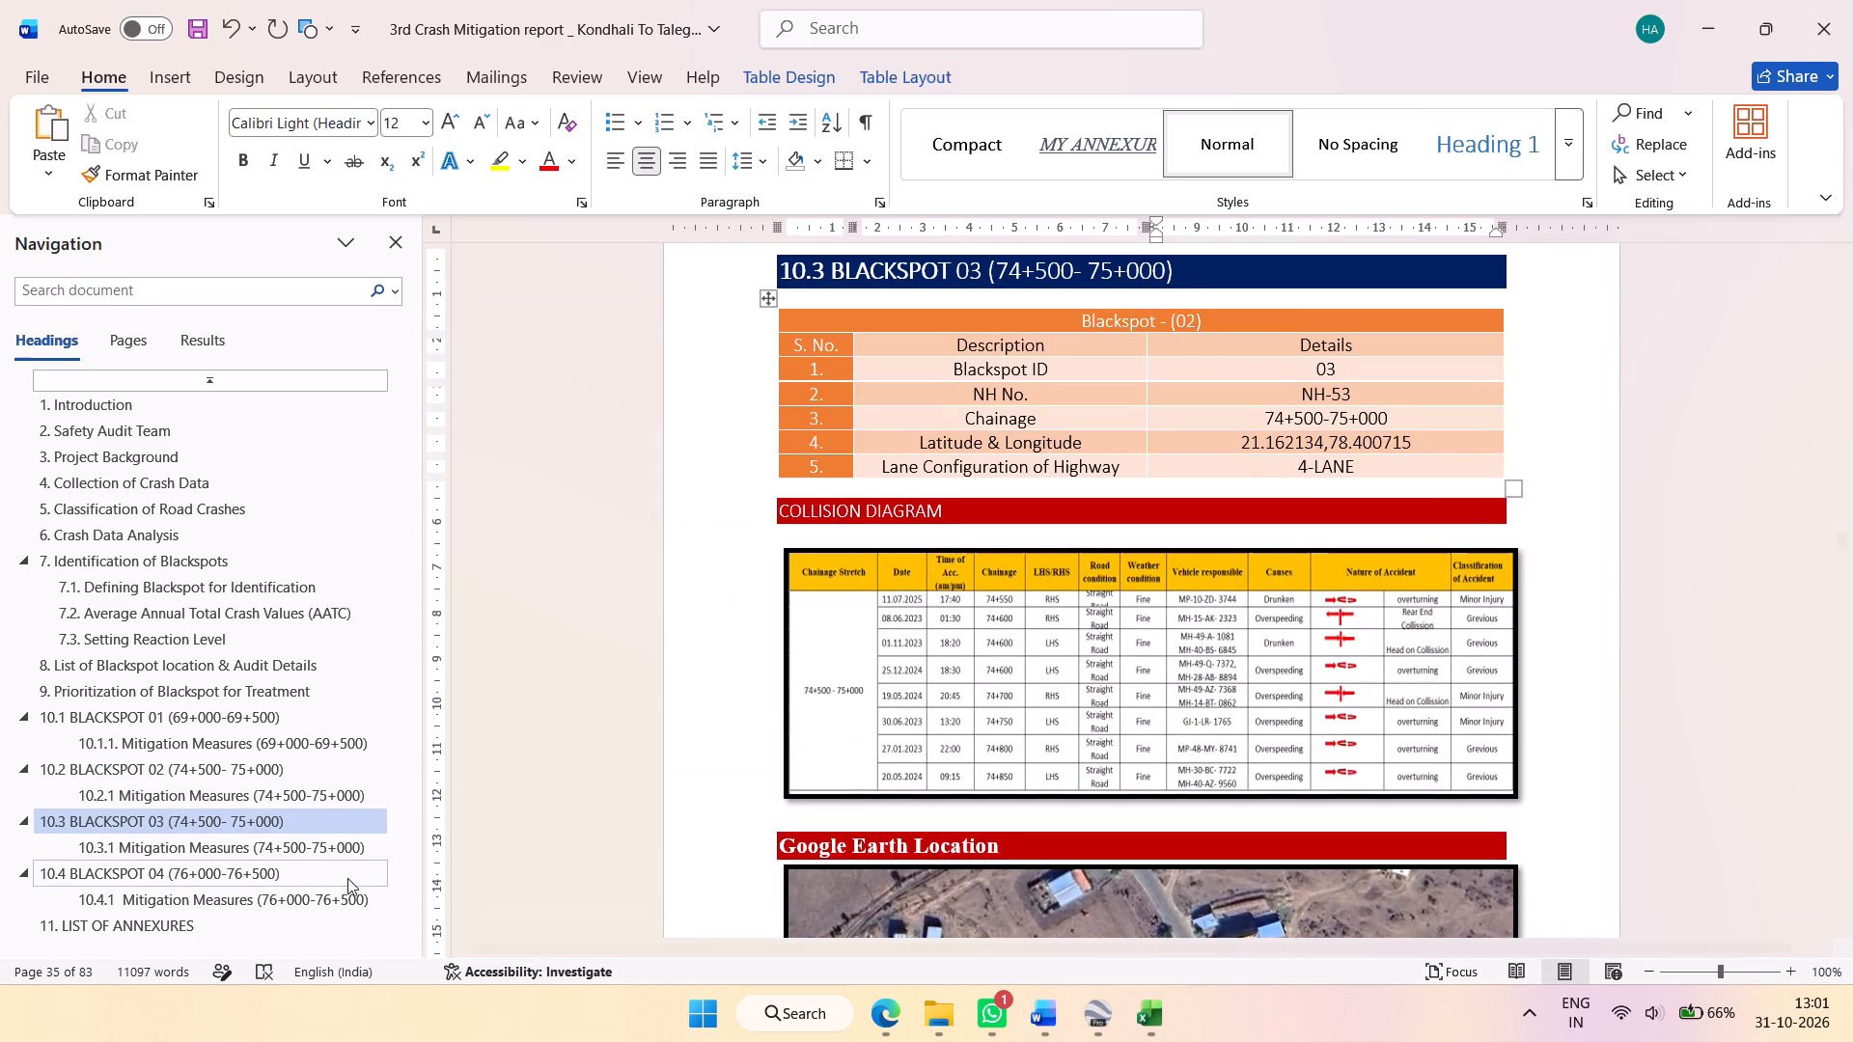
Set the Blackspot ID in the section 10.4 details table to 04 and save the report.
left_click(317, 895)
left_click(318, 868)
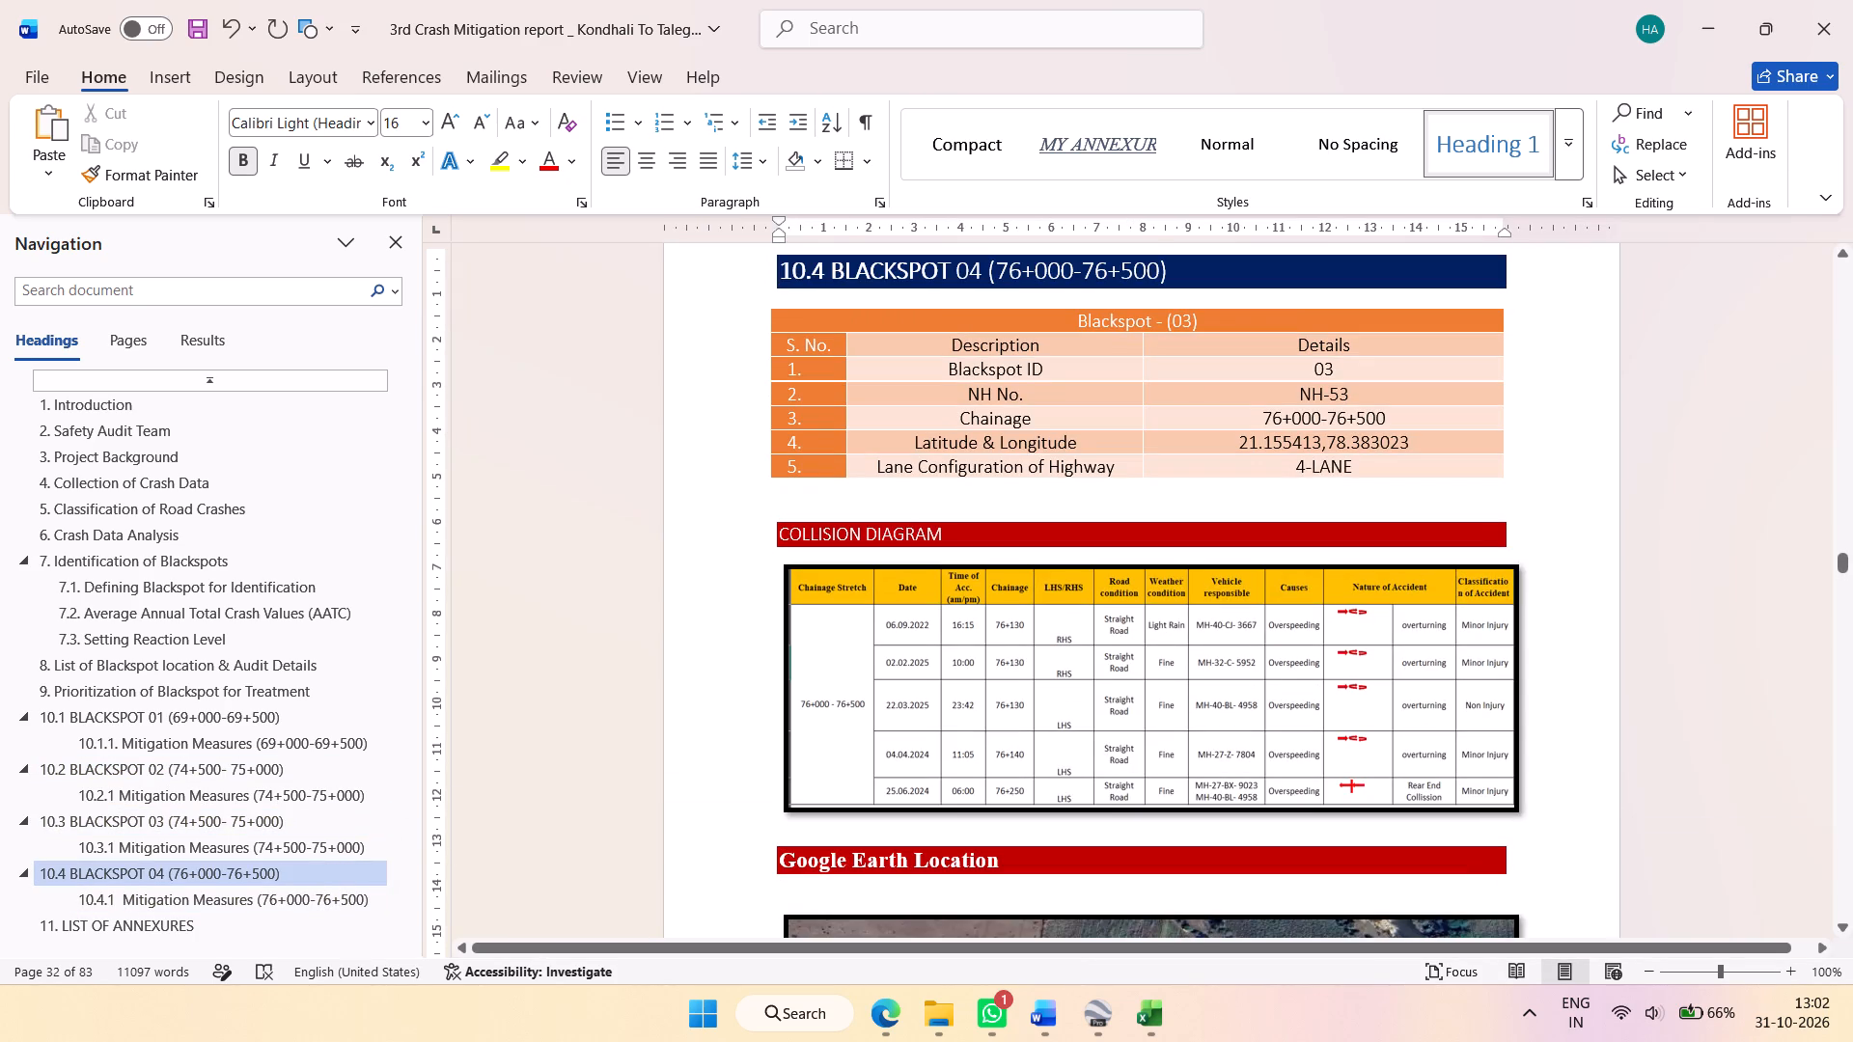
left_click(1361, 377)
key("BackSpace")
key("4")
left_click(1368, 385)
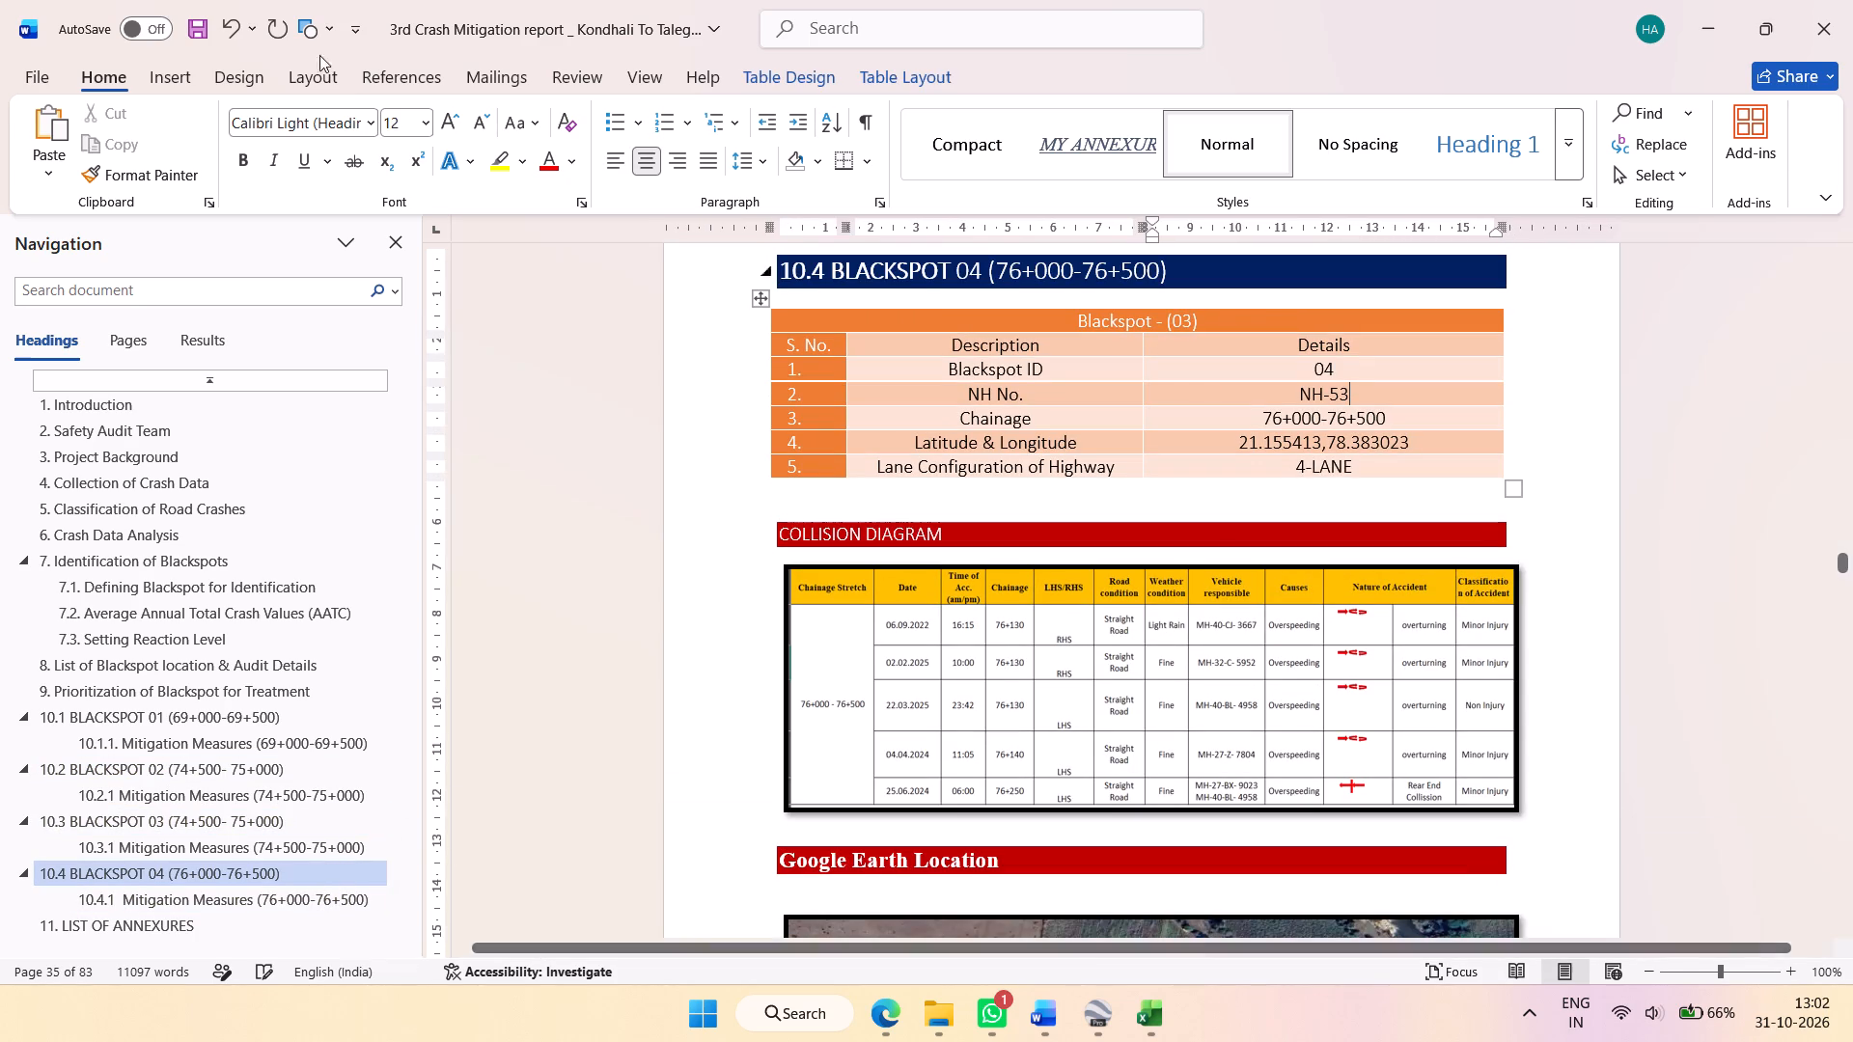
left_click(196, 28)
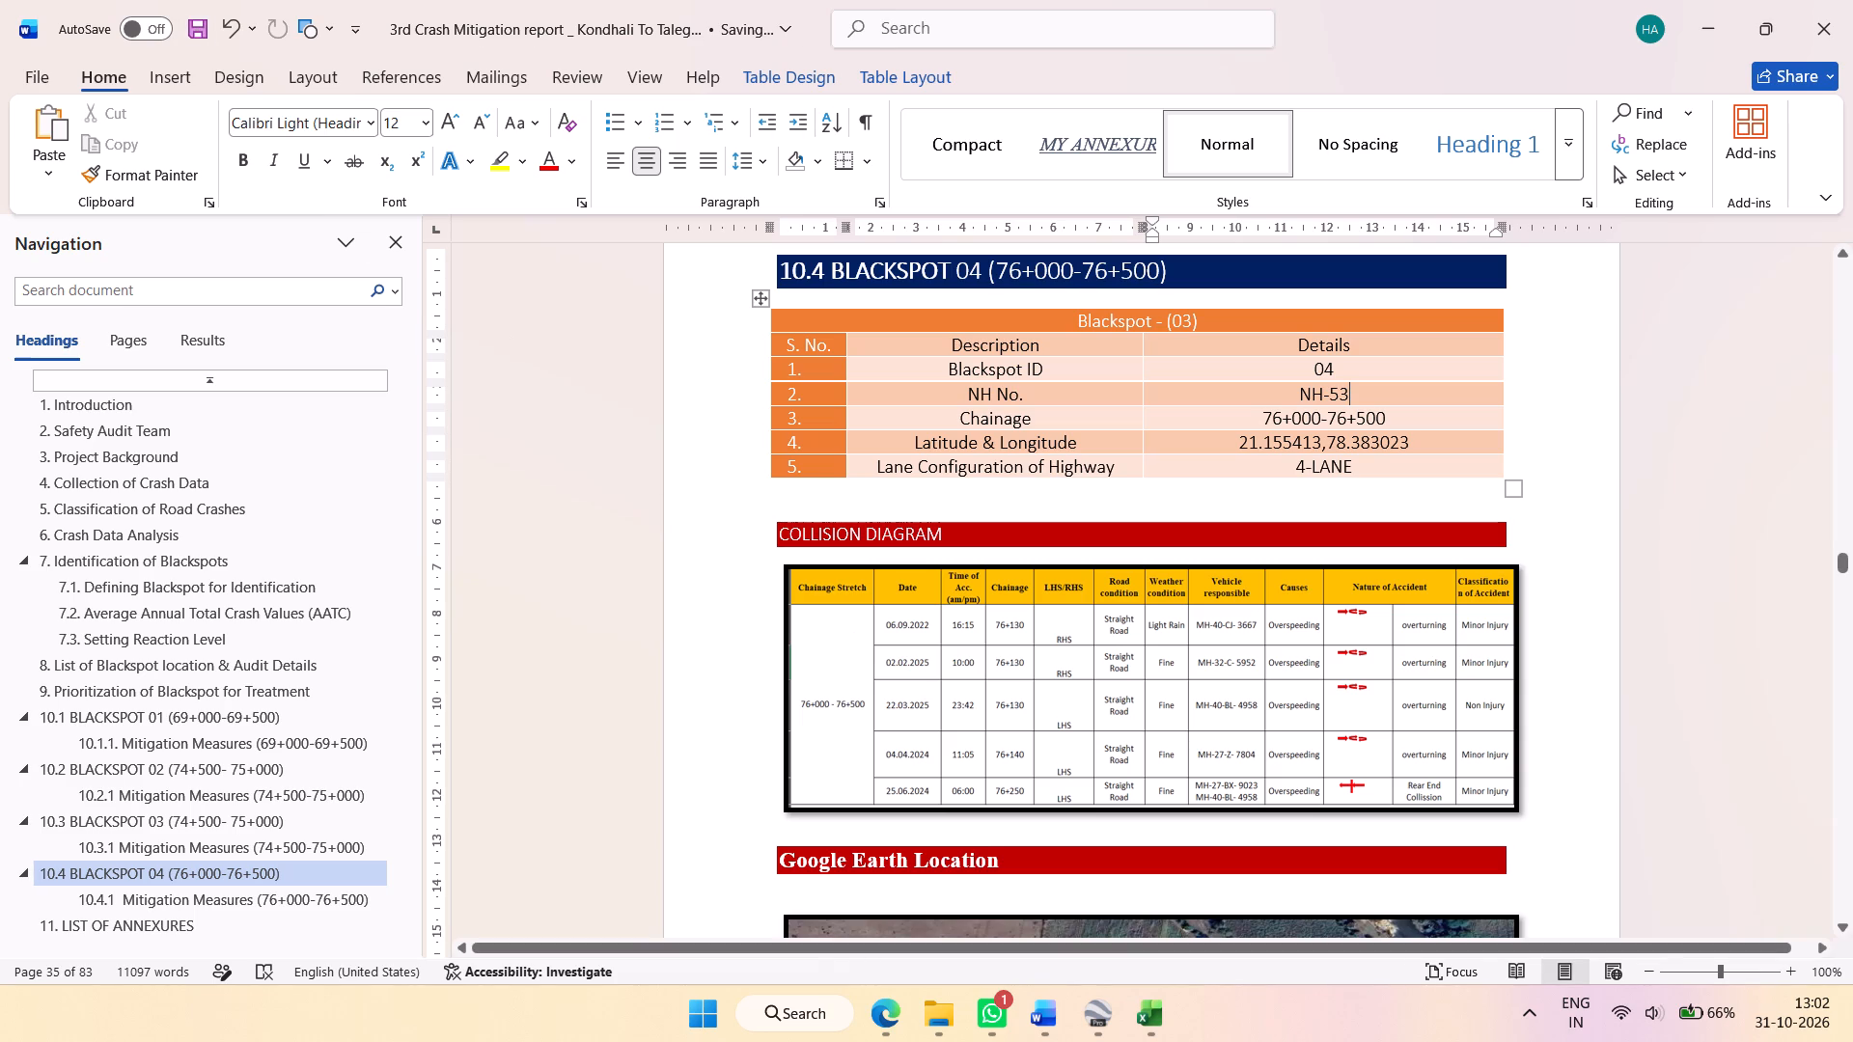
left_click(952, 561)
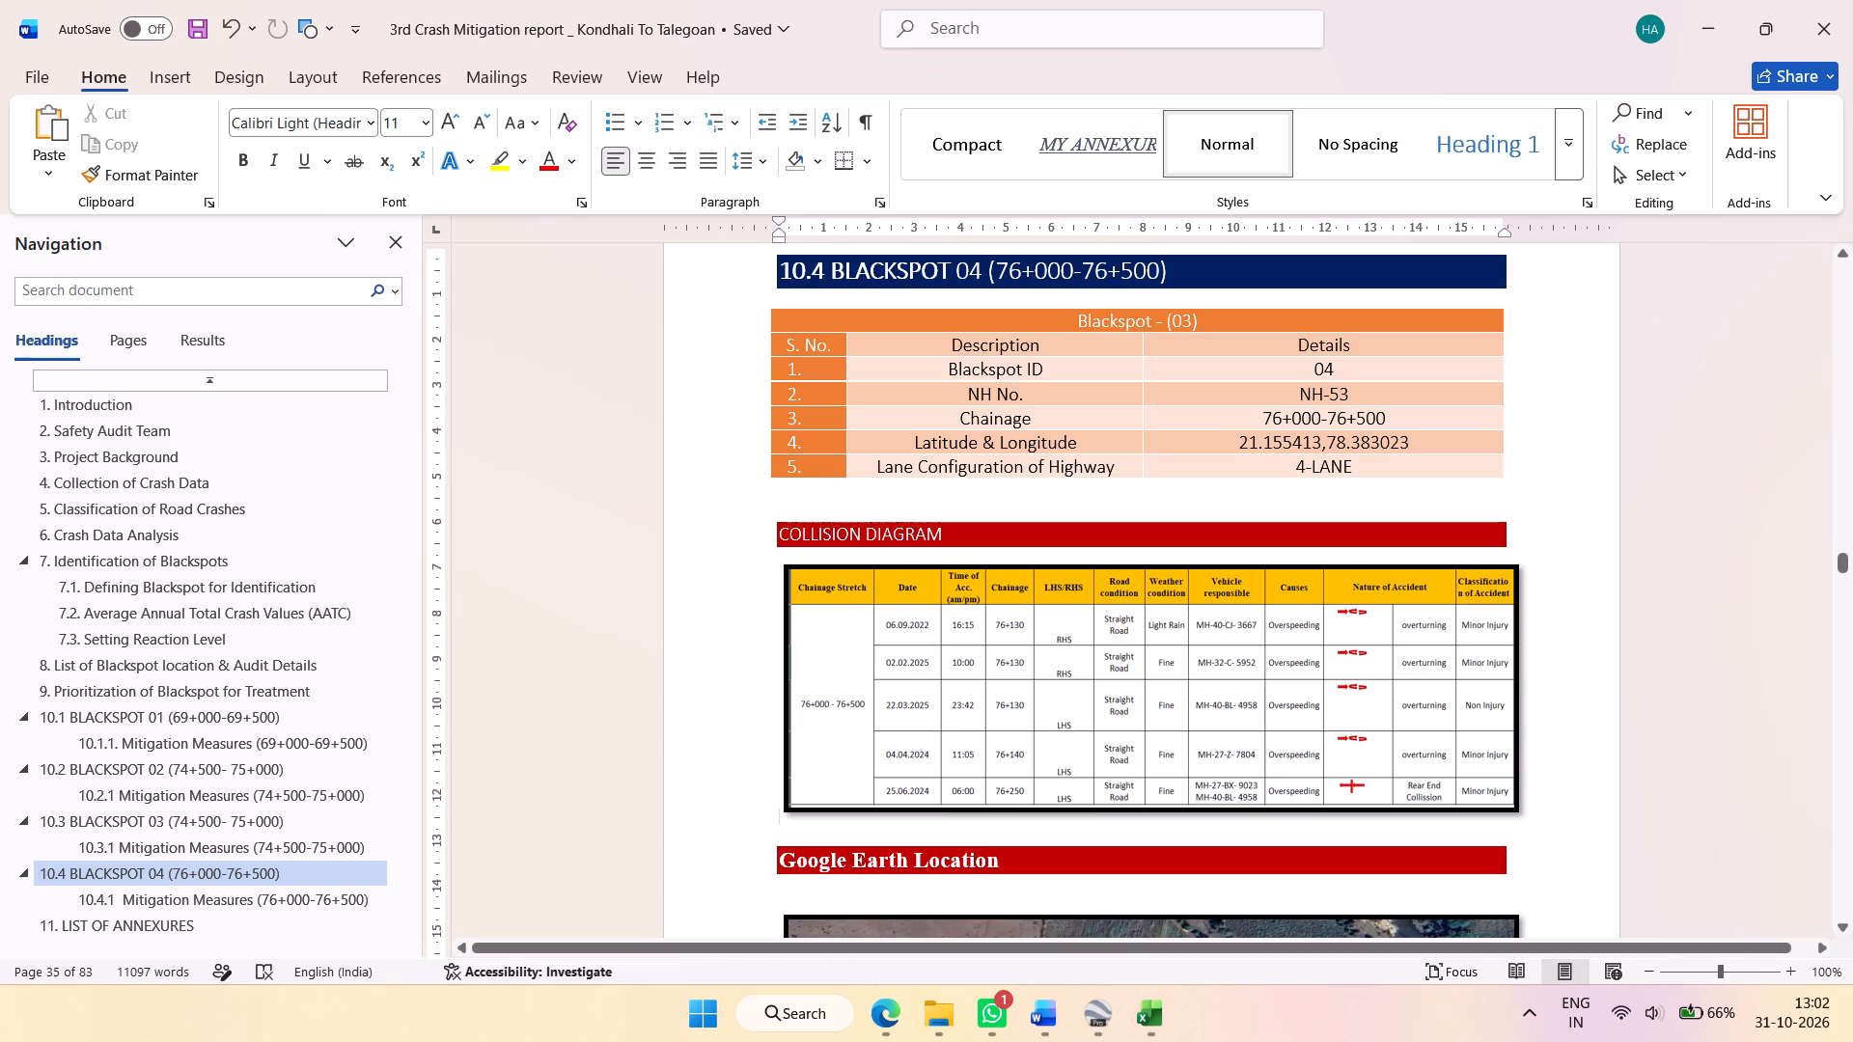
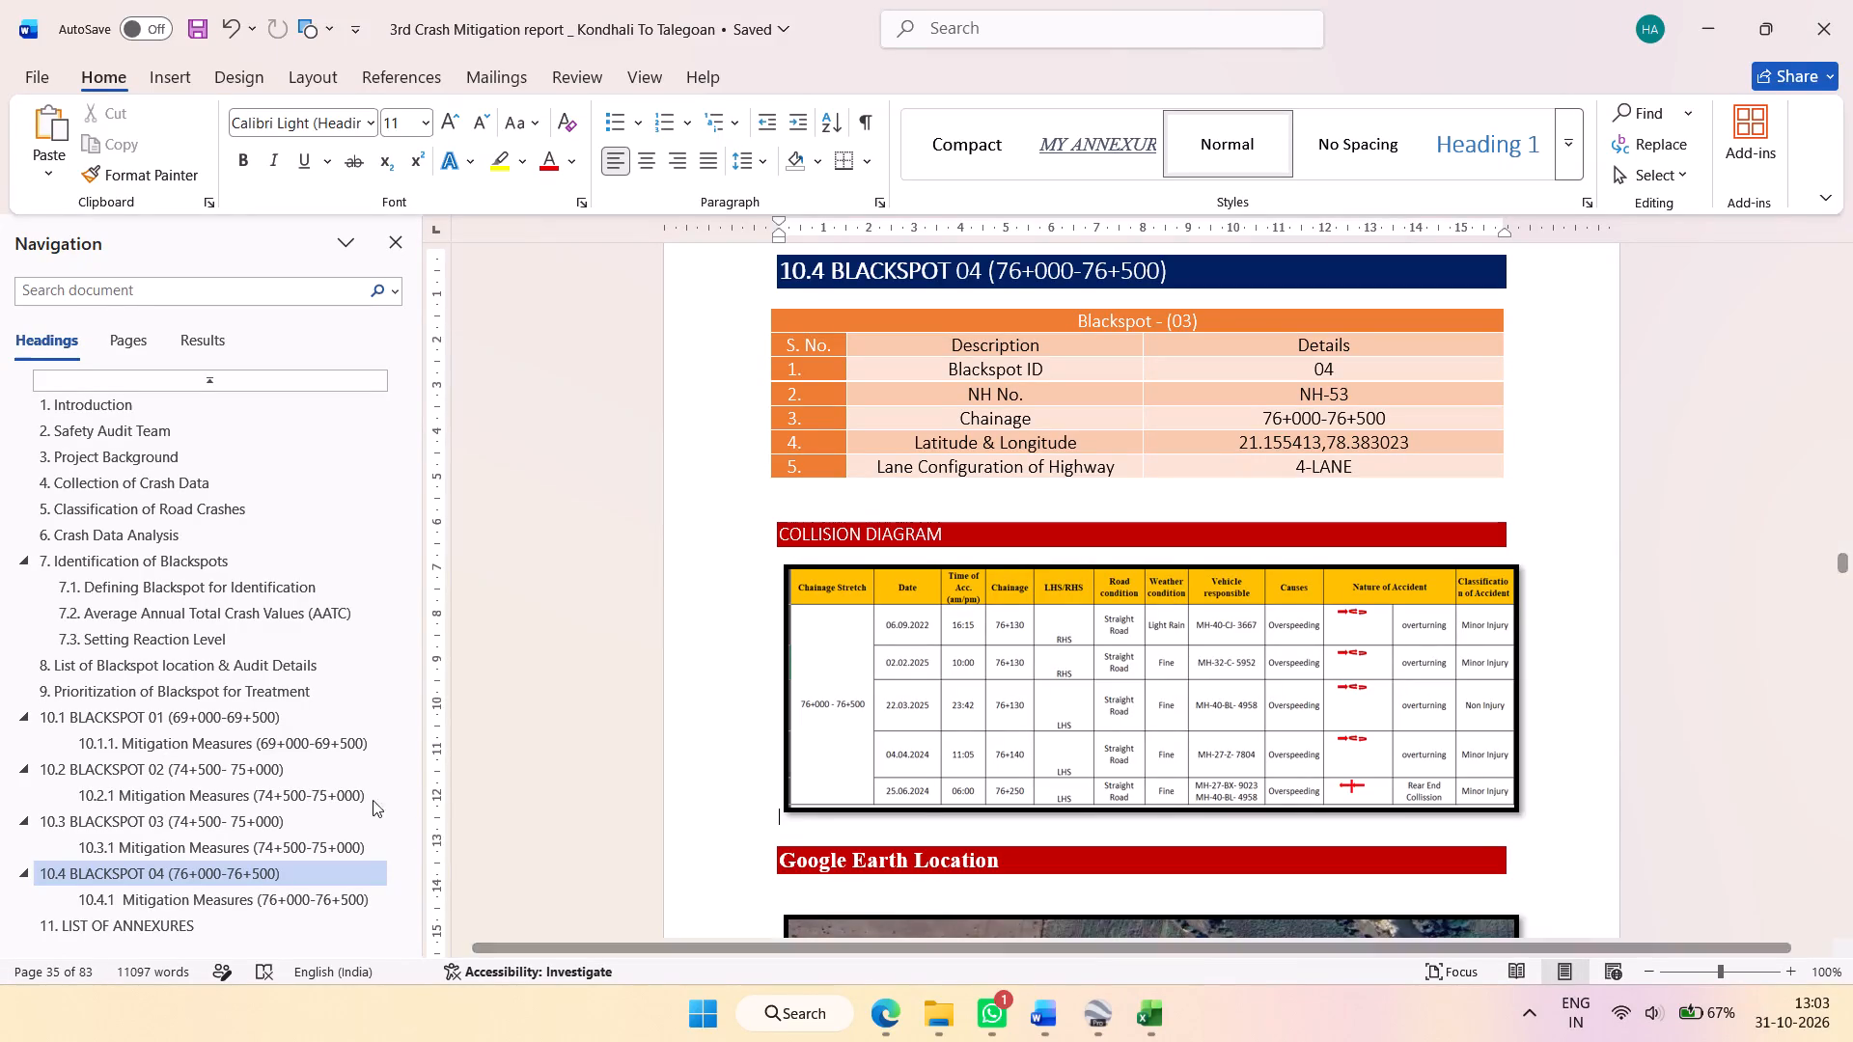
Change the chainage in the section 10.2 Blackspot 02 heading to 73+000- 73+500.
left_click(314, 772)
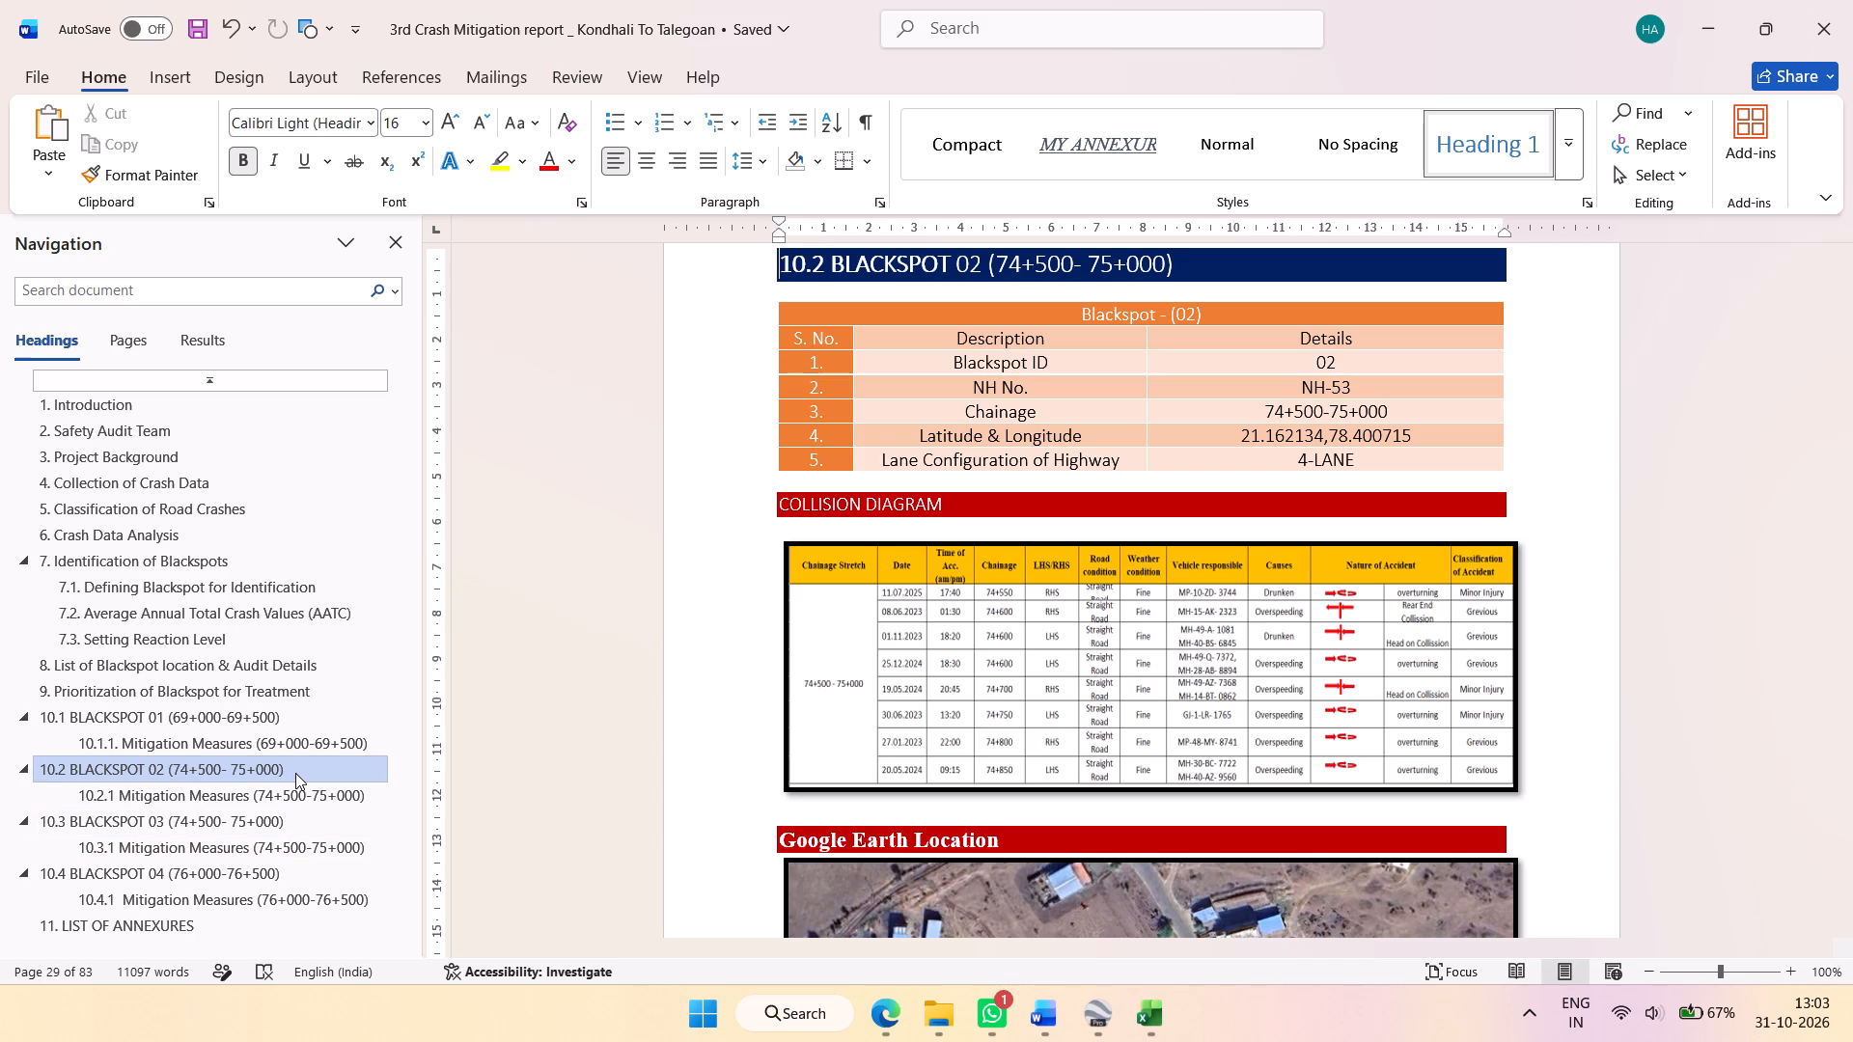
left_click(295, 773)
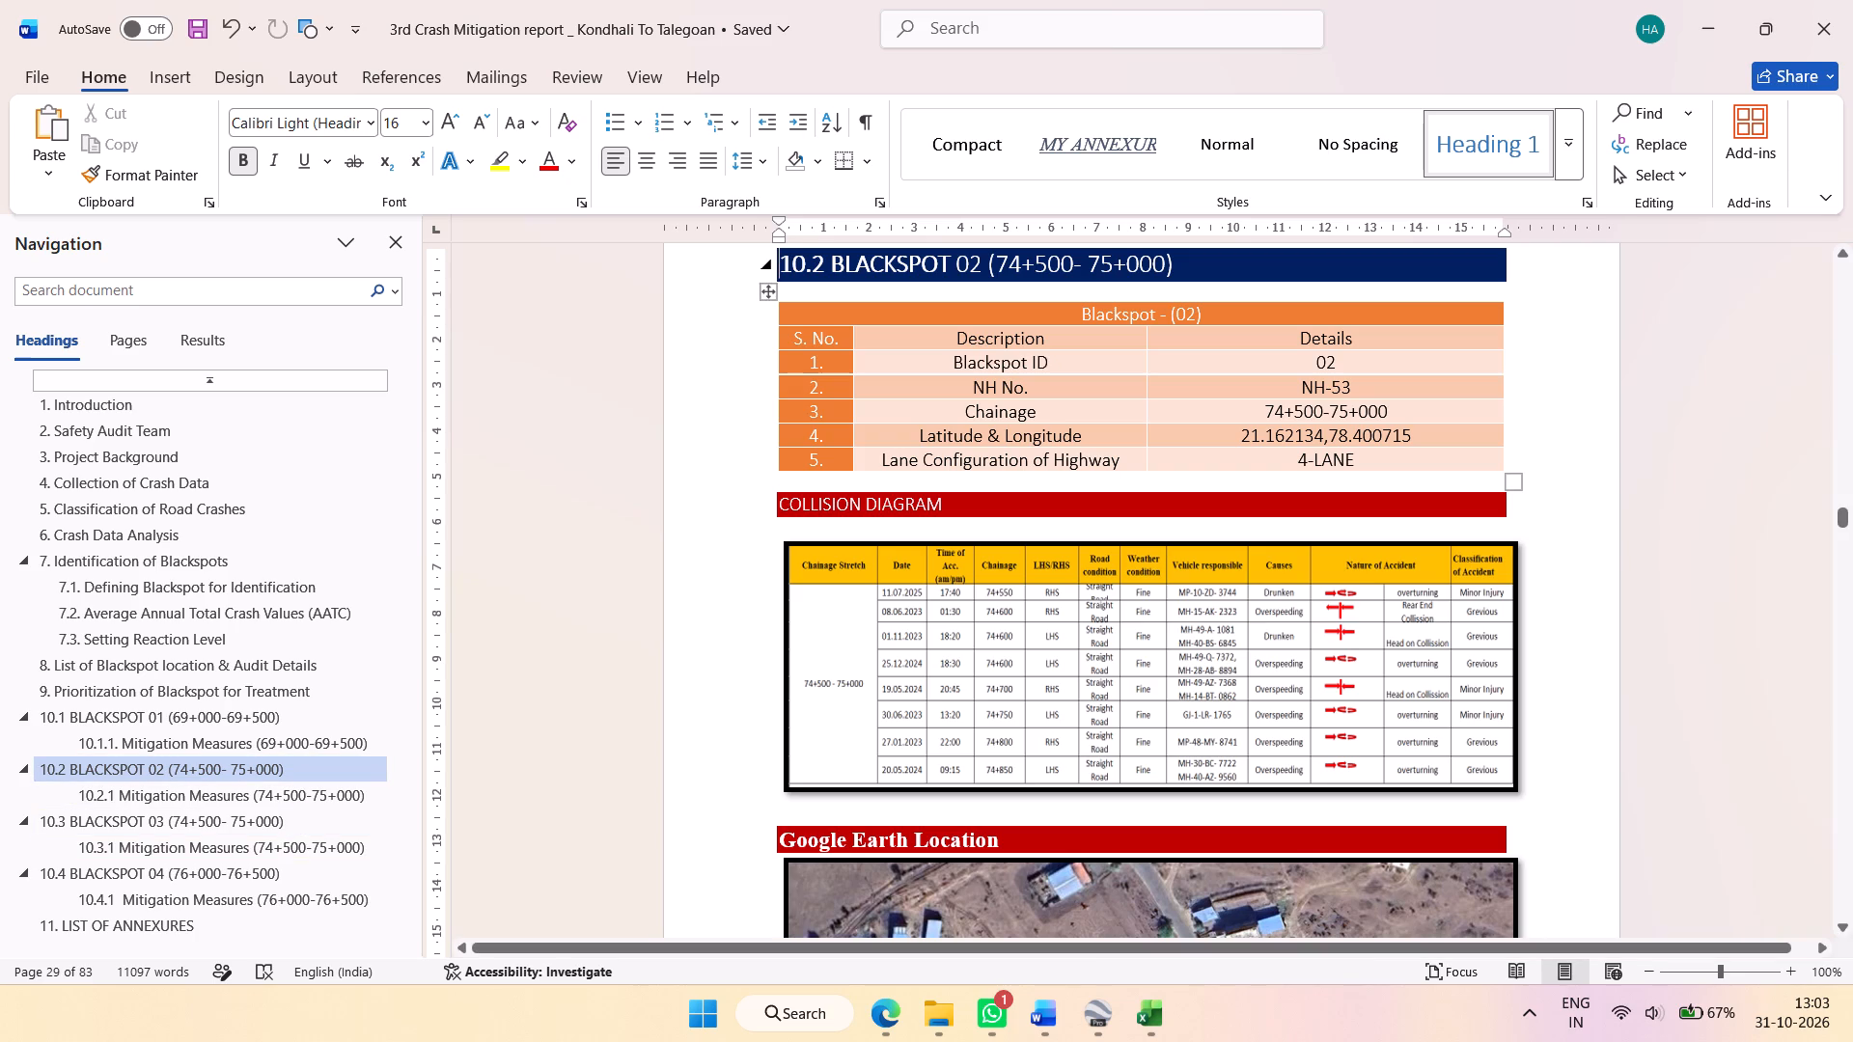
left_click(1020, 273)
key("BackSpace")
key("3")
key("Right")
key("Right")
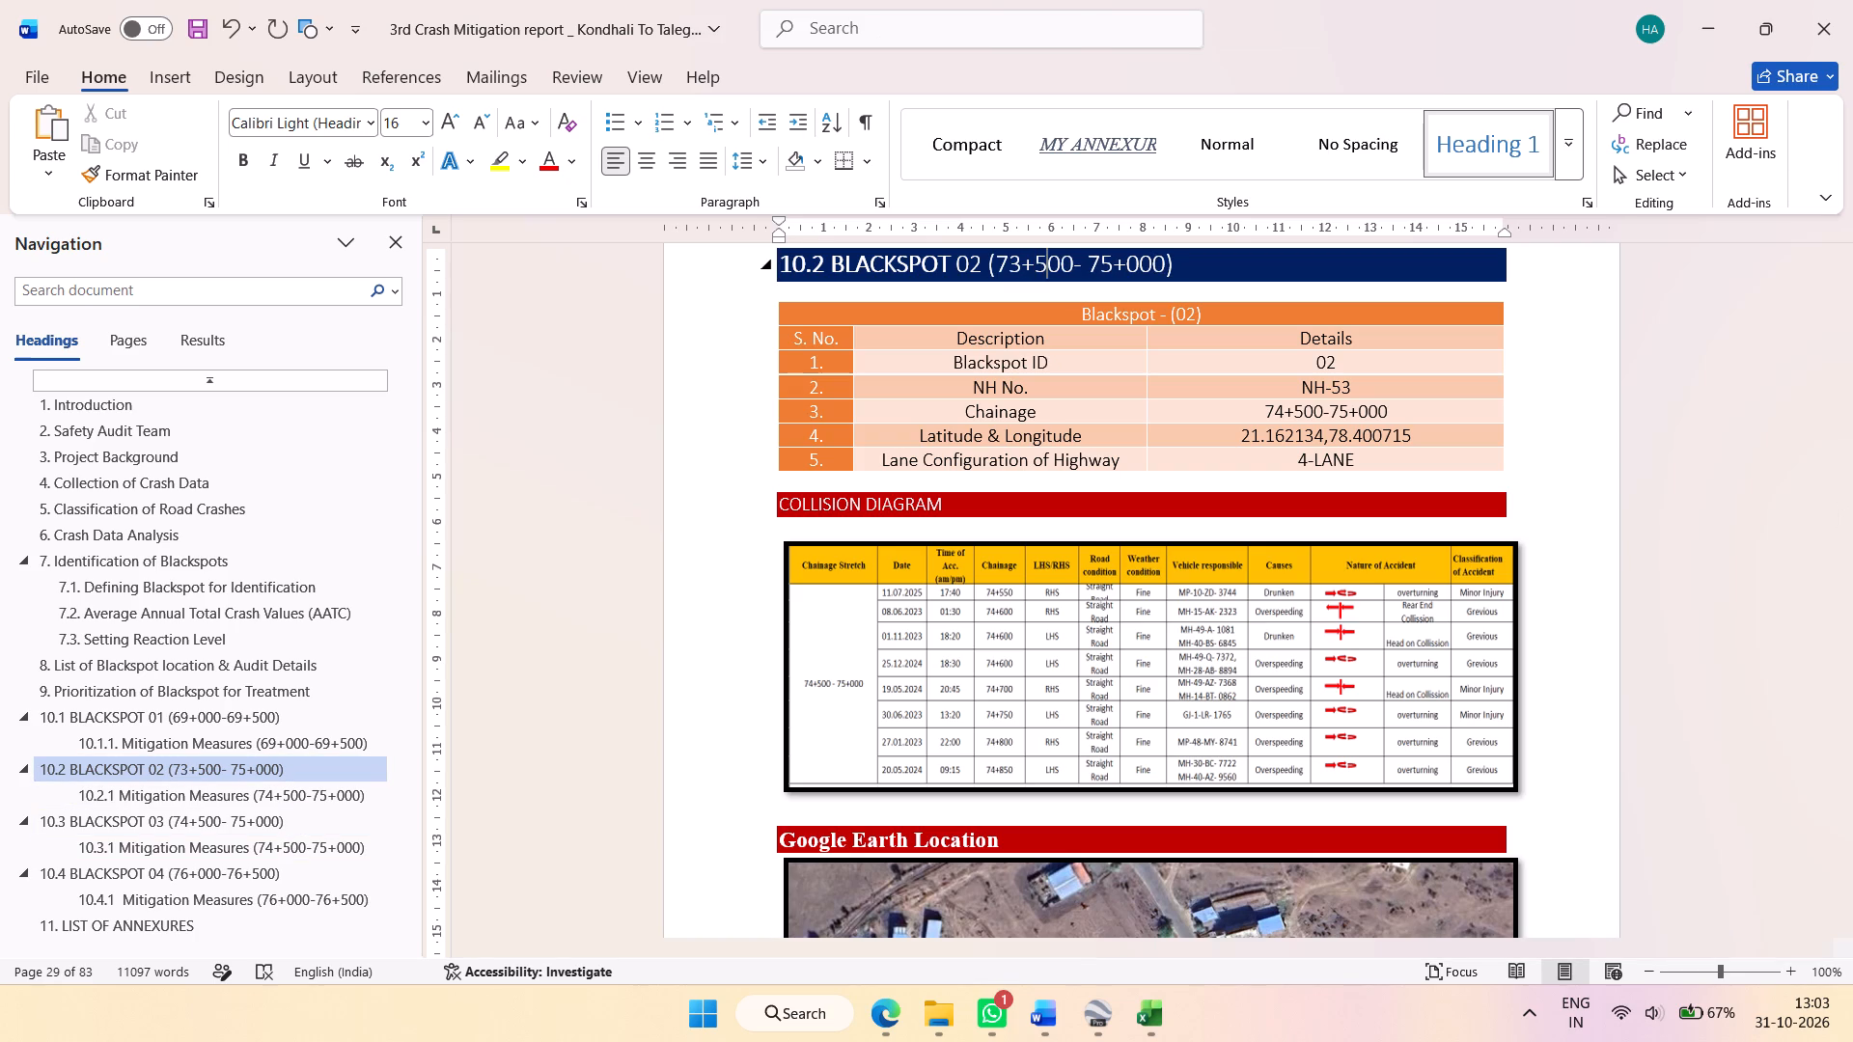
key("BackSpace")
key("0")
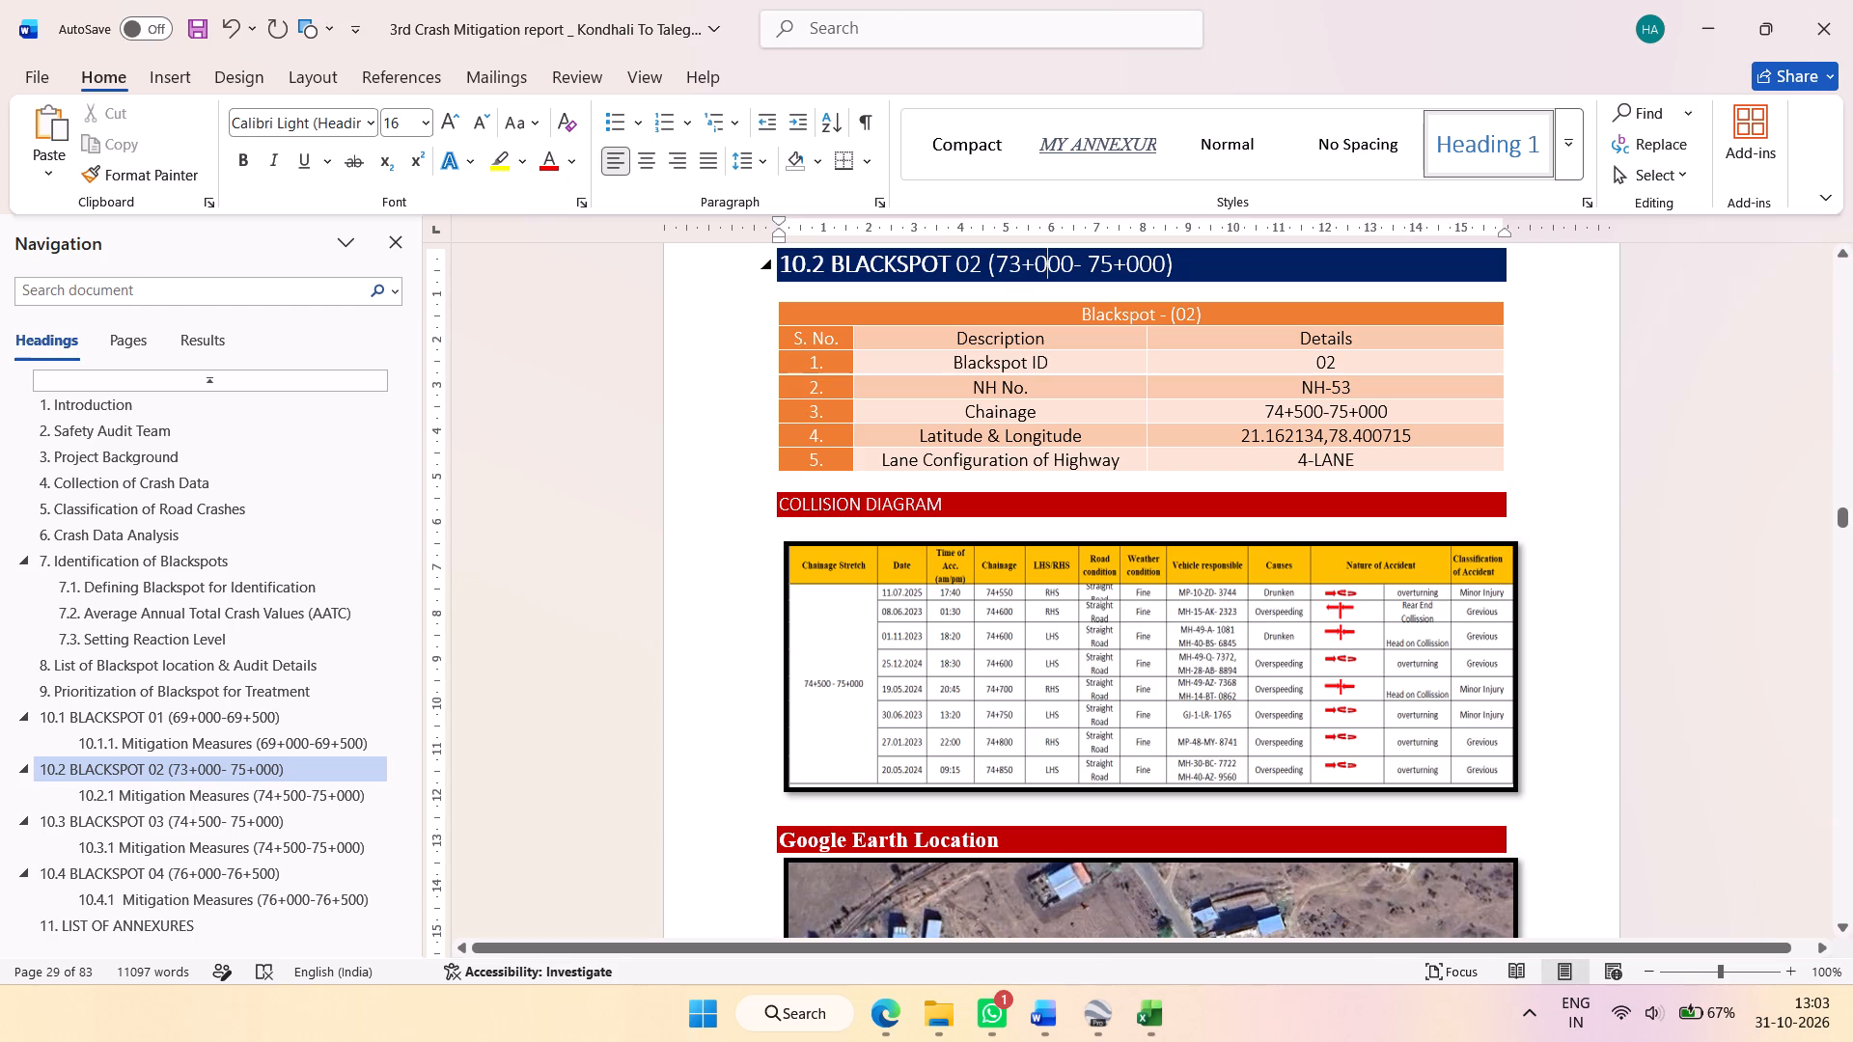
left_click(1112, 265)
key("BackSpace")
key("3")
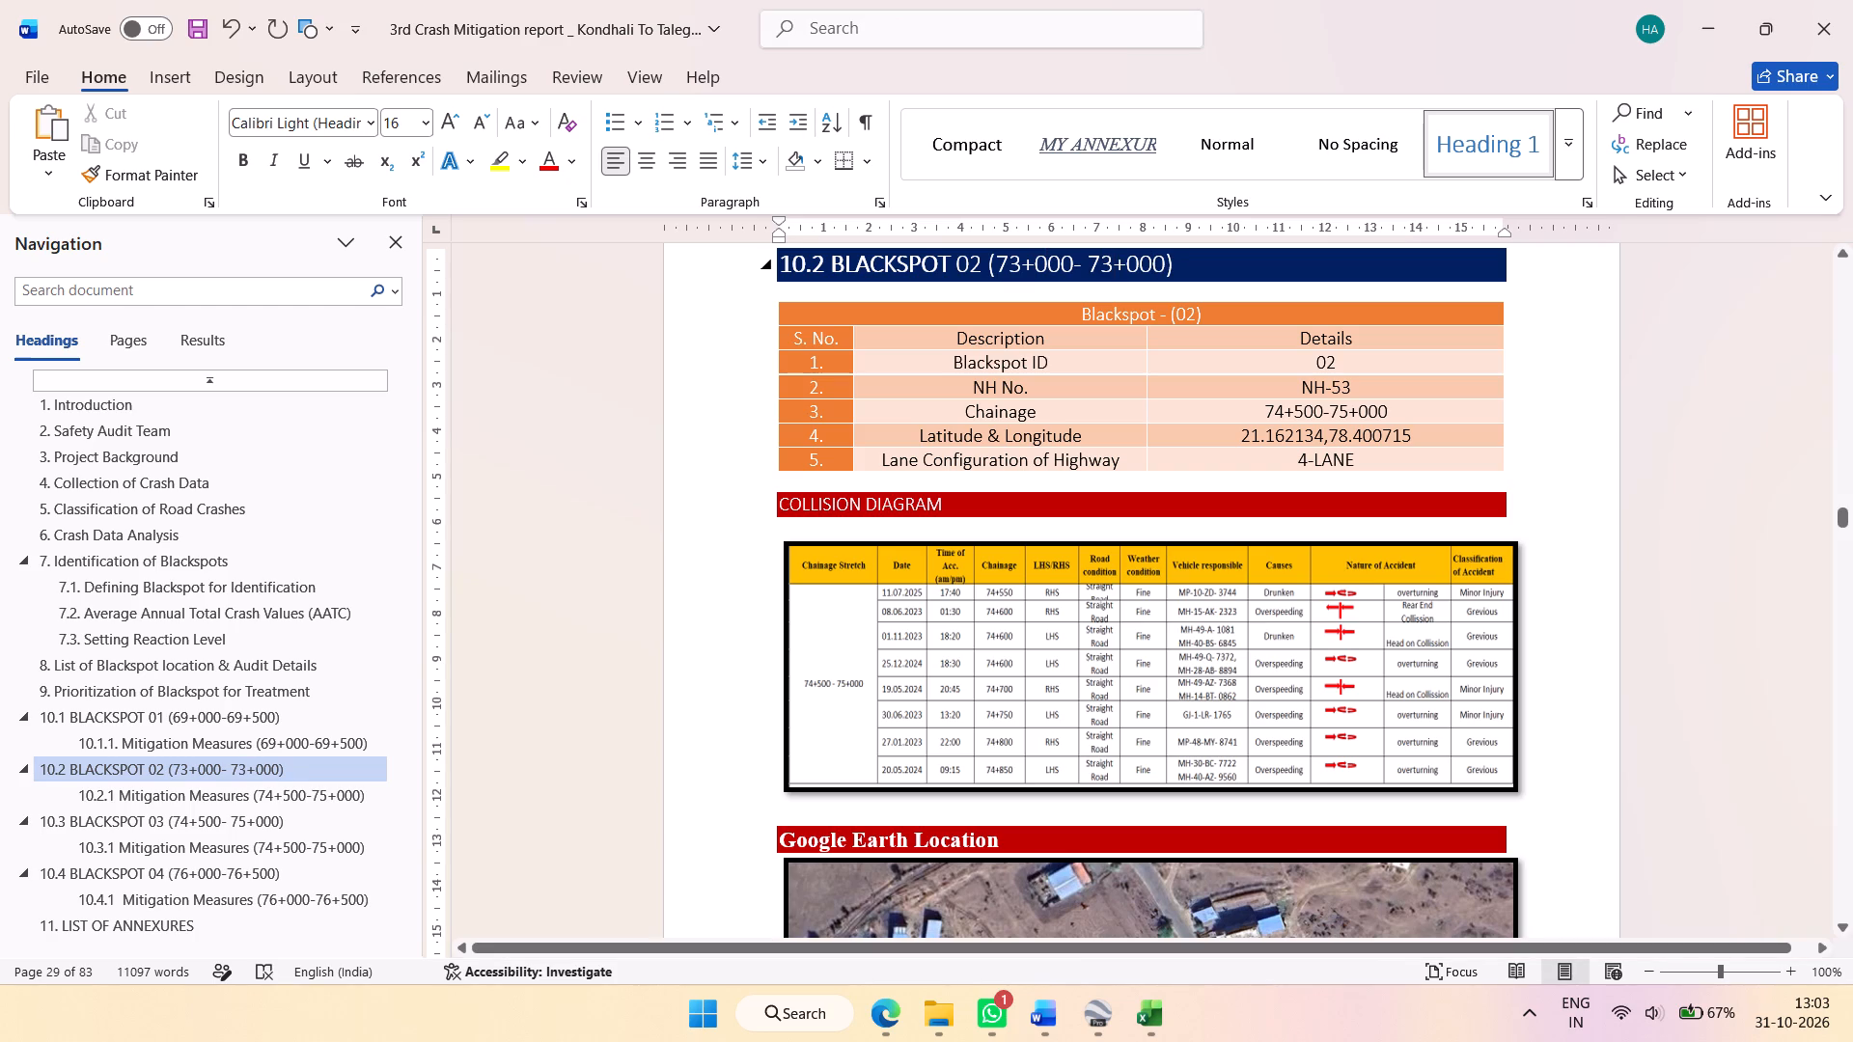
left_click(1141, 280)
key("BackSpace")
key("5")
left_click(1229, 264)
Copy the 73+000- 73+500 chainage from the section 10.2 heading into its details table's Chainage row as plain text.
left_click_drag(1002, 264, 1154, 264)
key("ctrl+c")
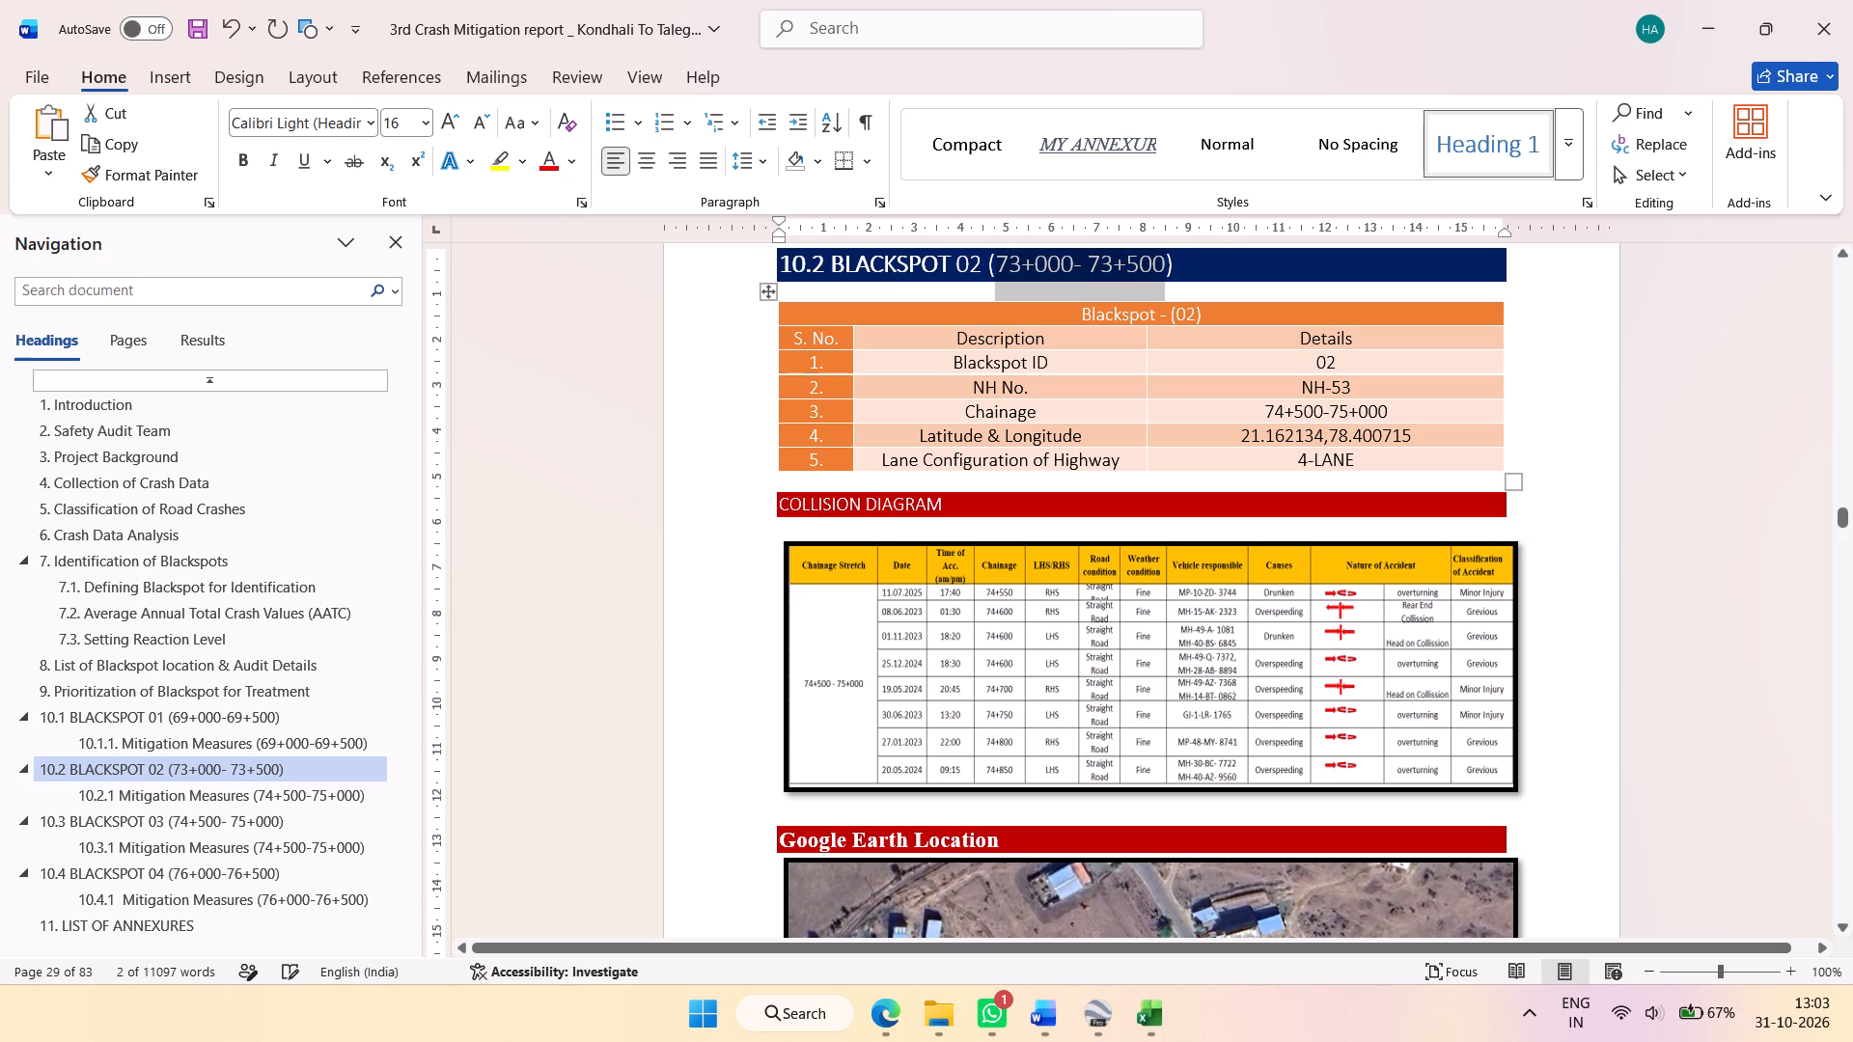
triple_click(1273, 408)
left_click(1273, 409)
left_click(1273, 409)
key("ctrl+v")
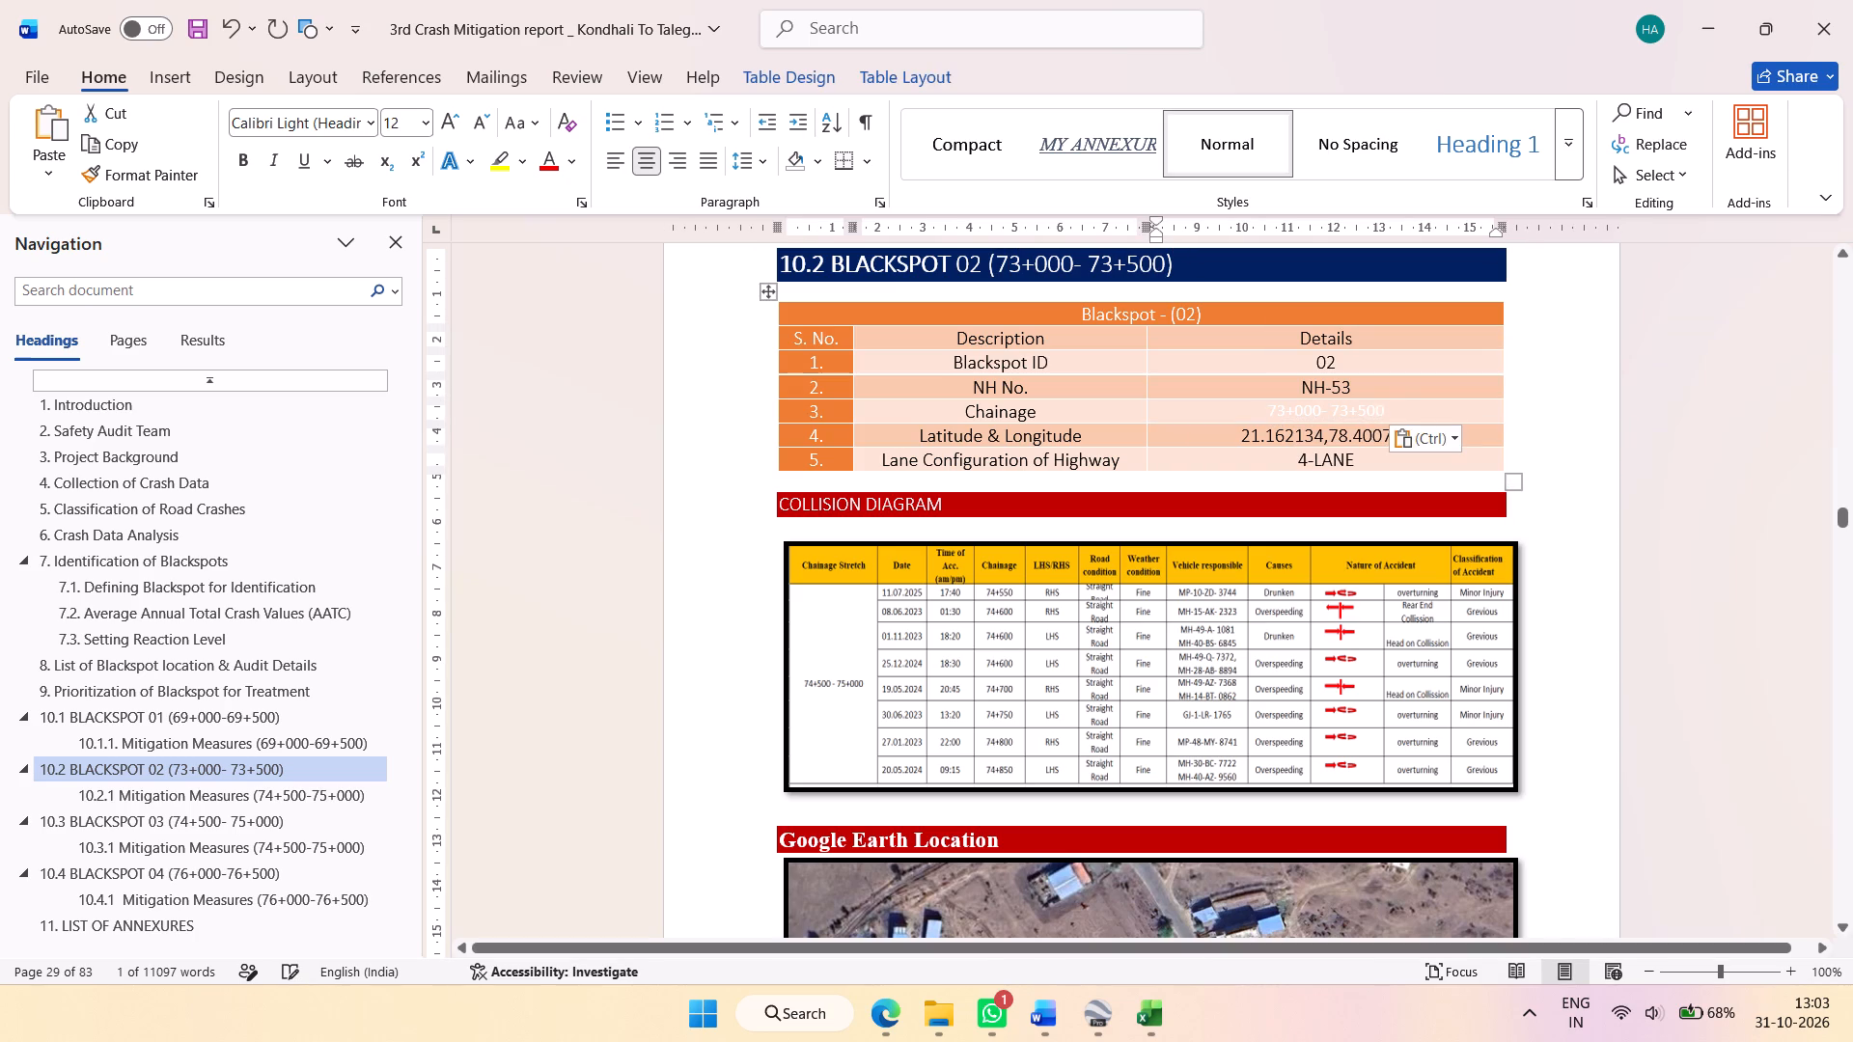
key("ctrl+z")
right_click(1305, 410)
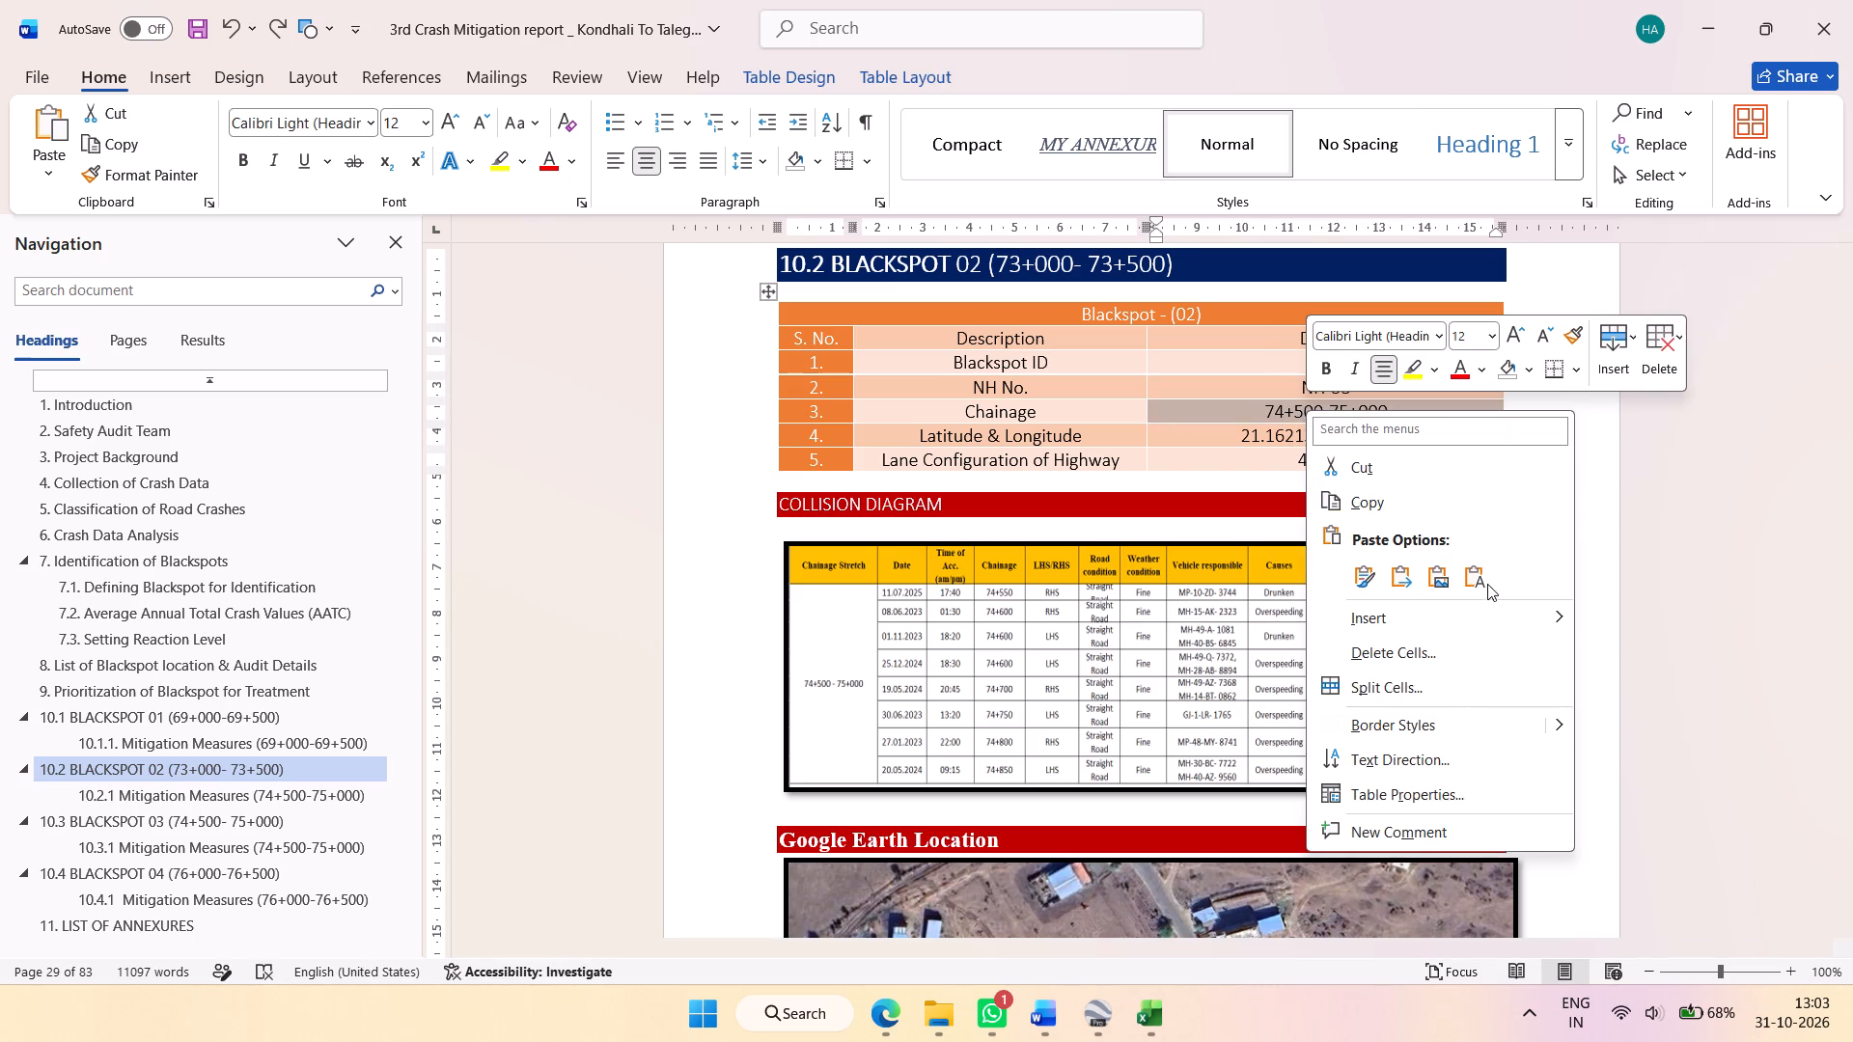
left_click(1479, 585)
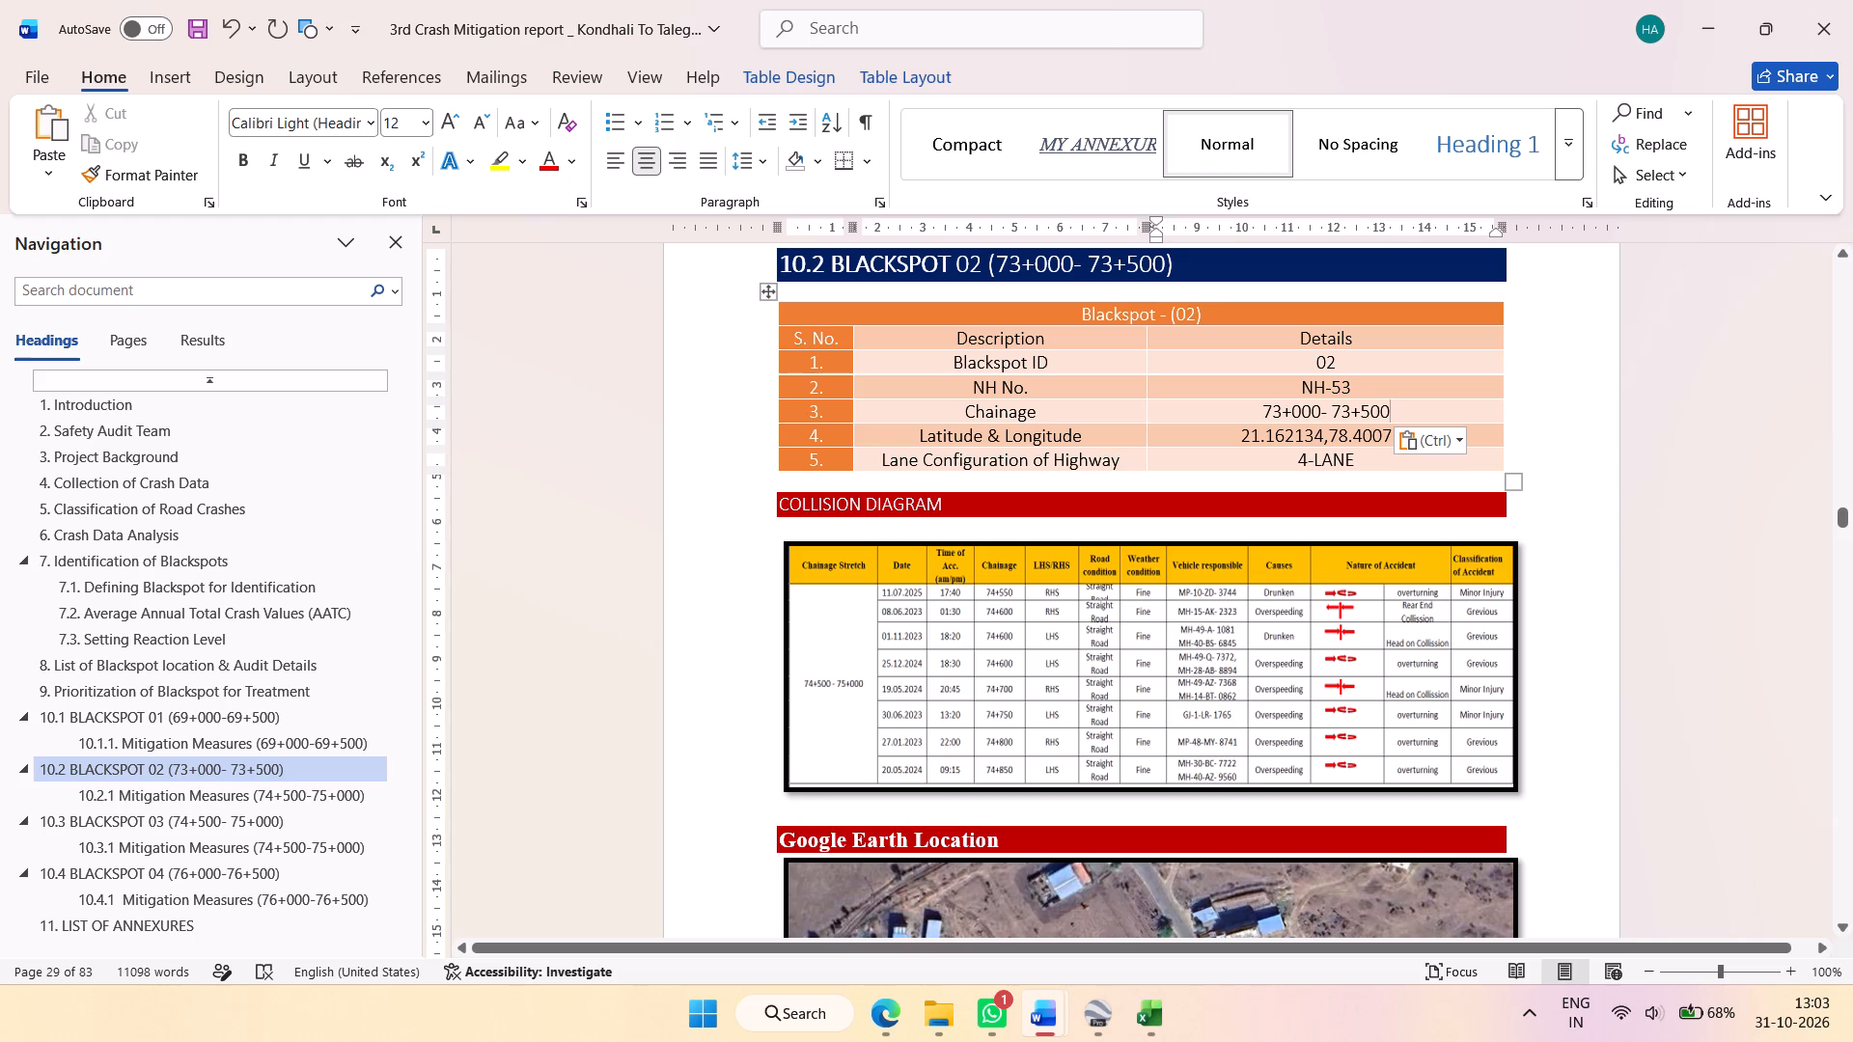
Replace the chainage in the 10.2.1 Mitigation Measures heading with 73+000- 73+500, copied from the section 10.2 heading as plain text.
left_click(305, 866)
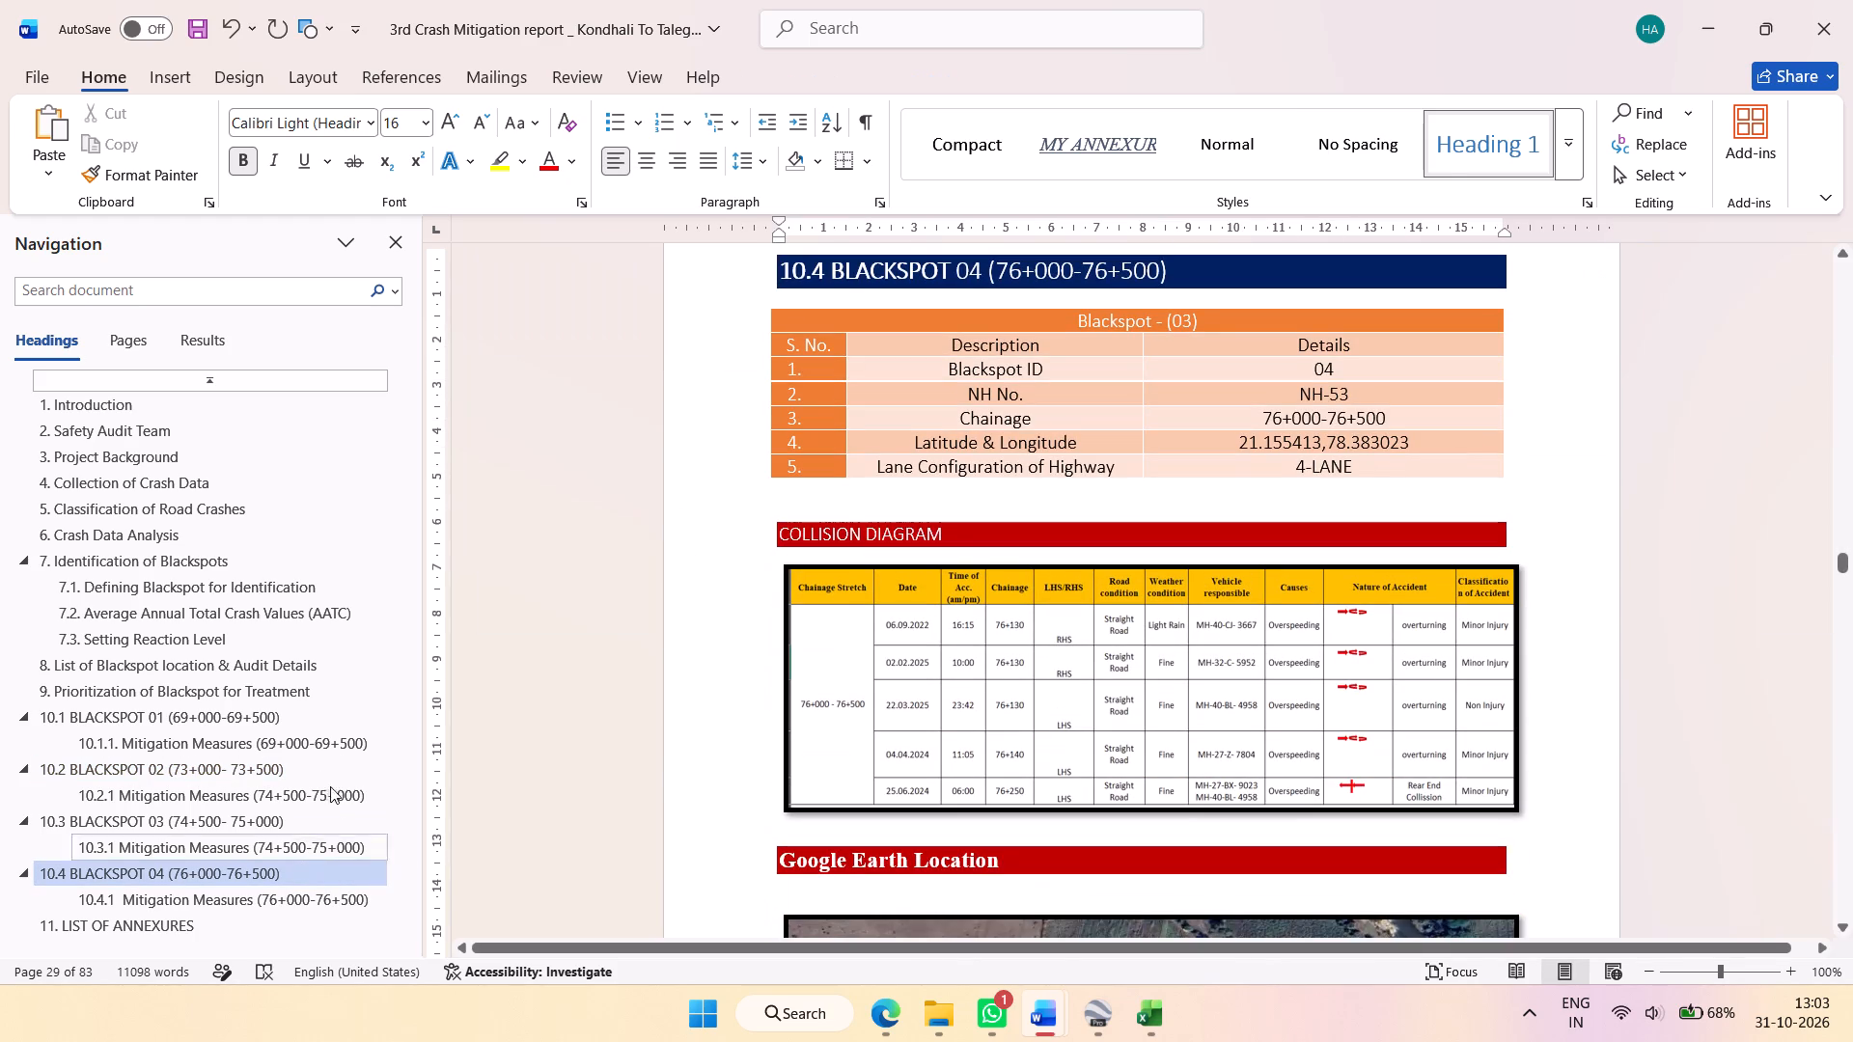
left_click(332, 769)
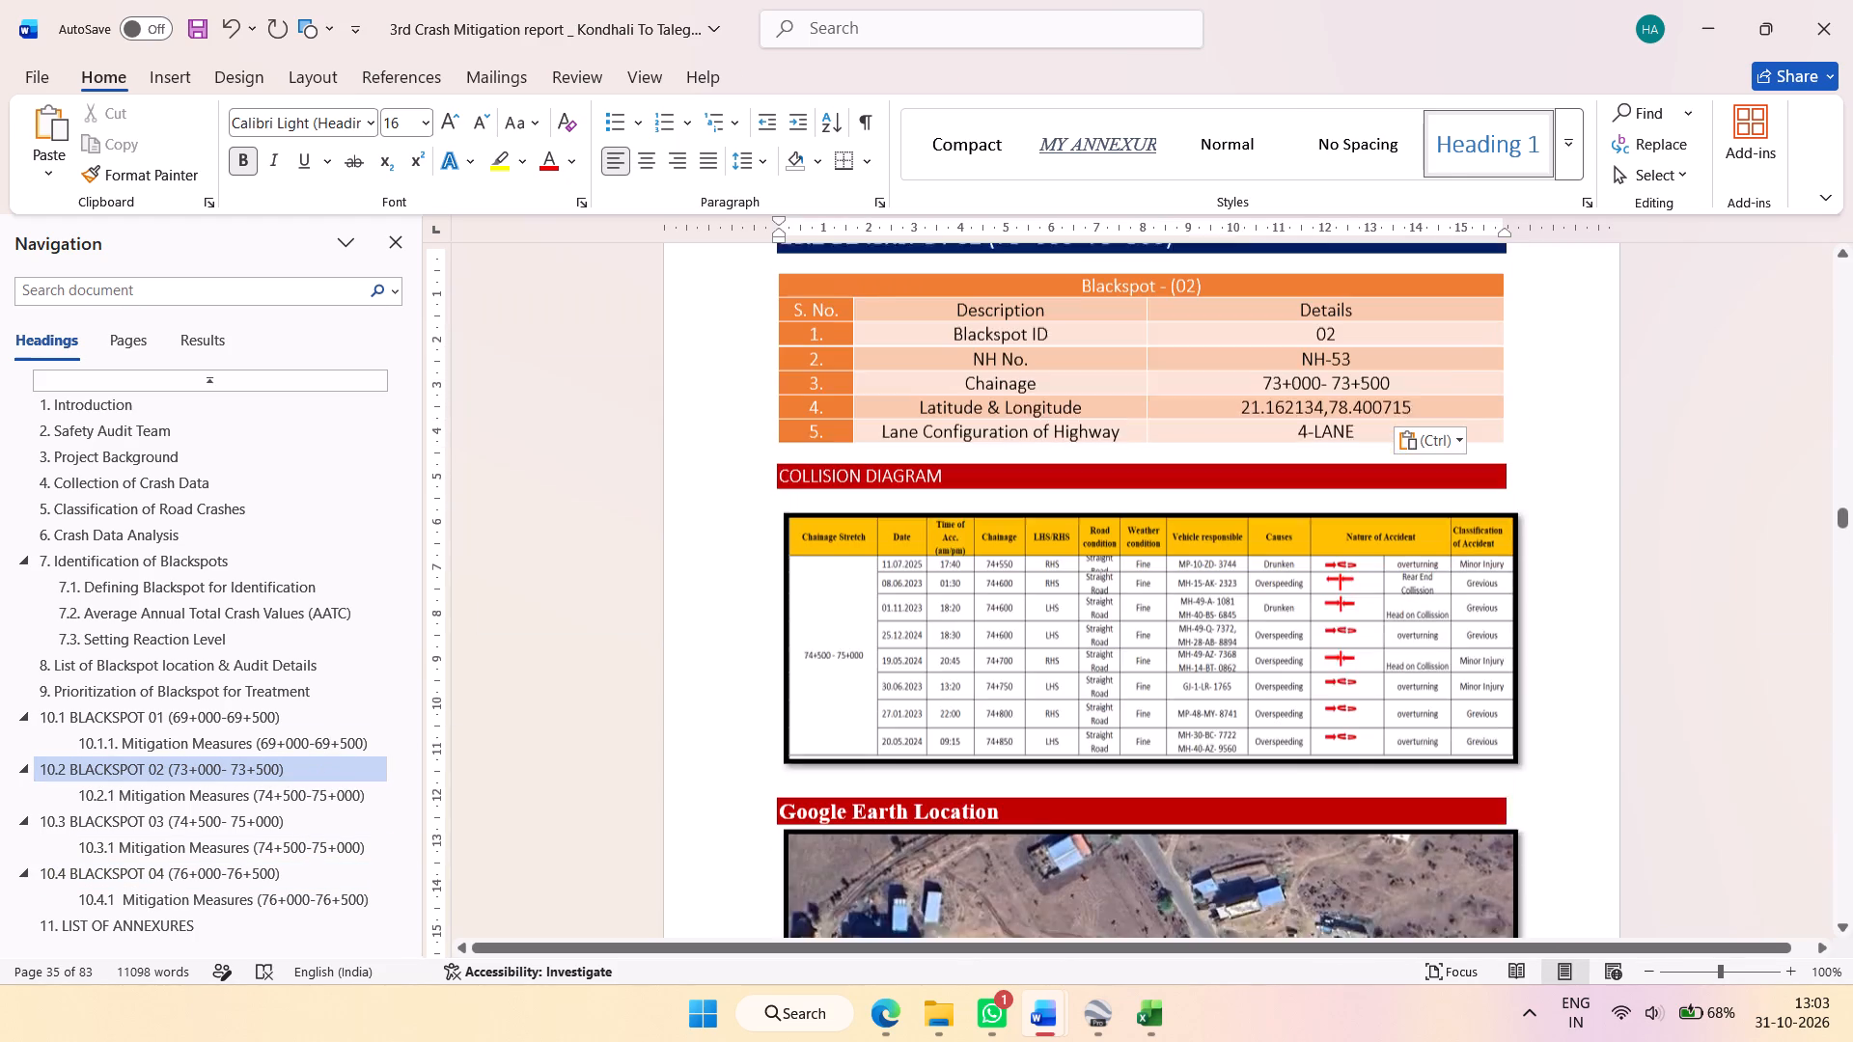
left_click_drag(1001, 262, 1159, 260)
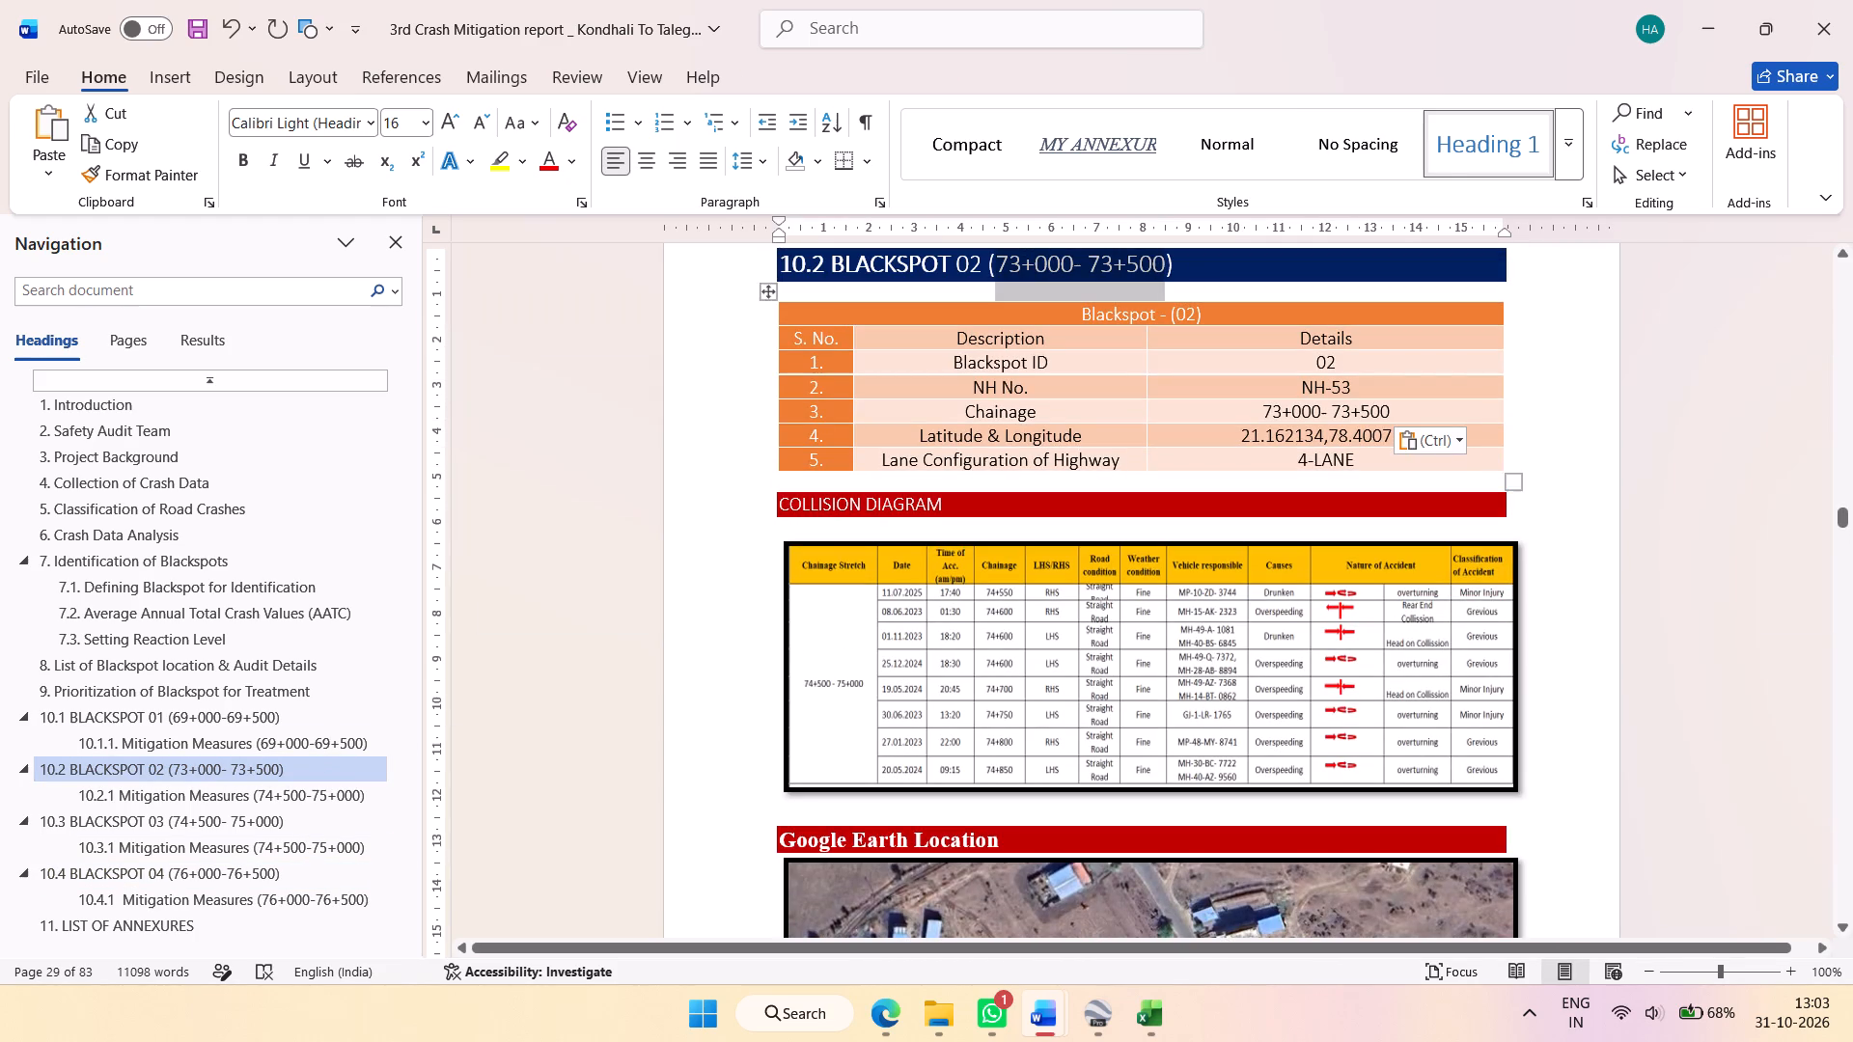
key("ctrl+c")
key("ctrl+c")
left_click(264, 788)
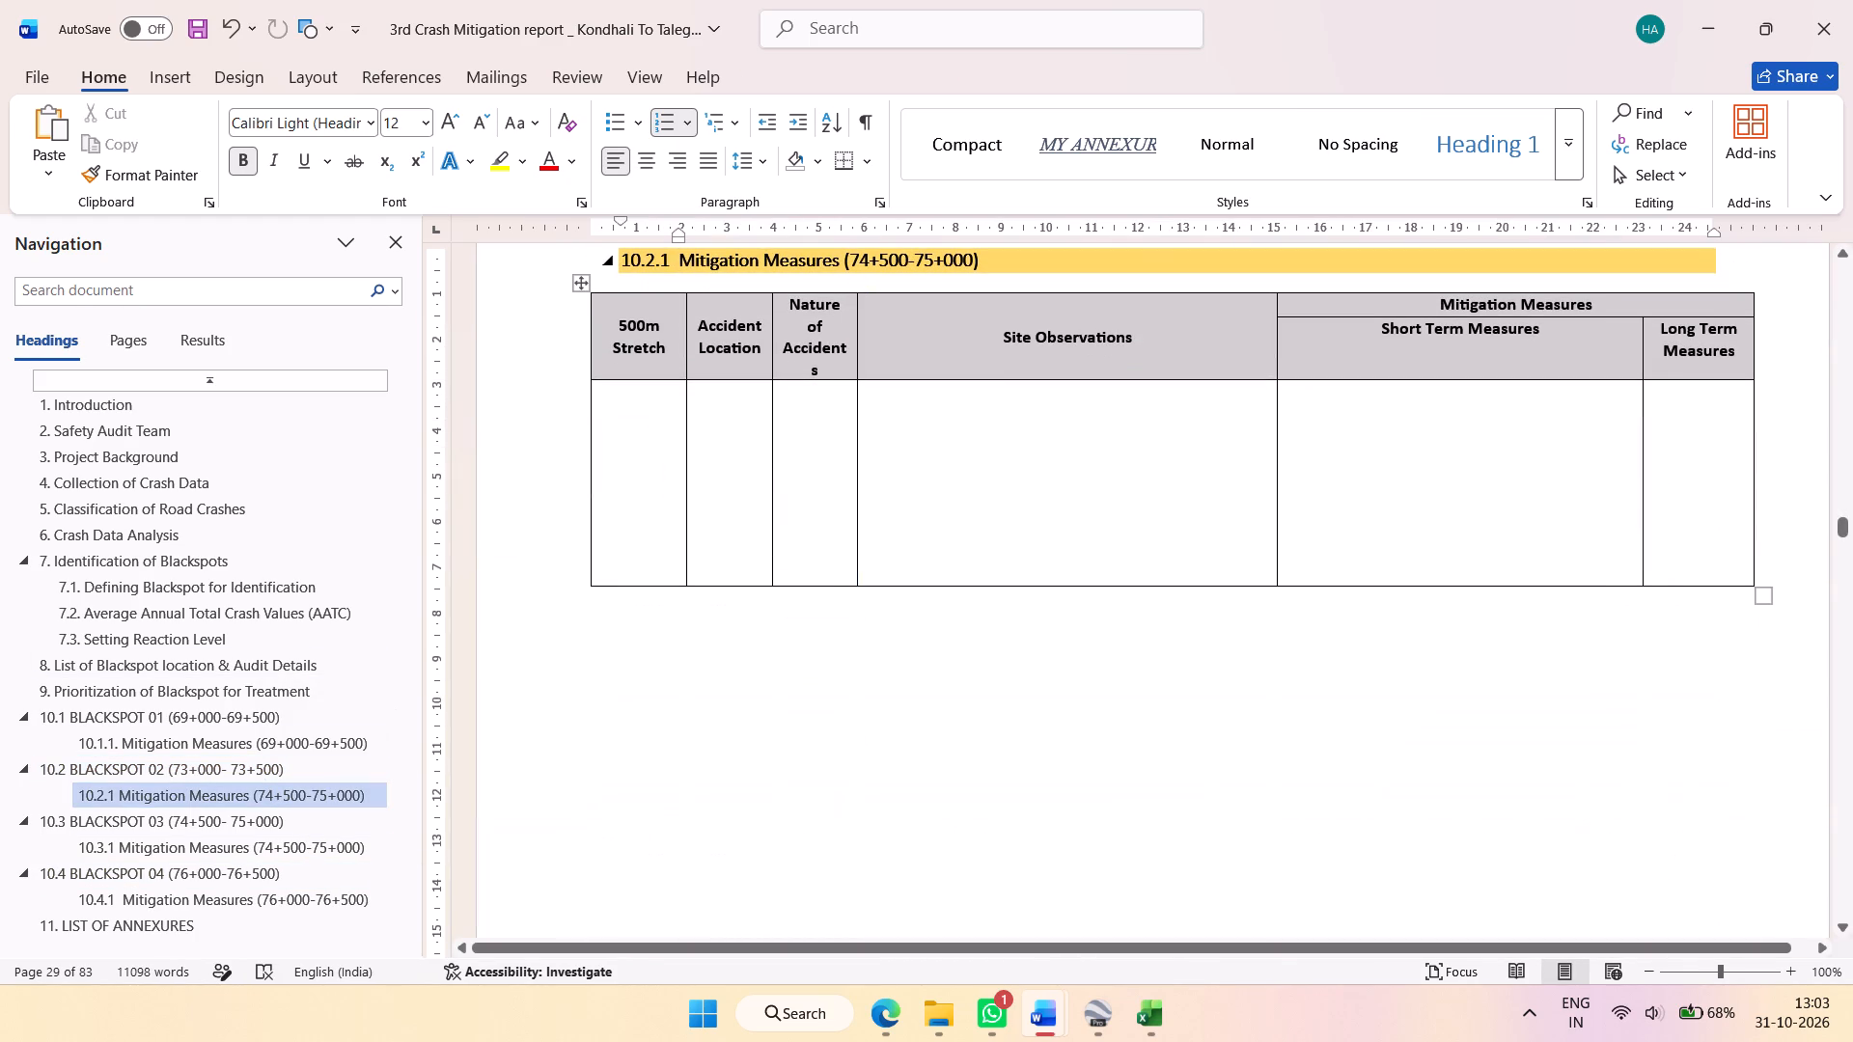
left_click_drag(856, 260, 960, 259)
right_click(960, 259)
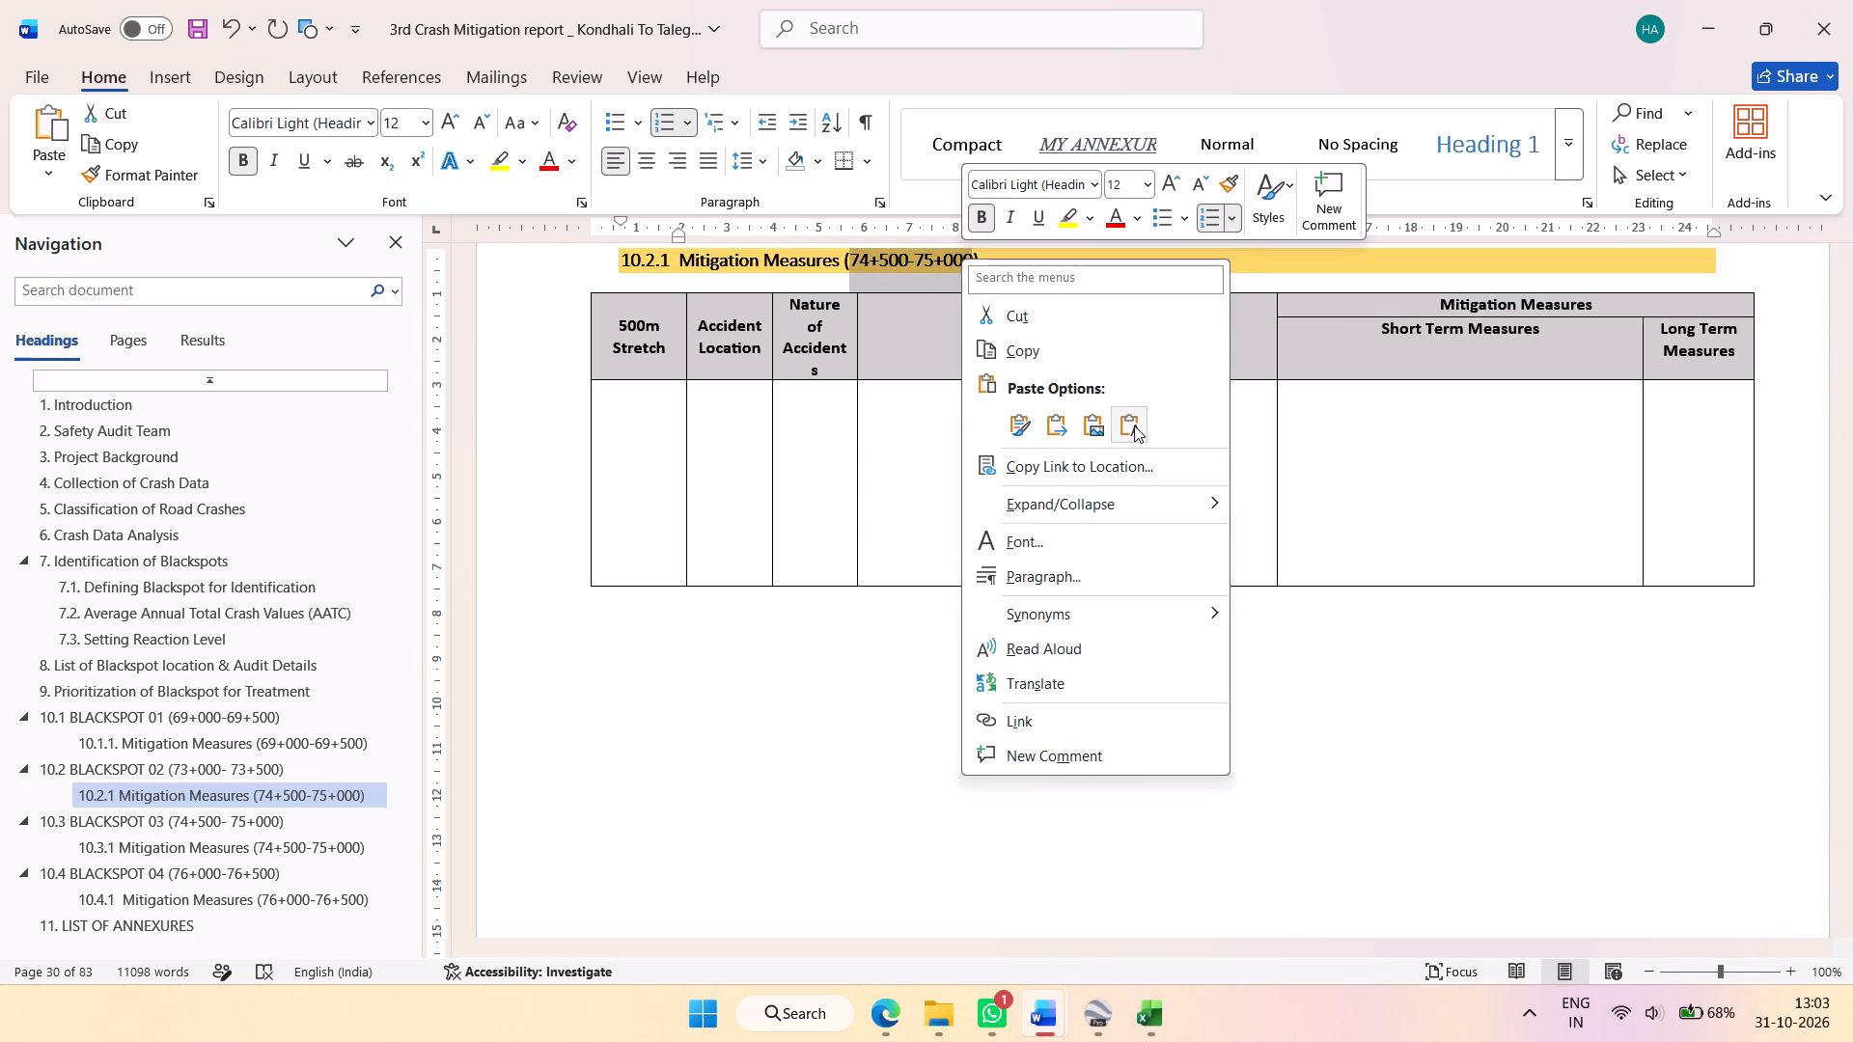
left_click(1134, 425)
Change the chainage in the section 10.4 Blackspot 04 heading to 92+500-93+000.
left_click(245, 826)
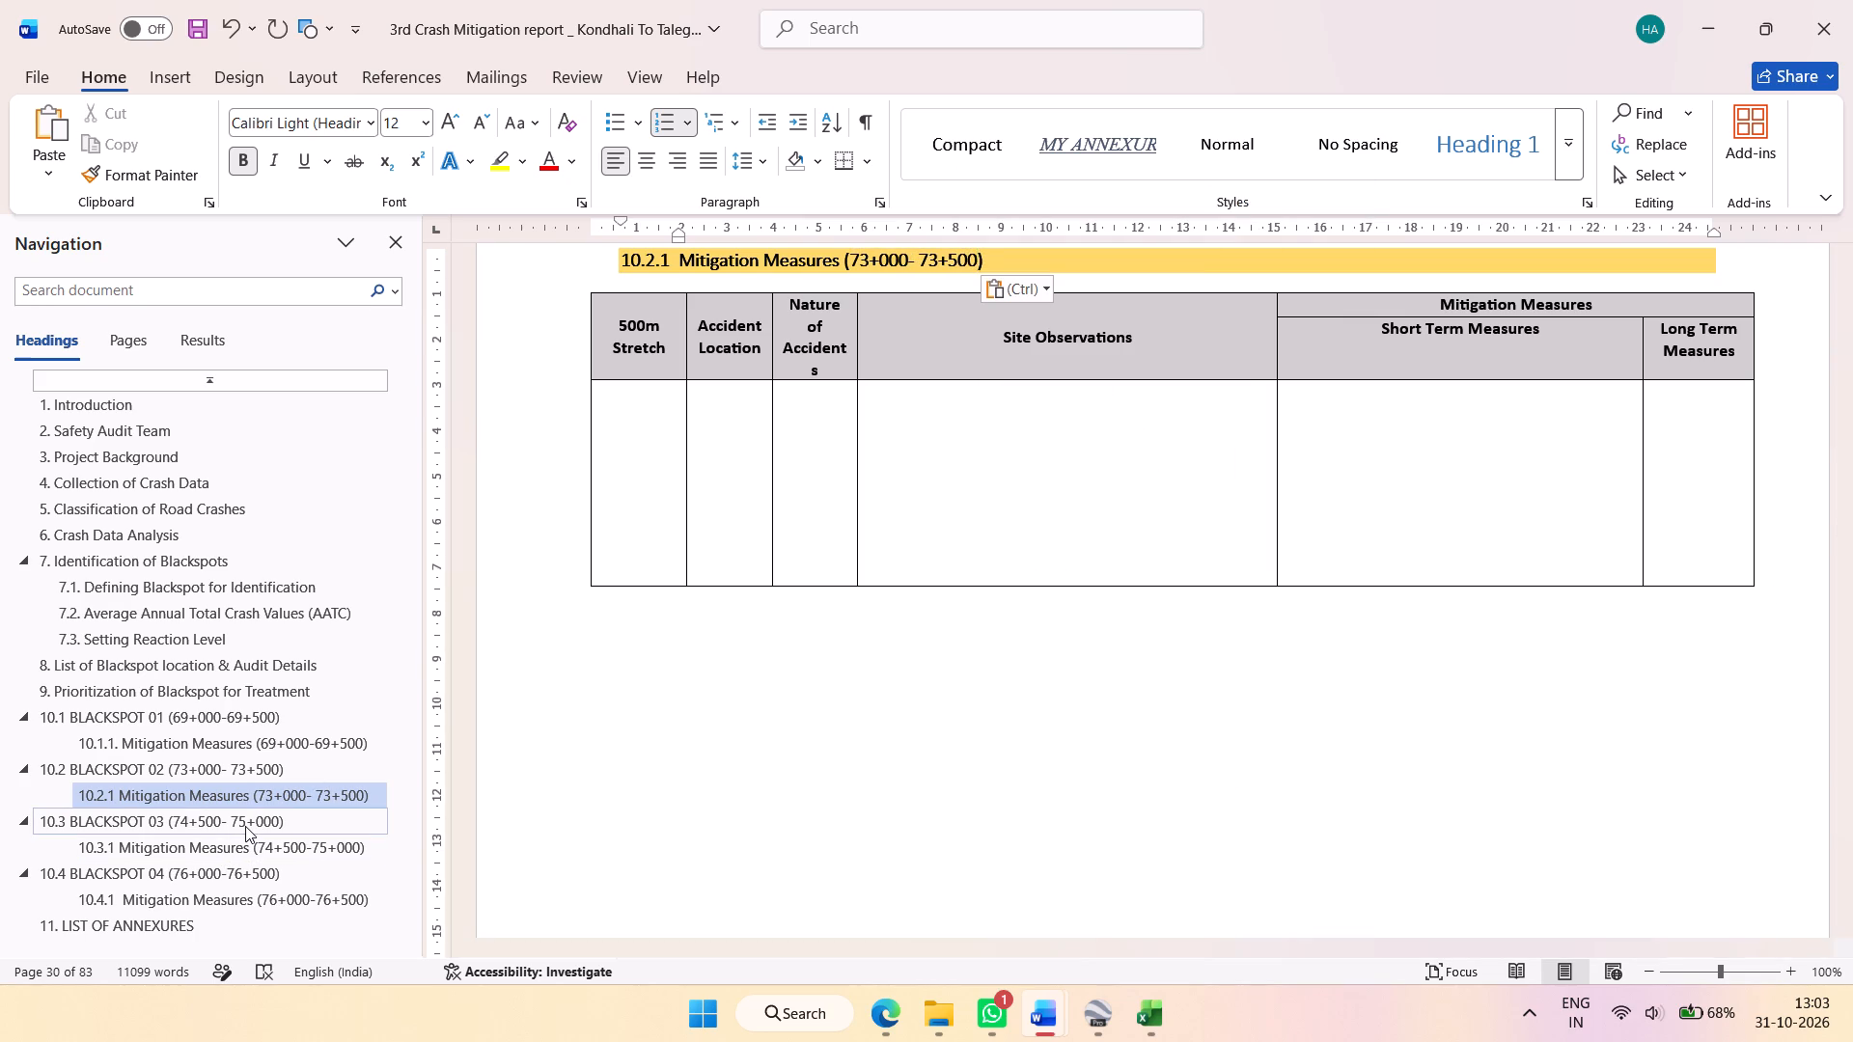
left_click(252, 840)
left_click(257, 866)
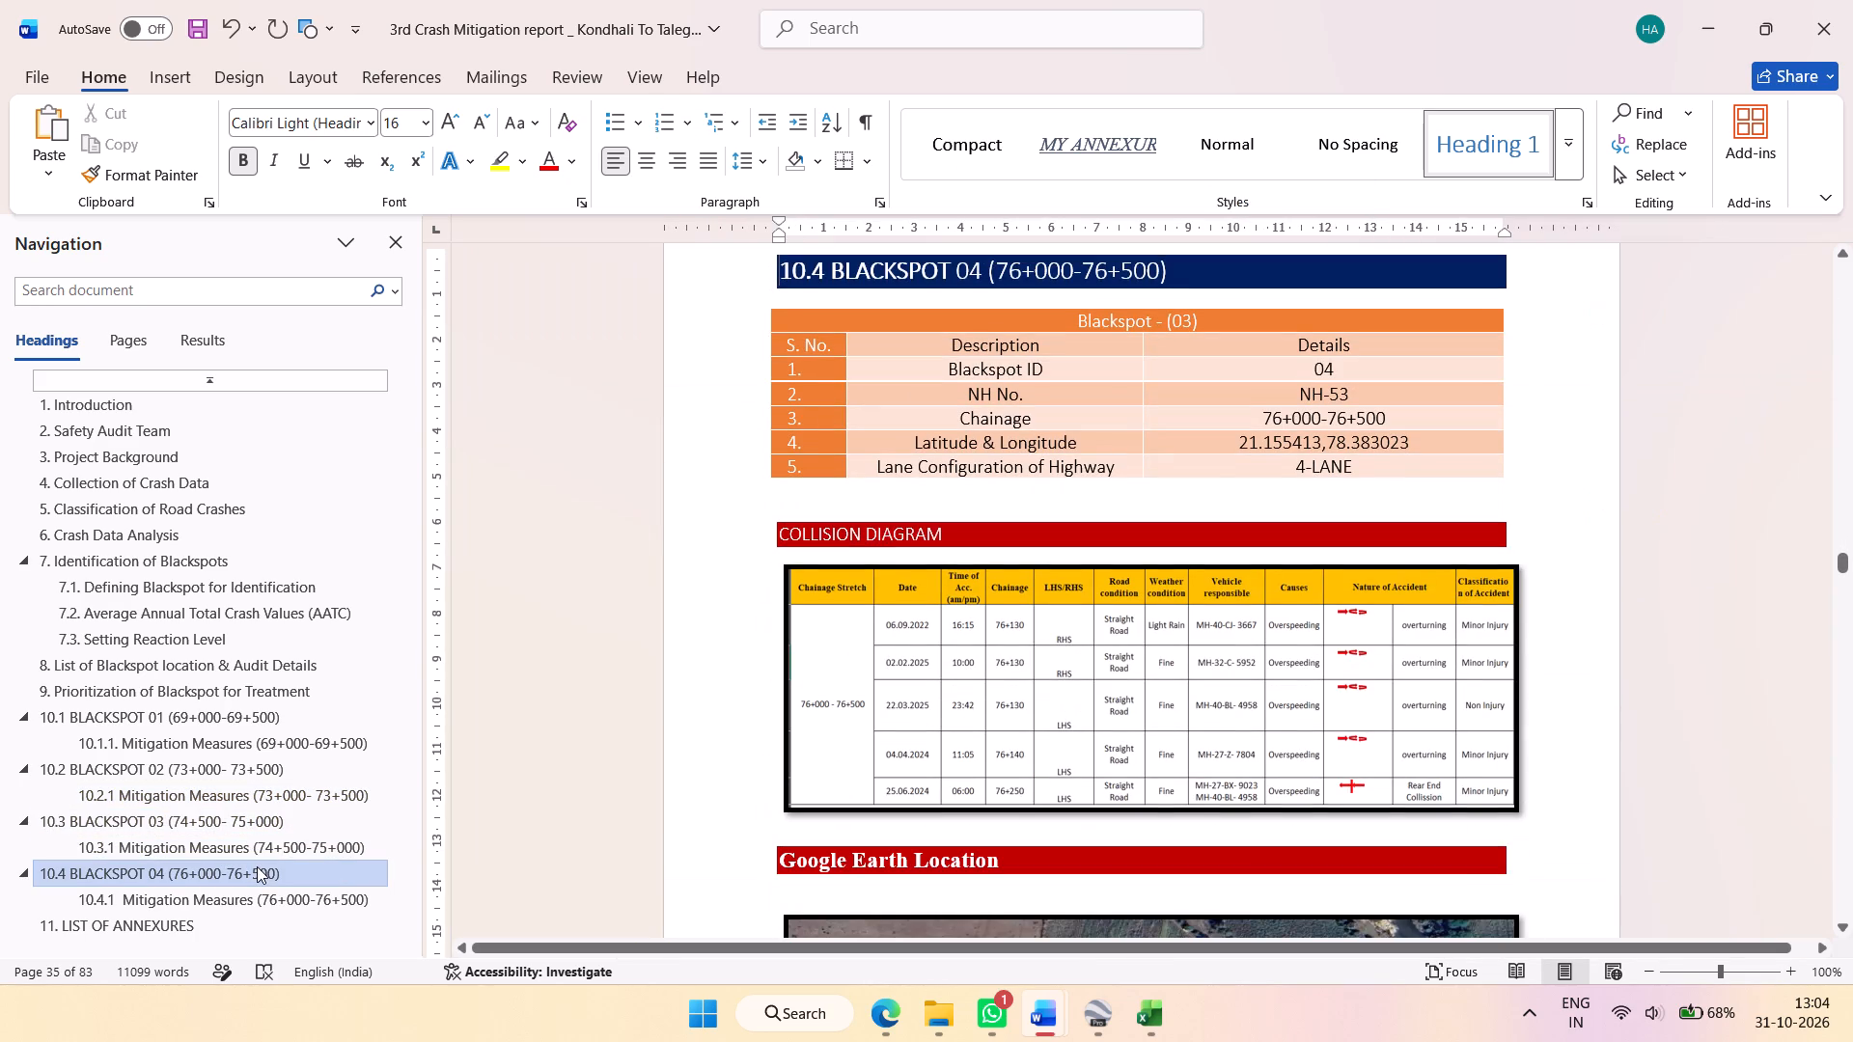
left_click(1024, 277)
key("BackSpace")
key("BackSpace")
key("9")
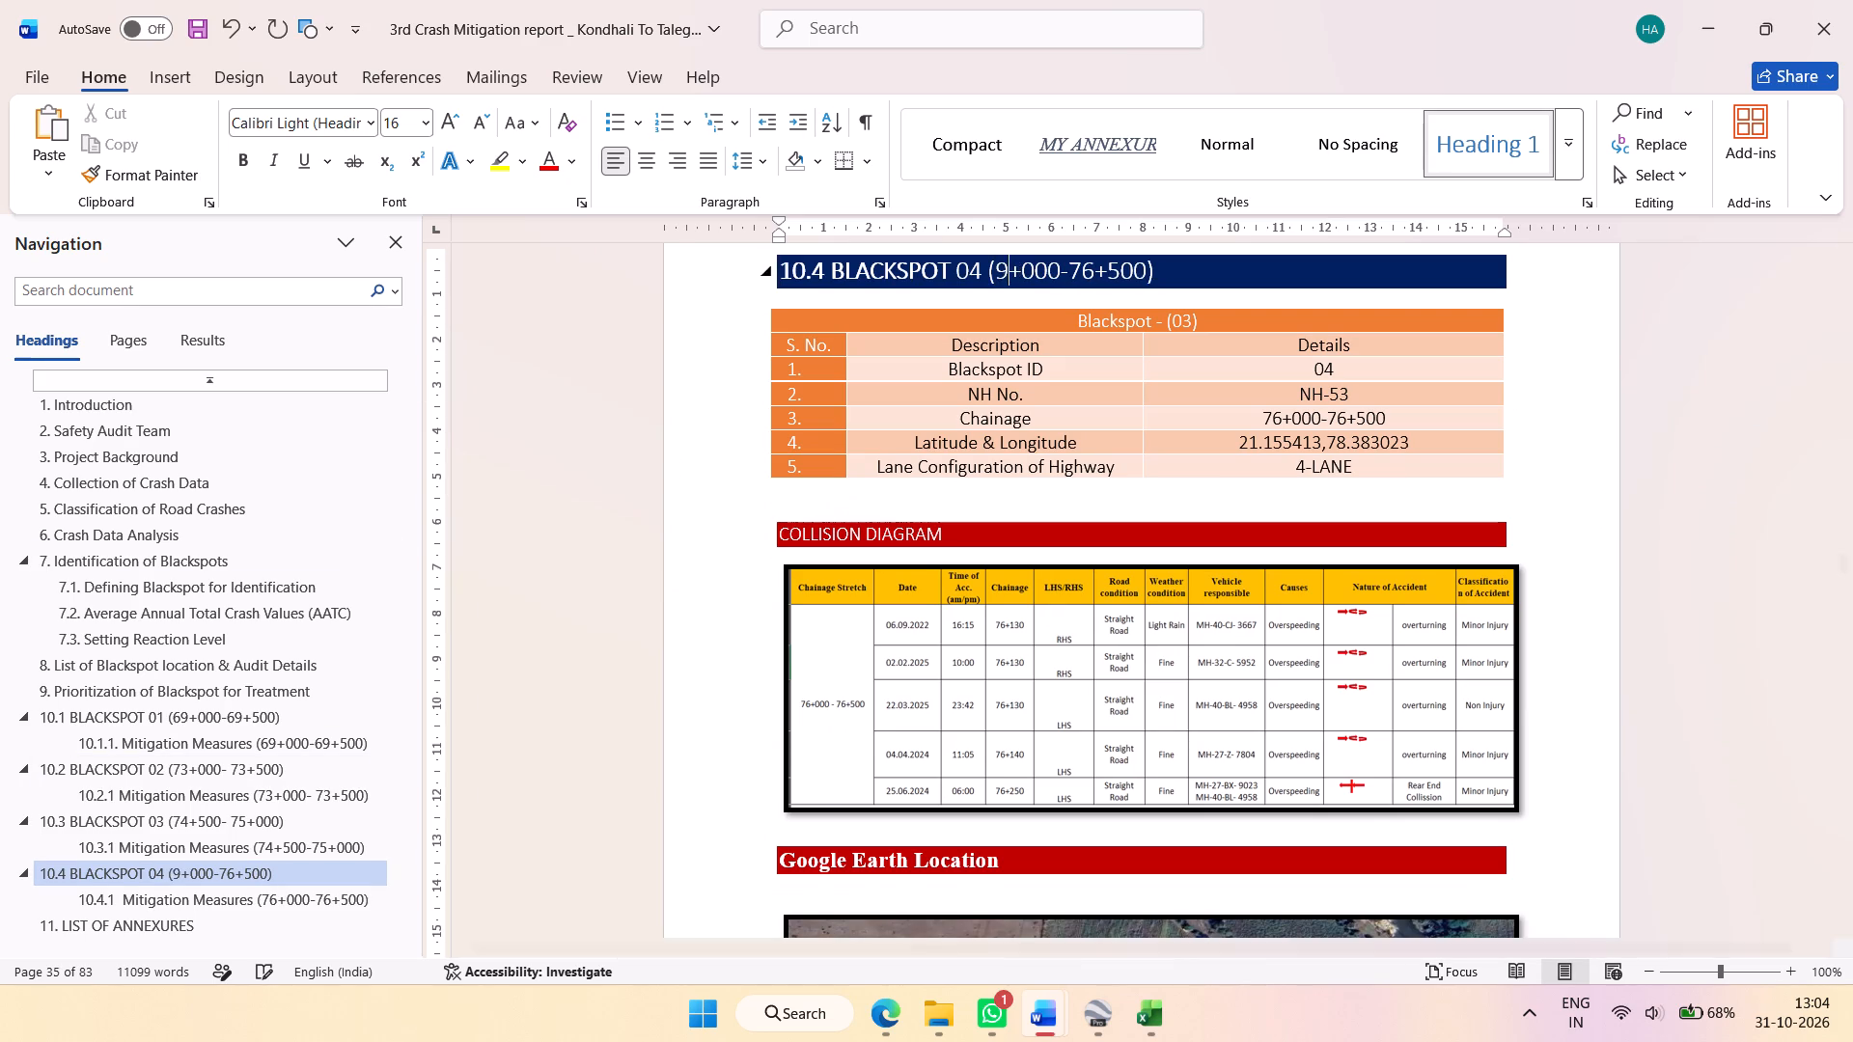
key("2")
left_click(1045, 271)
key("BackSpace")
key("5")
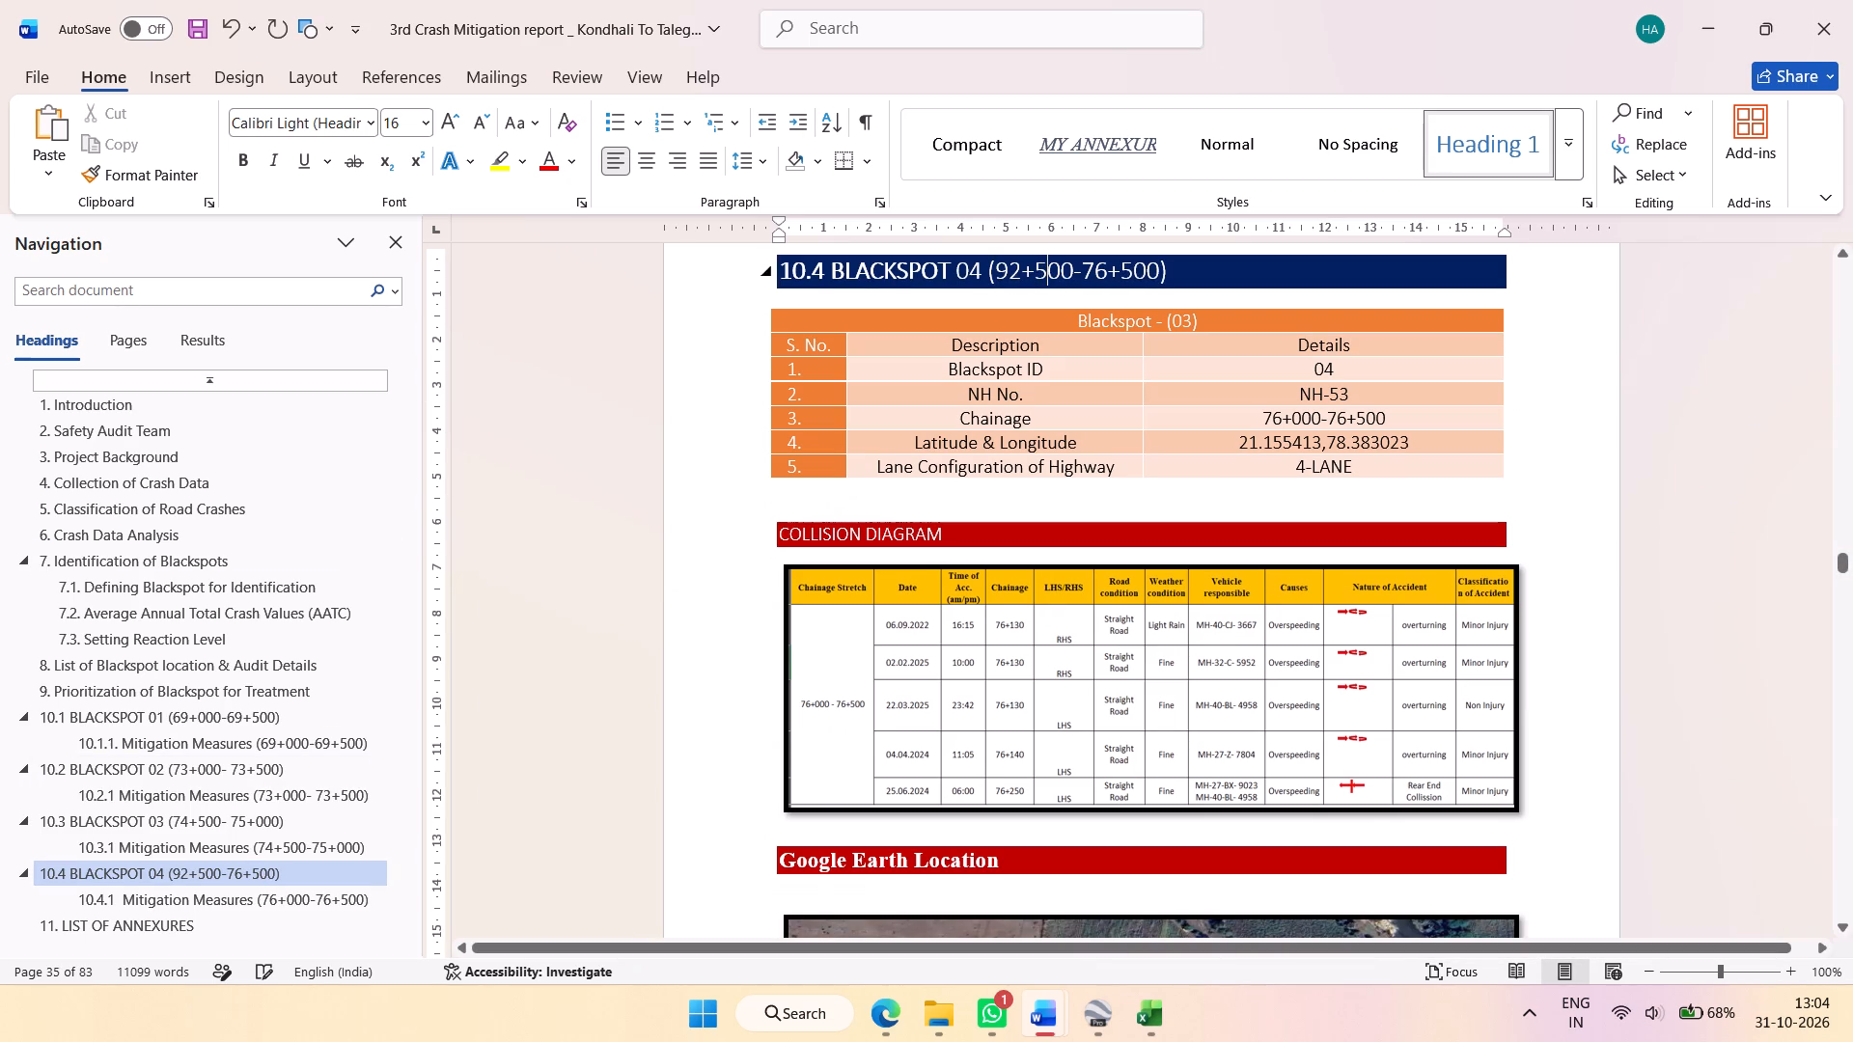
left_click(1110, 268)
key("BackSpace")
key("BackSpace")
key("3")
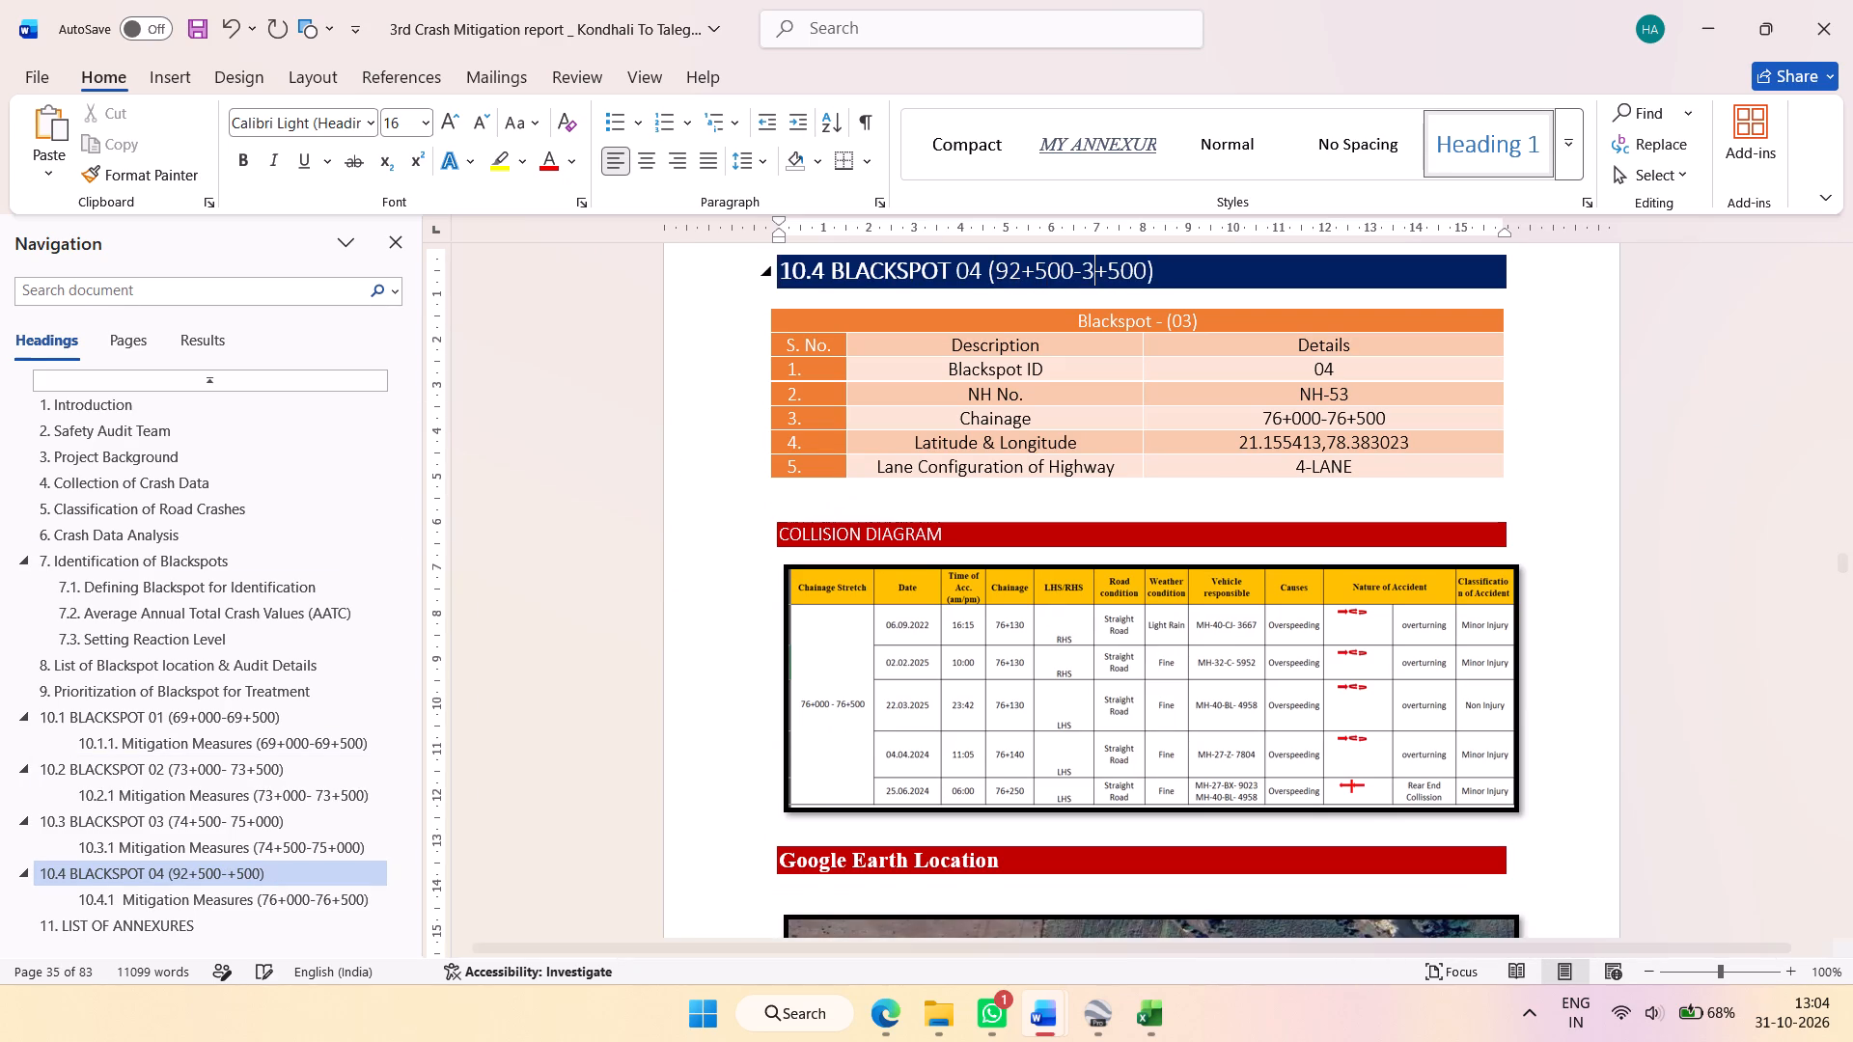
key("BackSpace")
type("93")
left_click(1130, 273)
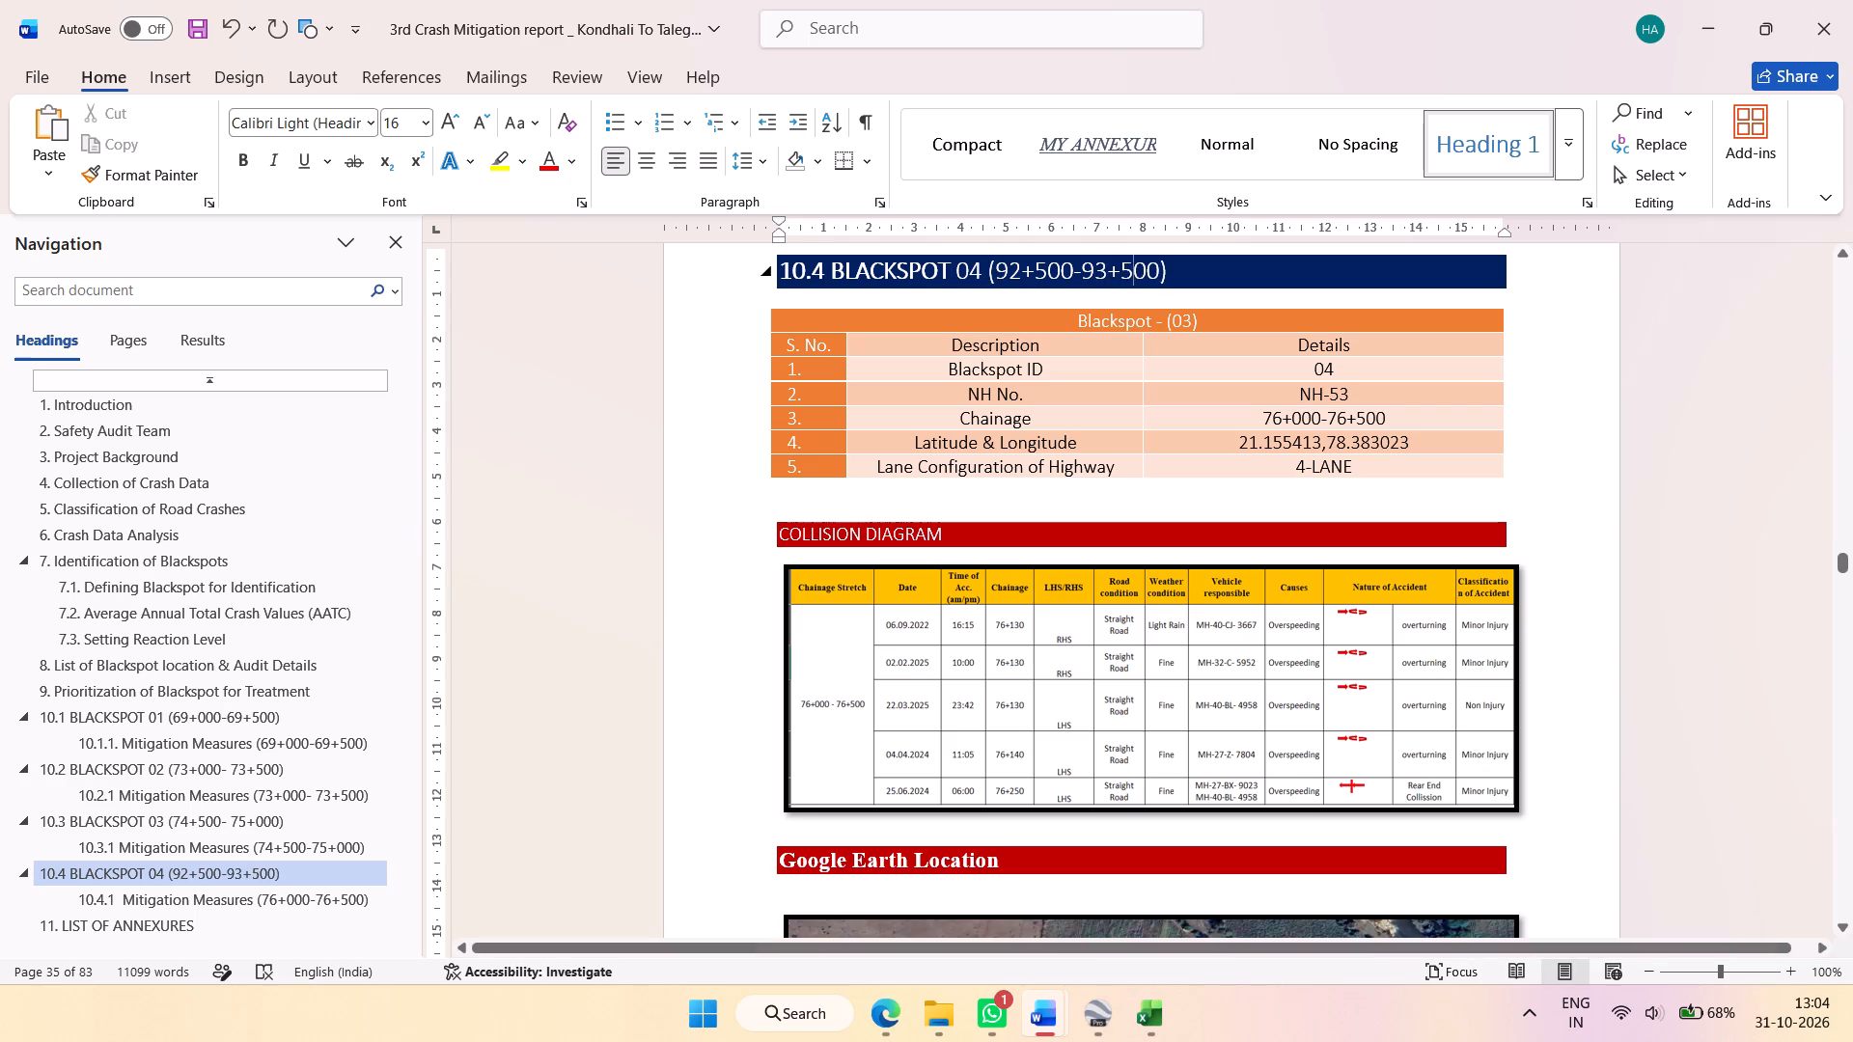
key("BackSpace")
key("0")
Copy the 92+500-93+000 chainage from the section 10.4 heading into its details table's Chainage row as plain text.
left_click_drag(999, 273, 1129, 268)
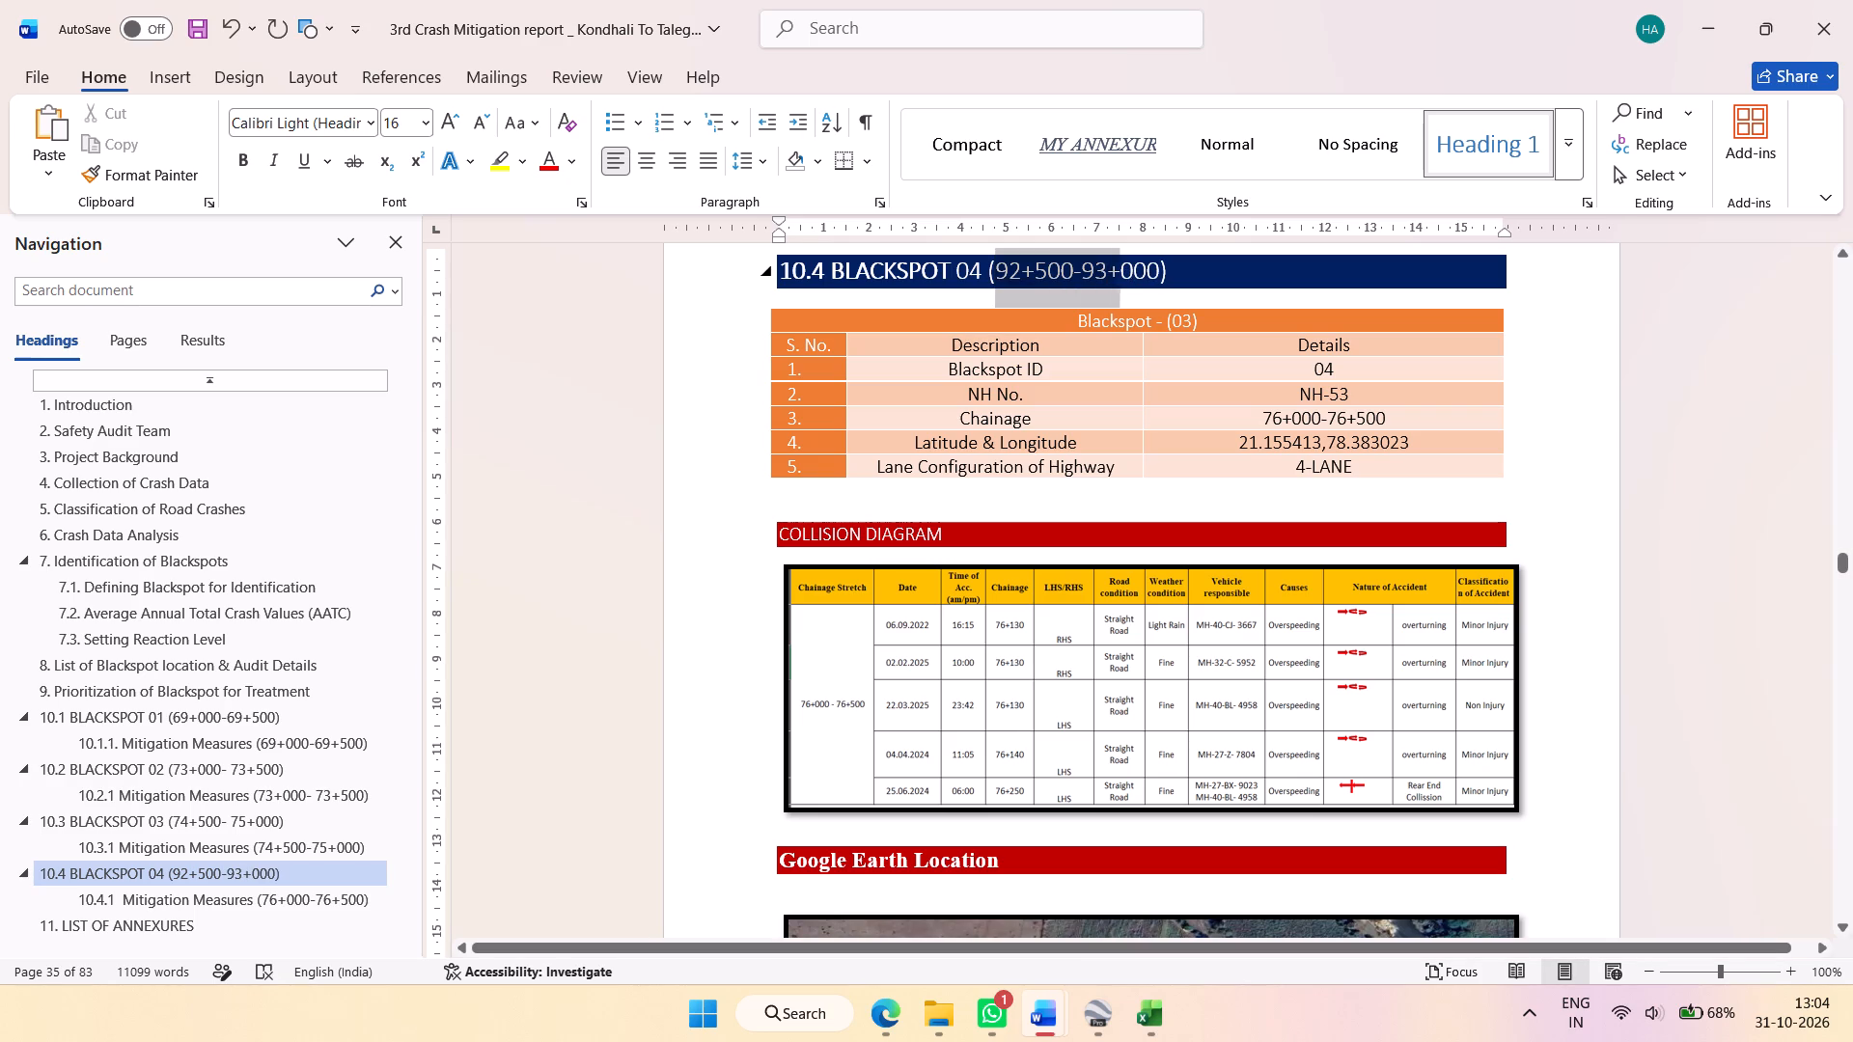
left_click_drag(1129, 268, 1147, 269)
key("ctrl+c")
left_click(1285, 446)
triple_click(1300, 423)
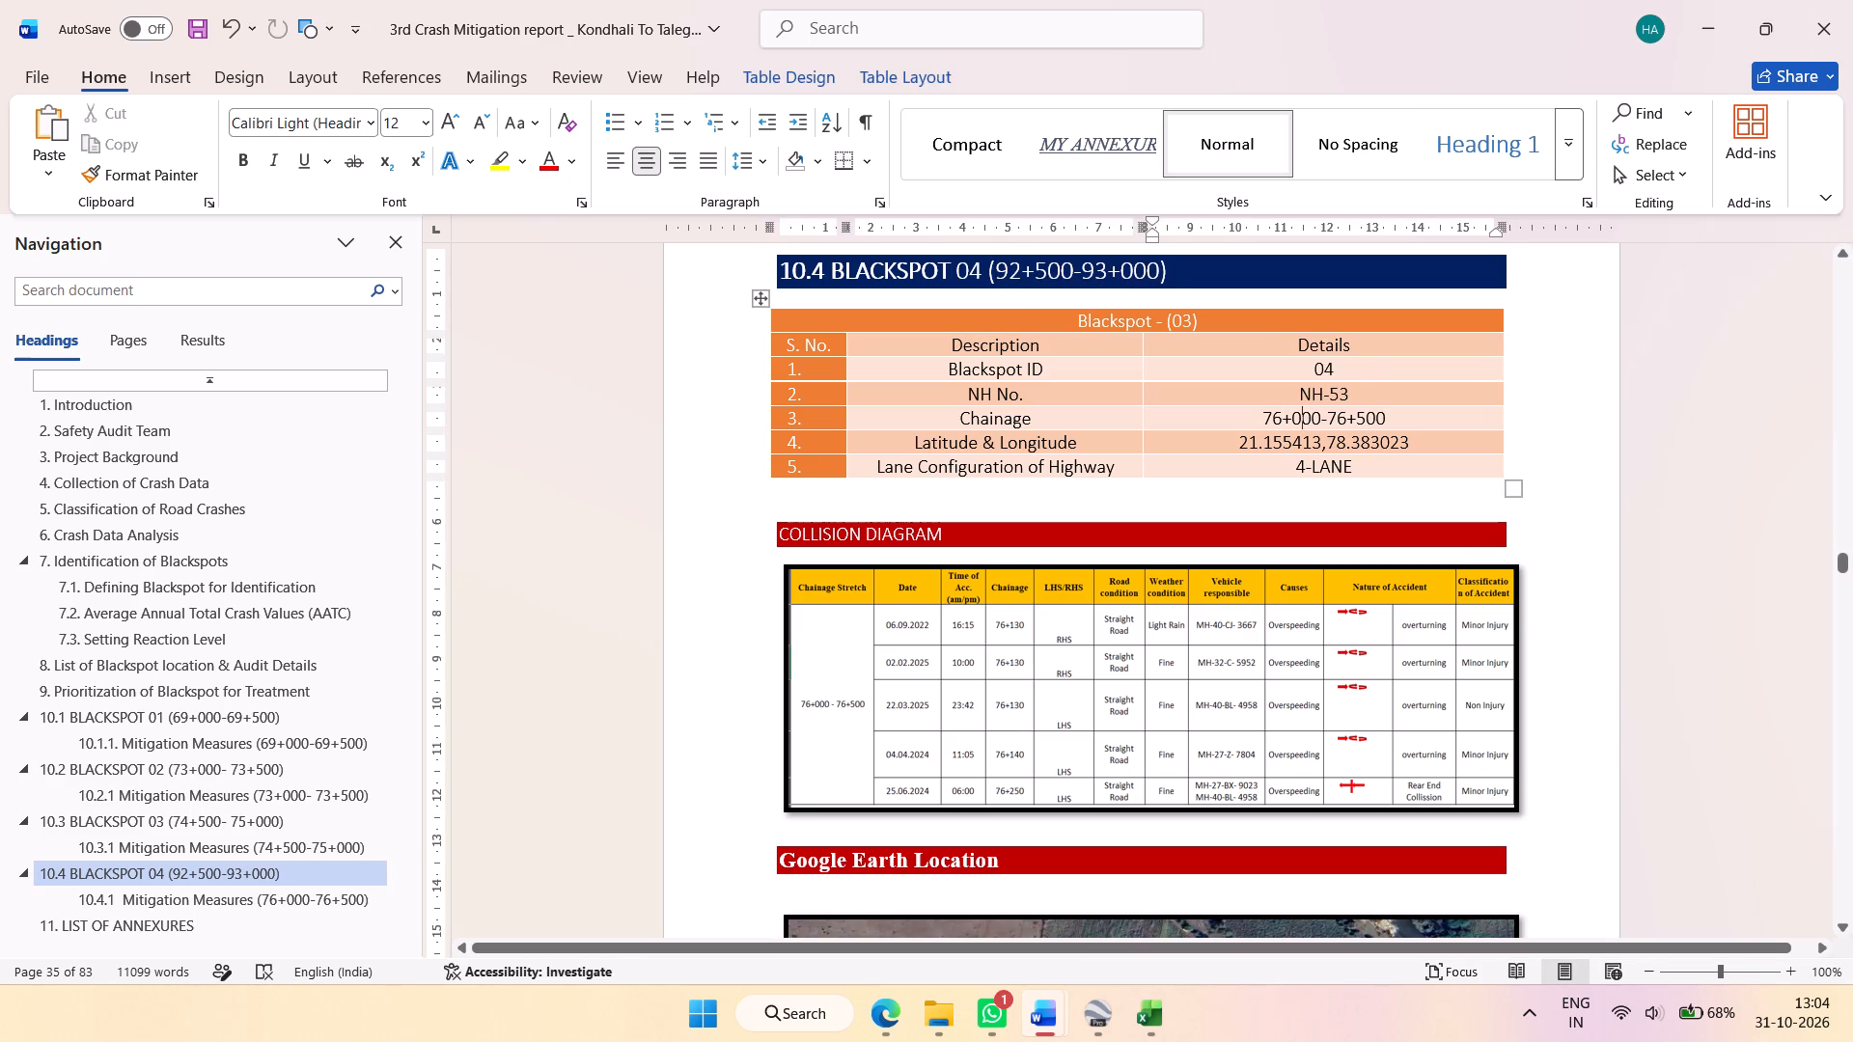
right_click(1300, 423)
left_click(1476, 597)
Replace the chainage in the 10.4.1 Mitigation Measures heading with 92+500-93+000 as plain text.
scroll(1173, 601, "down", 7)
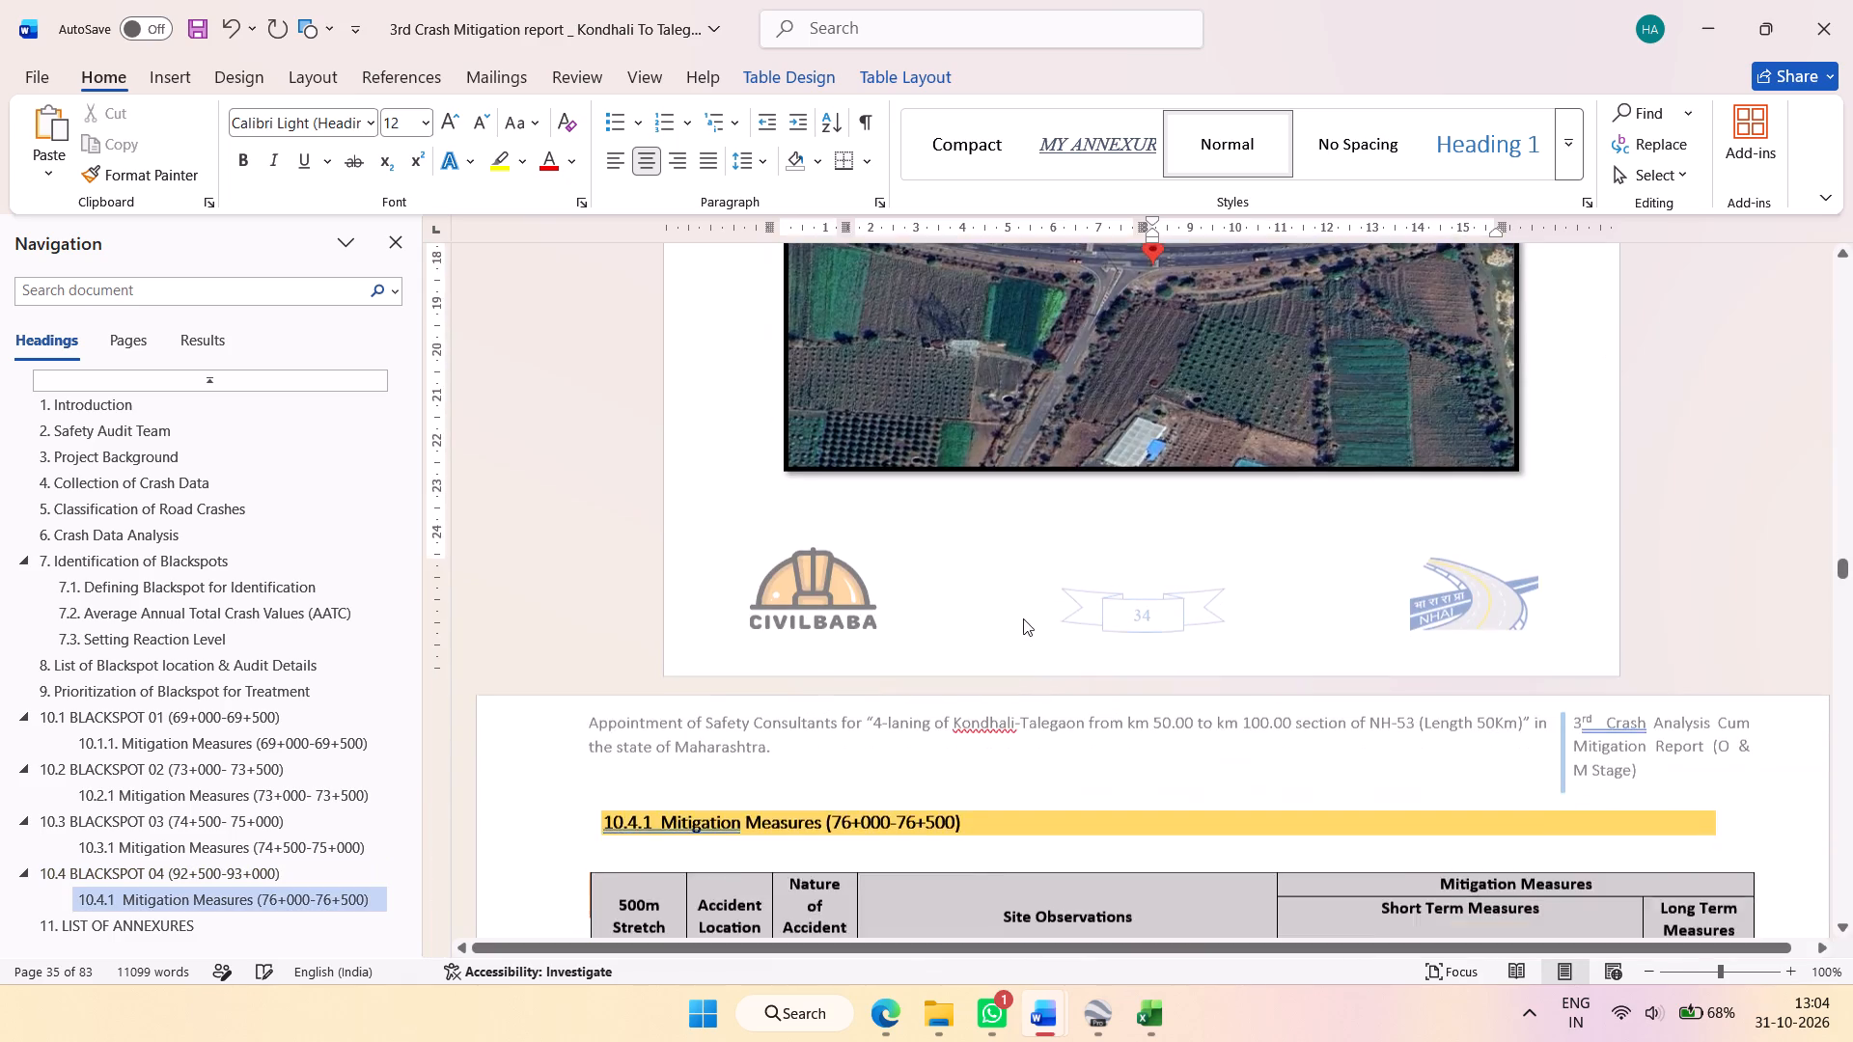
scroll(1019, 623, "down", 4)
left_click_drag(833, 358, 940, 358)
right_click(940, 358)
left_click(1116, 529)
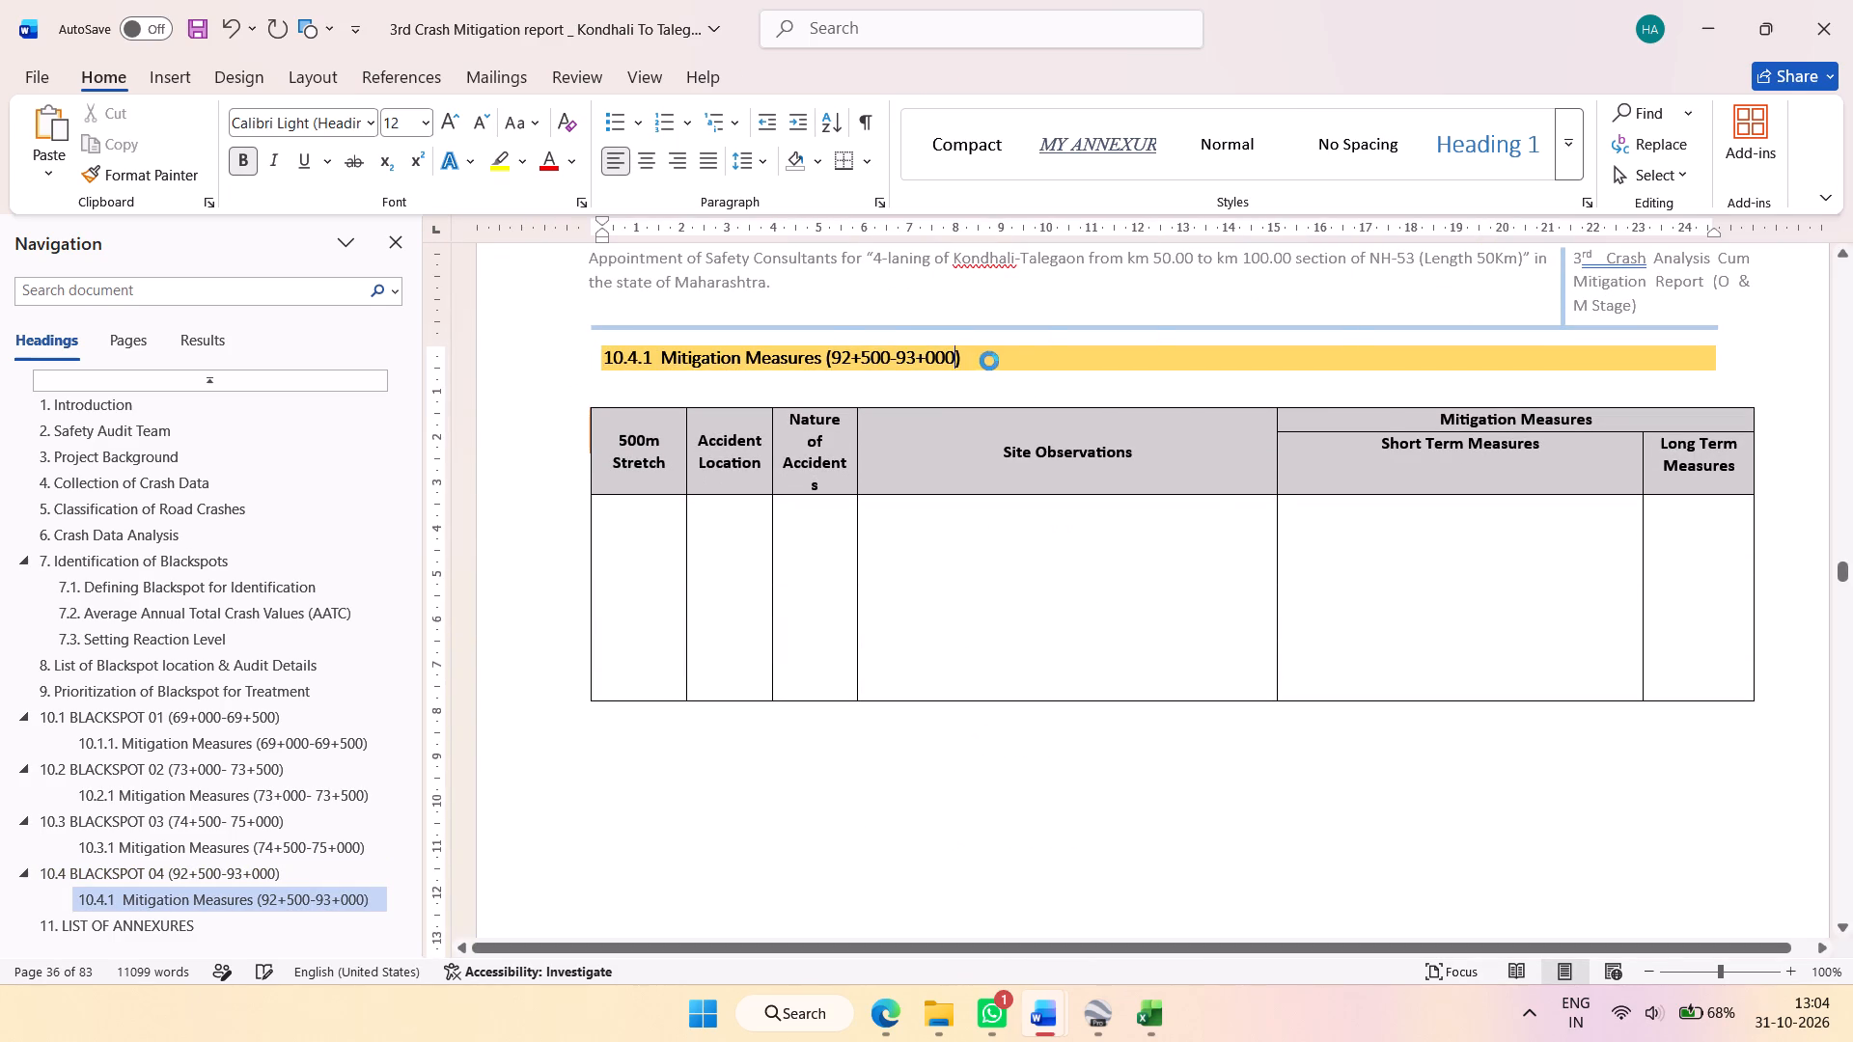
left_click(994, 366)
Copy the coordinates 21.128430,78.243638 from the Google Earth Pro search and paste them as the section 10.4 table's Latitude & Longitude.
scroll(1123, 480, "up", 7)
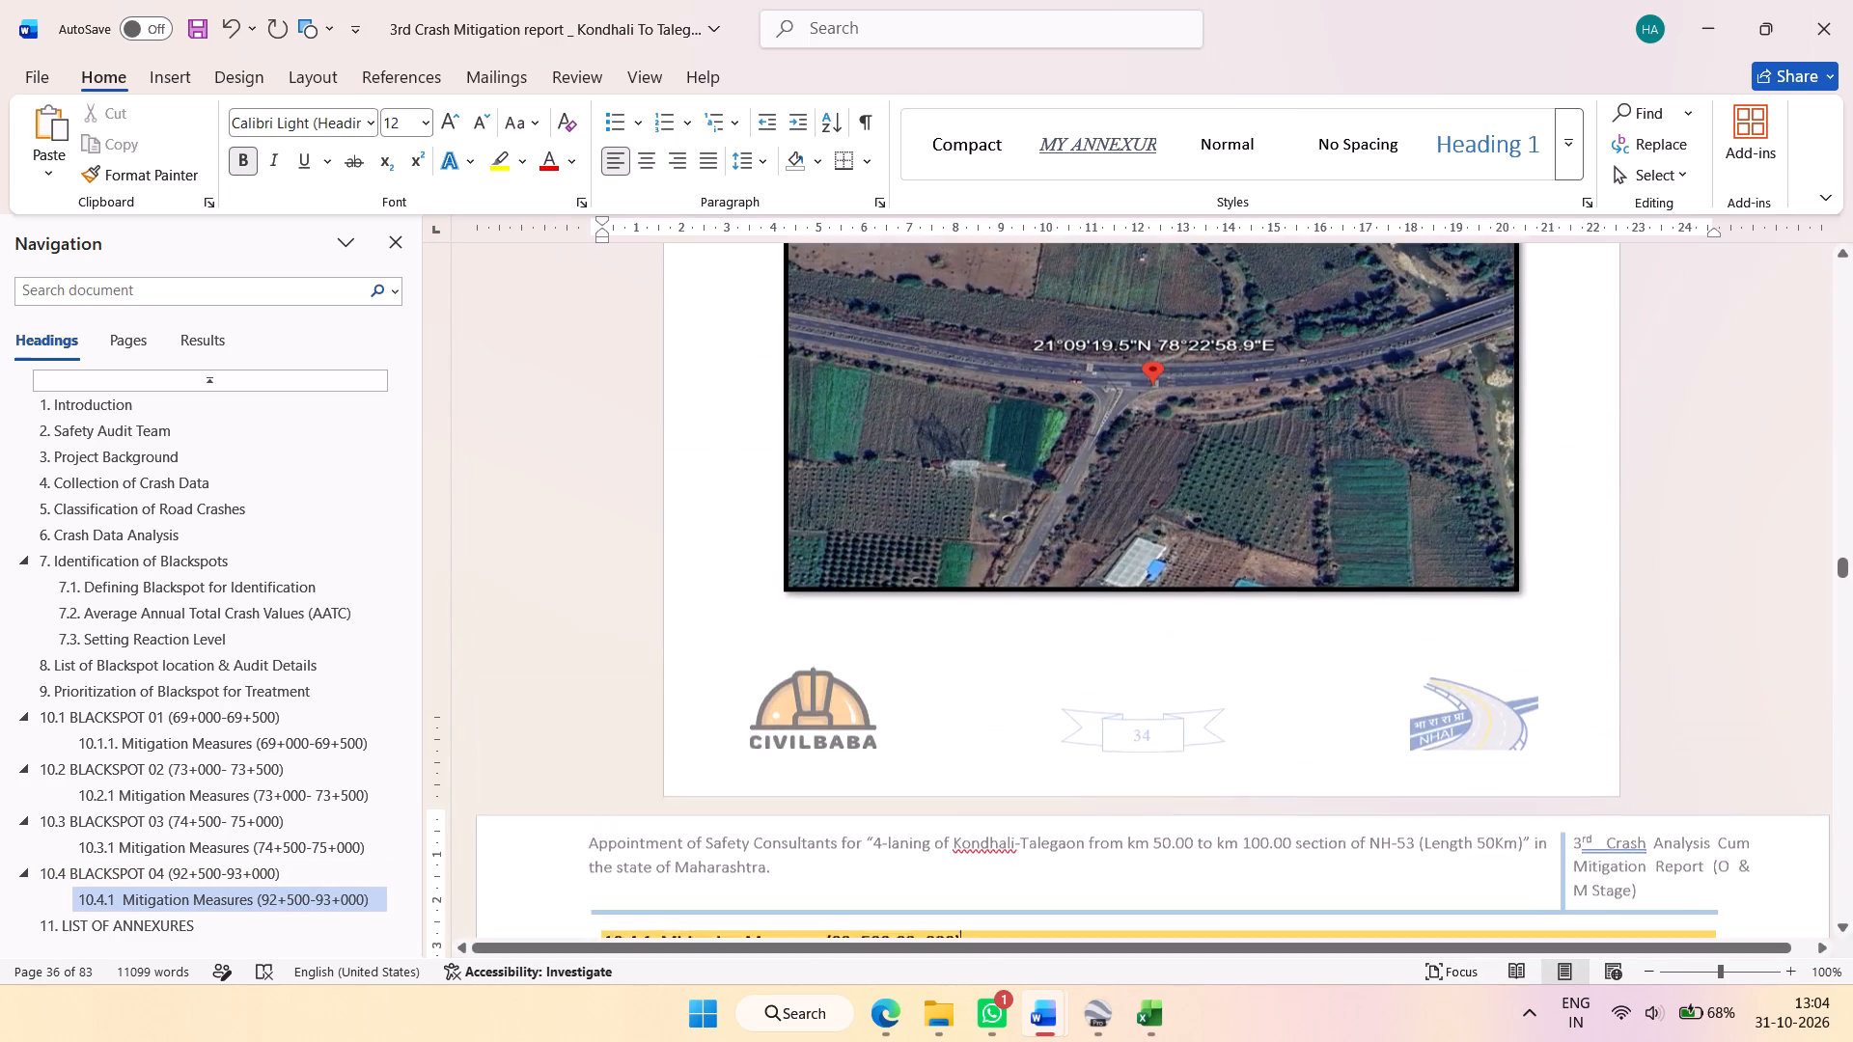
left_click(1131, 503)
scroll(1265, 533, "up", 4)
left_click(1272, 615)
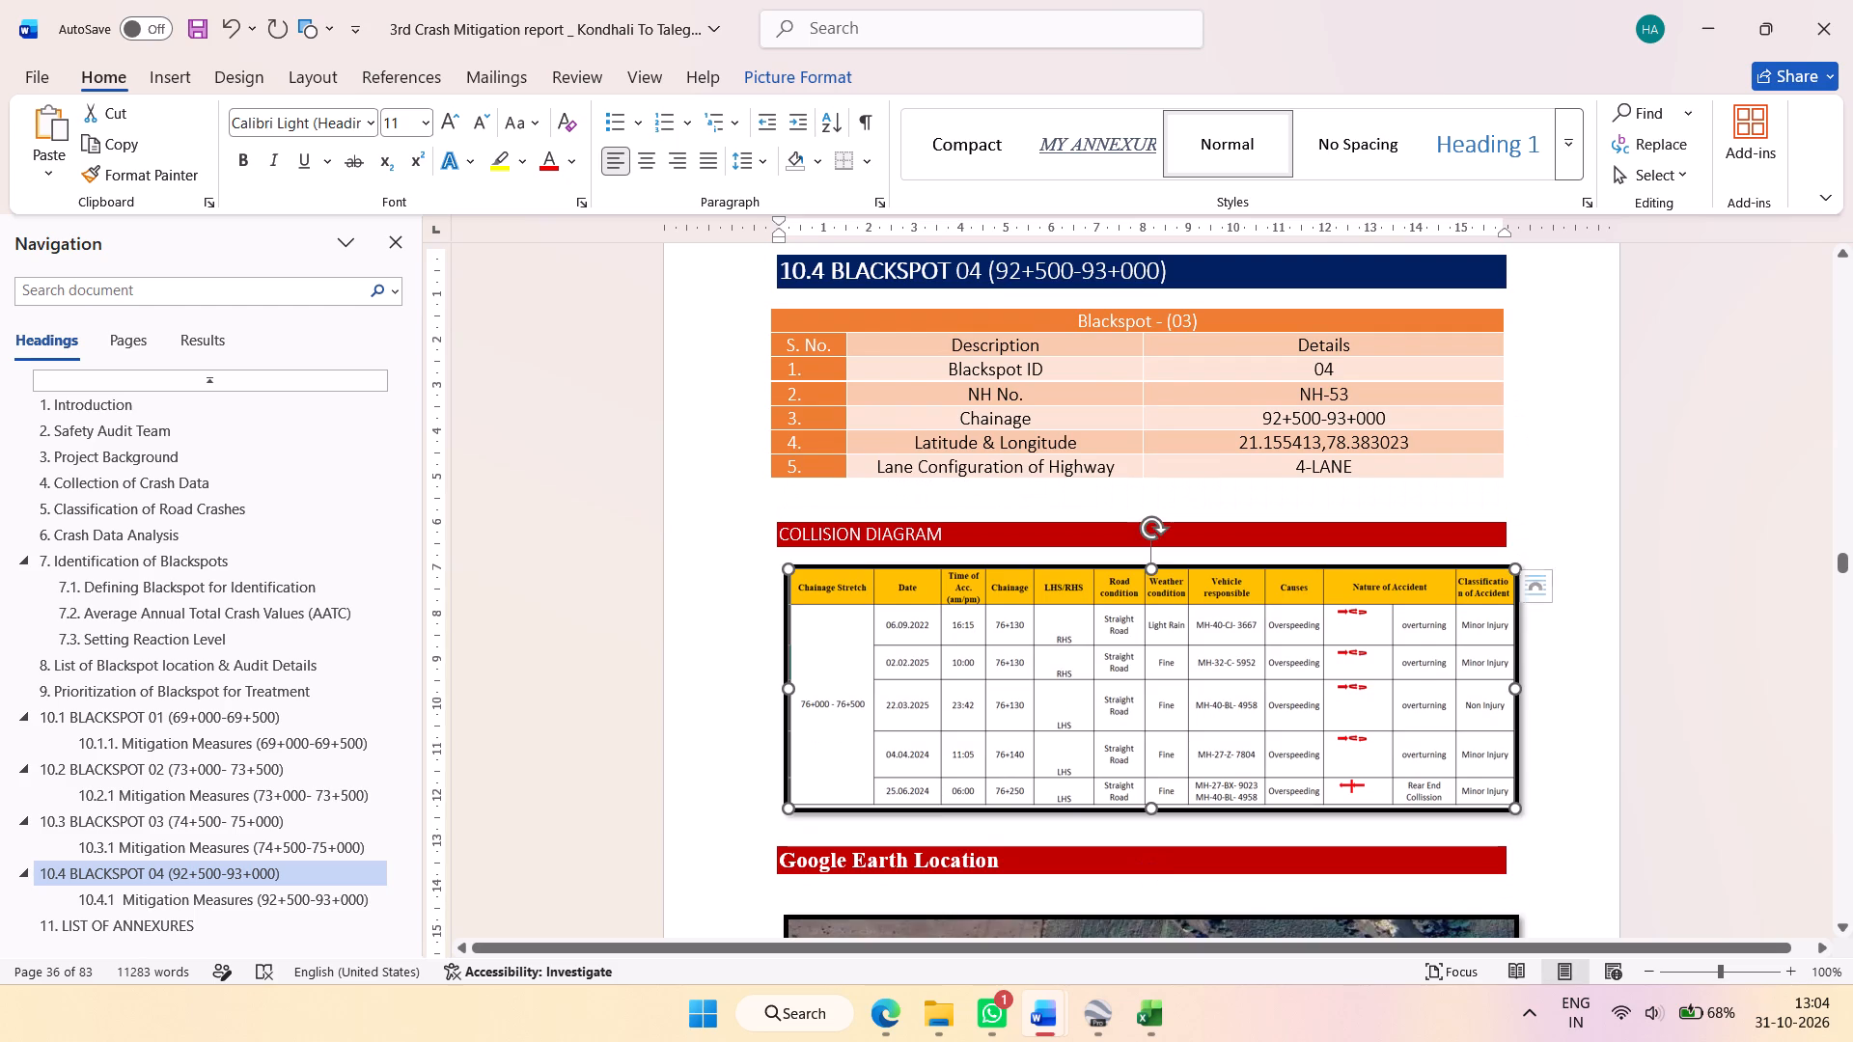
scroll(909, 643, "down", 4)
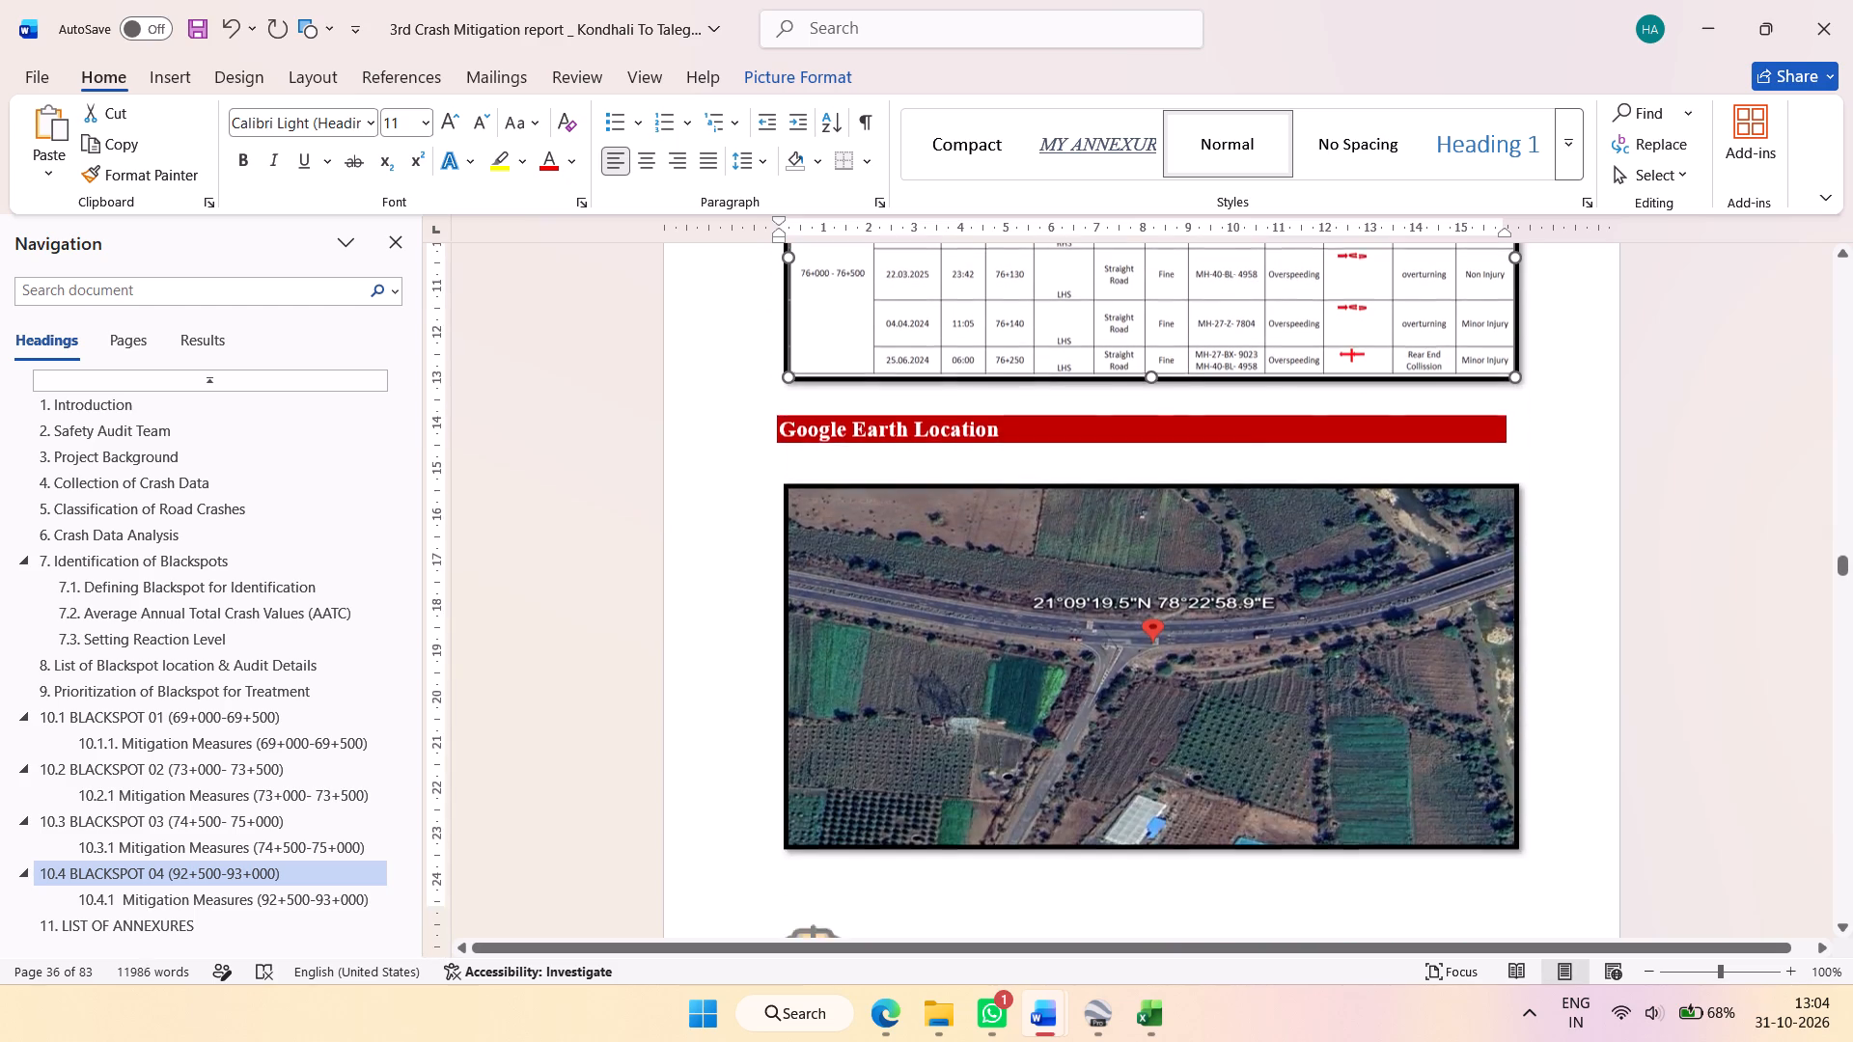
scroll(1003, 619, "down", 1)
scroll(1030, 604, "up", 5)
triple_click(1278, 439)
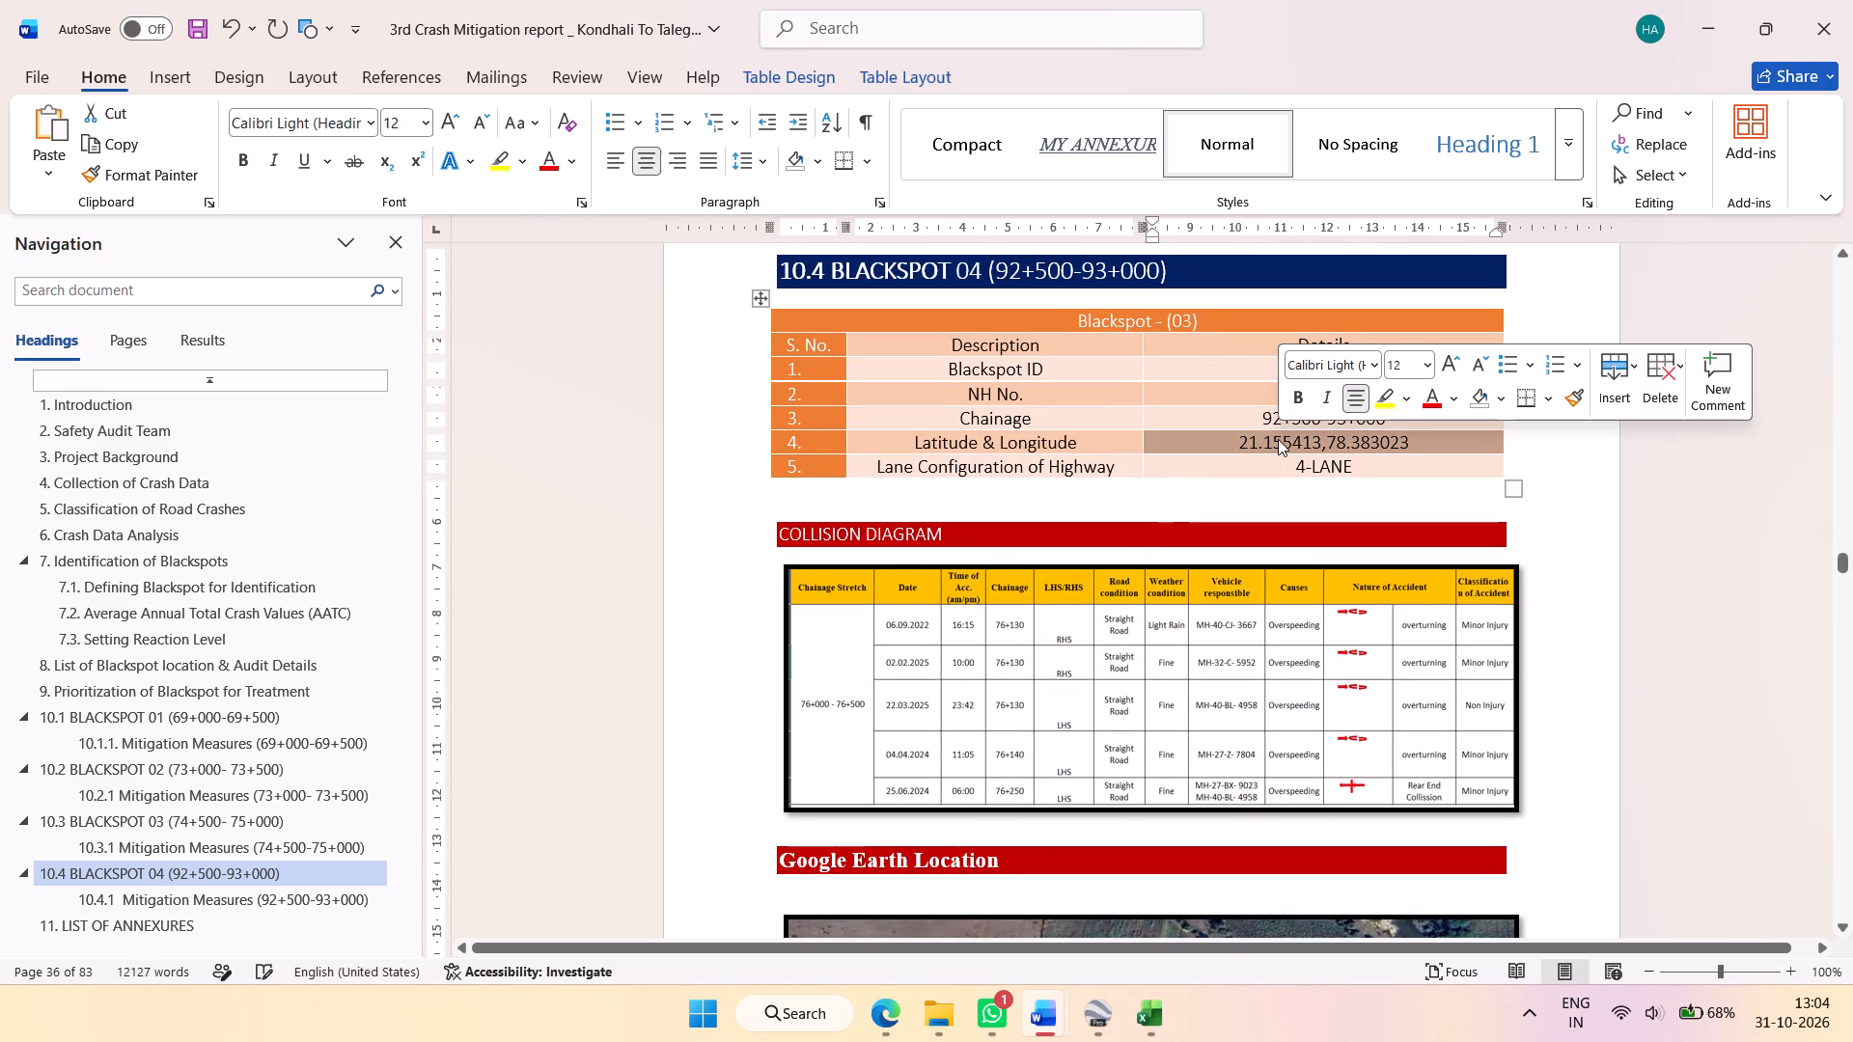
left_click(1112, 1008)
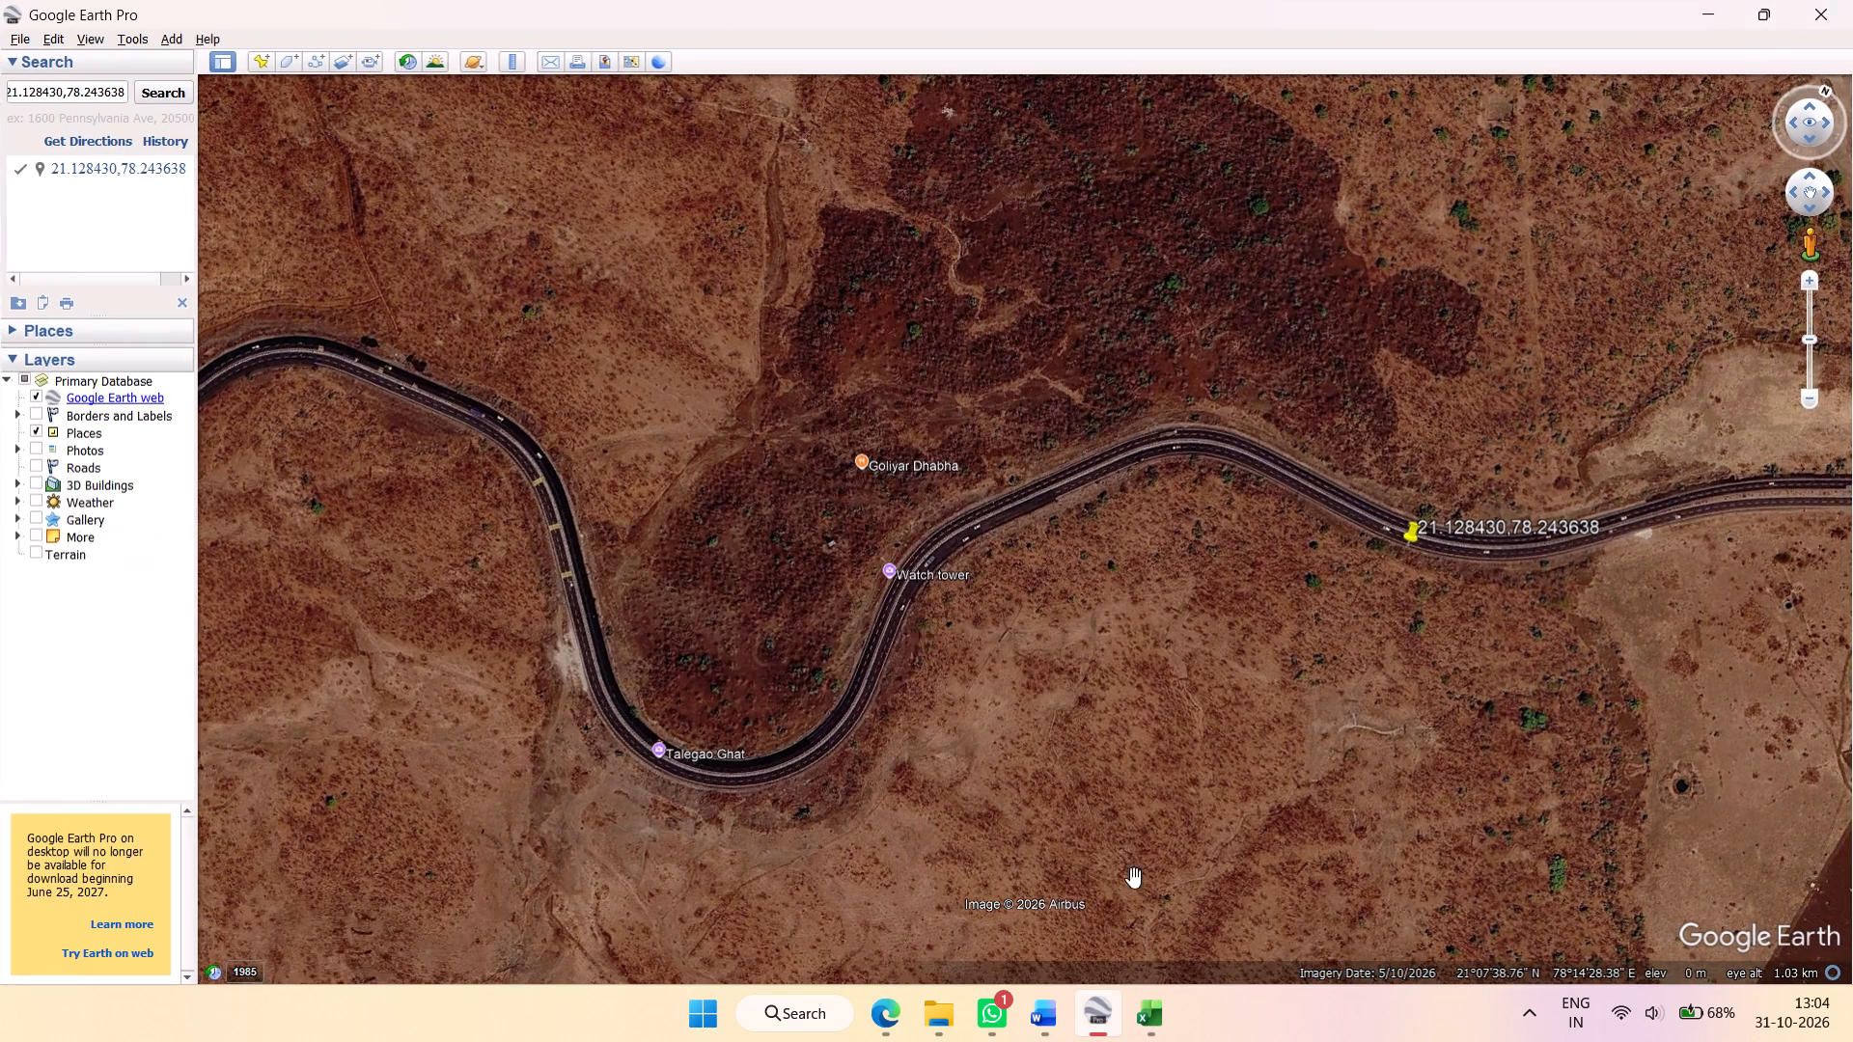
triple_click(48, 87)
key("ctrl+c")
key("ctrl+c")
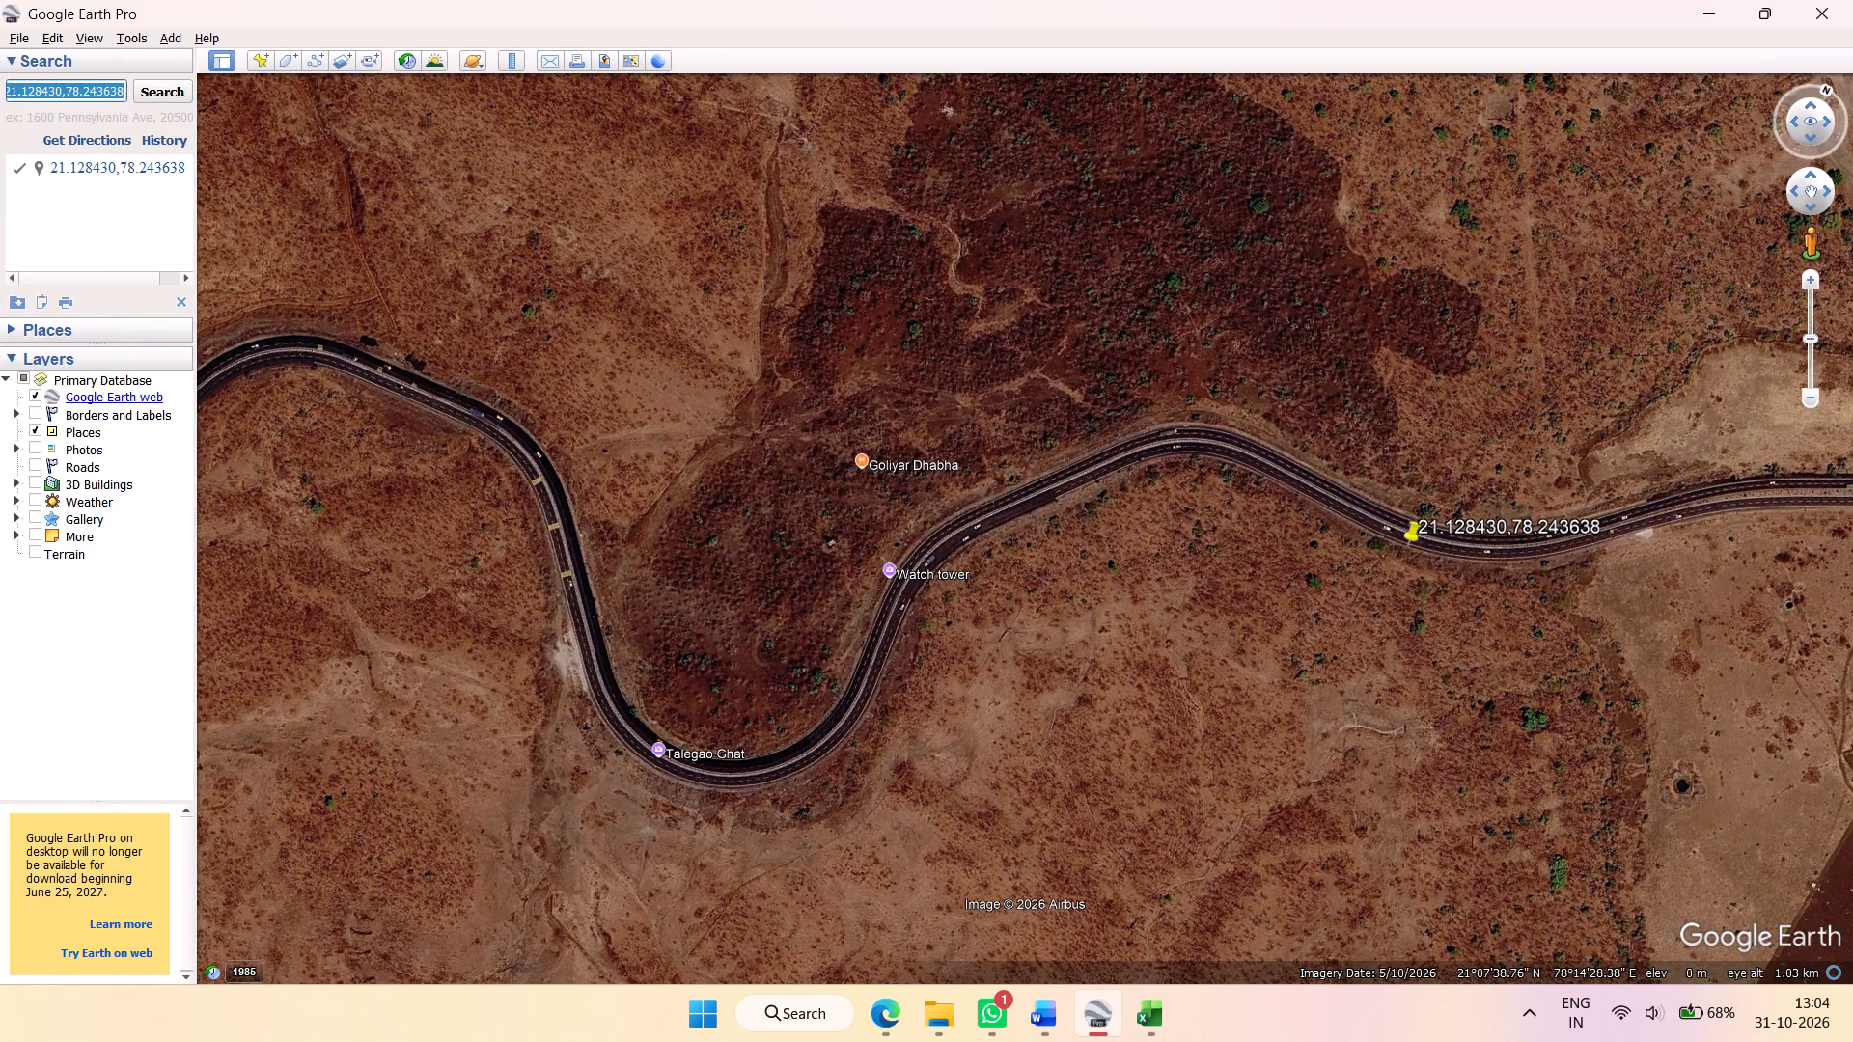
key("alt+Tab")
right_click(1406, 438)
left_click(1471, 616)
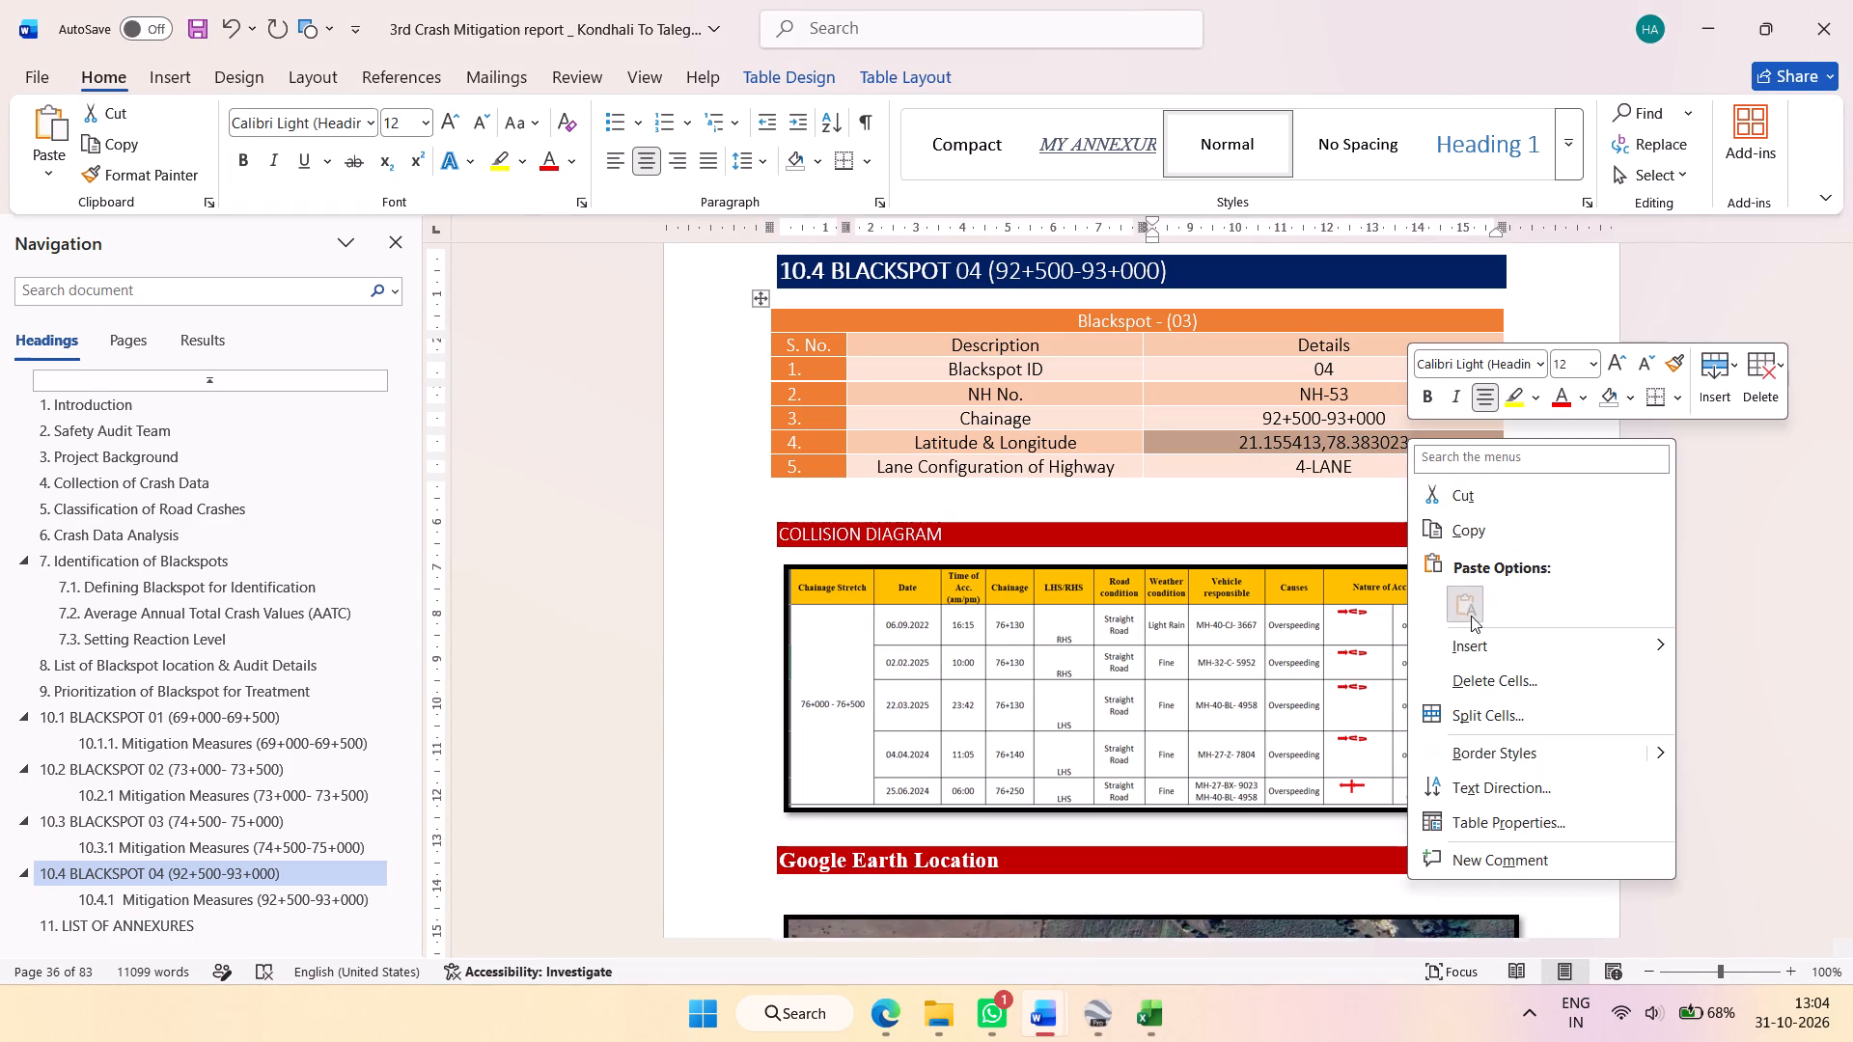
Switch to Google Earth Pro and capture a screenshot of the map view showing the 21.128430,78.243638 placemark.
scroll(1265, 707, "down", 4)
left_click(1210, 720)
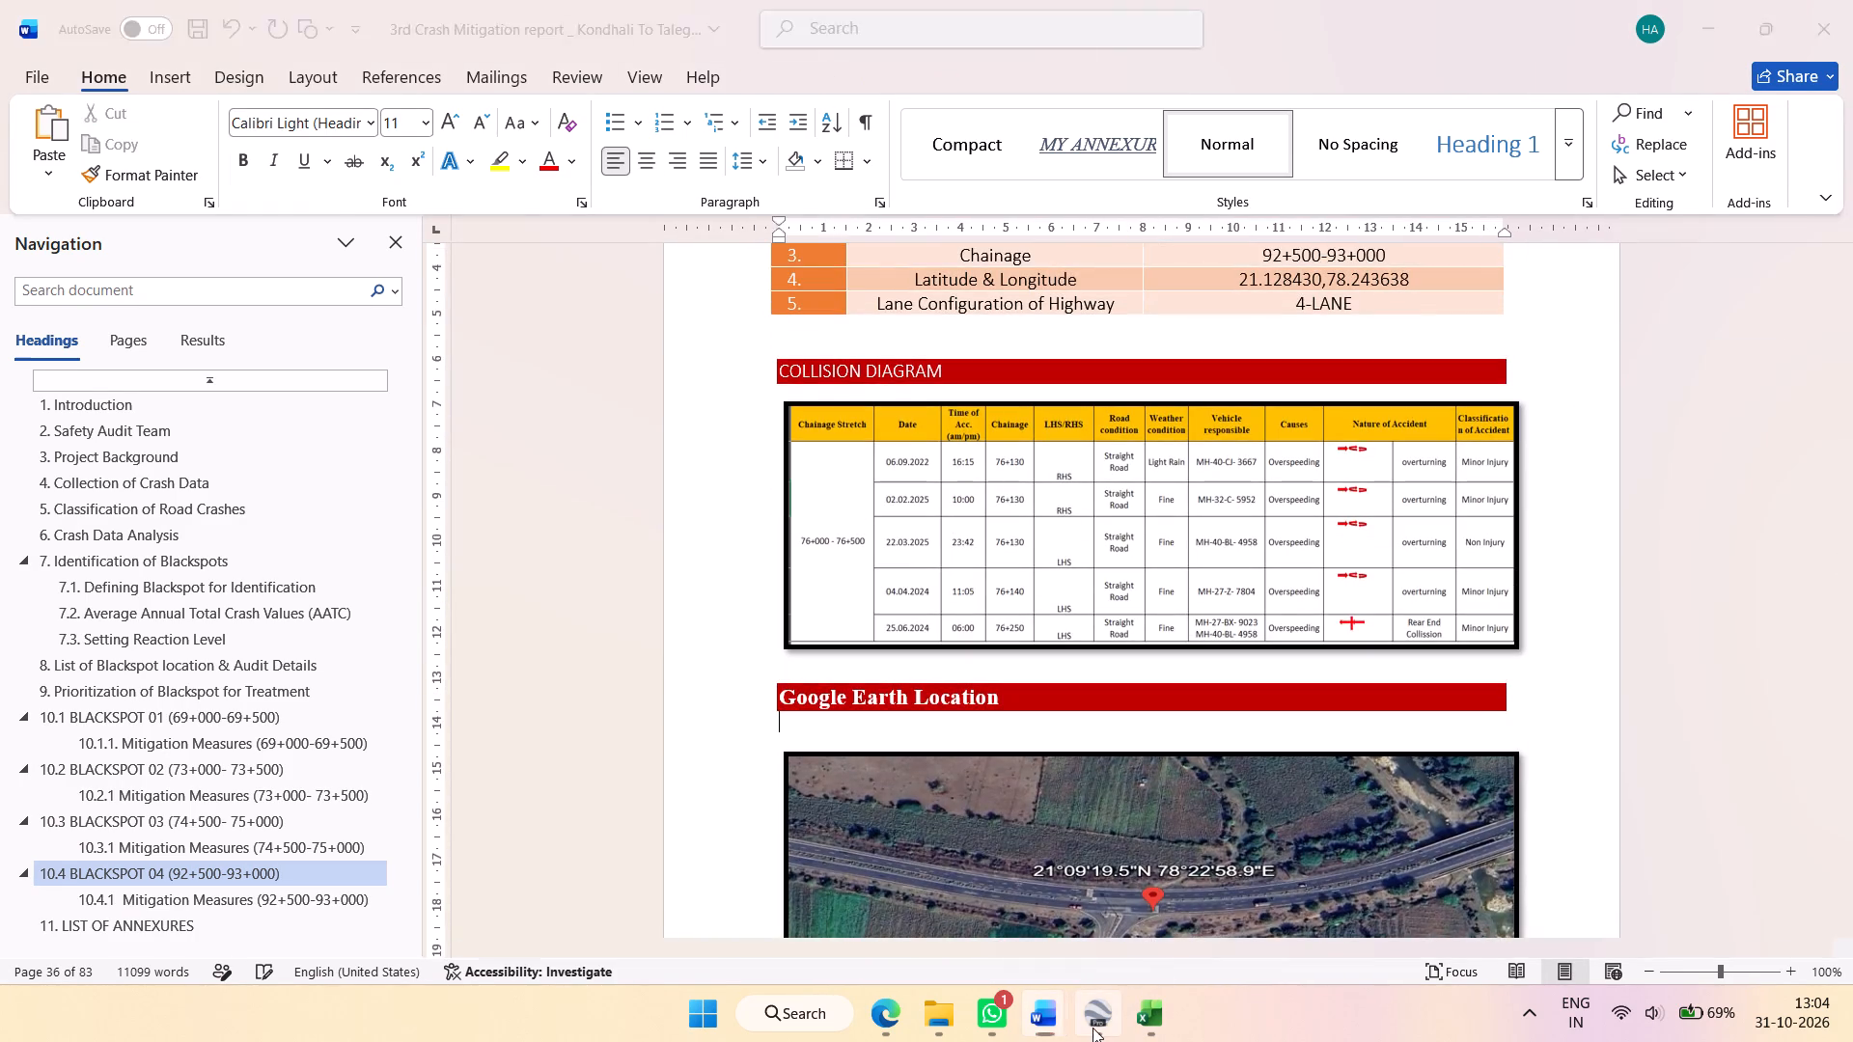
left_click(1092, 1028)
key("Print")
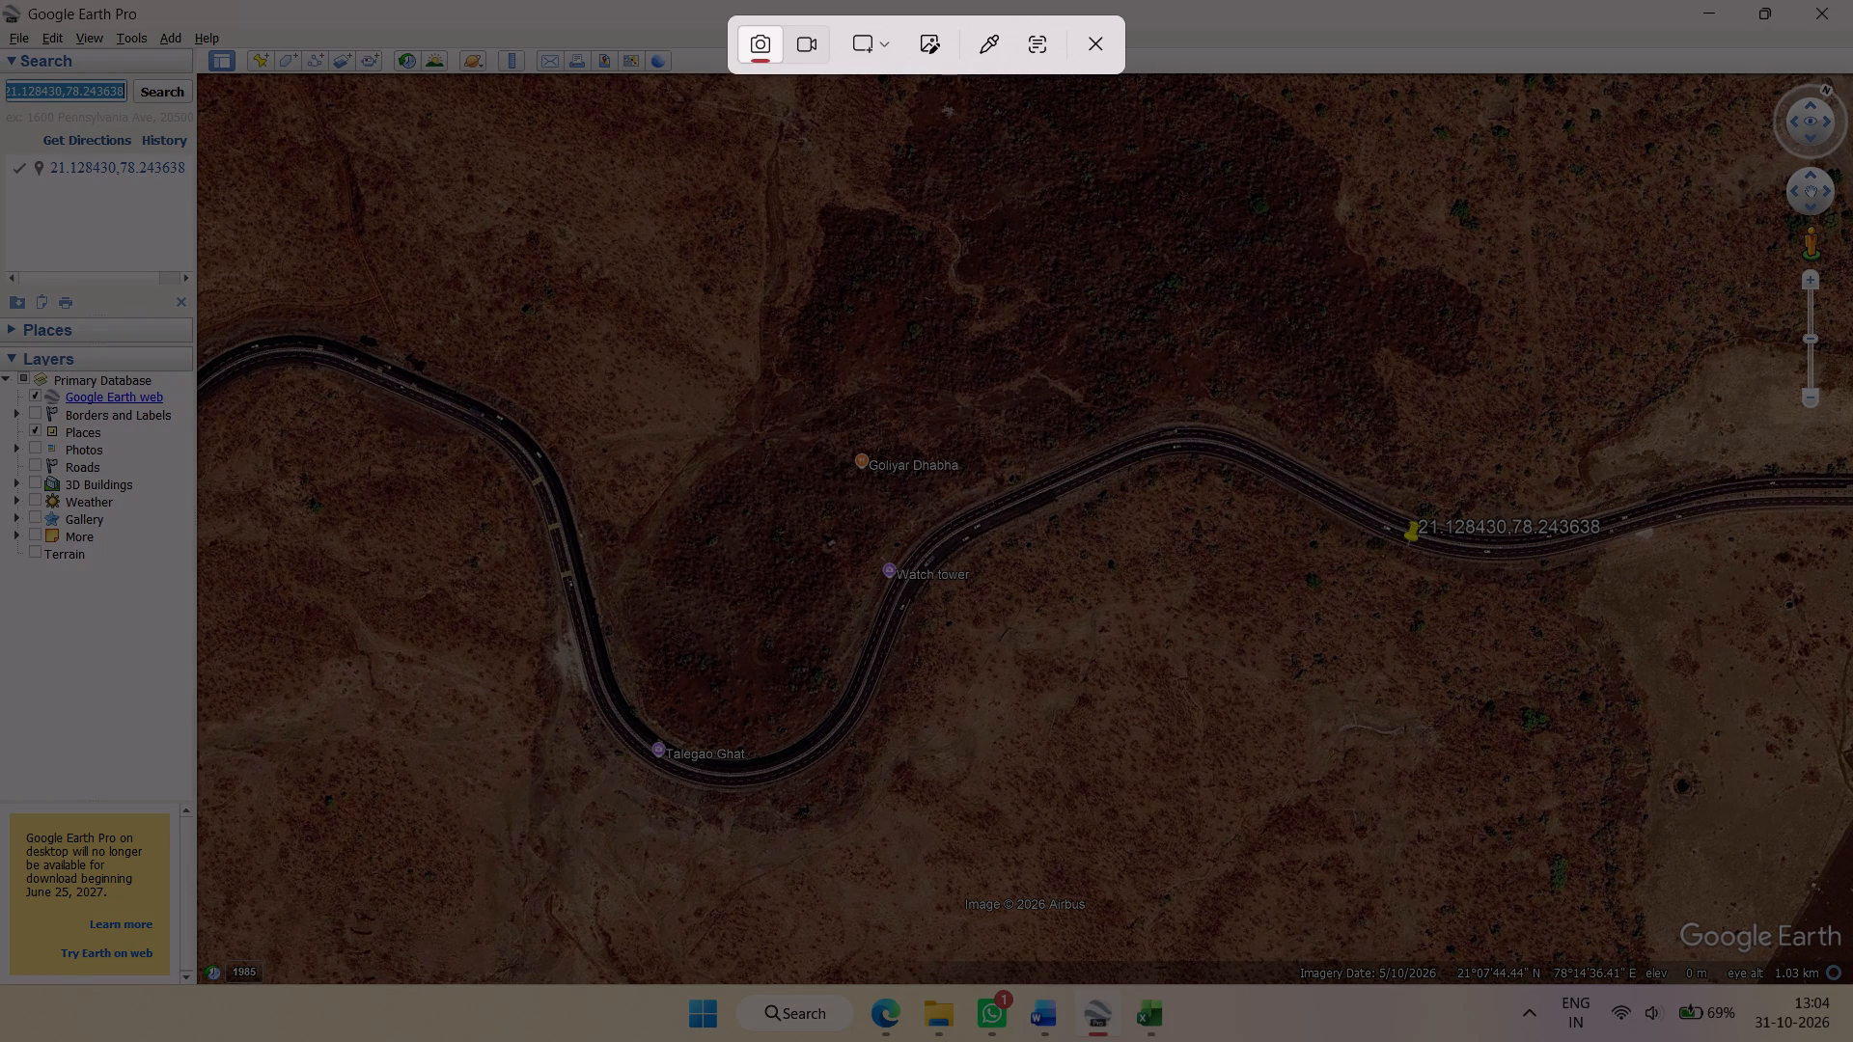
left_click_drag(1847, 81, 210, 974)
Back in the Word report, replace the section 10.4 Google Earth Location picture with the captured map and centre it.
key("alt+Tab")
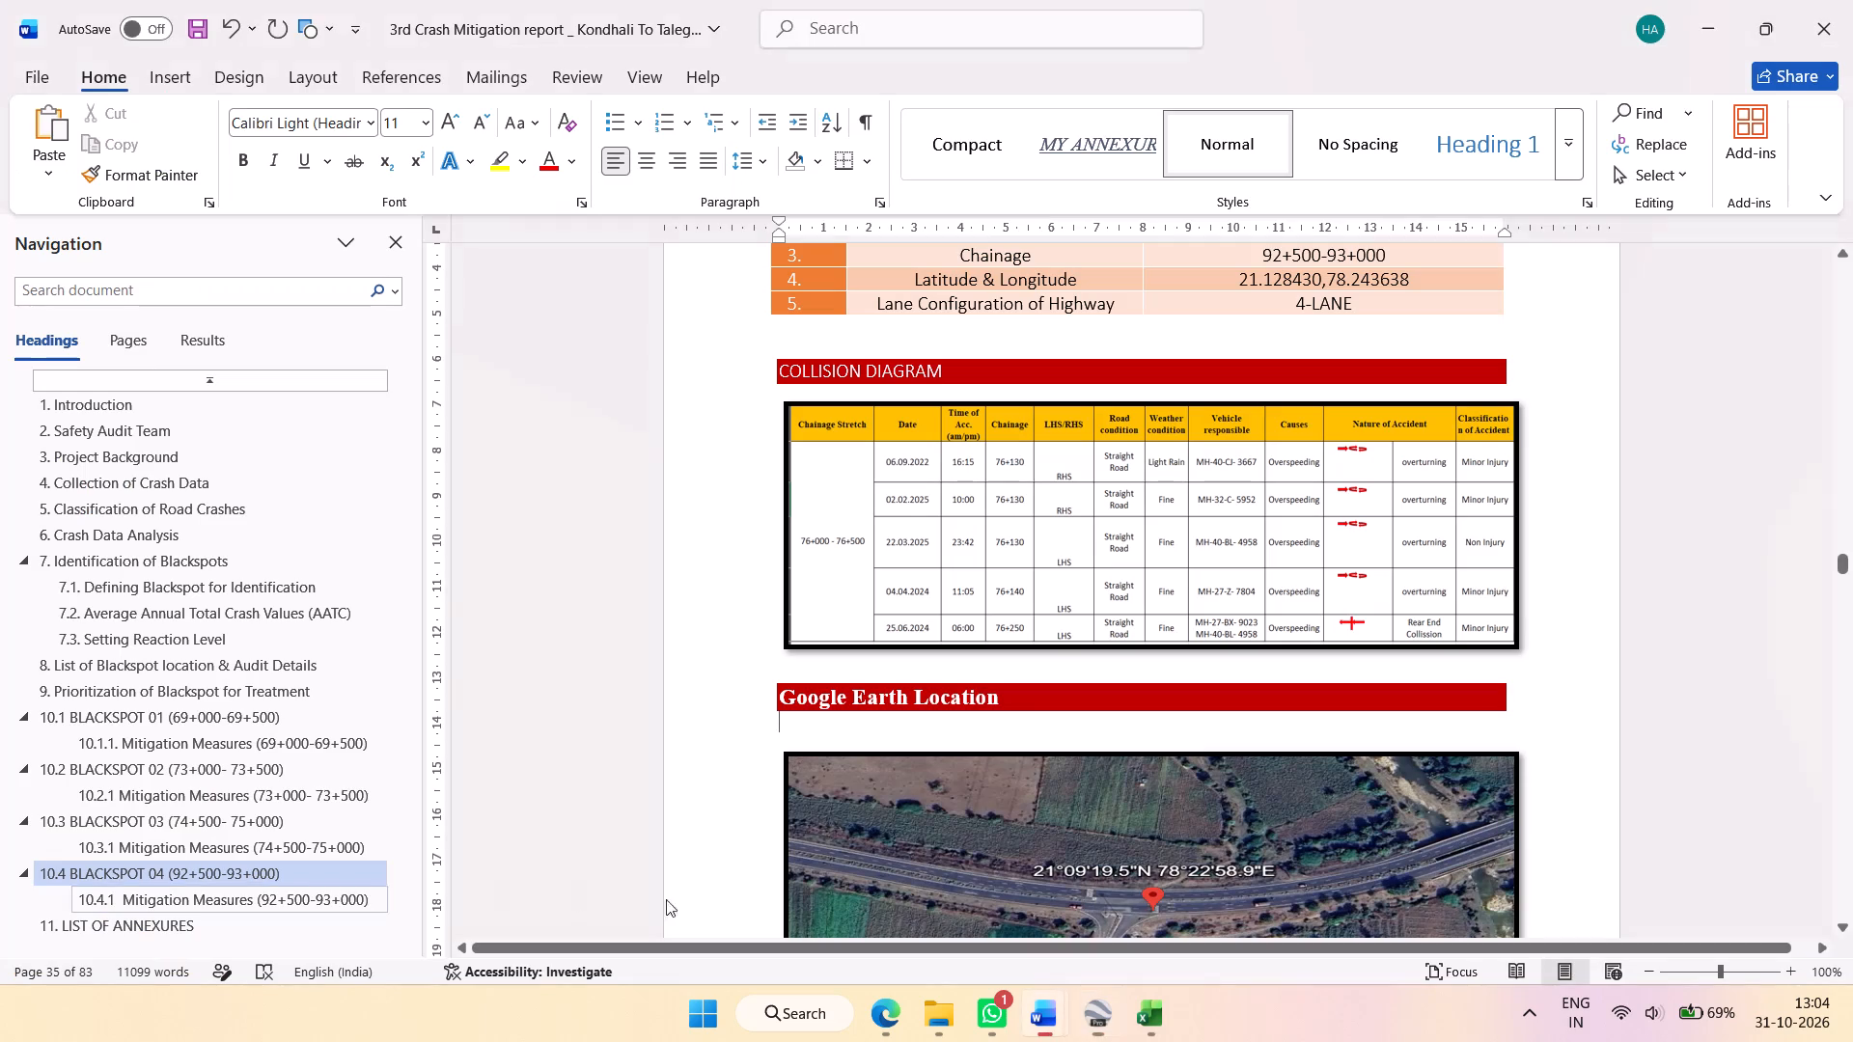
left_click(1206, 857)
right_click(1206, 857)
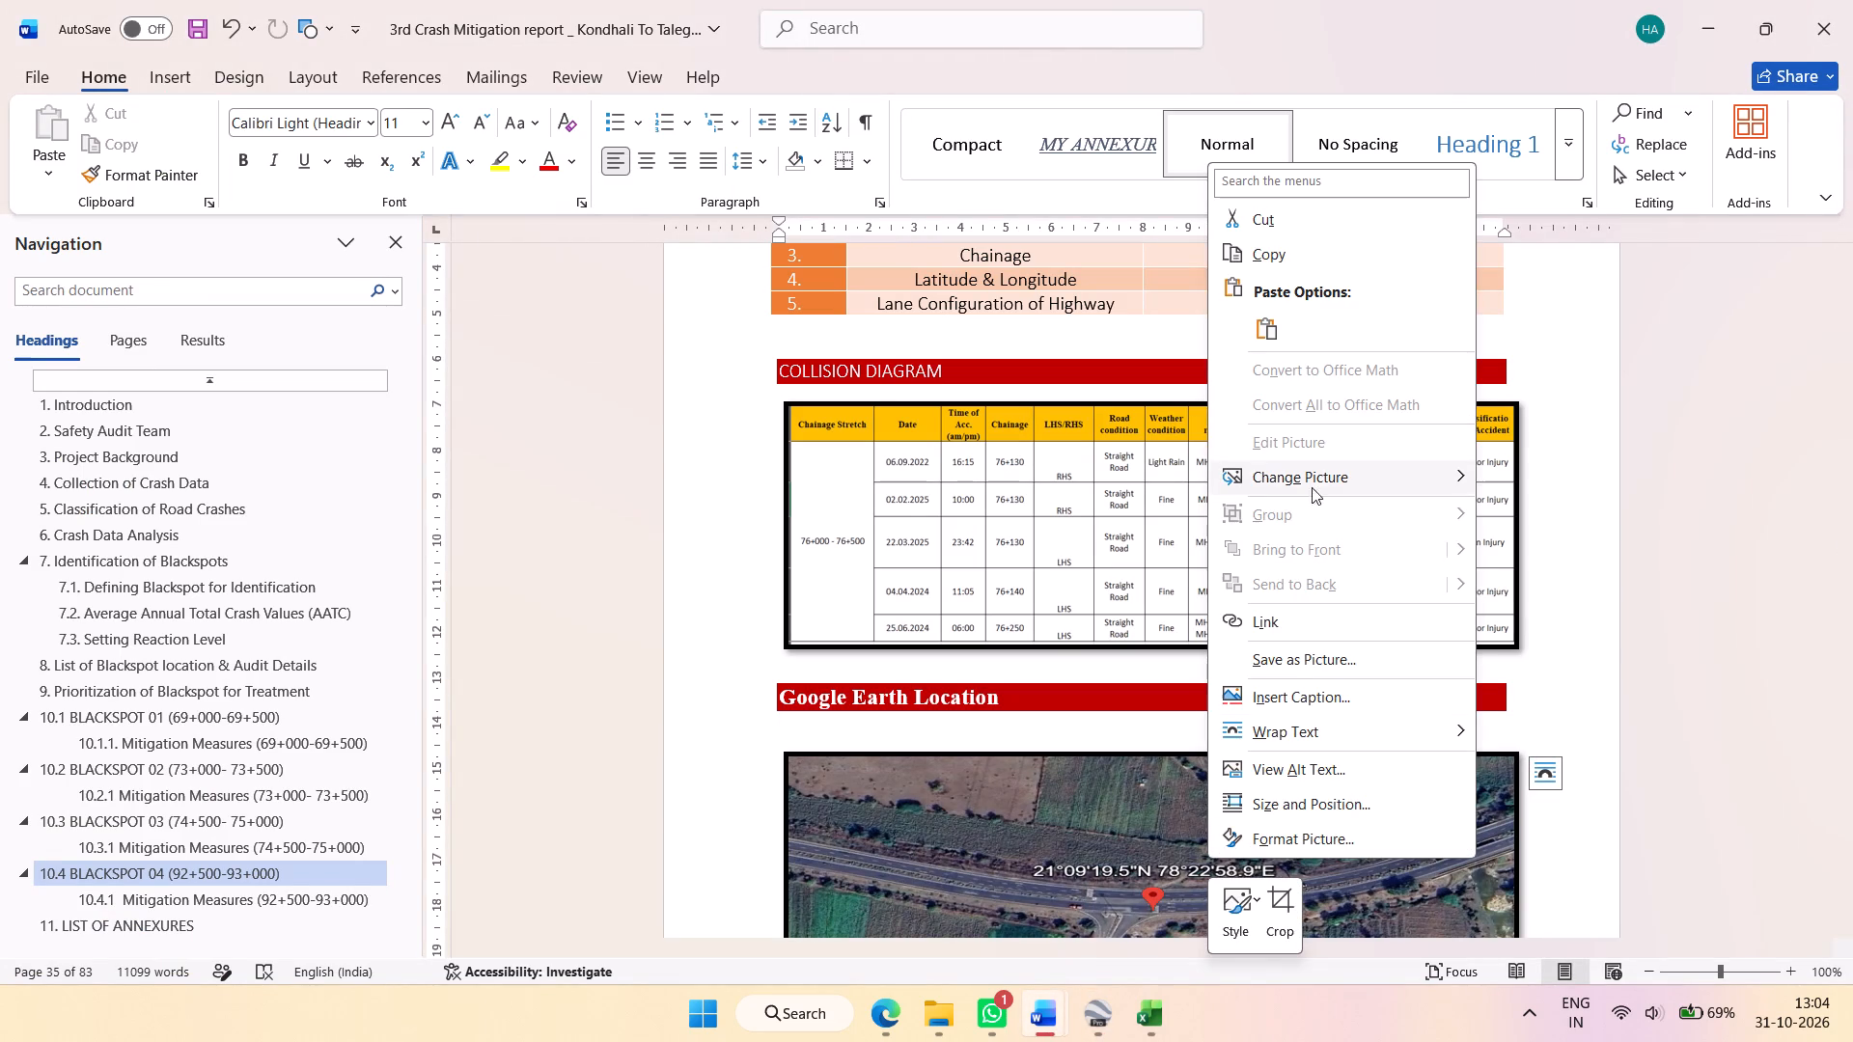
left_click(1313, 479)
left_click(1502, 617)
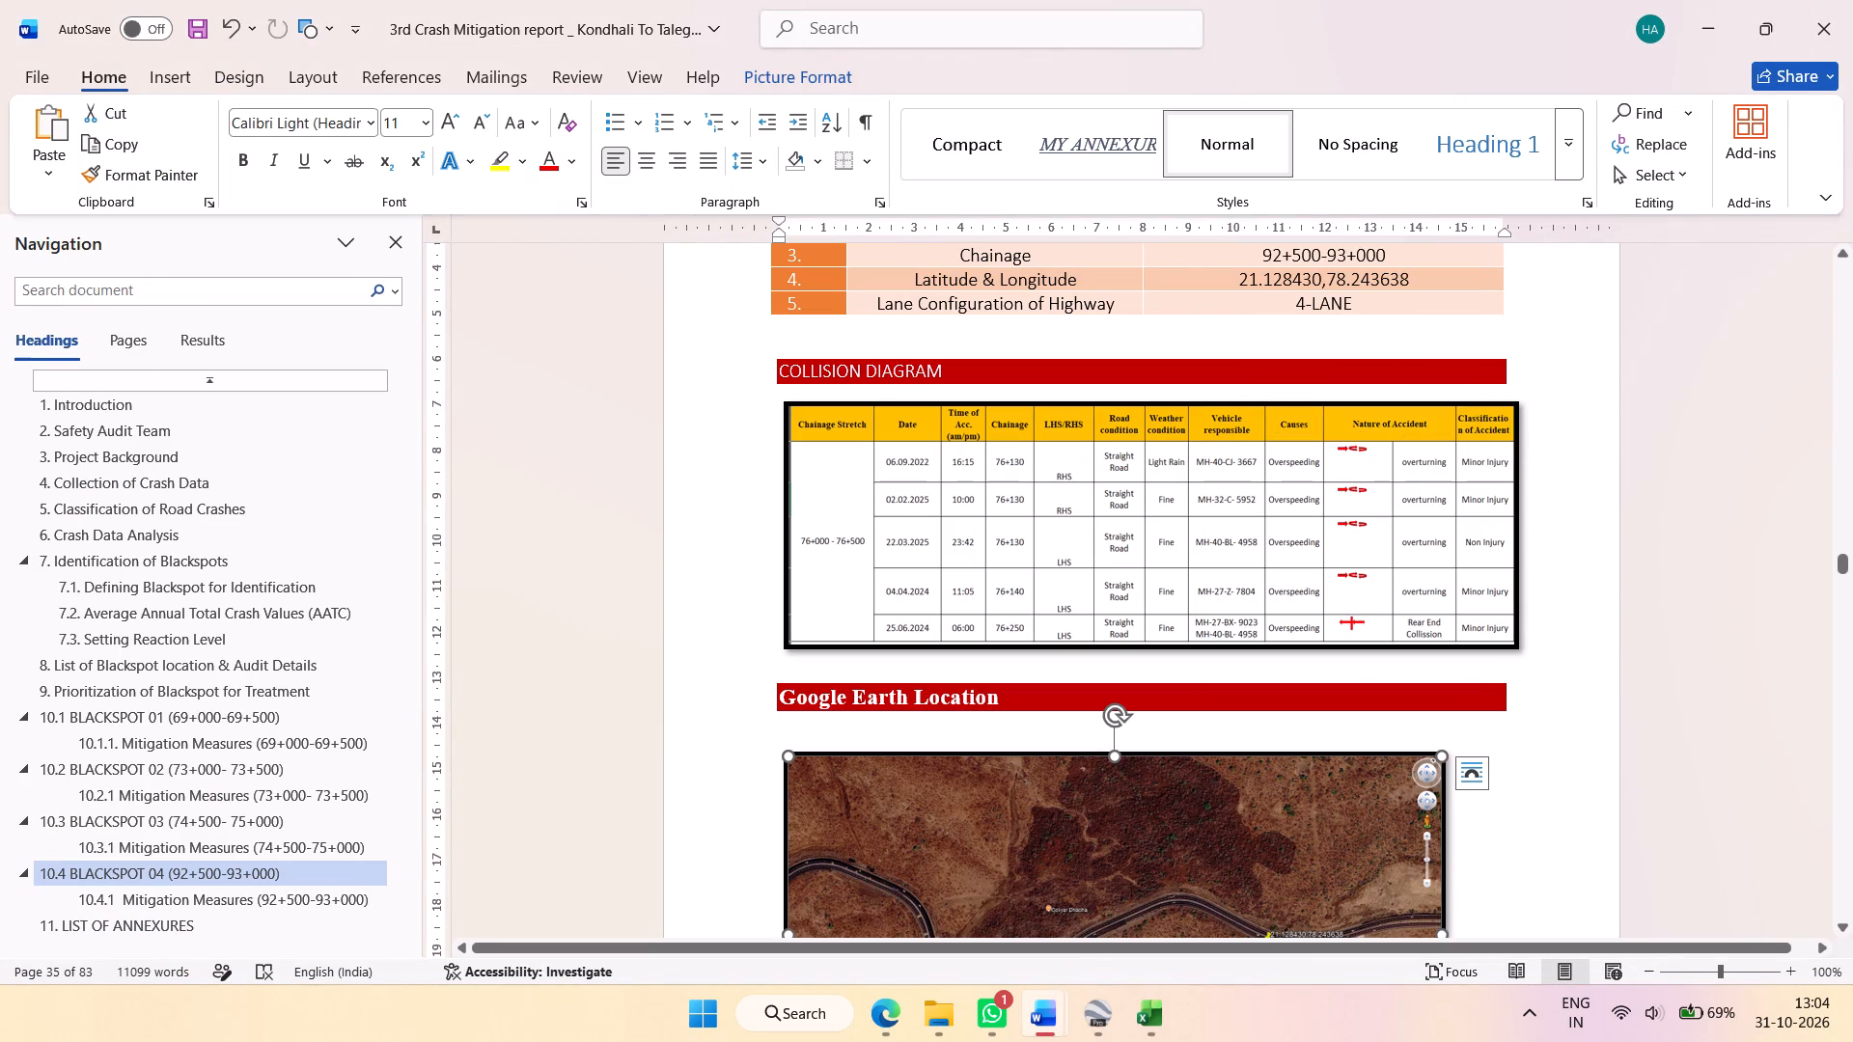
left_click(643, 159)
scroll(1198, 544, "up", 5)
scroll(1198, 544, "down", 4)
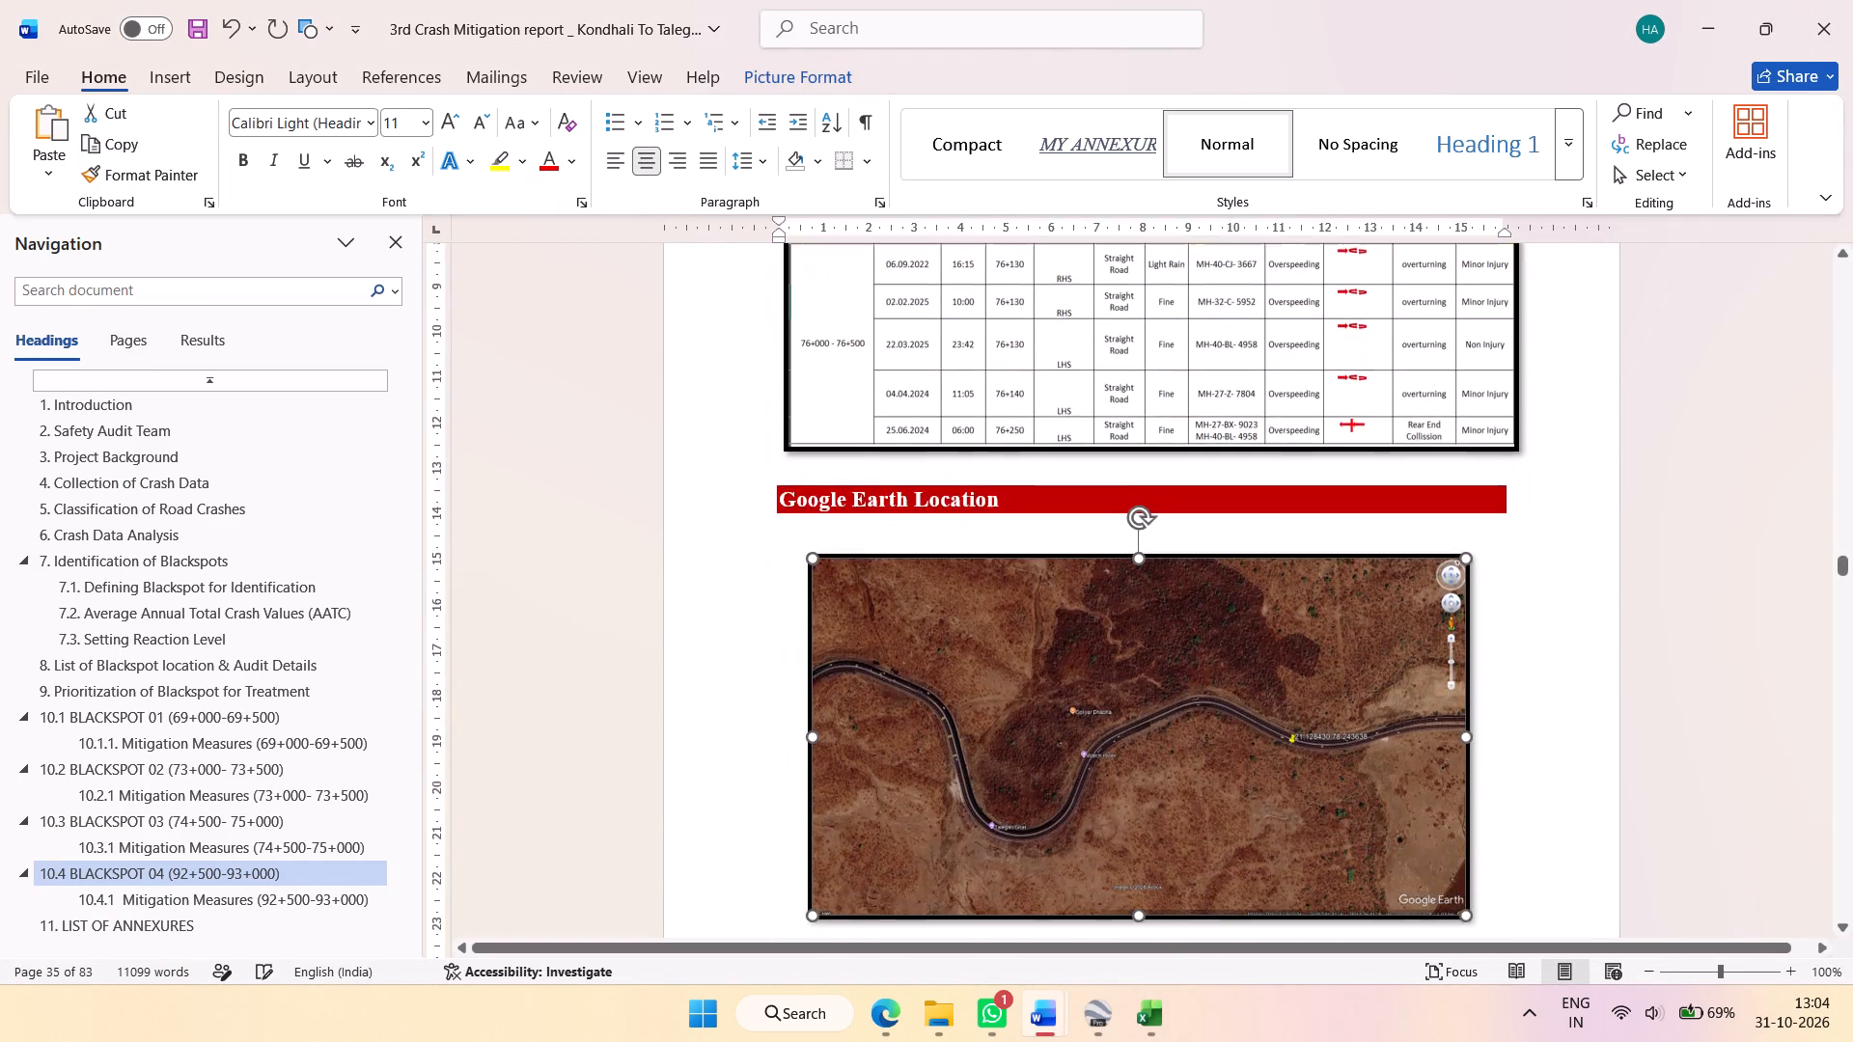
Copy the coordinates 21.162134,78.400715 from the section 10.3 details table and search for them in Google Earth Pro.
scroll(1174, 611, "up", 7)
scroll(1174, 611, "up", 20)
scroll(1174, 611, "up", 1)
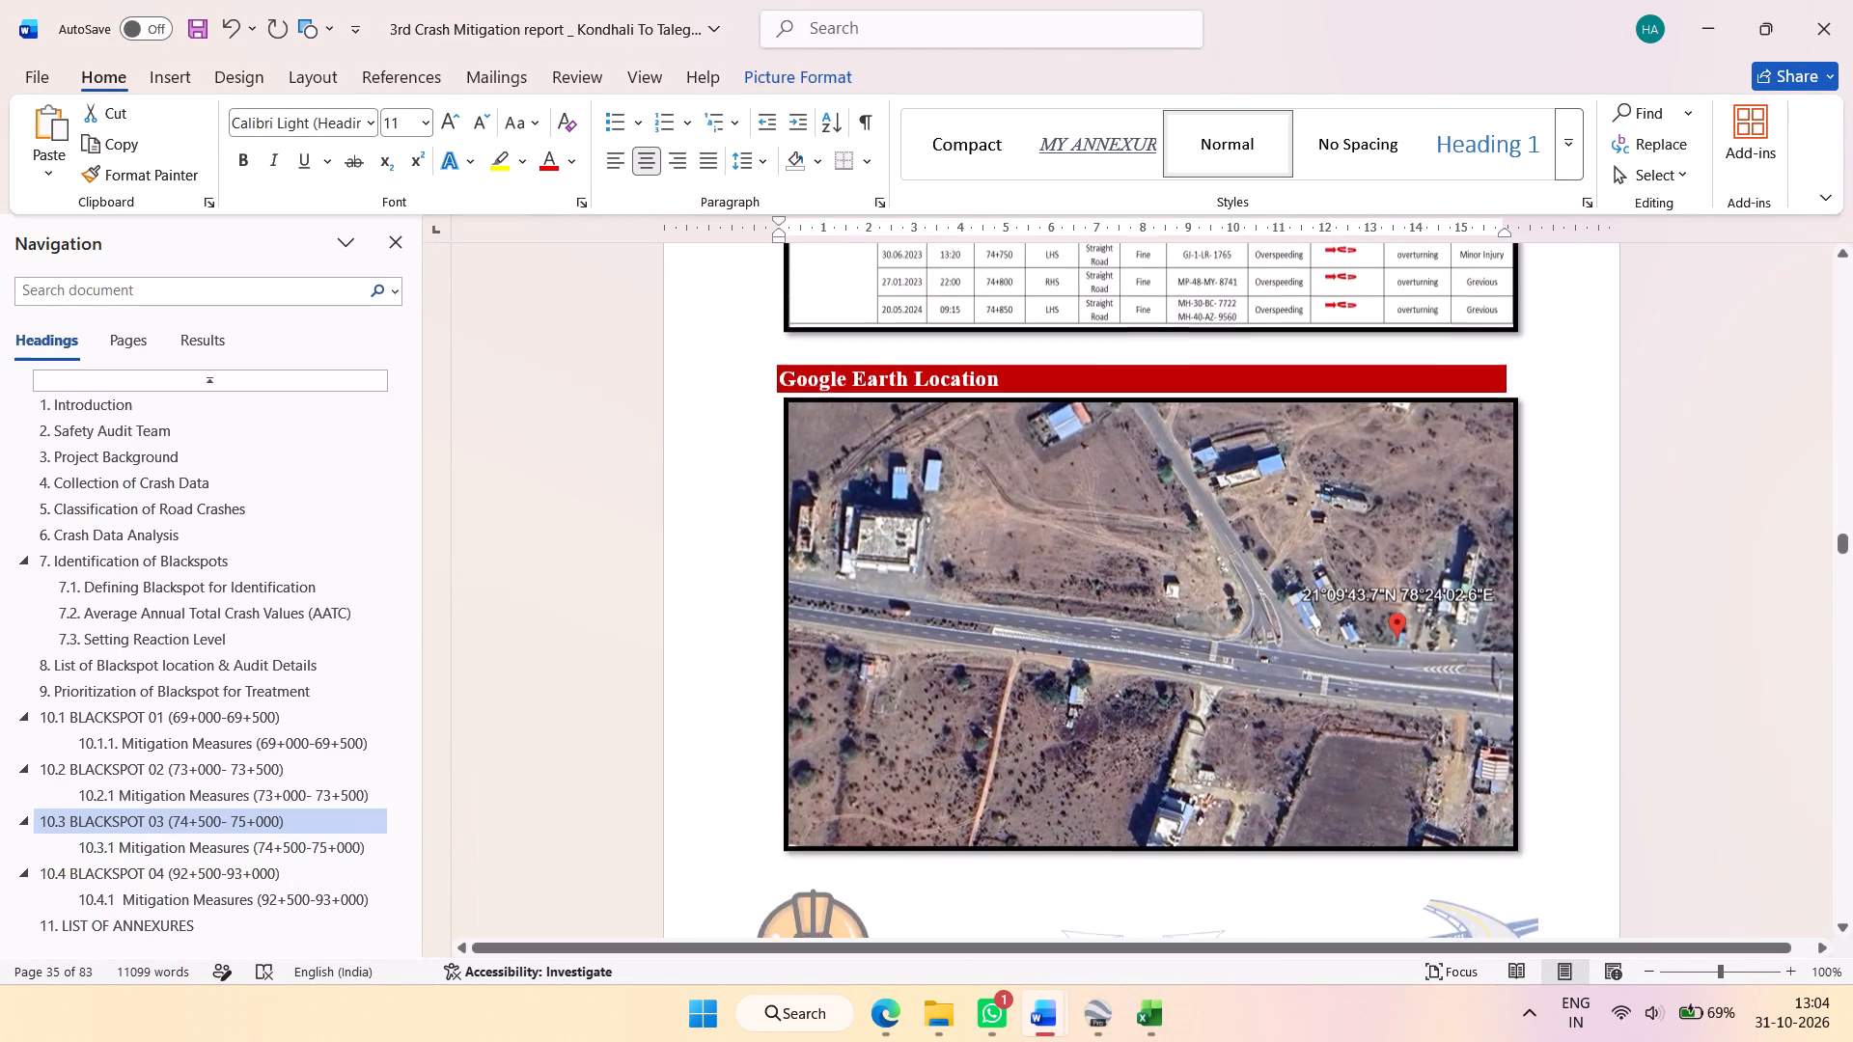
scroll(1185, 606, "up", 4)
triple_click(1313, 453)
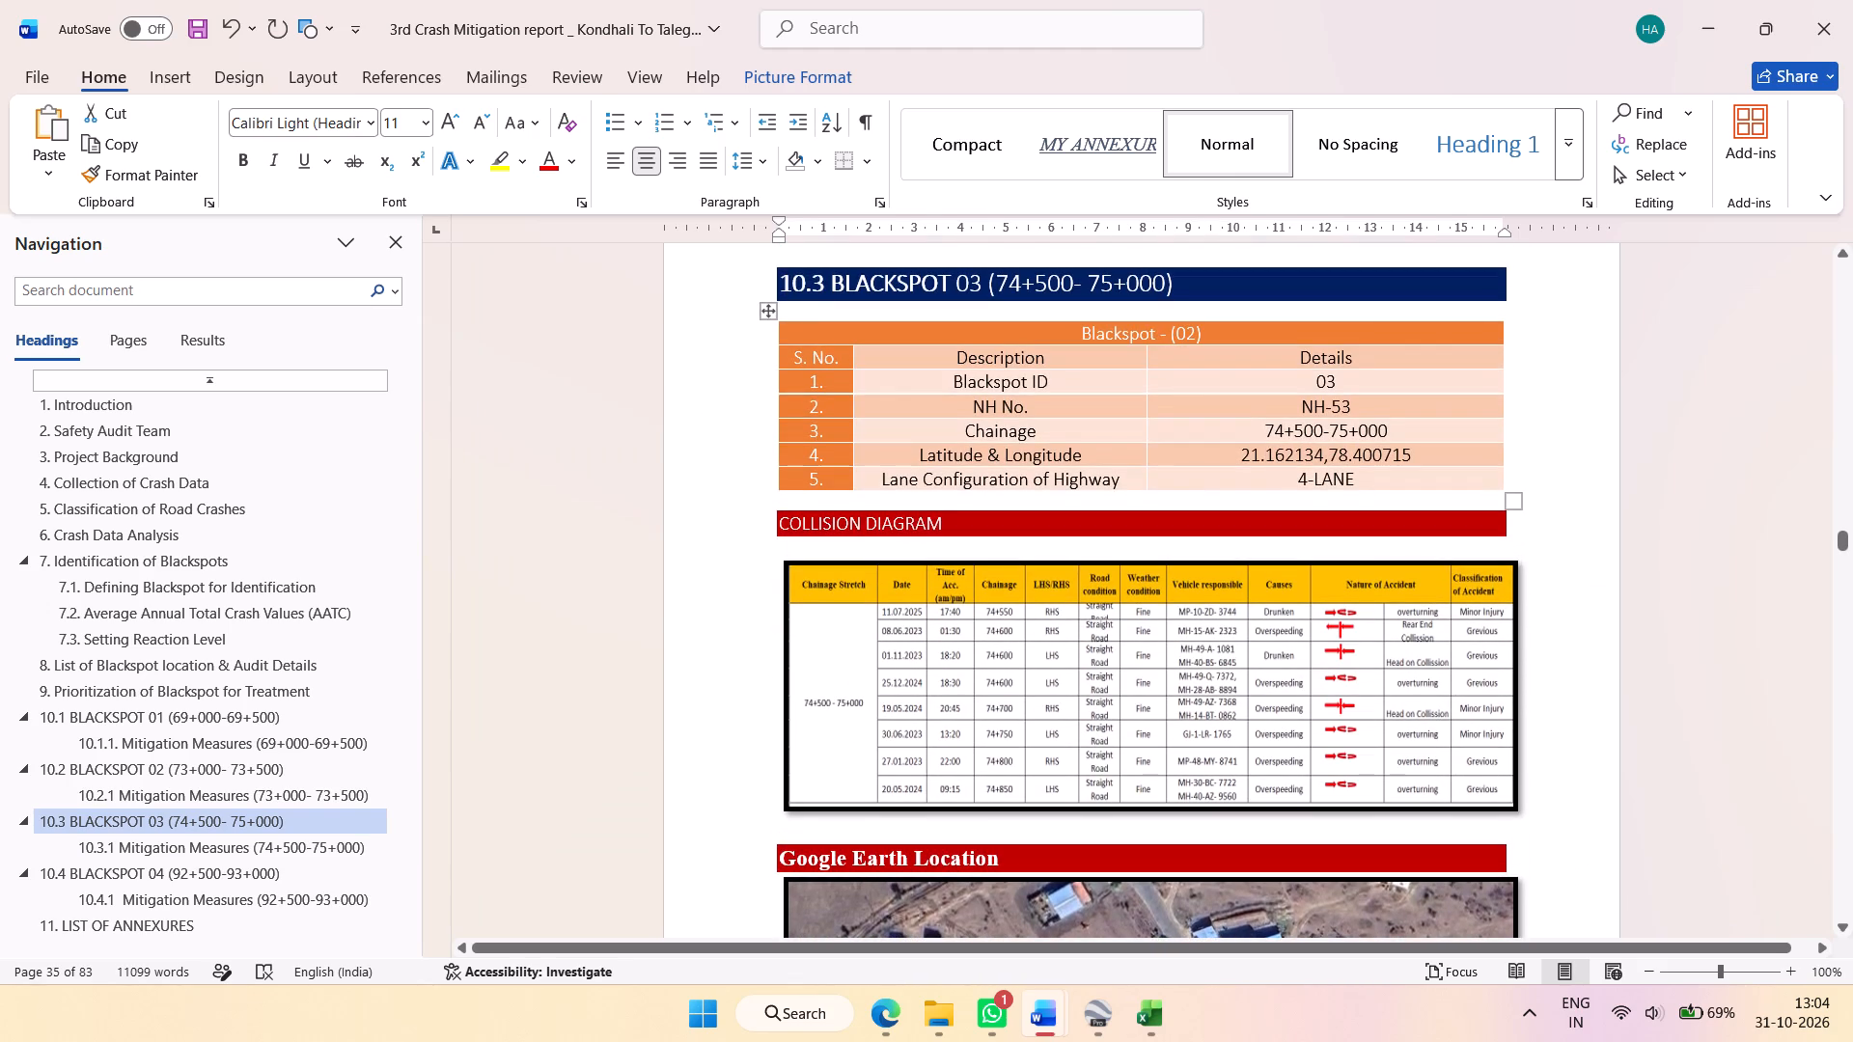
key("ctrl+c")
left_click(1113, 1037)
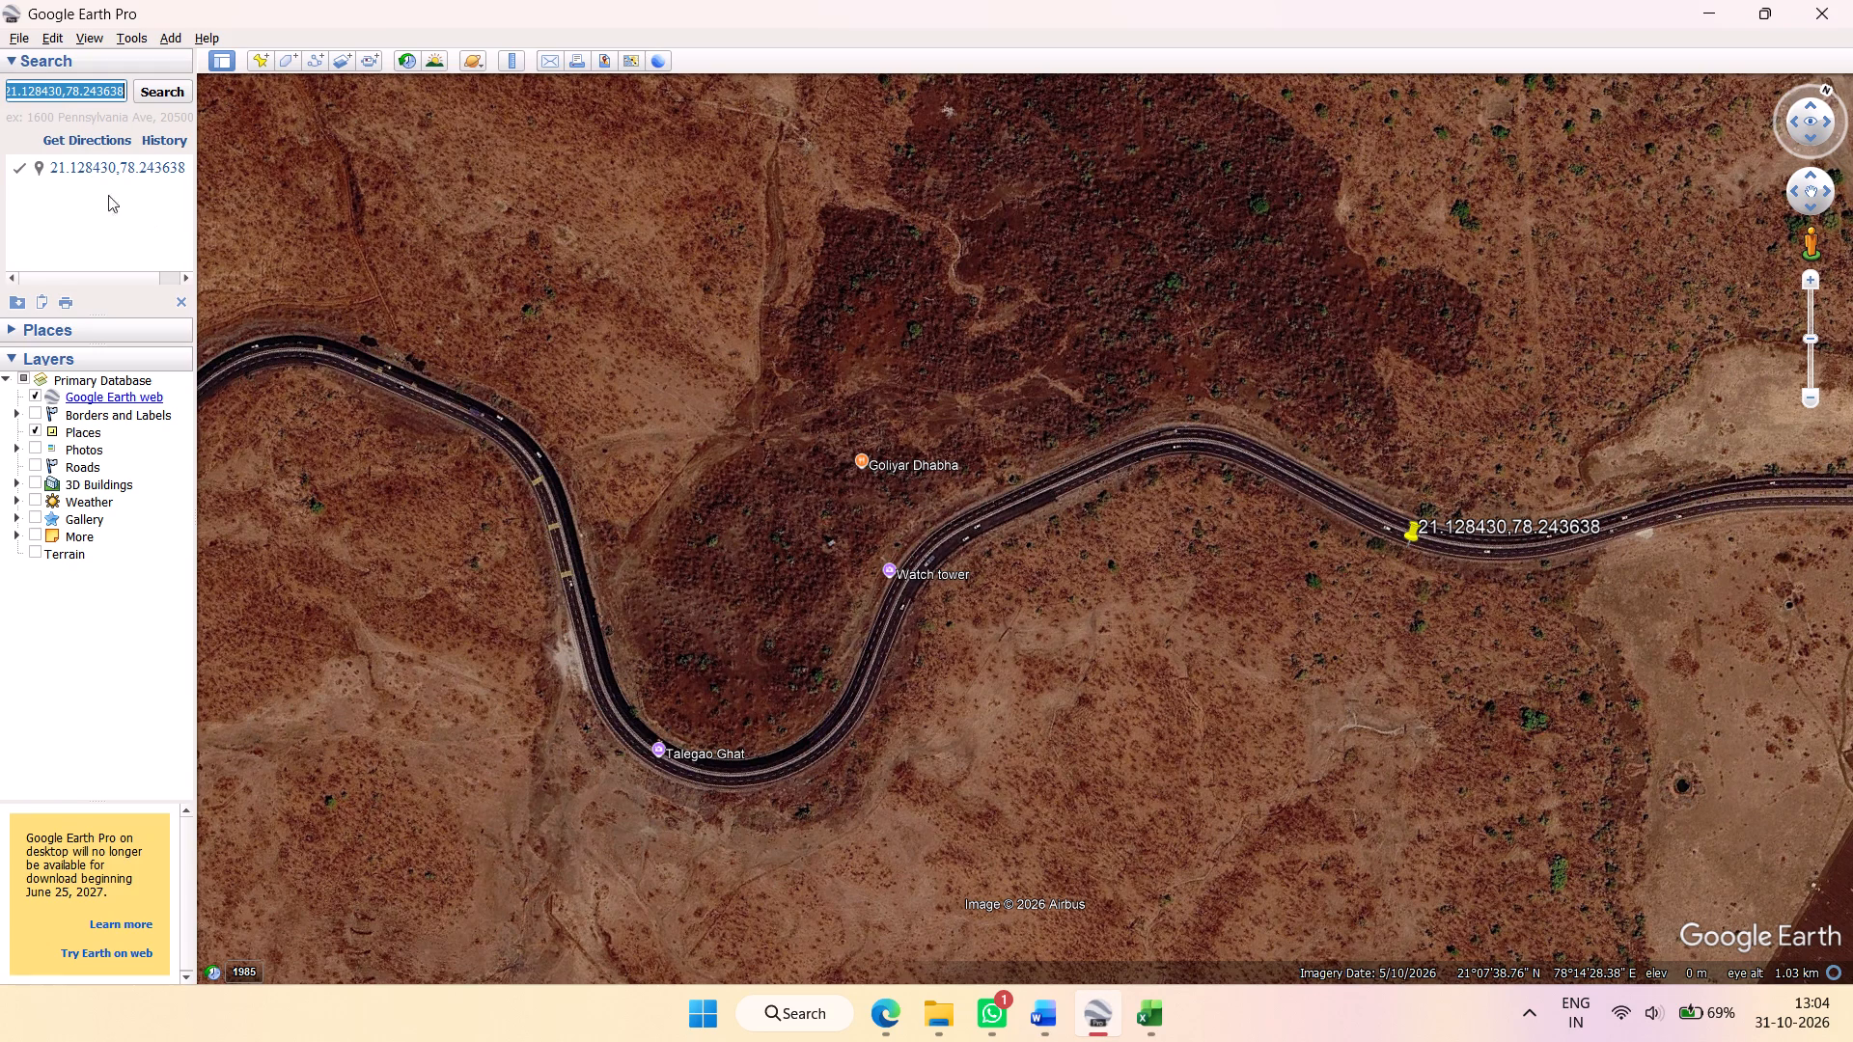
key("ctrl+v")
left_click(157, 84)
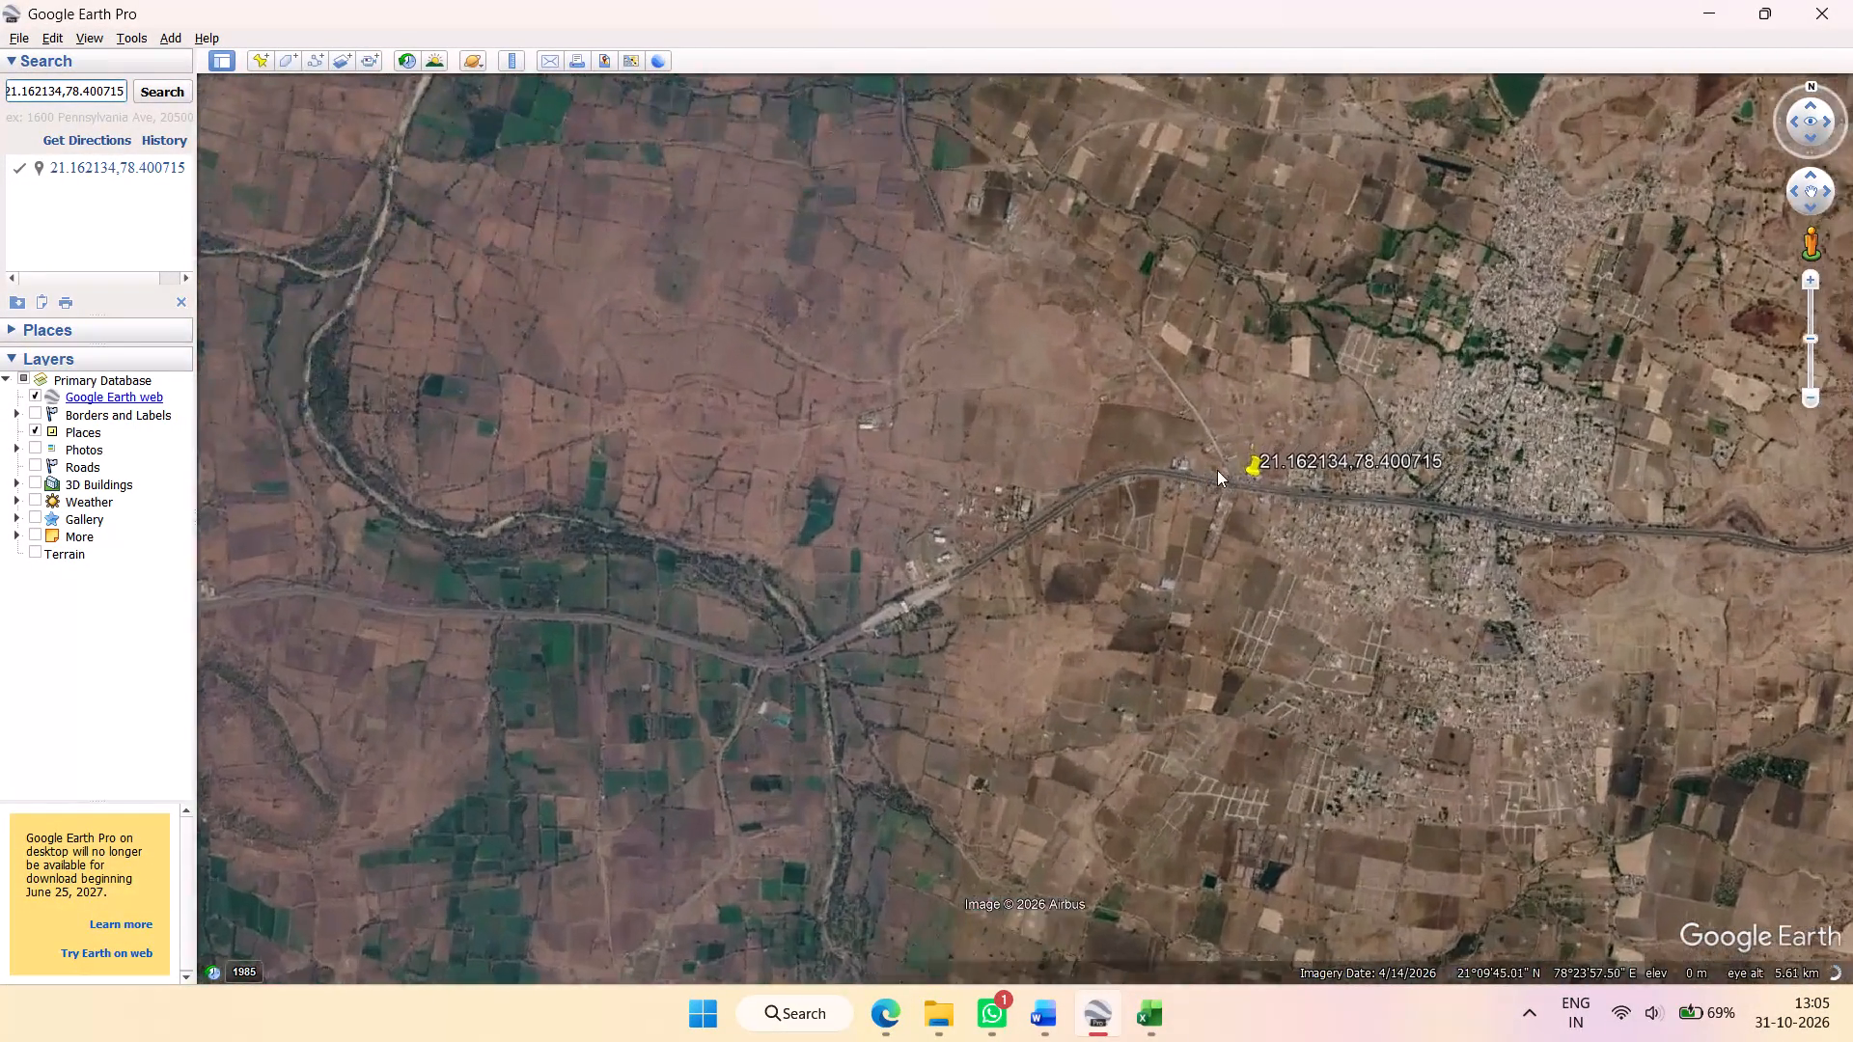
Frame the highway junction around the 21.162134,78.400715 placemark and capture a screenshot of the map view.
scroll(1000, 498, "up", 15, "ctrl")
scroll(994, 497, "down", 17, "ctrl")
scroll(1001, 500, "up", 1, "ctrl")
scroll(1004, 496, "down", 4, "ctrl")
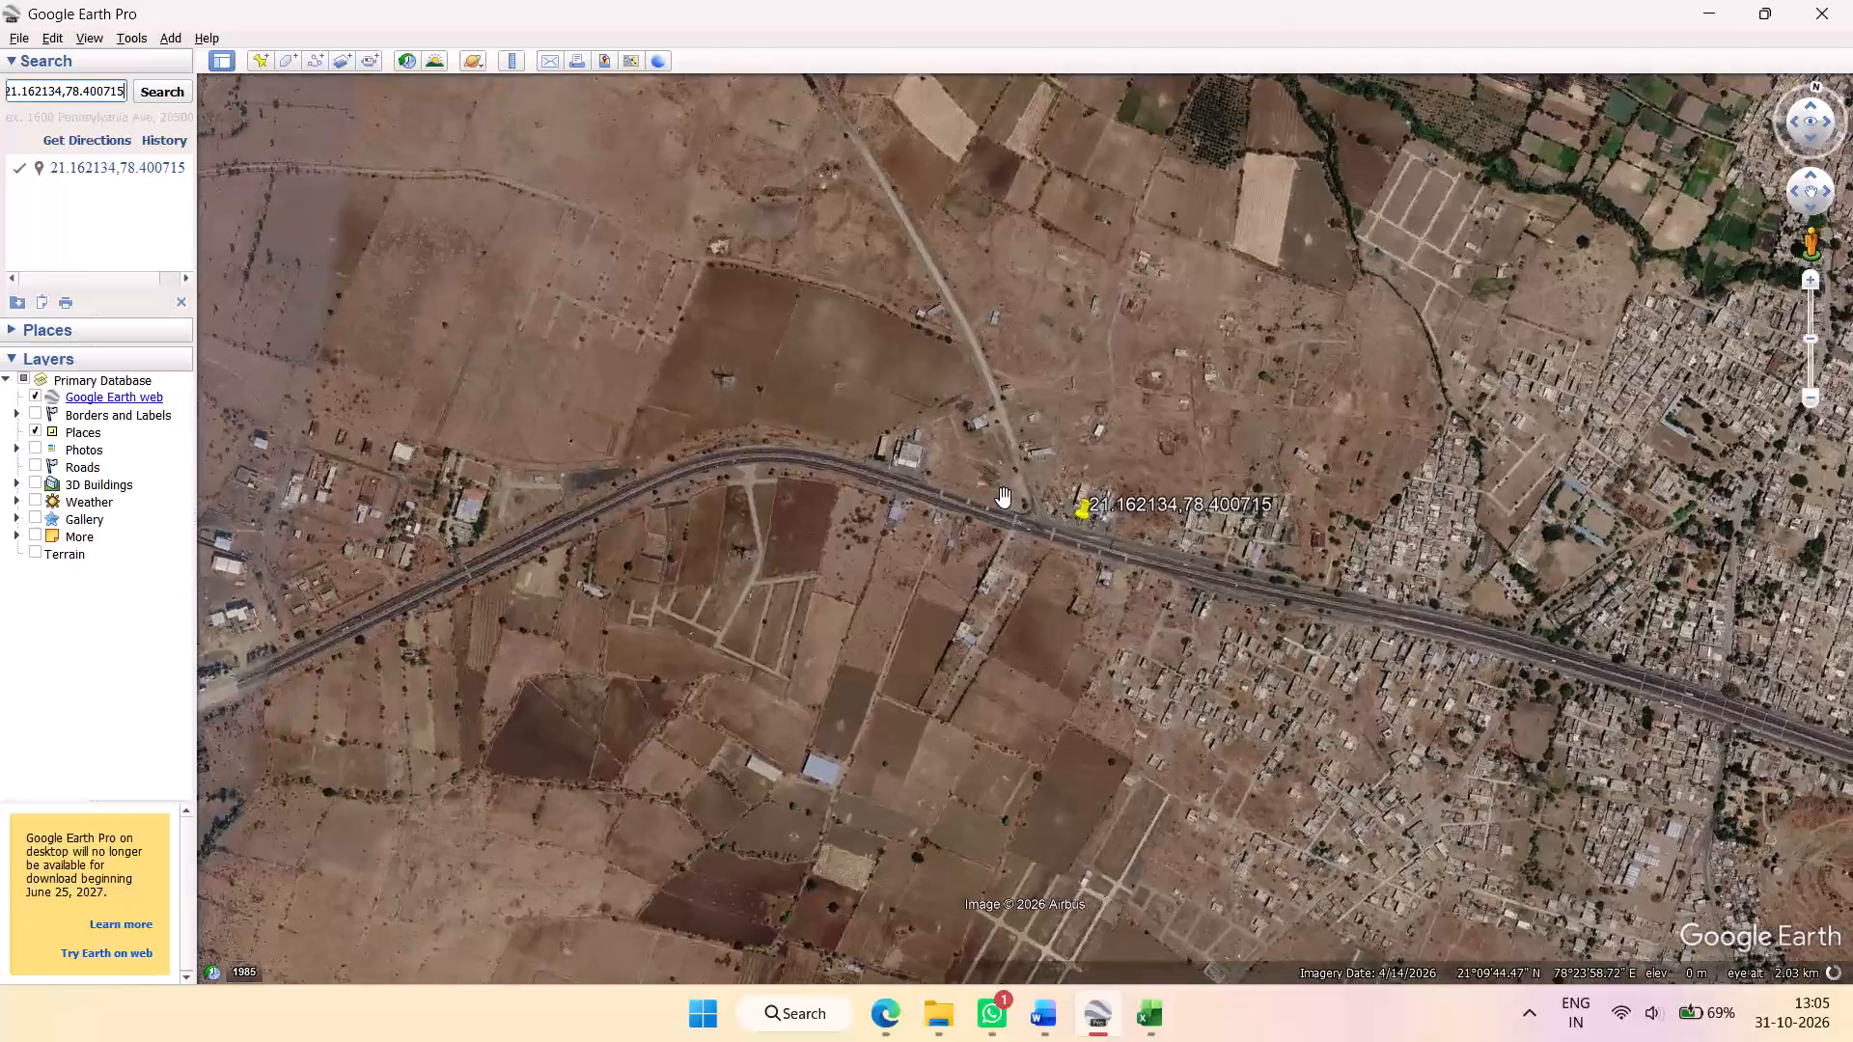
scroll(1004, 498, "down", 6, "ctrl")
scroll(1023, 525, "up", 6, "ctrl")
scroll(1022, 525, "up", 20)
scroll(1022, 525, "up", 3)
middle_click_drag(1024, 520, 1028, 502)
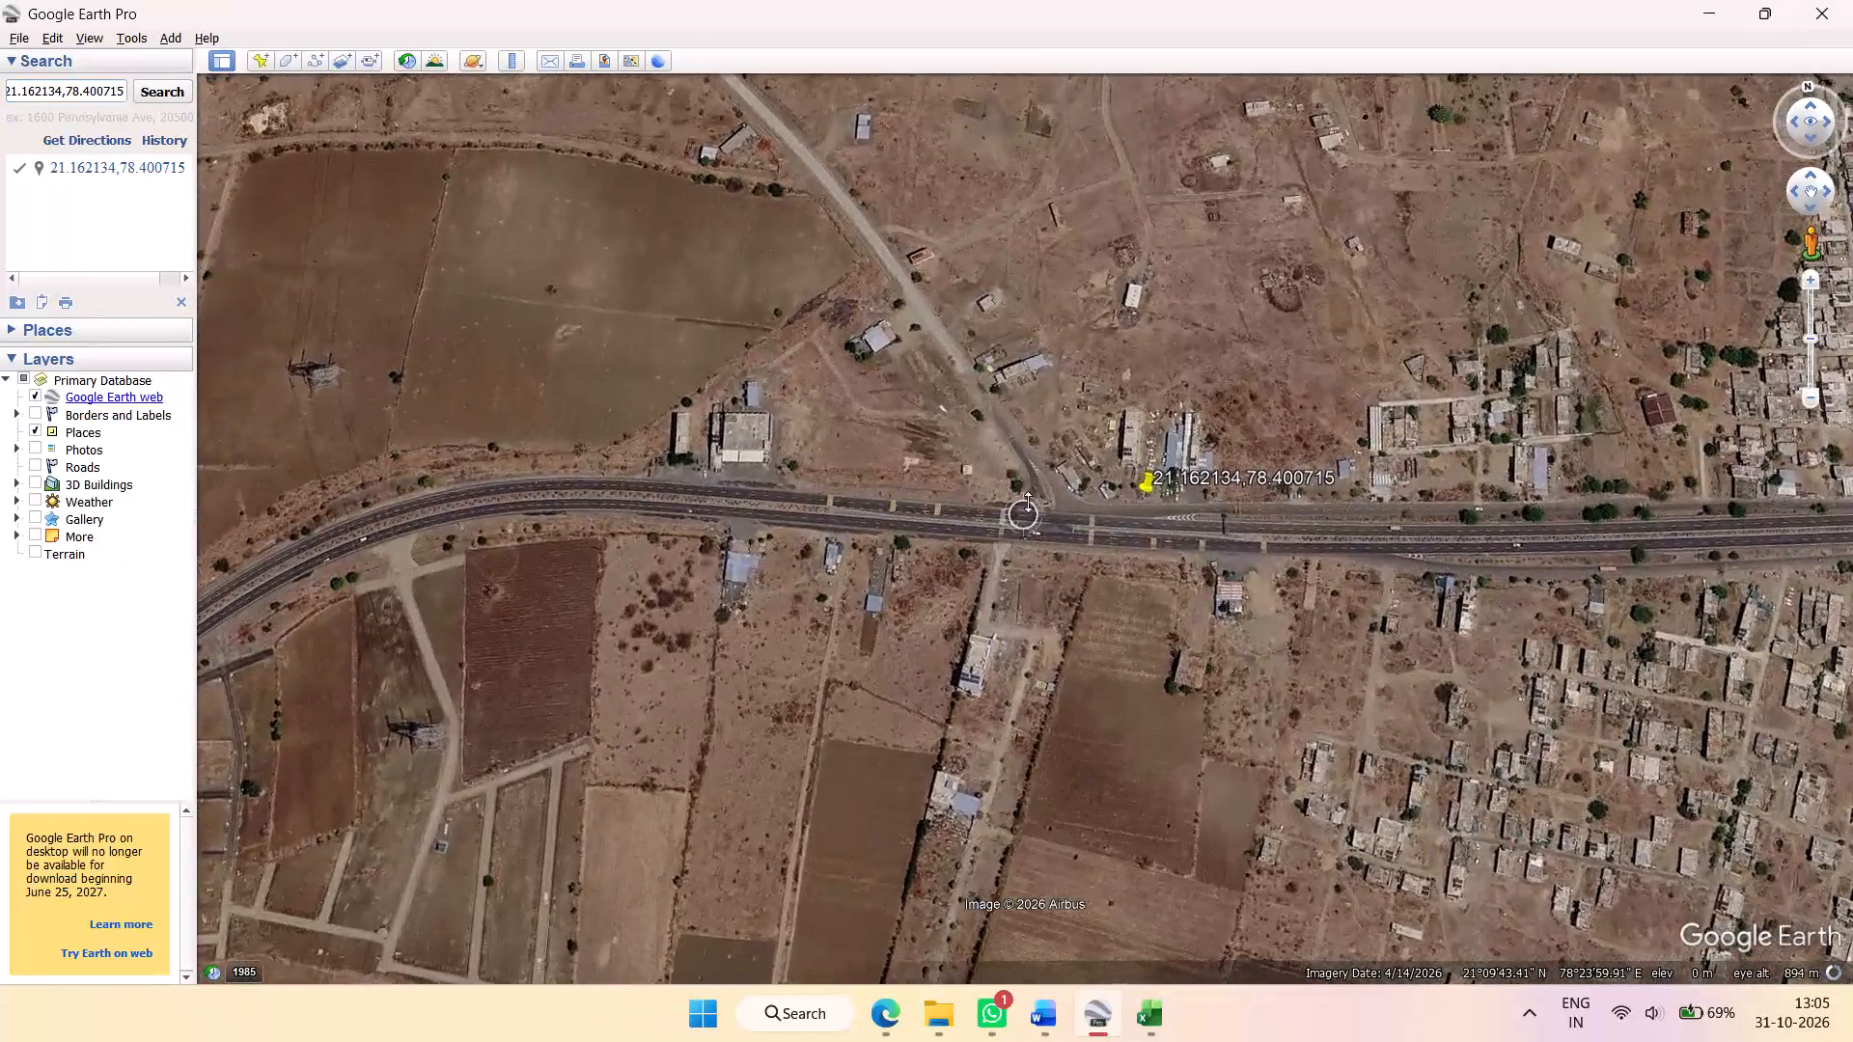
middle_click_drag(1028, 502, 1013, 325)
scroll(1013, 325, "up", 1)
left_click_drag(1087, 370, 1052, 455)
key("Print")
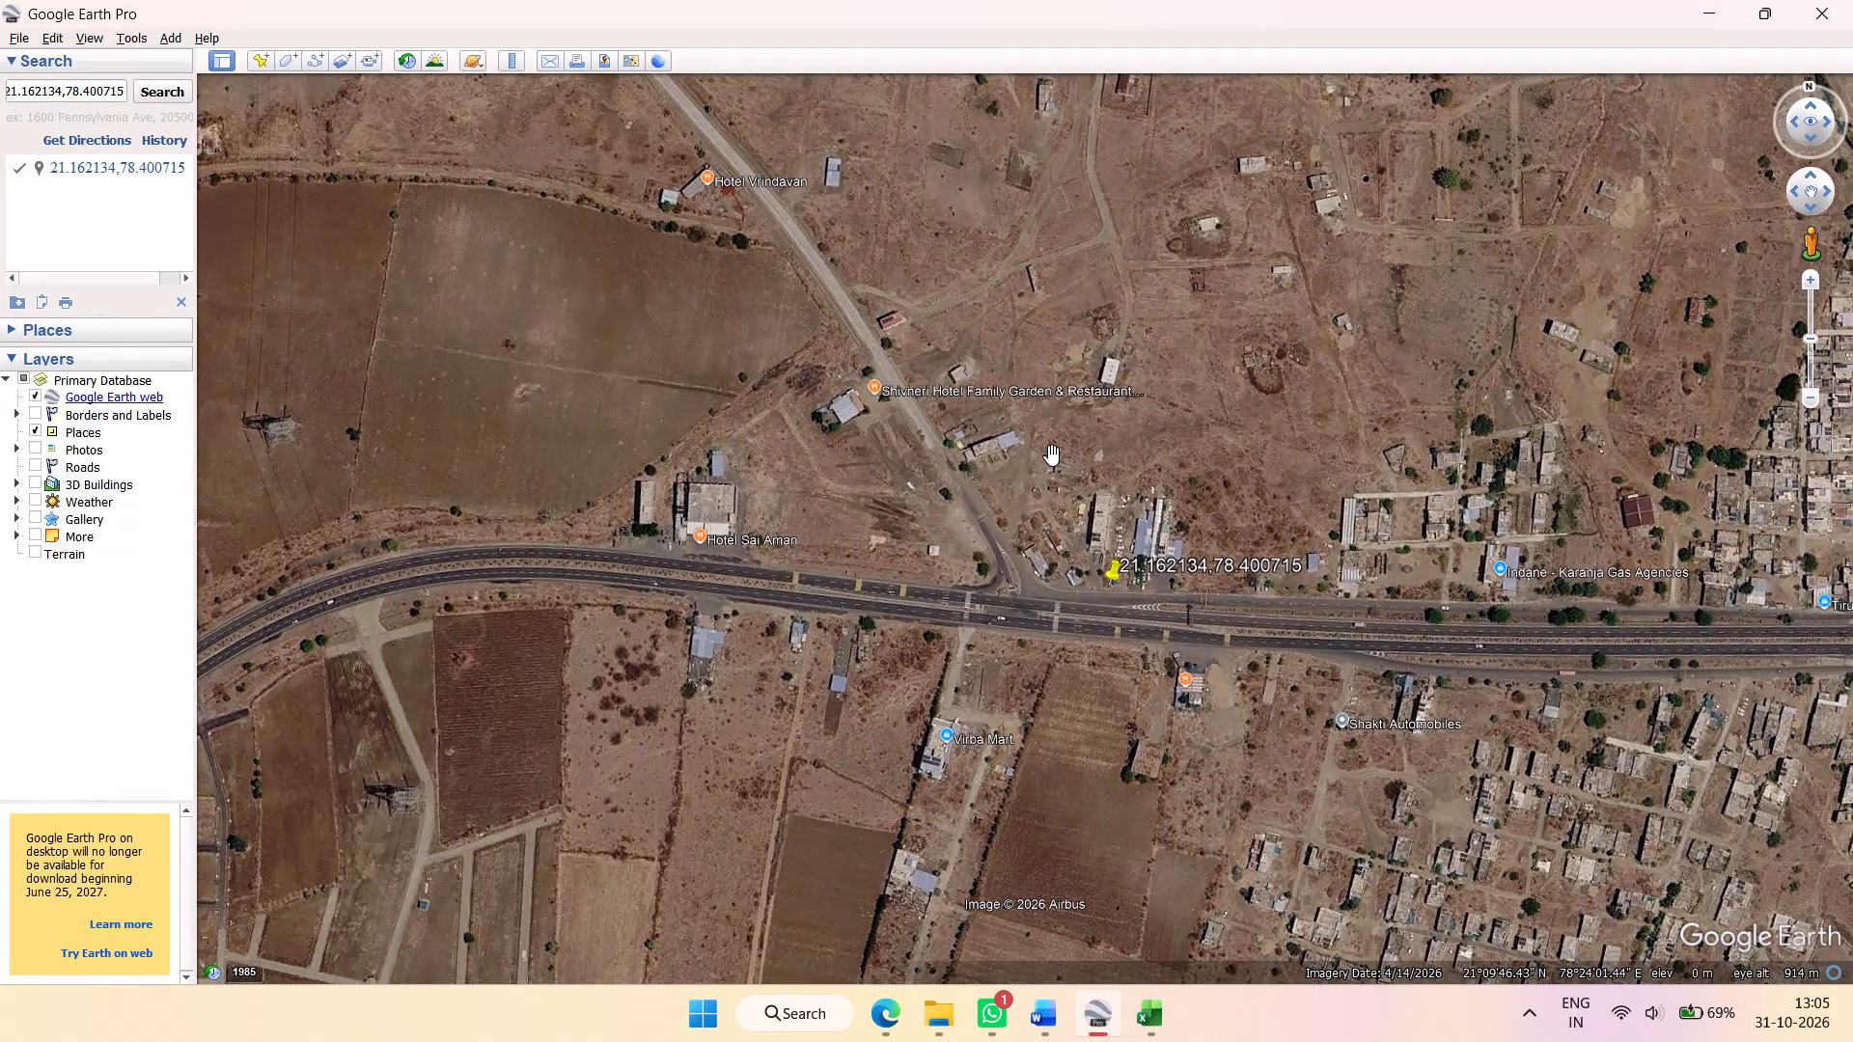
left_click_drag(1849, 84, 263, 970)
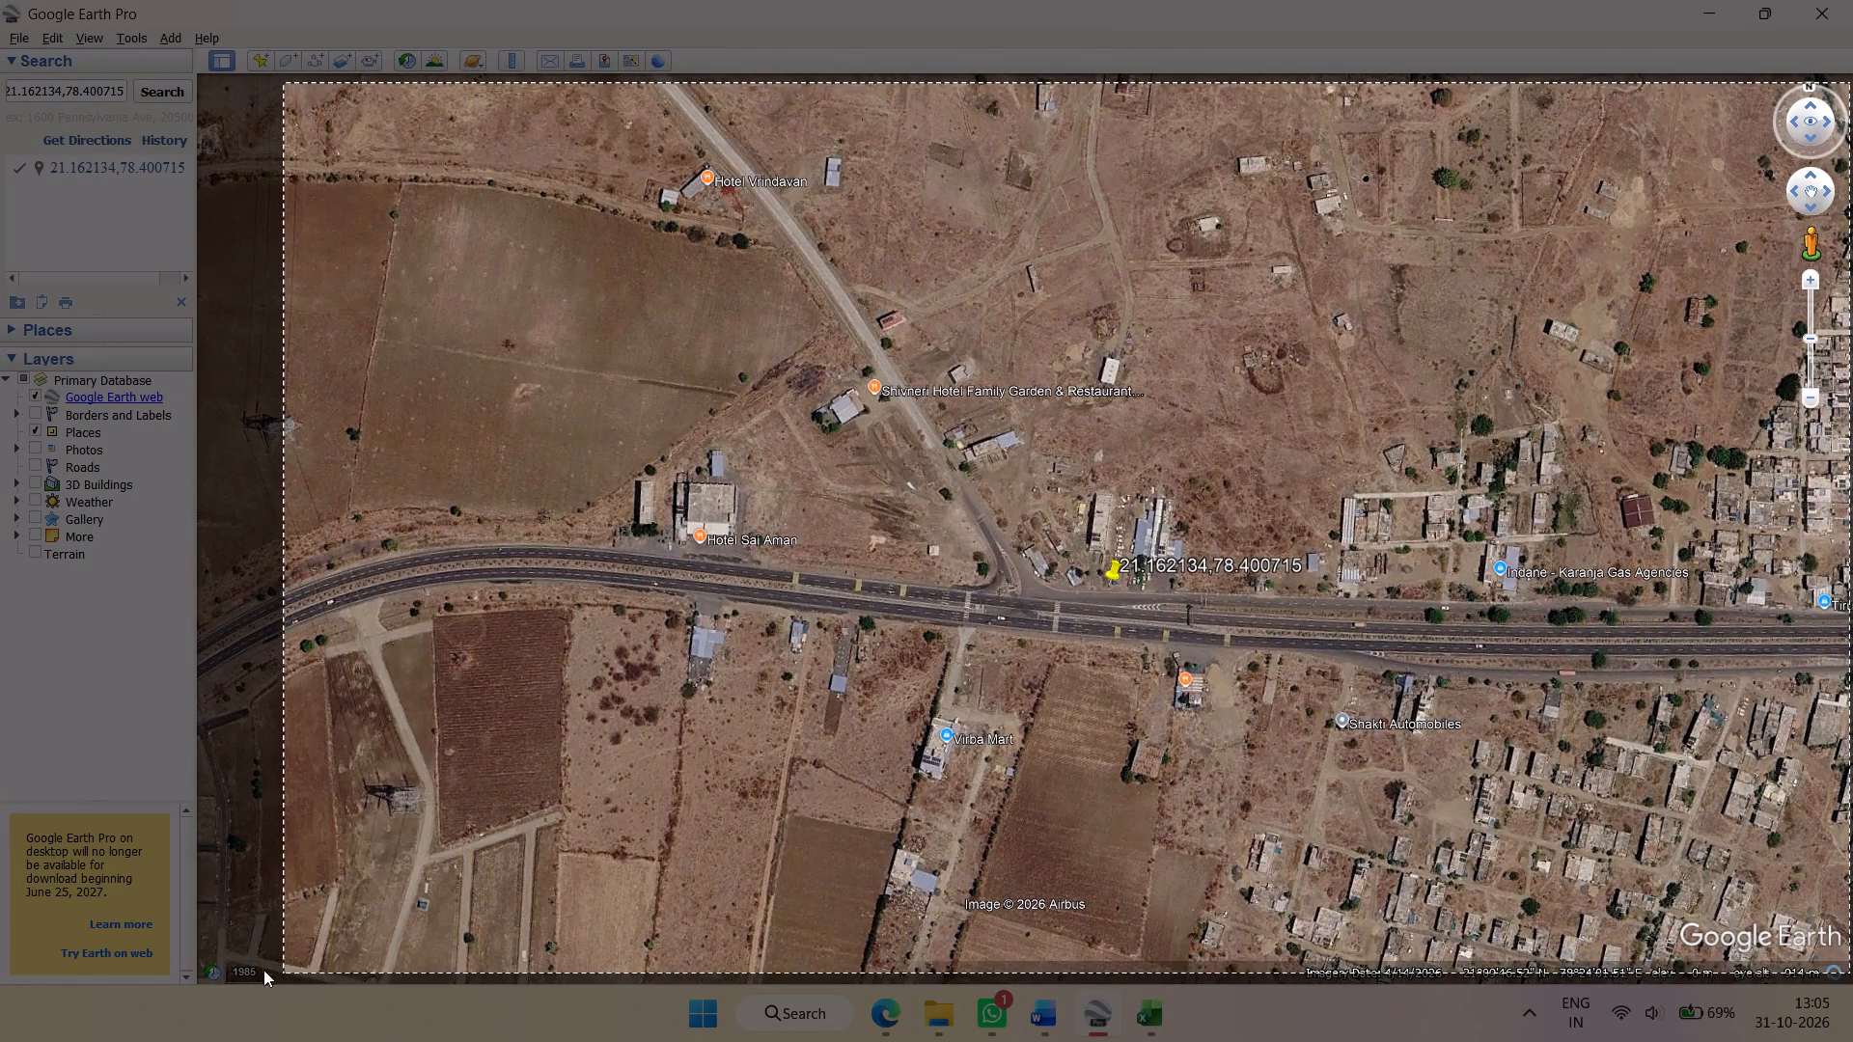
left_click_drag(263, 970, 212, 971)
In the Word report, replace the section 10.3 Google Earth Location picture with the captured map.
key("alt+Tab")
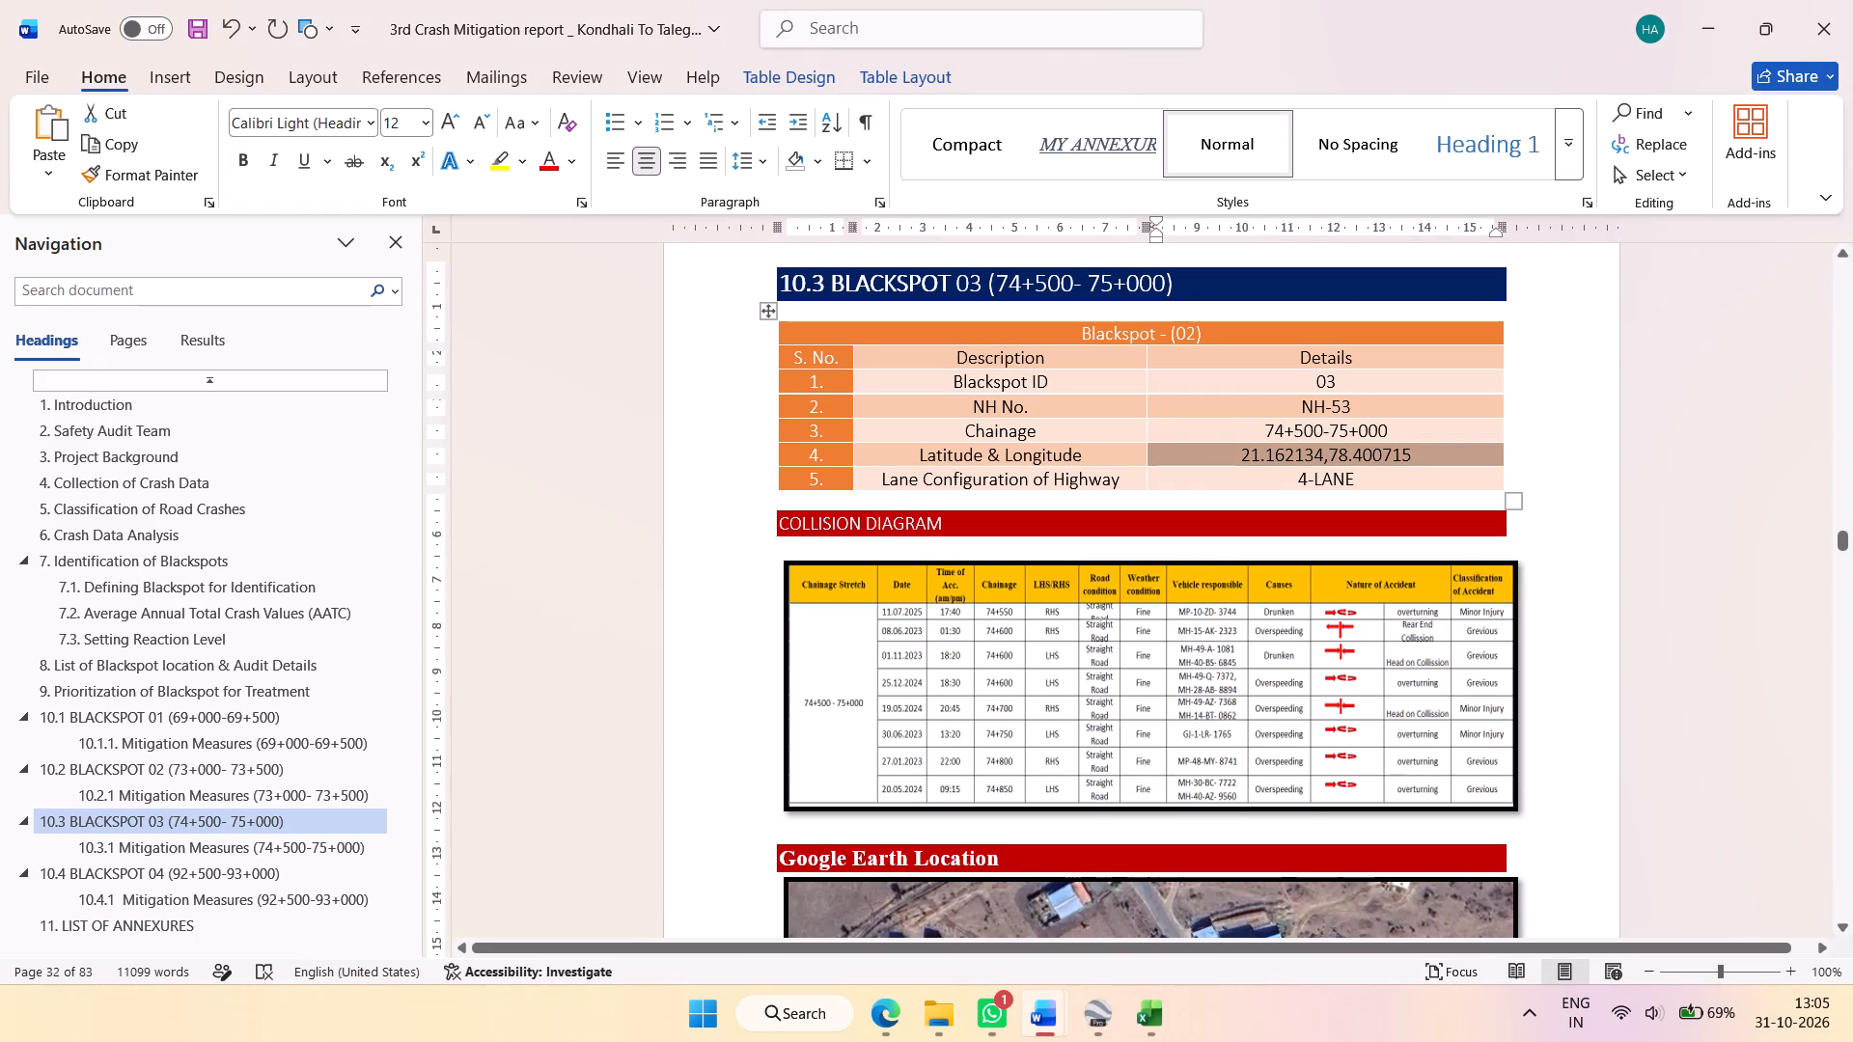
scroll(1327, 726, "down", 3)
left_click(1299, 682)
right_click(1291, 696)
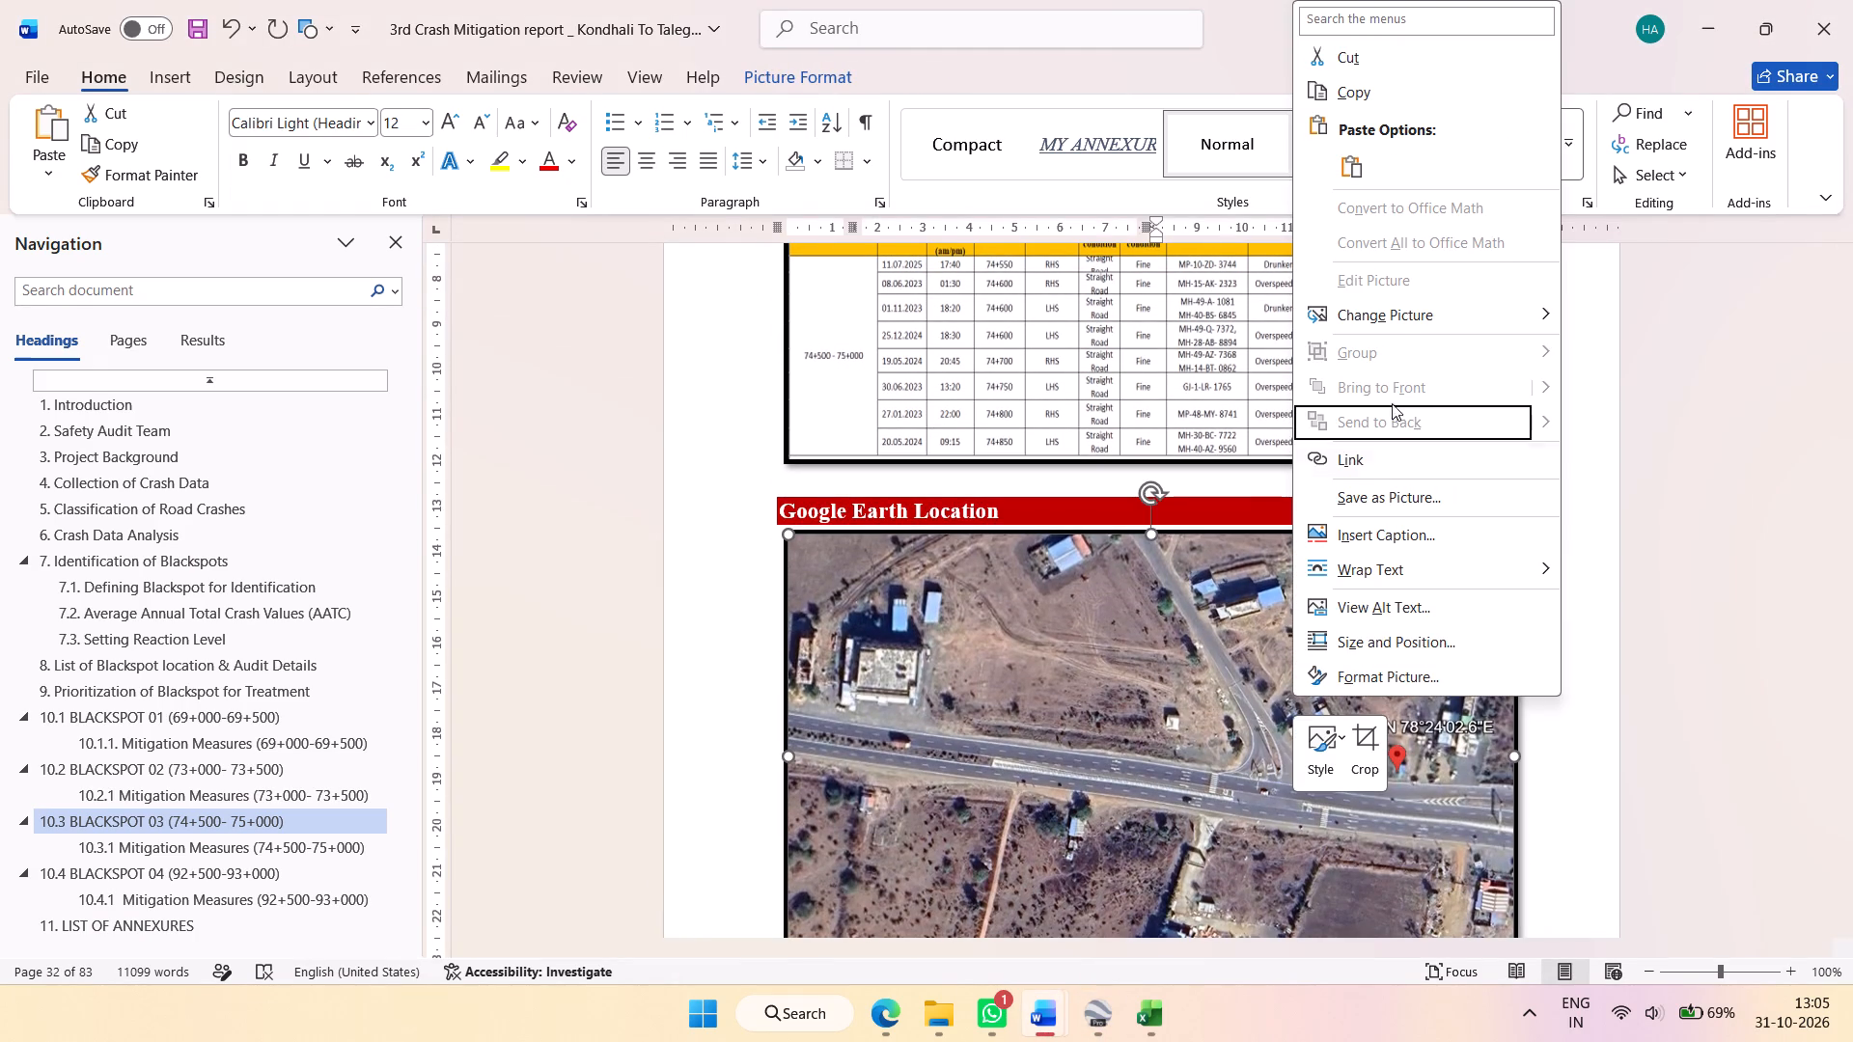
left_click(1409, 315)
left_click(1652, 456)
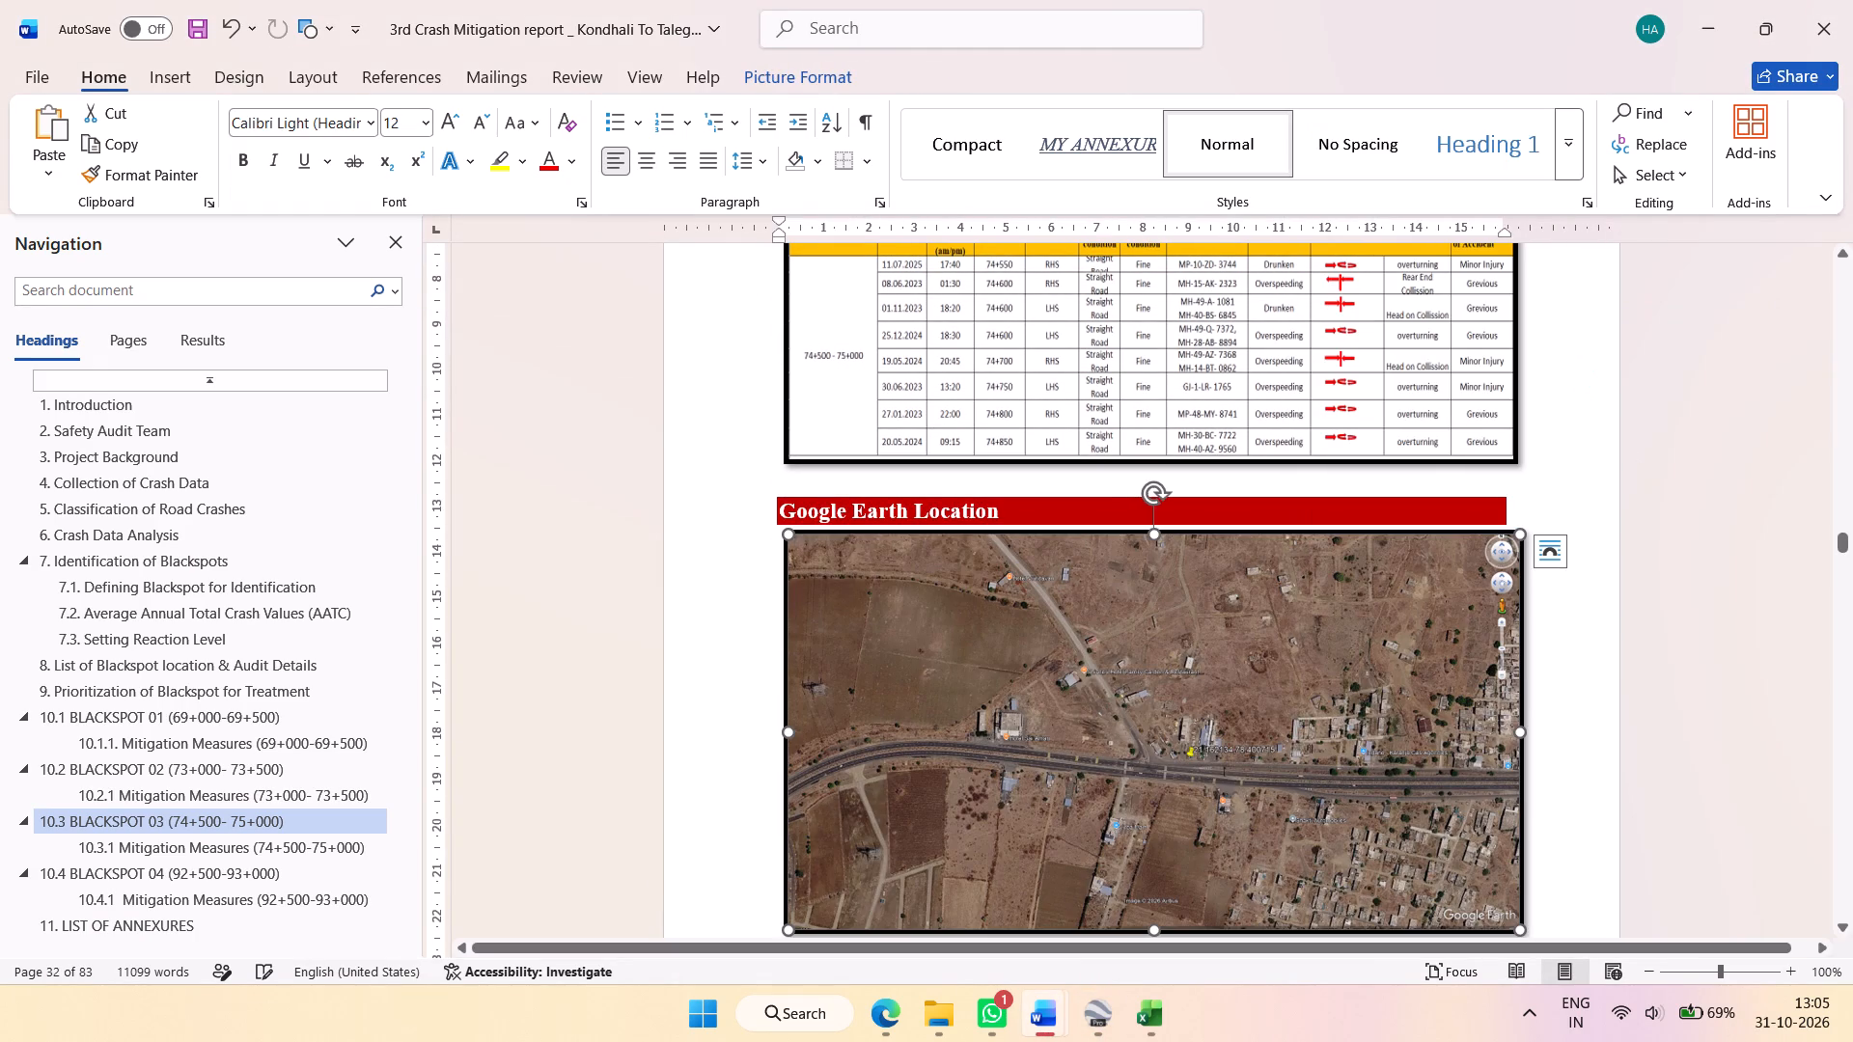
Remove the blank page between the 10.2.1 Mitigation Measures table and the section 10.3 Blackspot 03 heading.
scroll(1352, 752, "up", 14)
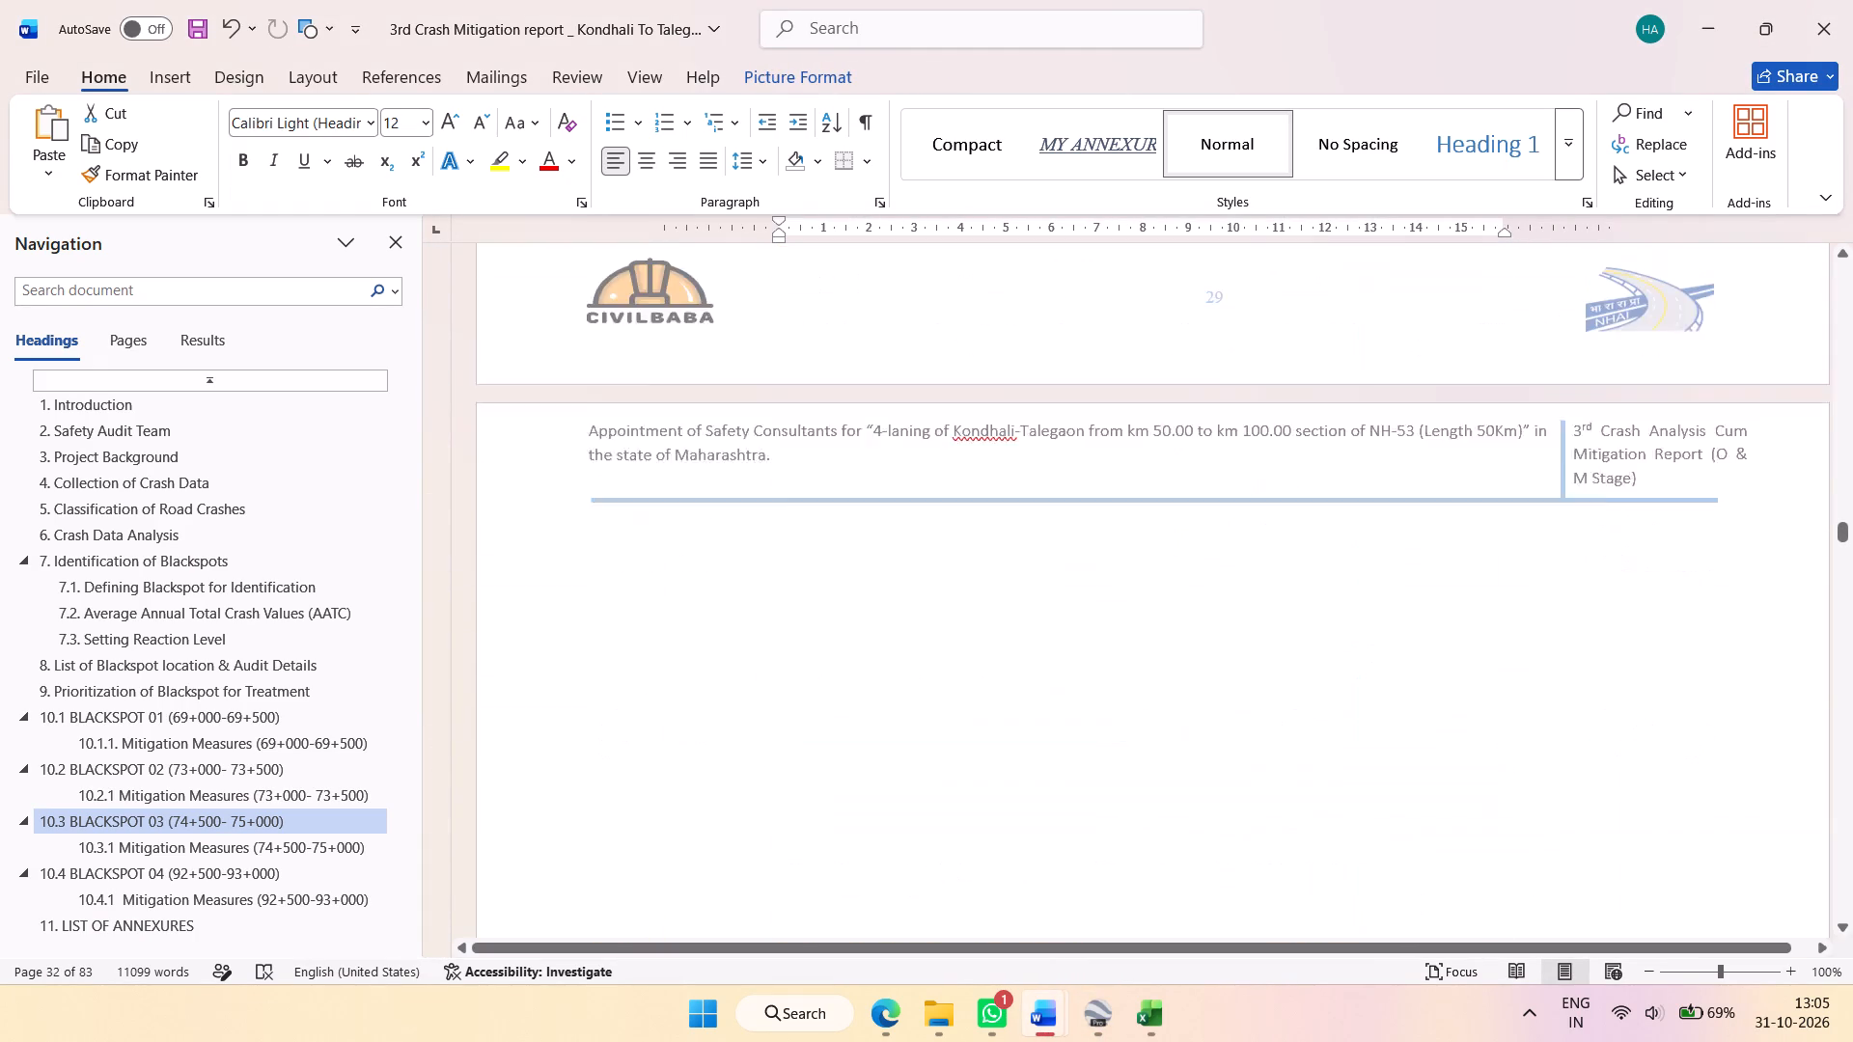
scroll(1352, 752, "up", 11)
scroll(1352, 752, "down", 12)
left_click(767, 598)
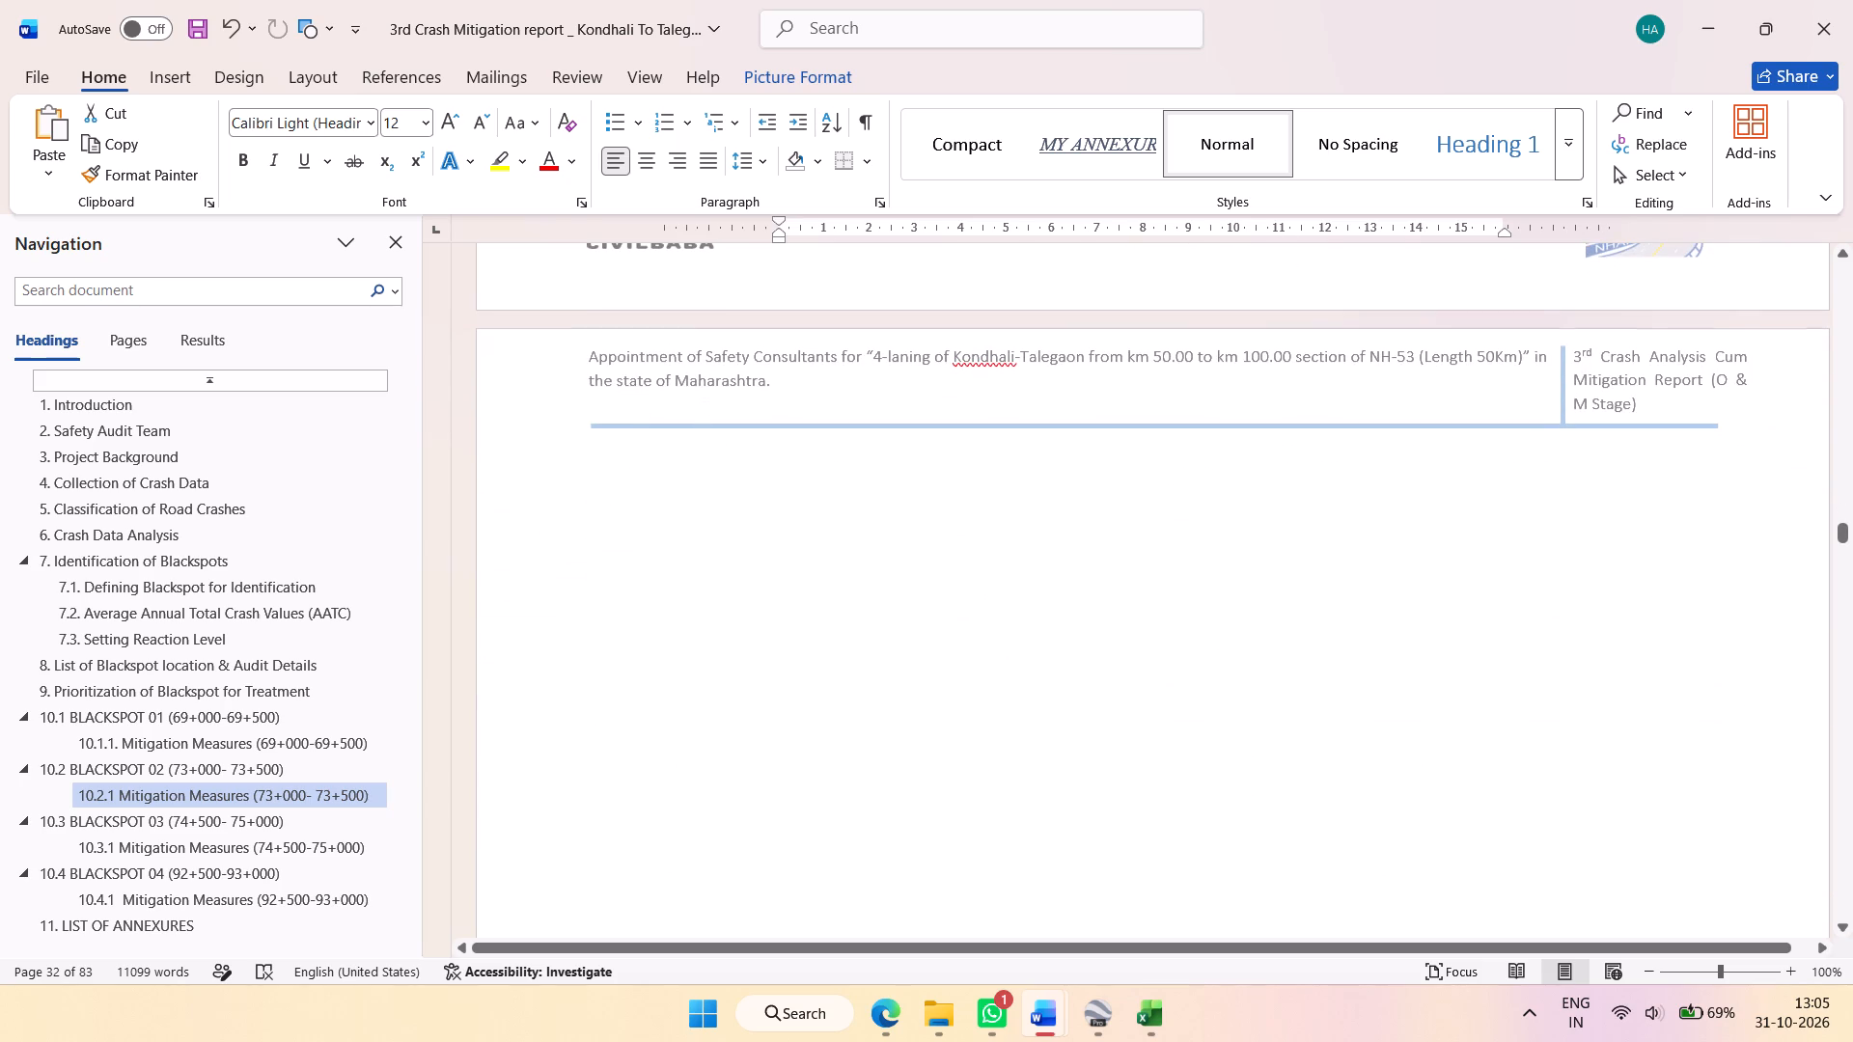
left_click(729, 687)
left_click_drag(695, 493, 715, 819)
key("Delete")
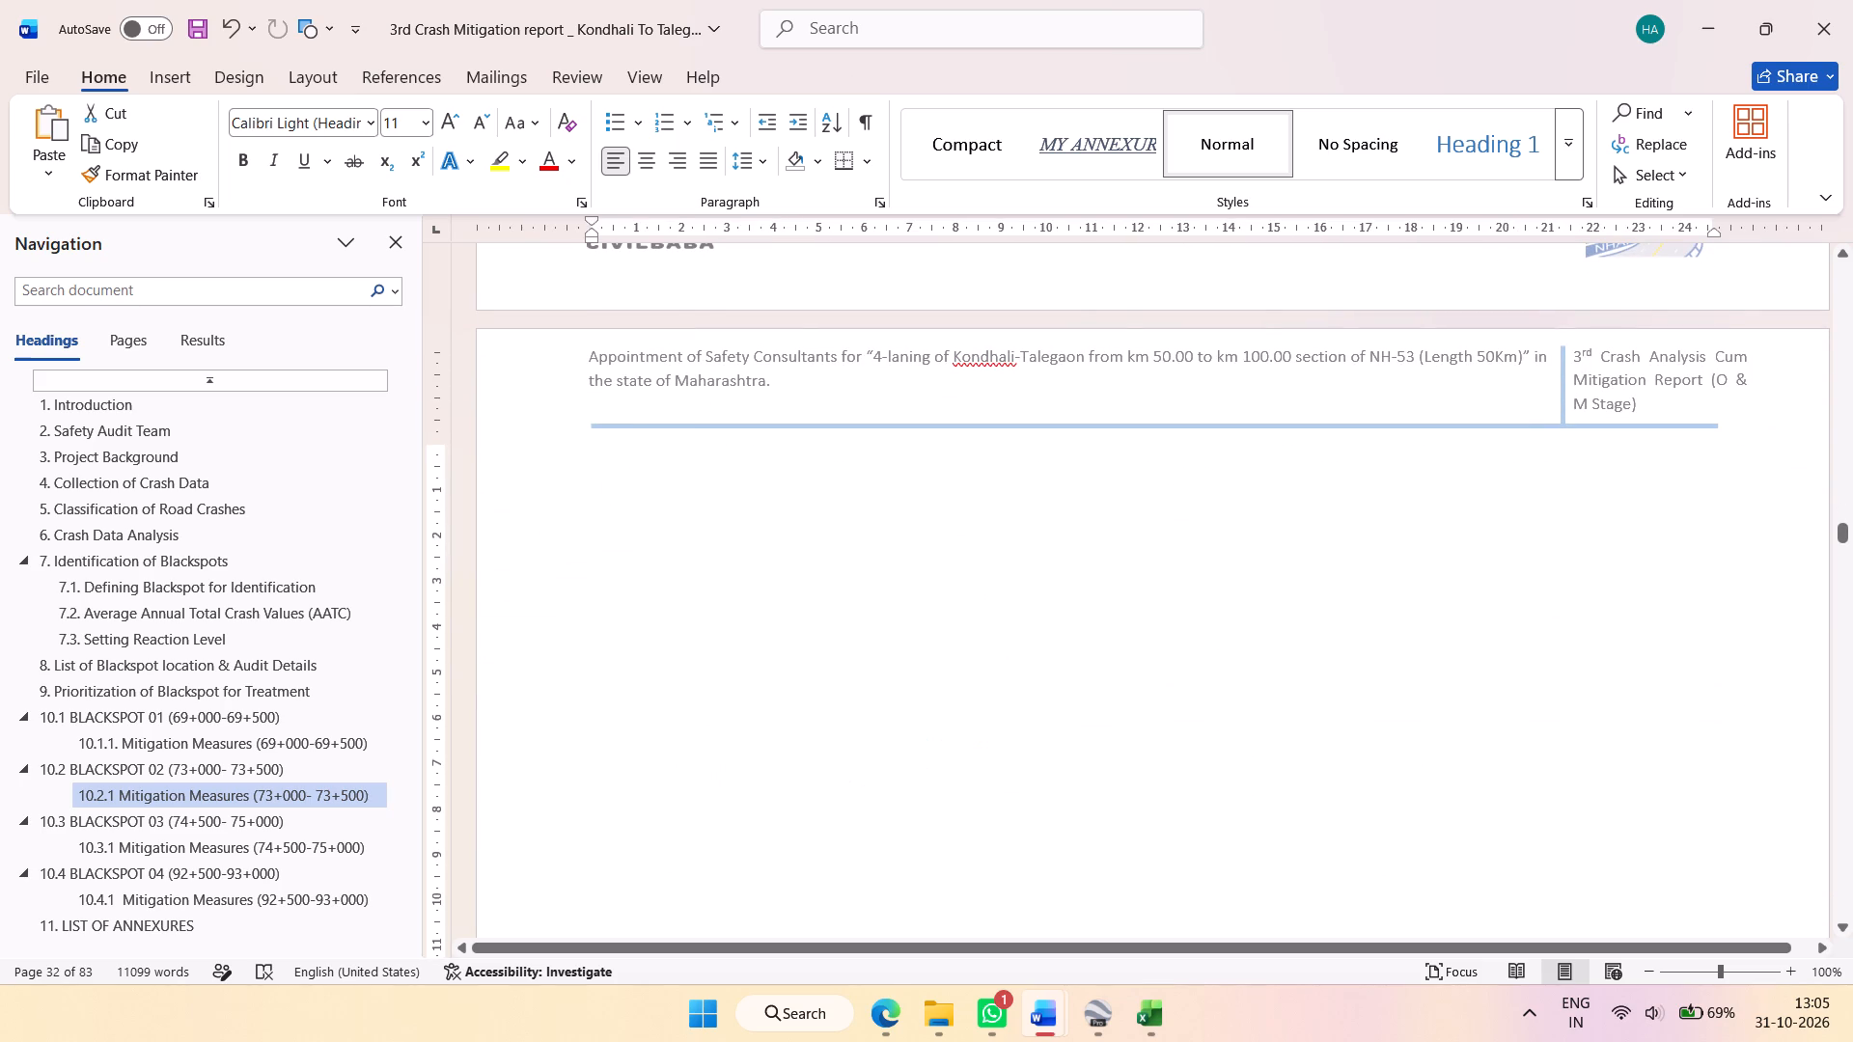
left_click_drag(652, 486, 691, 708)
key("BackSpace")
Delete the empty lines beneath the 10.2.1 Mitigation Measures table on page 29.
scroll(954, 649, "up", 7)
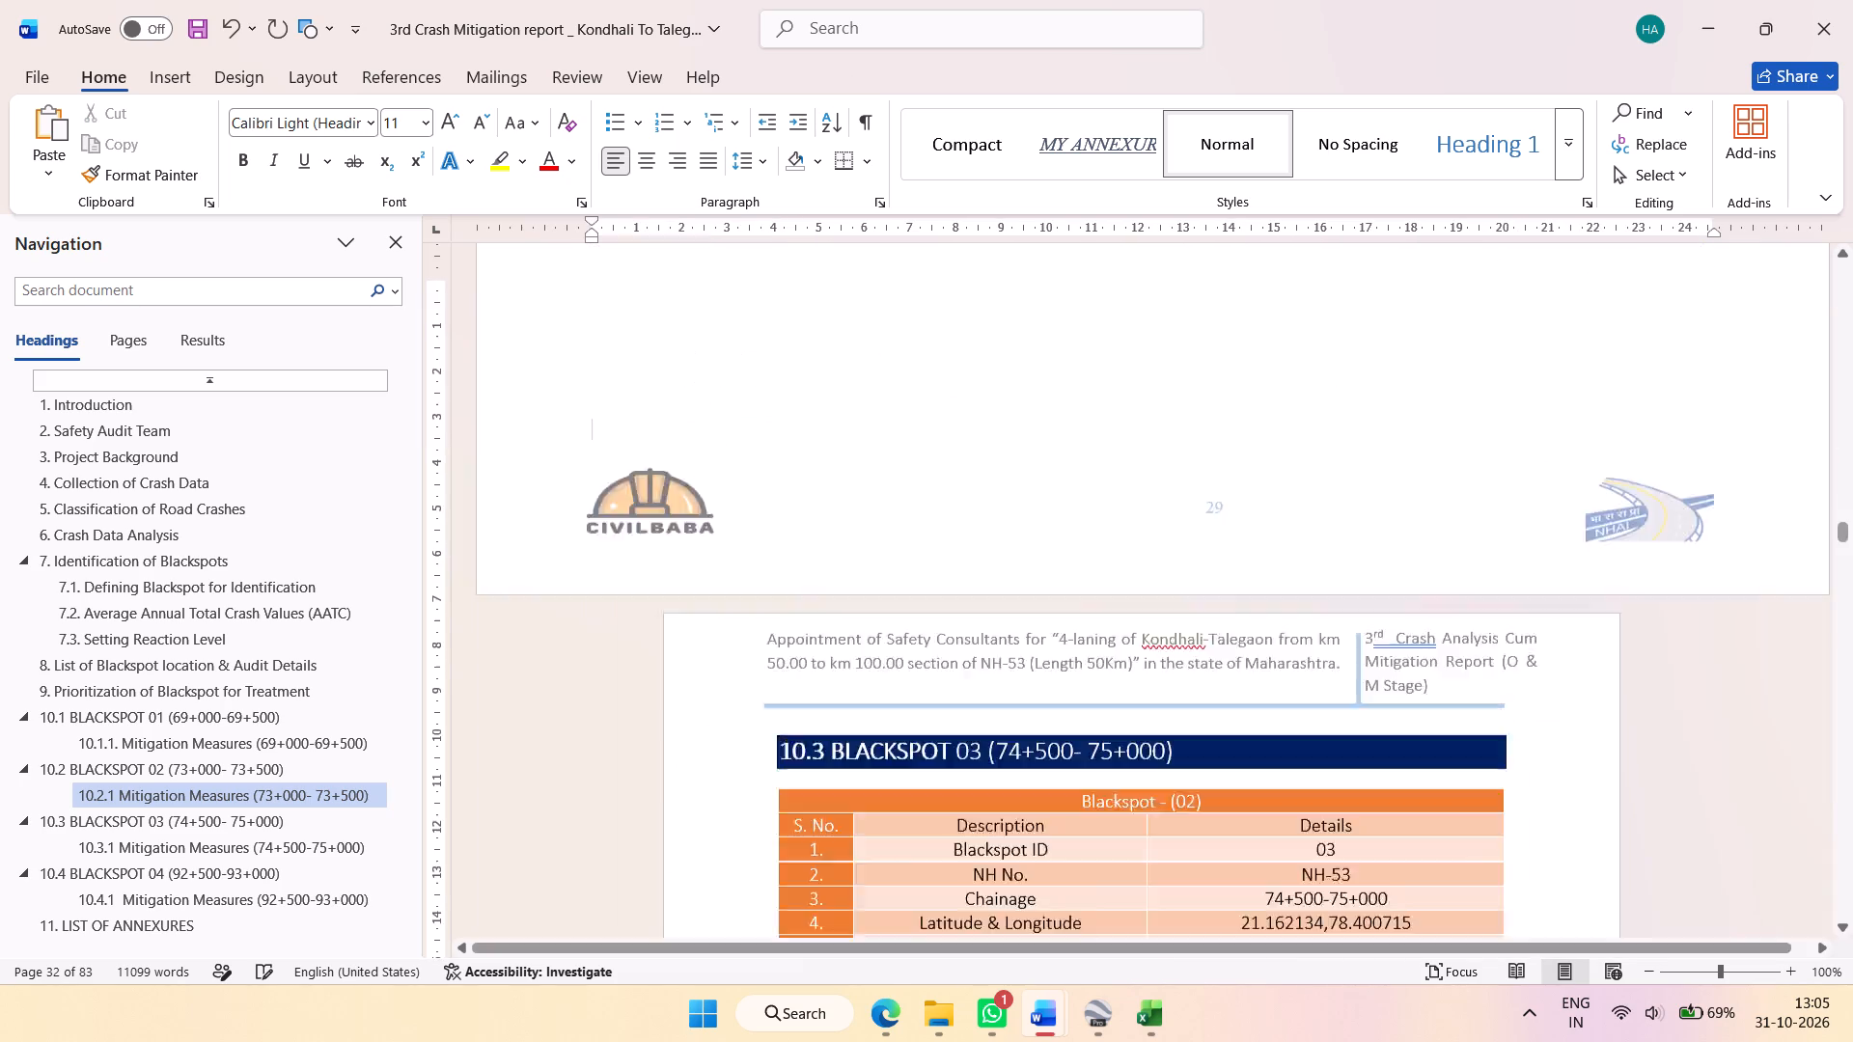
scroll(1129, 597, "up", 3)
scroll(1141, 603, "down", 3)
scroll(1049, 596, "up", 2)
left_click_drag(798, 493, 771, 741)
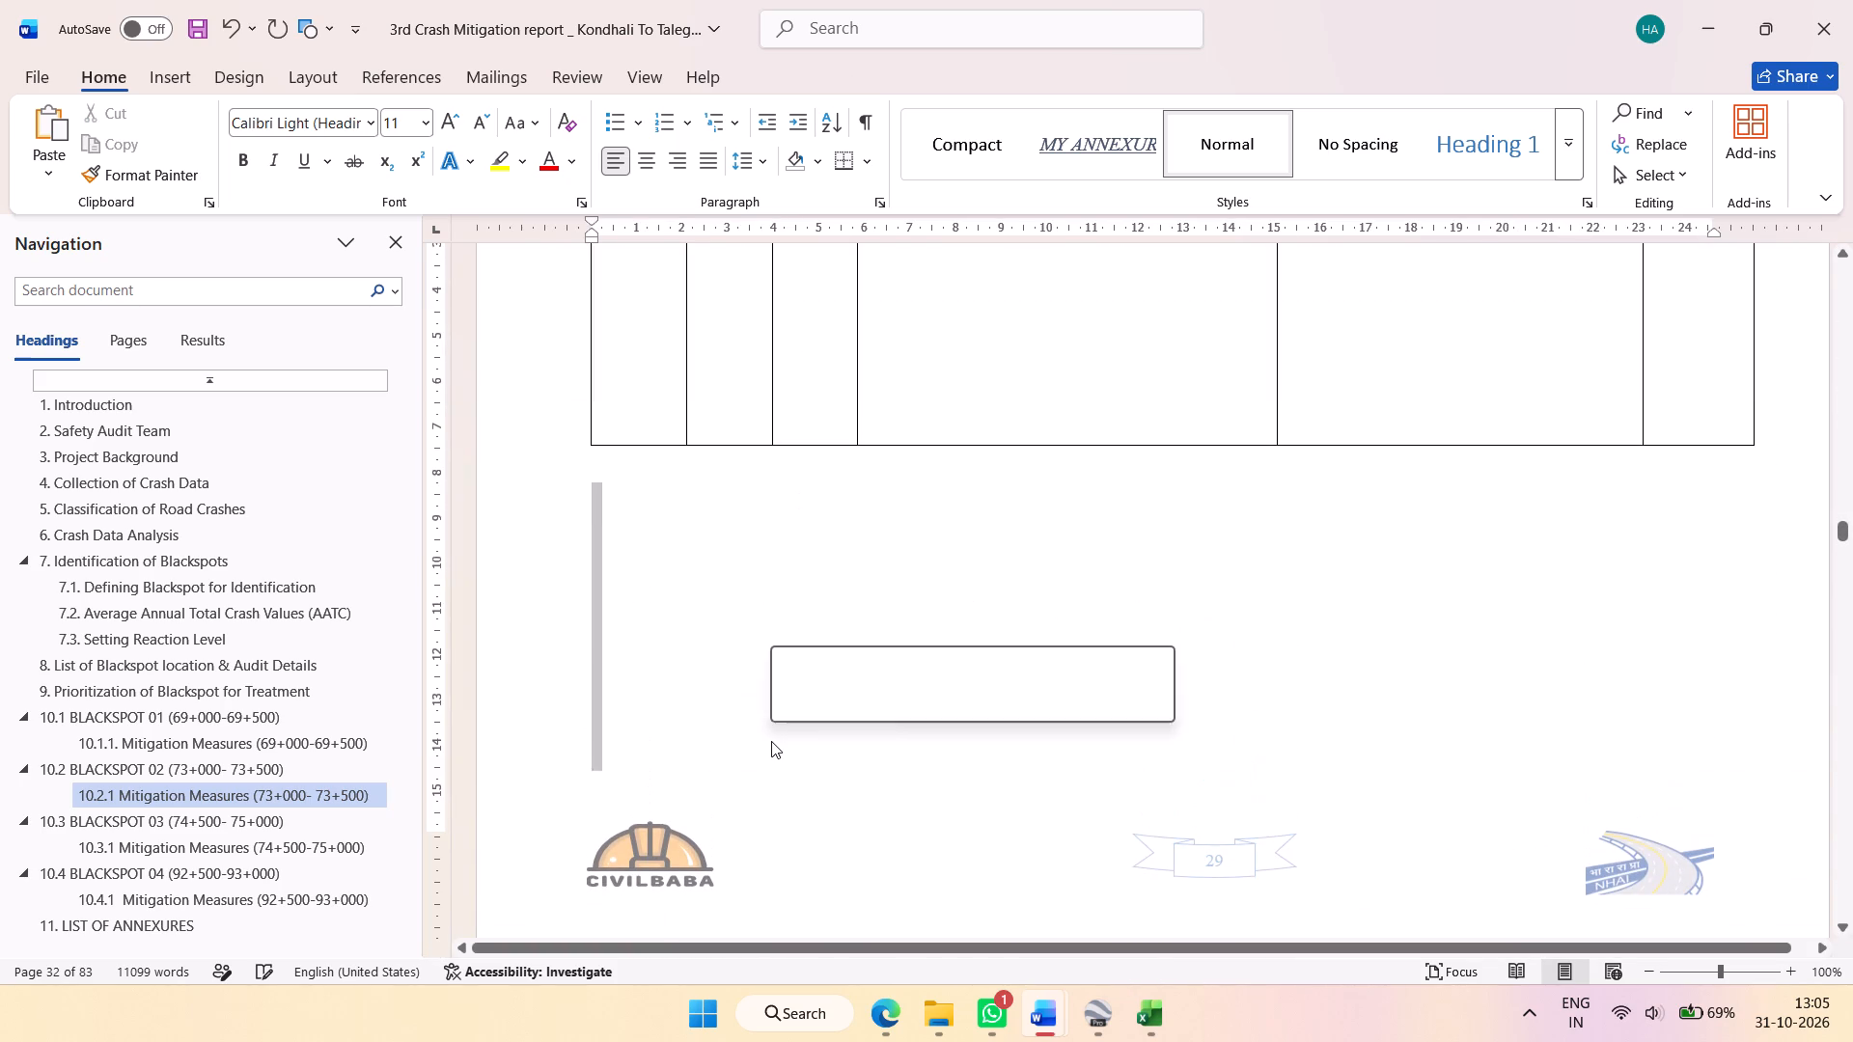
key("Delete")
Go to the section 10.2 Blackspot 02 details table and check its chainage and coordinates.
scroll(988, 653, "up", 15)
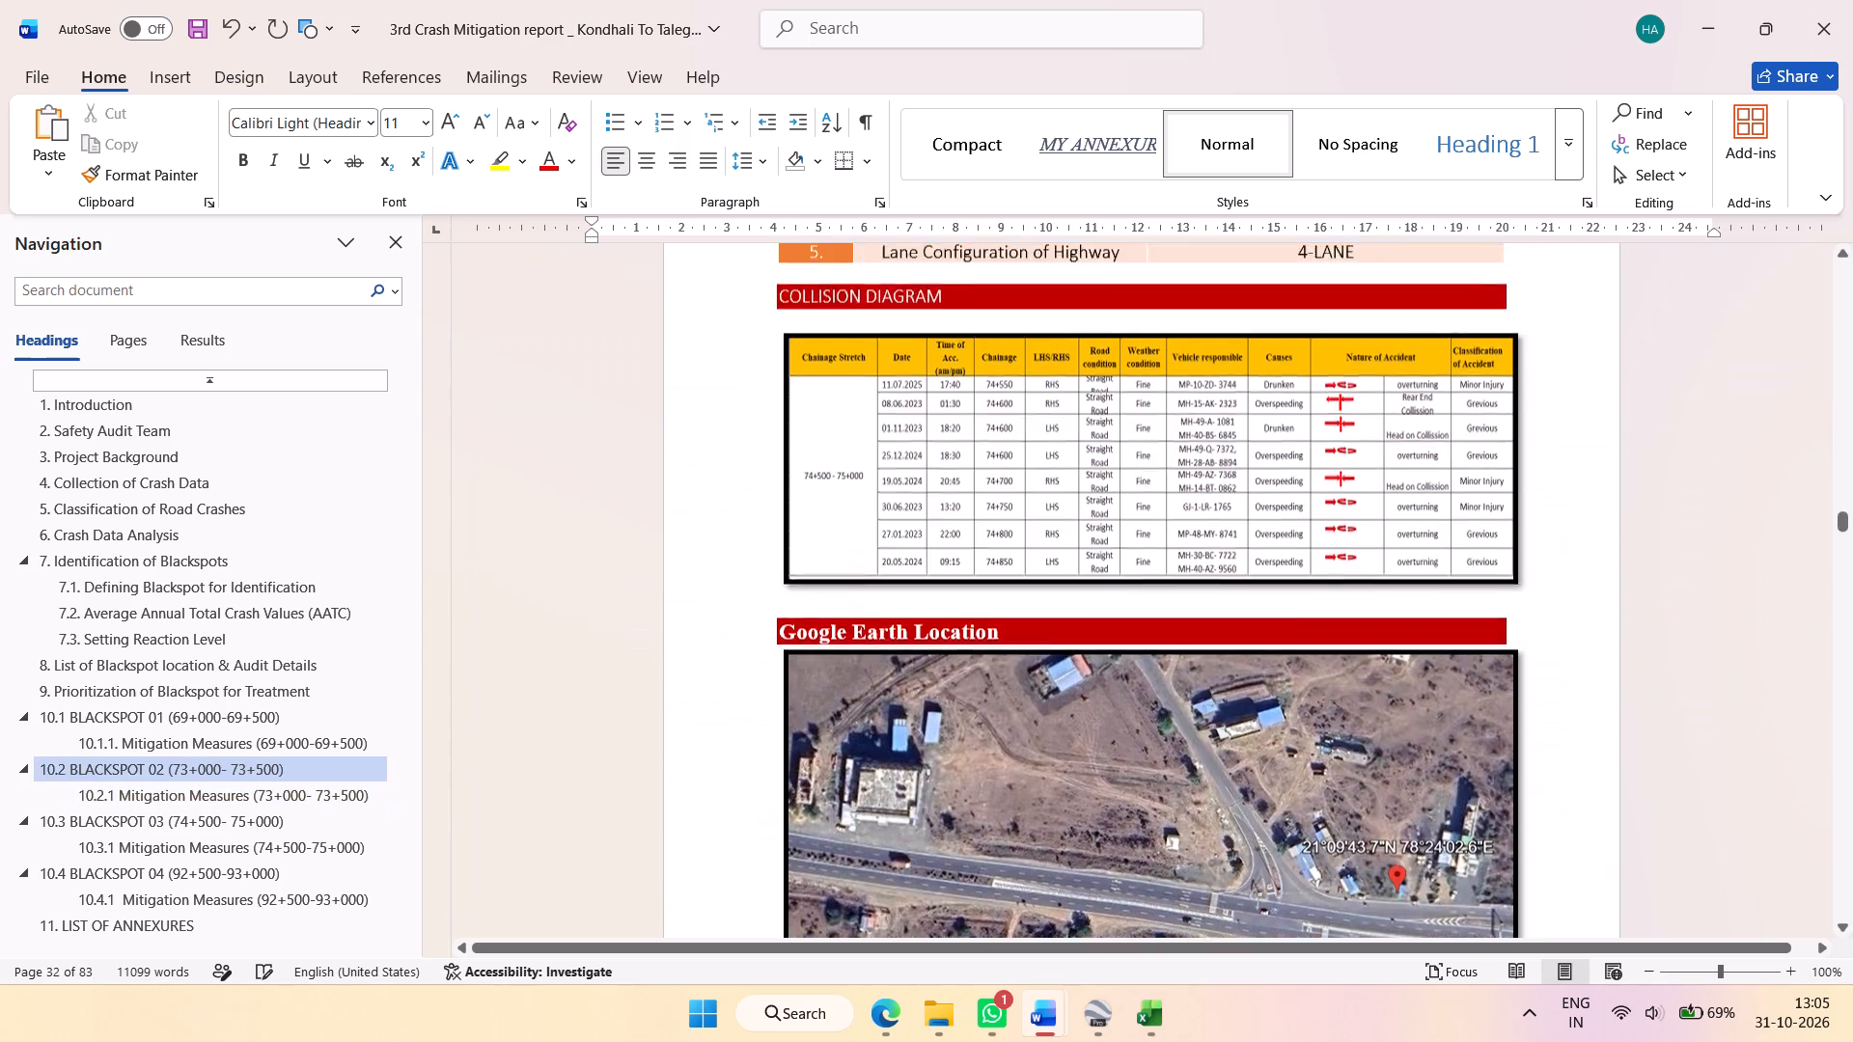
scroll(1091, 613, "up", 3)
scroll(1198, 605, "down", 1)
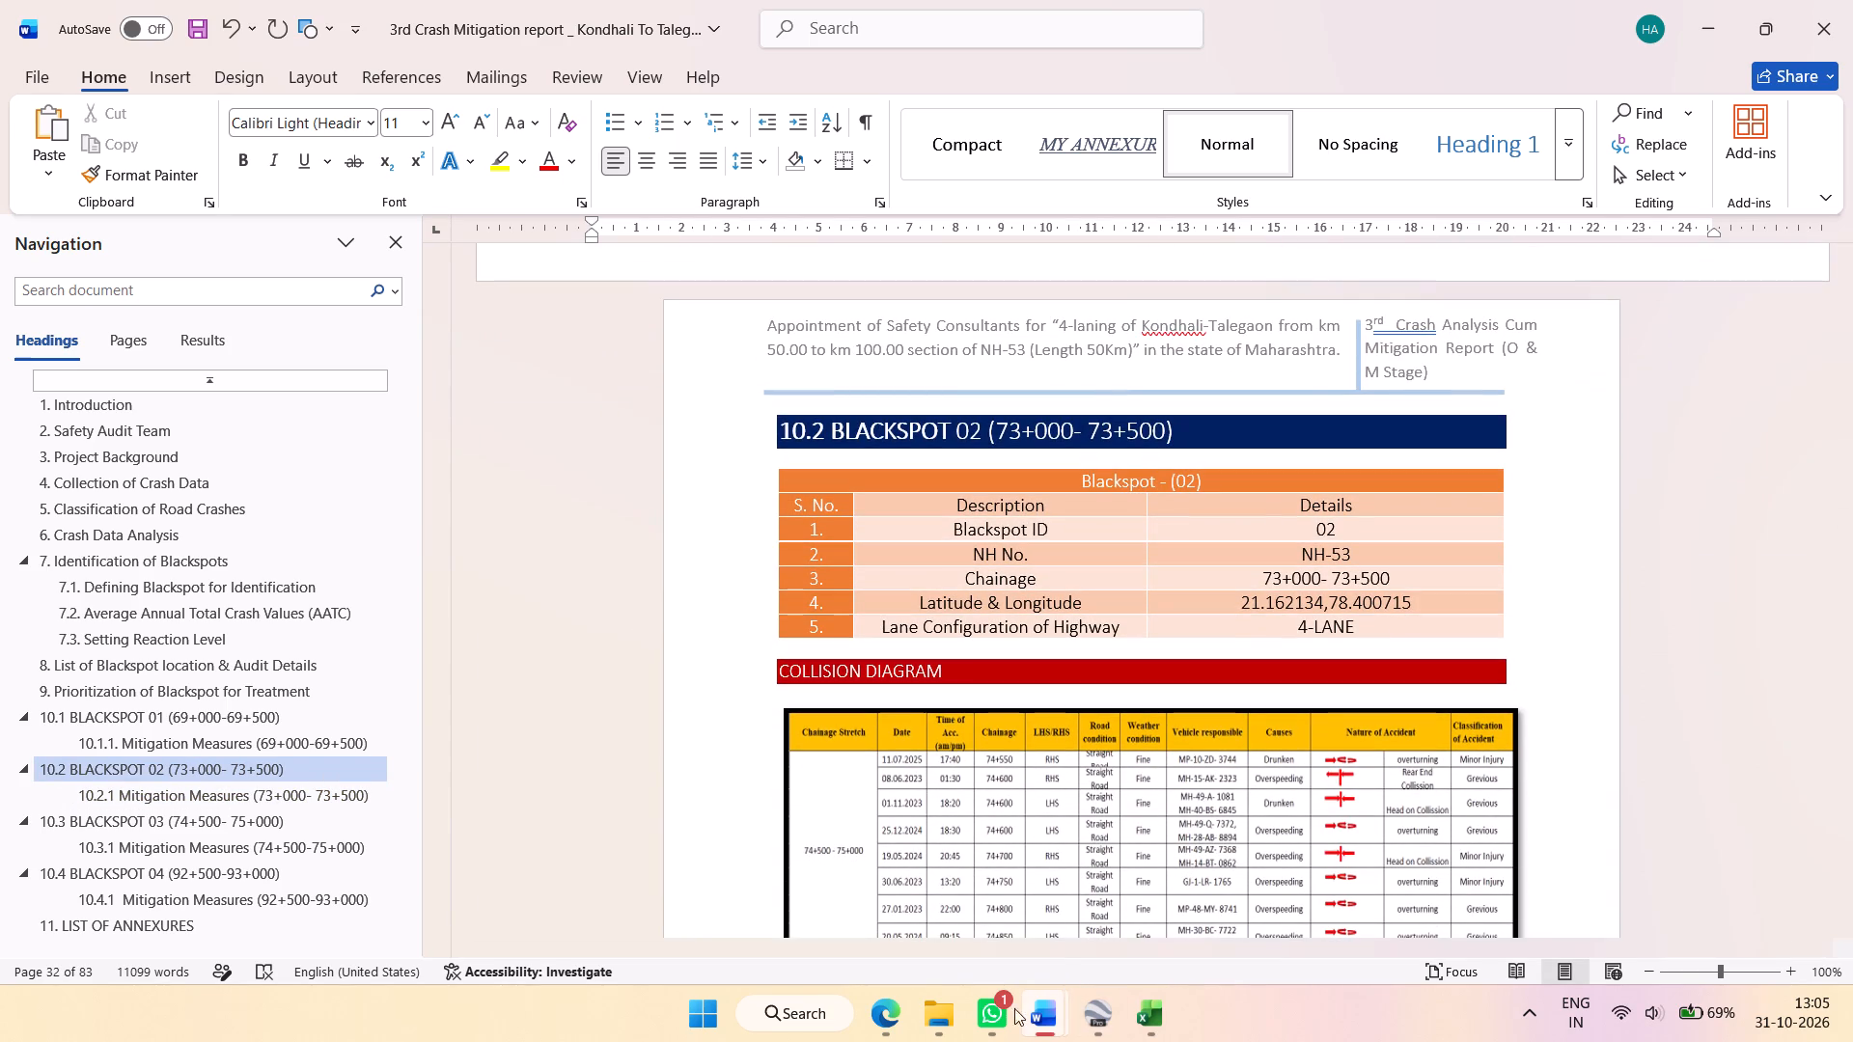
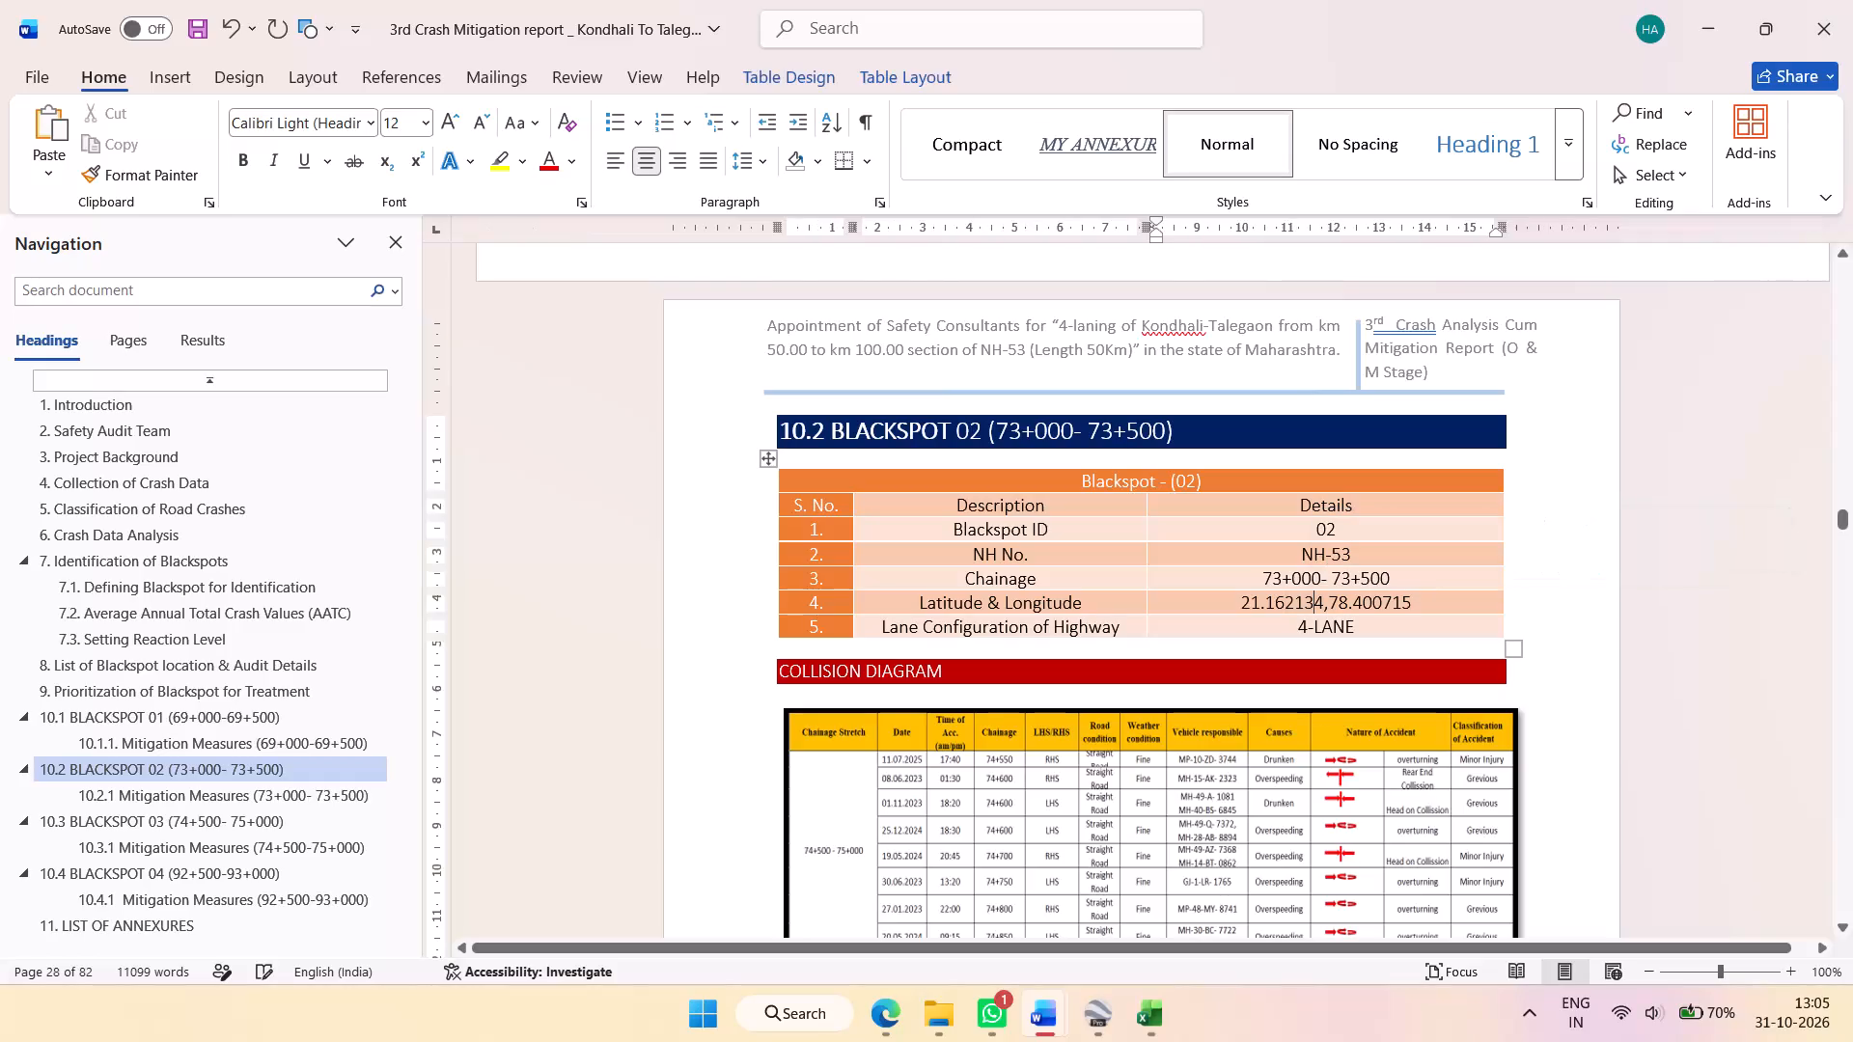
Set the latitude in the section 10.2 Blackspot 02 details table to 21.160693.
left_click(1315, 603)
left_click_drag(1324, 603, 1282, 603)
type("0693")
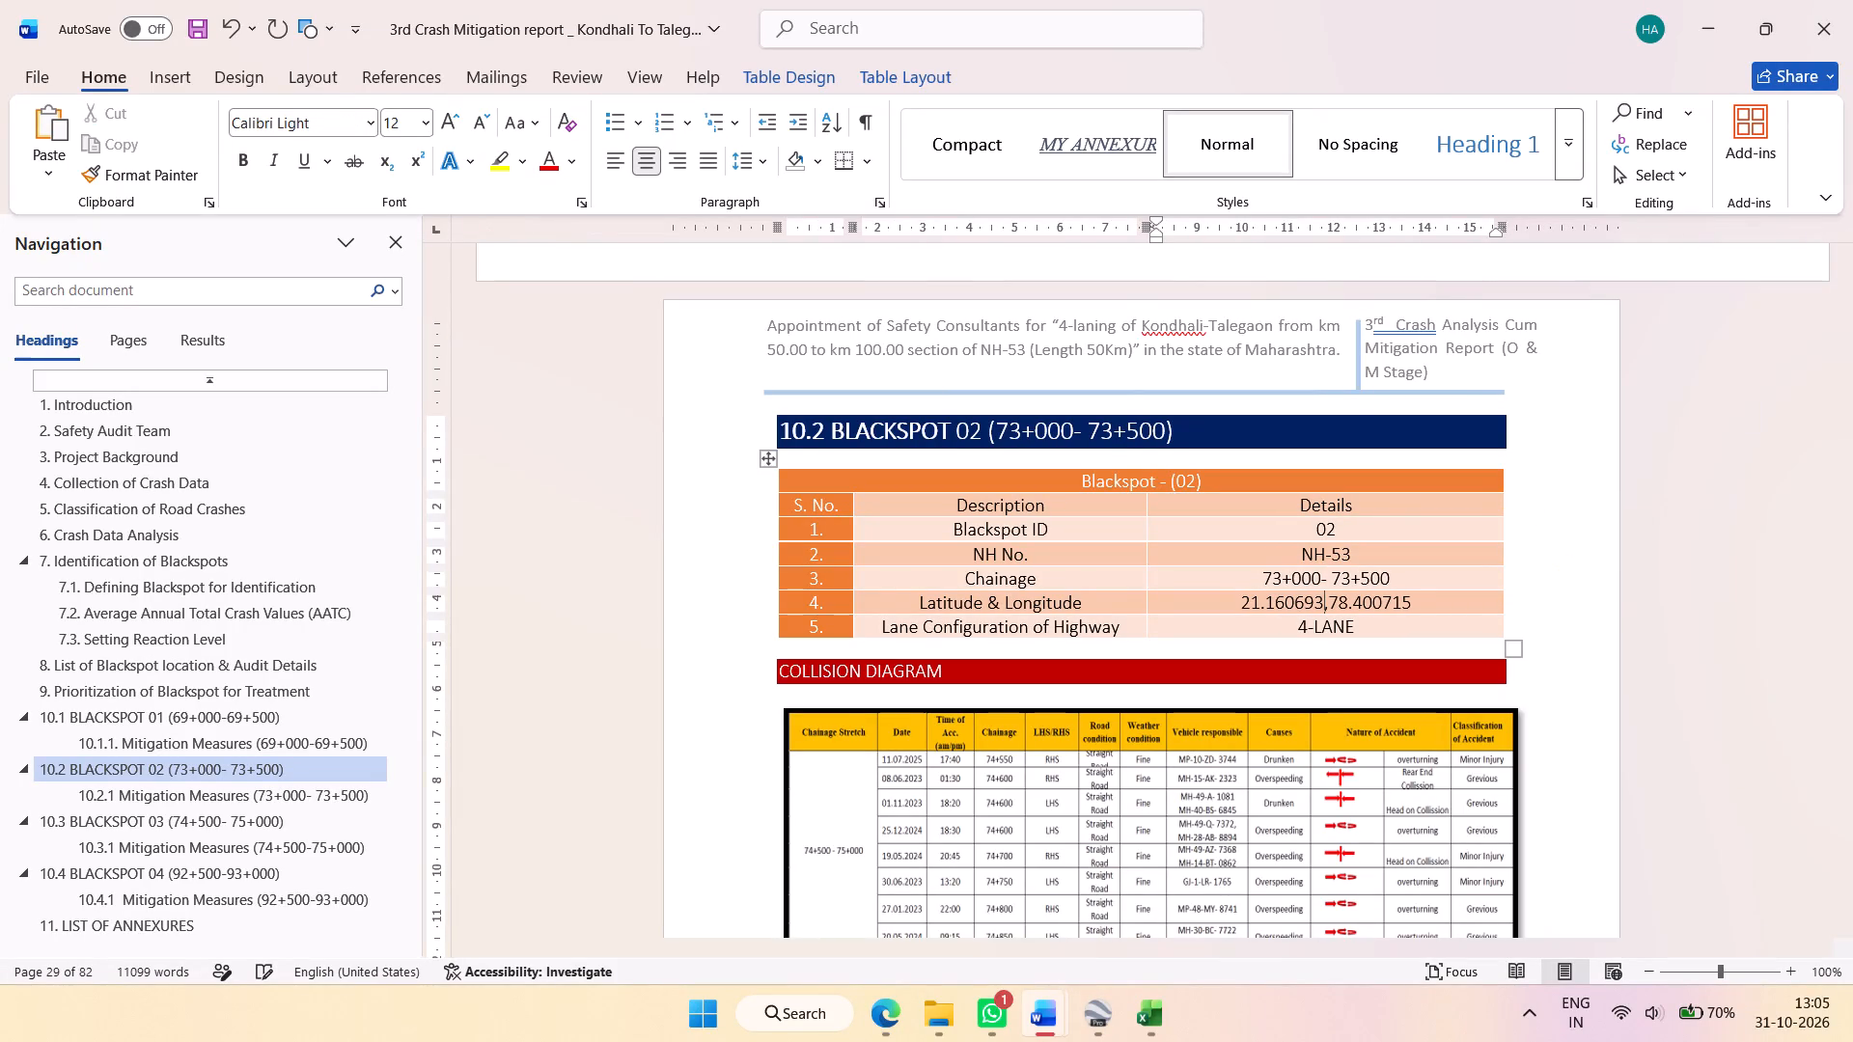
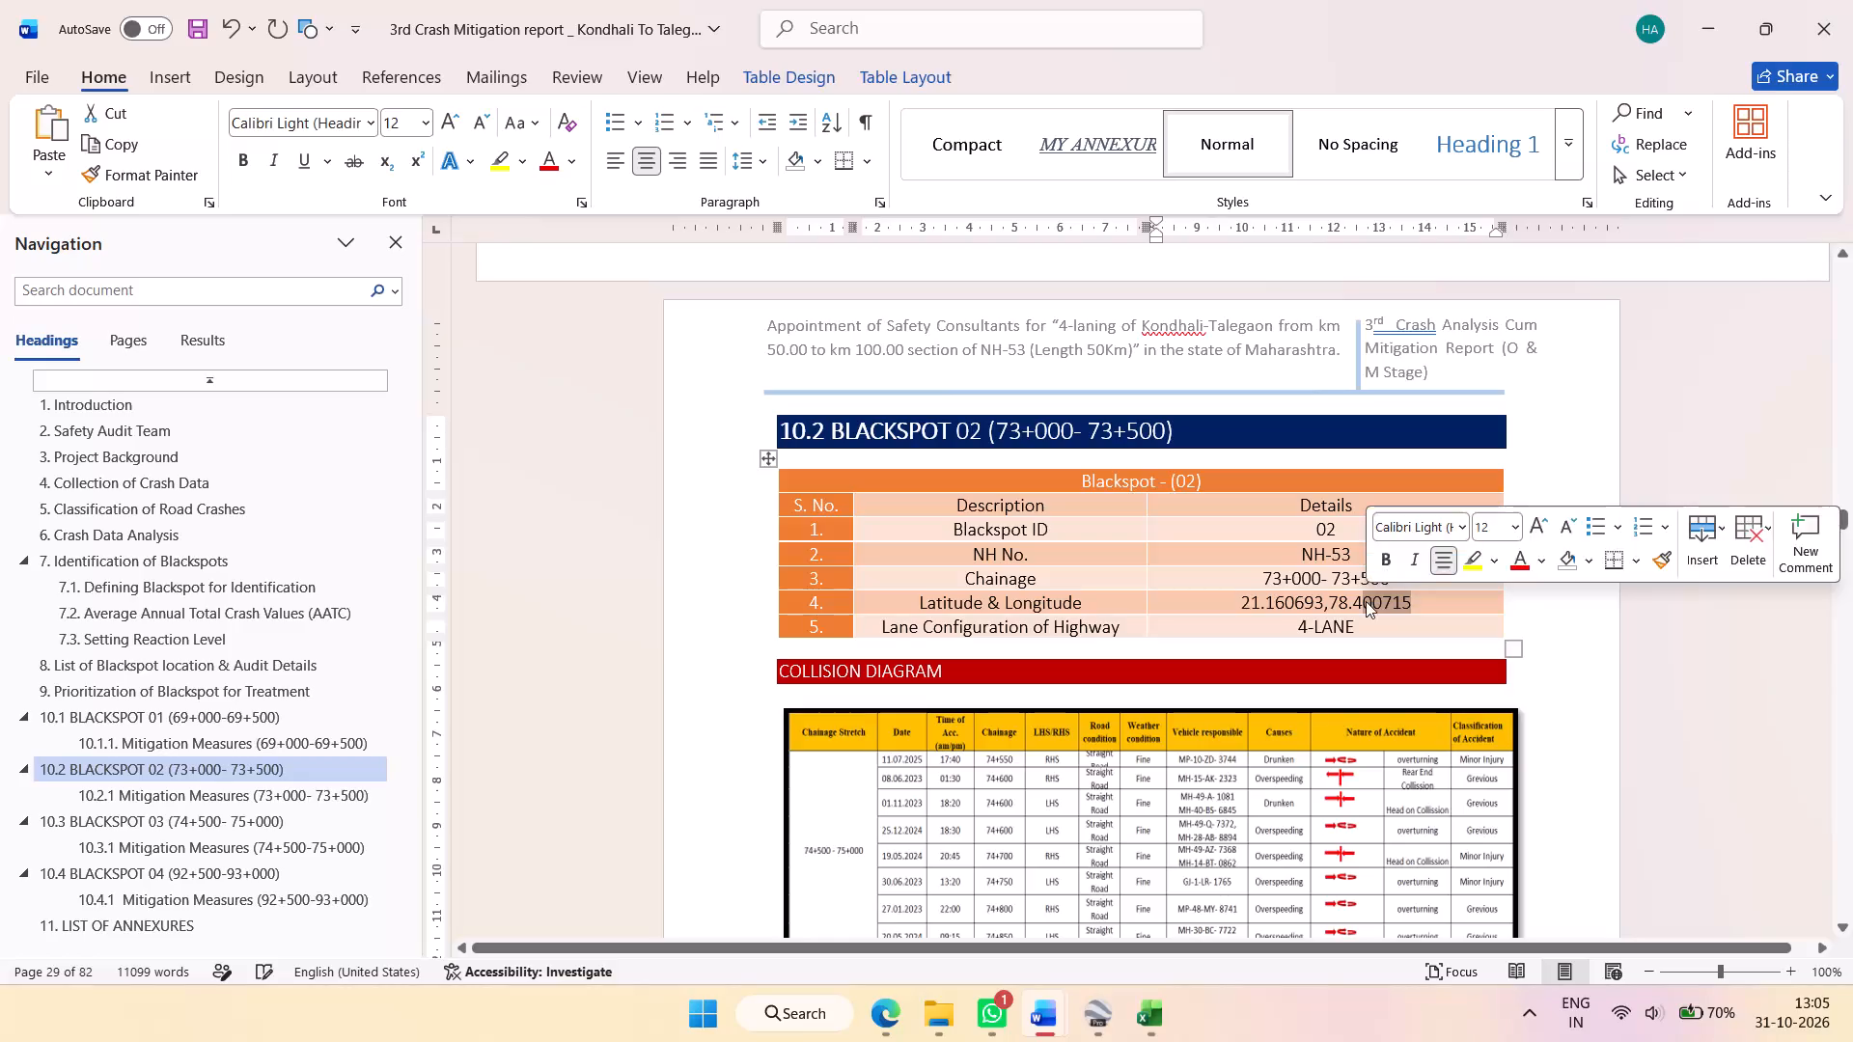
Set the longitude in the section 10.2 Blackspot 02 details table to 78.415436.
type("15436")
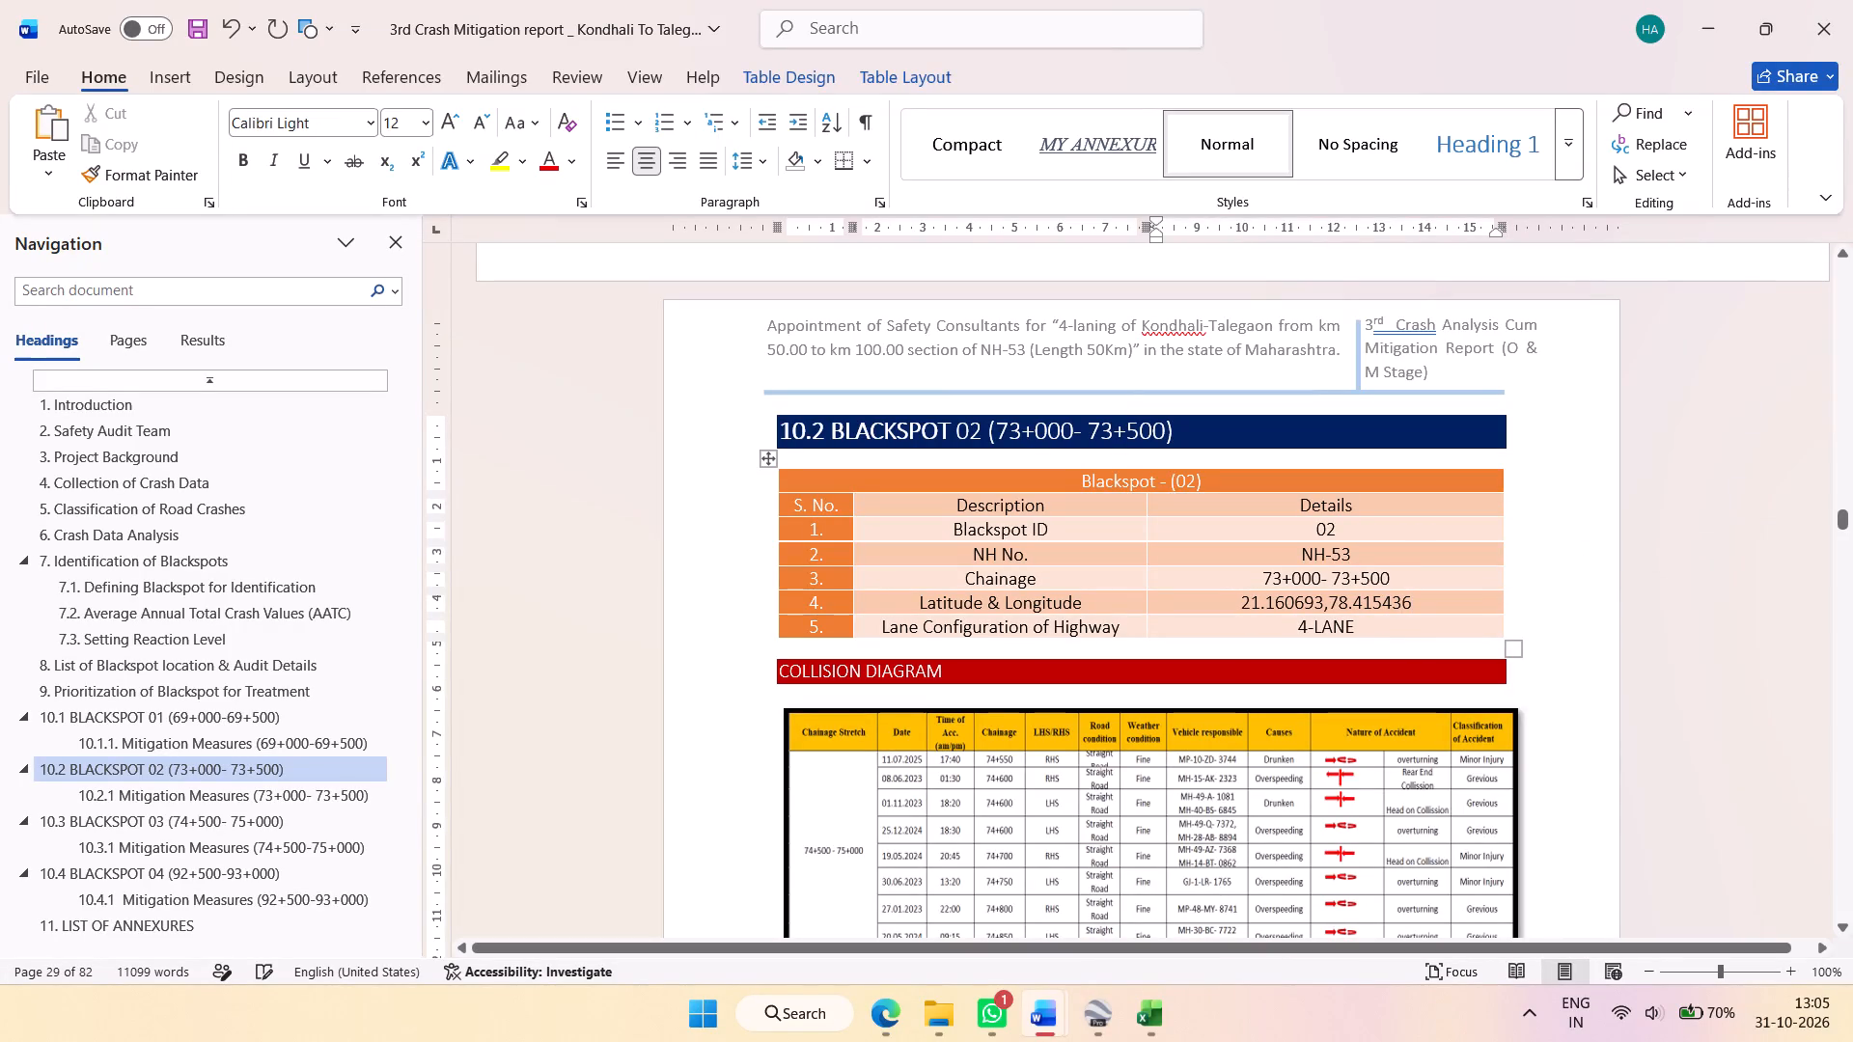
Select the full coordinate pair 21.160693,78.415436 in the Blackspot 02 details table.
left_click_drag(1413, 600, 1231, 613)
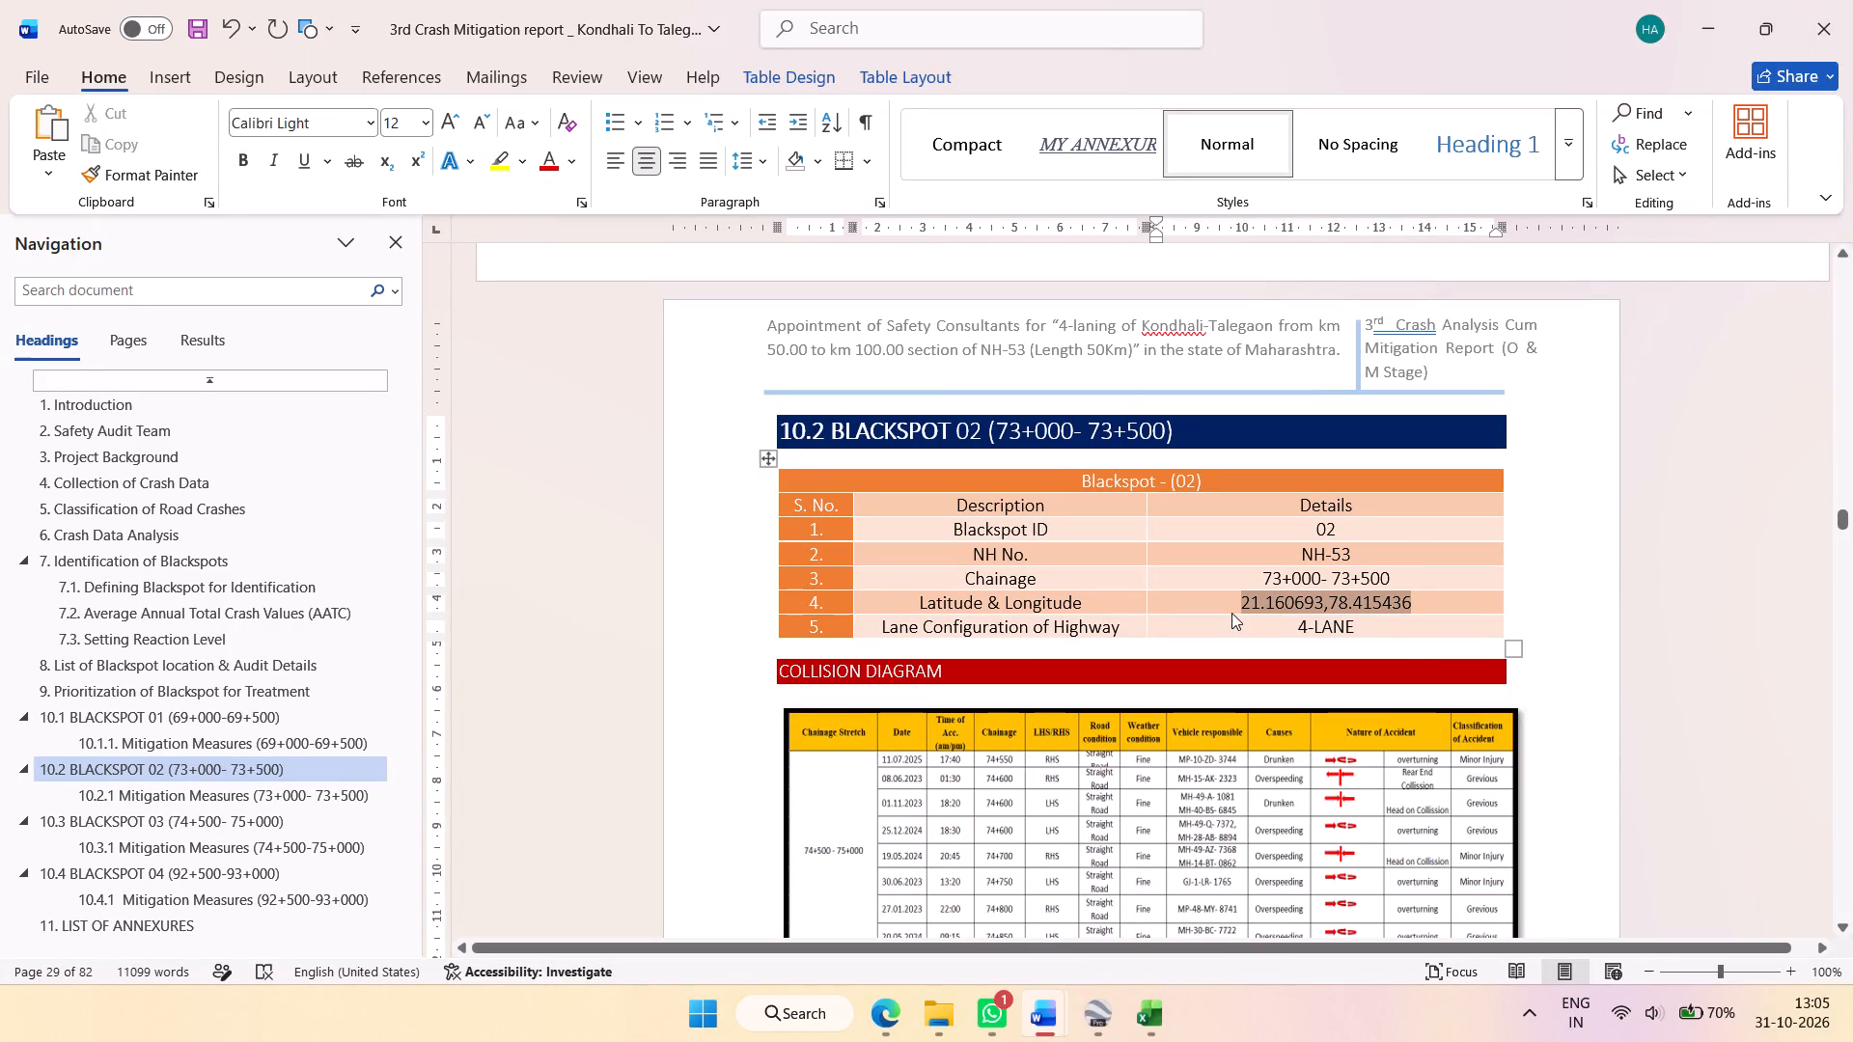
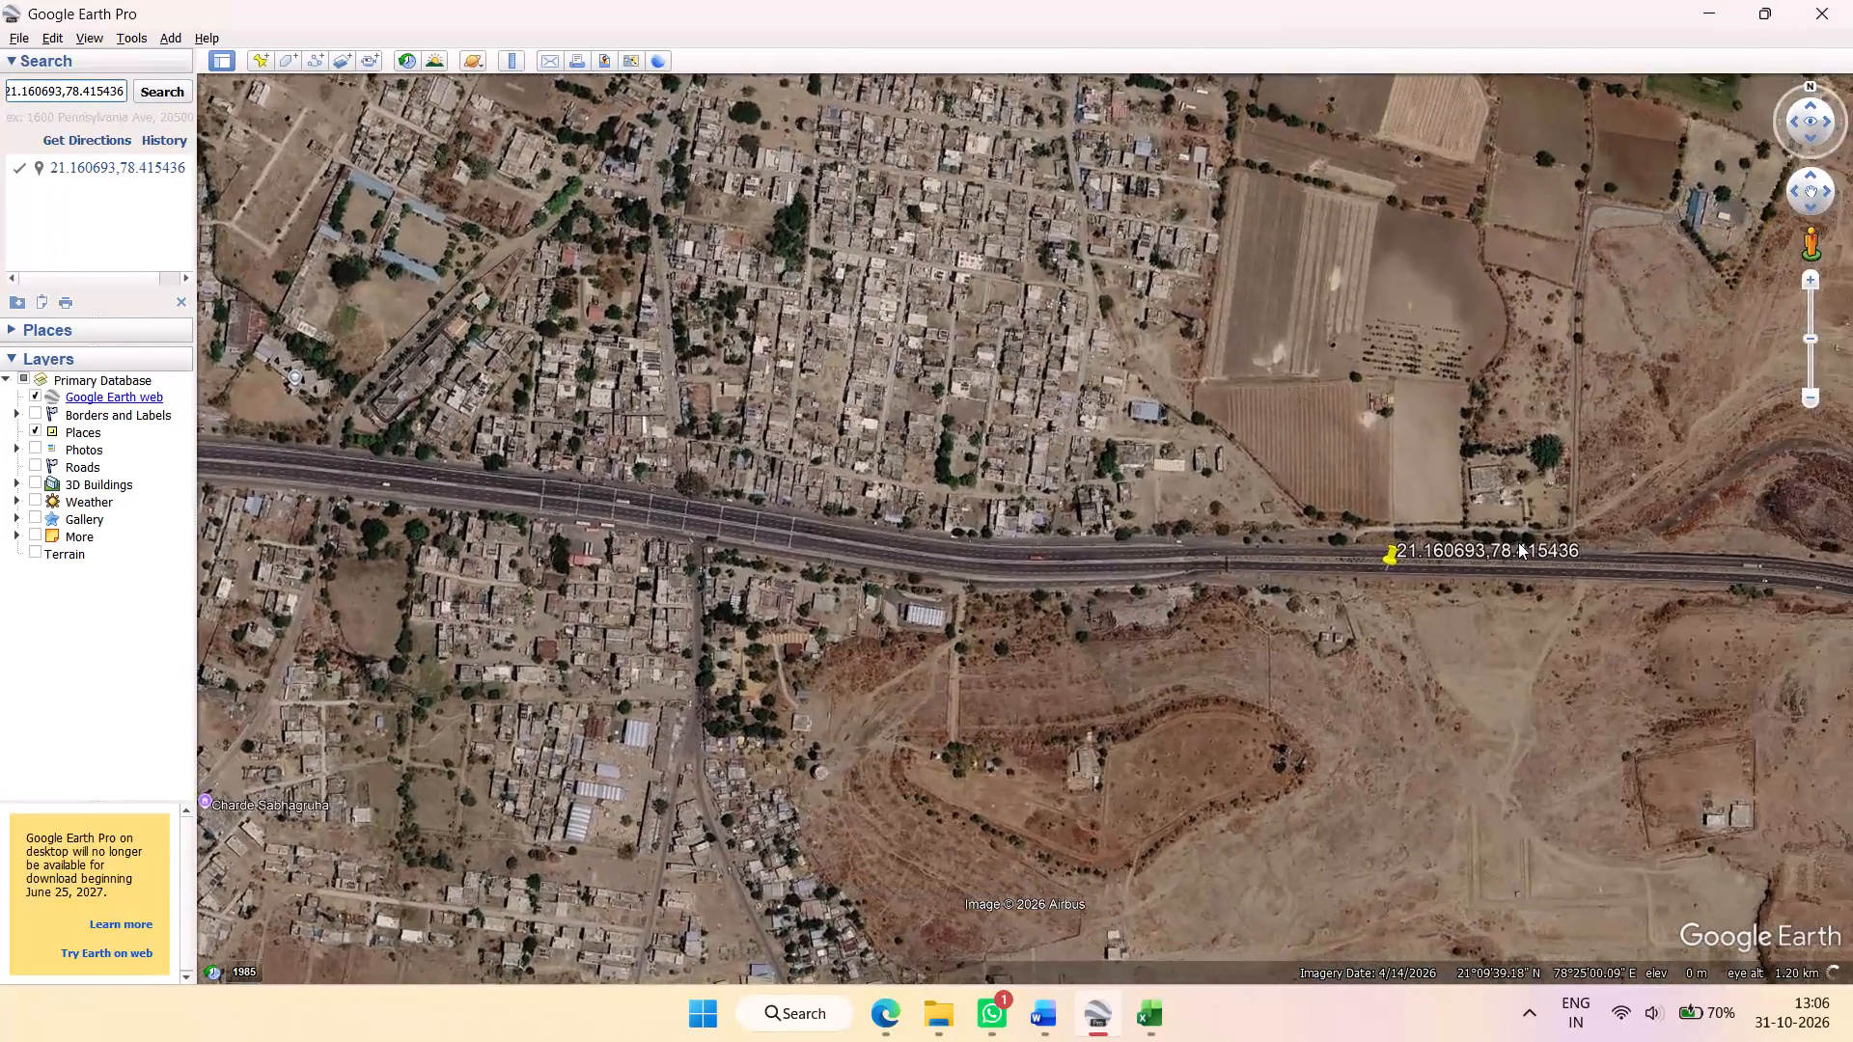
Frame the highway around the 21.160693,78.415436 placemark in Google Earth and capture a screenshot of the satellite view.
scroll(1067, 539, "up", 16, "ctrl")
scroll(1034, 523, "down", 9, "ctrl")
scroll(1050, 590, "up", 20)
scroll(1050, 590, "up", 1)
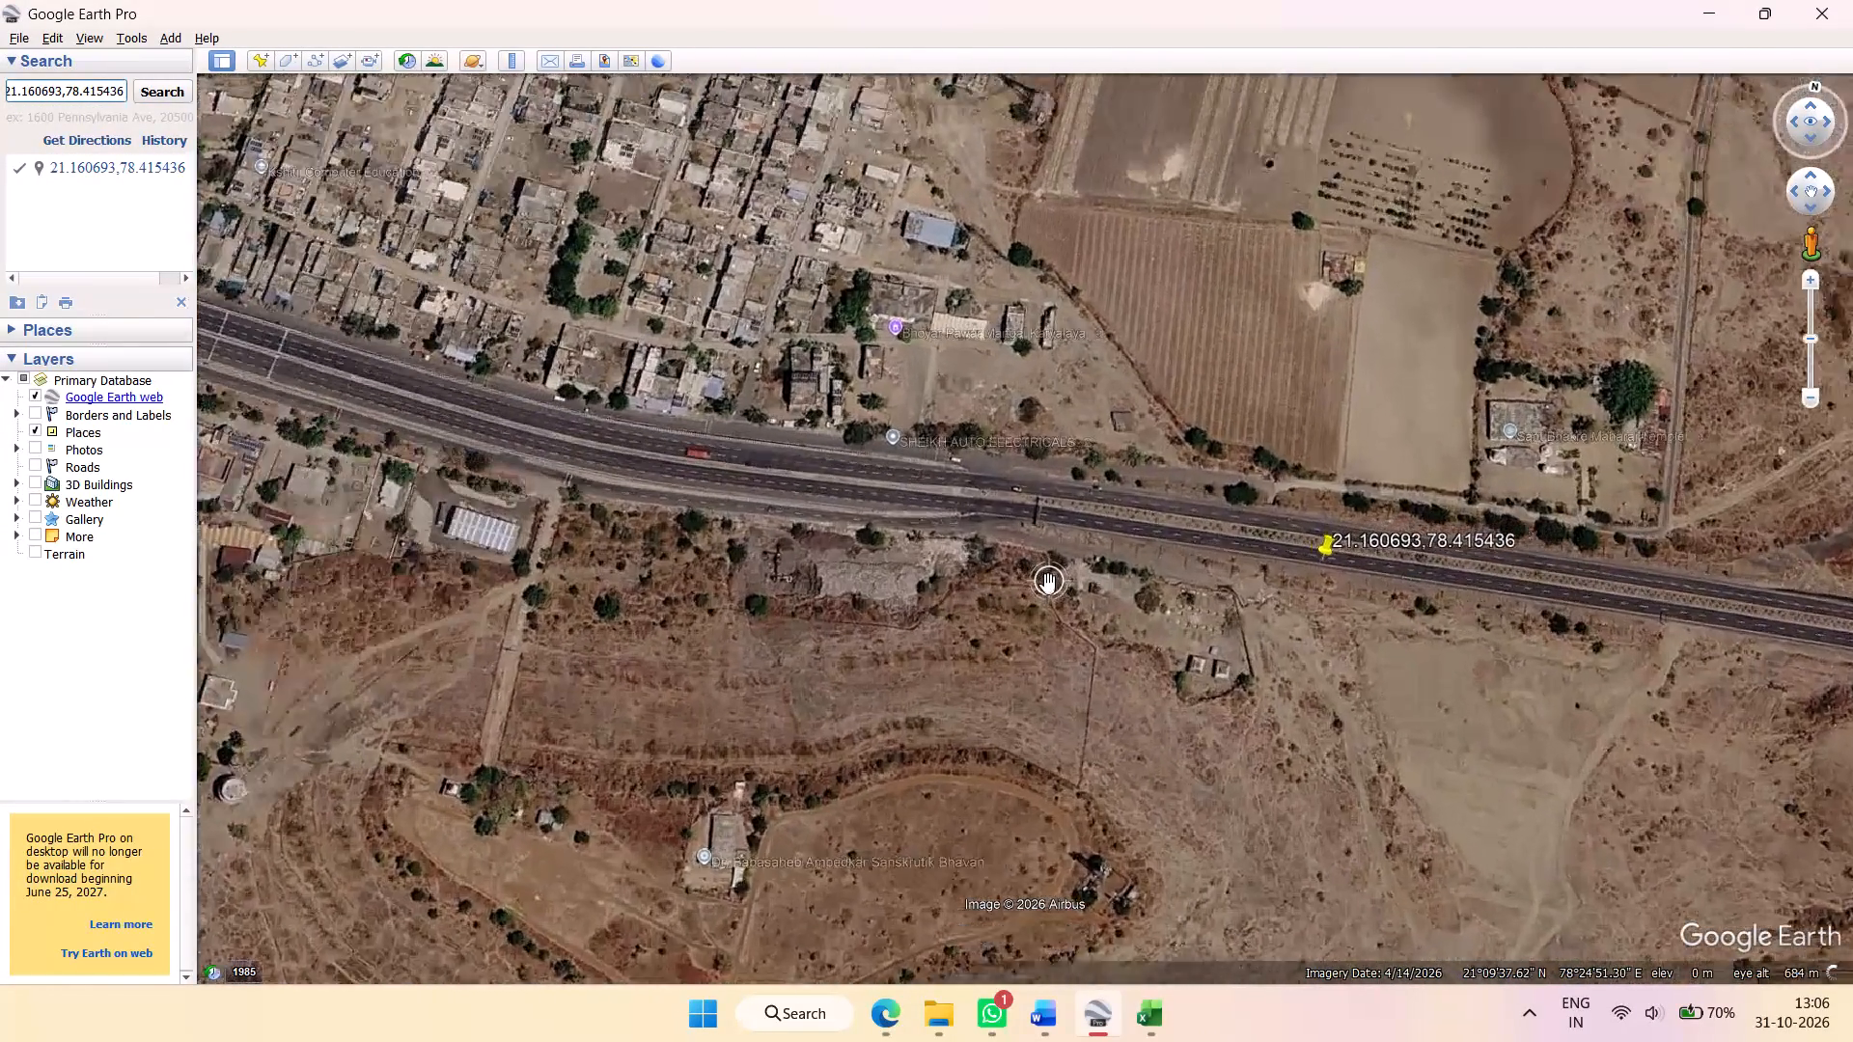
scroll(1054, 567, "down", 2, "ctrl")
middle_click_drag(1069, 669, 1092, 426)
scroll(1092, 425, "up", 1)
left_click_drag(1093, 508, 1211, 571)
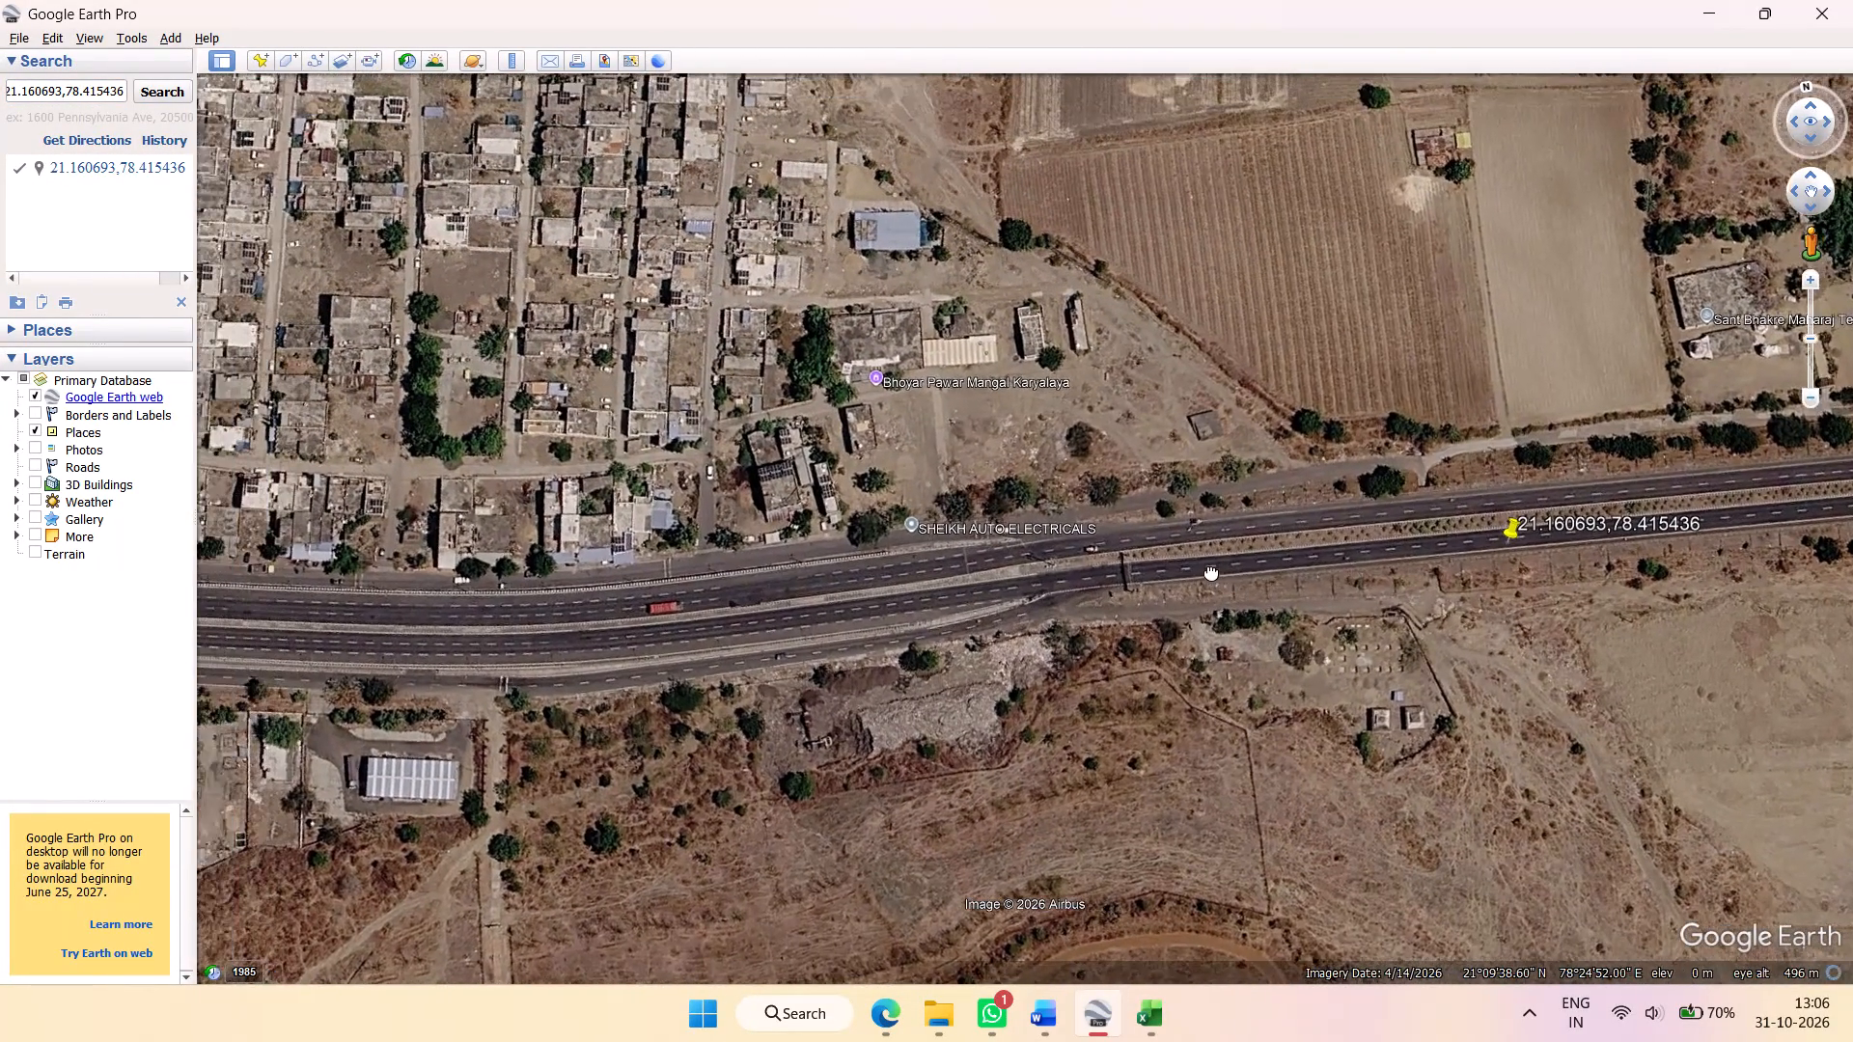
left_click_drag(1211, 571, 1195, 571)
scroll(1180, 581, "down", 1)
left_click_drag(1195, 648, 1144, 634)
key("Print")
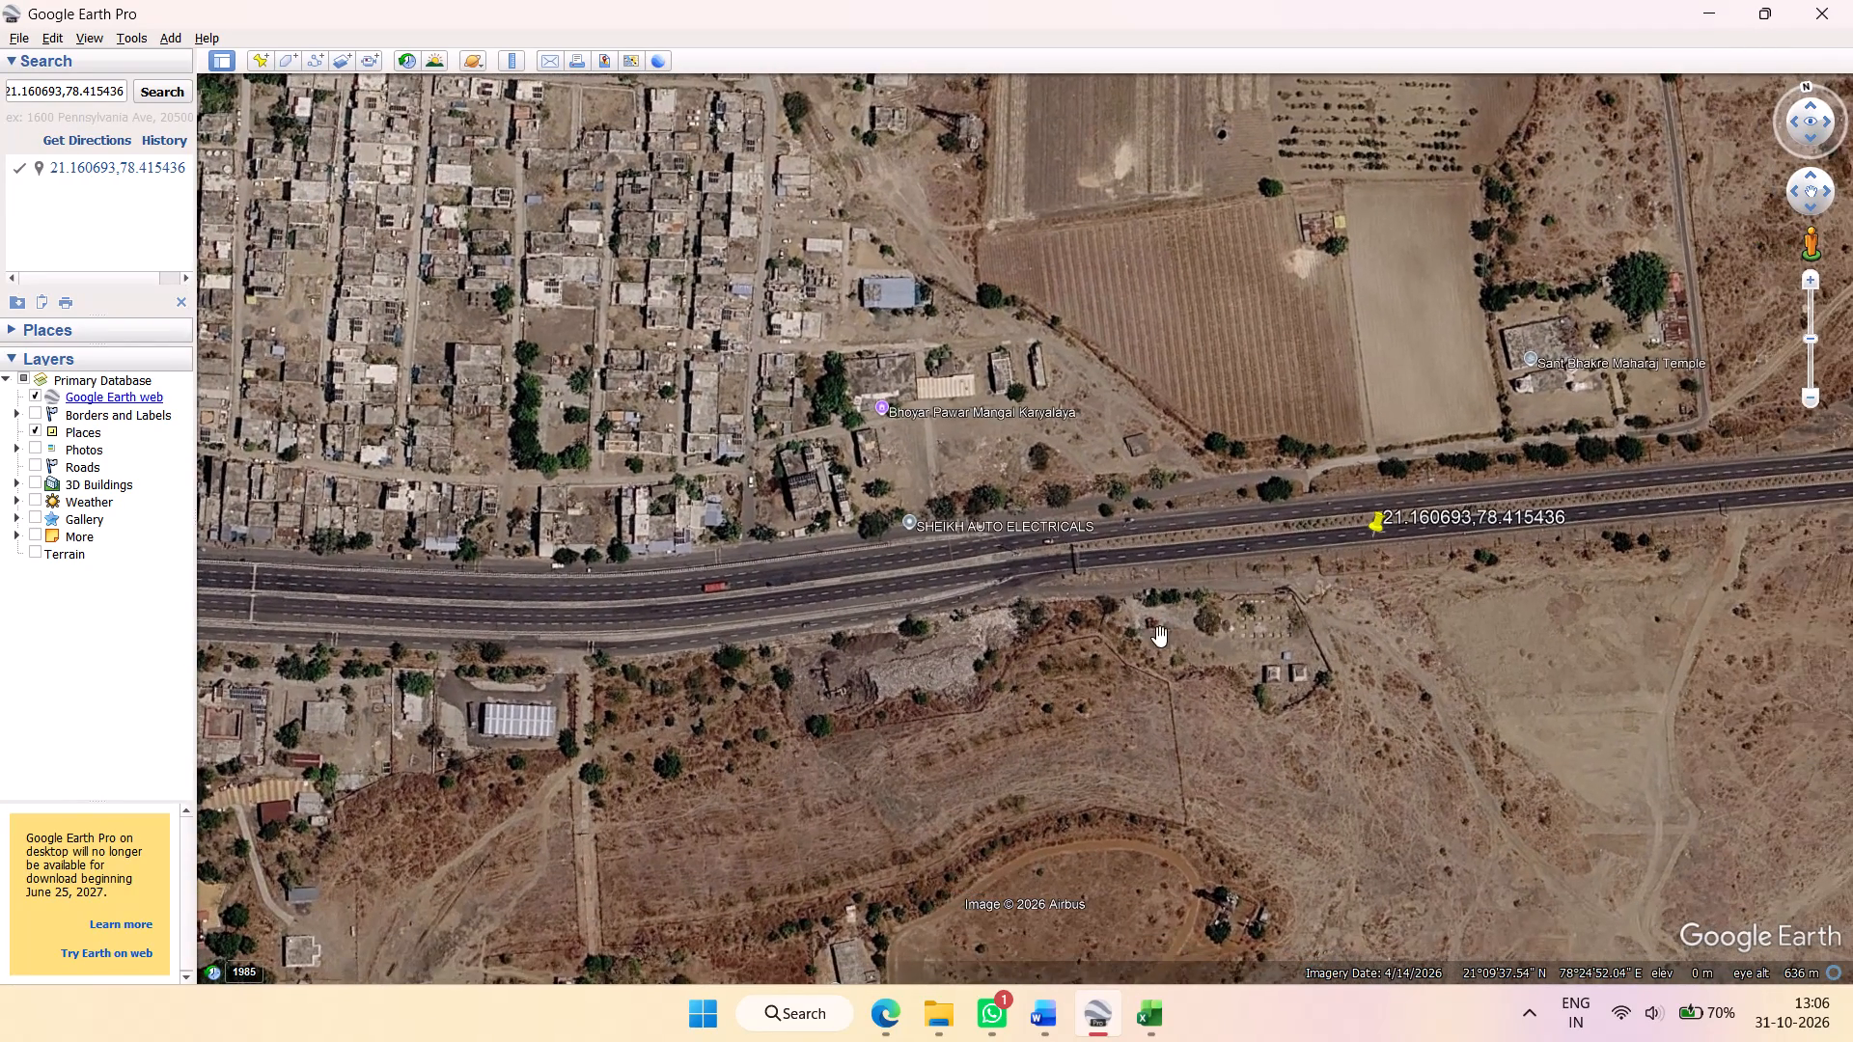
left_click_drag(1852, 86, 219, 965)
In the Word crash mitigation report, replace the section 10.2 Blackspot 02 Google Earth Location picture with the captured satellite view.
key("alt+Tab")
key("alt+Tab")
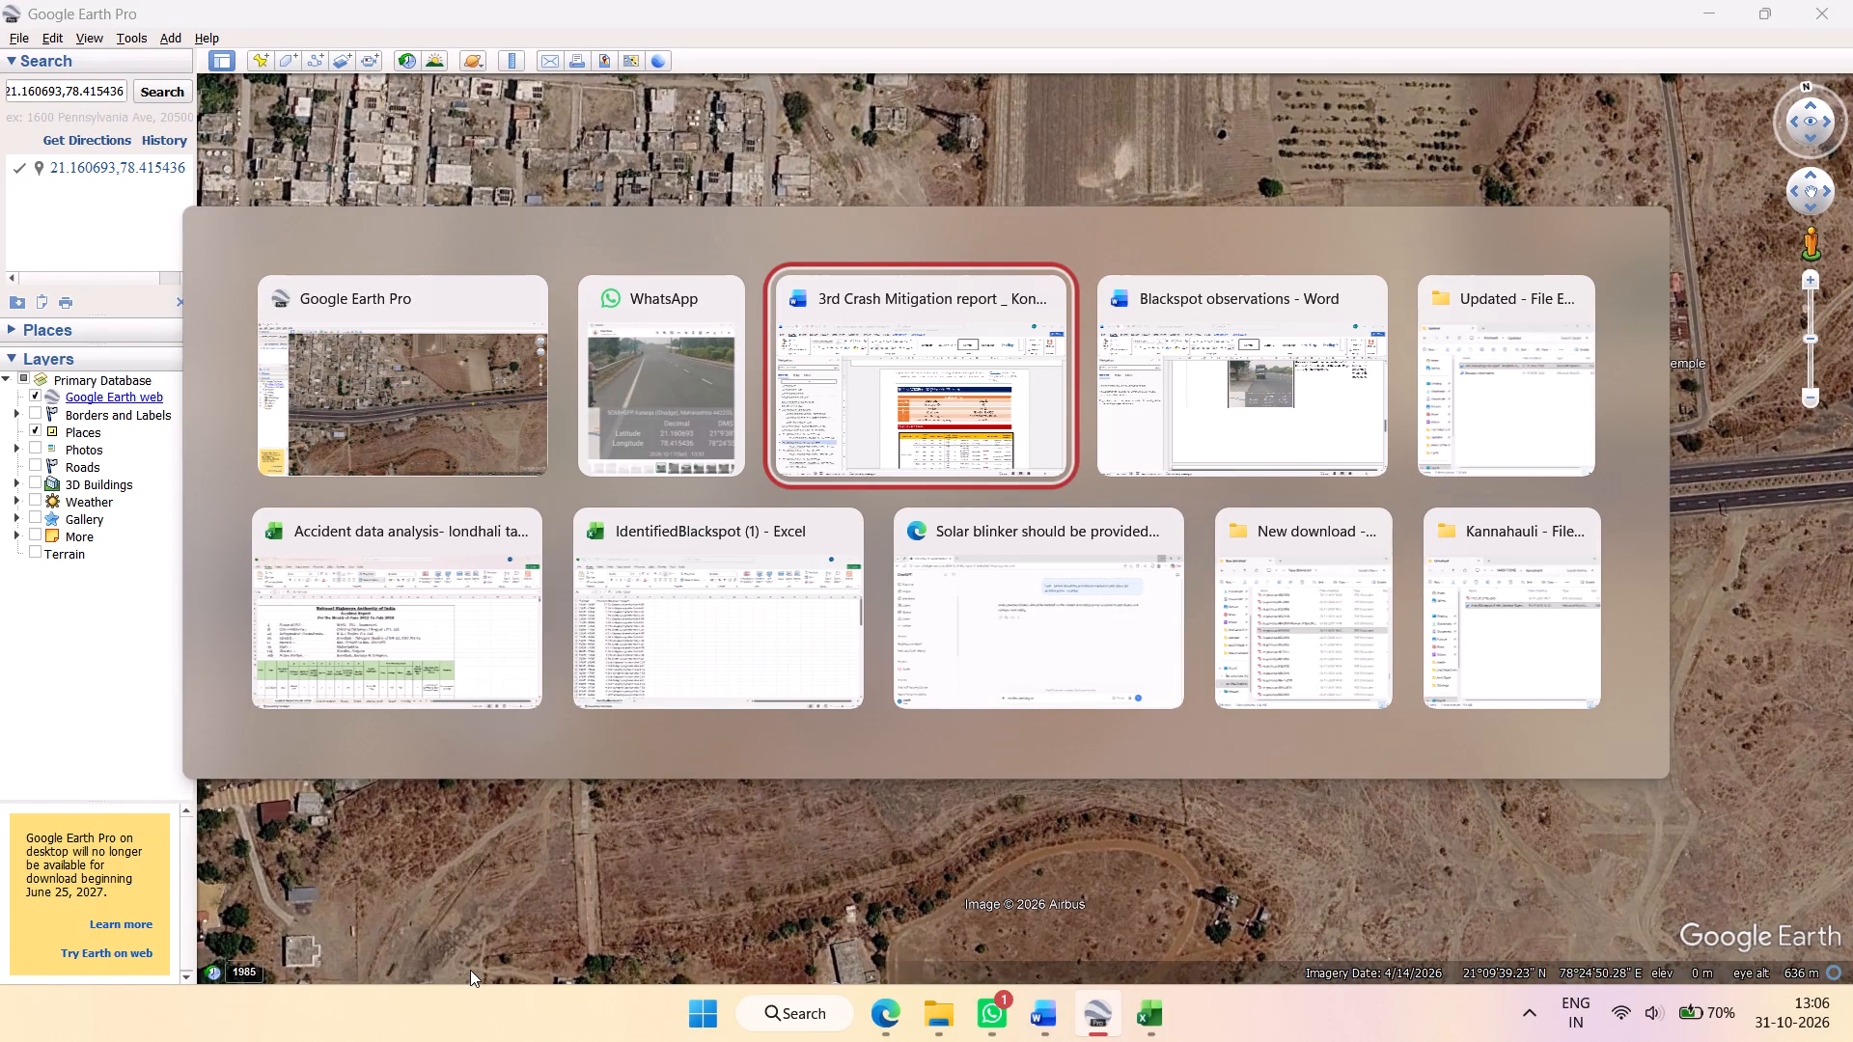
scroll(959, 879, "down", 6)
left_click(1113, 674)
right_click(1113, 673)
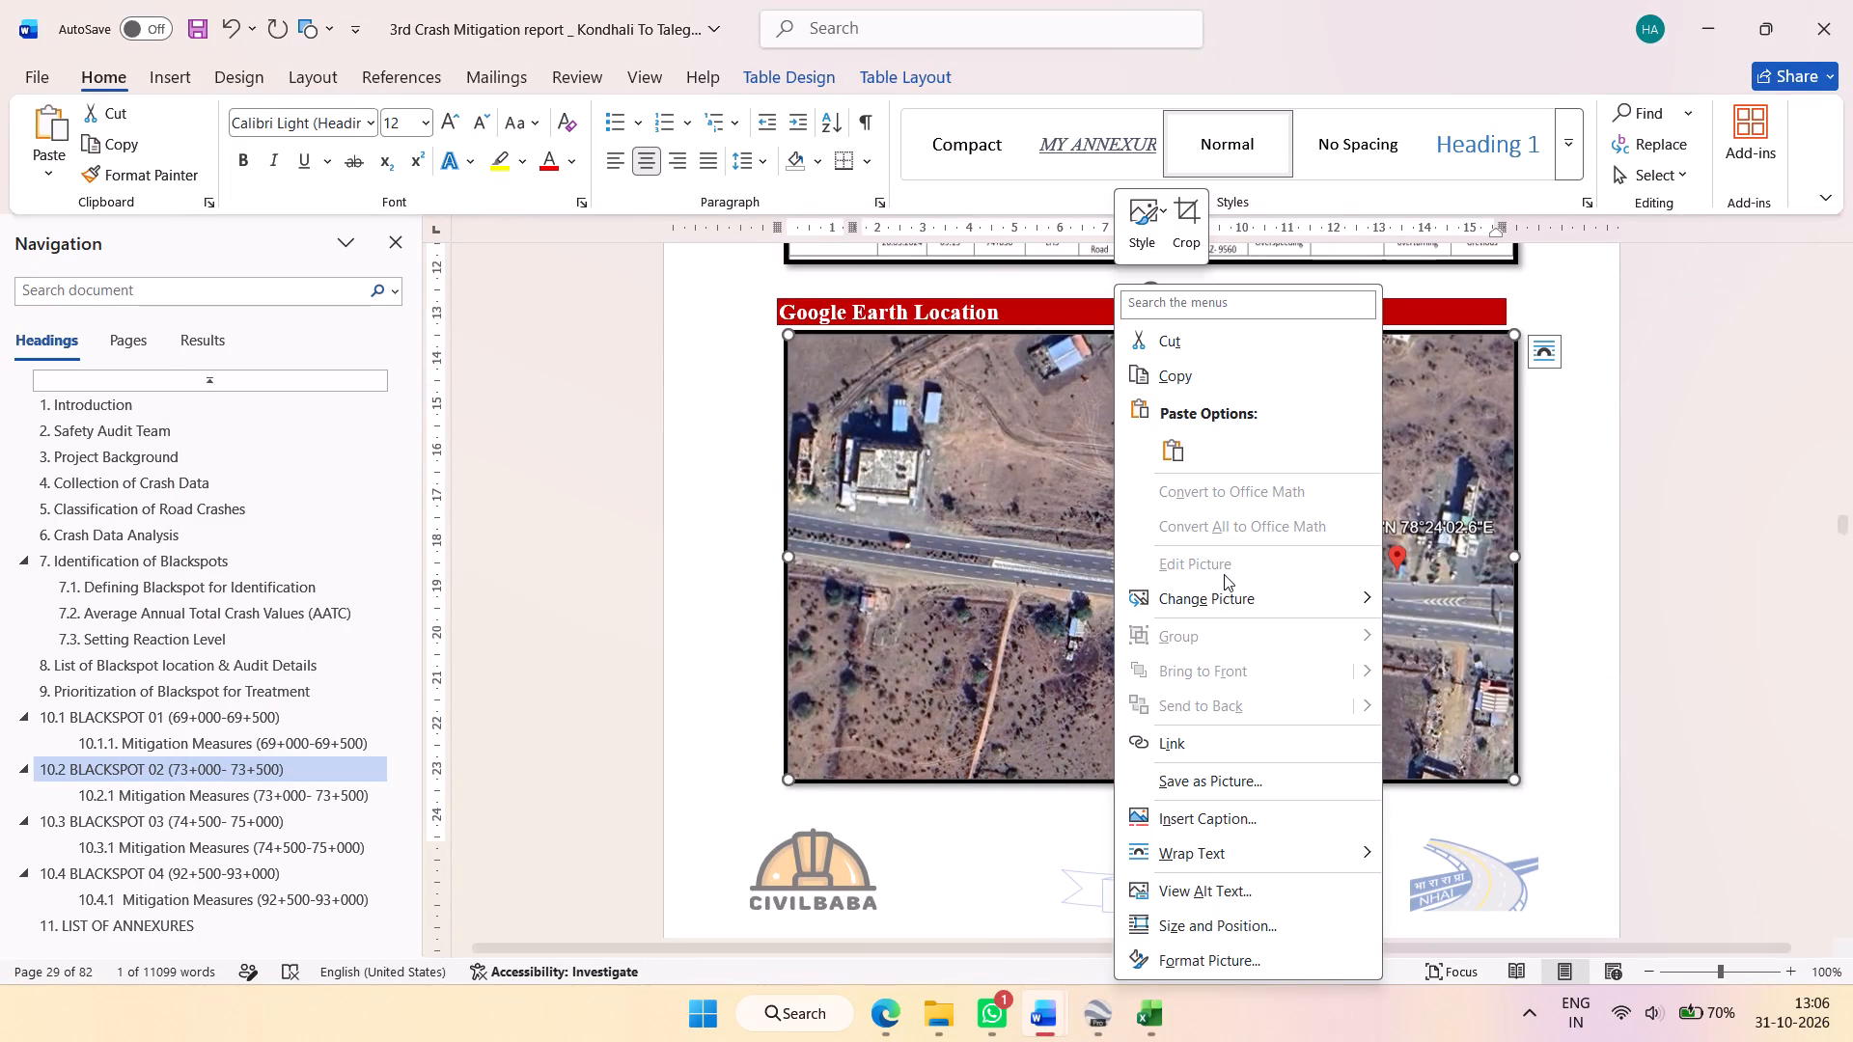
left_click(1228, 595)
left_click(1497, 727)
Look over the Blackspot 01 pages for reference and go to the section 10.2.1 Mitigation Measures (73+000- 73+500) table.
scroll(1213, 656, "down", 3)
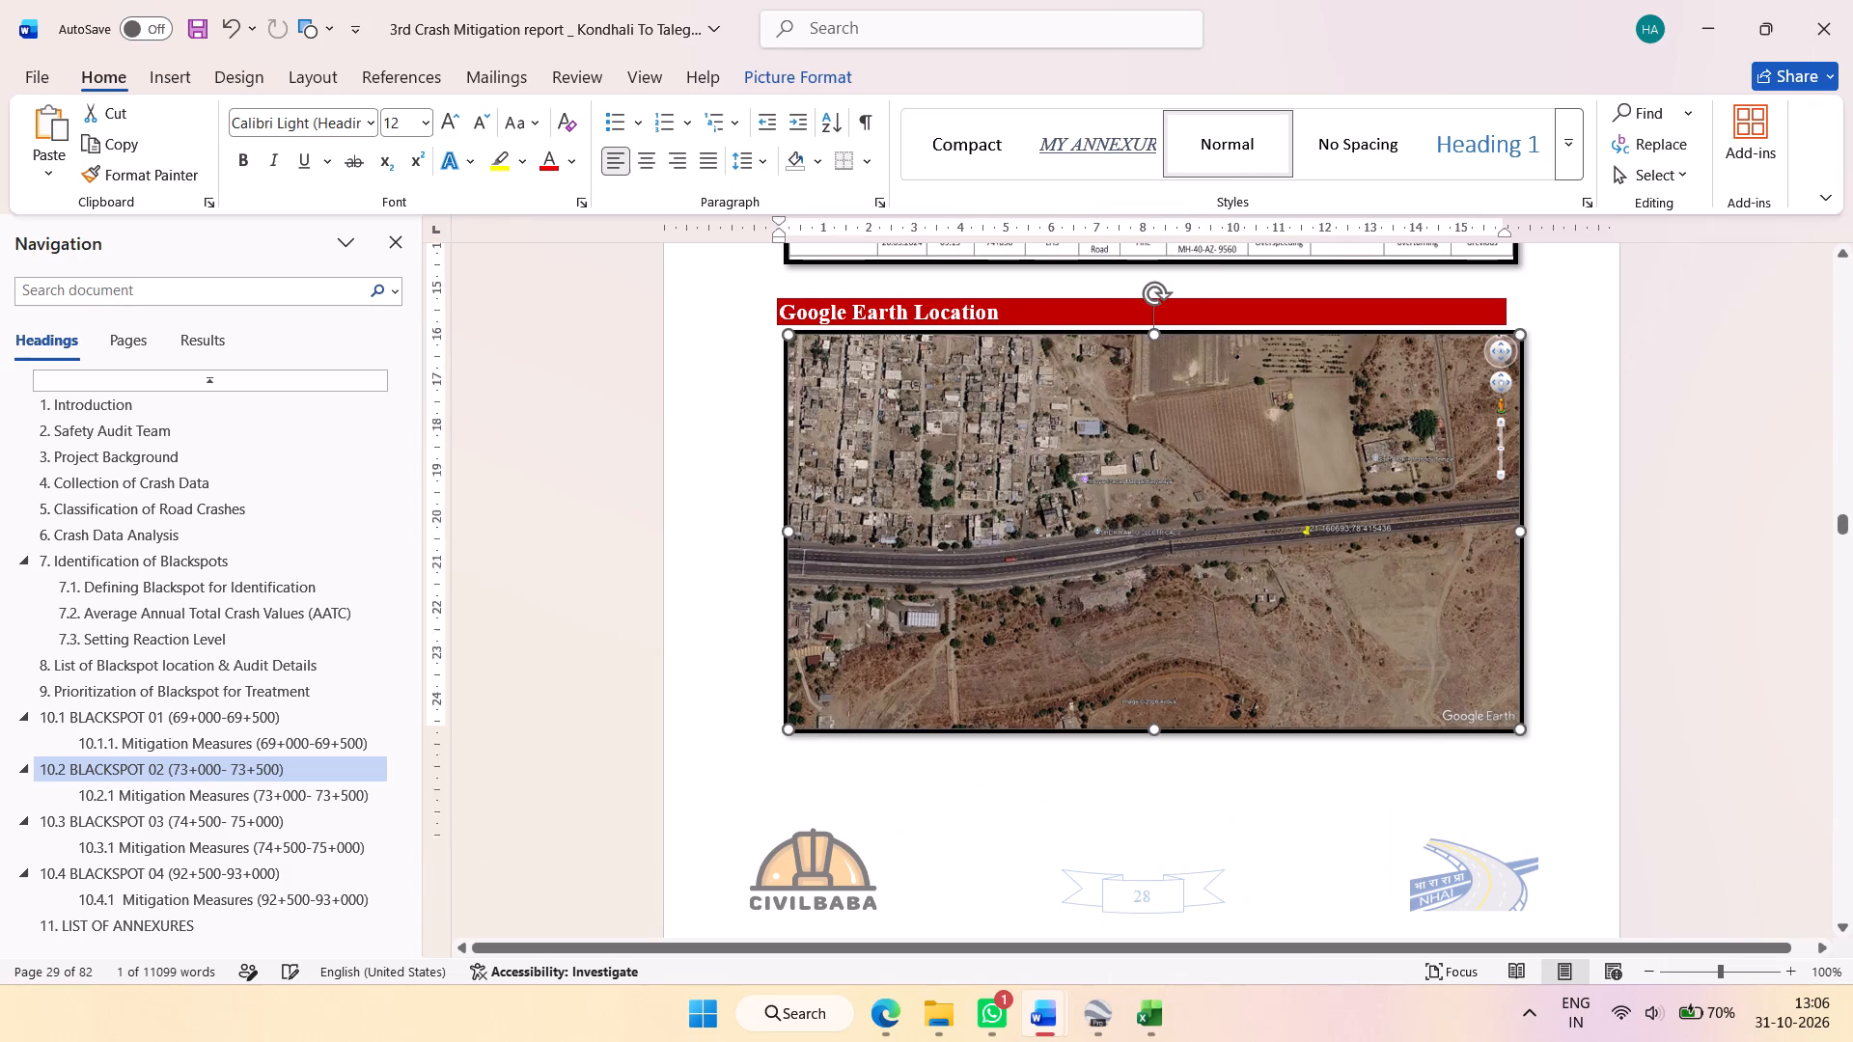
scroll(1204, 661, "down", 5)
scroll(1158, 655, "up", 20)
scroll(1158, 655, "up", 20)
scroll(1158, 655, "up", 20)
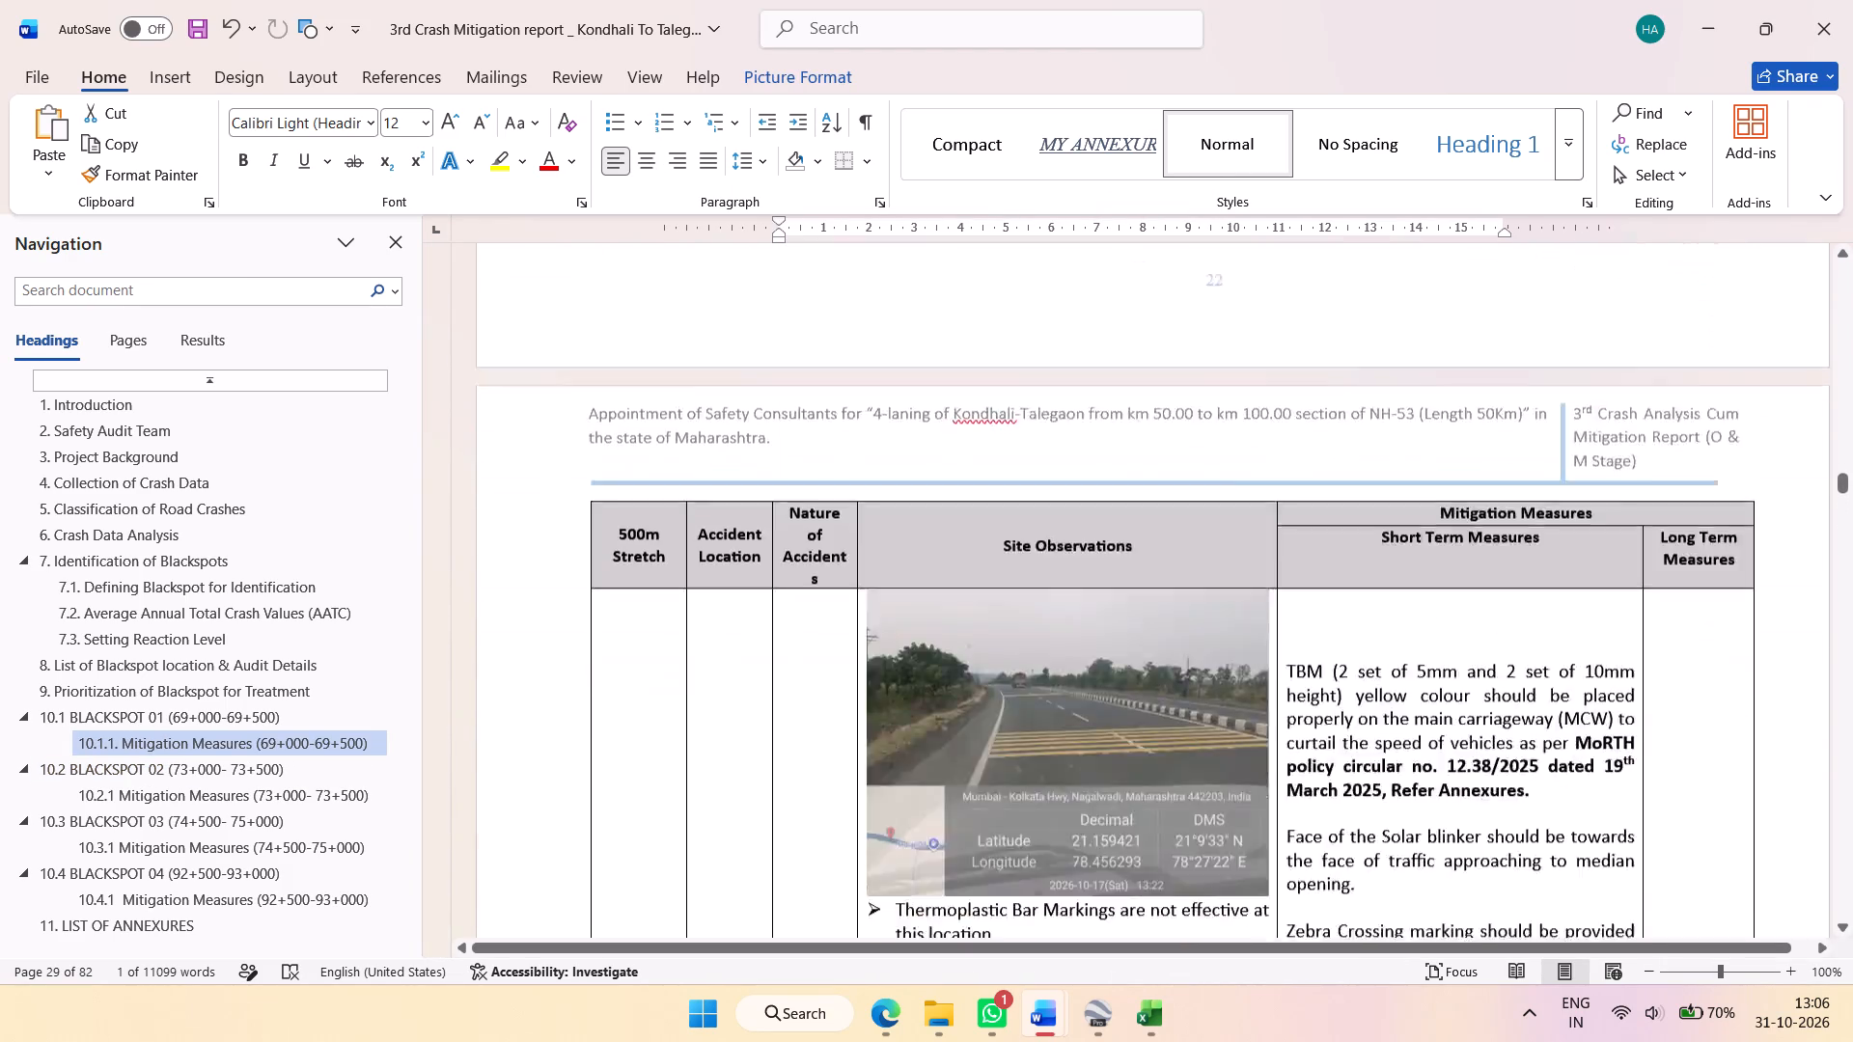
scroll(1152, 655, "up", 19)
scroll(1152, 655, "down", 7)
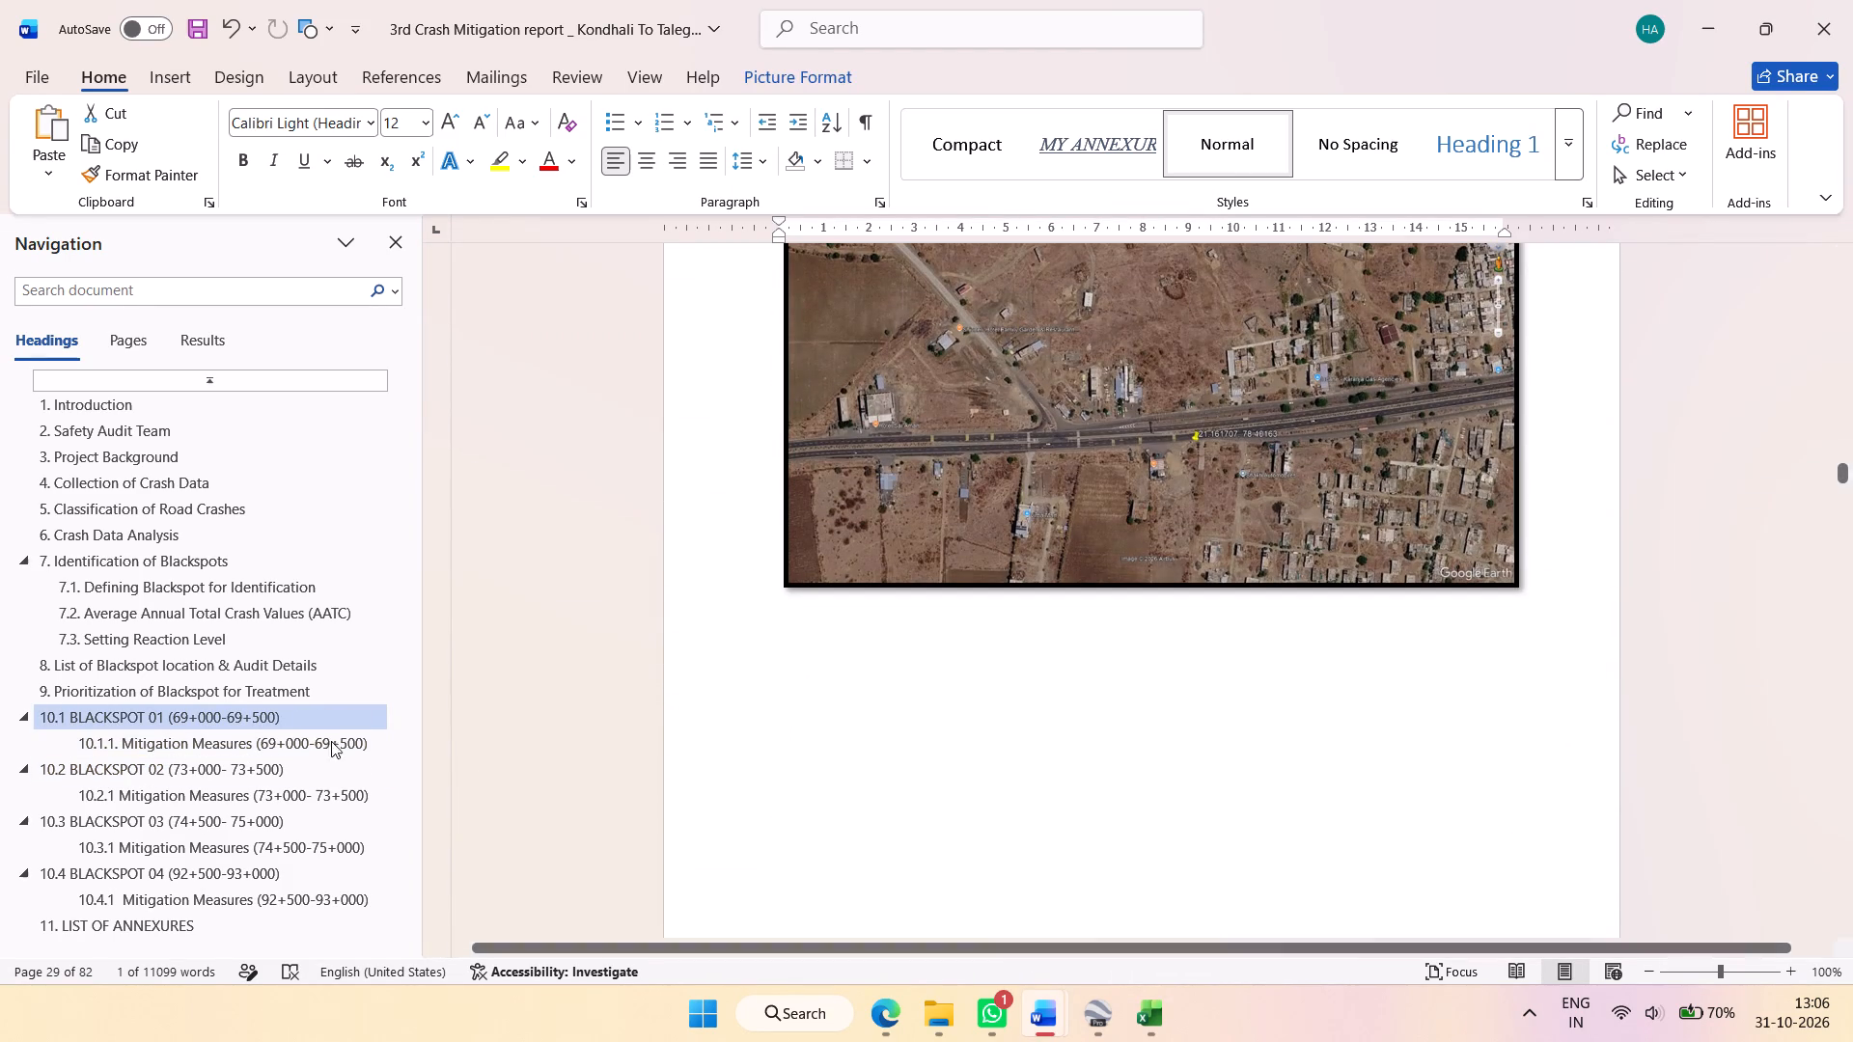
left_click(150, 764)
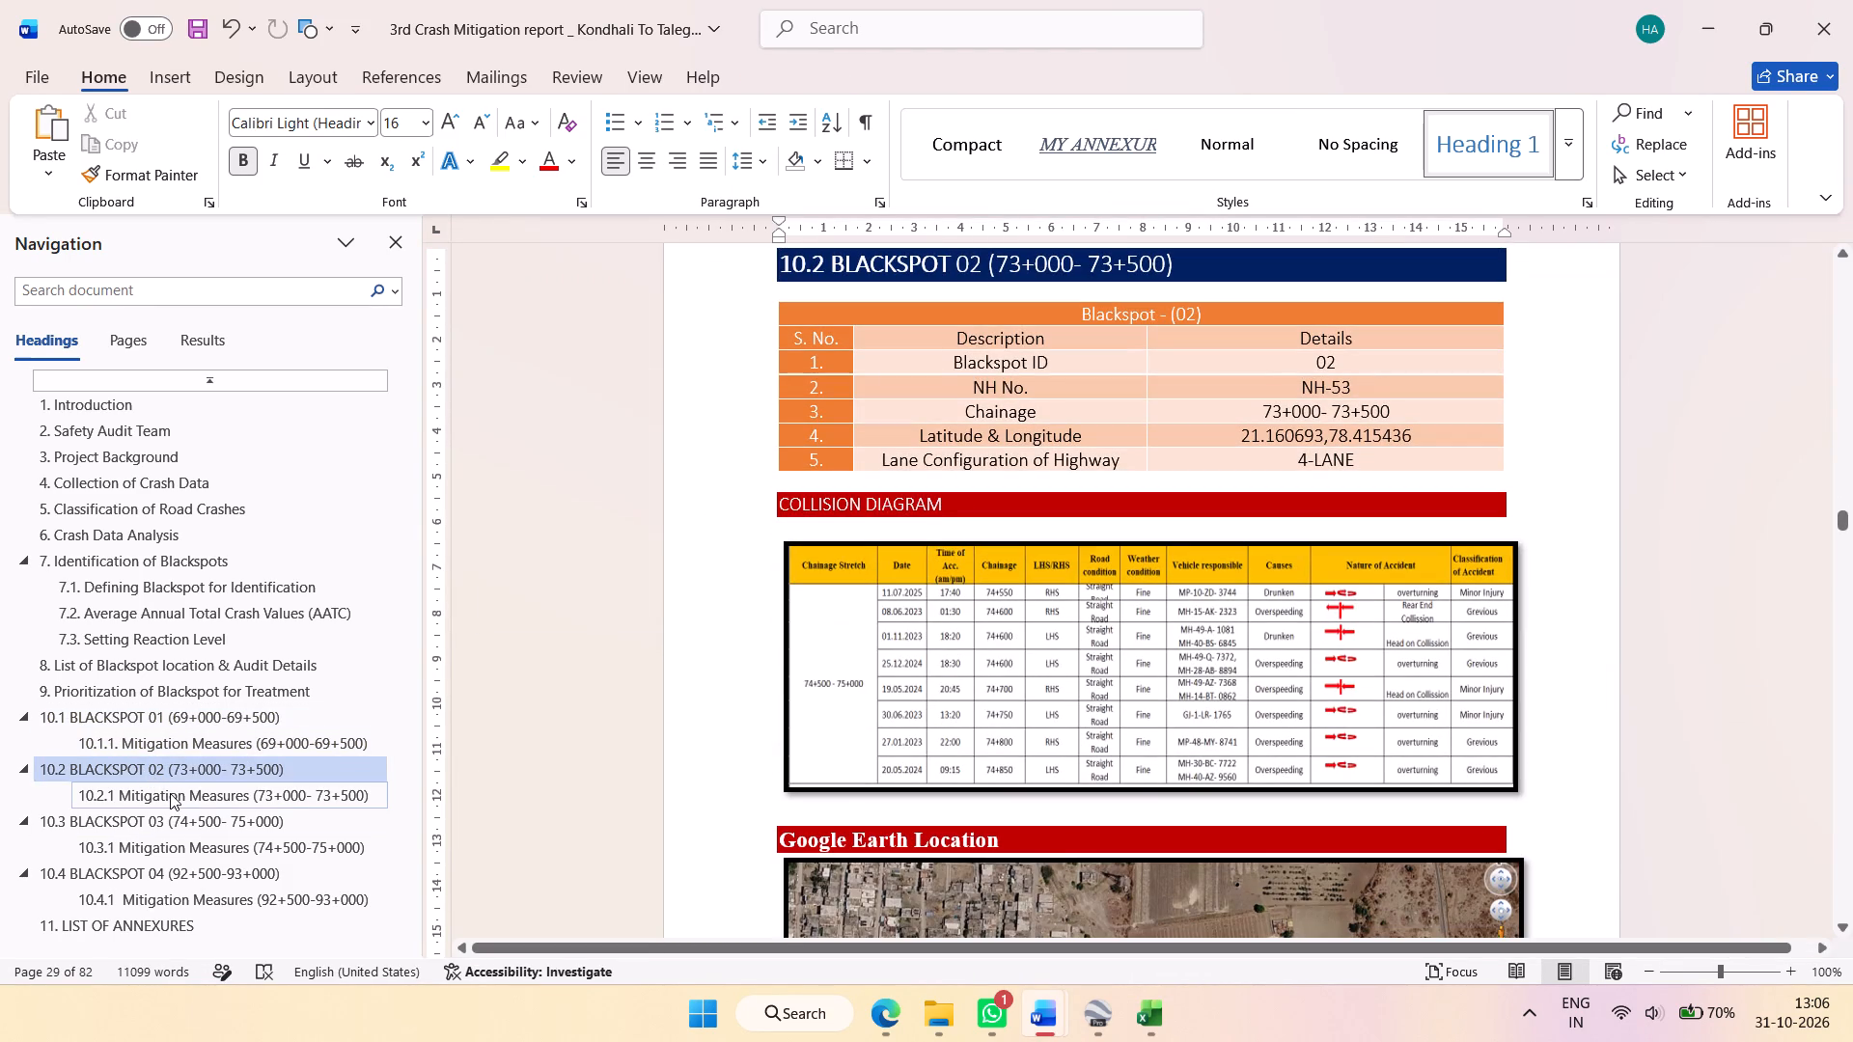
left_click(170, 793)
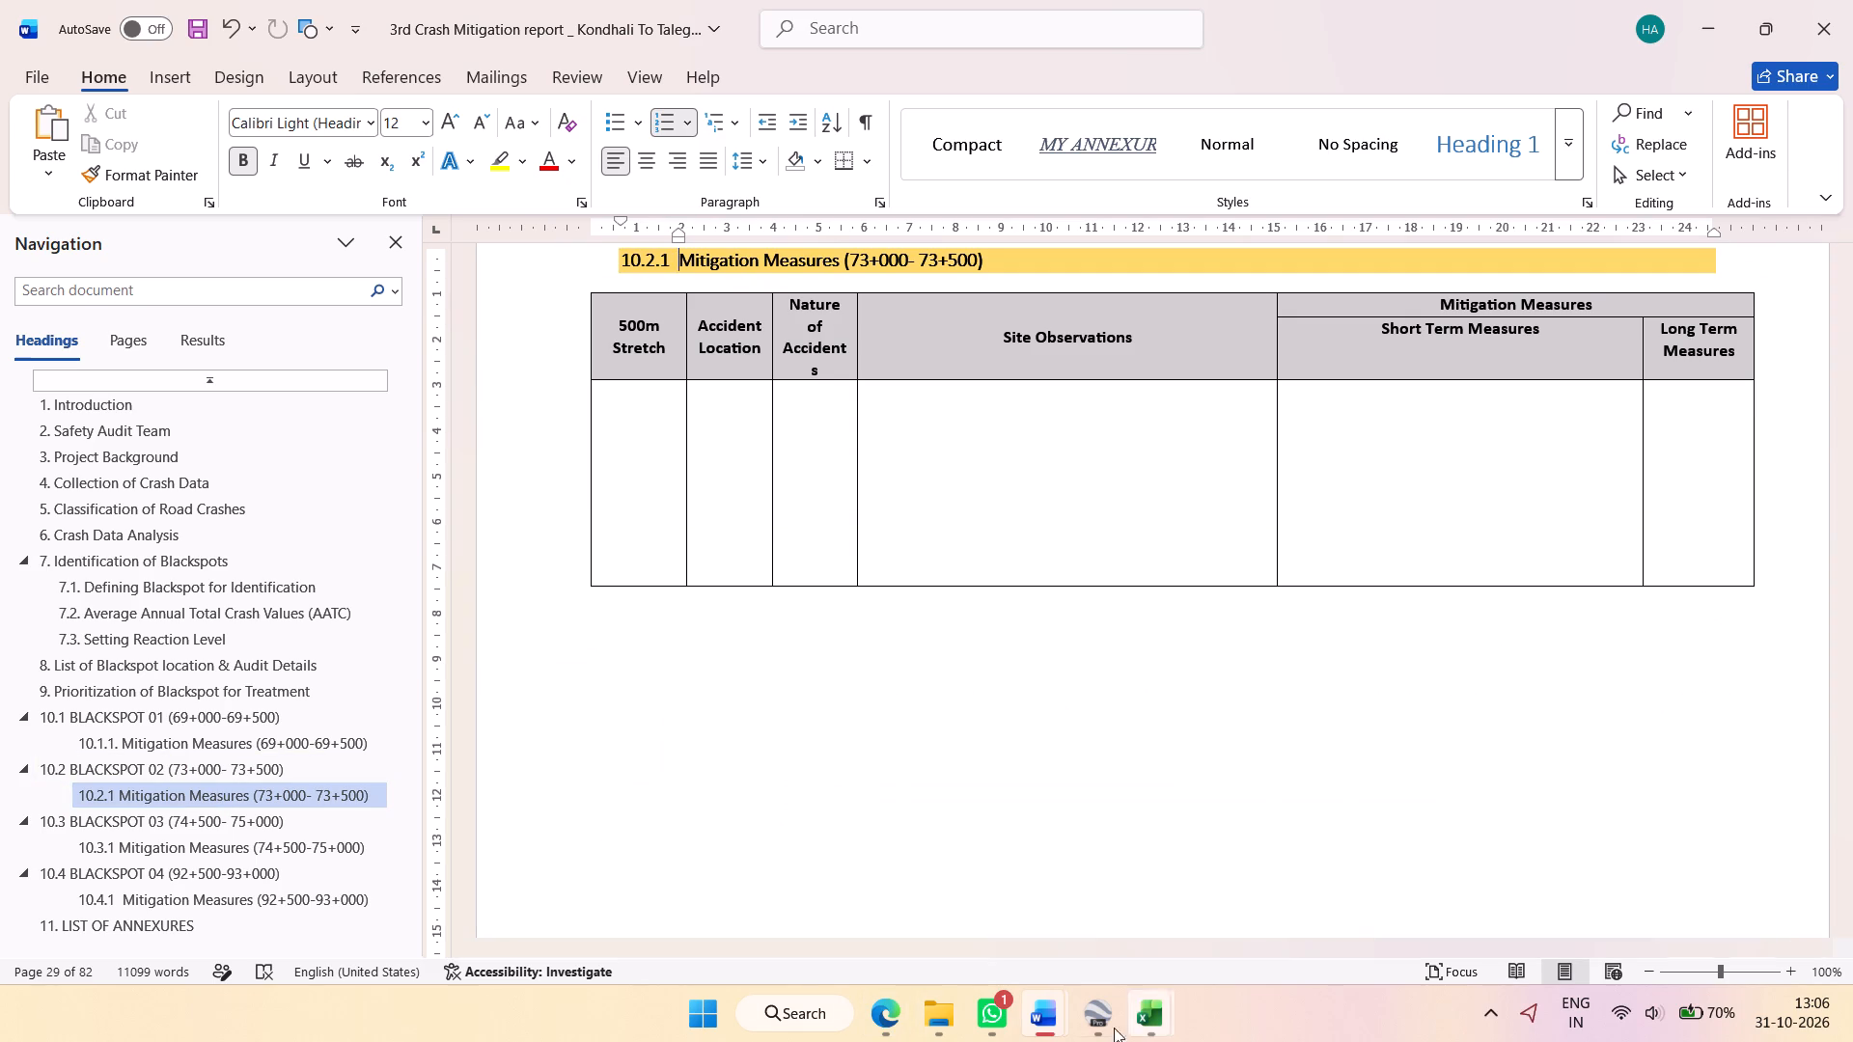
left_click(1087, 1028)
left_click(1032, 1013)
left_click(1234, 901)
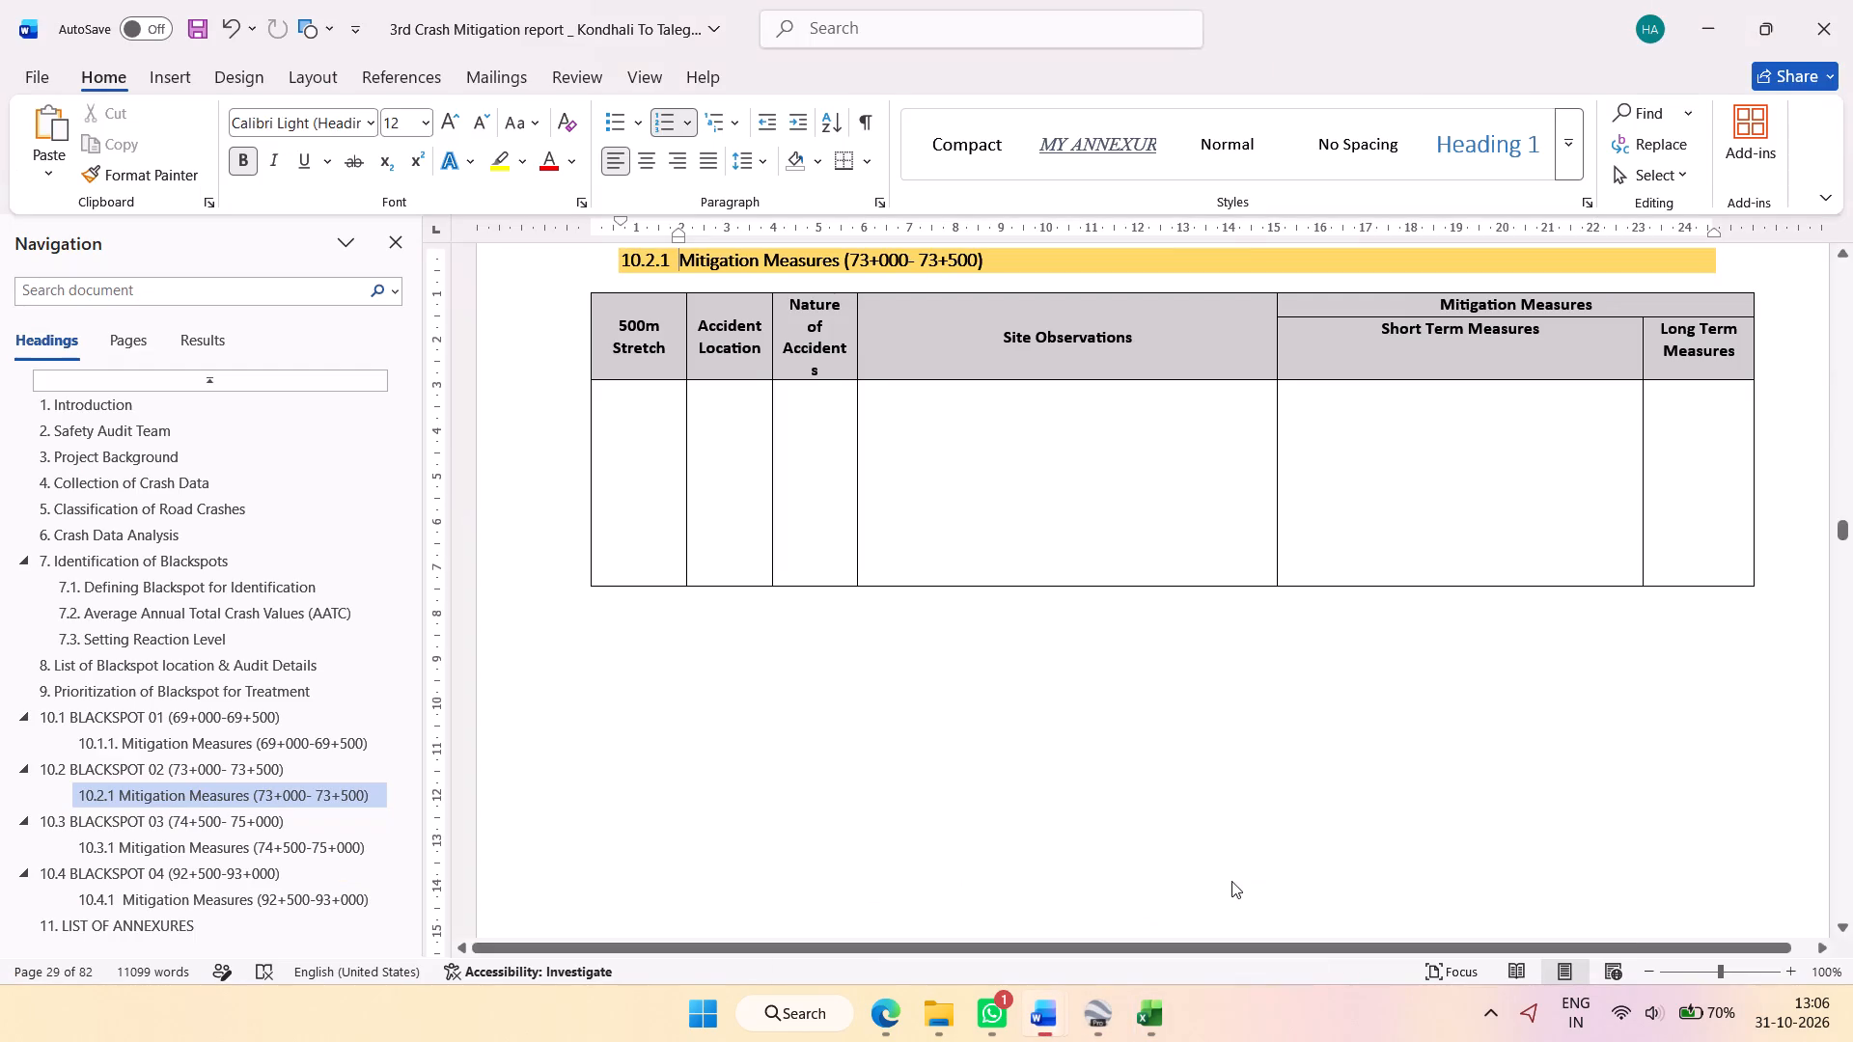
Switch to the Blackspot observations document, undo the recent edits to restore the cut observation rows, and redo one edit.
left_click(1049, 1016)
left_click(826, 915)
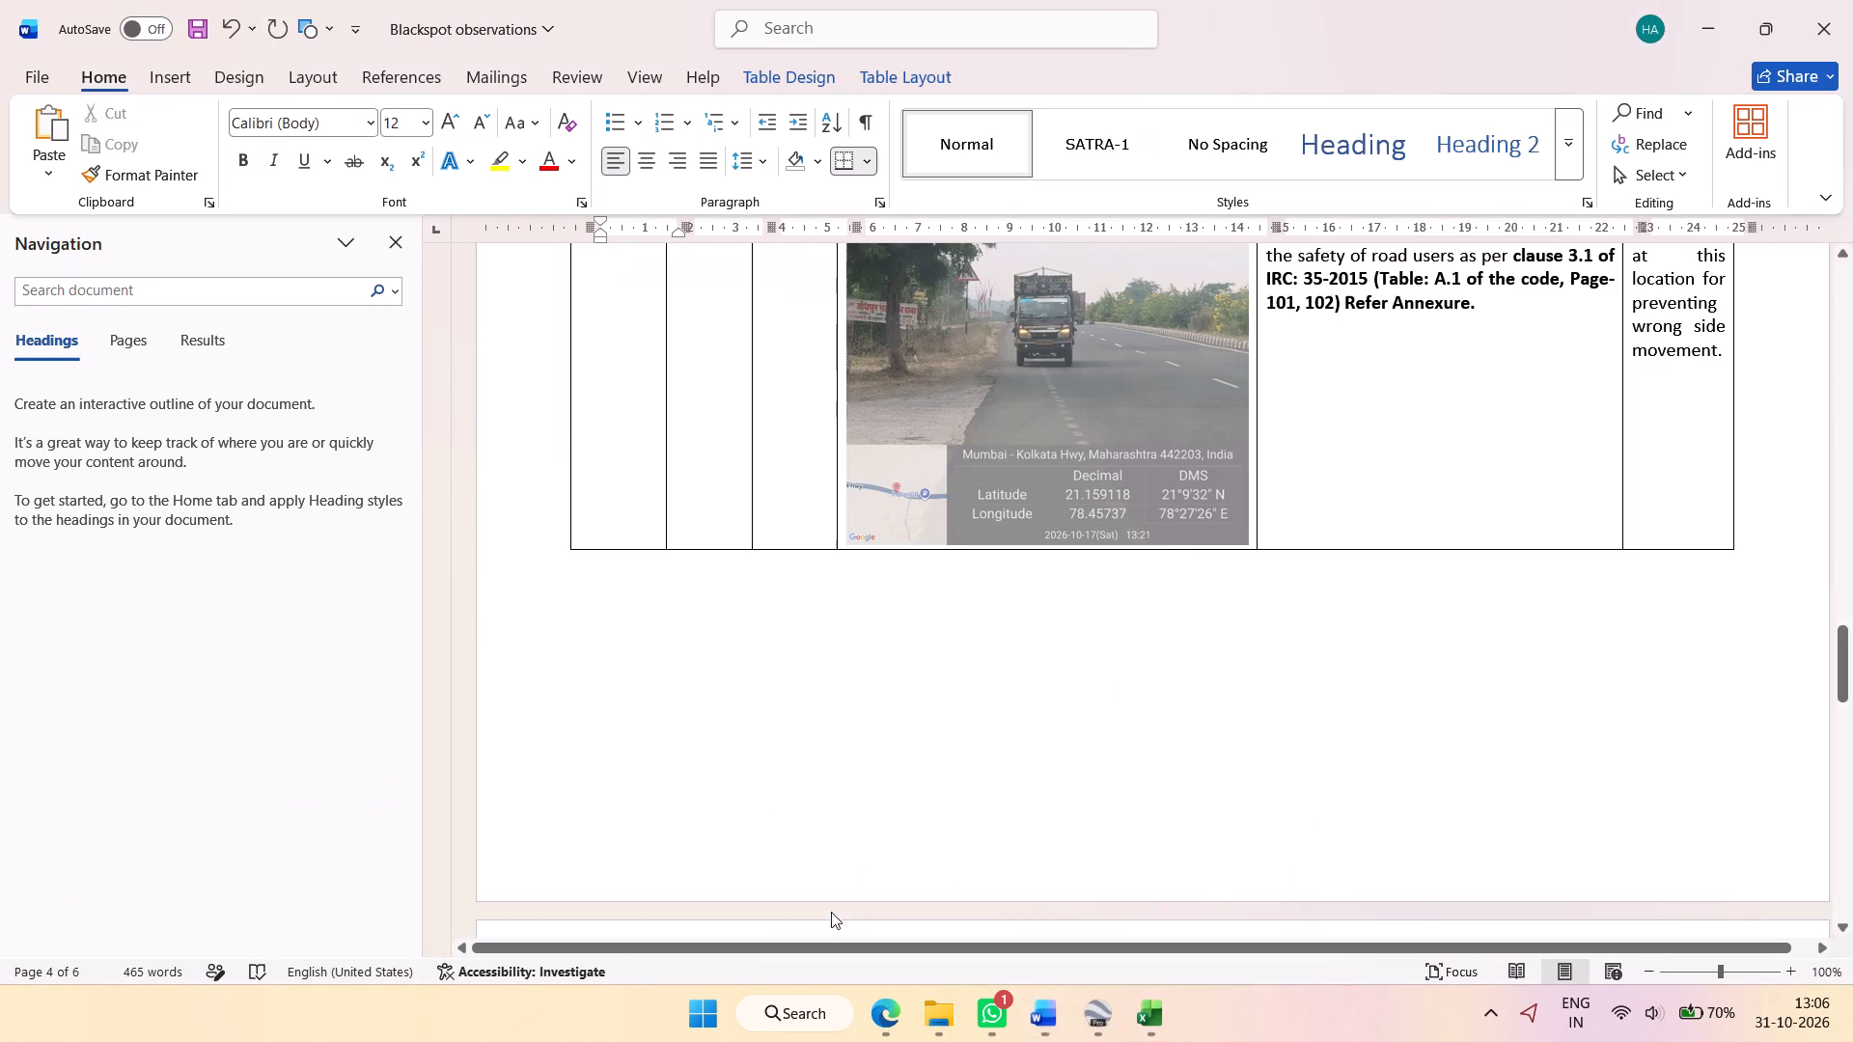
triple_click(224, 24)
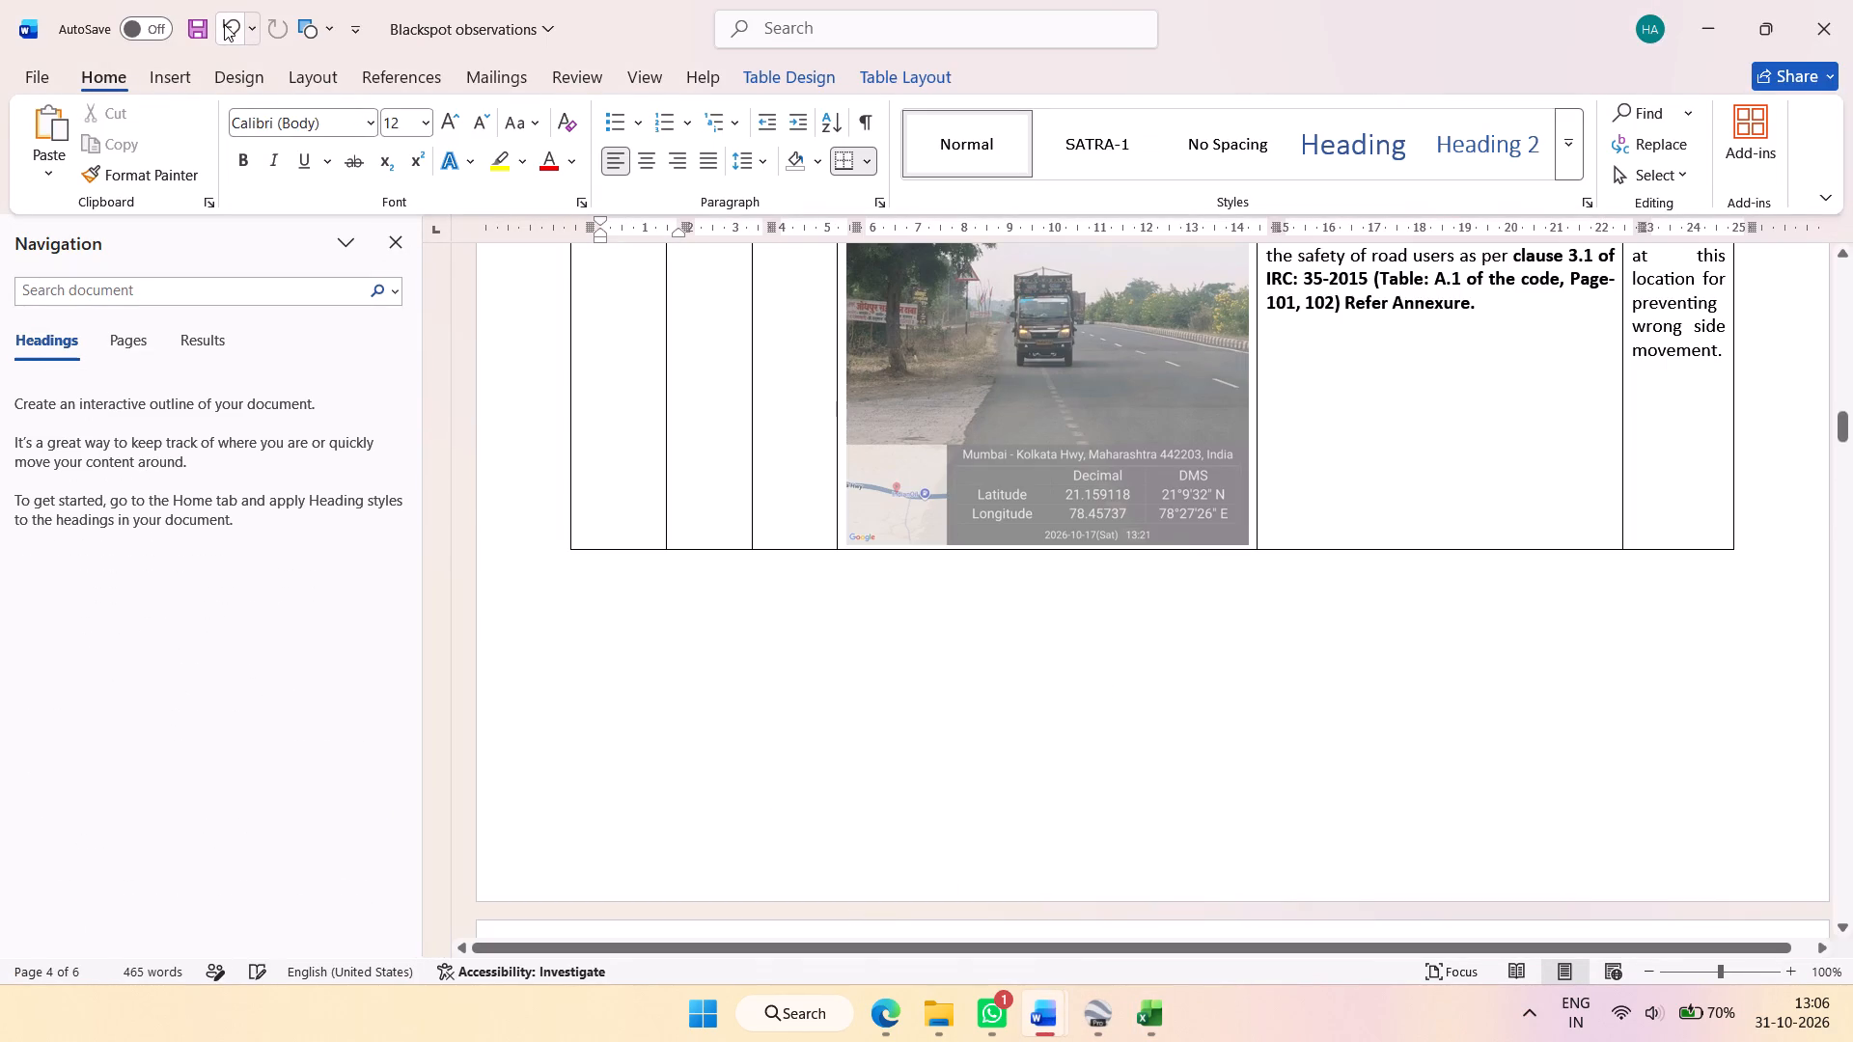
left_click(233, 39)
left_click(244, 39)
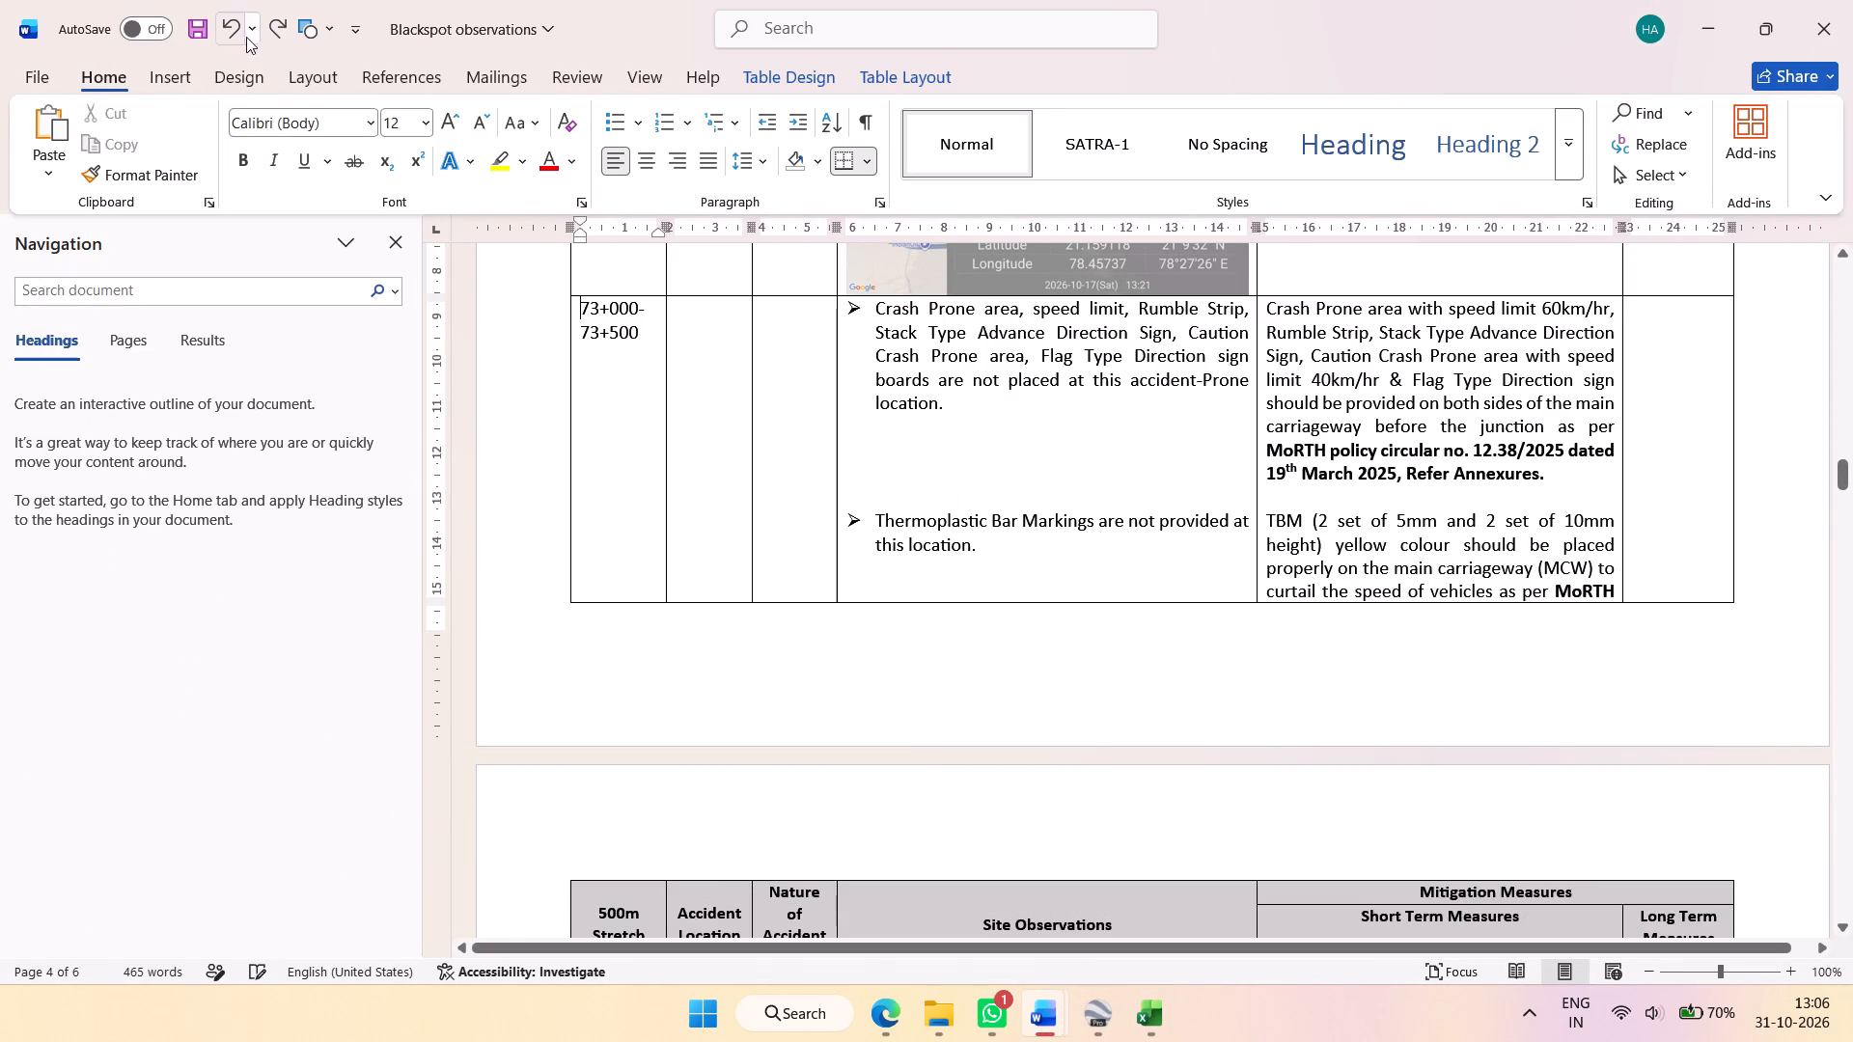
left_click(256, 38)
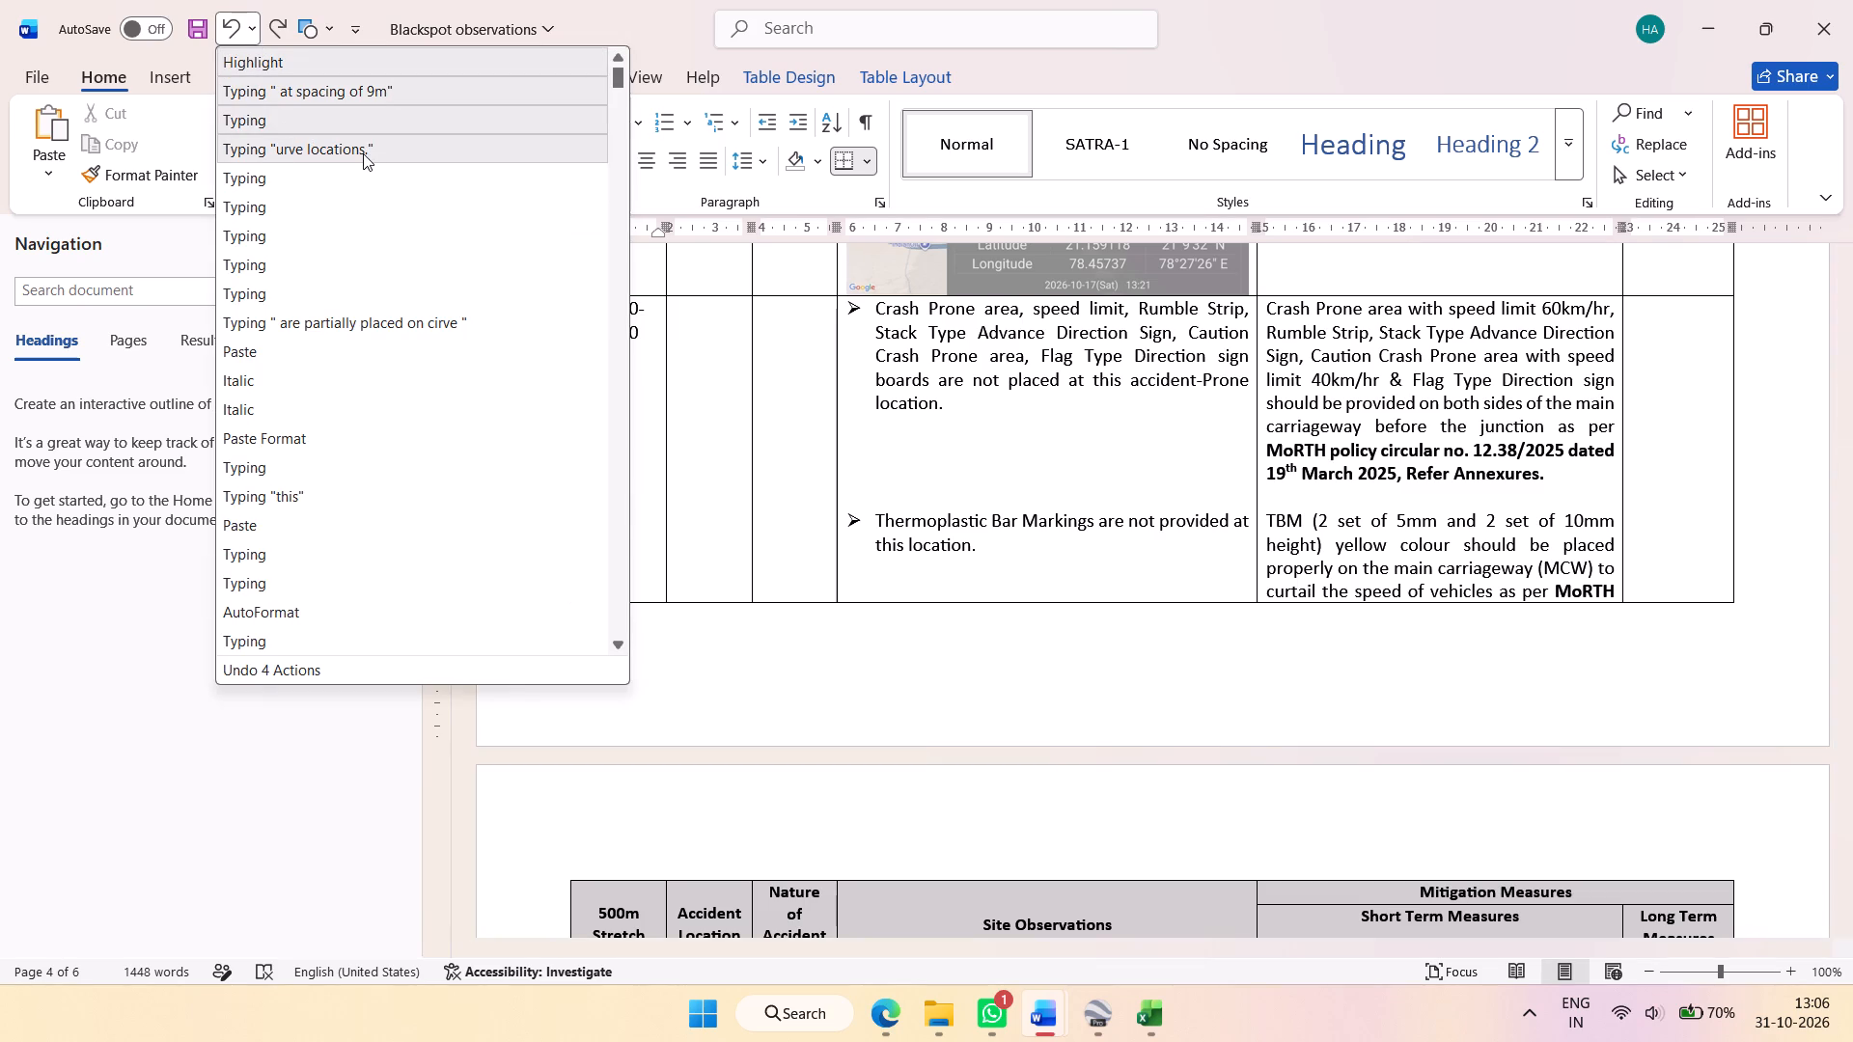
left_click(1259, 593)
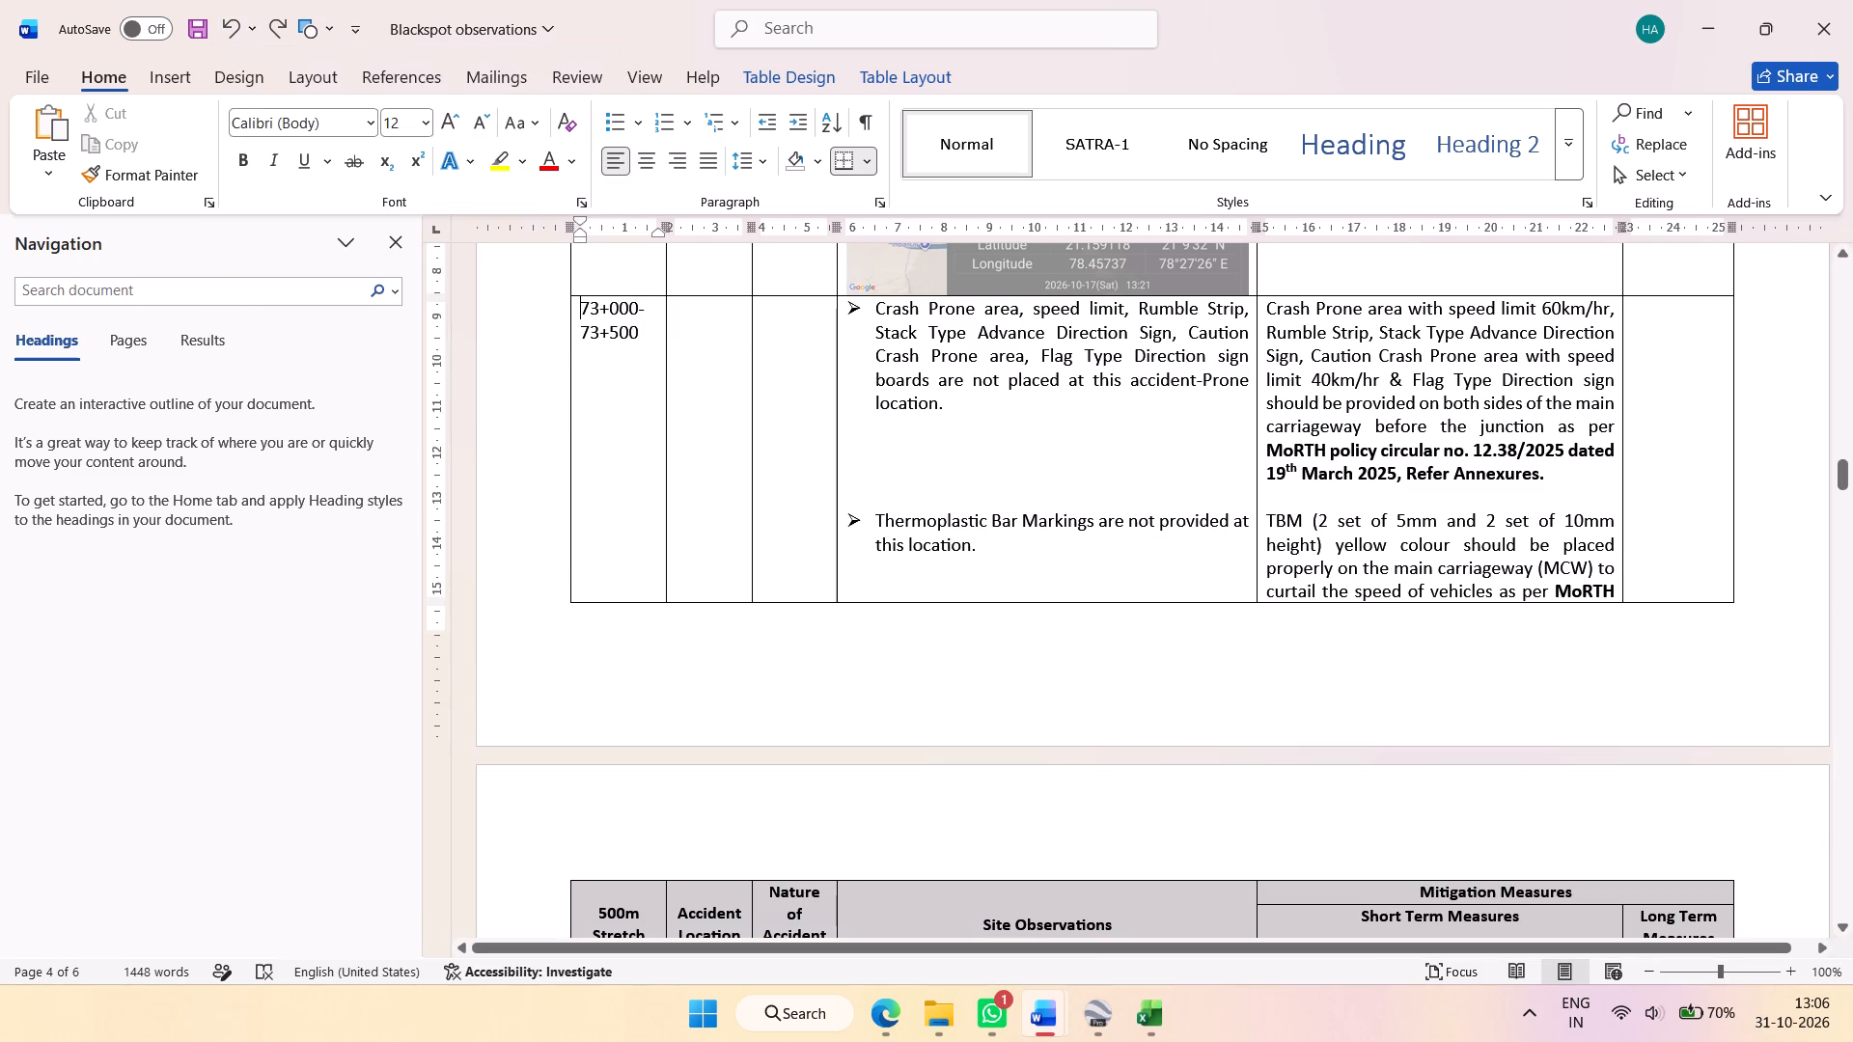
scroll(921, 503, "up", 20)
scroll(921, 503, "up", 20)
scroll(921, 503, "up", 10)
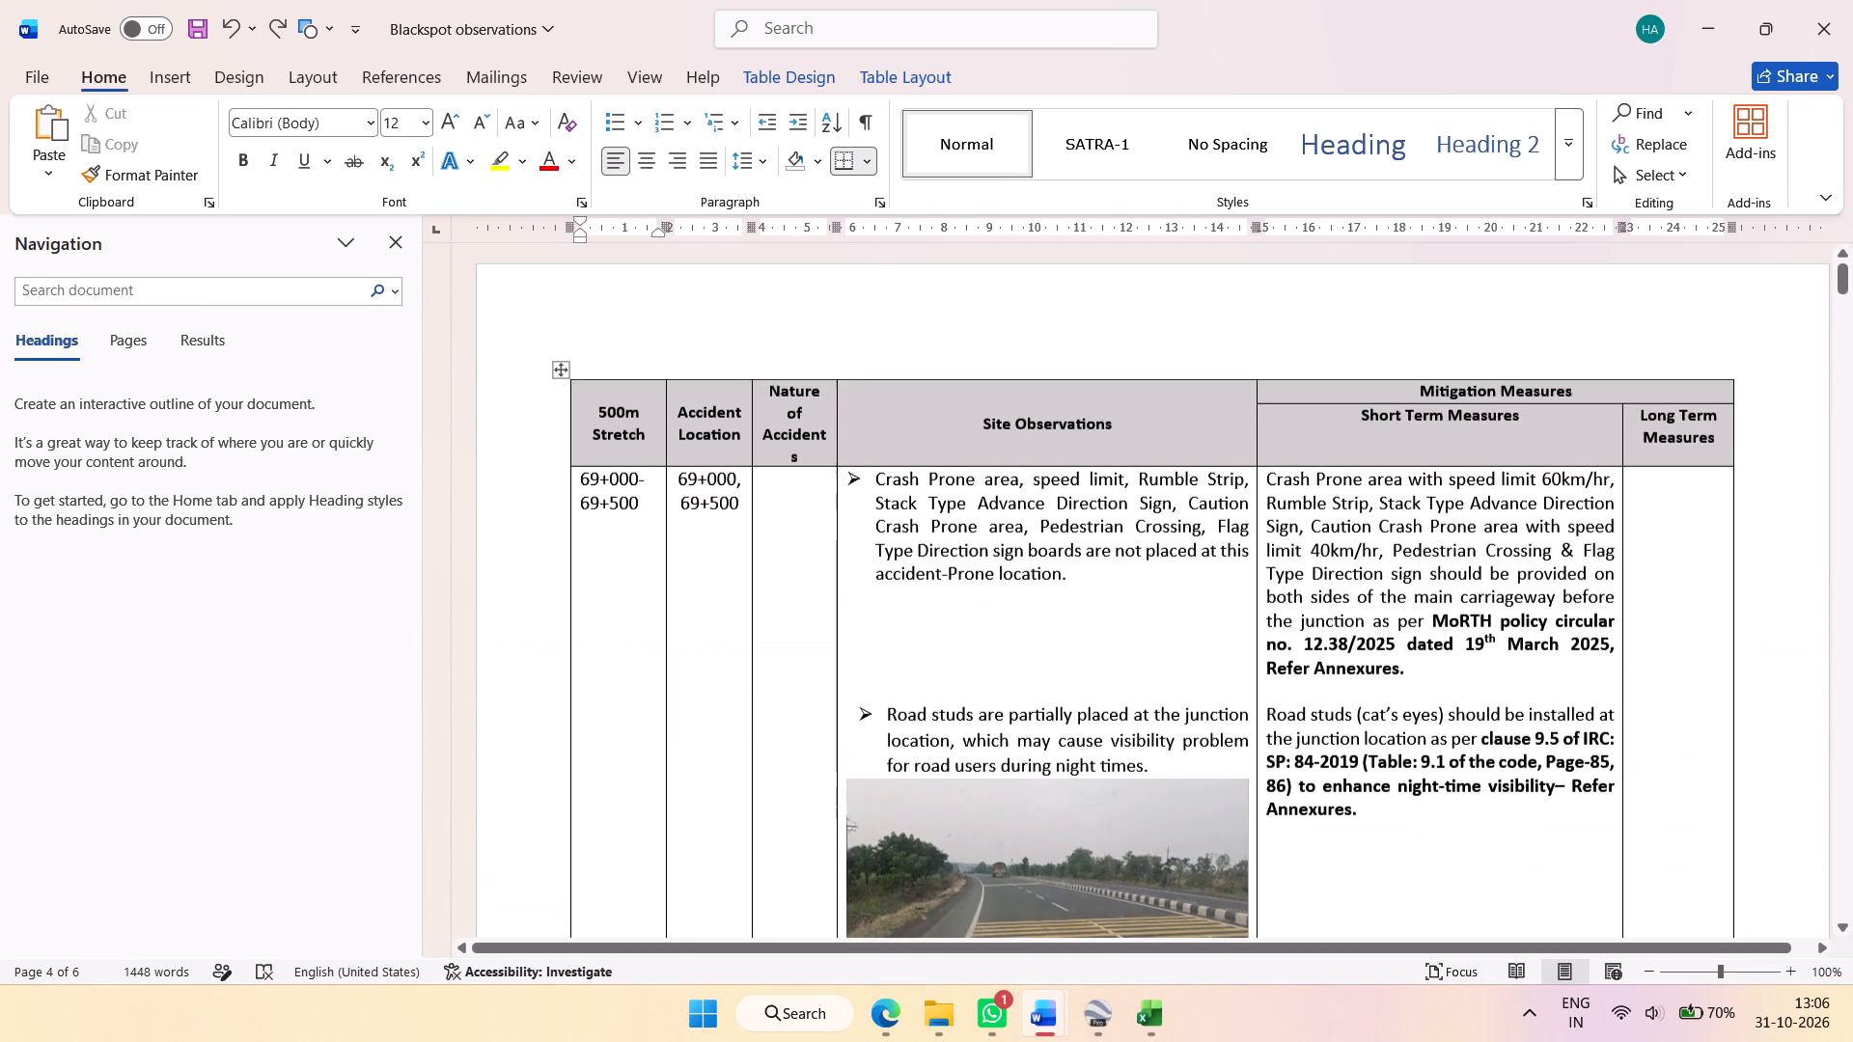
left_click(278, 34)
Move the 73+000-73+500 stretch, site observations and short-term measures from Blackspot observations into the report's section 10.2.1 mitigation table.
scroll(877, 517, "down", 3)
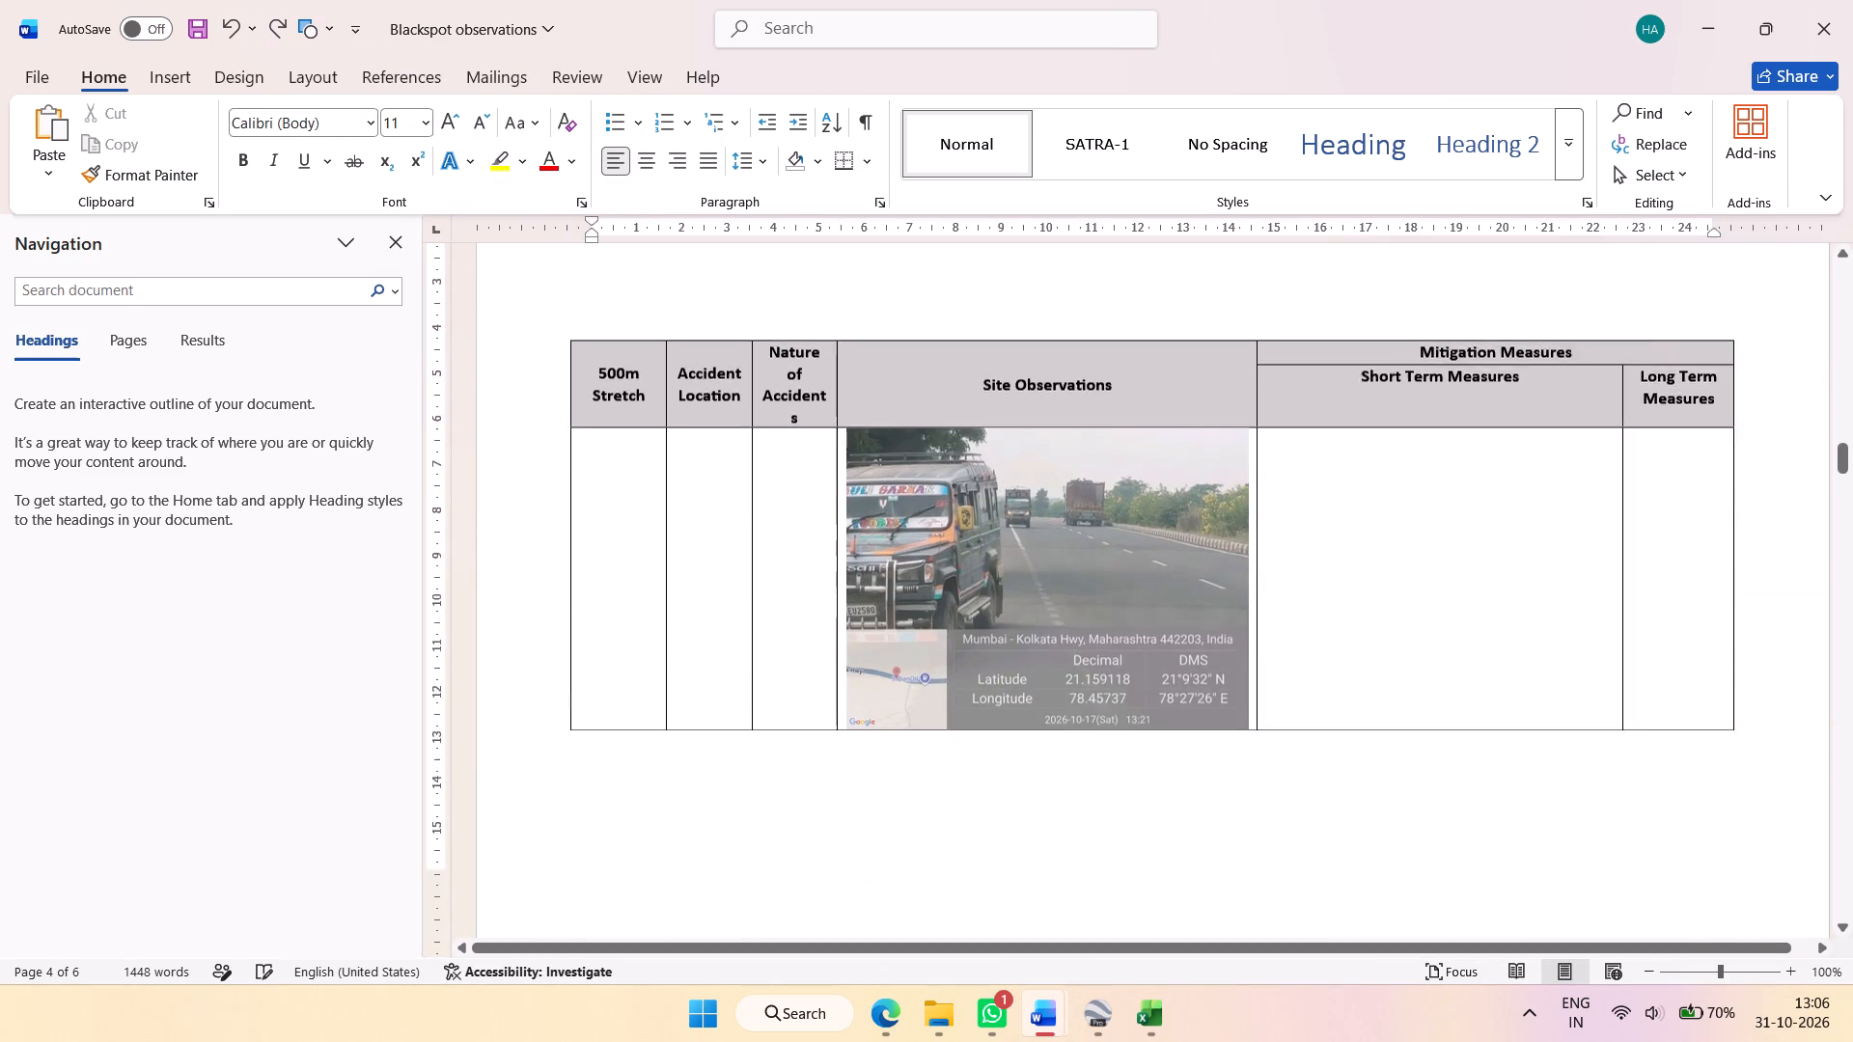
scroll(883, 518, "down", 6)
left_click_drag(640, 543, 1602, 512)
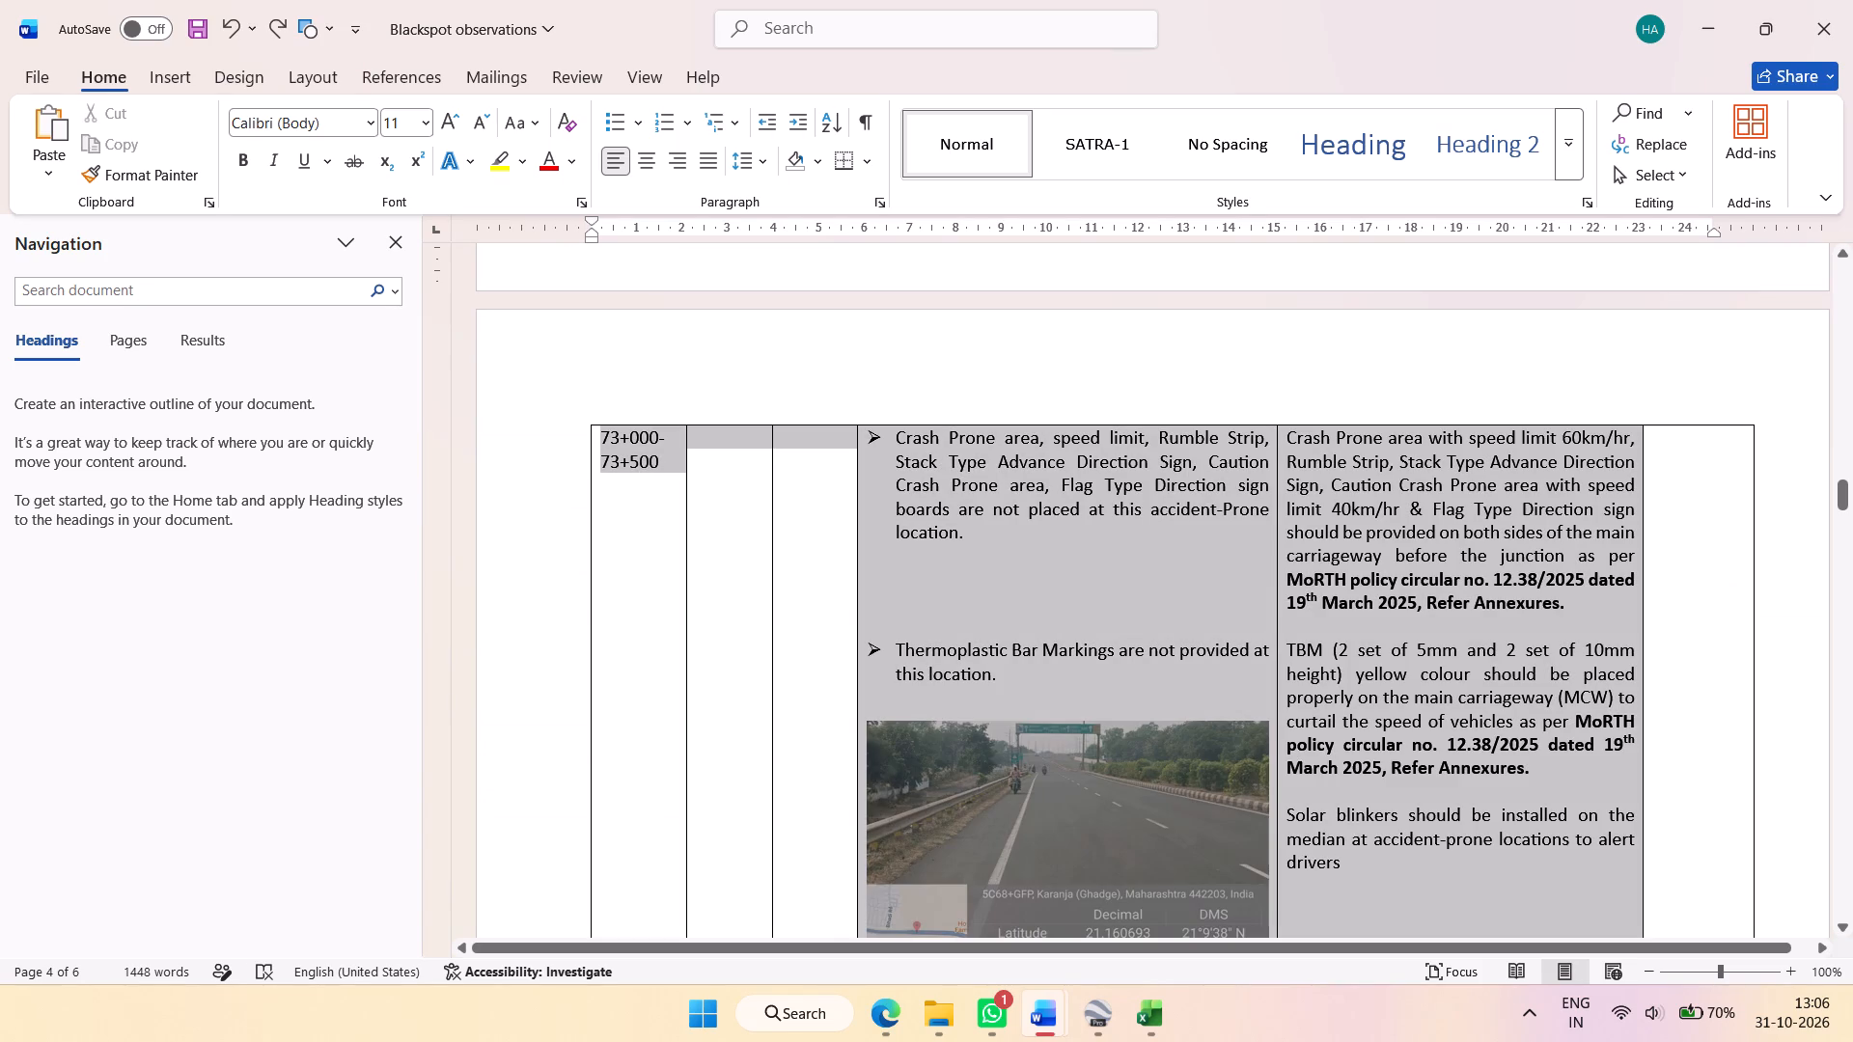
left_click_drag(1602, 512, 1641, 509)
key("ctrl+x")
key("alt+Tab")
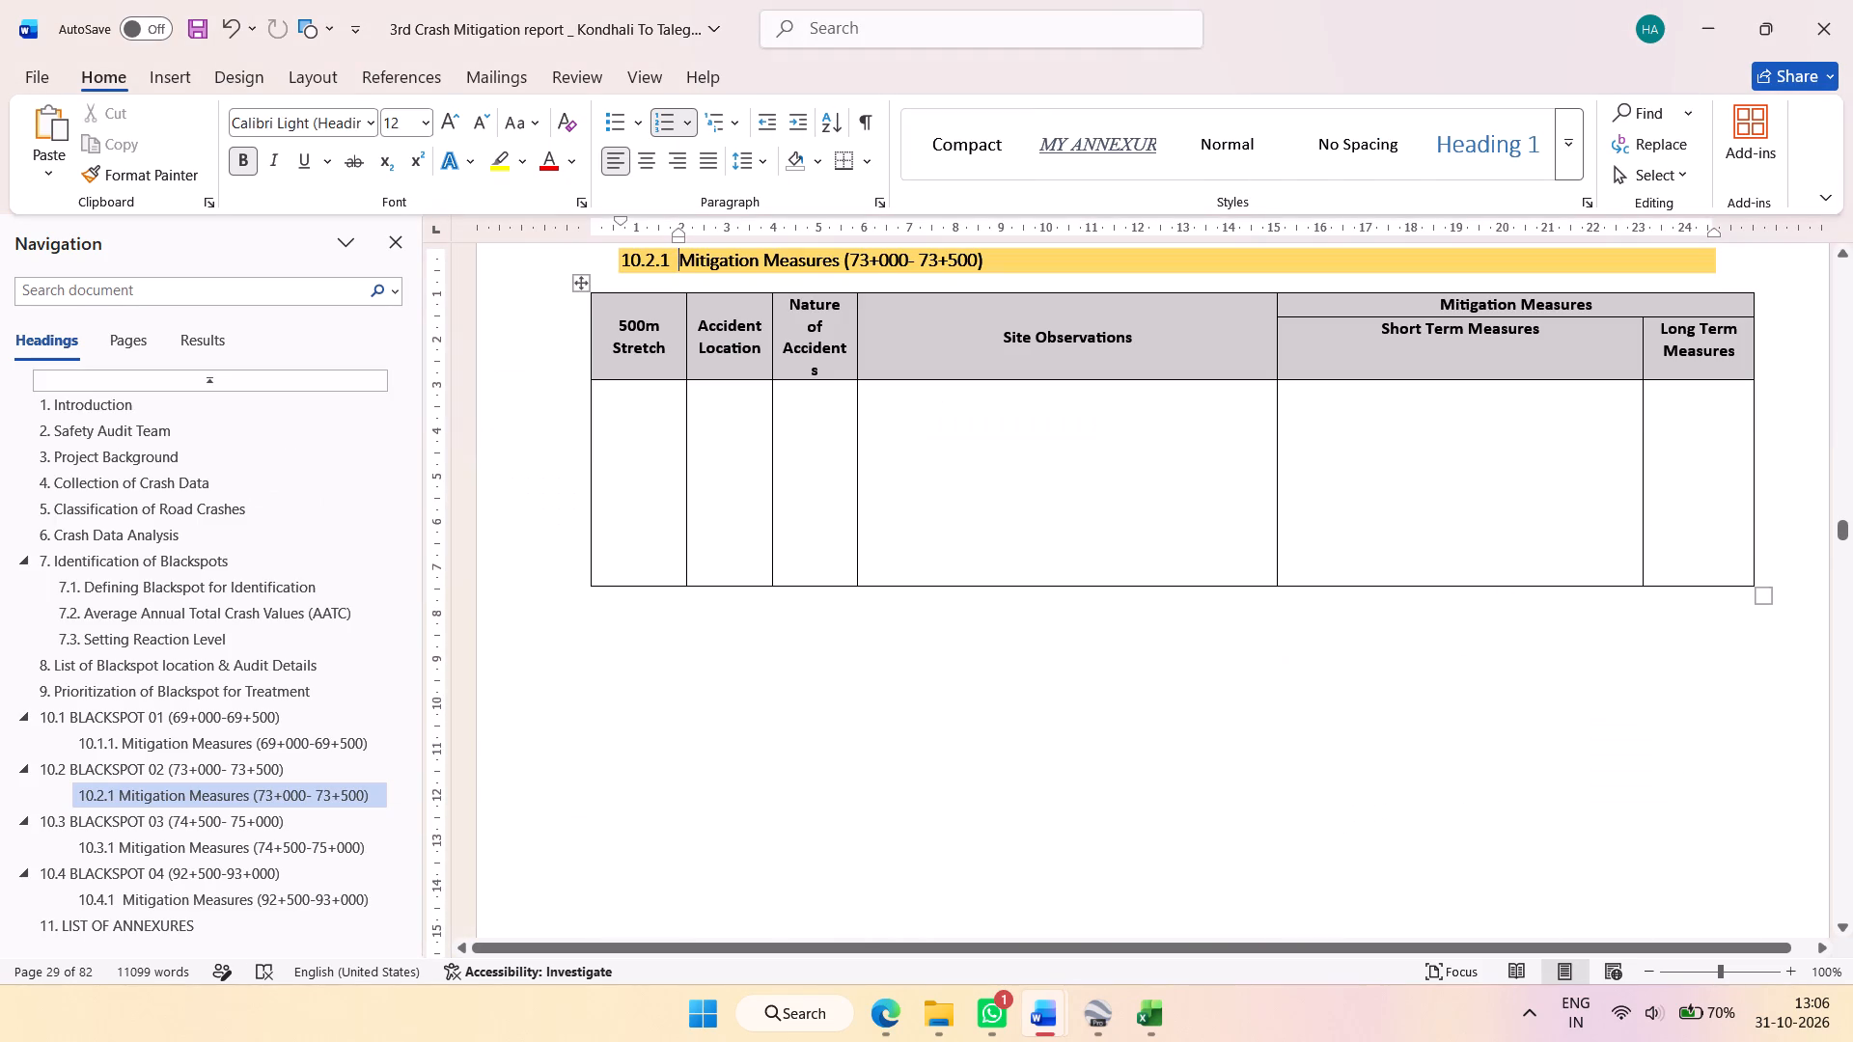
left_click(670, 426)
left_click(647, 425)
key("ctrl+v")
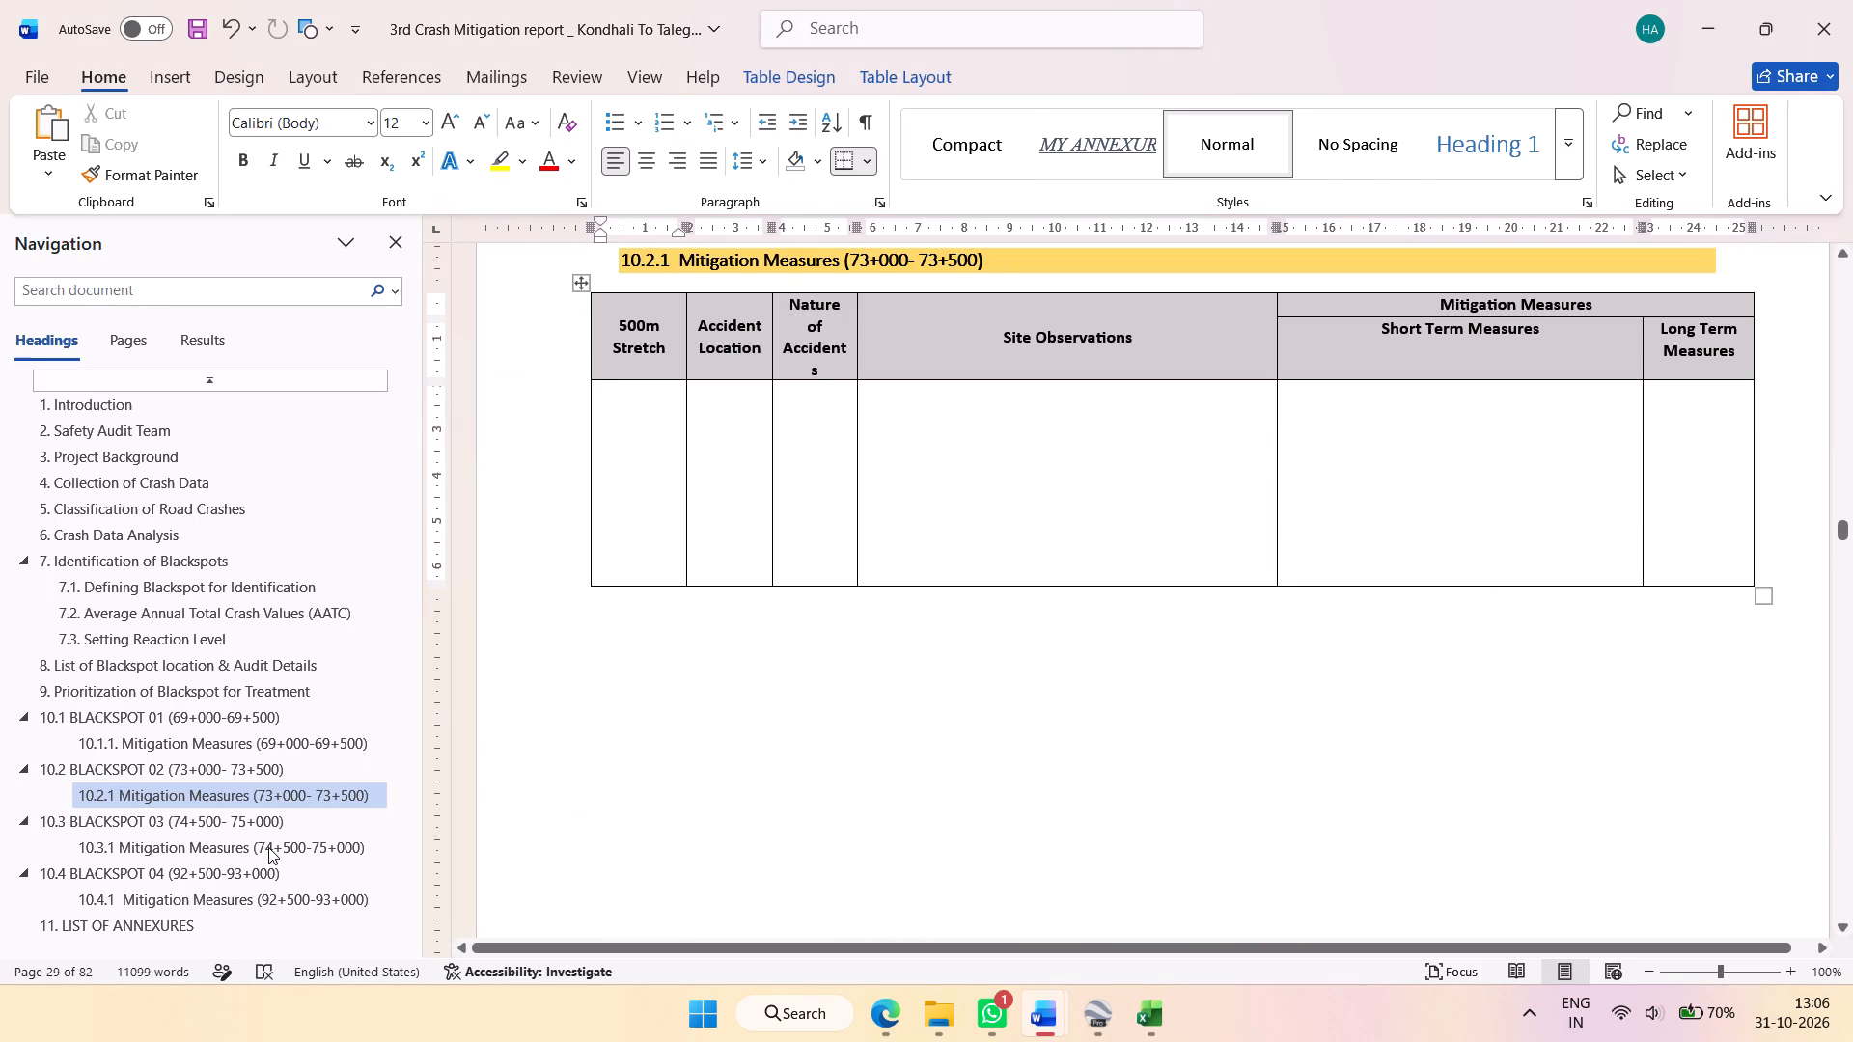
Move the 74+500-75+000 stretch, site observations and short-term measures from Blackspot observations into the report's section 10.3.1 mitigation table.
left_click(294, 852)
left_click(296, 852)
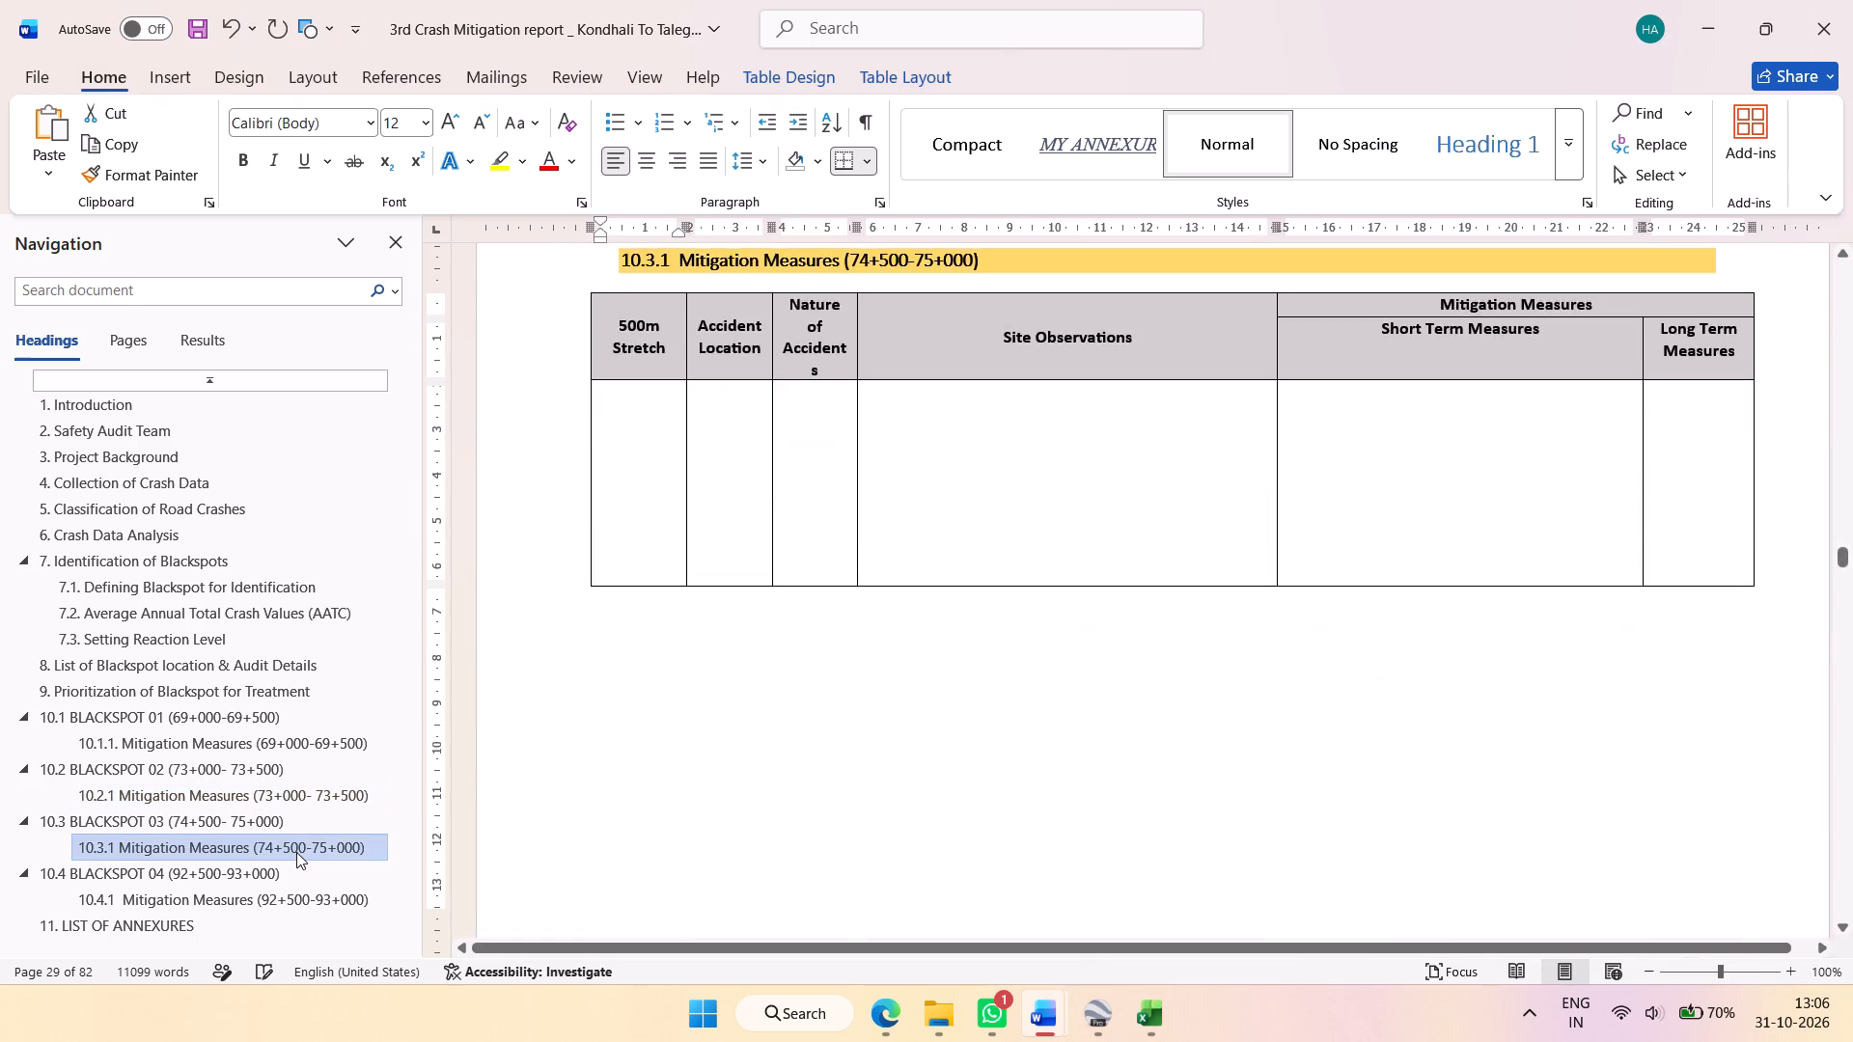
key("alt+Tab")
left_click_drag(636, 753, 1579, 717)
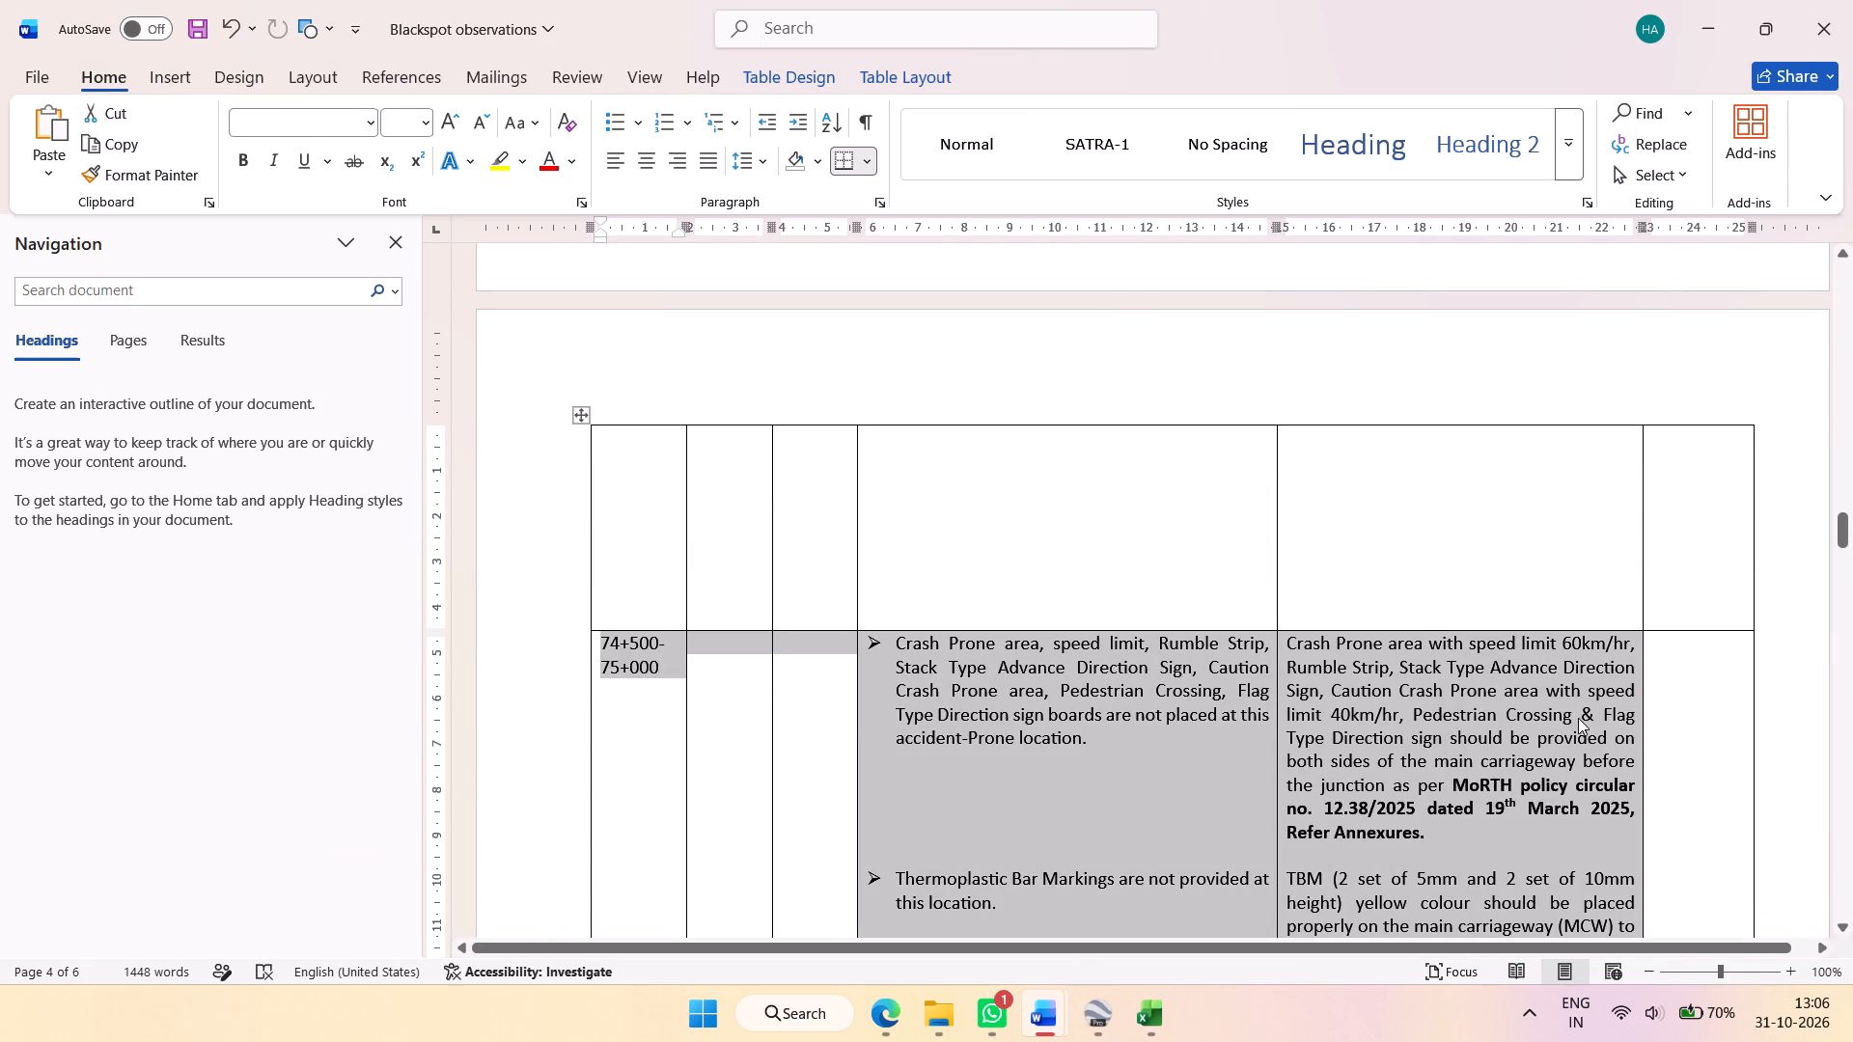
key("ctrl+x")
key("alt+Tab")
left_click(651, 485)
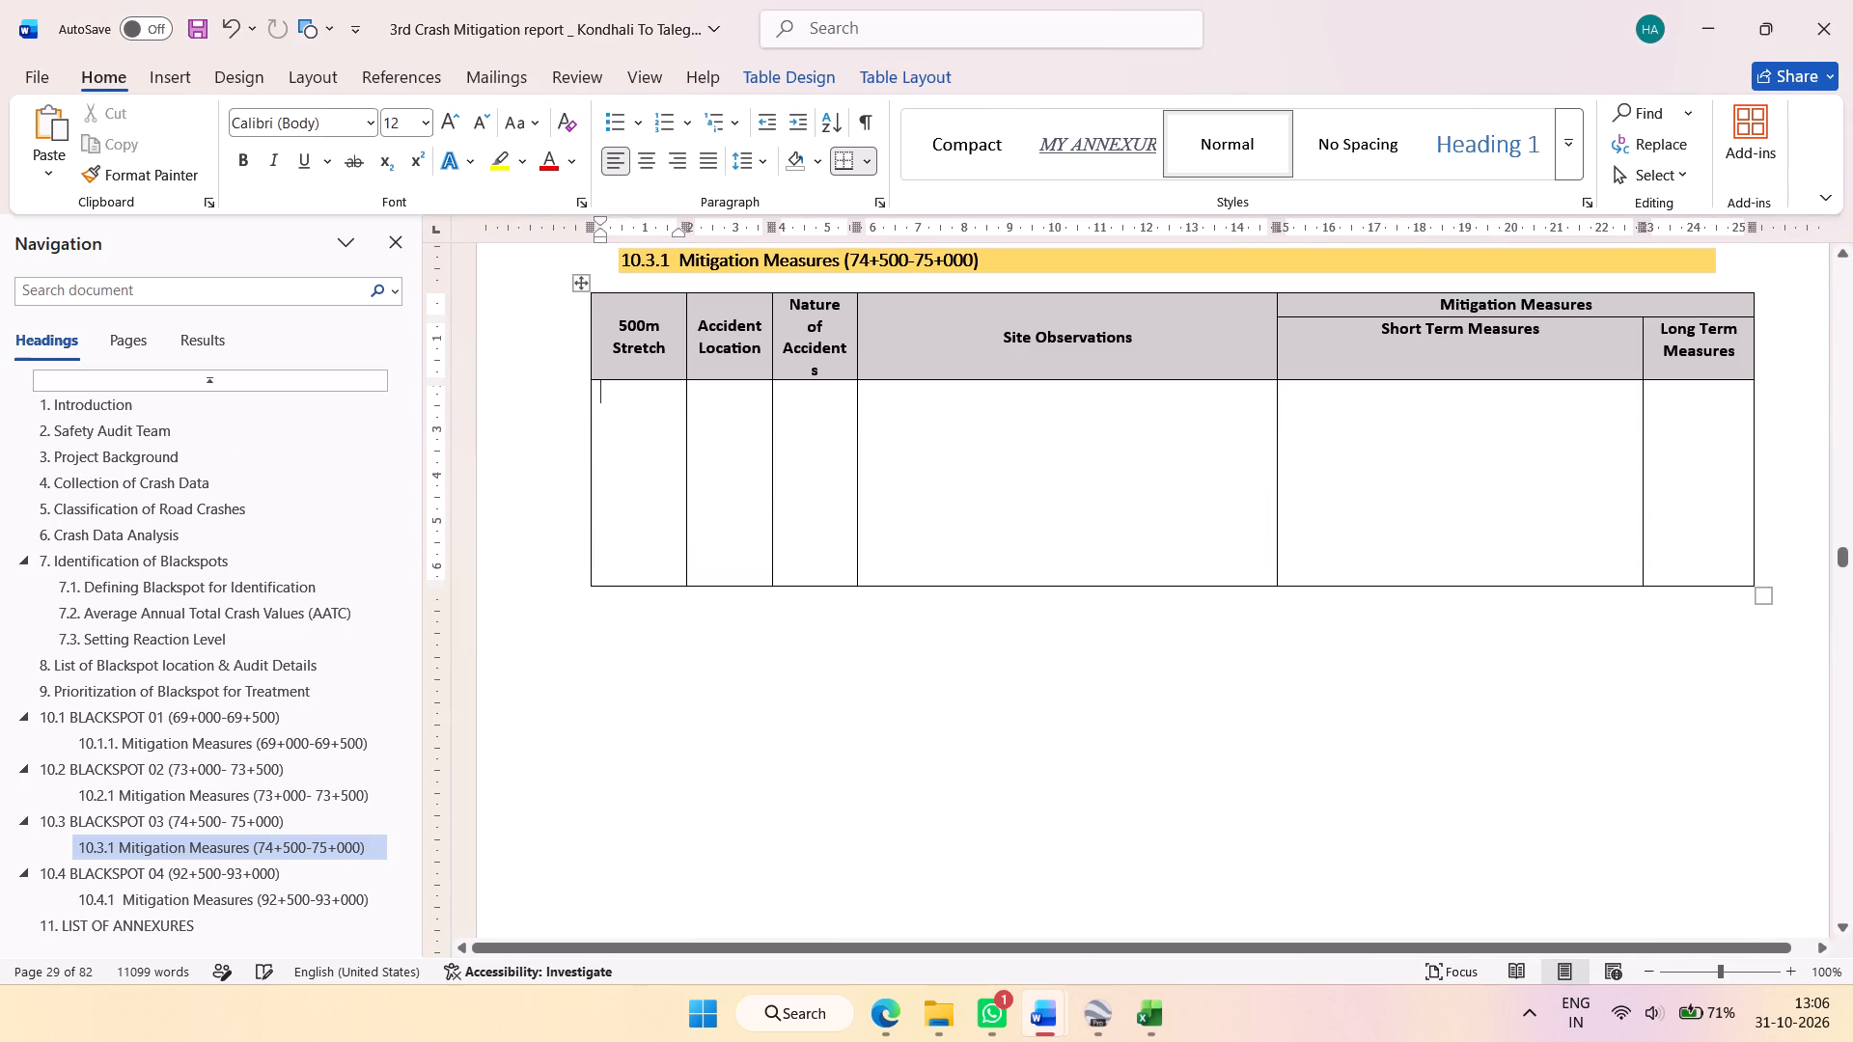
key("ctrl+v")
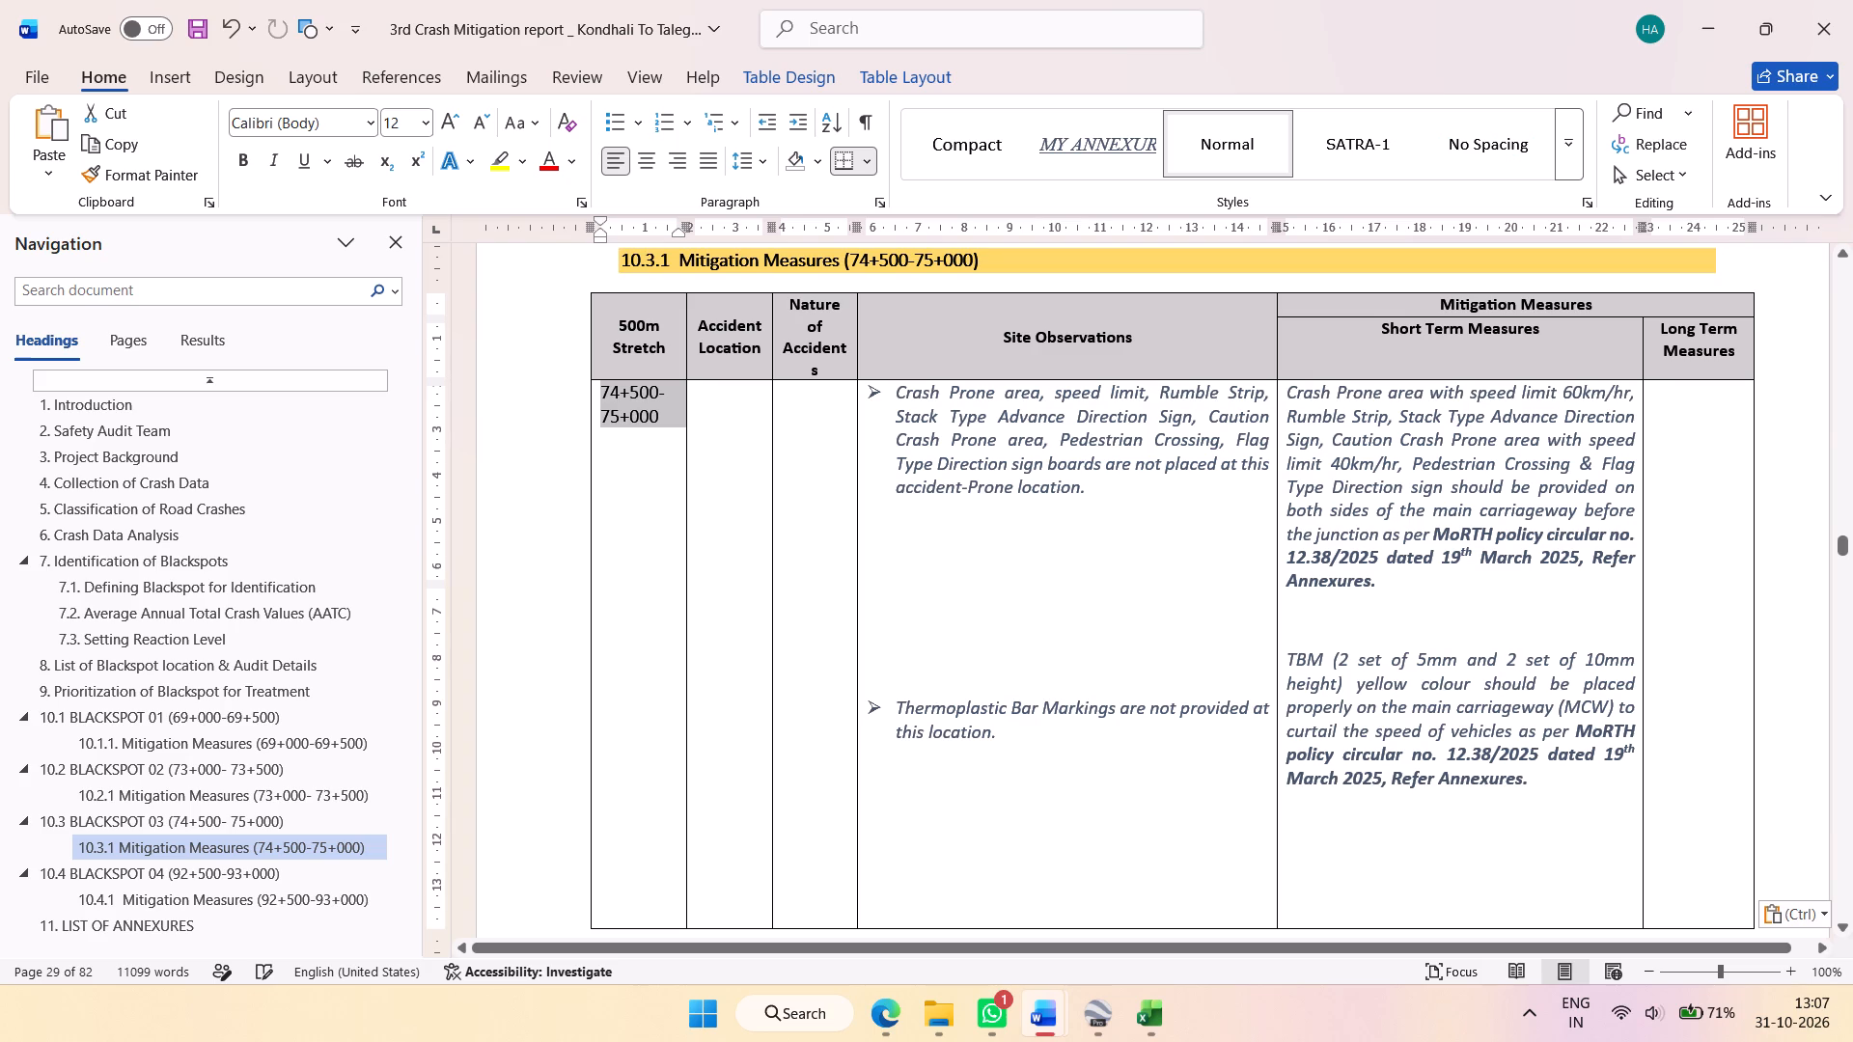
Move the 92+500-93+000 stretch, site observations and short-term measures from Blackspot observations into the report's section 10.4.1 mitigation table.
left_click(310, 893)
left_click(325, 903)
key("alt+Tab")
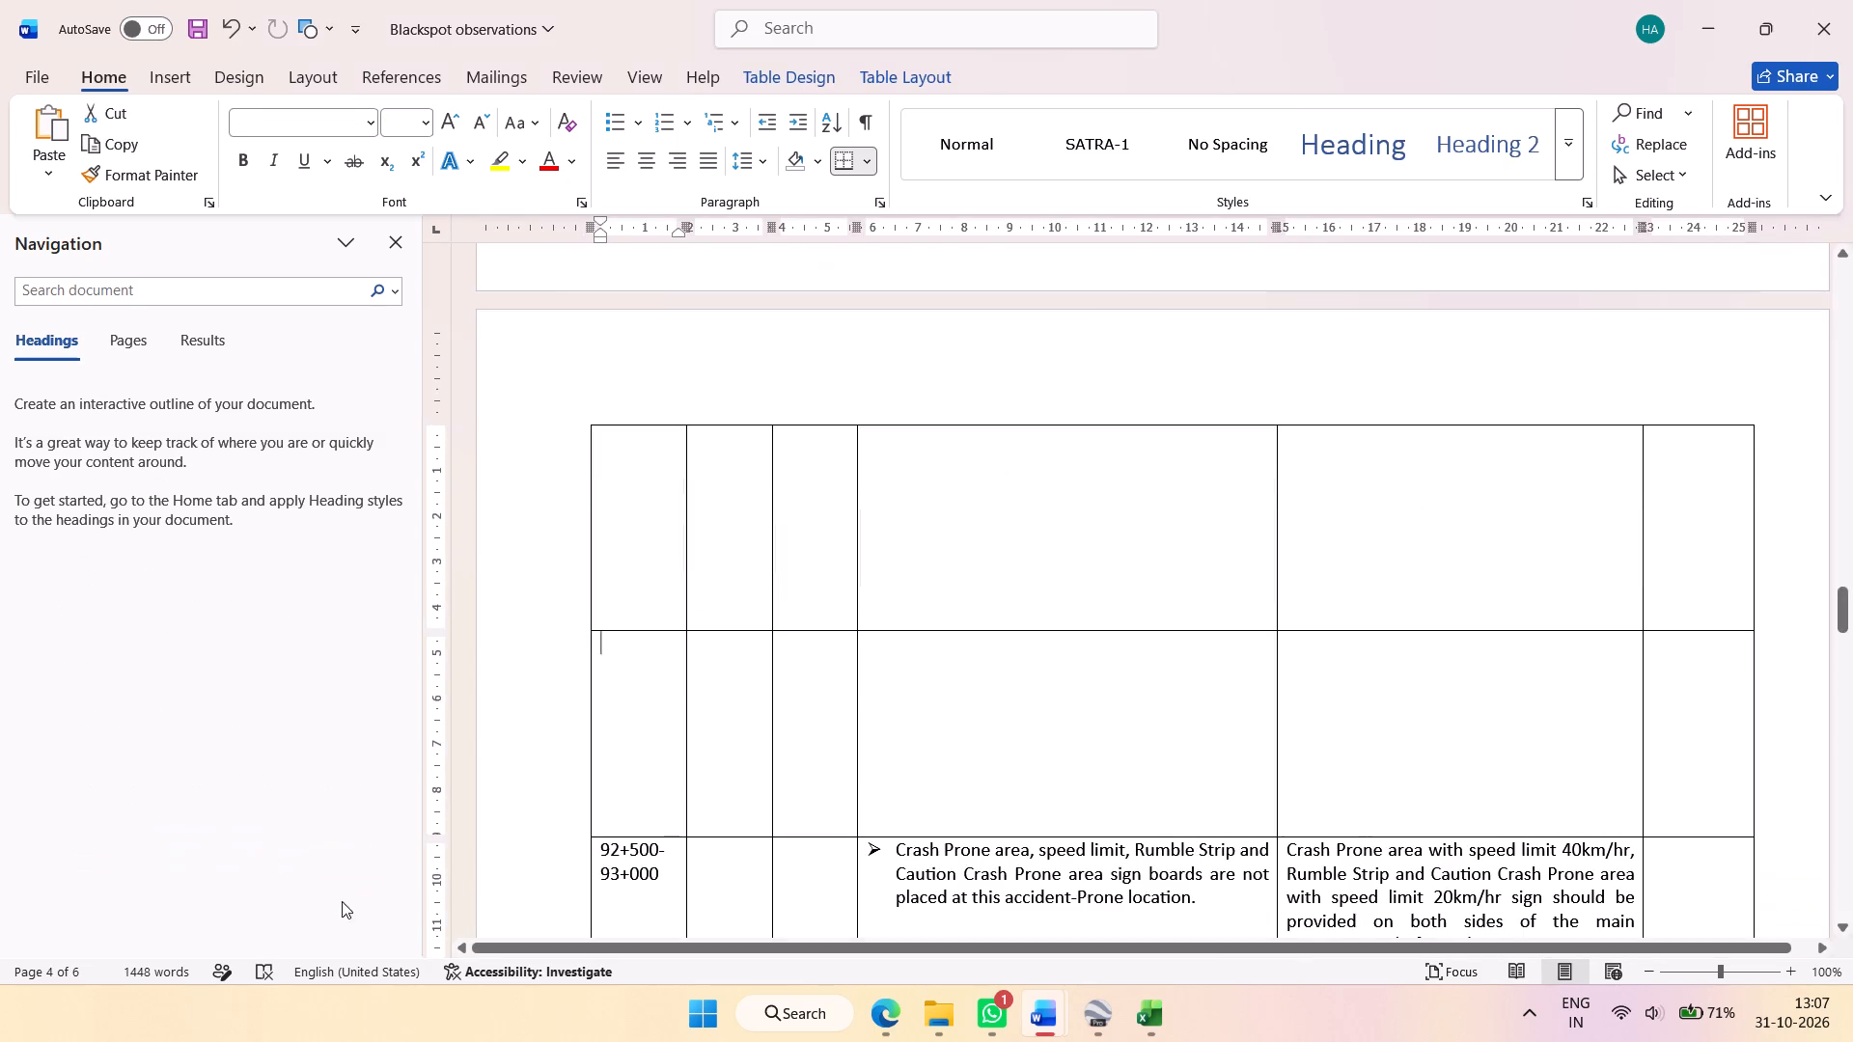
scroll(753, 726, "down", 2)
left_click_drag(650, 715, 1484, 674)
key("ctrl+x")
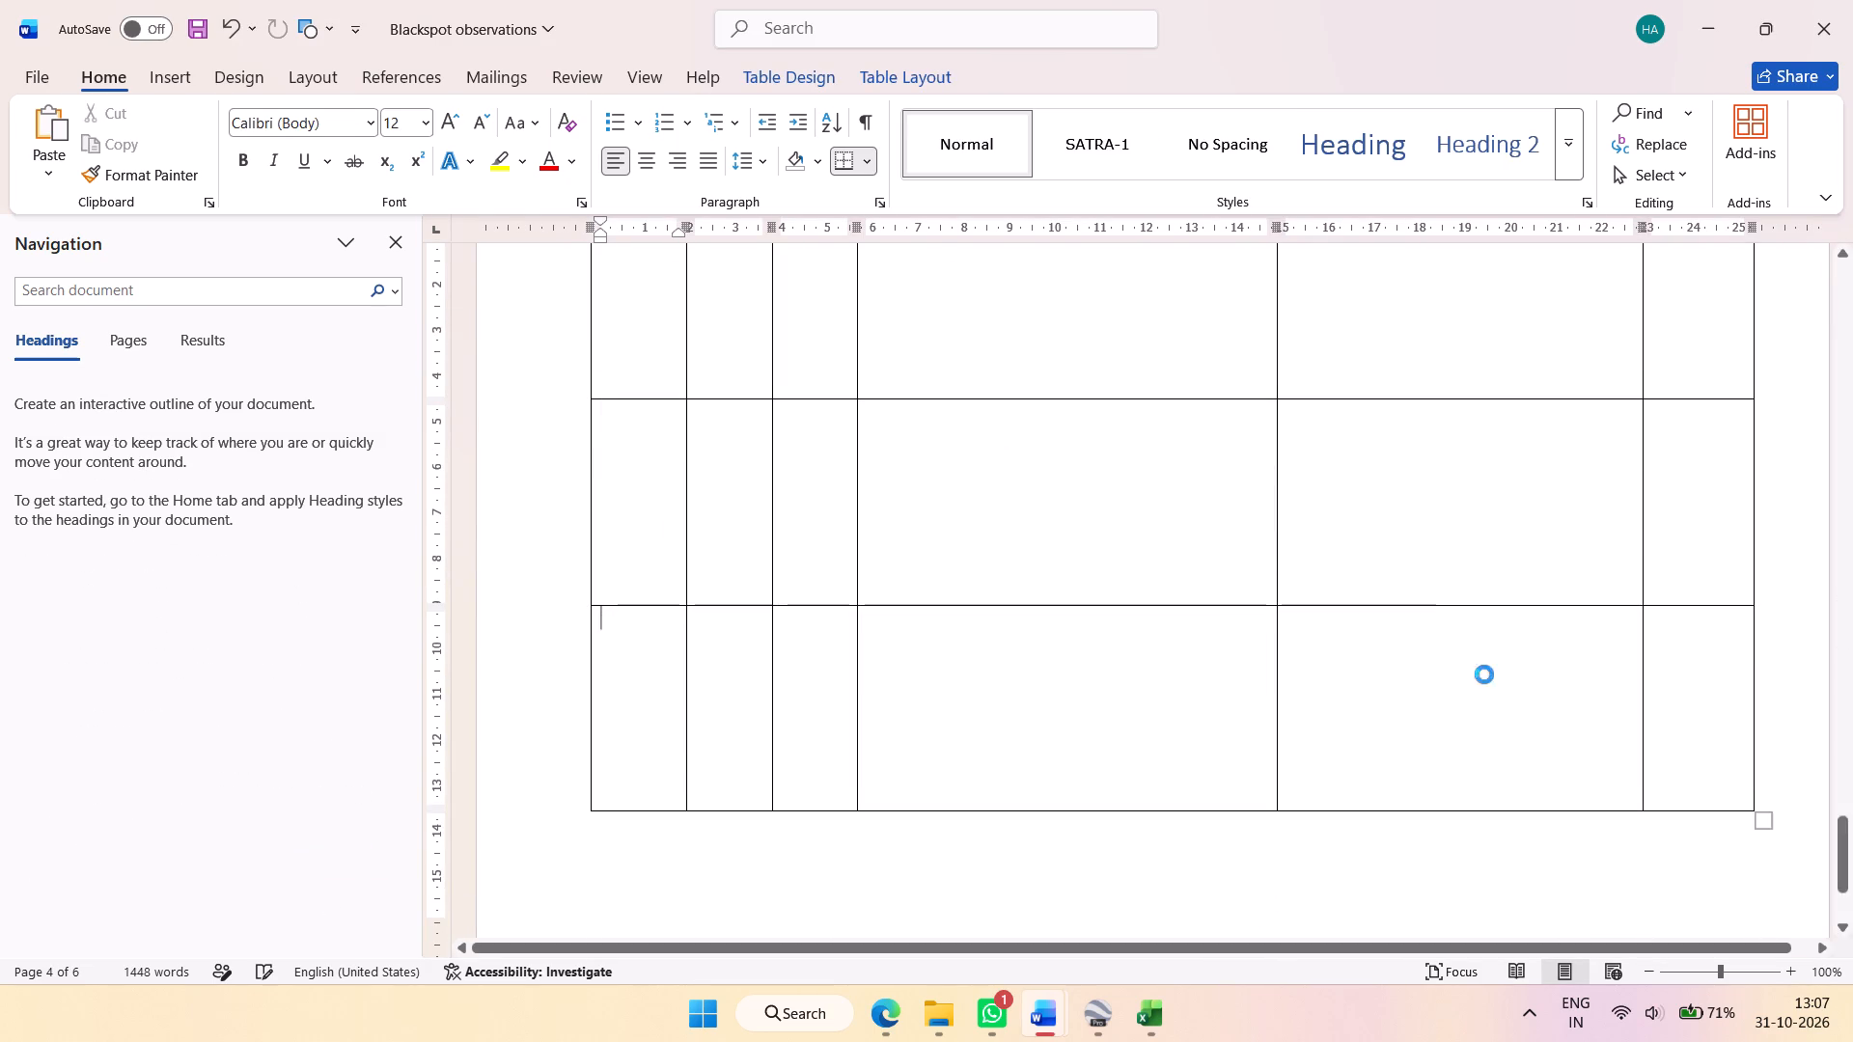
key("alt+Tab")
left_click(666, 445)
key("ctrl+v")
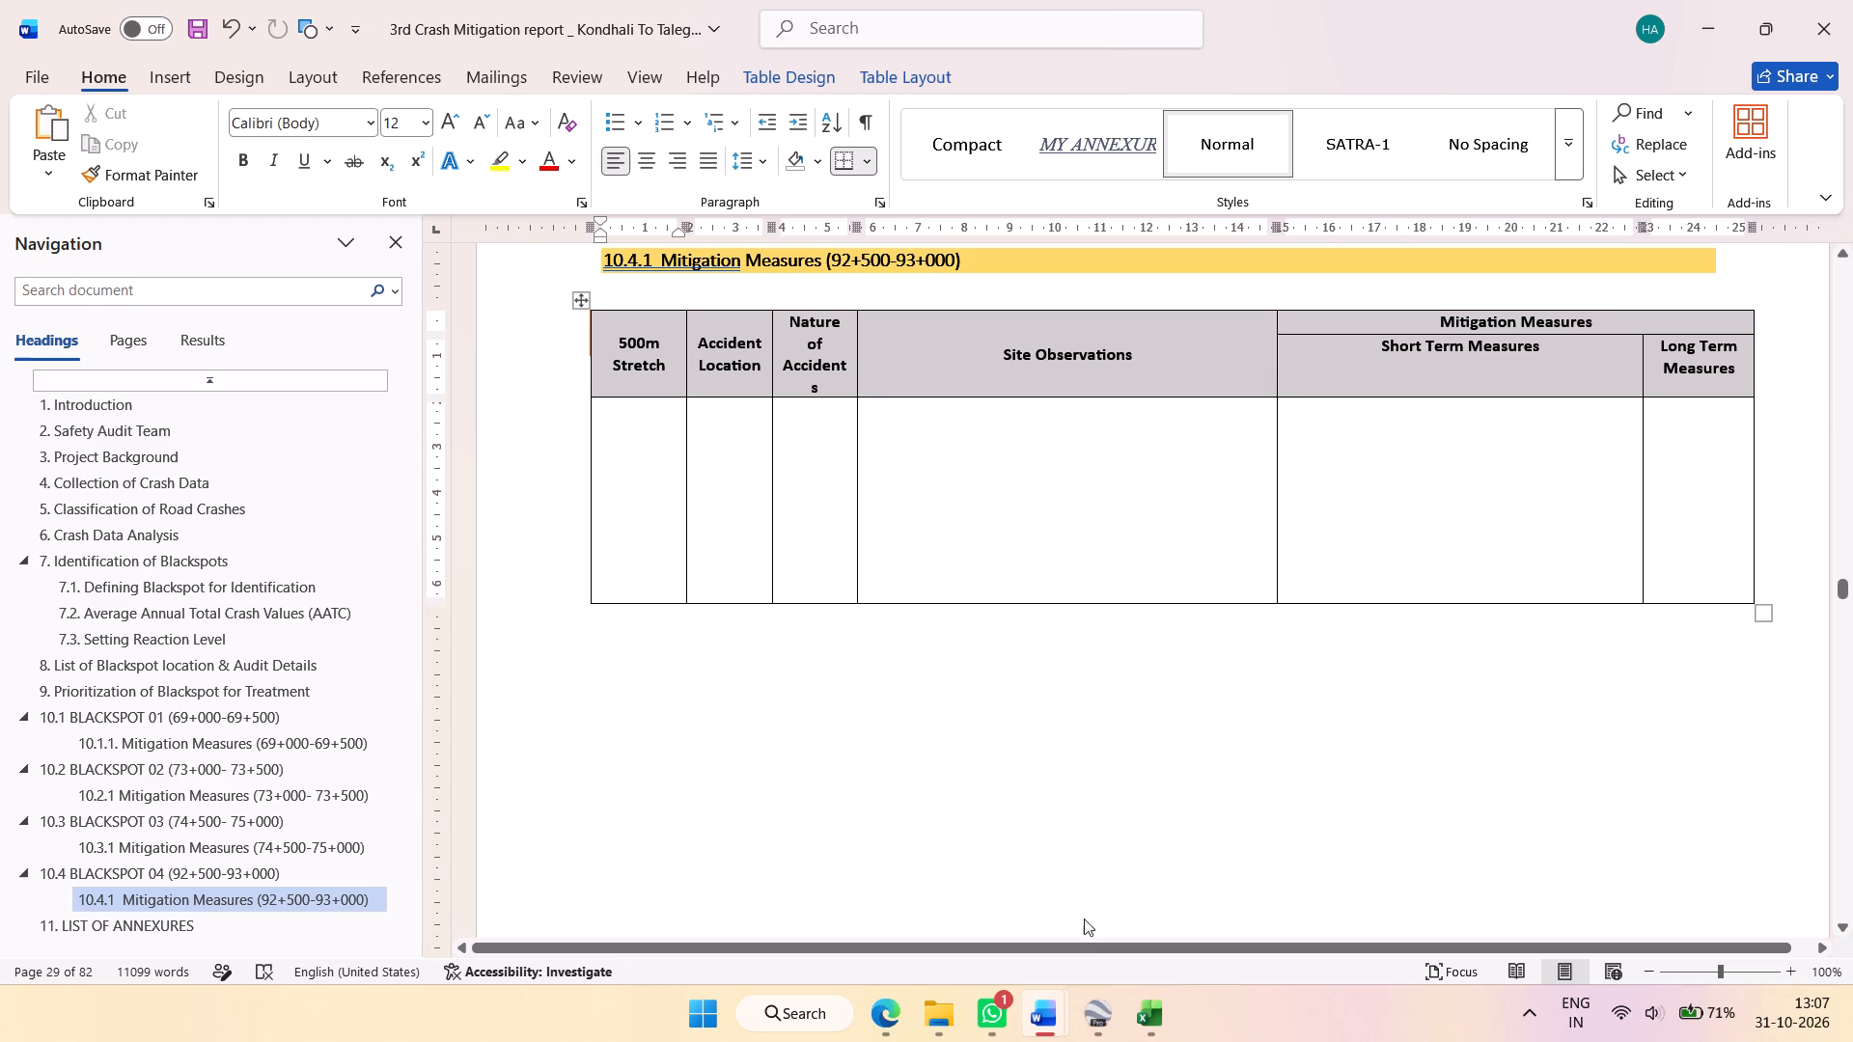
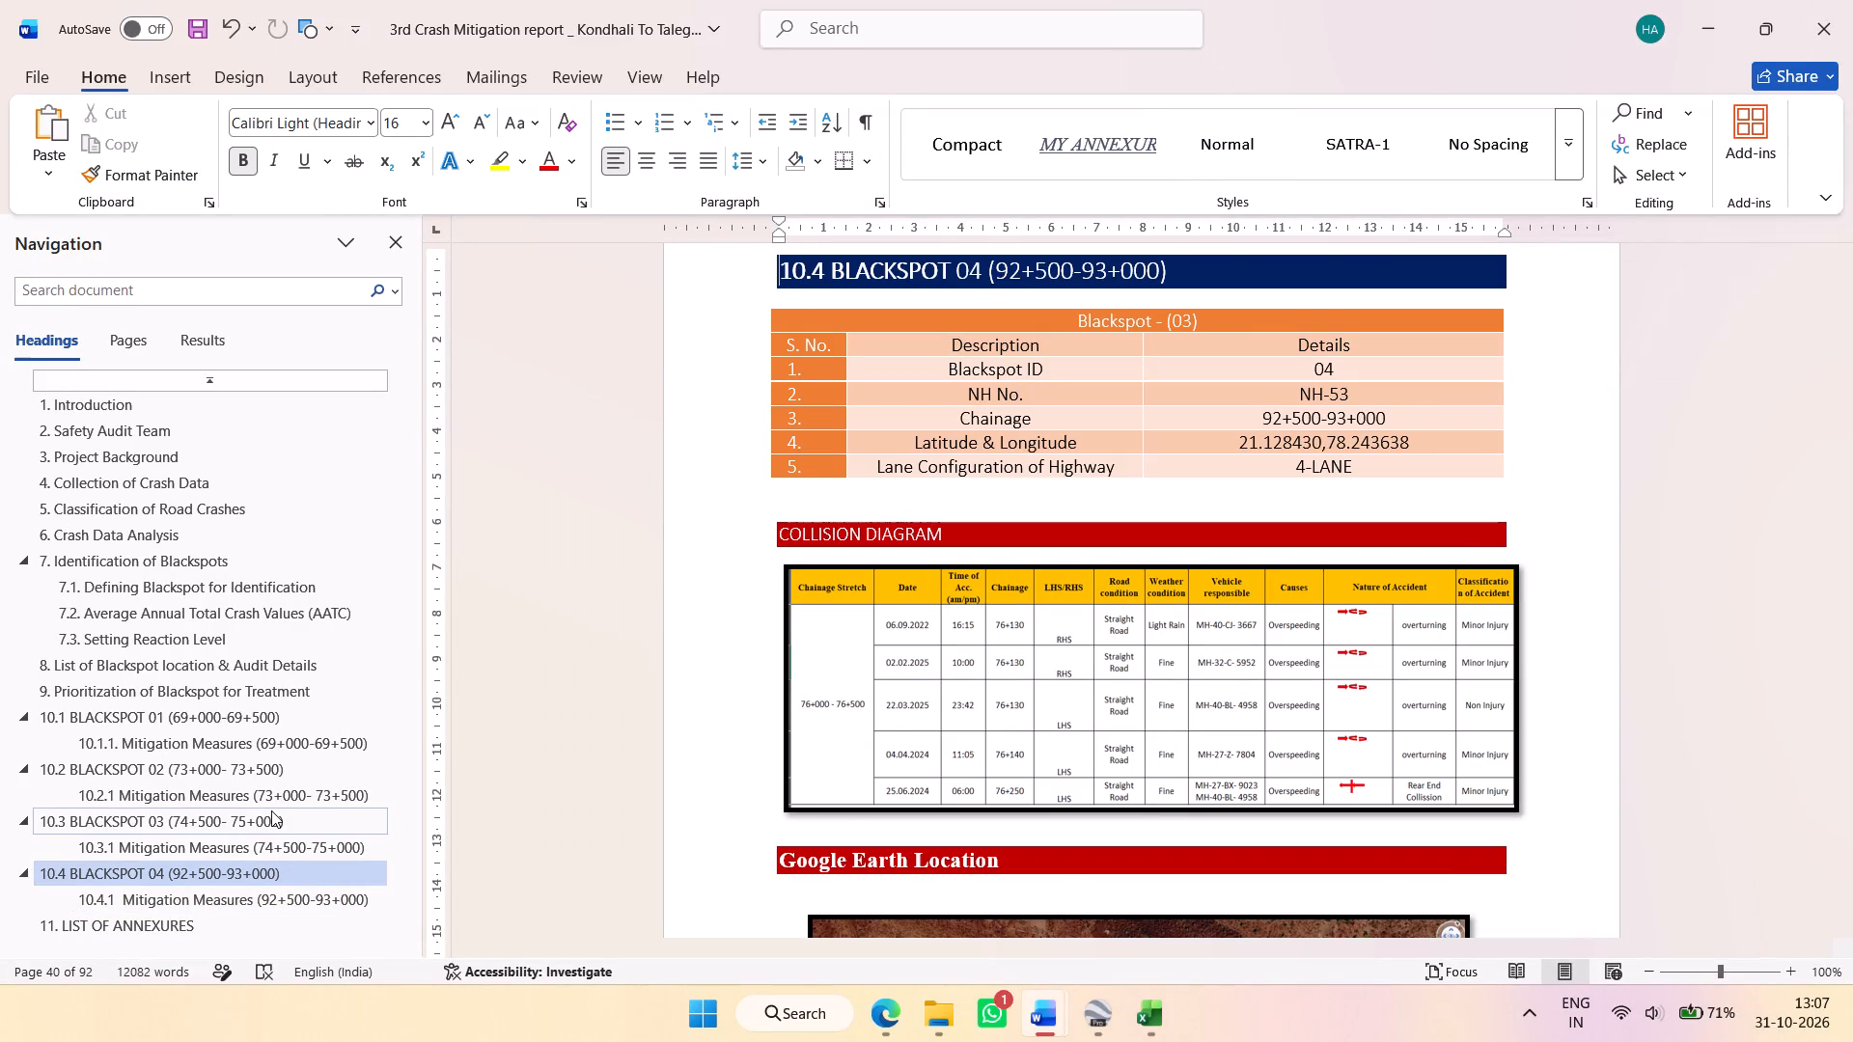
Go to section 10.1 Blackspot 01 (69+000-69+500) and save the report.
left_click(308, 770)
left_click(301, 707)
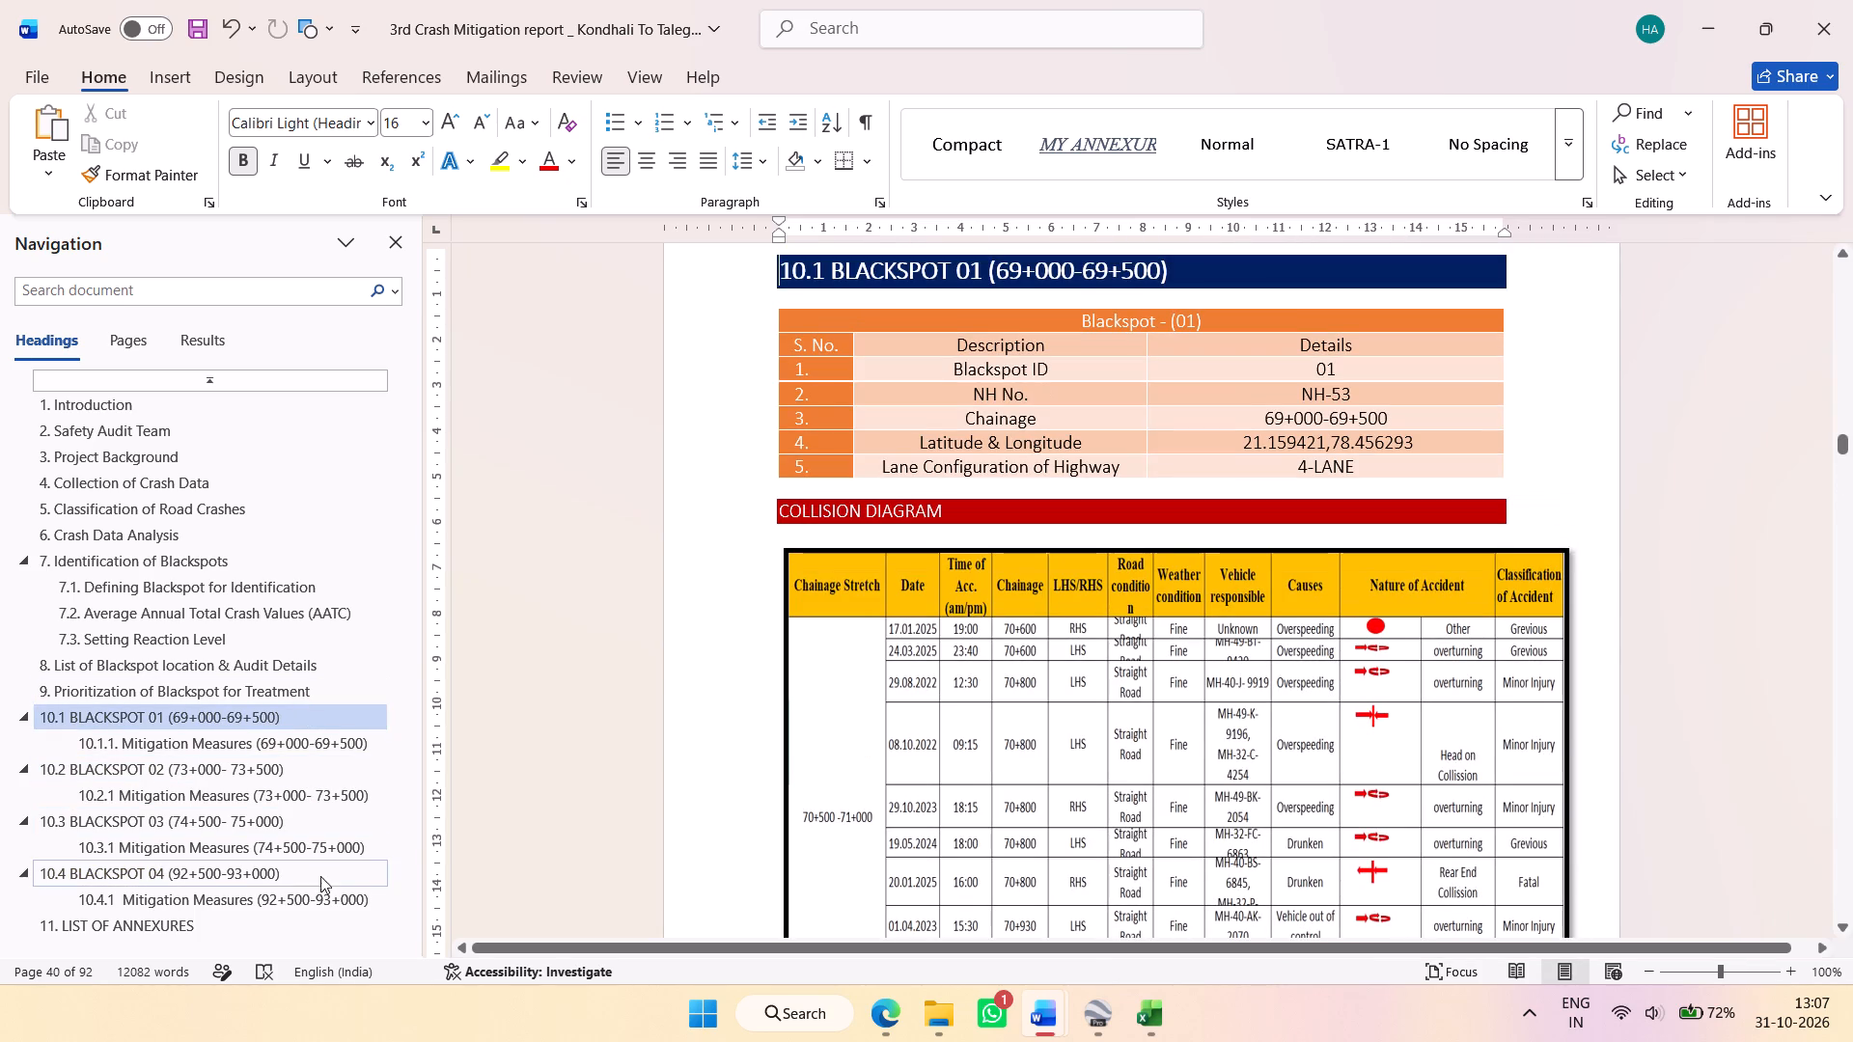
scroll(308, 881, "down", 4)
triple_click(202, 41)
double_click(202, 41)
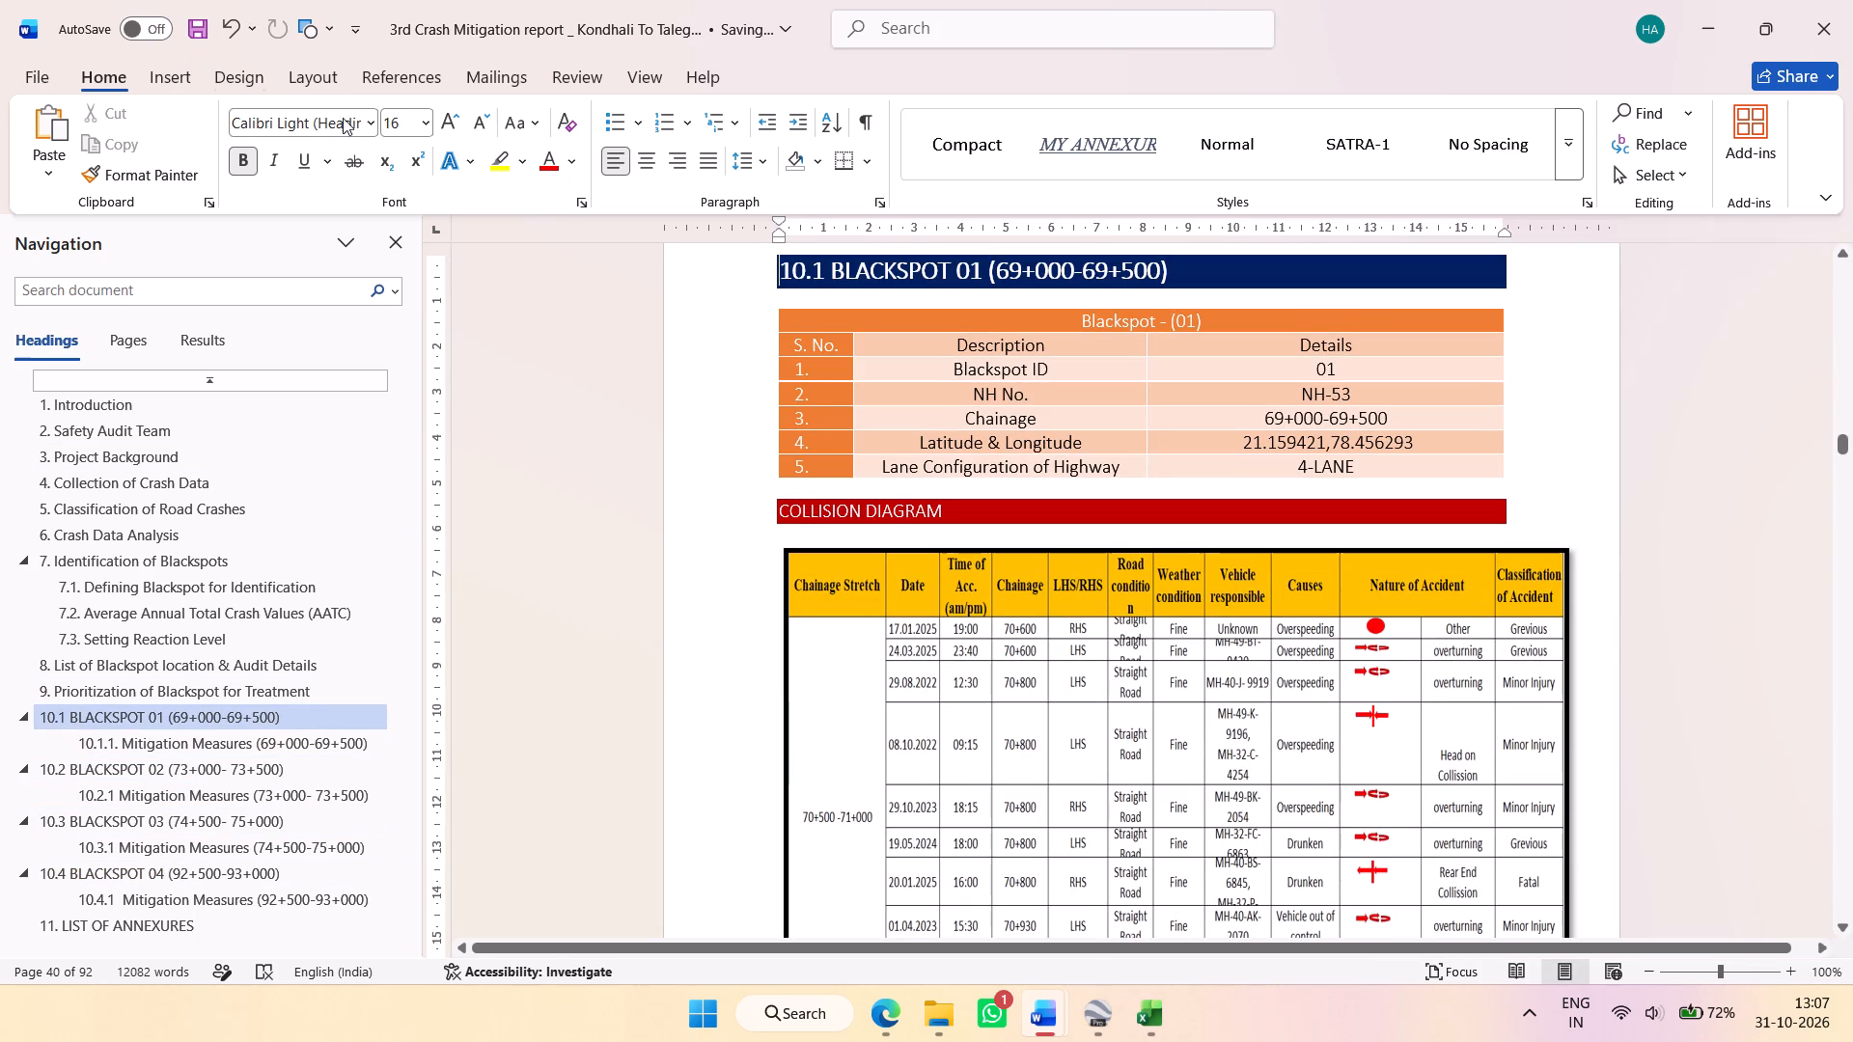
Review the Blackspot 01 section from its collision diagram to the thermoplastic bar markings site photo in the 10.1.1 mitigation table, and select that photo.
scroll(647, 145, "down", 6)
scroll(798, 380, "down", 1)
scroll(799, 145, "up", 7)
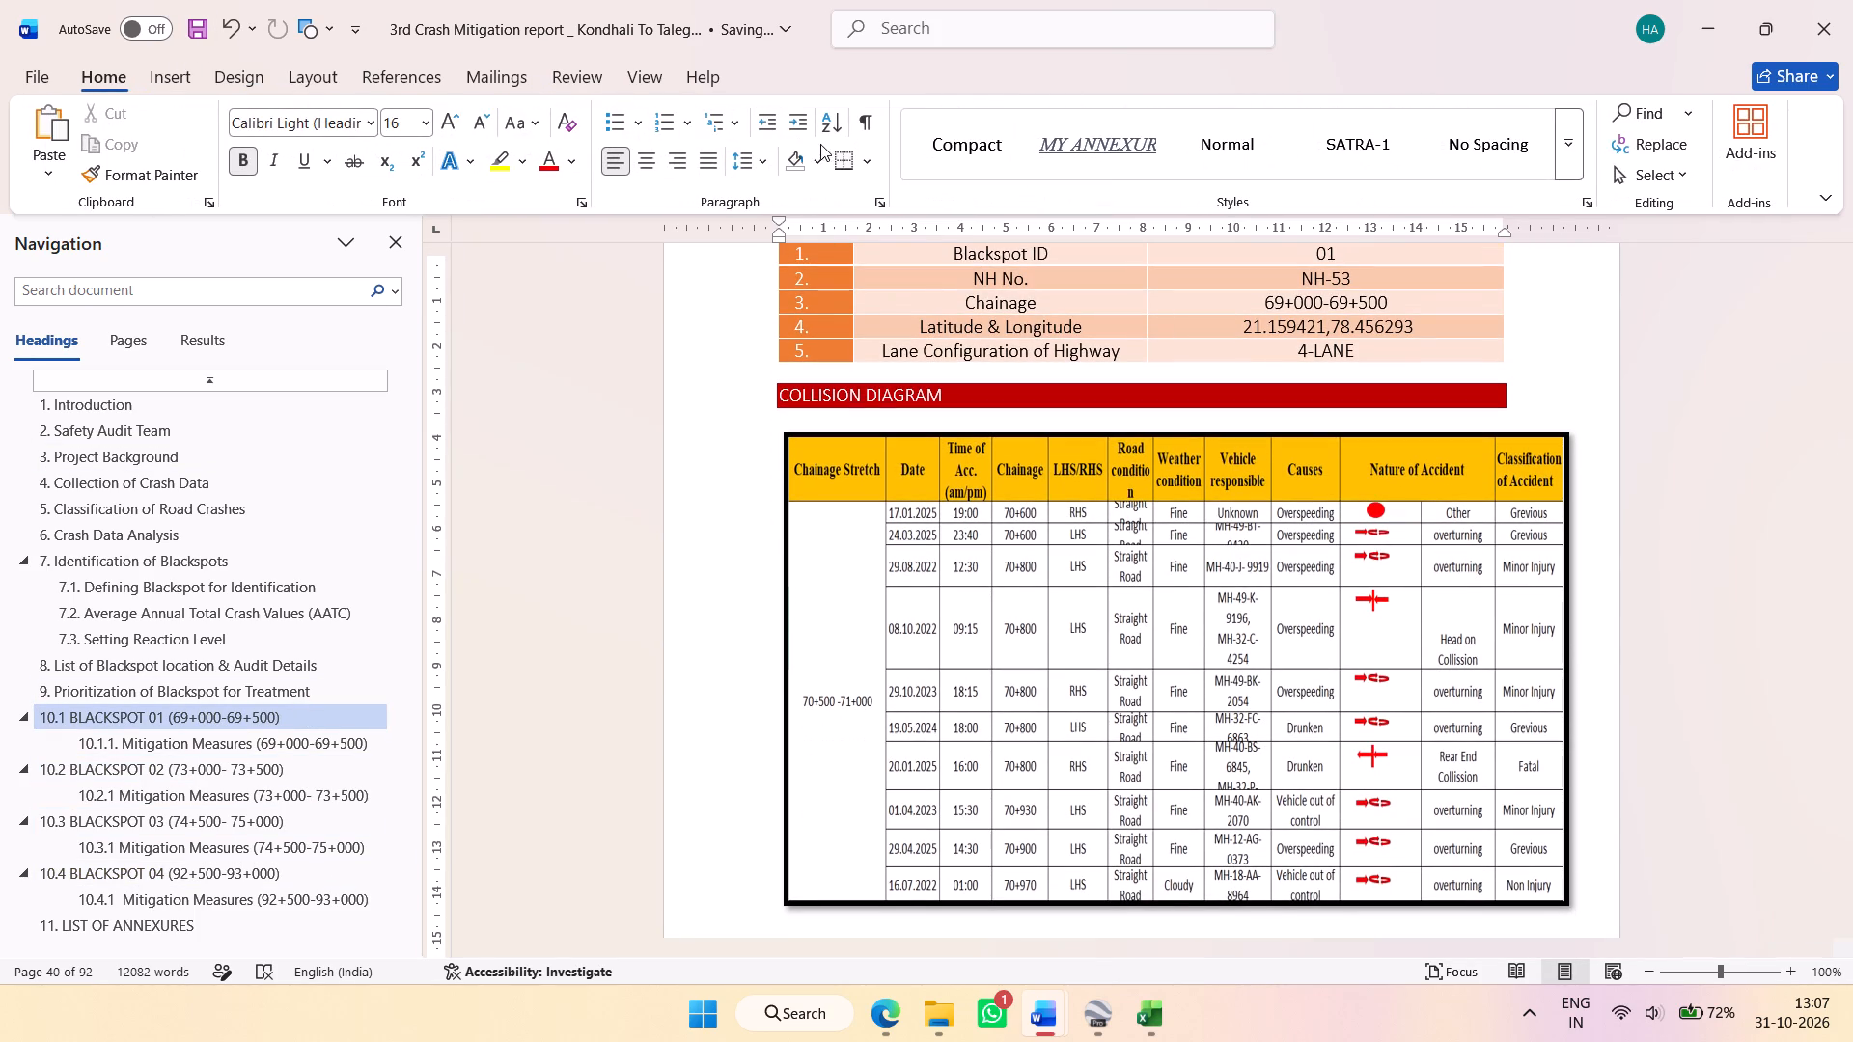
scroll(1143, 502, "down", 11)
scroll(1274, 498, "down", 1)
scroll(1274, 498, "up", 8)
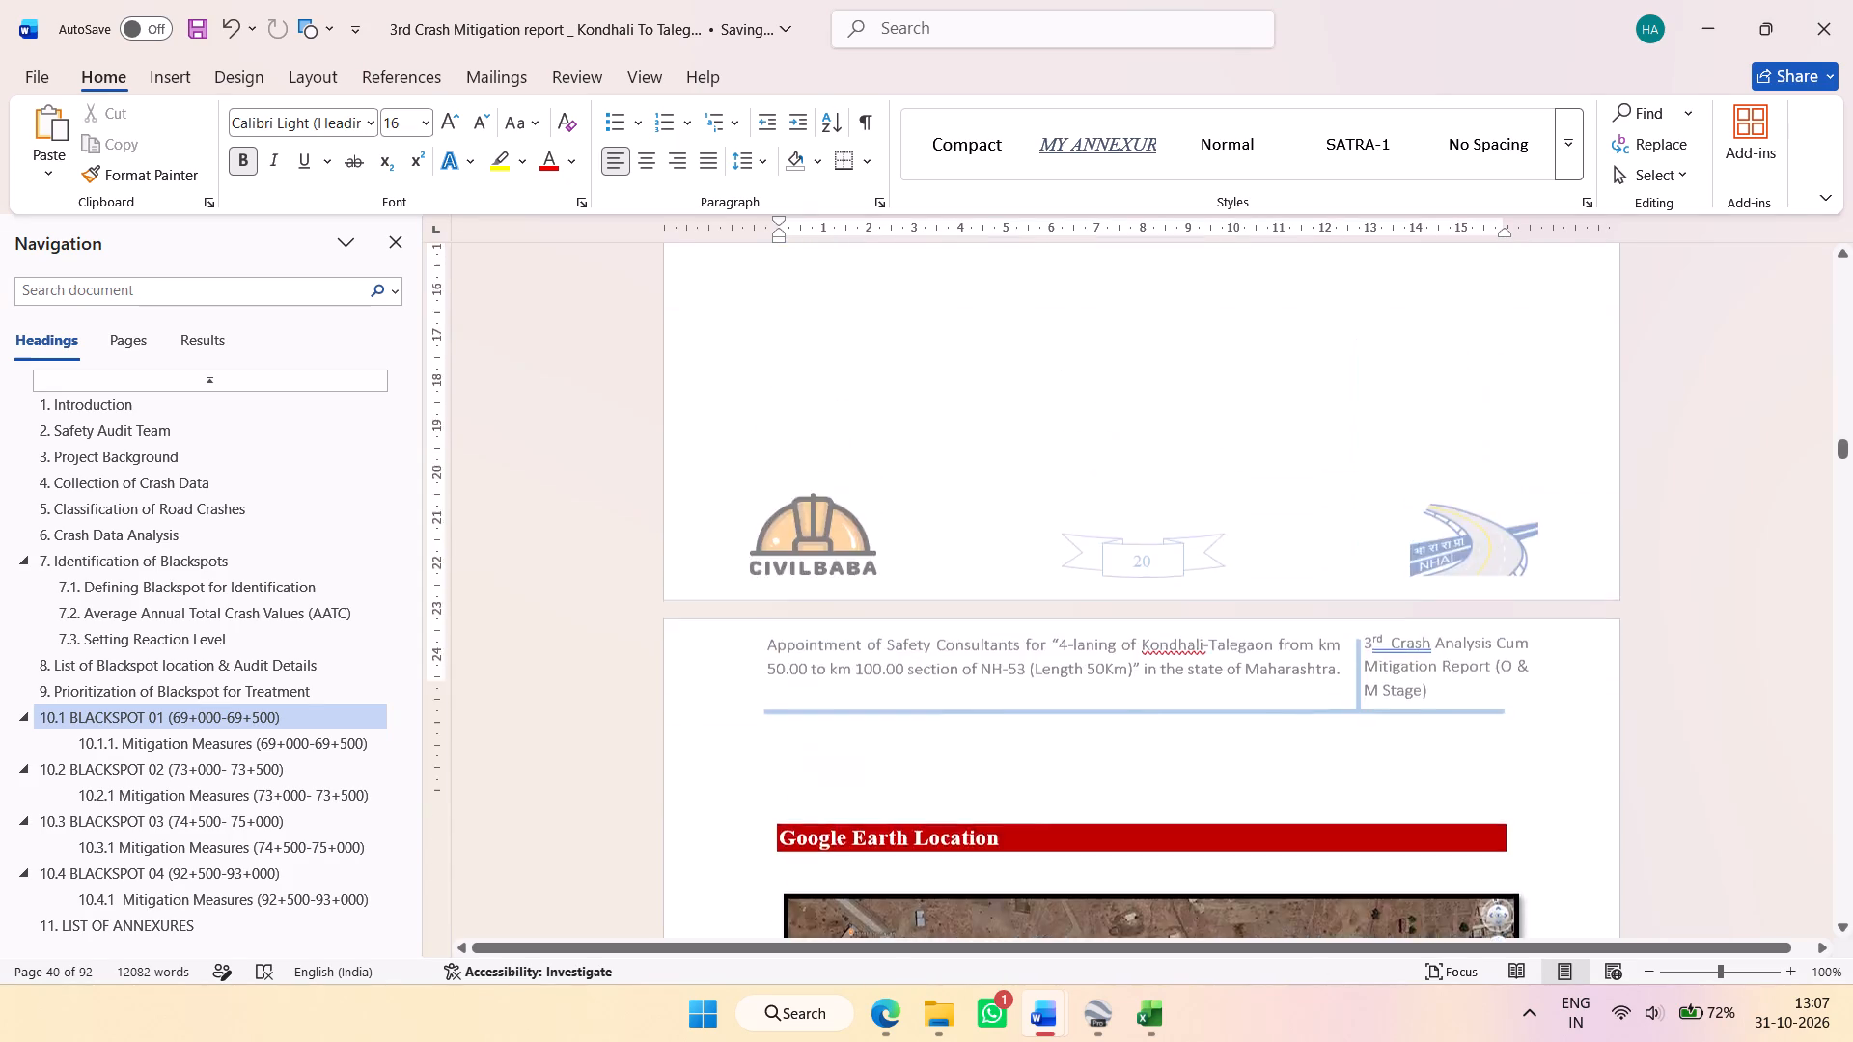
scroll(1274, 498, "down", 18)
scroll(1097, 548, "down", 2)
scroll(1225, 549, "down", 5)
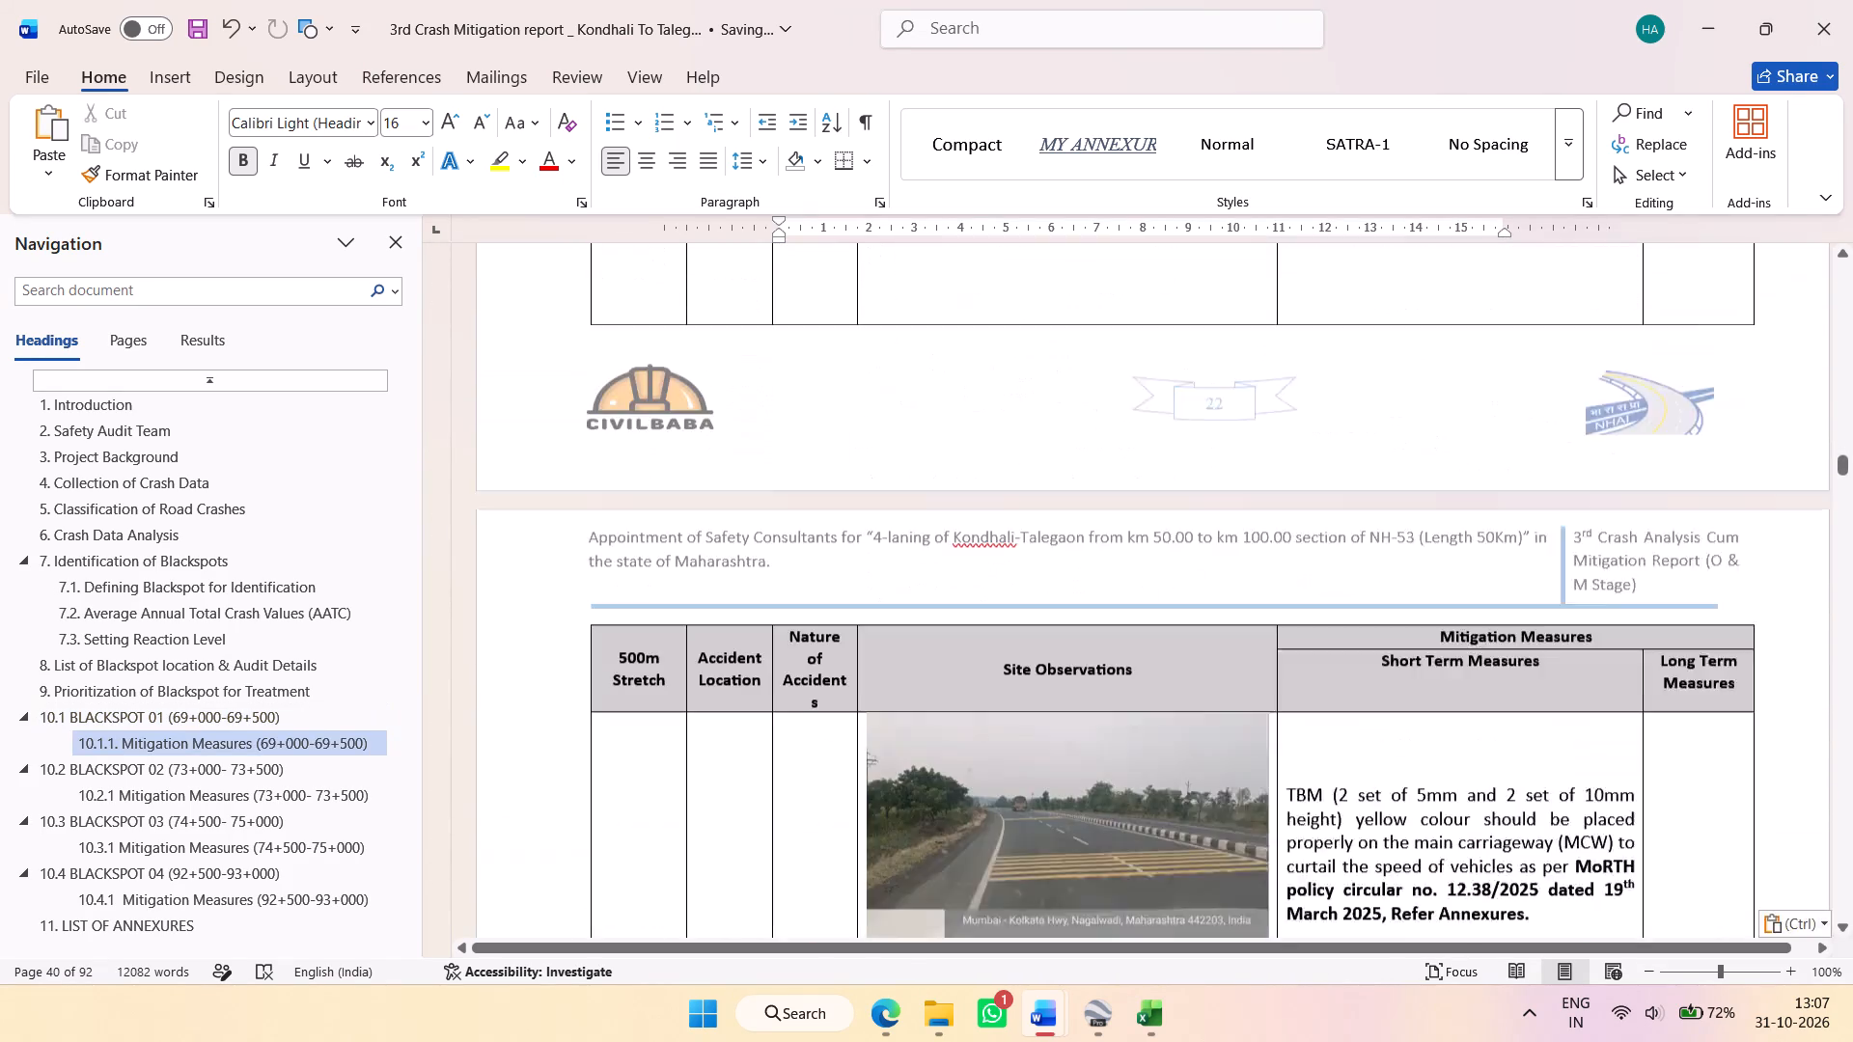
scroll(1156, 558, "up", 6)
scroll(1151, 563, "down", 6)
left_click(1145, 651)
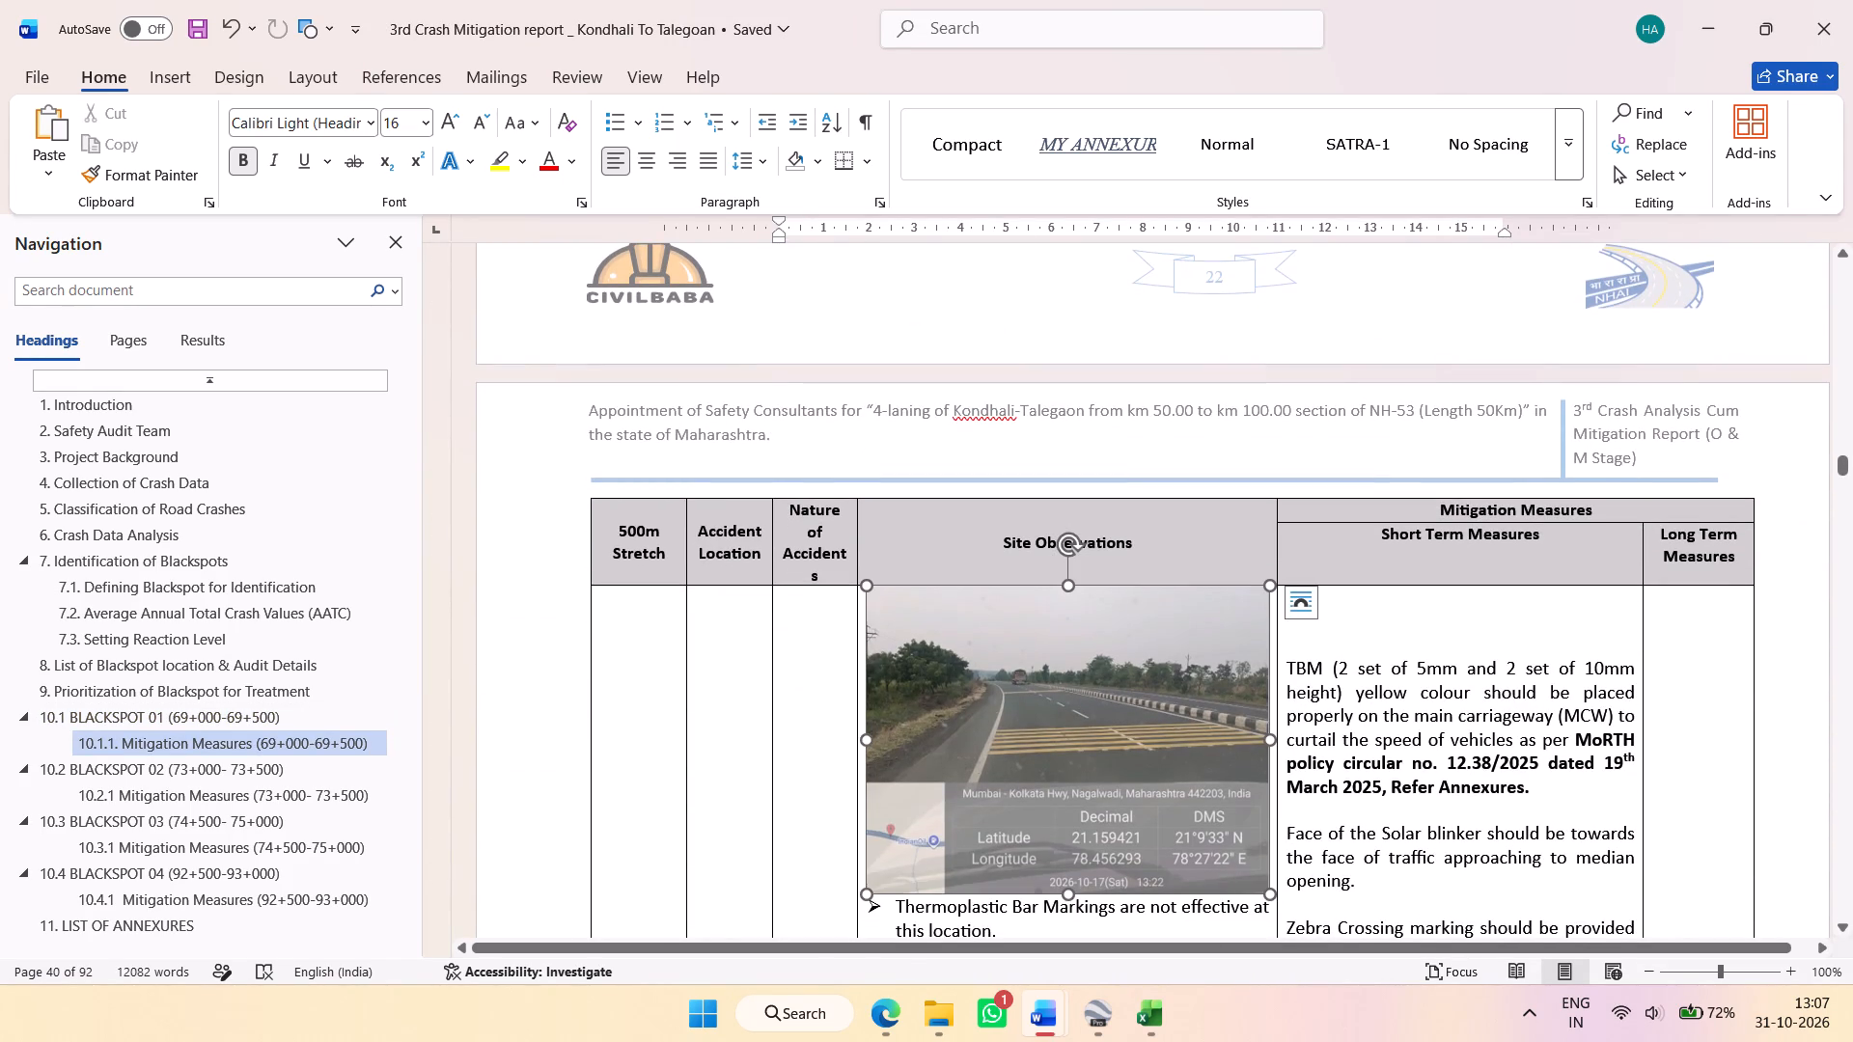
Crop the top off the road photo at latitude 21.159421 in section 10.1.1 and reduce its height to fit the preceding page.
double_click(1082, 770)
left_click(1653, 125)
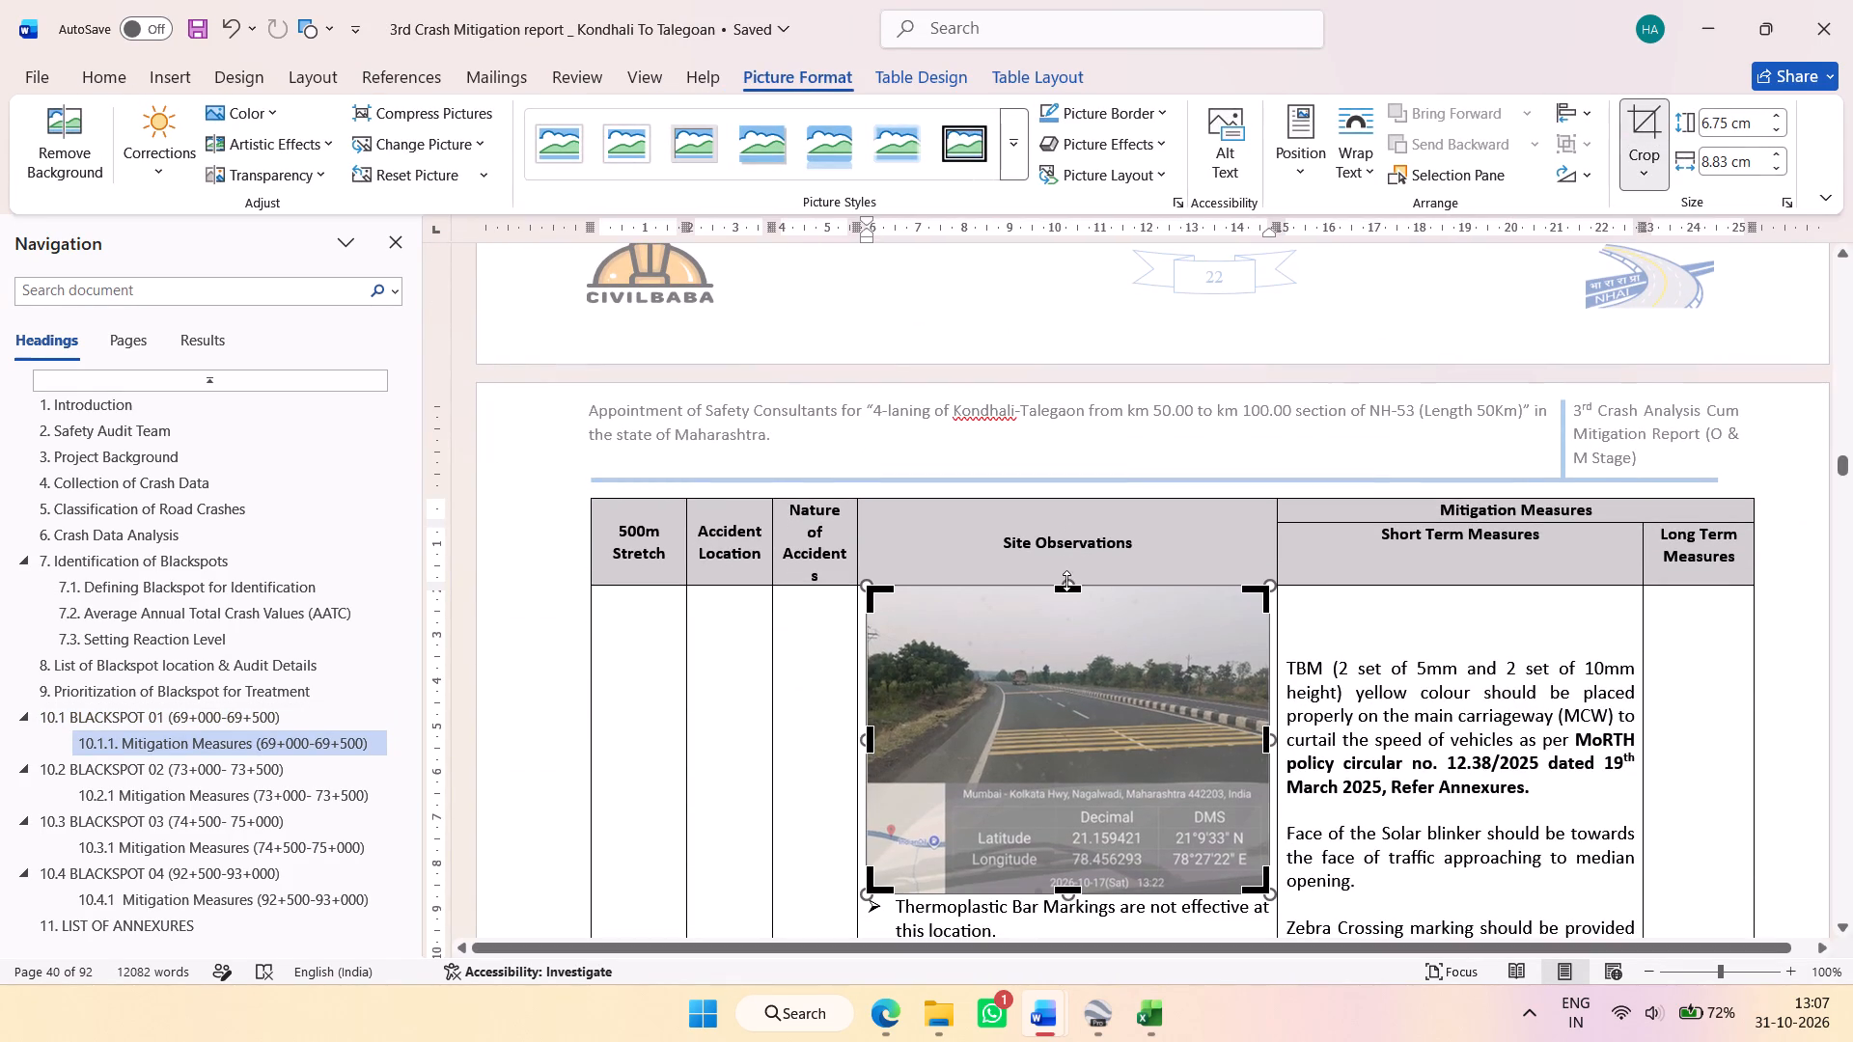
left_click_drag(1065, 589, 1066, 622)
left_click(1408, 644)
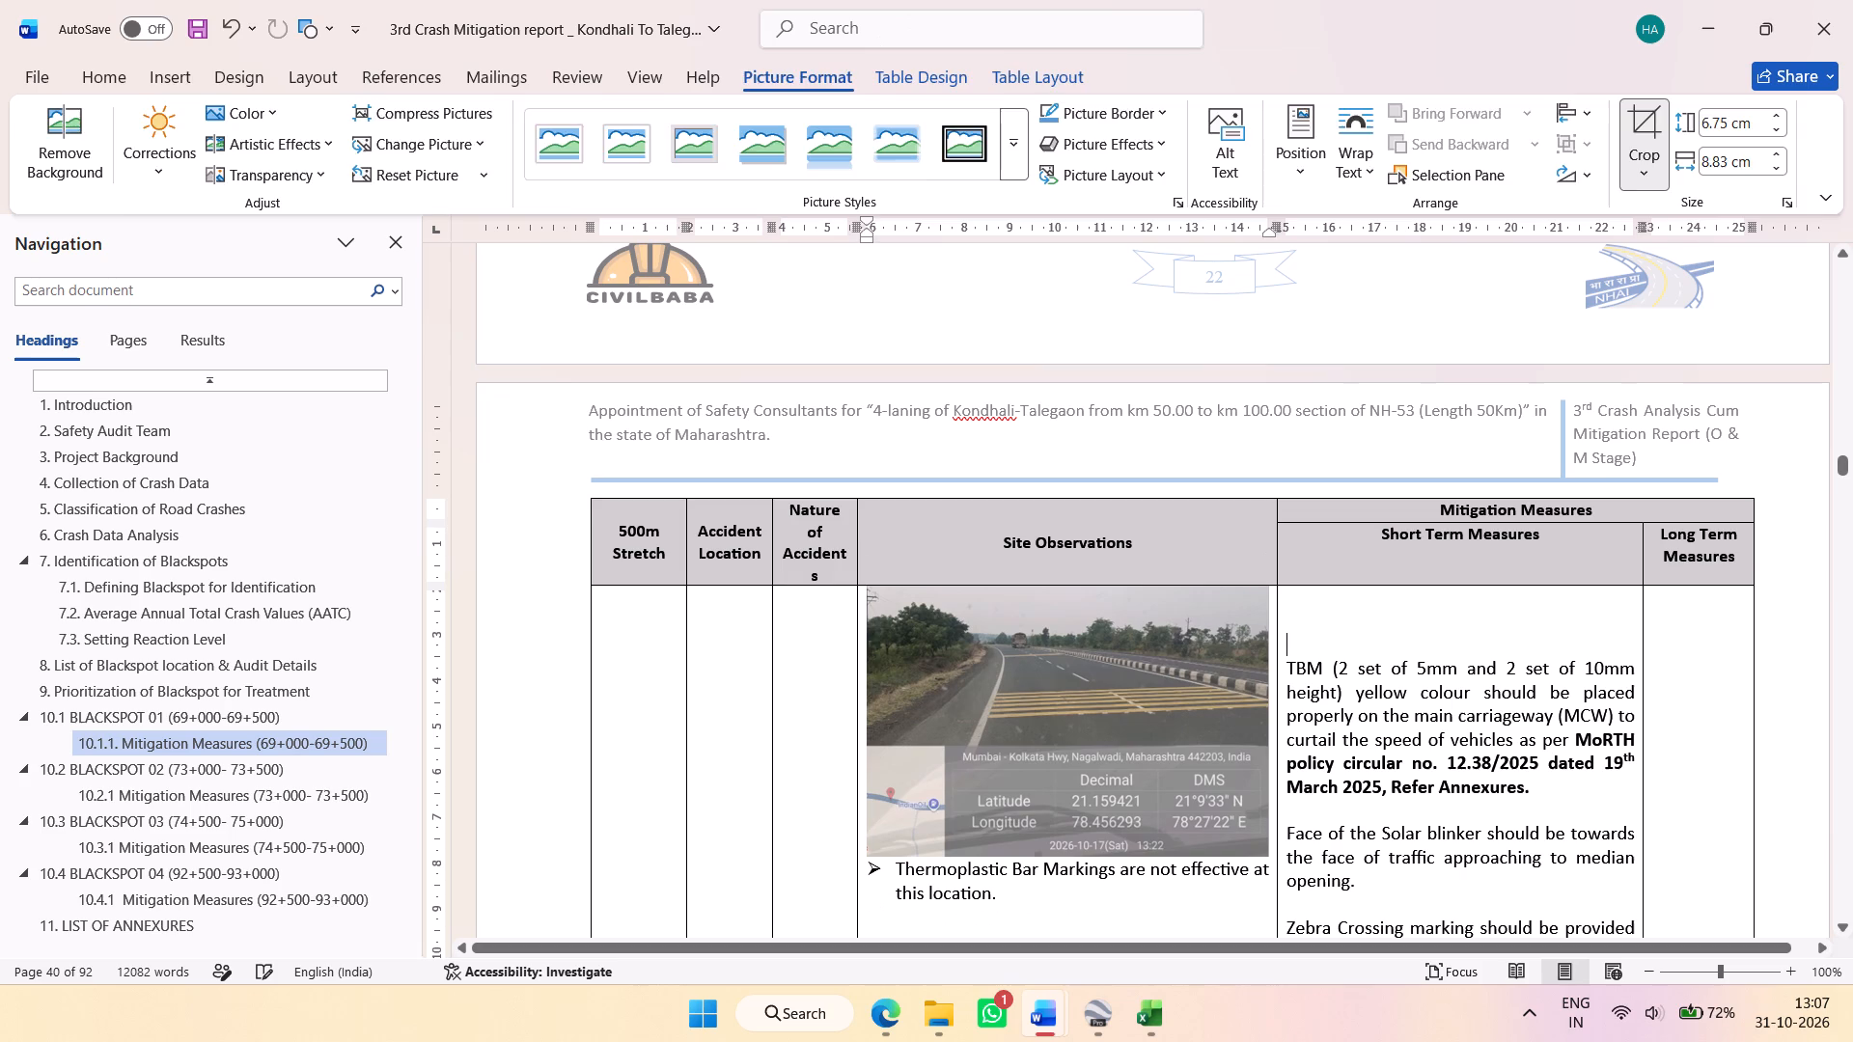
left_click(1064, 668)
left_click_drag(1066, 854, 1066, 758)
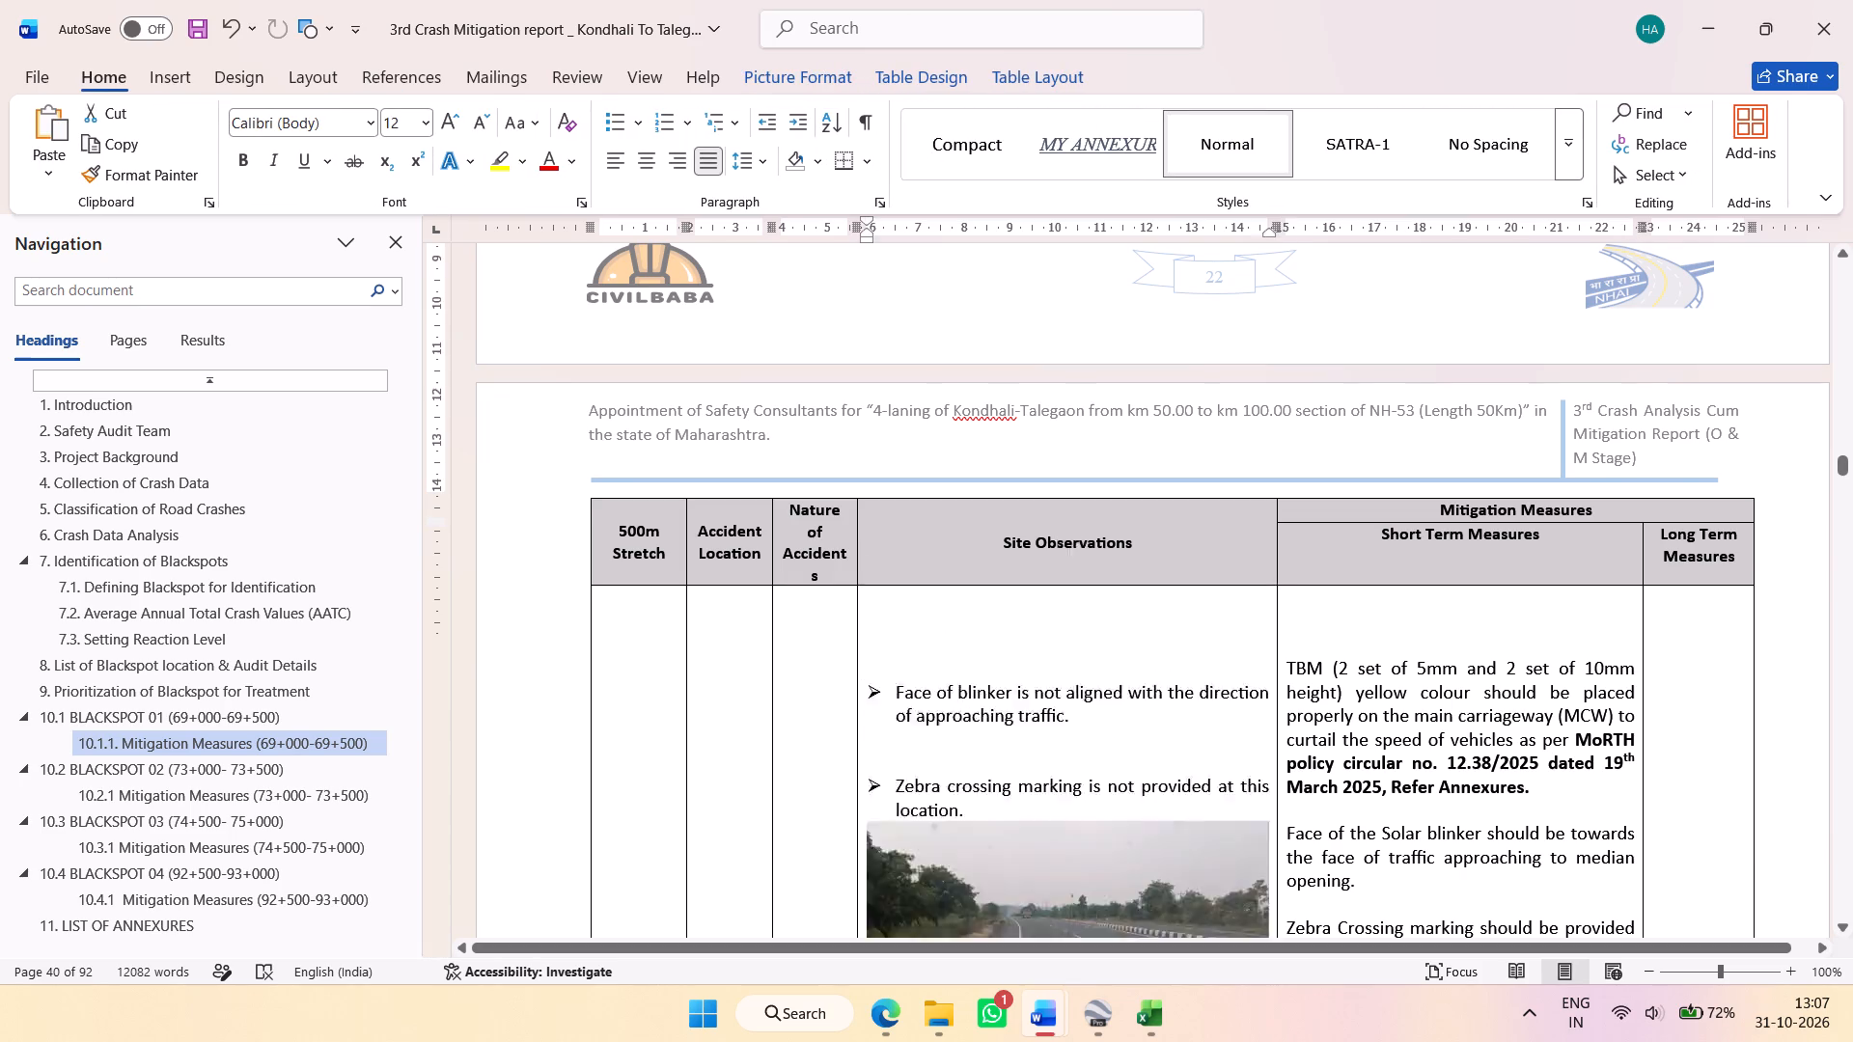
left_click_drag(1069, 421, 1068, 480)
Remove the blank lines above the TBM short-term measure in section 10.1.1 to align it with the Thermoplastic Bar Markings observation.
scroll(1324, 478, "down", 4)
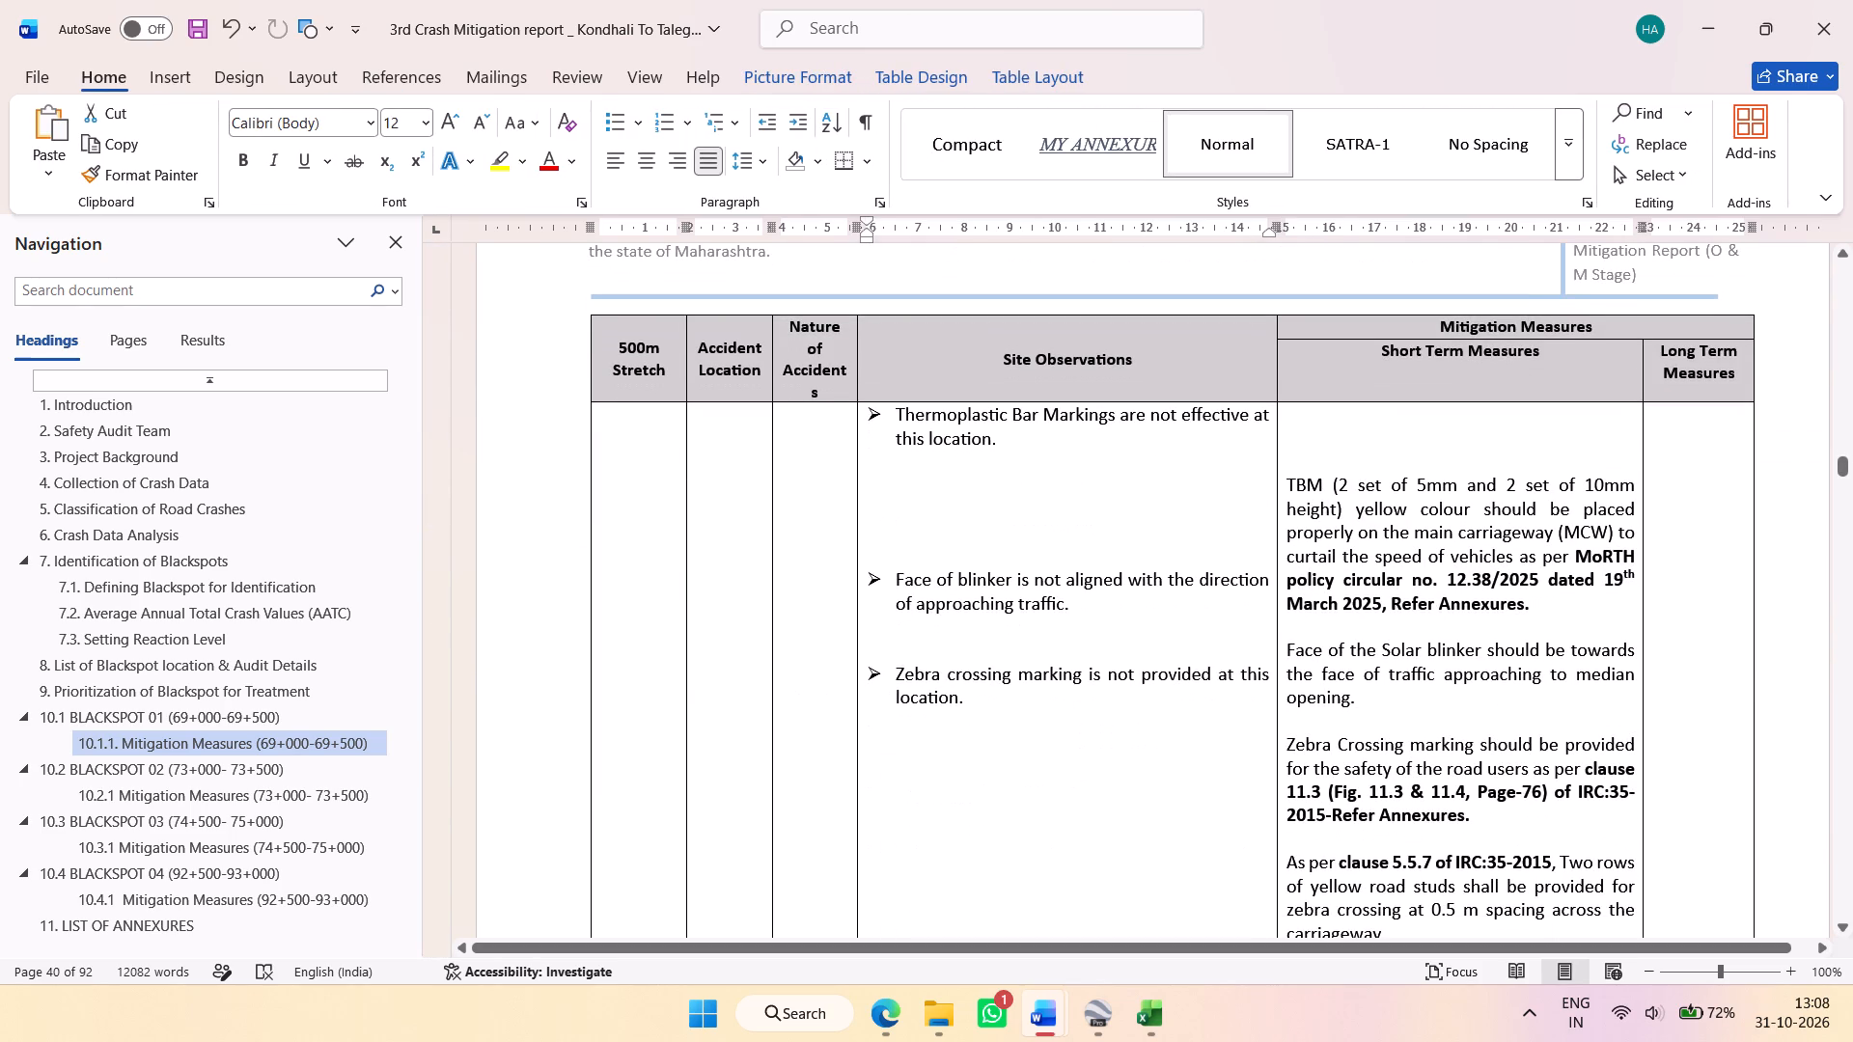
left_click(1354, 417)
key("Delete")
key("Delete")
key("Delete")
Crop the top off the photo at latitude 21.159555 and remove the blank line above the "Major road Ahead" short-term measure.
scroll(1300, 521, "down", 3)
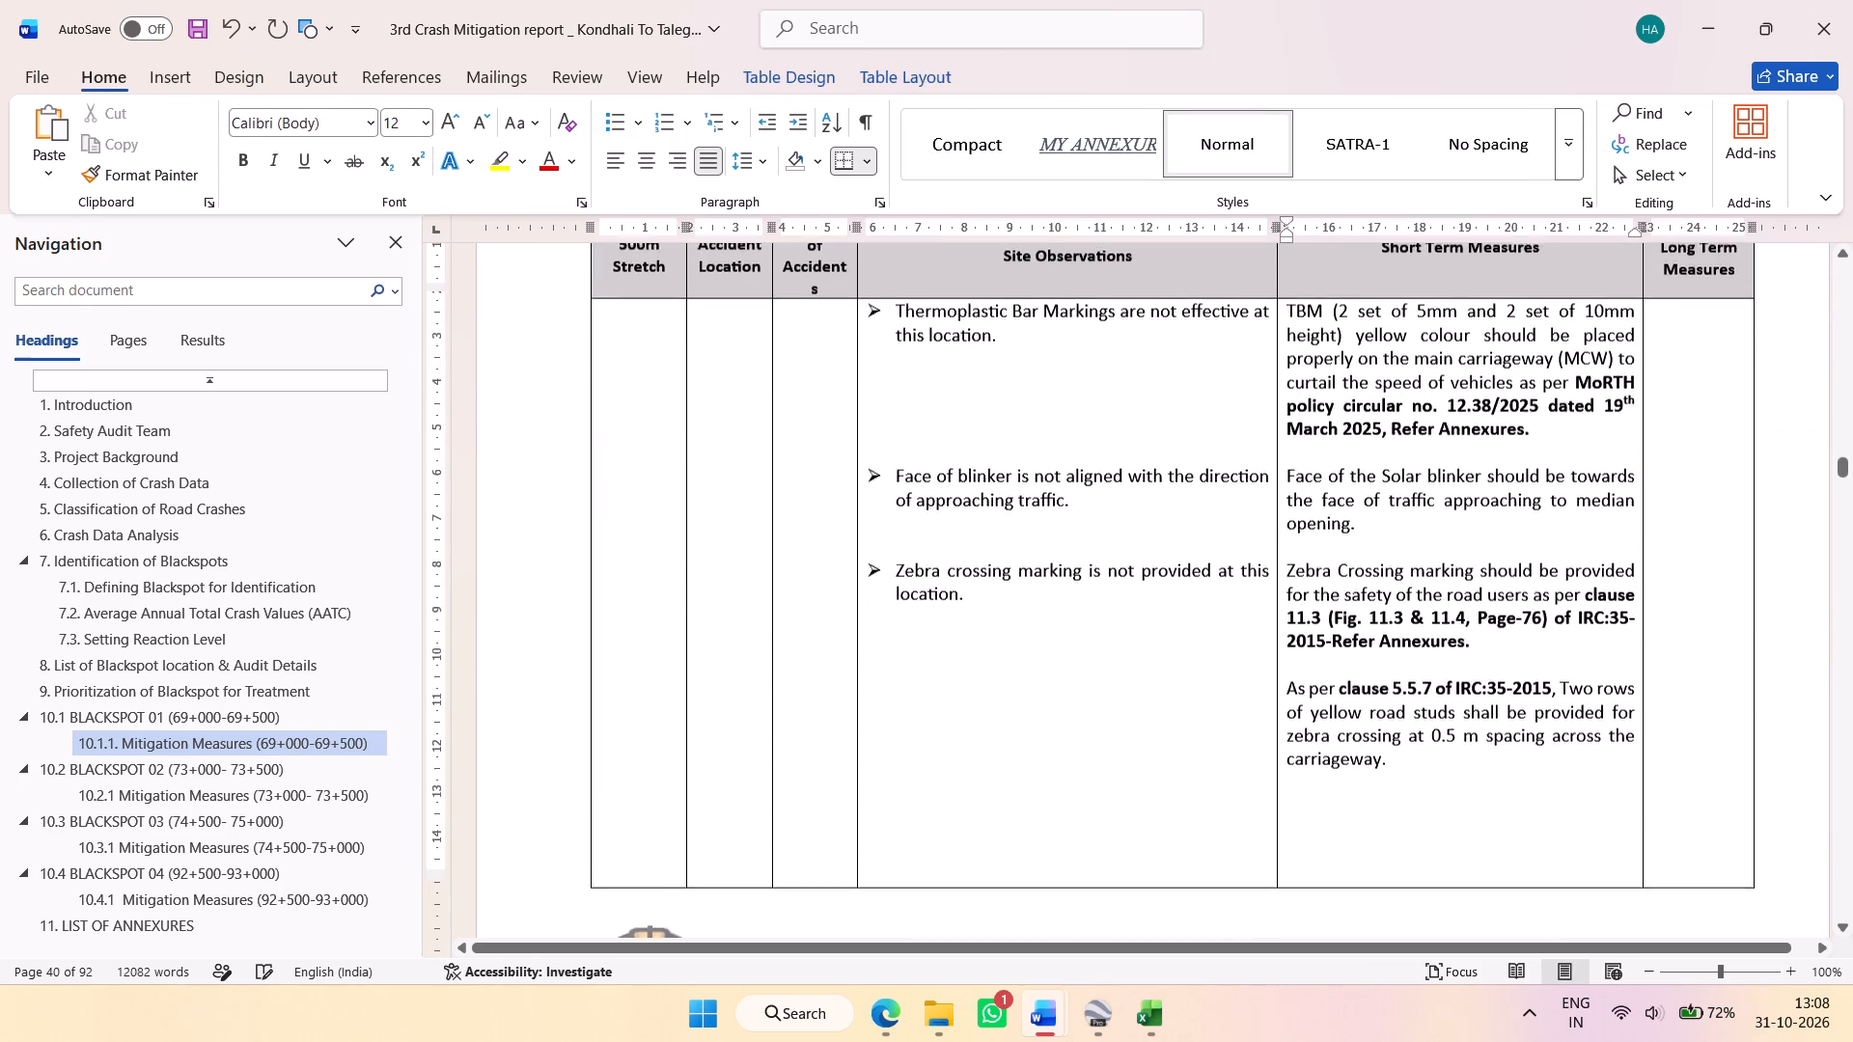
scroll(1298, 524, "down", 3)
scroll(1127, 575, "down", 2)
double_click(1105, 605)
left_click(1637, 126)
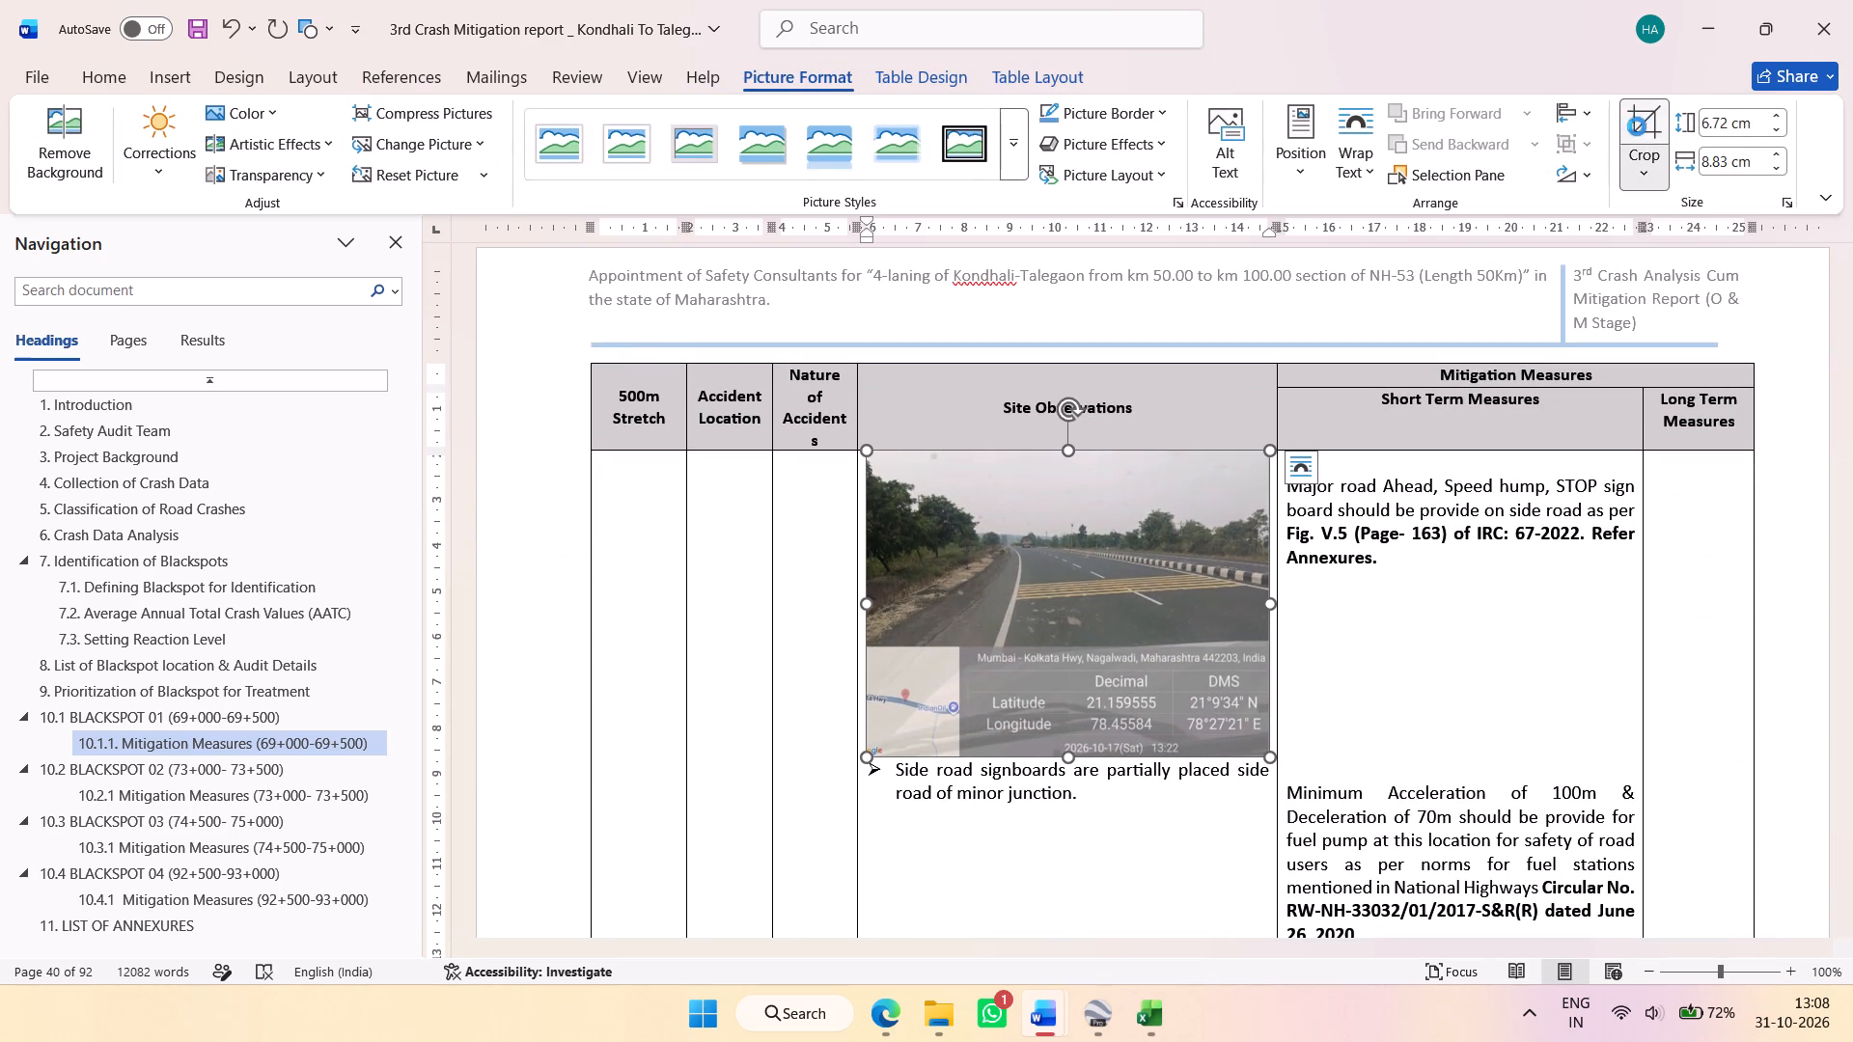
left_click_drag(1065, 455, 1064, 501)
left_click(1399, 610)
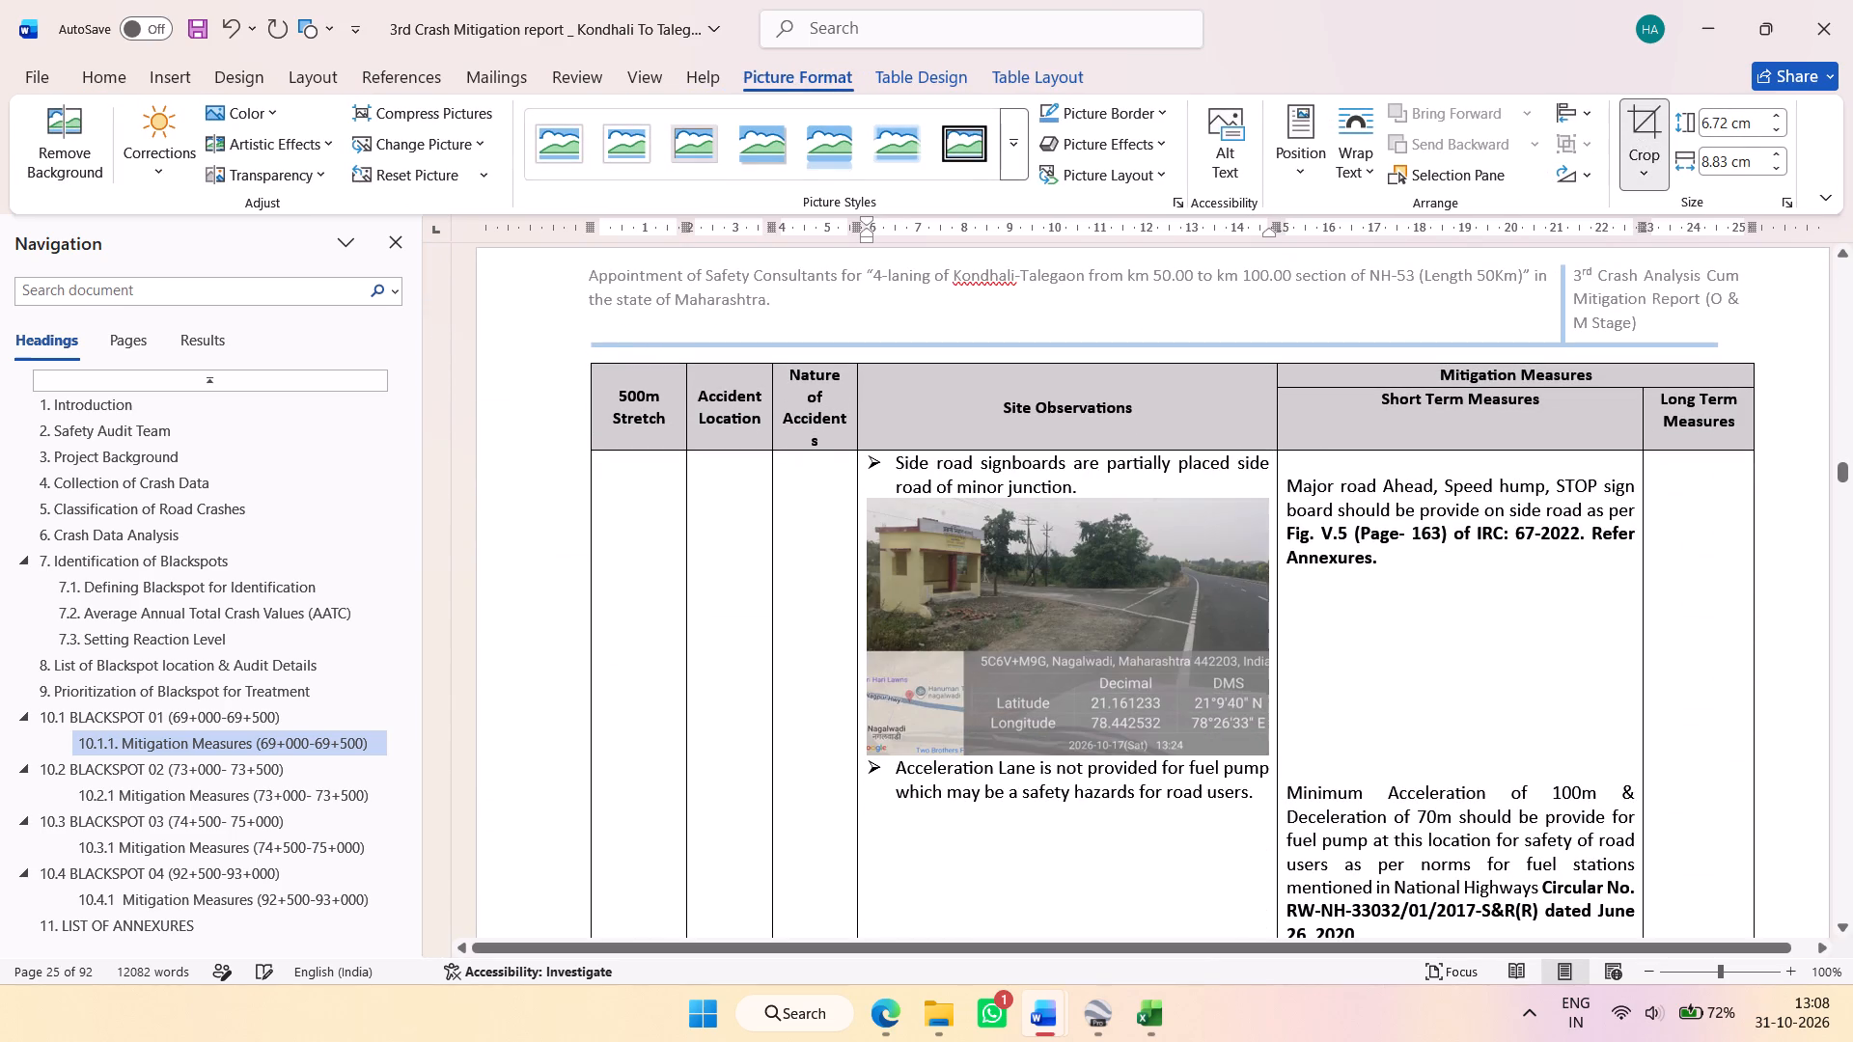
scroll(1276, 612, "up", 3)
scroll(1328, 636, "down", 2)
left_click(1321, 521)
key("Delete")
Adjust the fuel pump photo's height to 4.7 cm so it fits under the Acceleration Lane observation on the preceding page.
scroll(1348, 577, "down", 3)
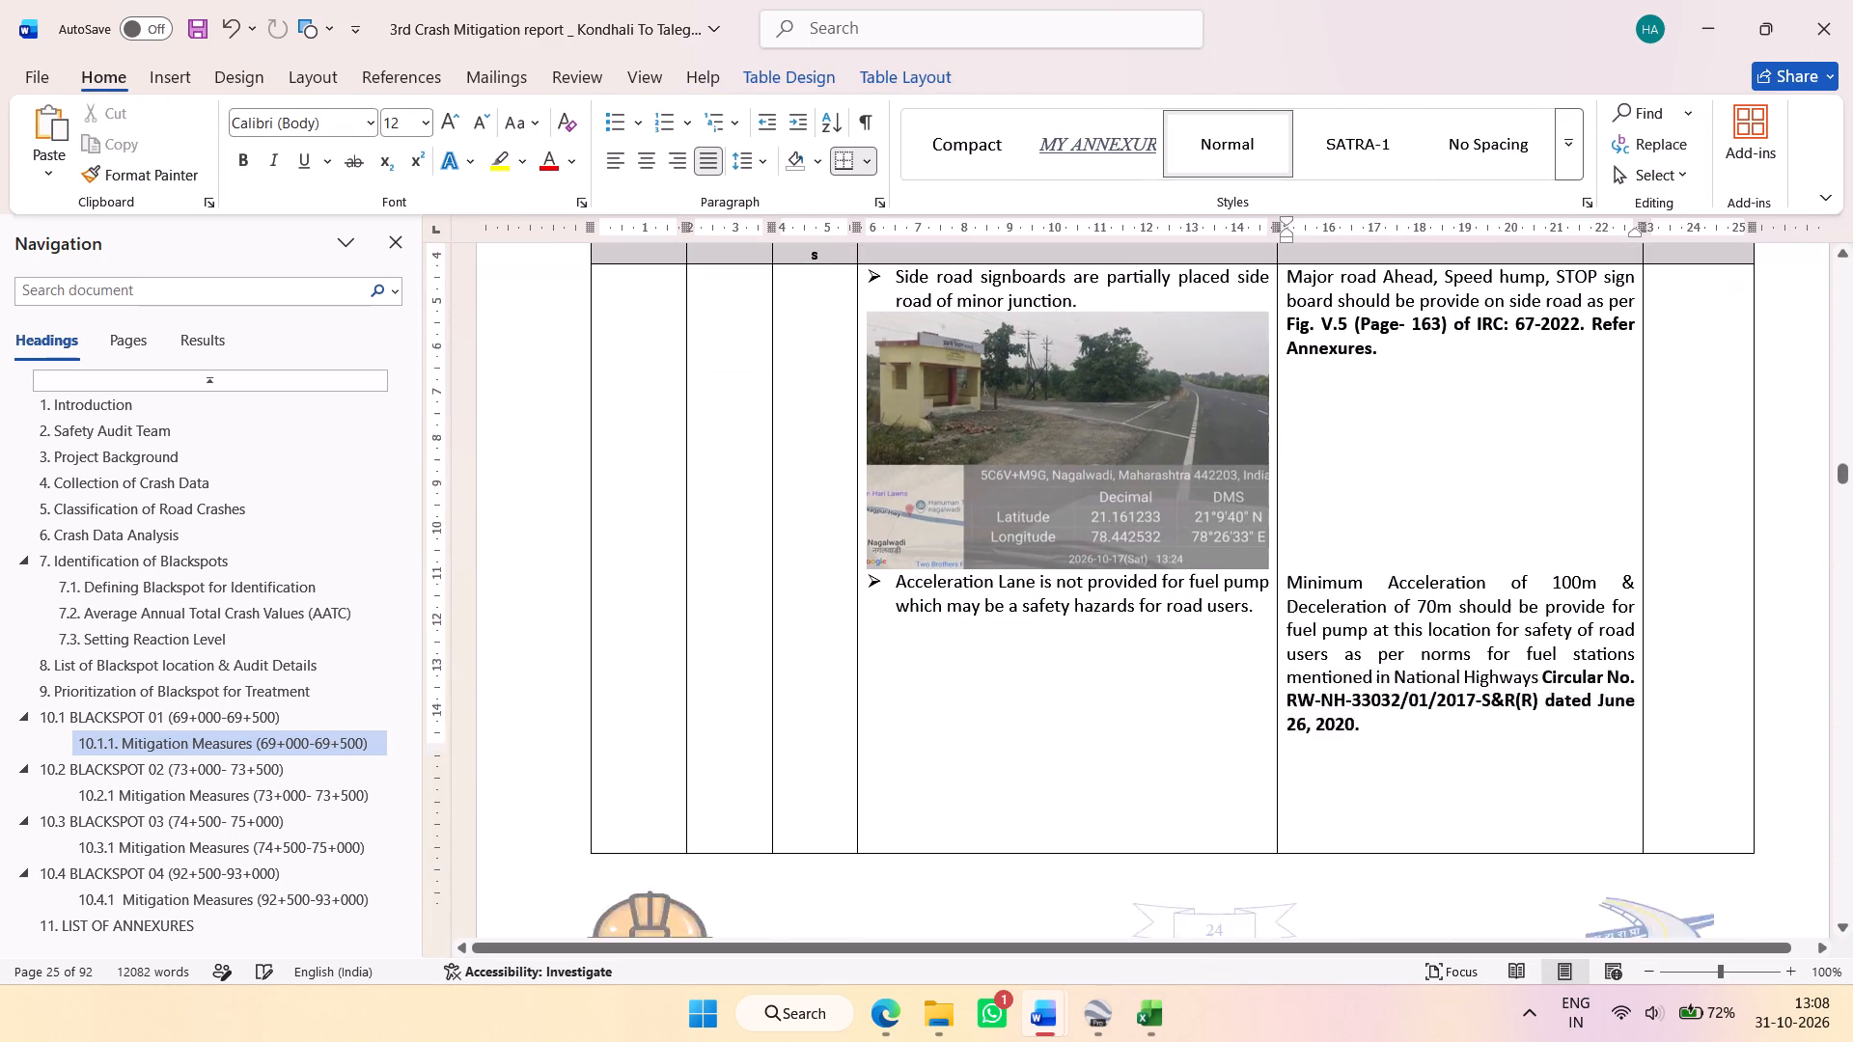
scroll(1319, 586, "down", 6)
double_click(1126, 646)
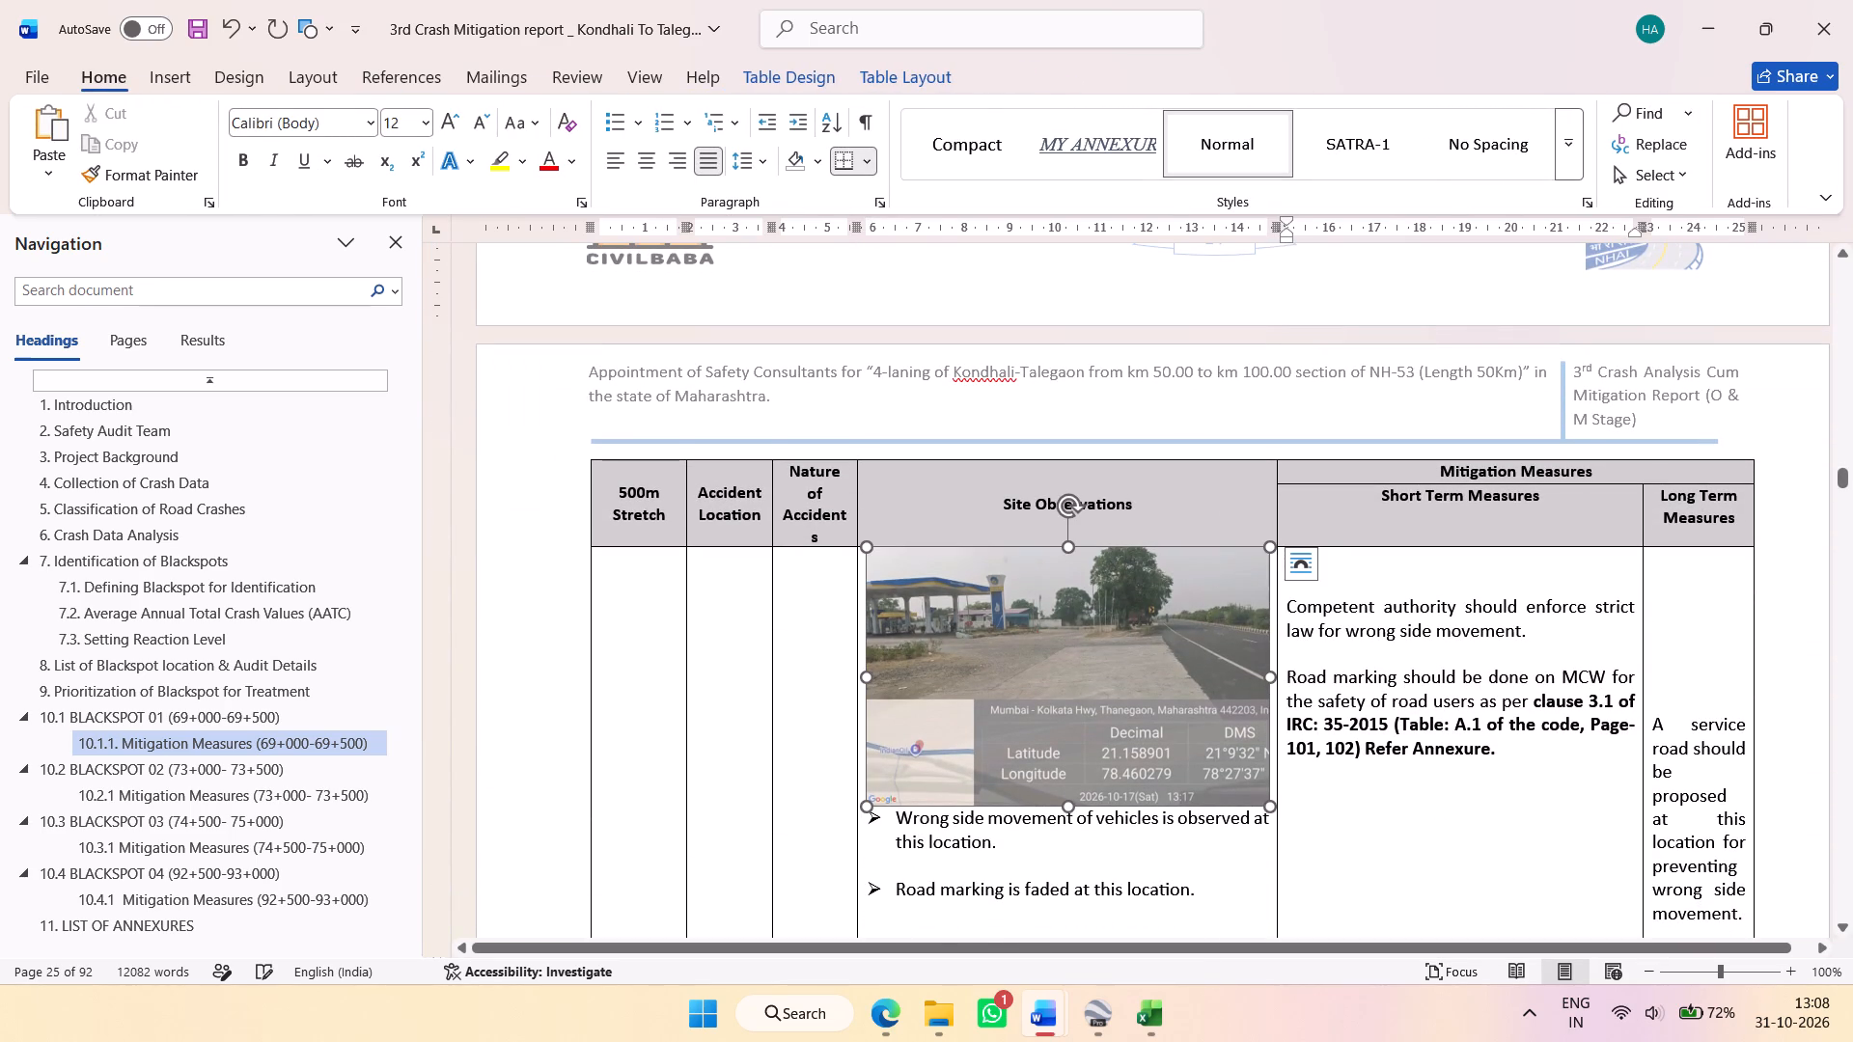
left_click_drag(1066, 806, 1062, 734)
scroll(1089, 701, "up", 2)
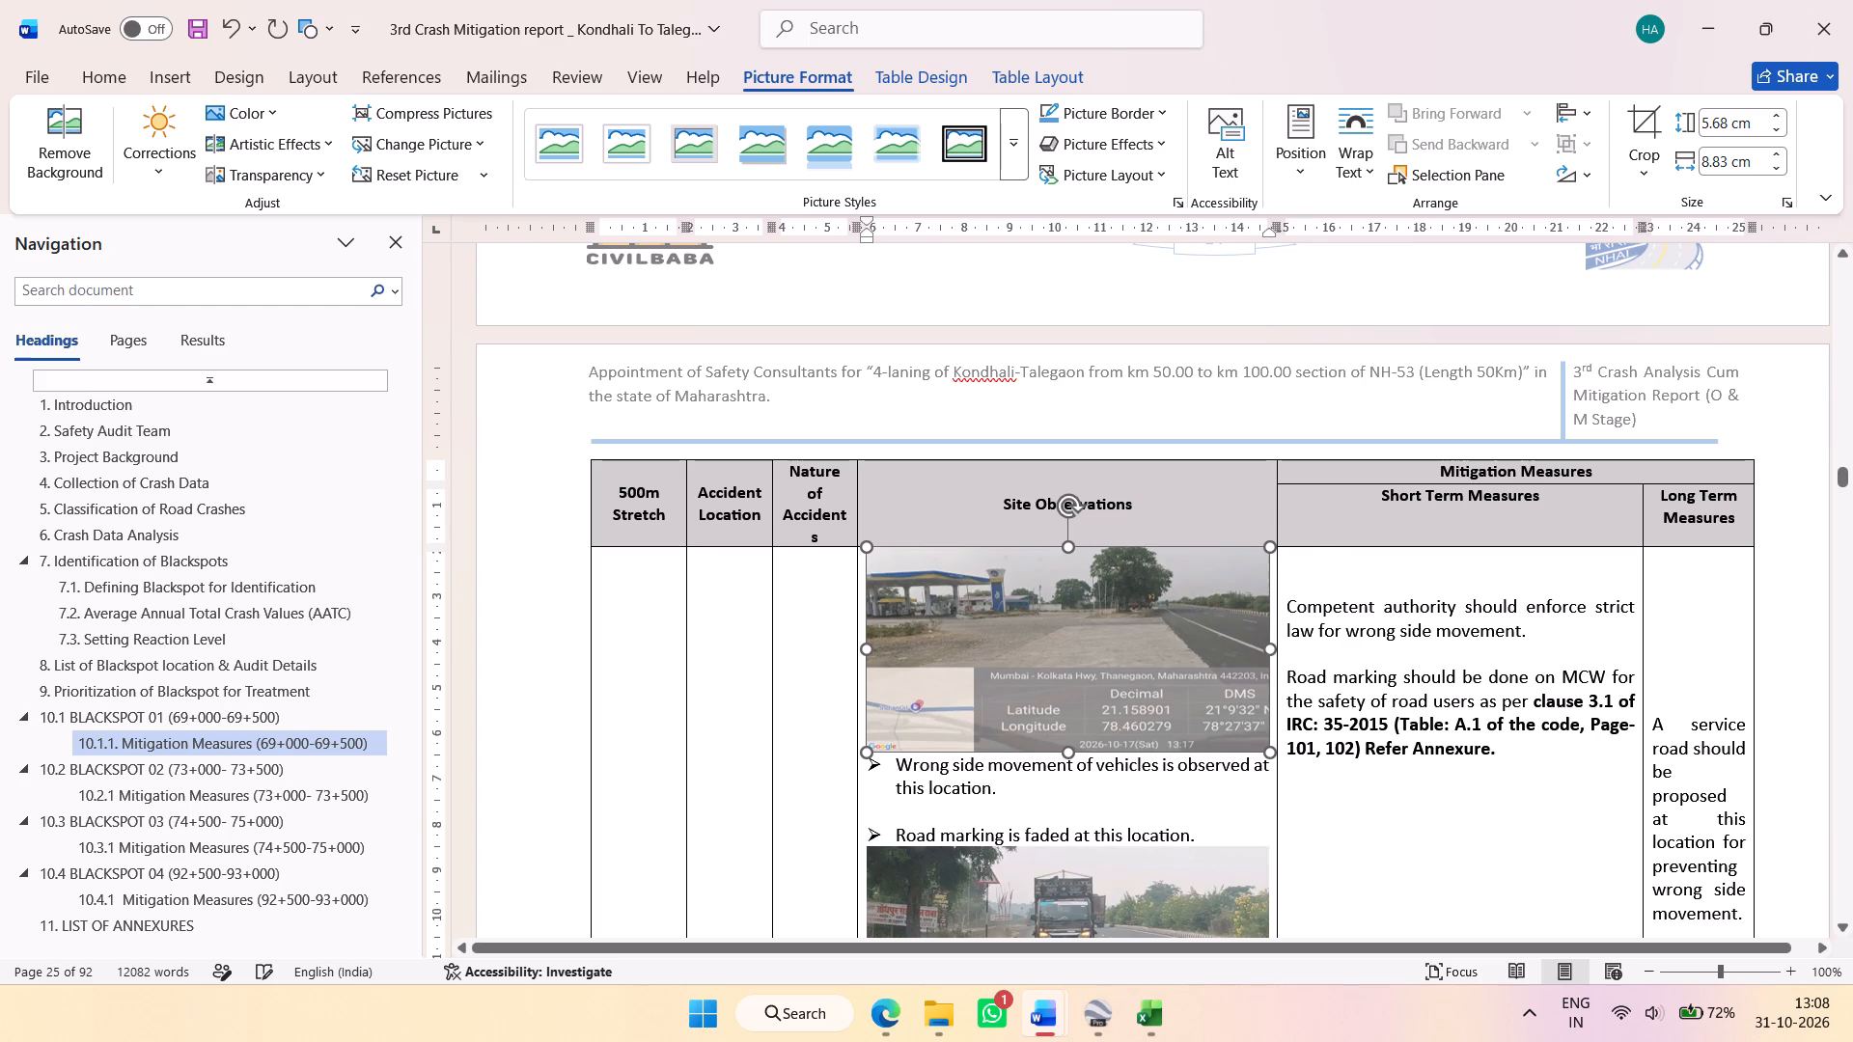
left_click_drag(1068, 670, 1068, 689)
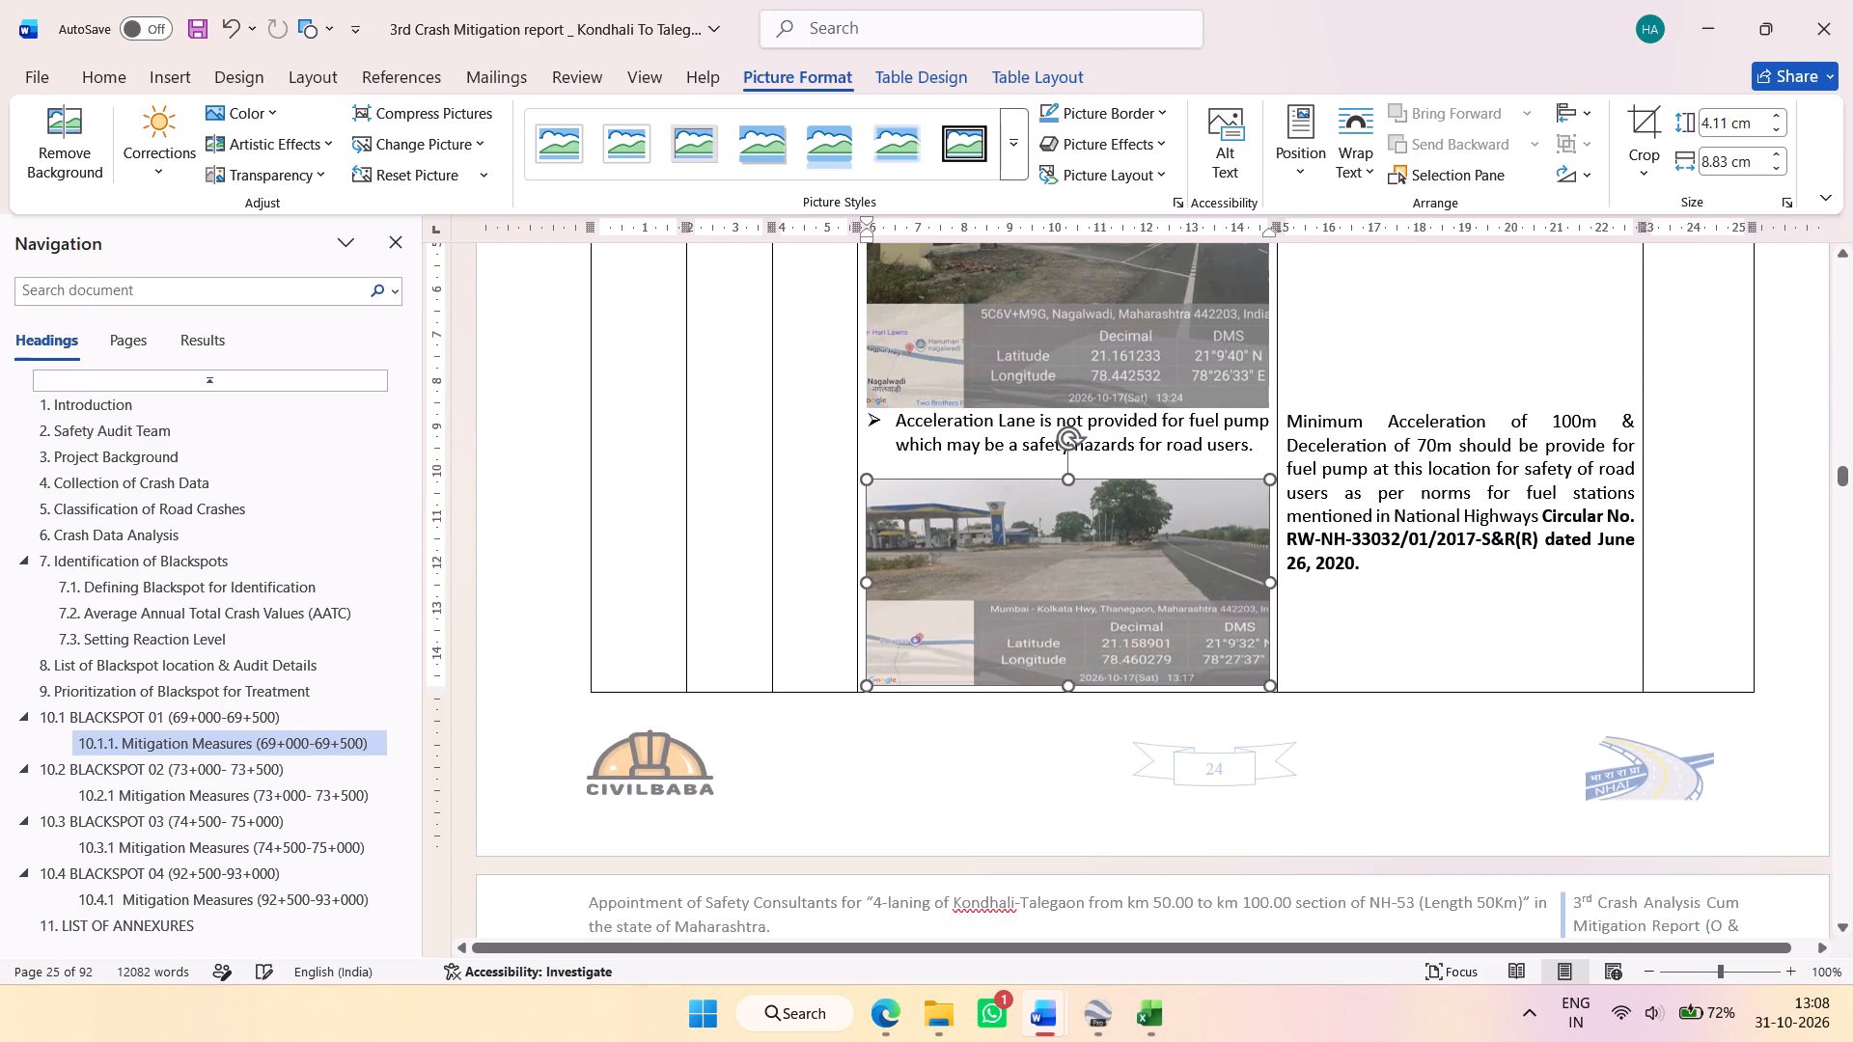
left_click_drag(1068, 689, 1068, 694)
Remove the blank line above the "Competent authority" short-term measure to align it with the wrong side movement observation.
scroll(1404, 525, "down", 5)
left_click(1371, 522)
key("Delete")
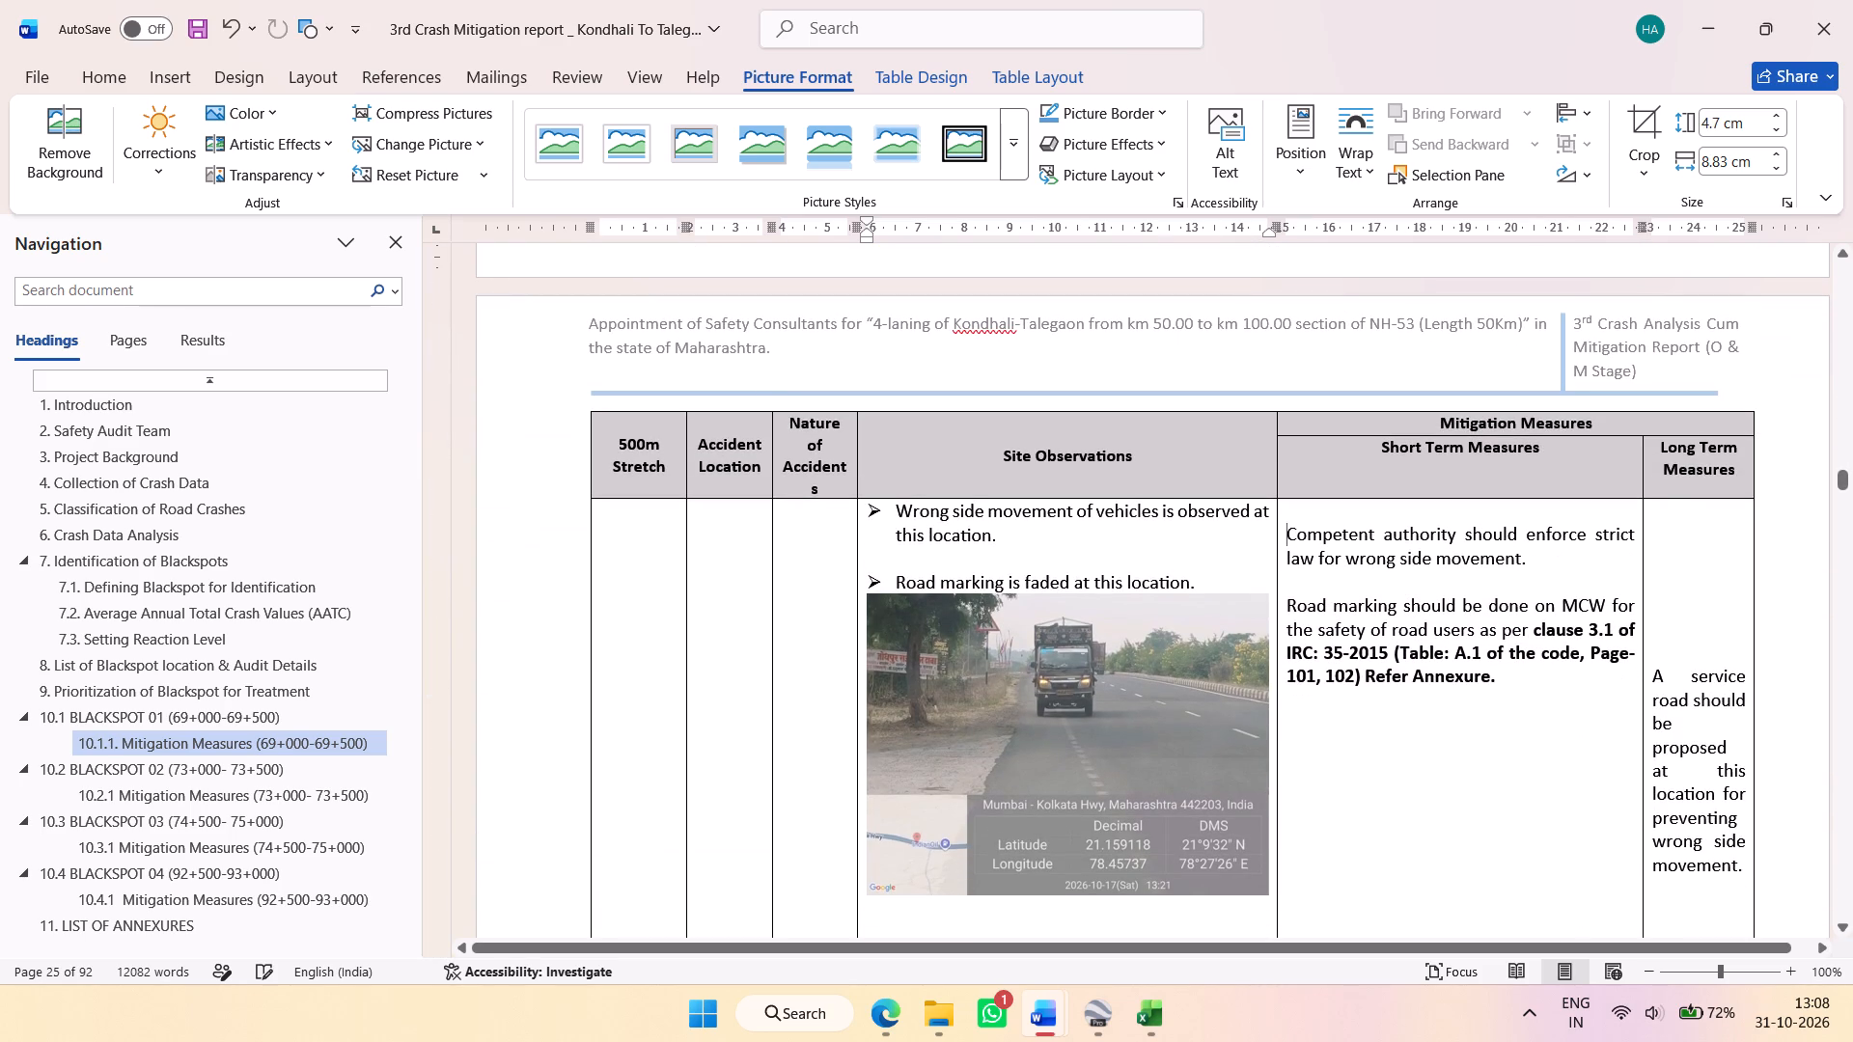
left_click(1314, 518)
key("Delete")
Remove the blank lines above the service road proposal in section 10.1.1's long-term measures cell.
scroll(1324, 544, "down", 4)
scroll(1485, 525, "up", 3)
left_click(1658, 418)
left_click(1659, 403)
key("Delete")
key("Delete")
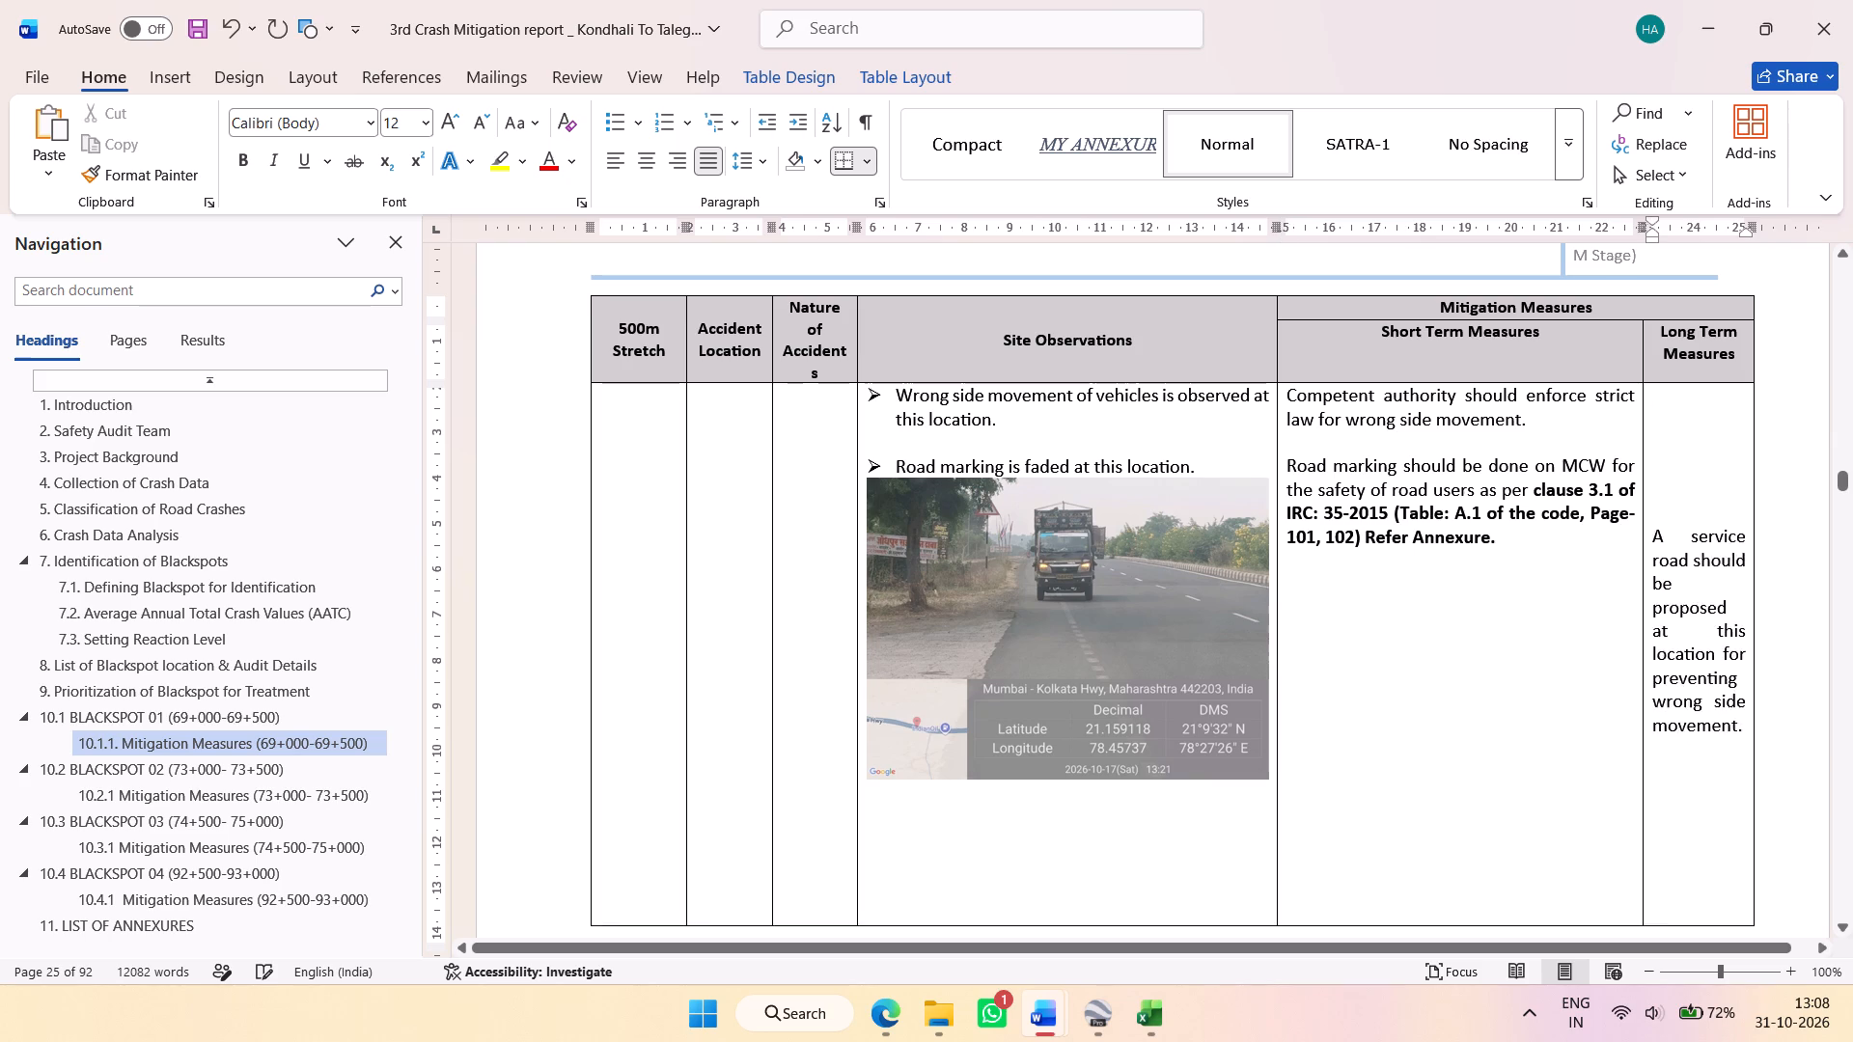
key("Delete")
key("Delete")
key("Delete")
key("Delete")
key("Delete")
Remove the extra blank lines above the "NO ENTRY" signboard and MBCB short-term measures in the section 10.2.1 mitigation table.
scroll(1641, 408, "down", 5)
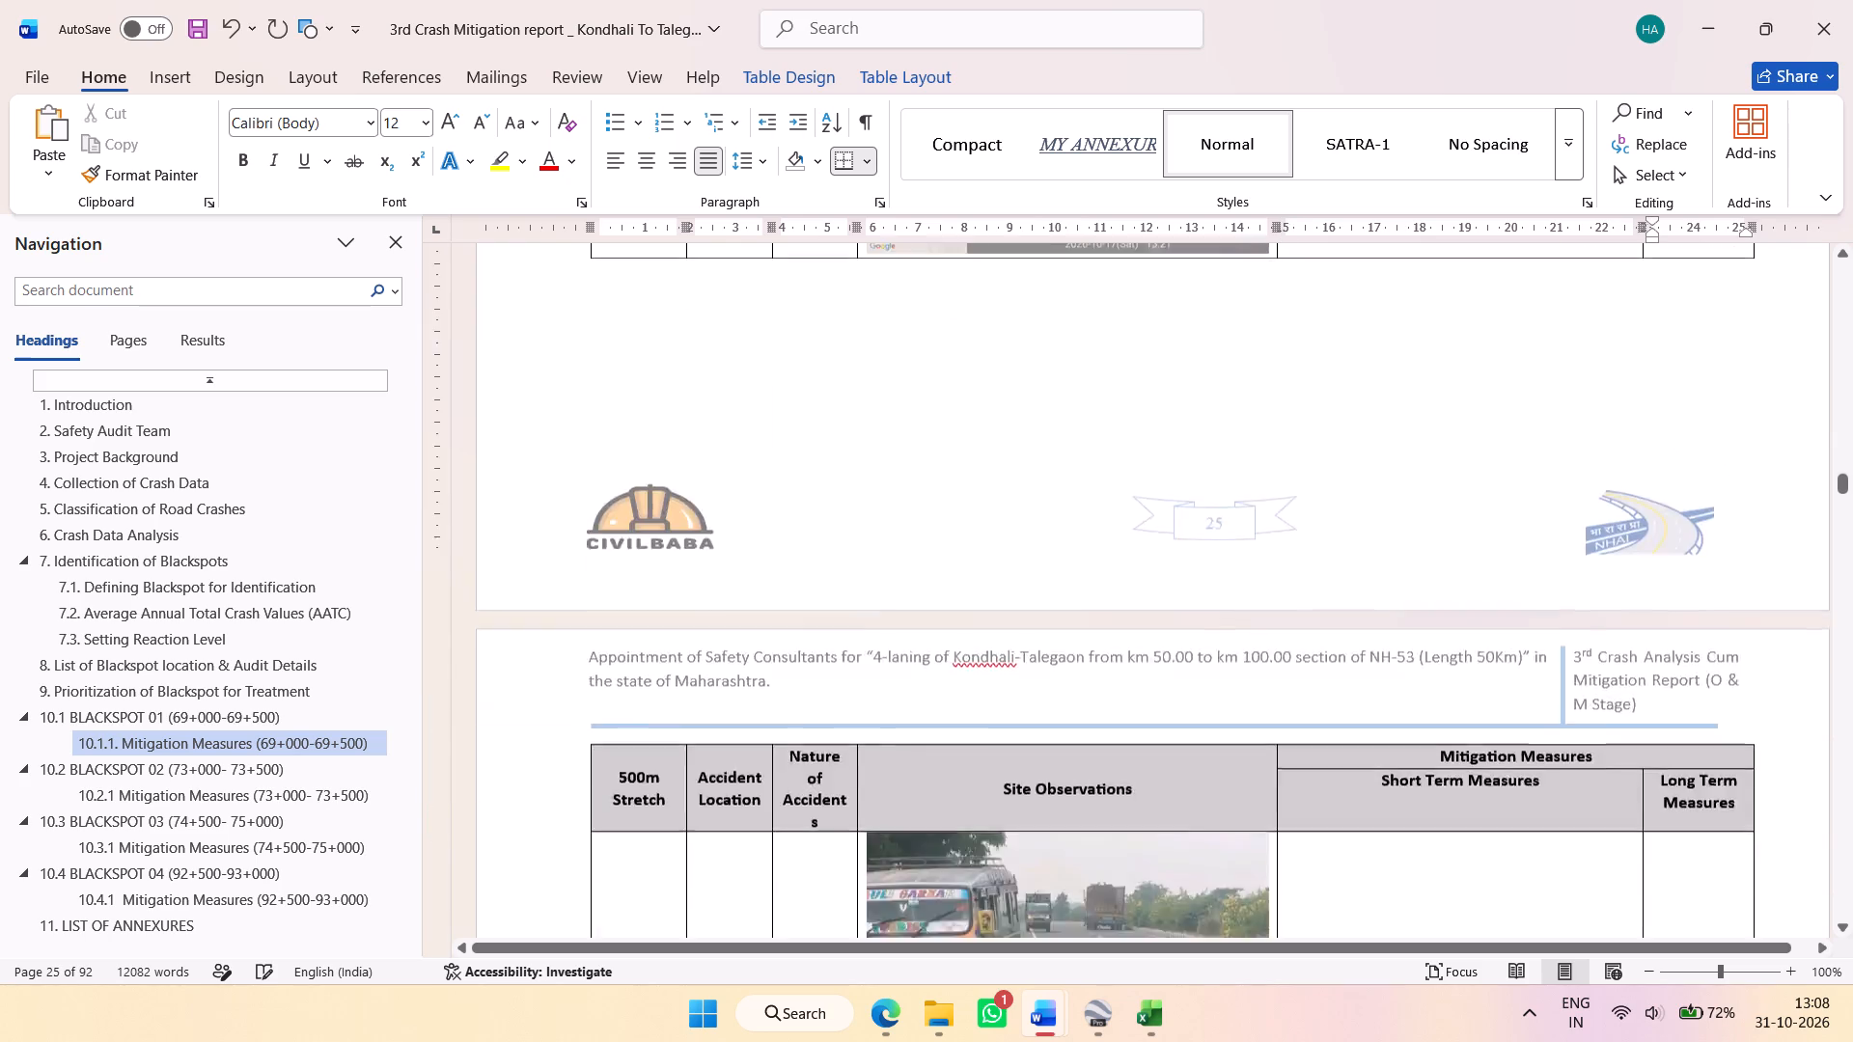
scroll(1564, 433, "down", 6)
scroll(1298, 485, "down", 11)
scroll(1184, 486, "down", 7)
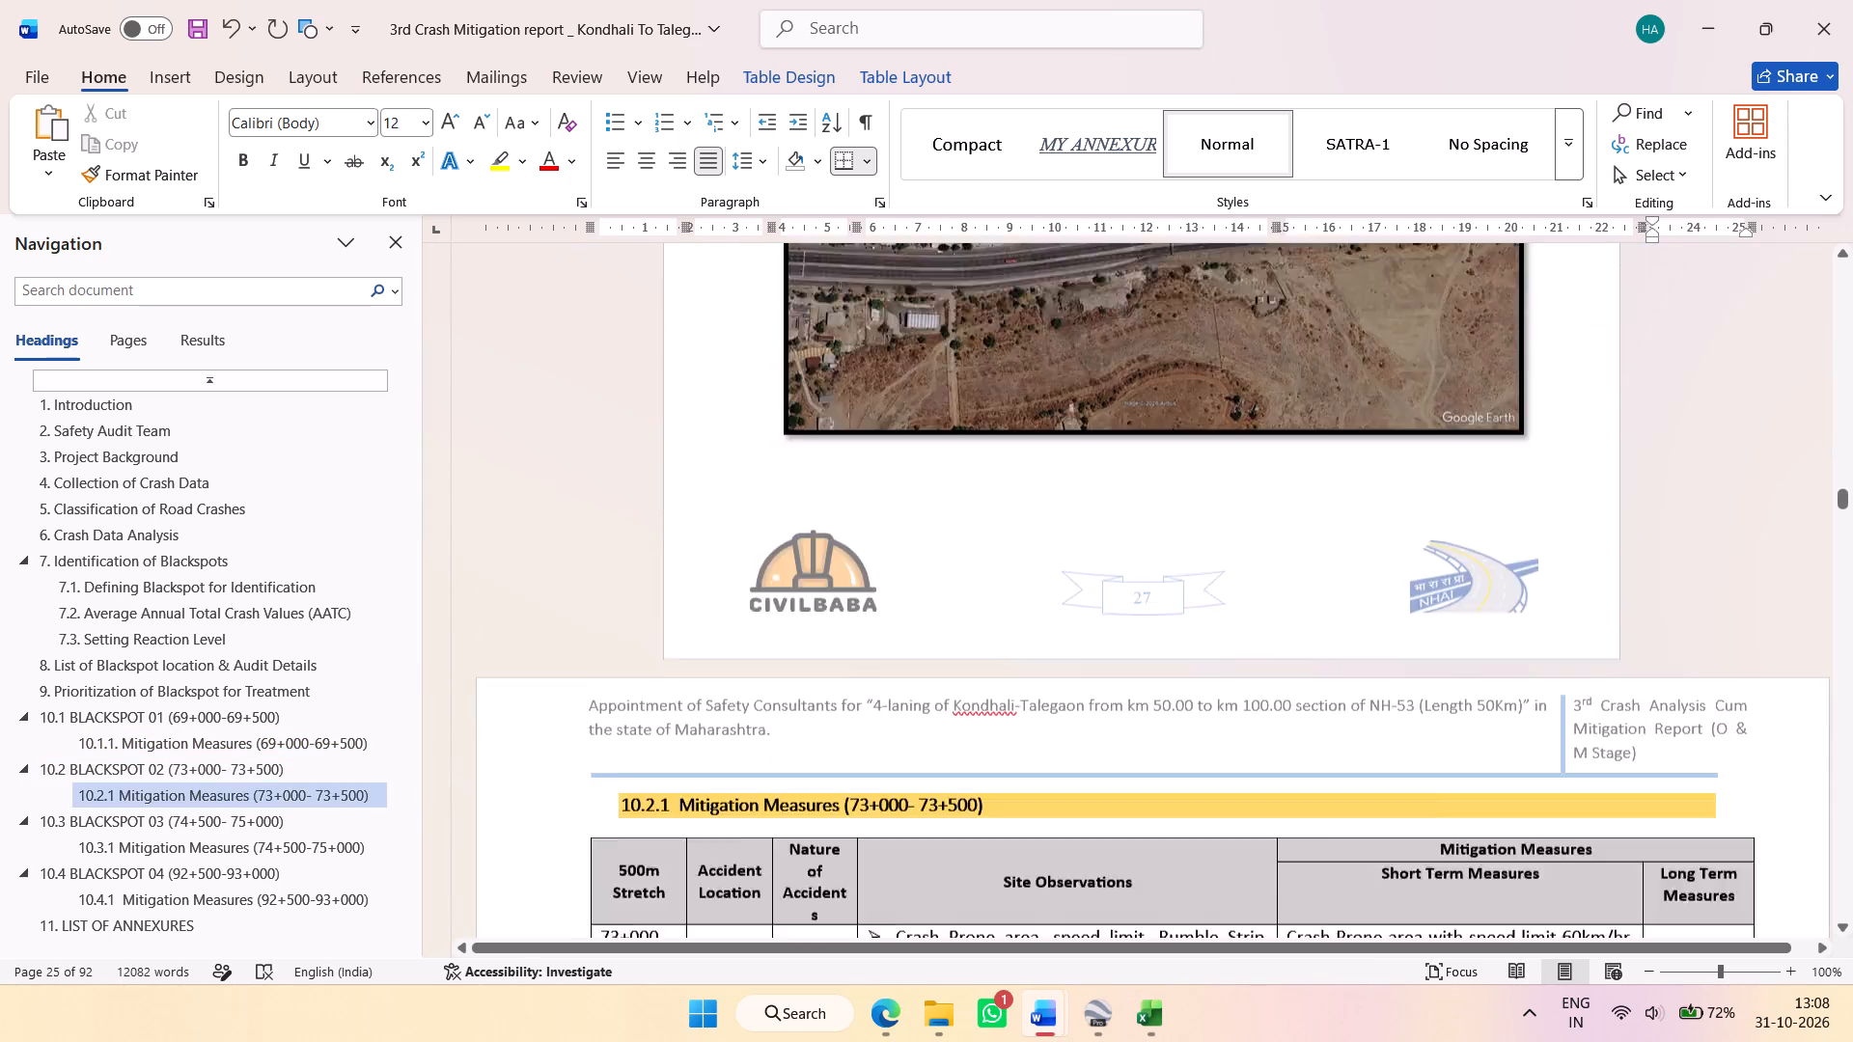
scroll(1166, 480, "down", 8)
scroll(1170, 471, "up", 2)
scroll(1170, 471, "down", 9)
scroll(1171, 466, "up", 3)
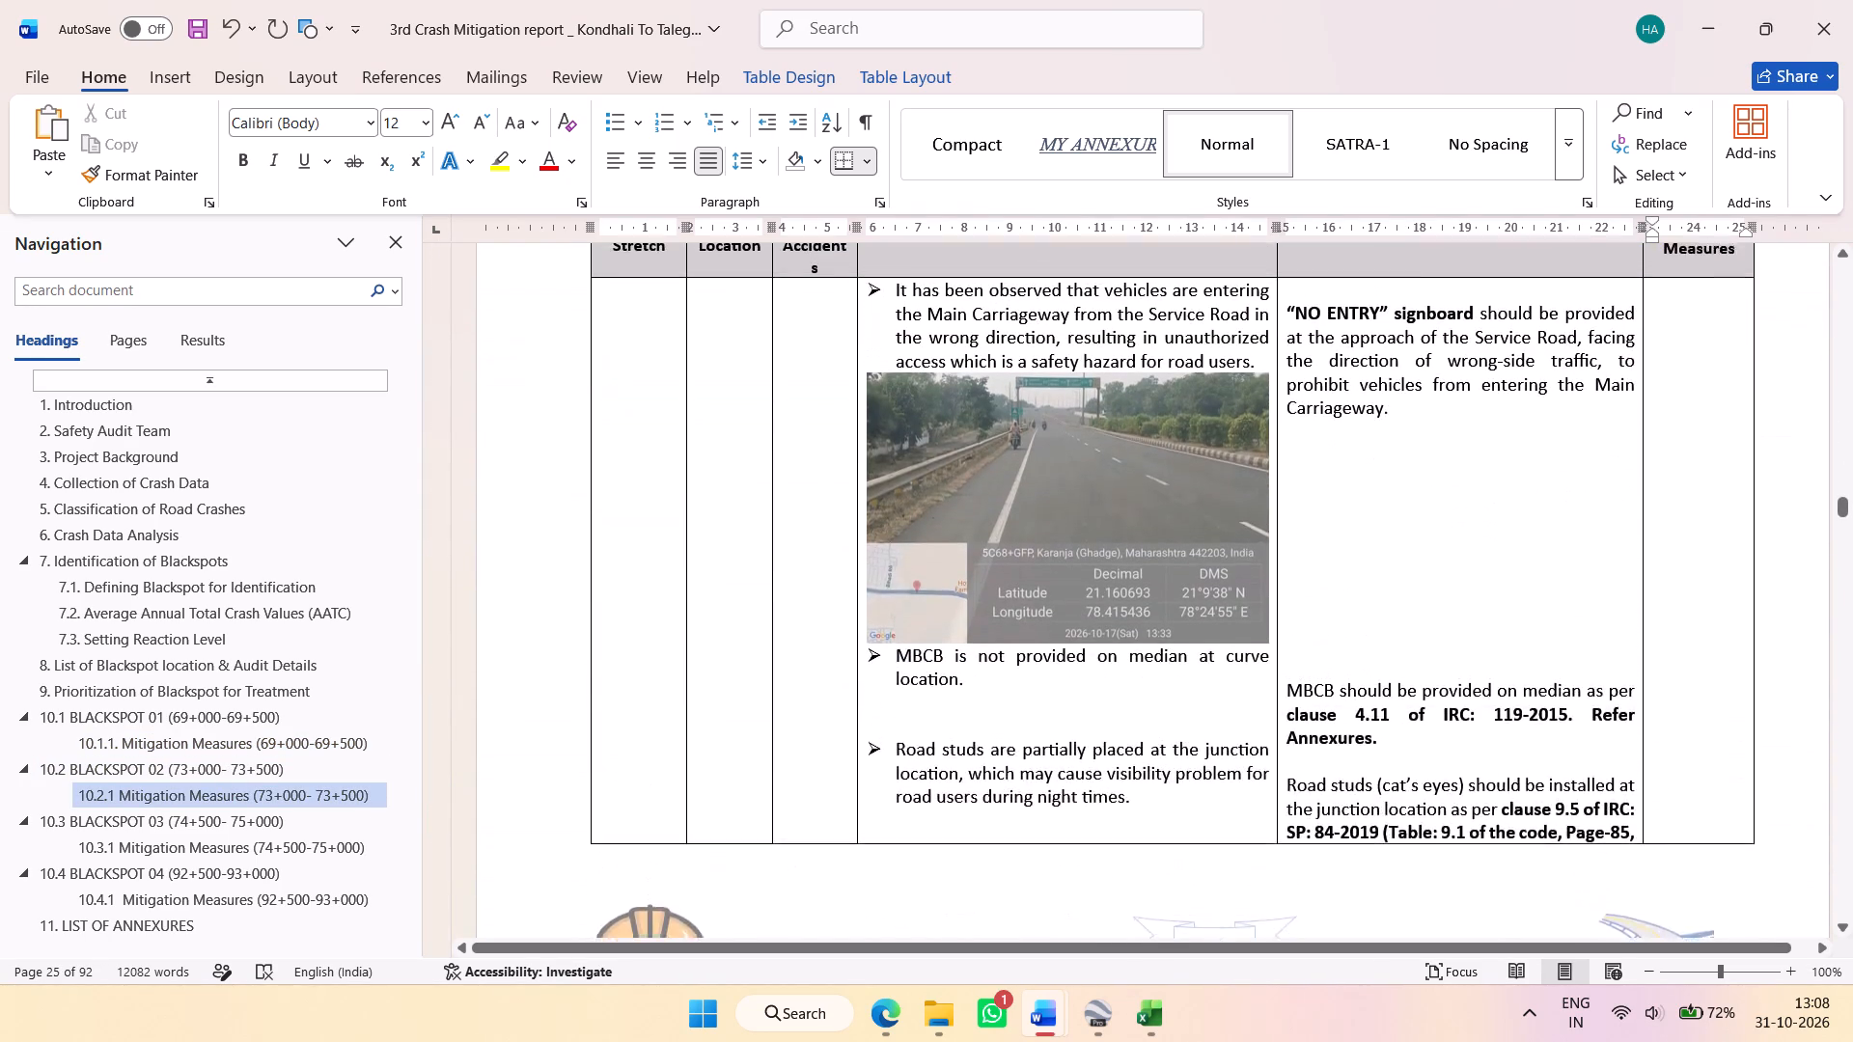
left_click(1318, 406)
key("Delete")
left_click(1317, 740)
key("Delete")
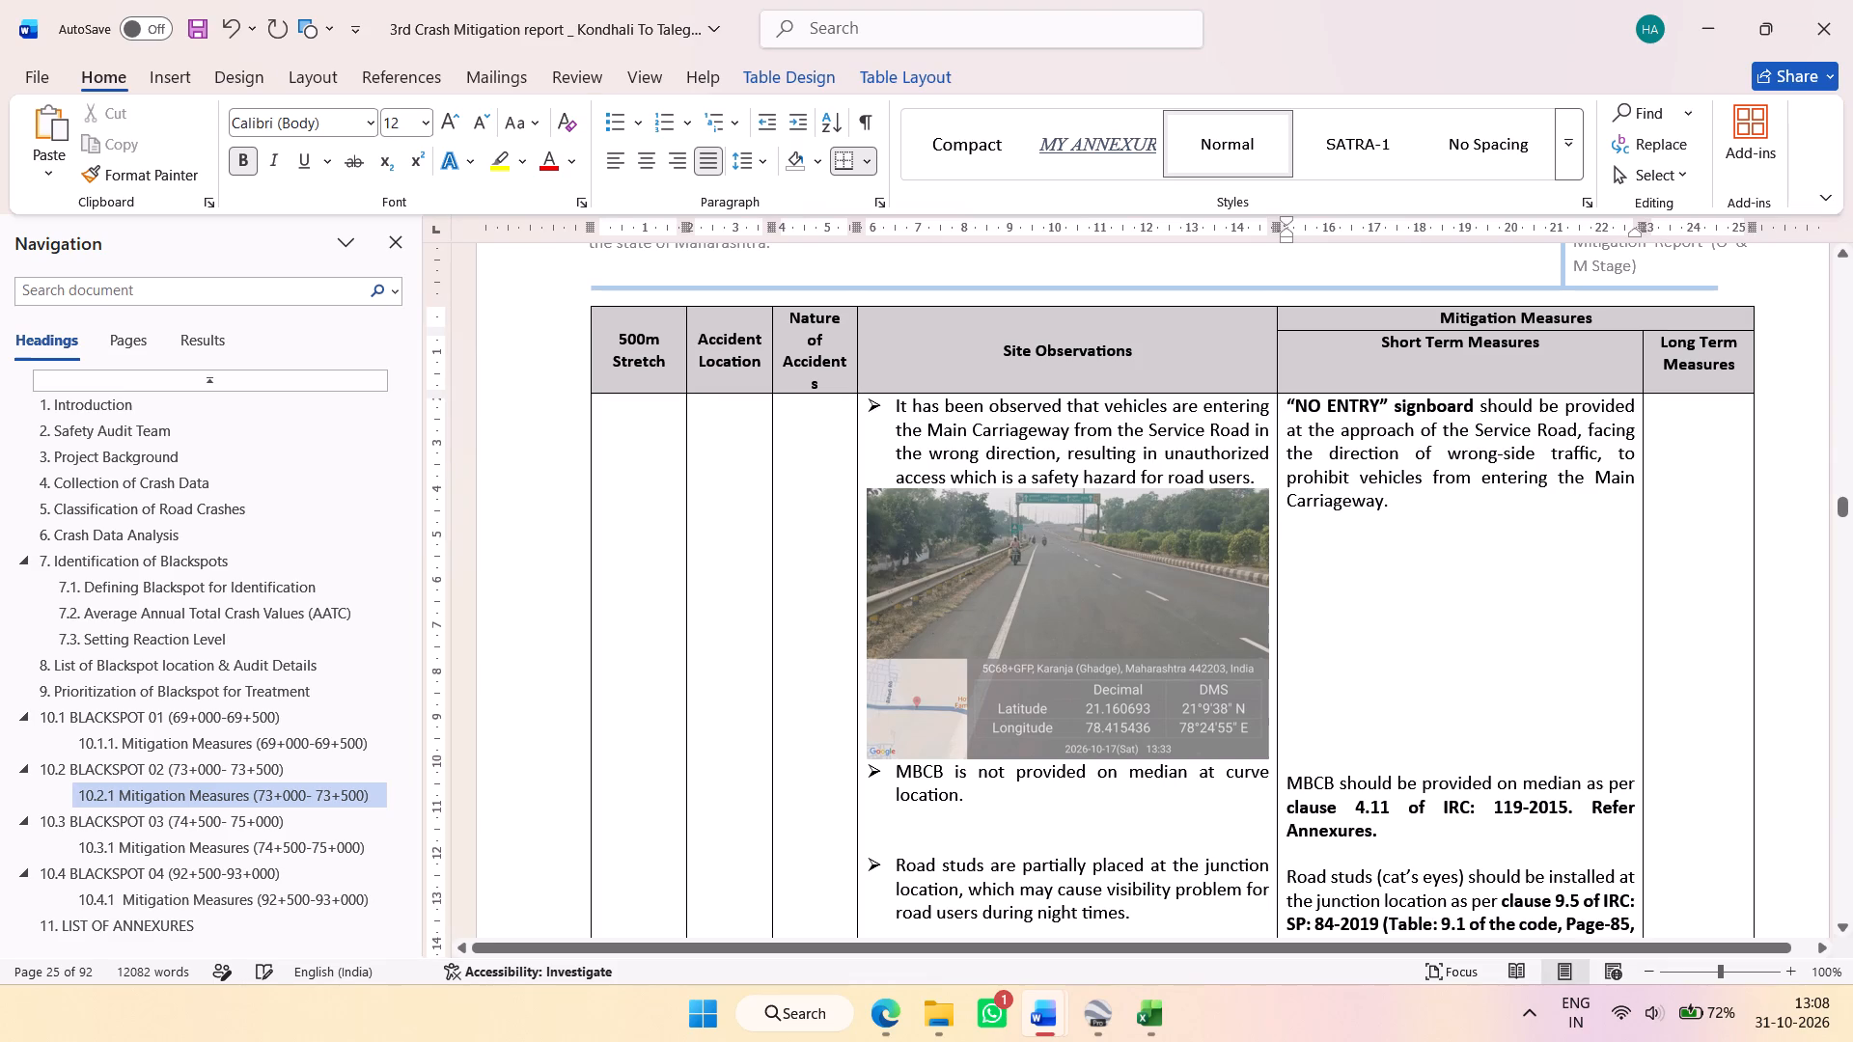
Slightly reduce the height of the carriageway photo at latitude 21.160693 above the MBCB observation in section 10.2.1.
left_click(1148, 727)
left_click(1065, 757)
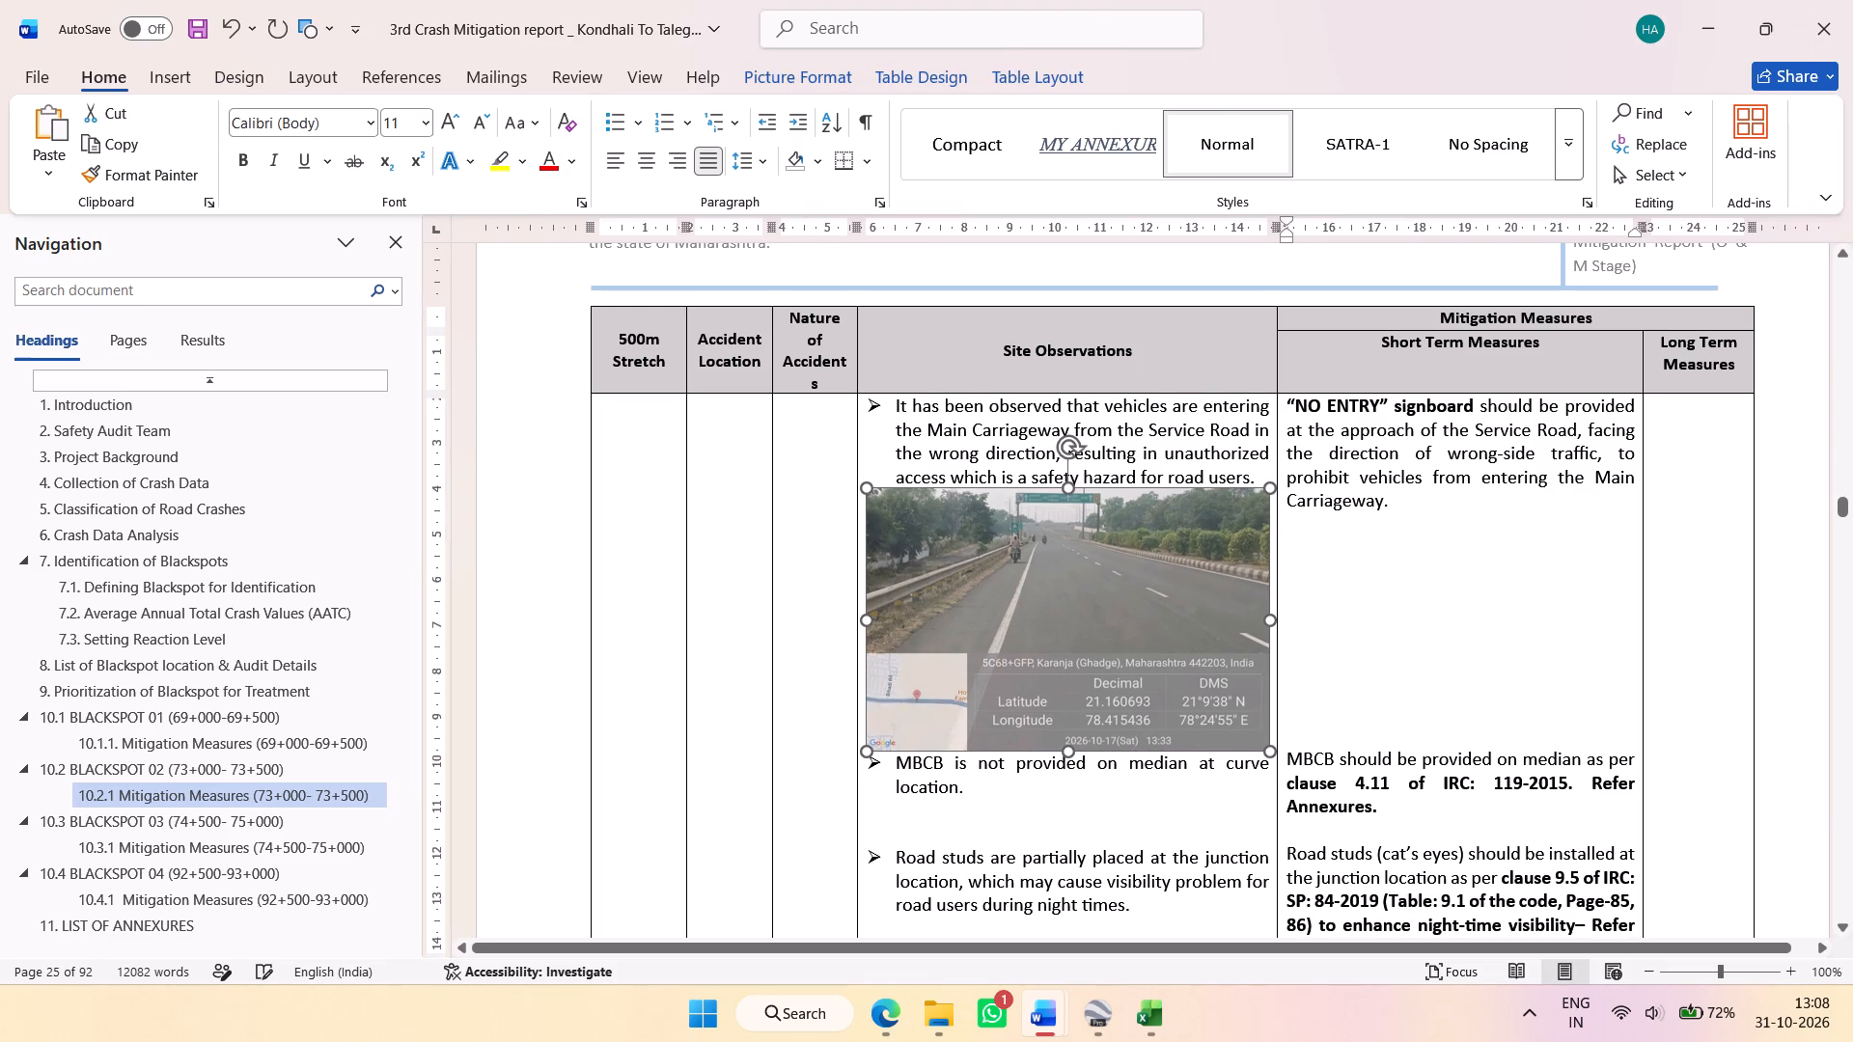
scroll(1271, 639, "down", 2)
left_click(1347, 580)
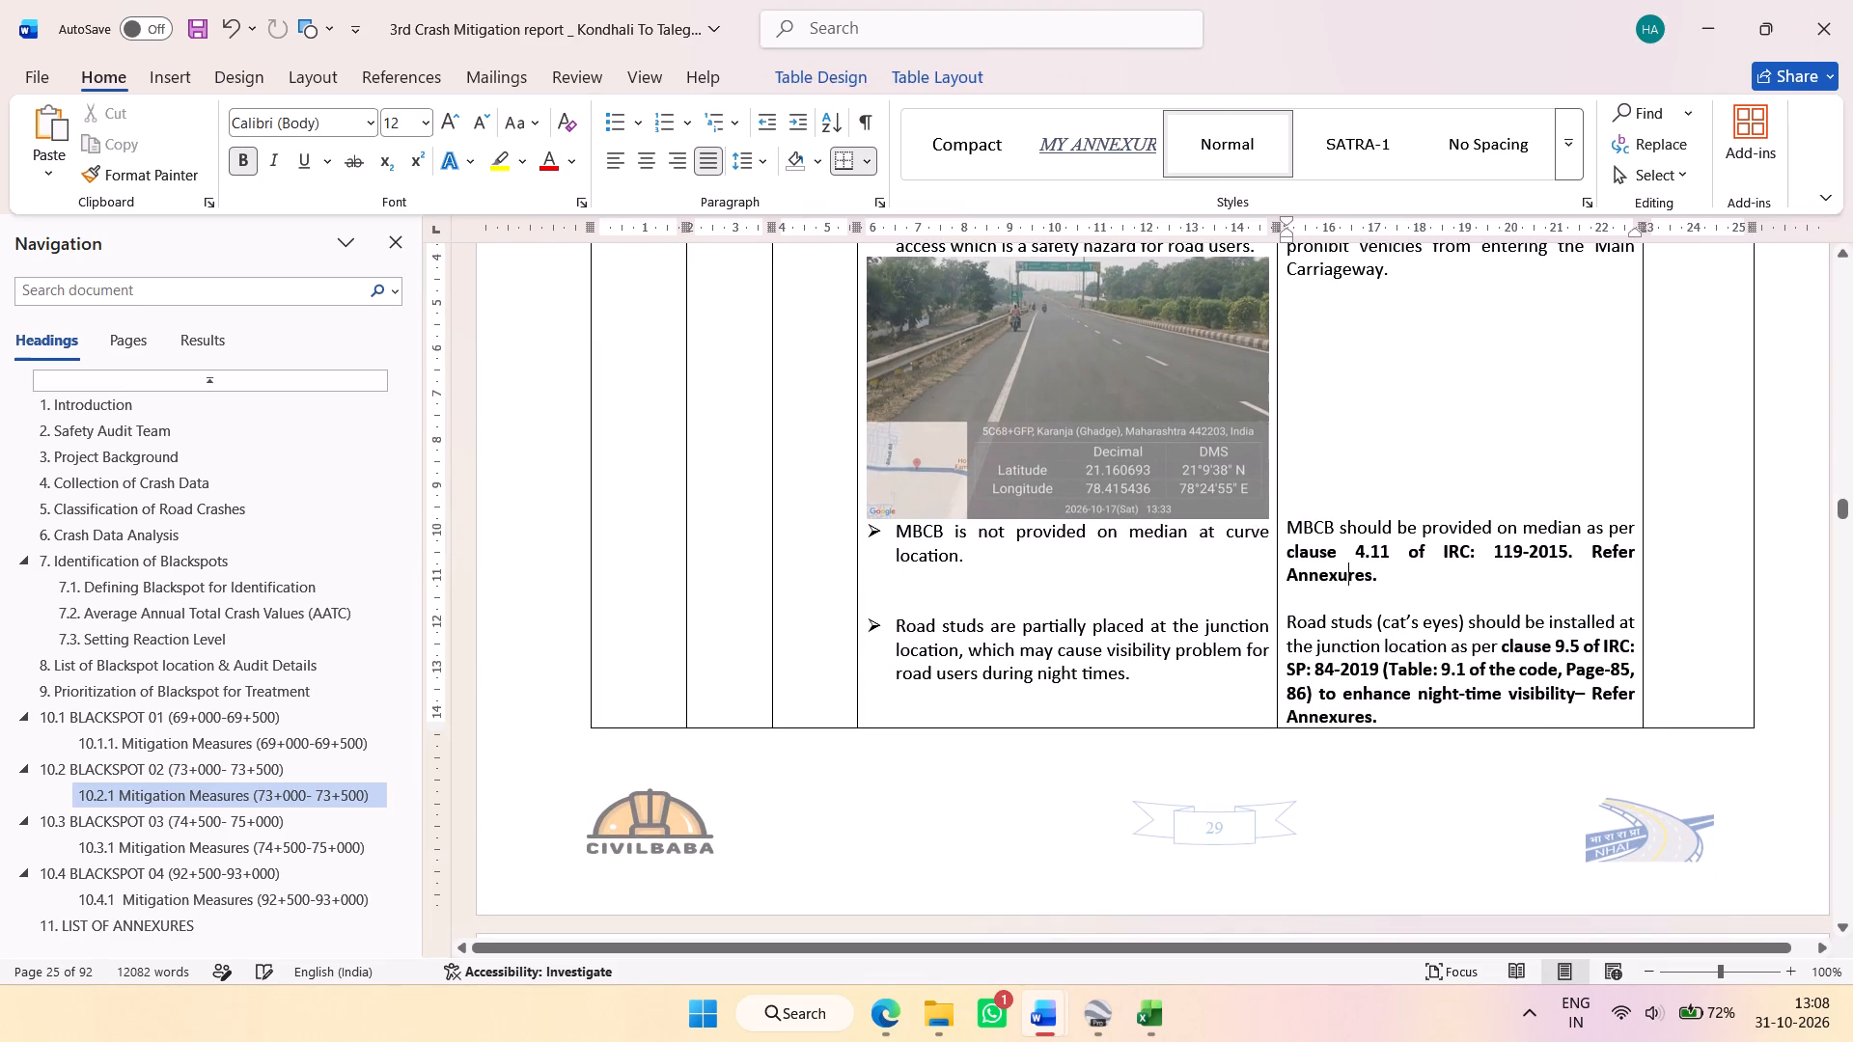
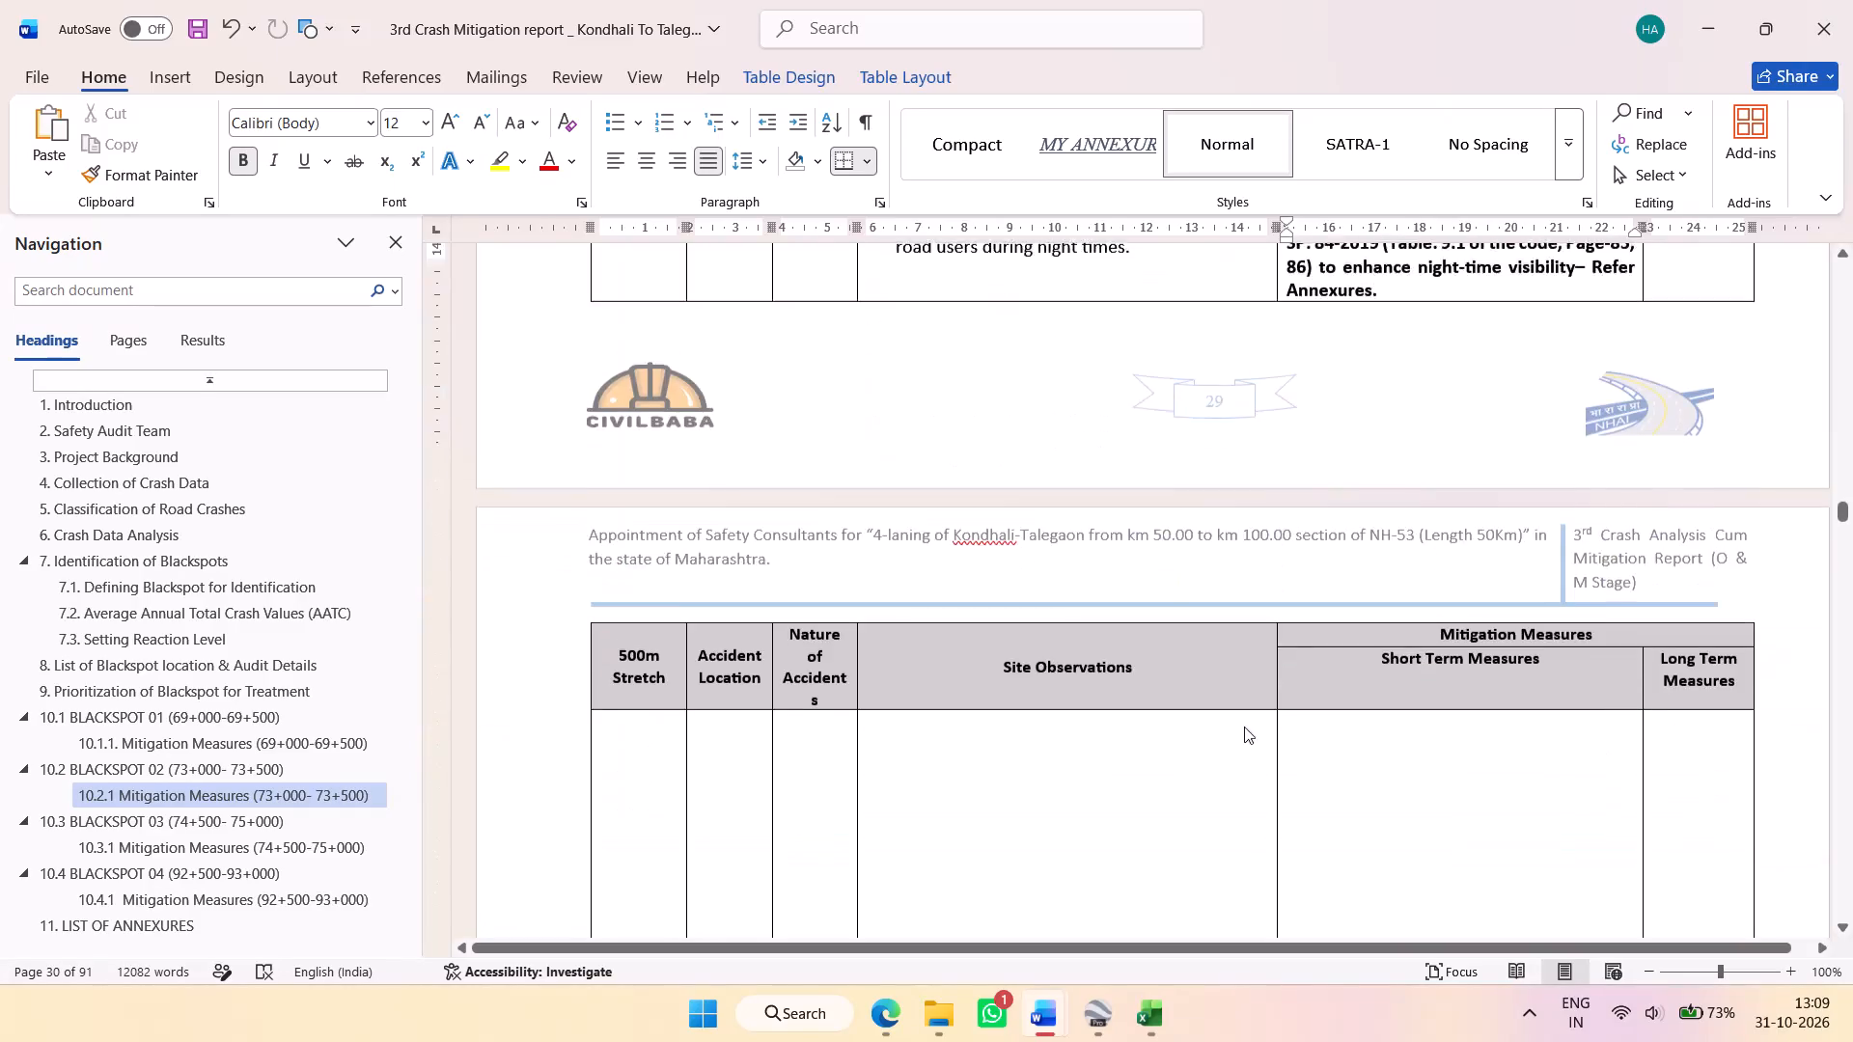
Reduce the height of the junction photo at latitude 21.161755 in section 10.3.1 so it fits under the Thermoplastic Bar Markings observation.
scroll(1213, 719, "down", 7)
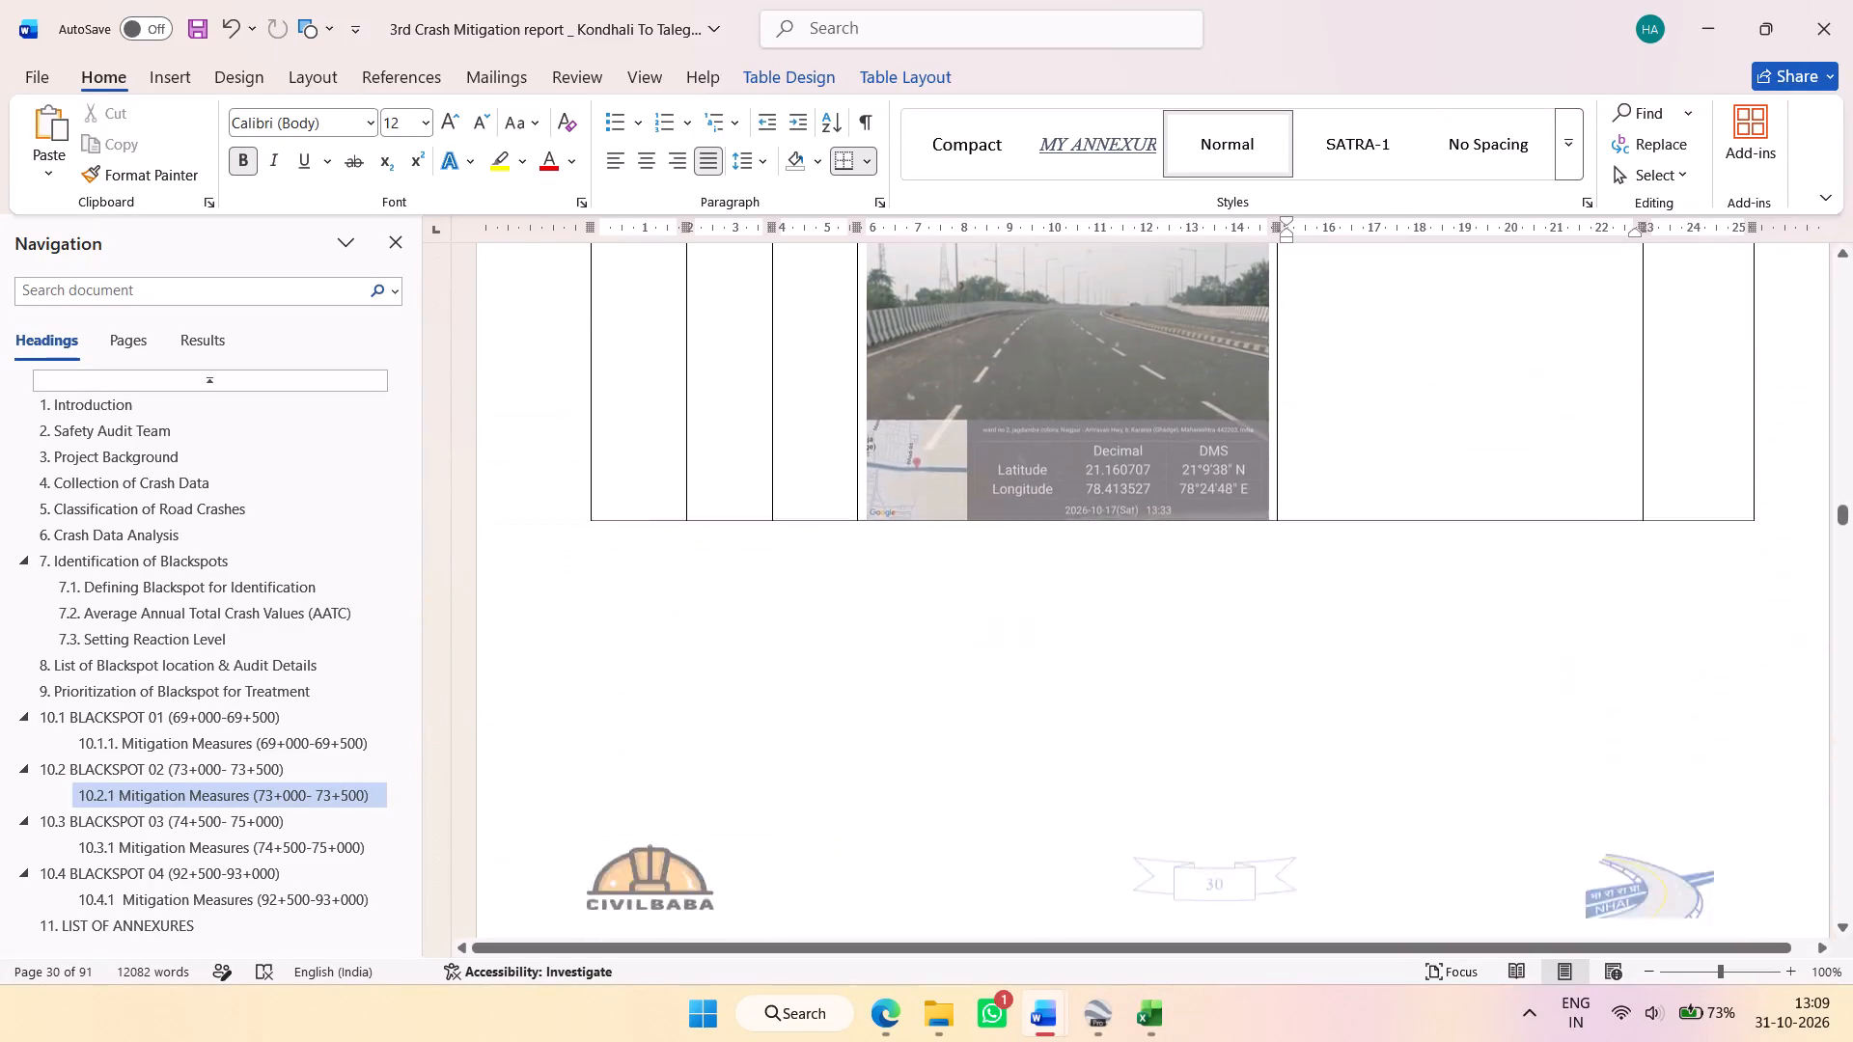
scroll(1211, 724, "down", 18)
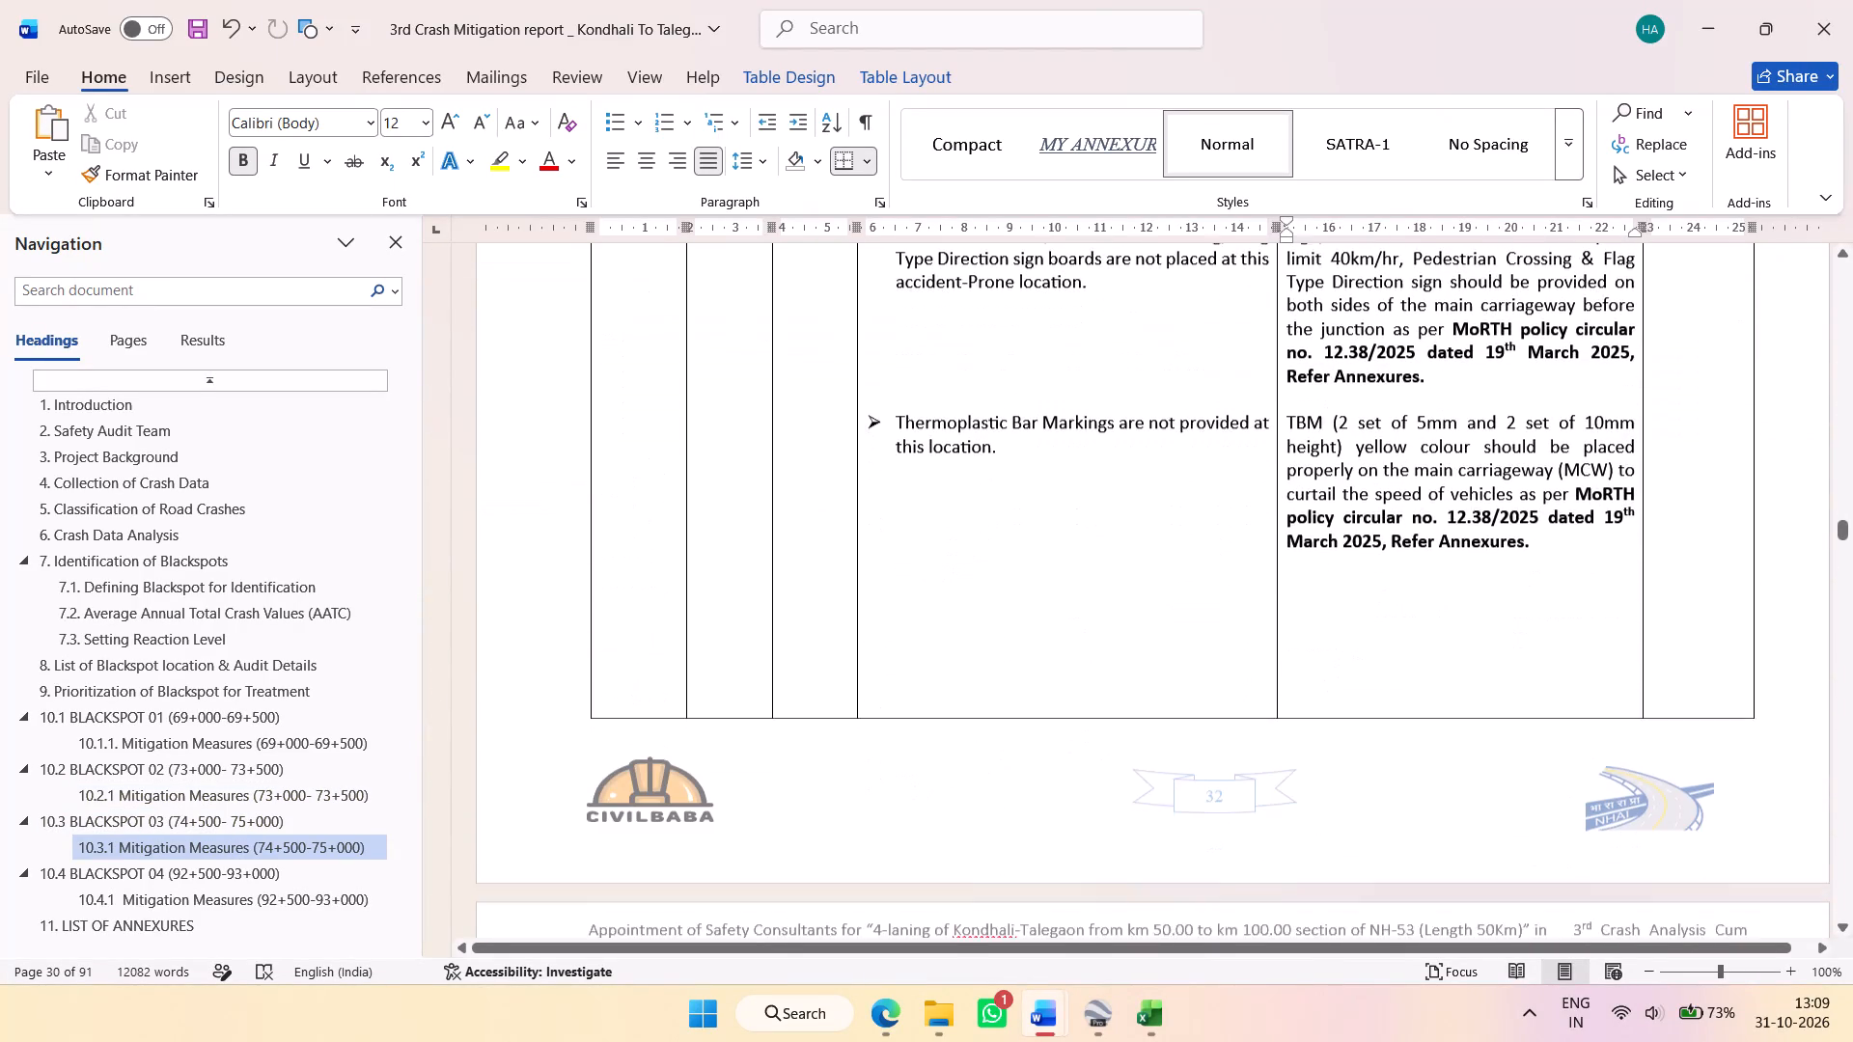
left_click(1131, 485)
scroll(1106, 710, "down", 8)
left_click(1103, 706)
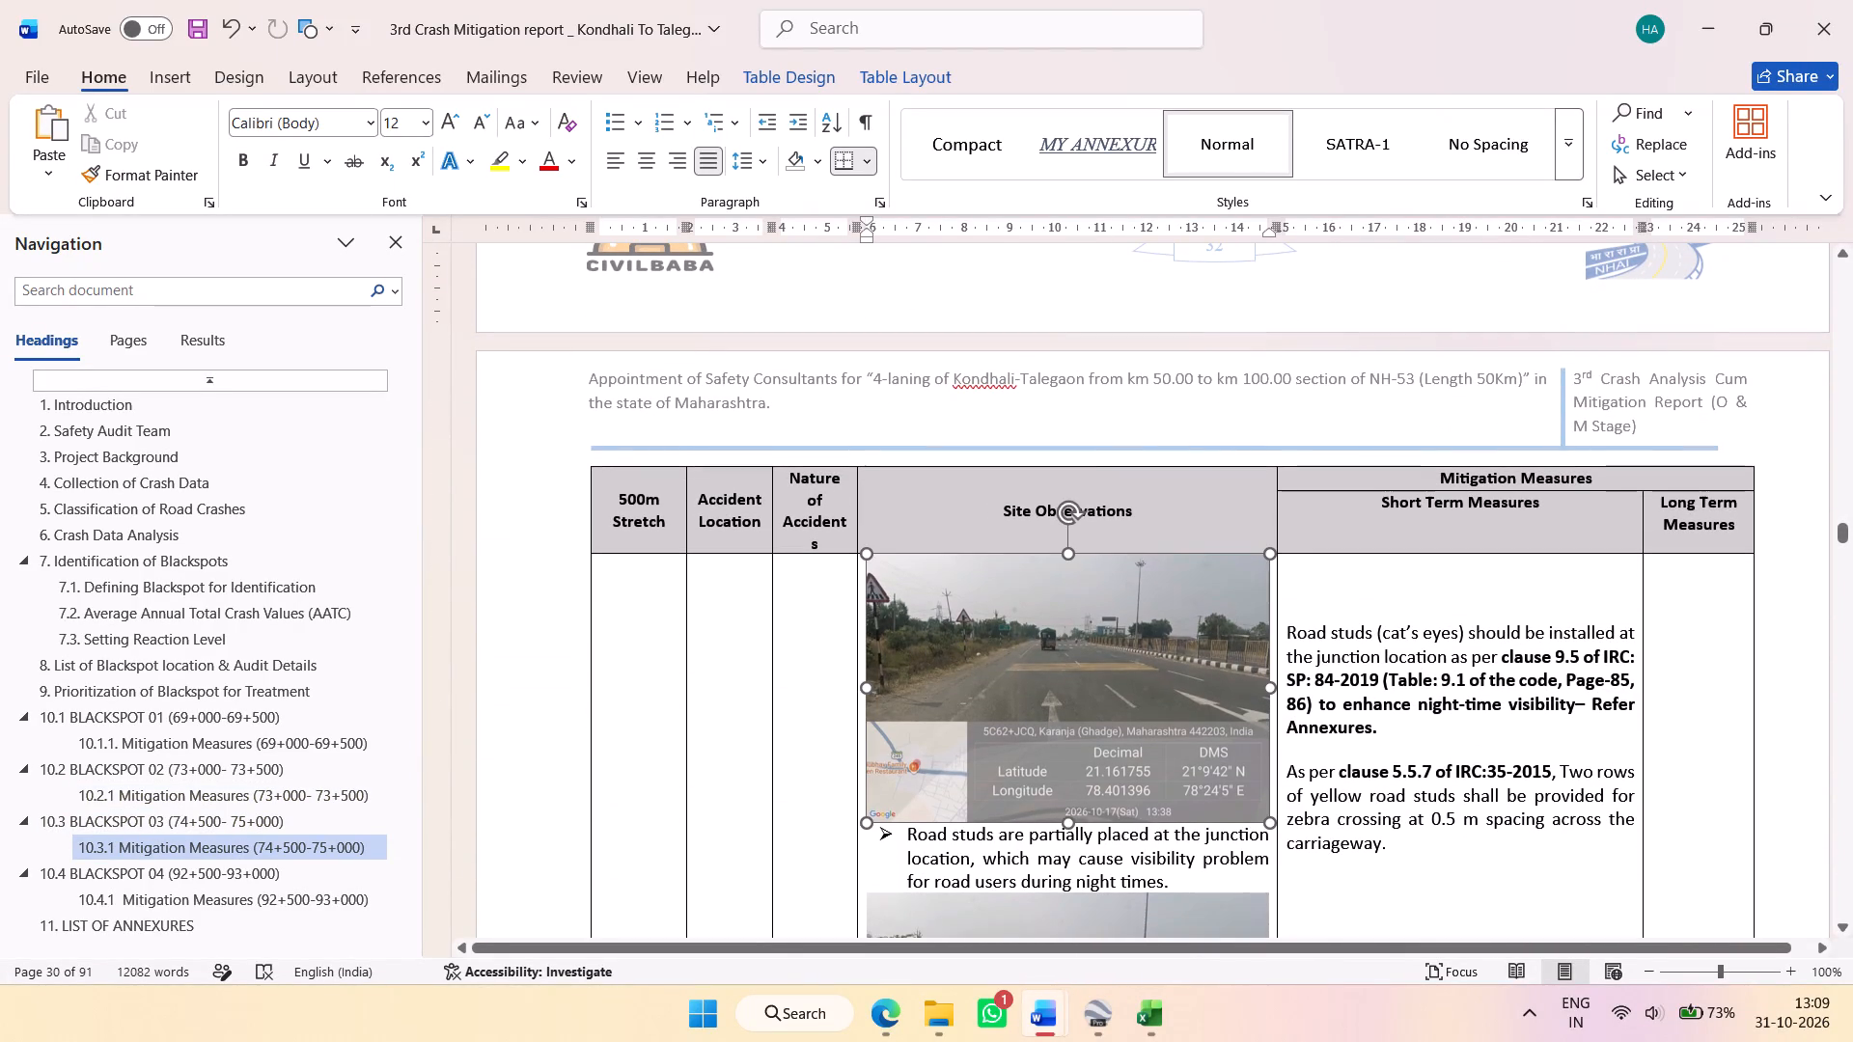
left_click_drag(1061, 822, 1060, 738)
scroll(1061, 756, "up", 2)
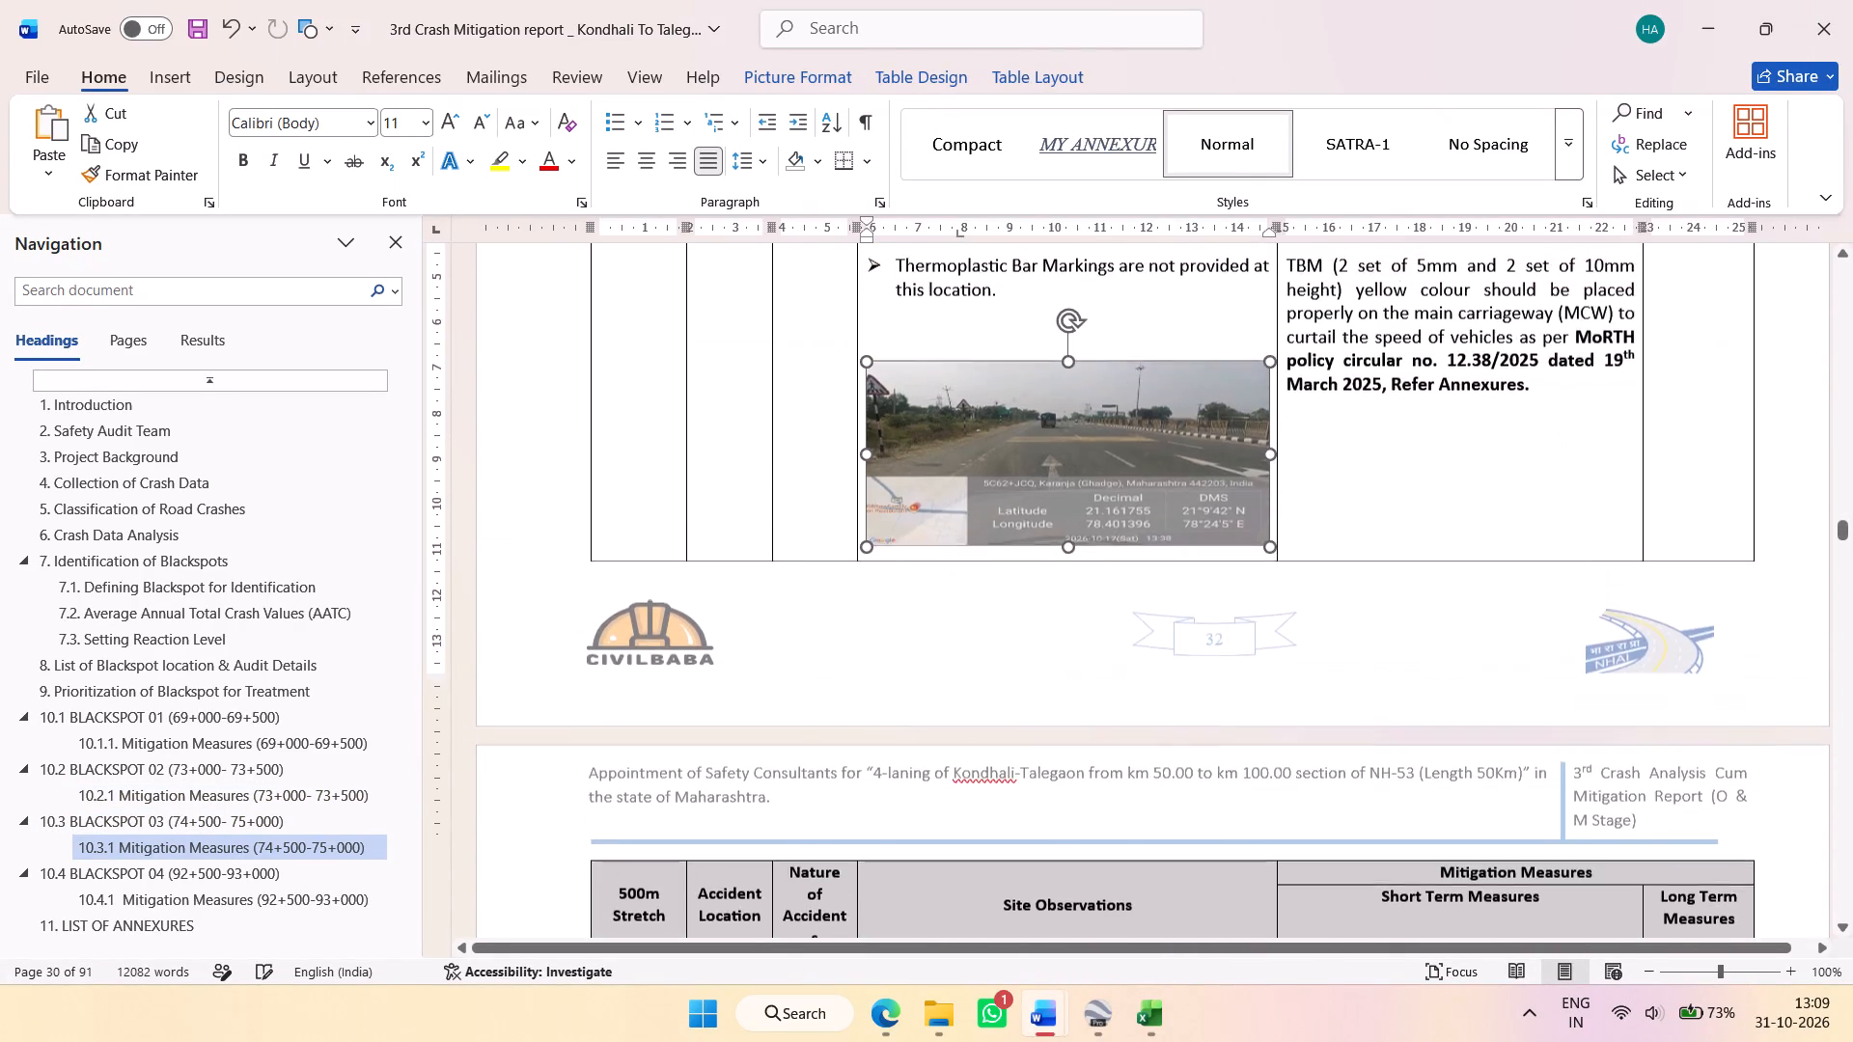
Remove the blank line above that junction photo and increase the photo's height to fill the rest of the page.
left_click(1030, 429)
left_click(1001, 435)
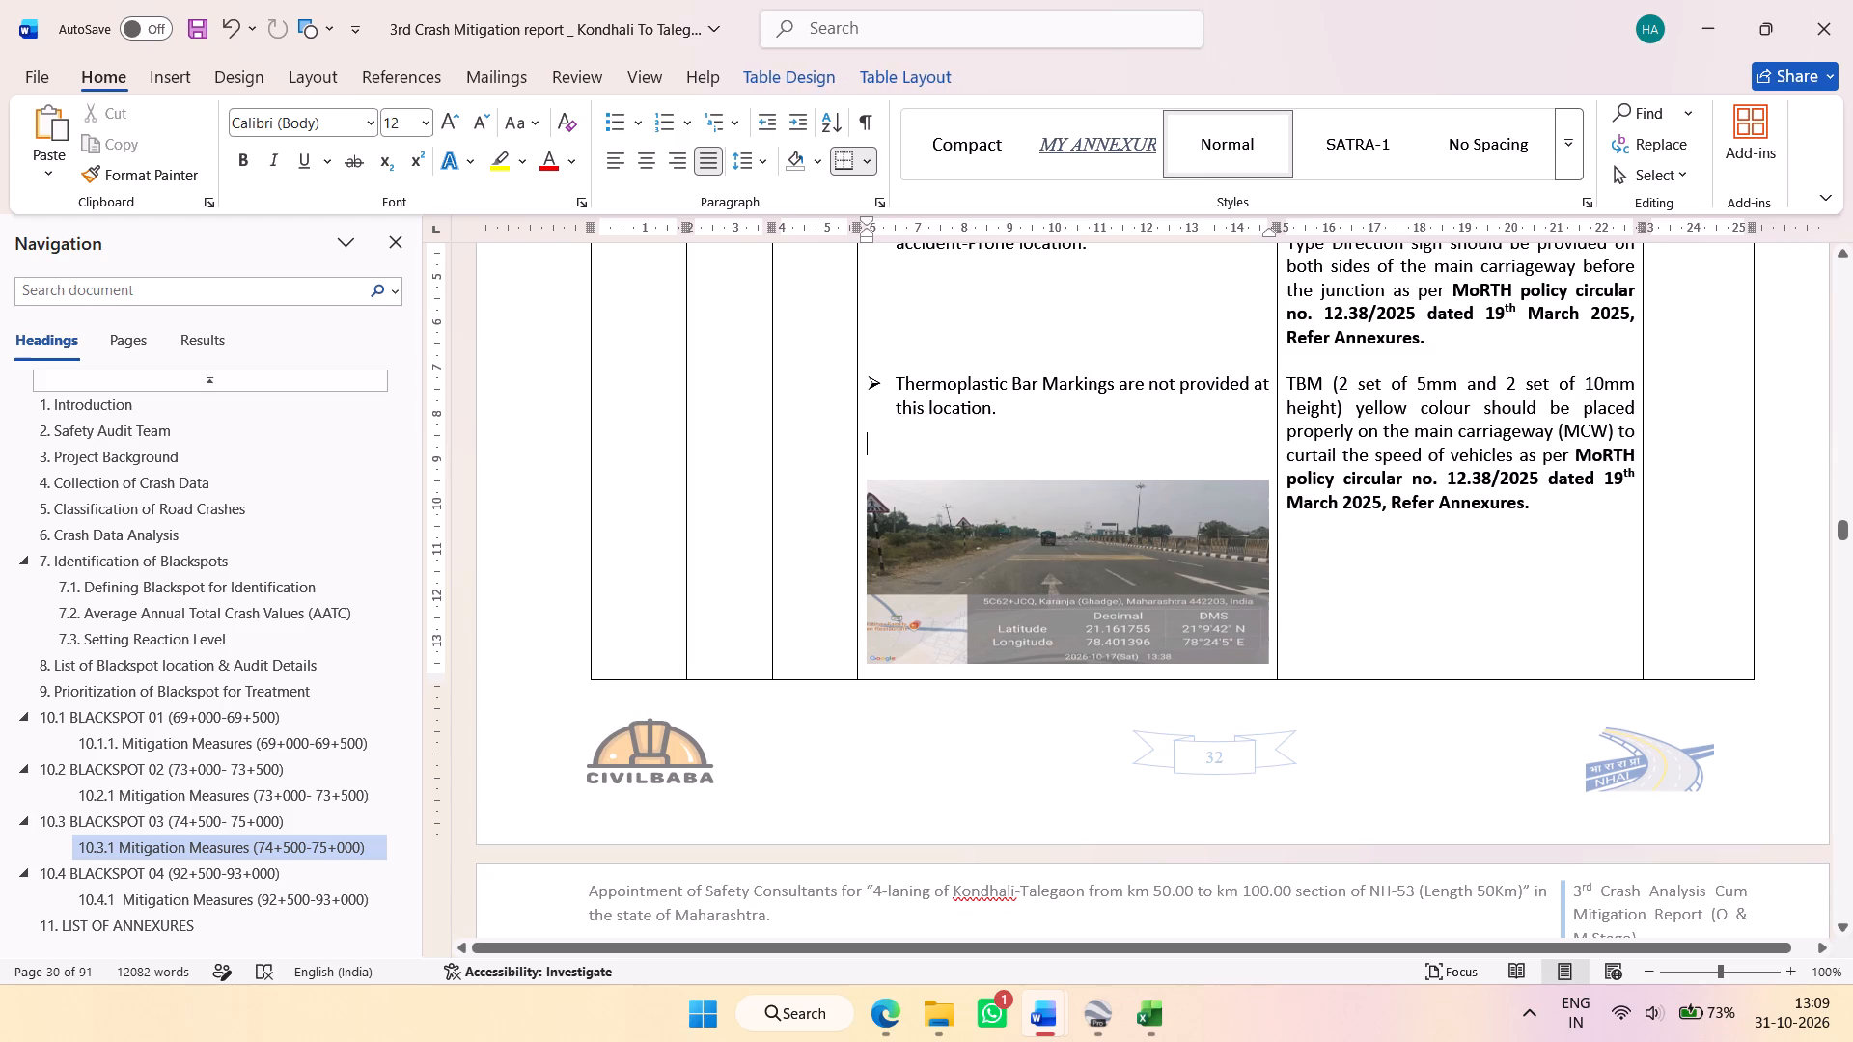
key("Delete")
key("Delete")
left_click(1038, 492)
left_click_drag(1067, 618, 1065, 675)
Remove the blank lines above the road studs (cat's eyes) short-term measure to align it with the partially placed road studs observation.
scroll(1457, 635, "down", 4)
left_click(1324, 615)
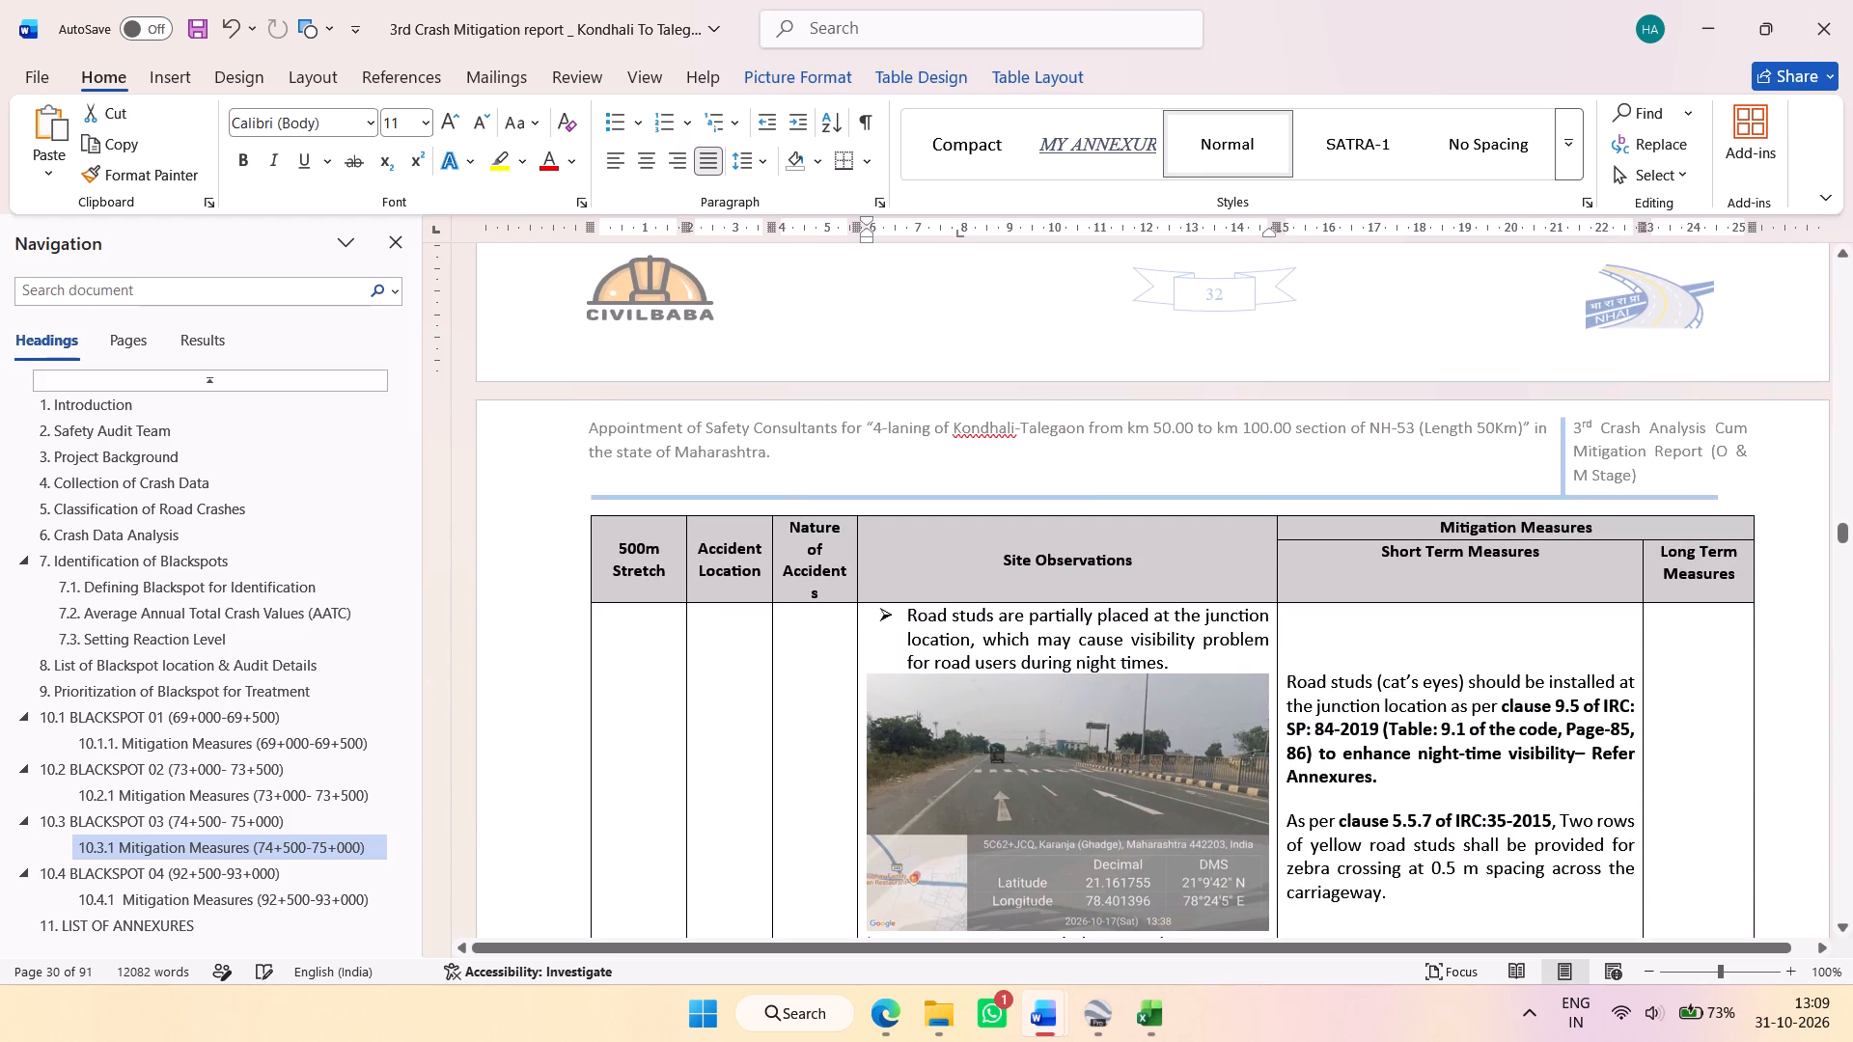
key("Delete")
key("Delete")
Align the median MBCB observation and short-term measure by slightly shortening the photo above and removing the extra blank line.
scroll(1324, 615, "down", 5)
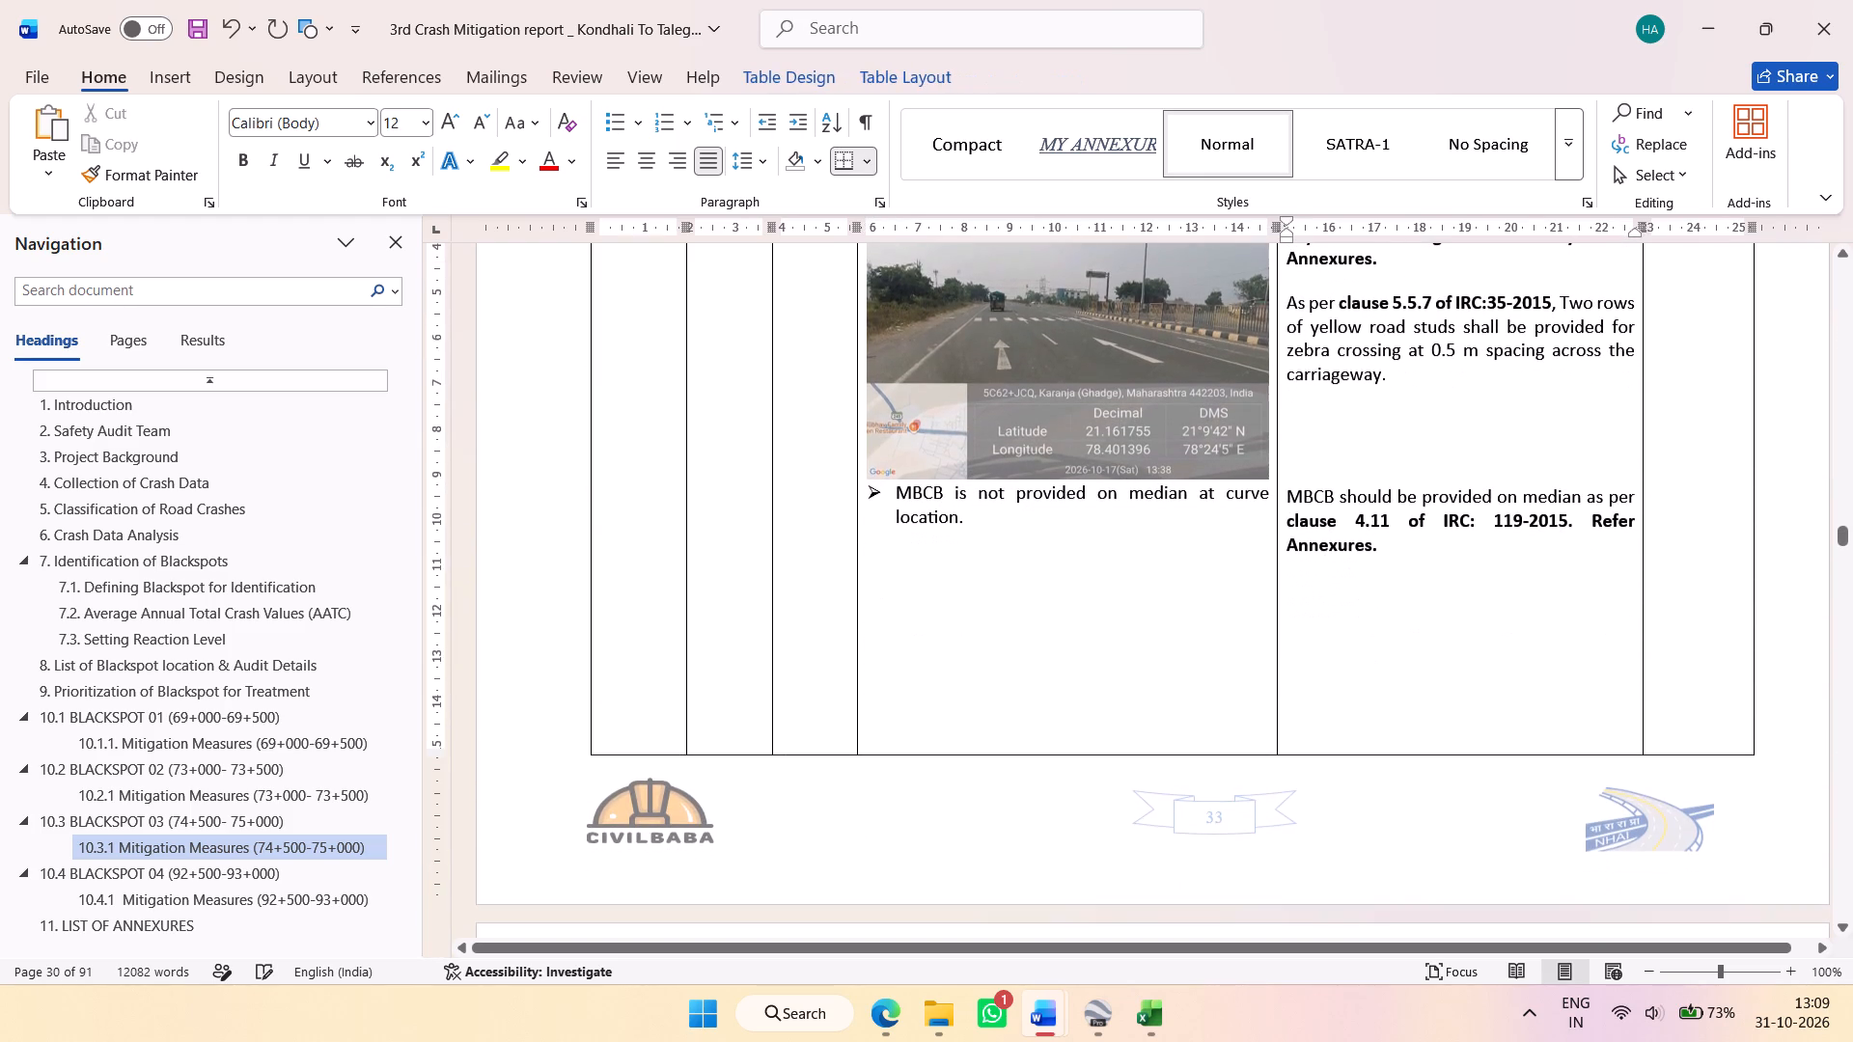
left_click(1043, 384)
left_click_drag(1070, 478, 1070, 463)
left_click(1339, 458)
key("Delete")
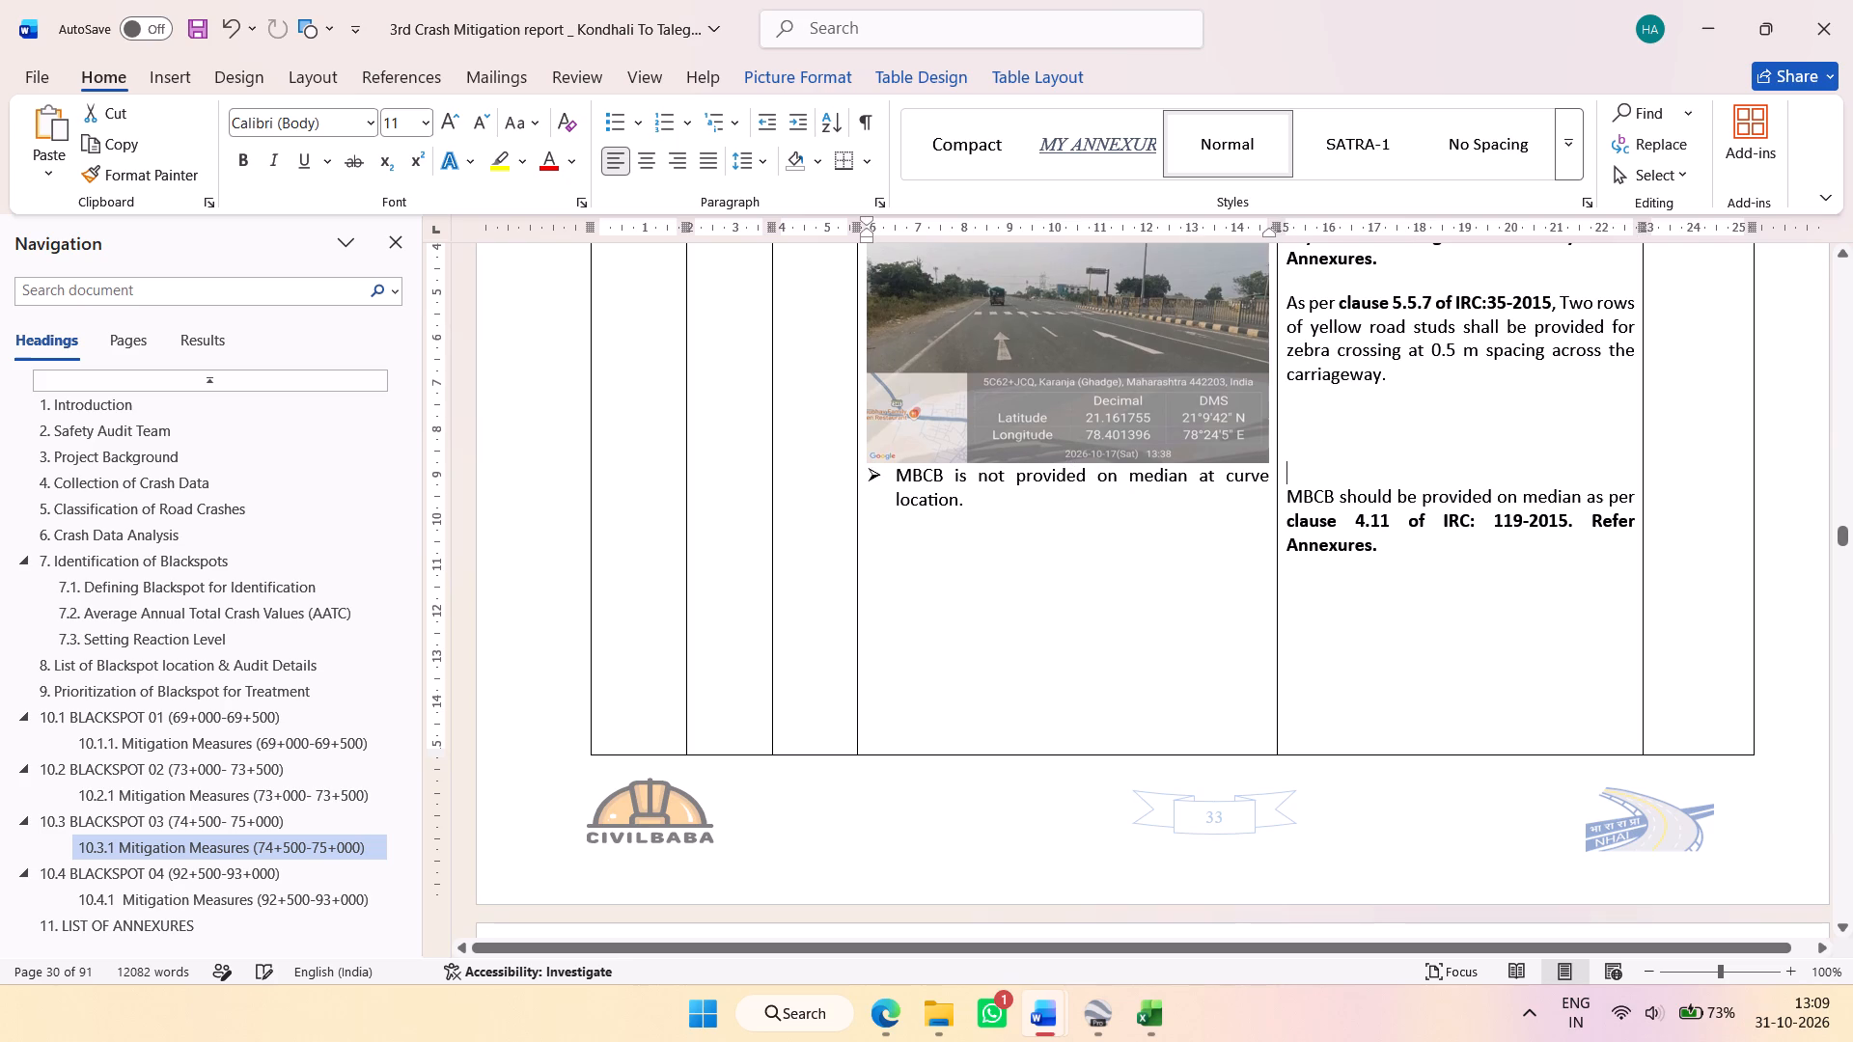
Resize the curve photo at latitude 21.161926 to fit under the MBCB observation and fill the remaining page space.
left_click(1129, 553)
left_click(1089, 577)
scroll(1110, 613, "down", 6)
left_click(1112, 632)
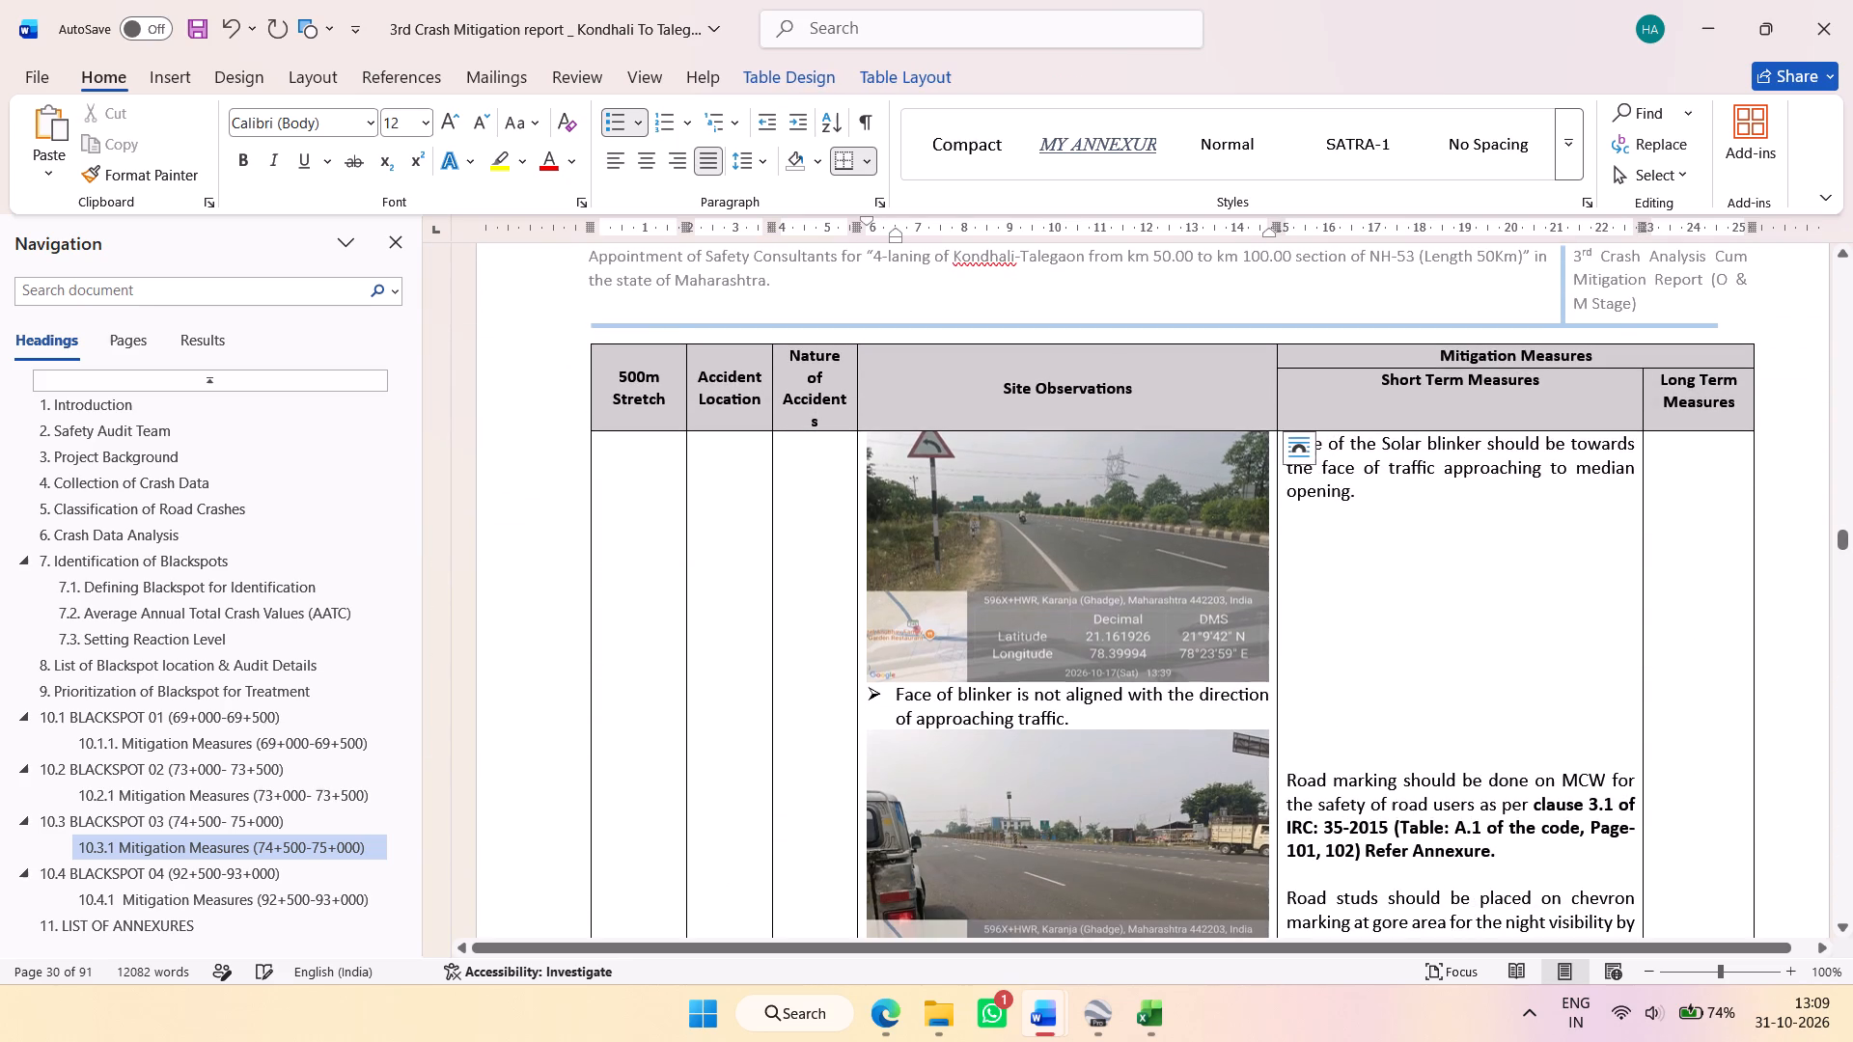
left_click_drag(1067, 678, 1074, 609)
scroll(1083, 642, "up", 1)
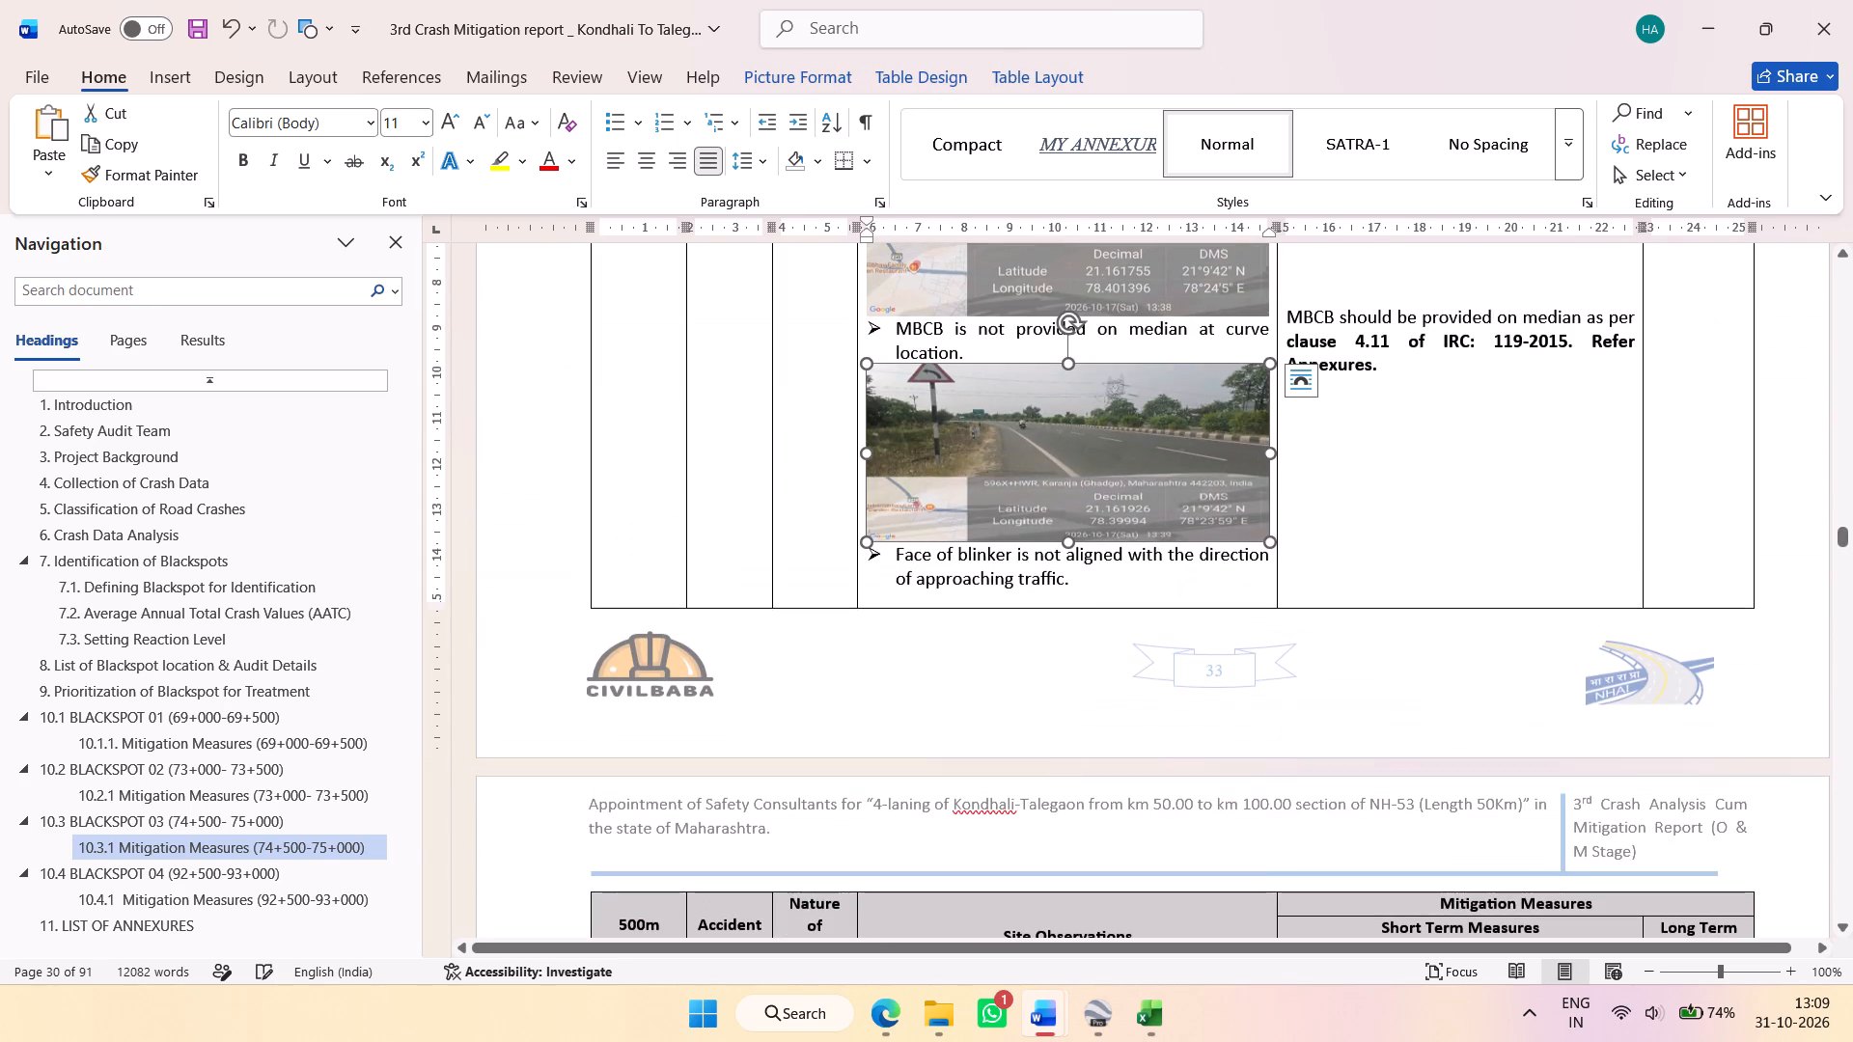
left_click_drag(1066, 543, 1074, 605)
Delete the trailing empty line in the short-term measures cell that spills section 10.3.1's mitigation table onto an extra page.
scroll(1507, 499, "down", 3)
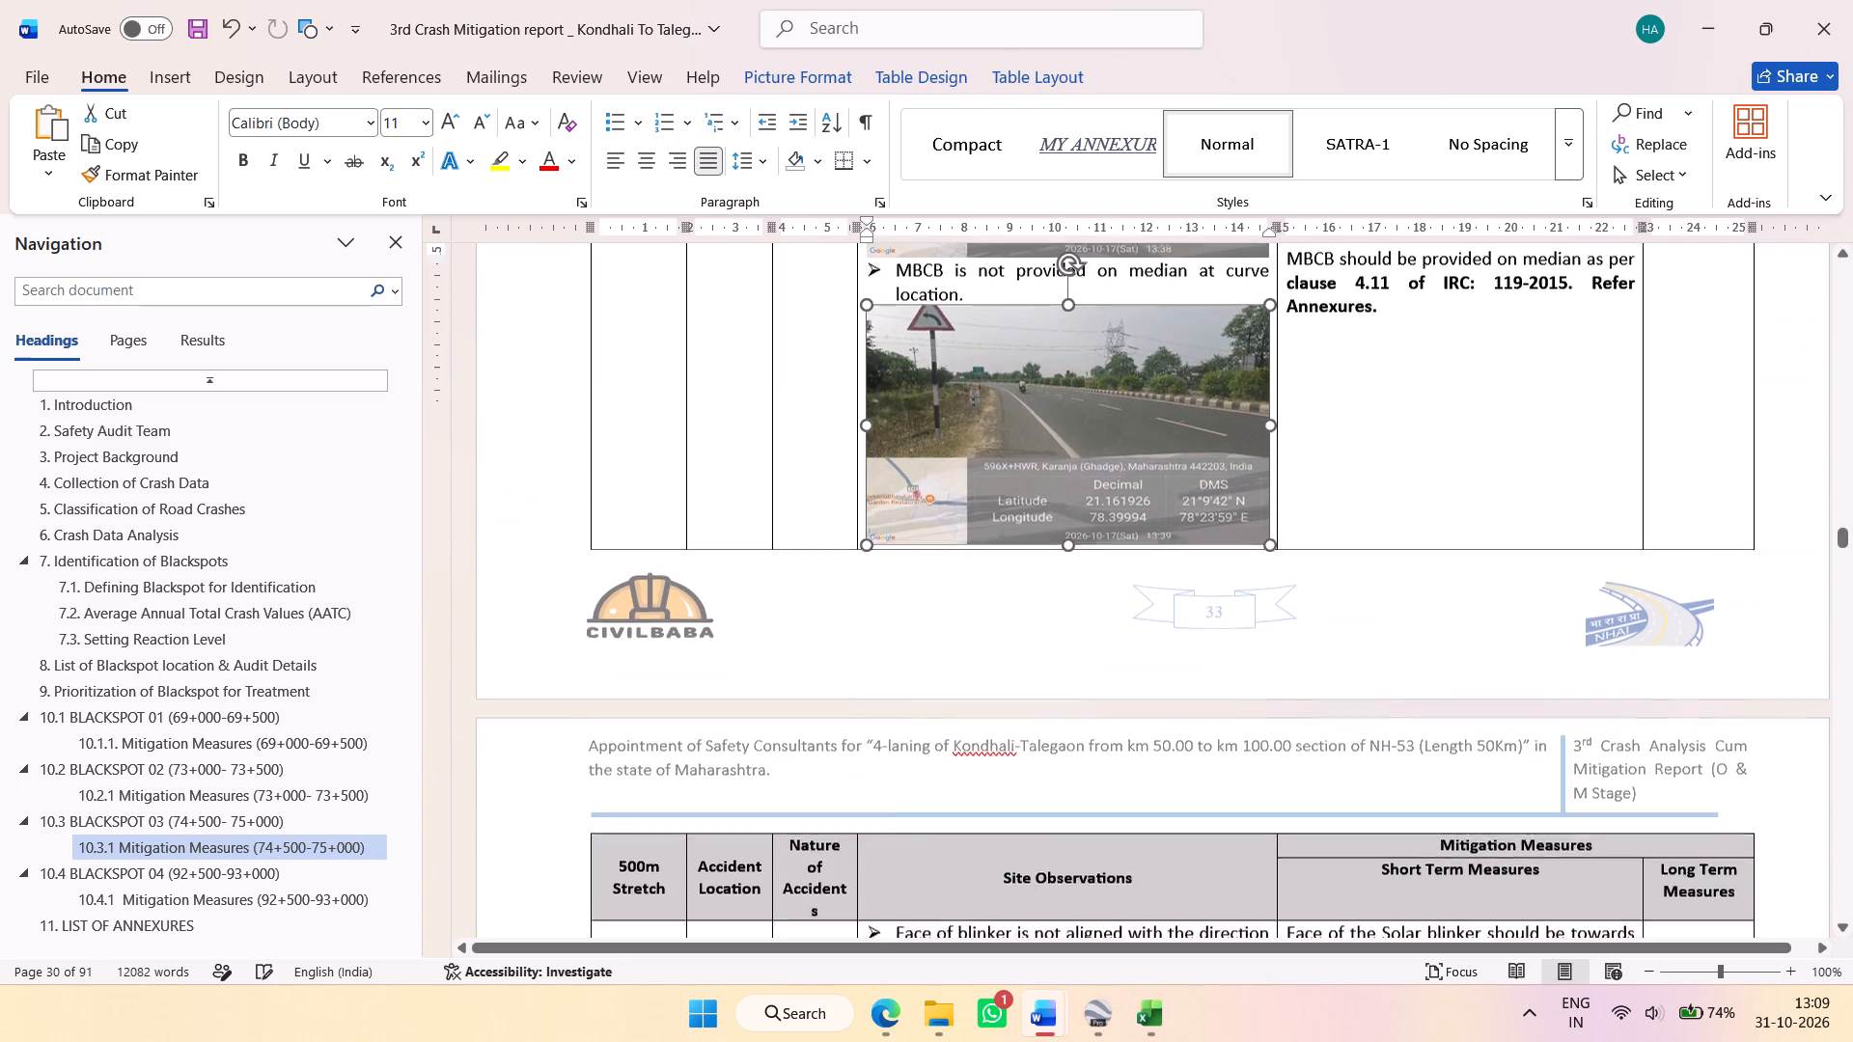
scroll(1310, 661, "down", 4)
scroll(1188, 588, "down", 4)
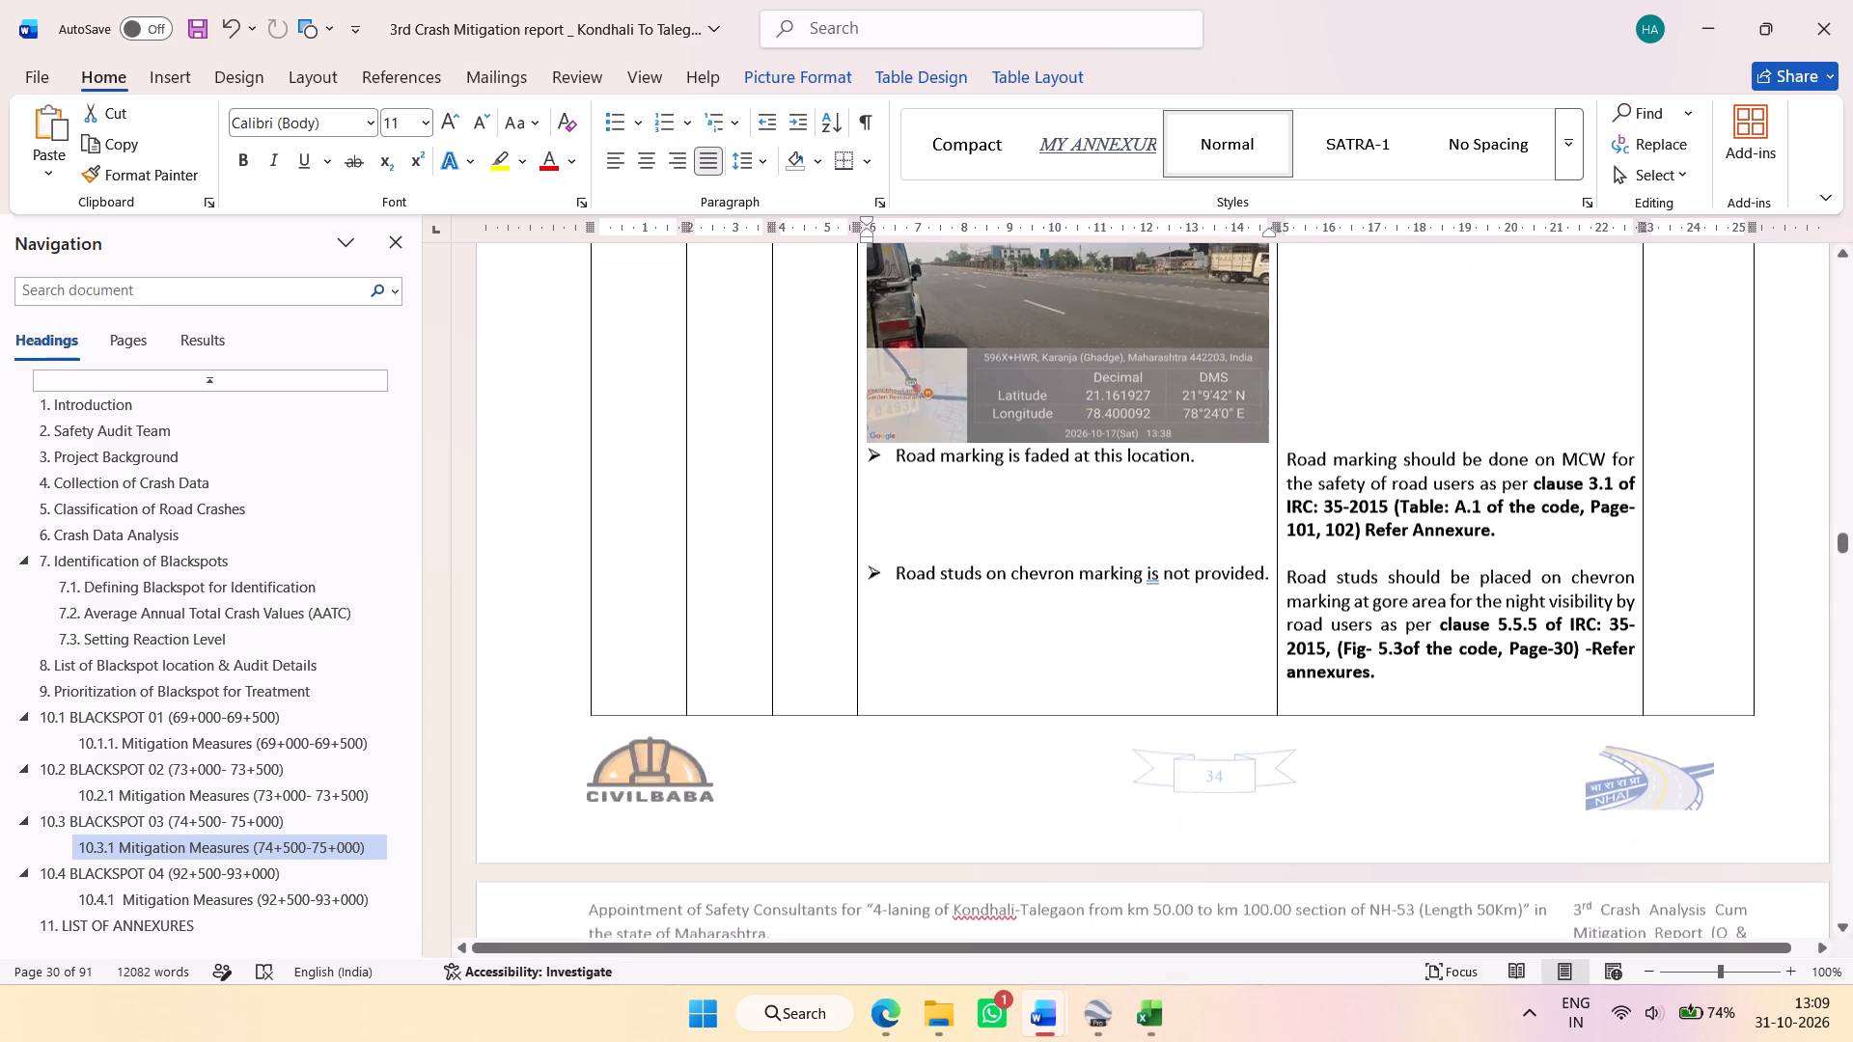
scroll(1188, 589, "down", 2)
scroll(1337, 601, "down", 5)
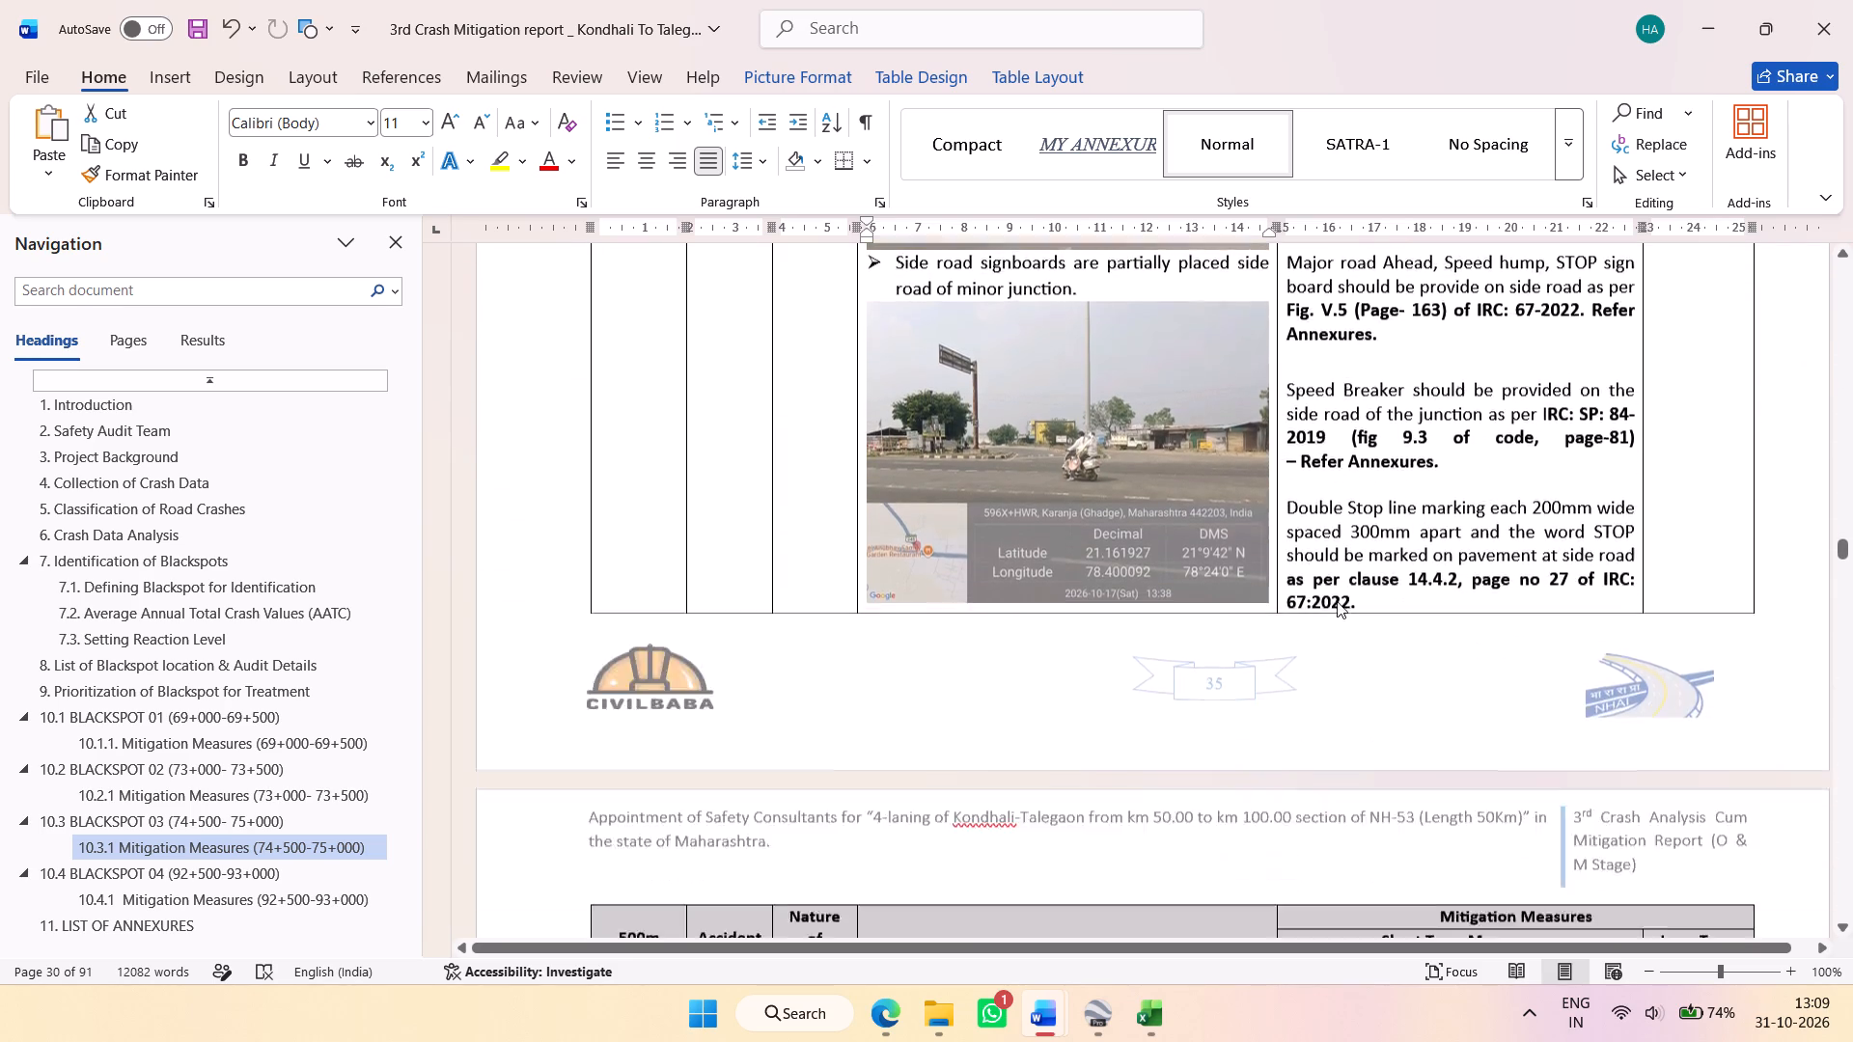
scroll(1337, 601, "down", 5)
scroll(1337, 601, "up", 2)
left_click(1054, 606)
left_click(1015, 676)
left_click(1368, 647)
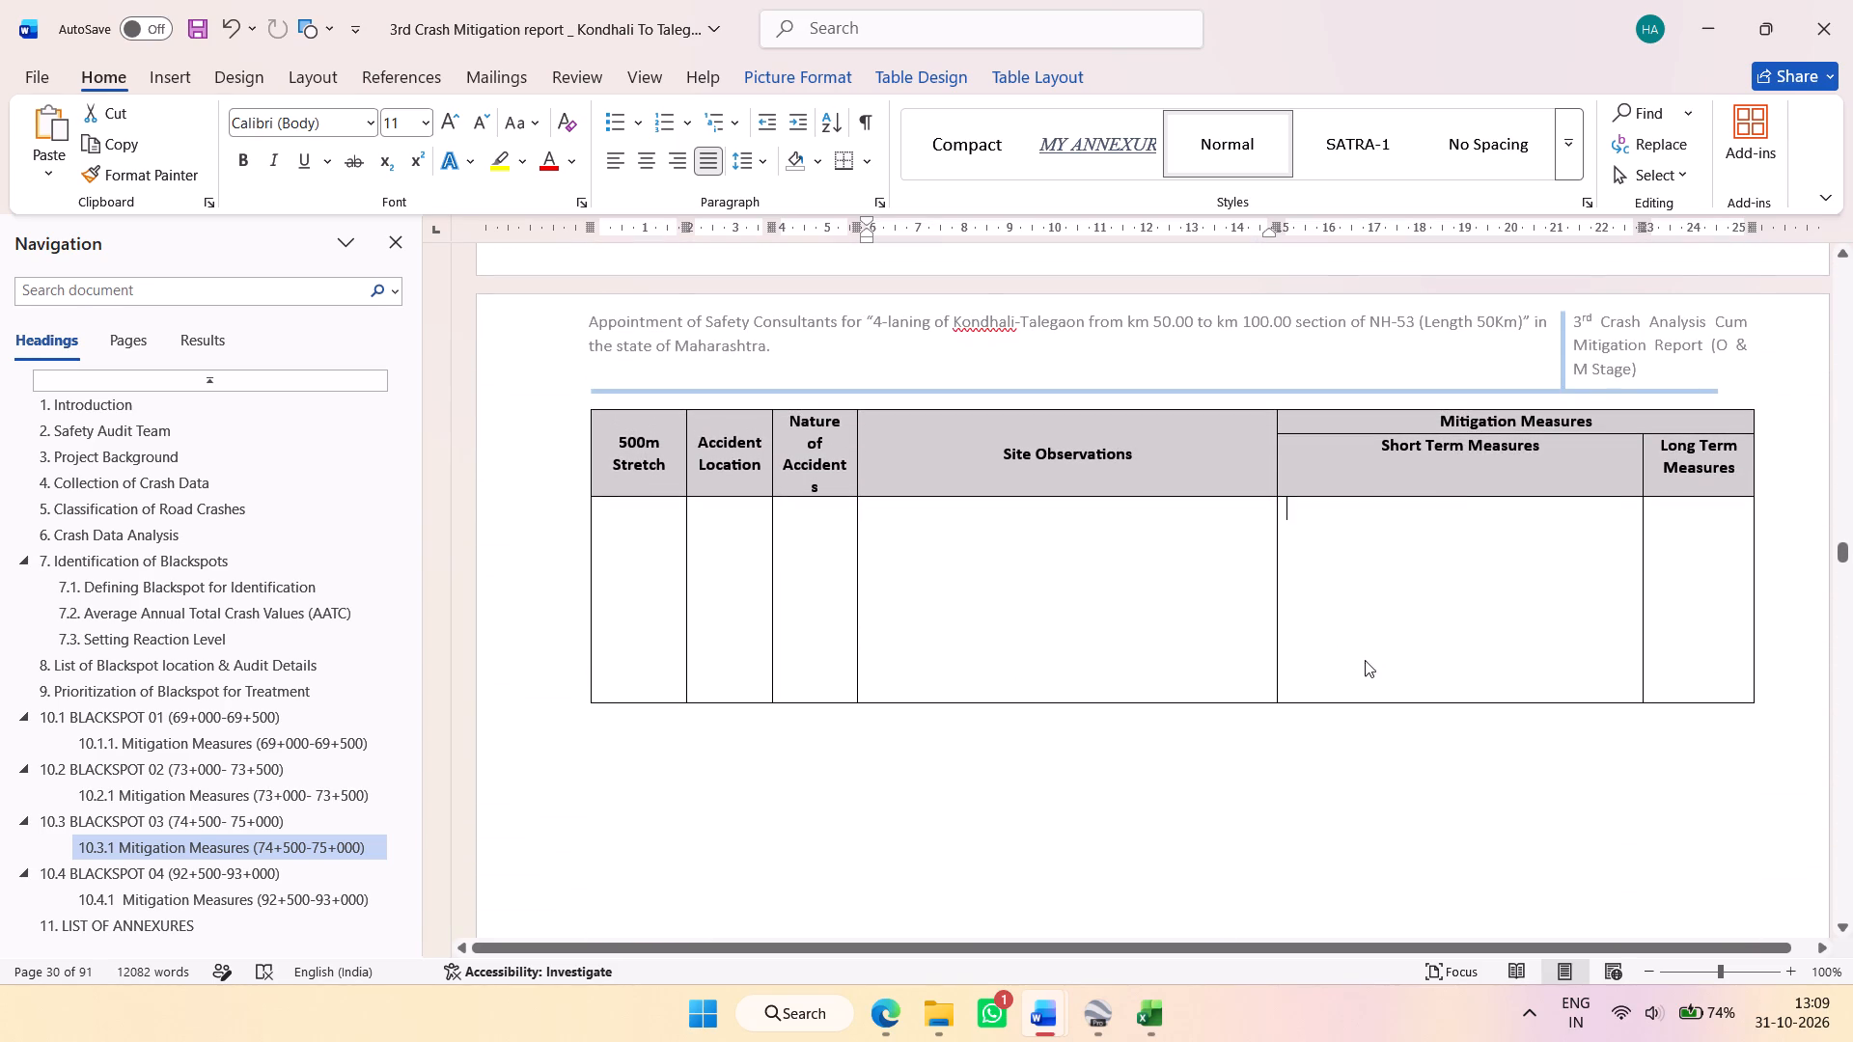
key("BackSpace")
Remove the blank page between the section 10.3.1 mitigation table and the 10.4 BLACKSPOT 04 heading.
left_click(861, 379)
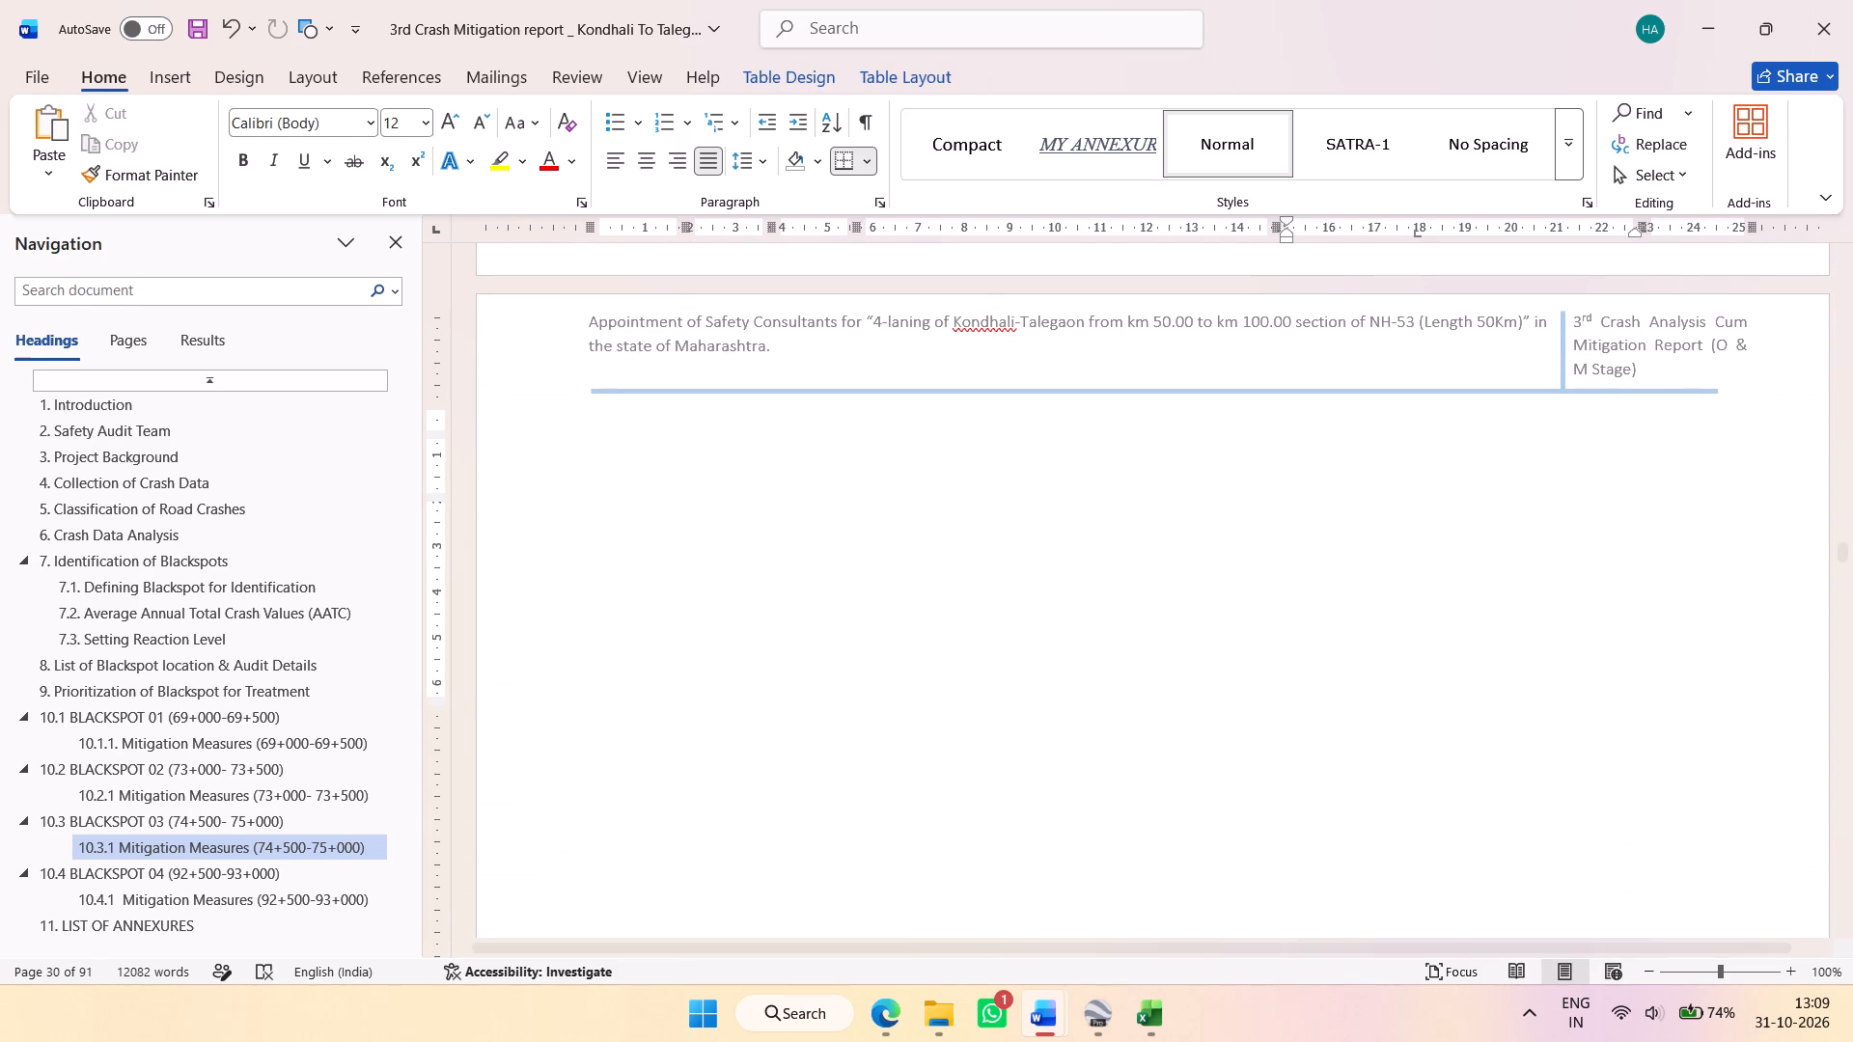
left_click_drag(783, 427, 766, 772)
key("Delete")
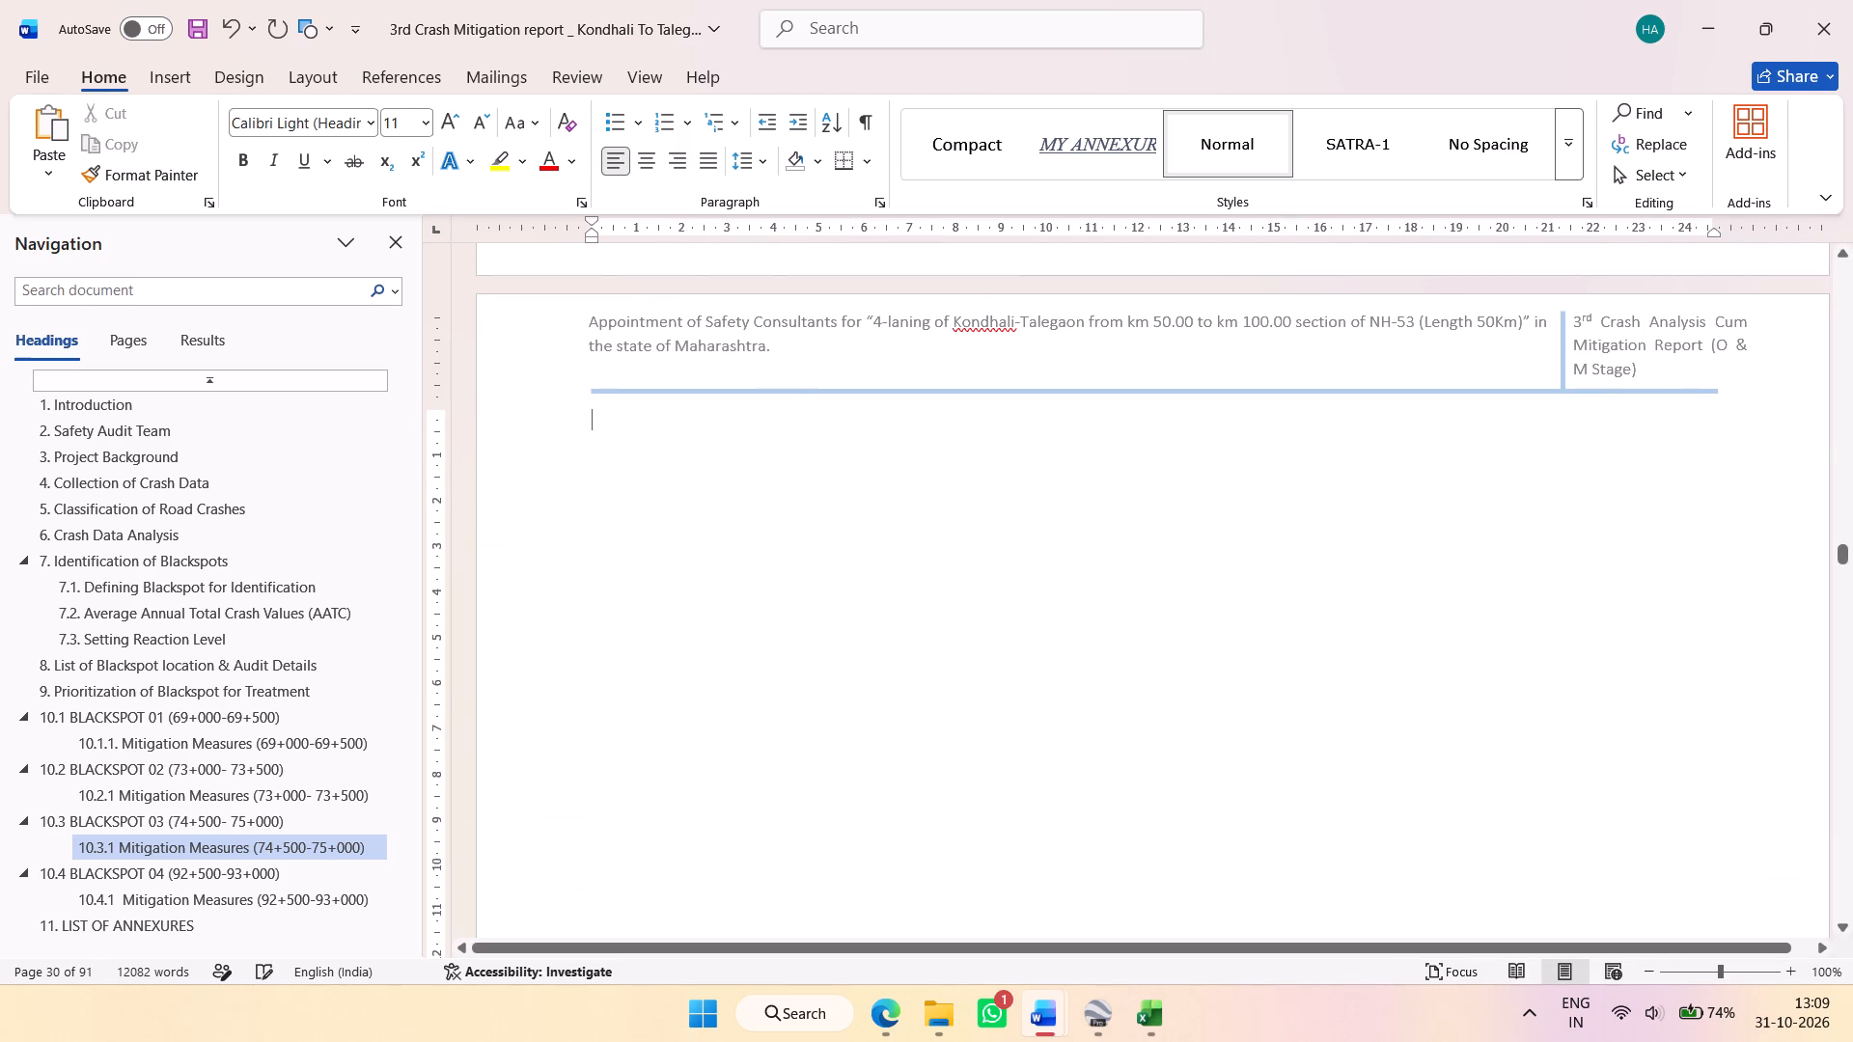
left_click_drag(686, 446, 699, 673)
key("Delete")
left_click_drag(623, 409, 677, 663)
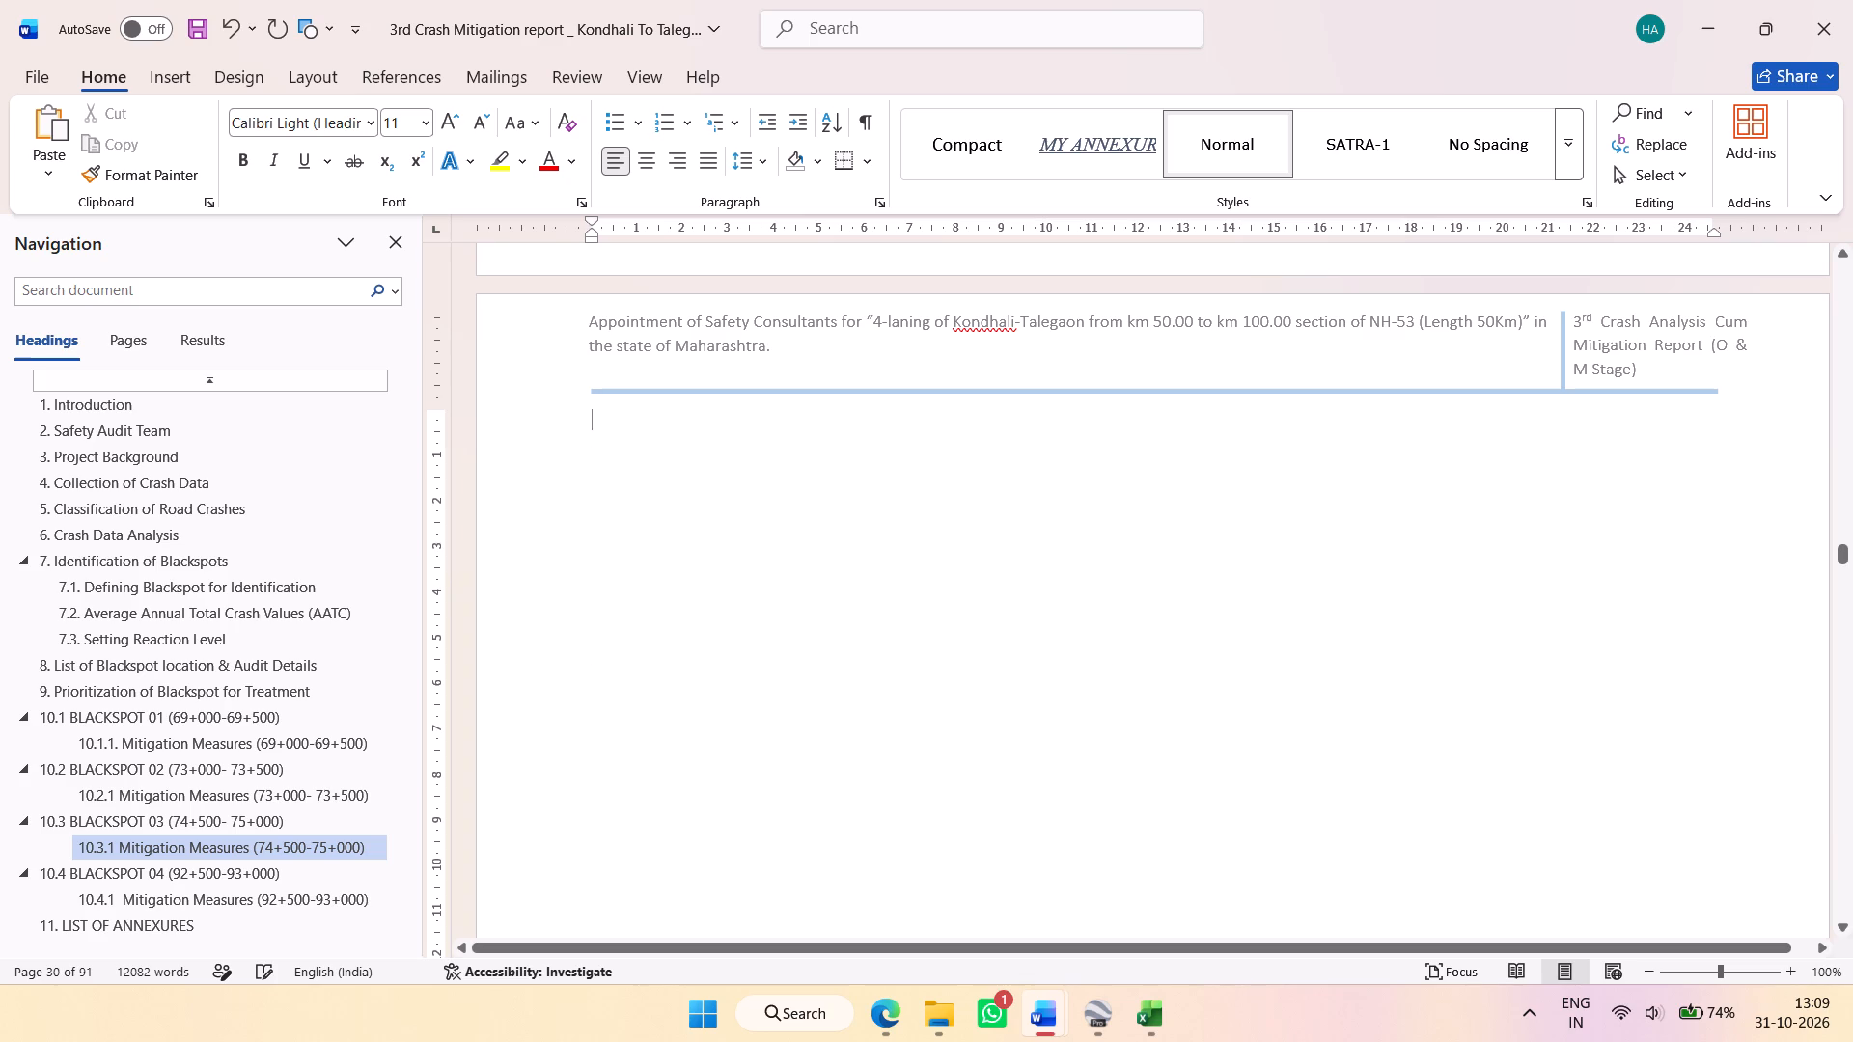
left_click(609, 456)
key("BackSpace")
Crop the top of the Kharashi photo above the "not provided on curves" observation in section 10.4.1 to 4.97 cm high.
scroll(1148, 537, "down", 2)
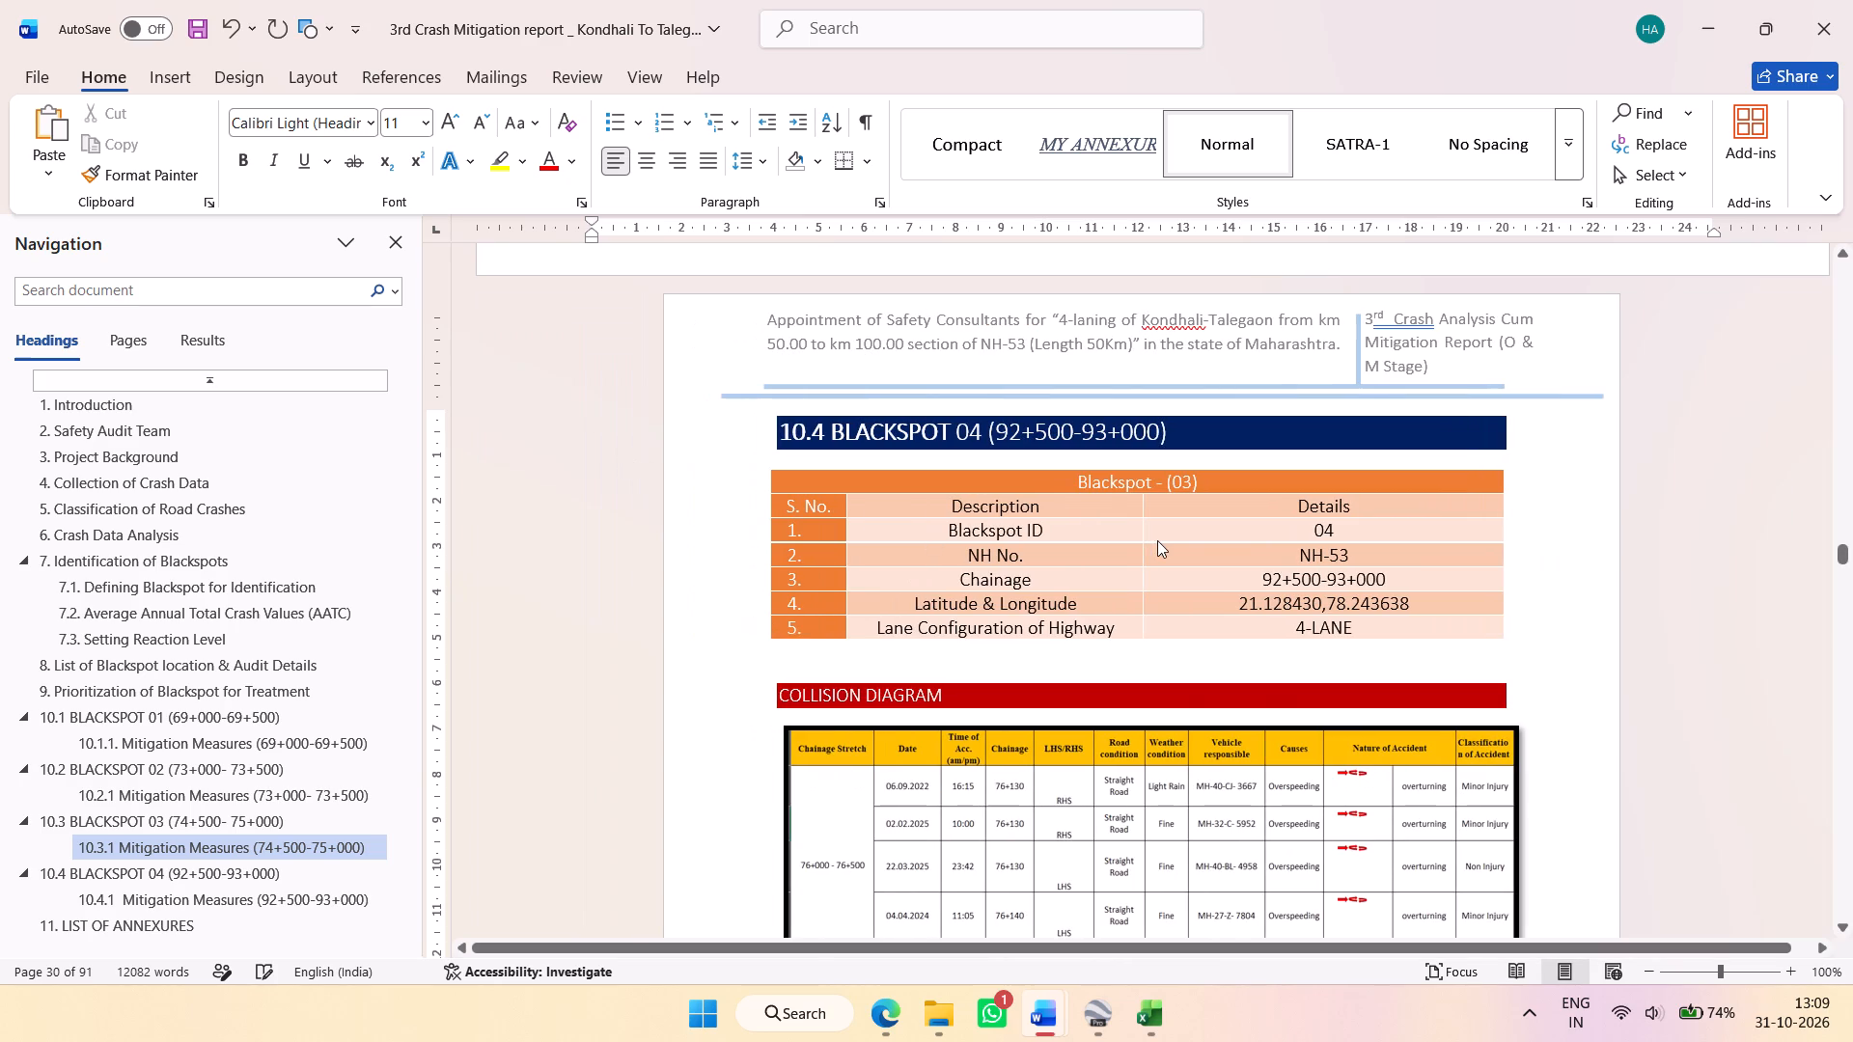
left_click(1363, 426)
scroll(1347, 643, "down", 11)
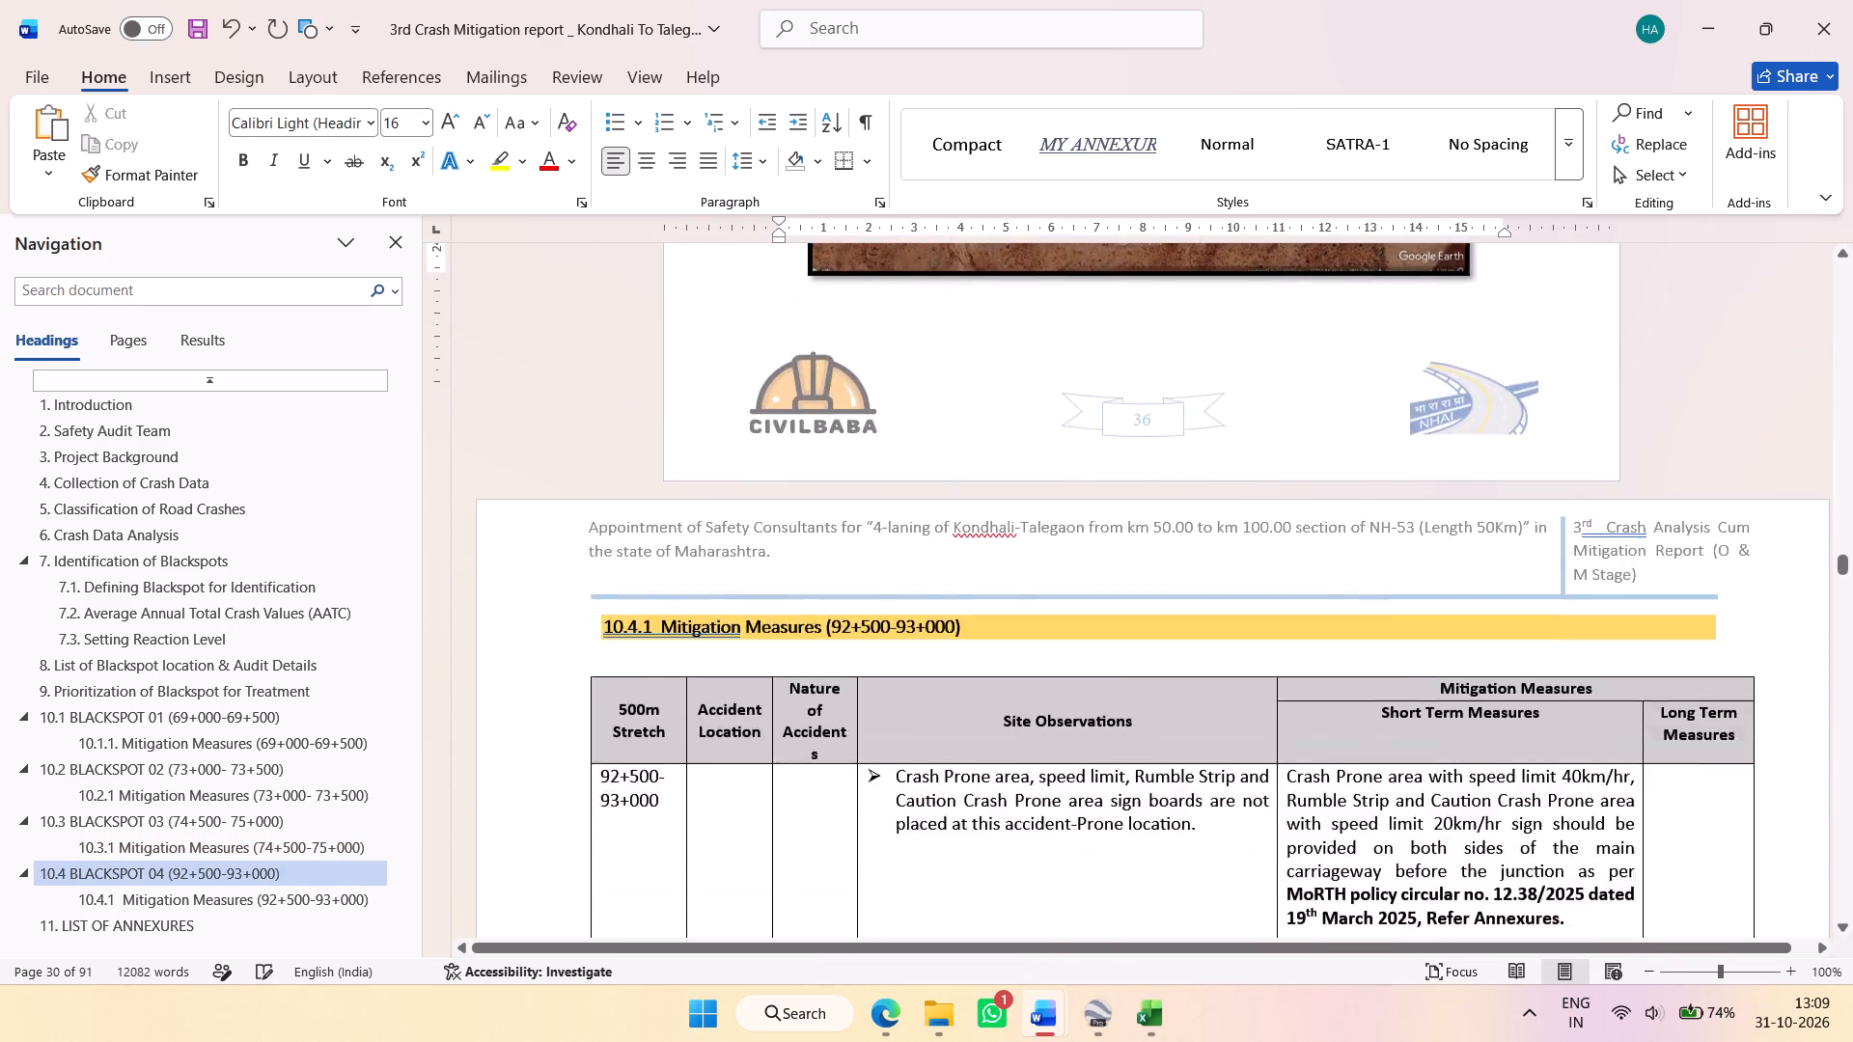
scroll(1320, 651, "down", 5)
scroll(1172, 649, "down", 7)
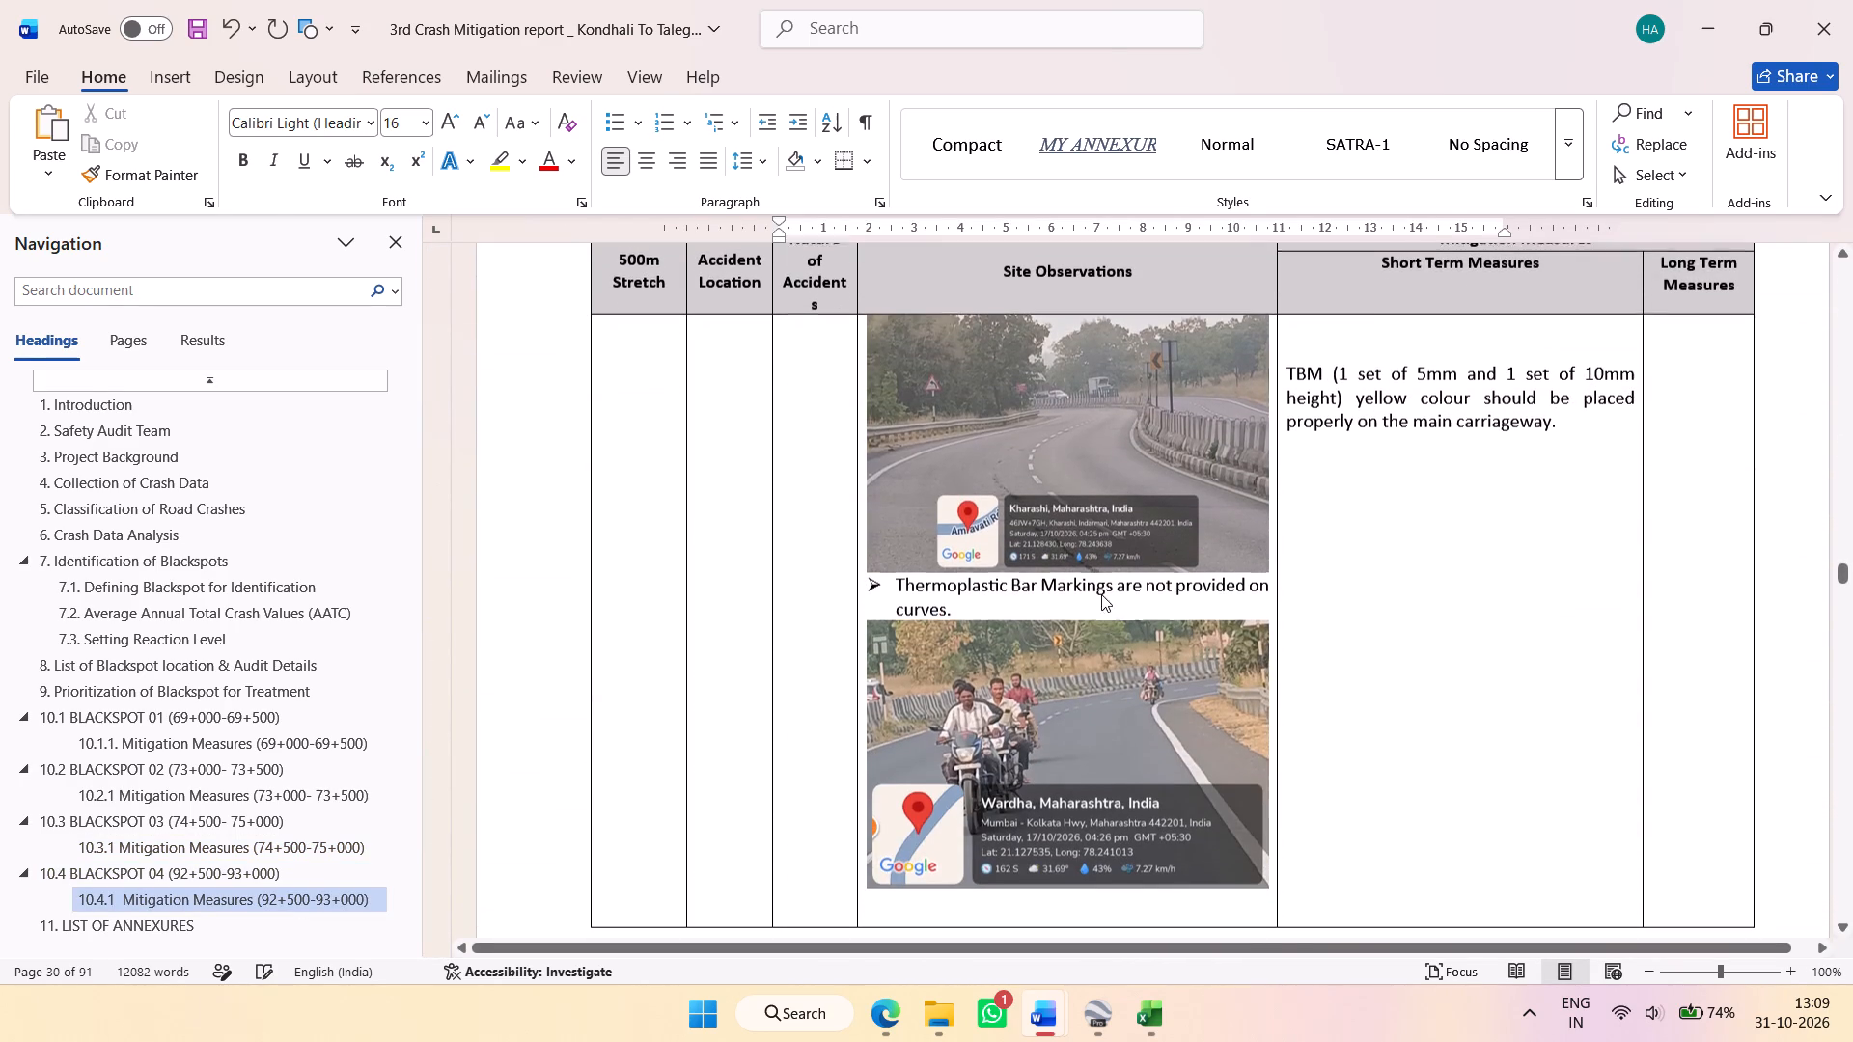
double_click(1097, 515)
left_click(1629, 121)
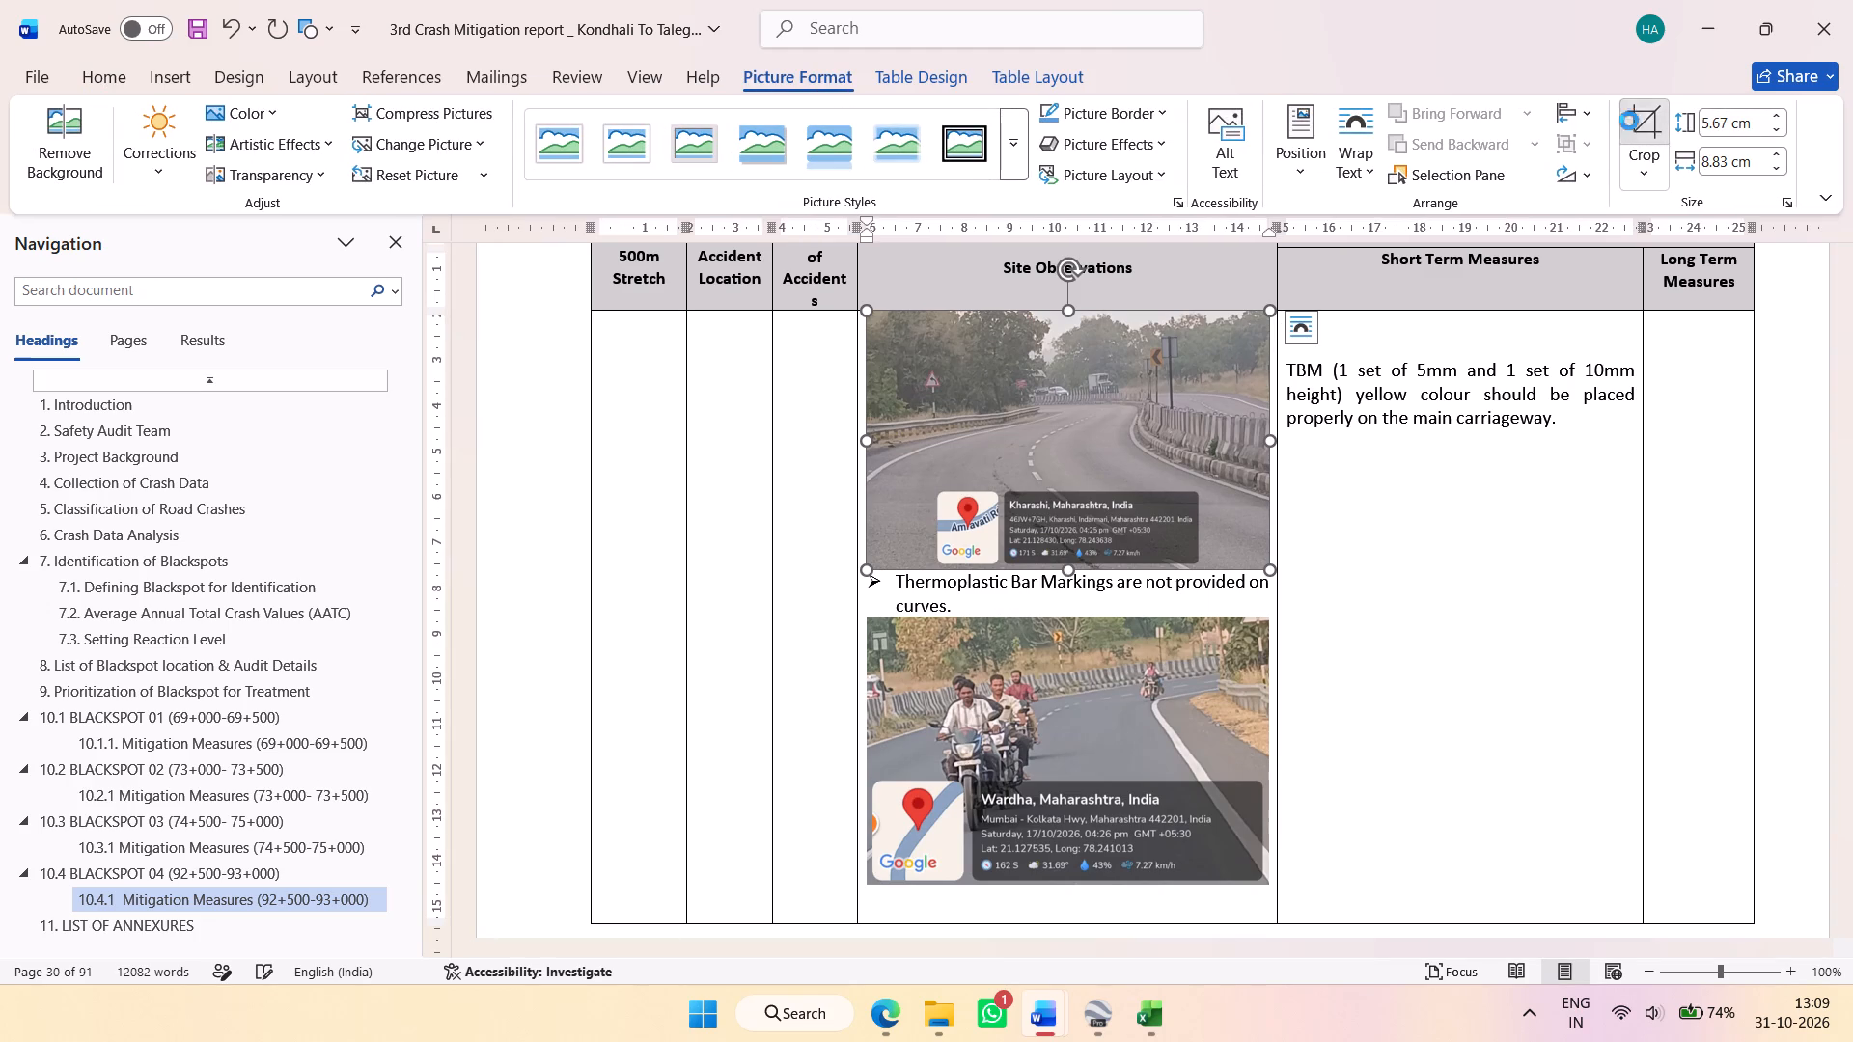
left_click_drag(1065, 316, 1065, 343)
left_click(1391, 496)
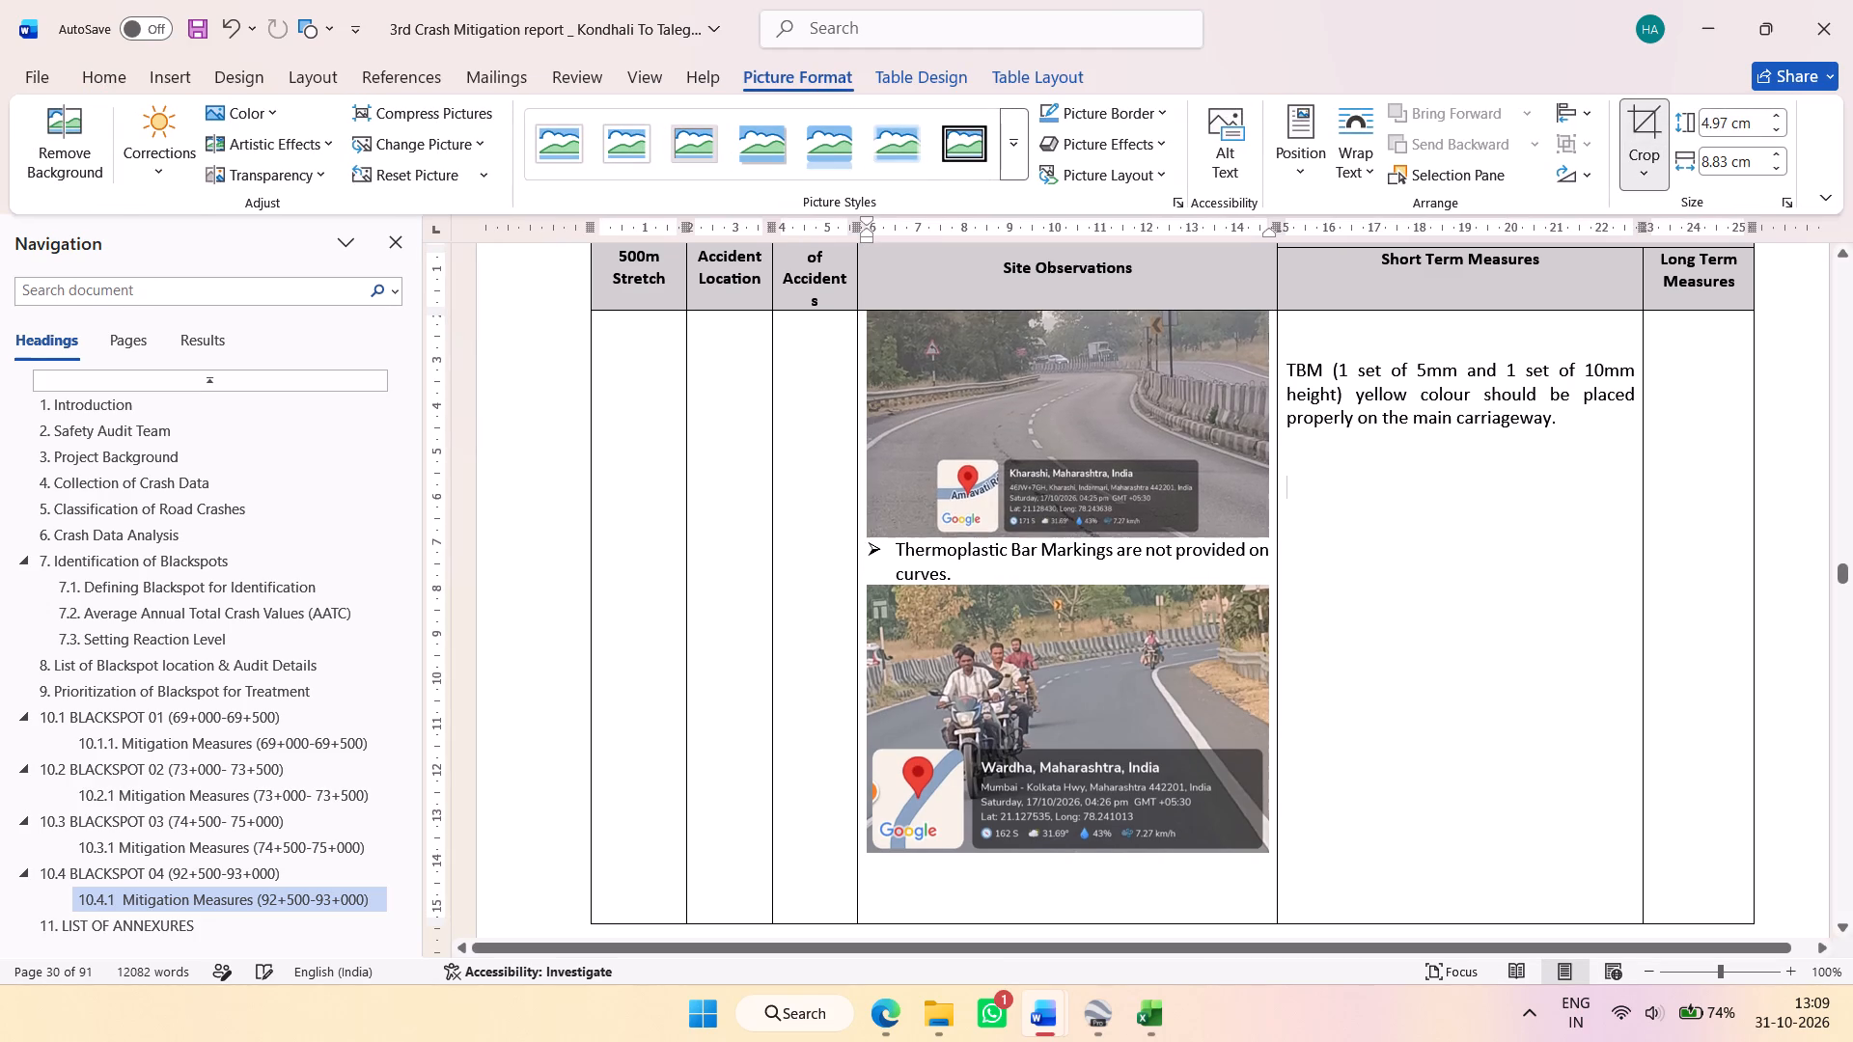
Resize the cropped Kharashi photo to fit on page 37 under the "not provided at this location" Thermoplastic Bar Markings observation.
left_click(1107, 479)
left_click_drag(1069, 536, 1059, 442)
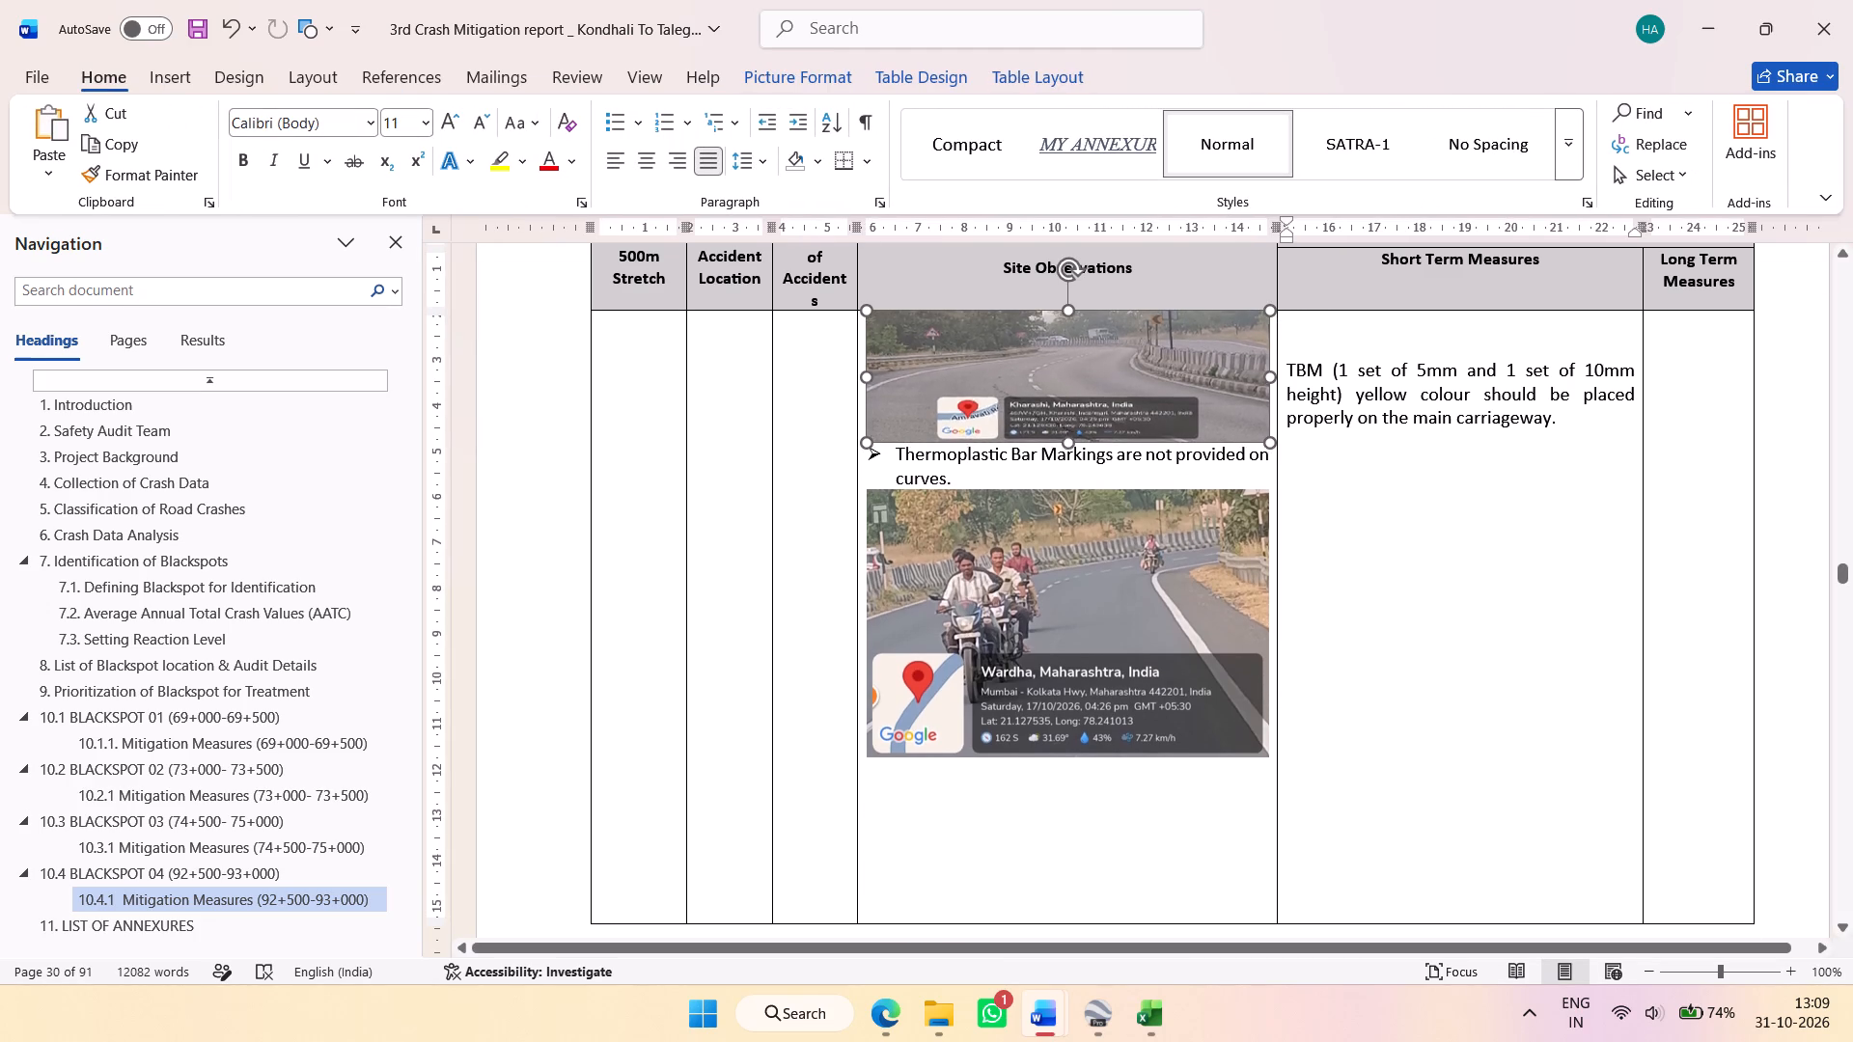
scroll(1091, 567, "up", 1)
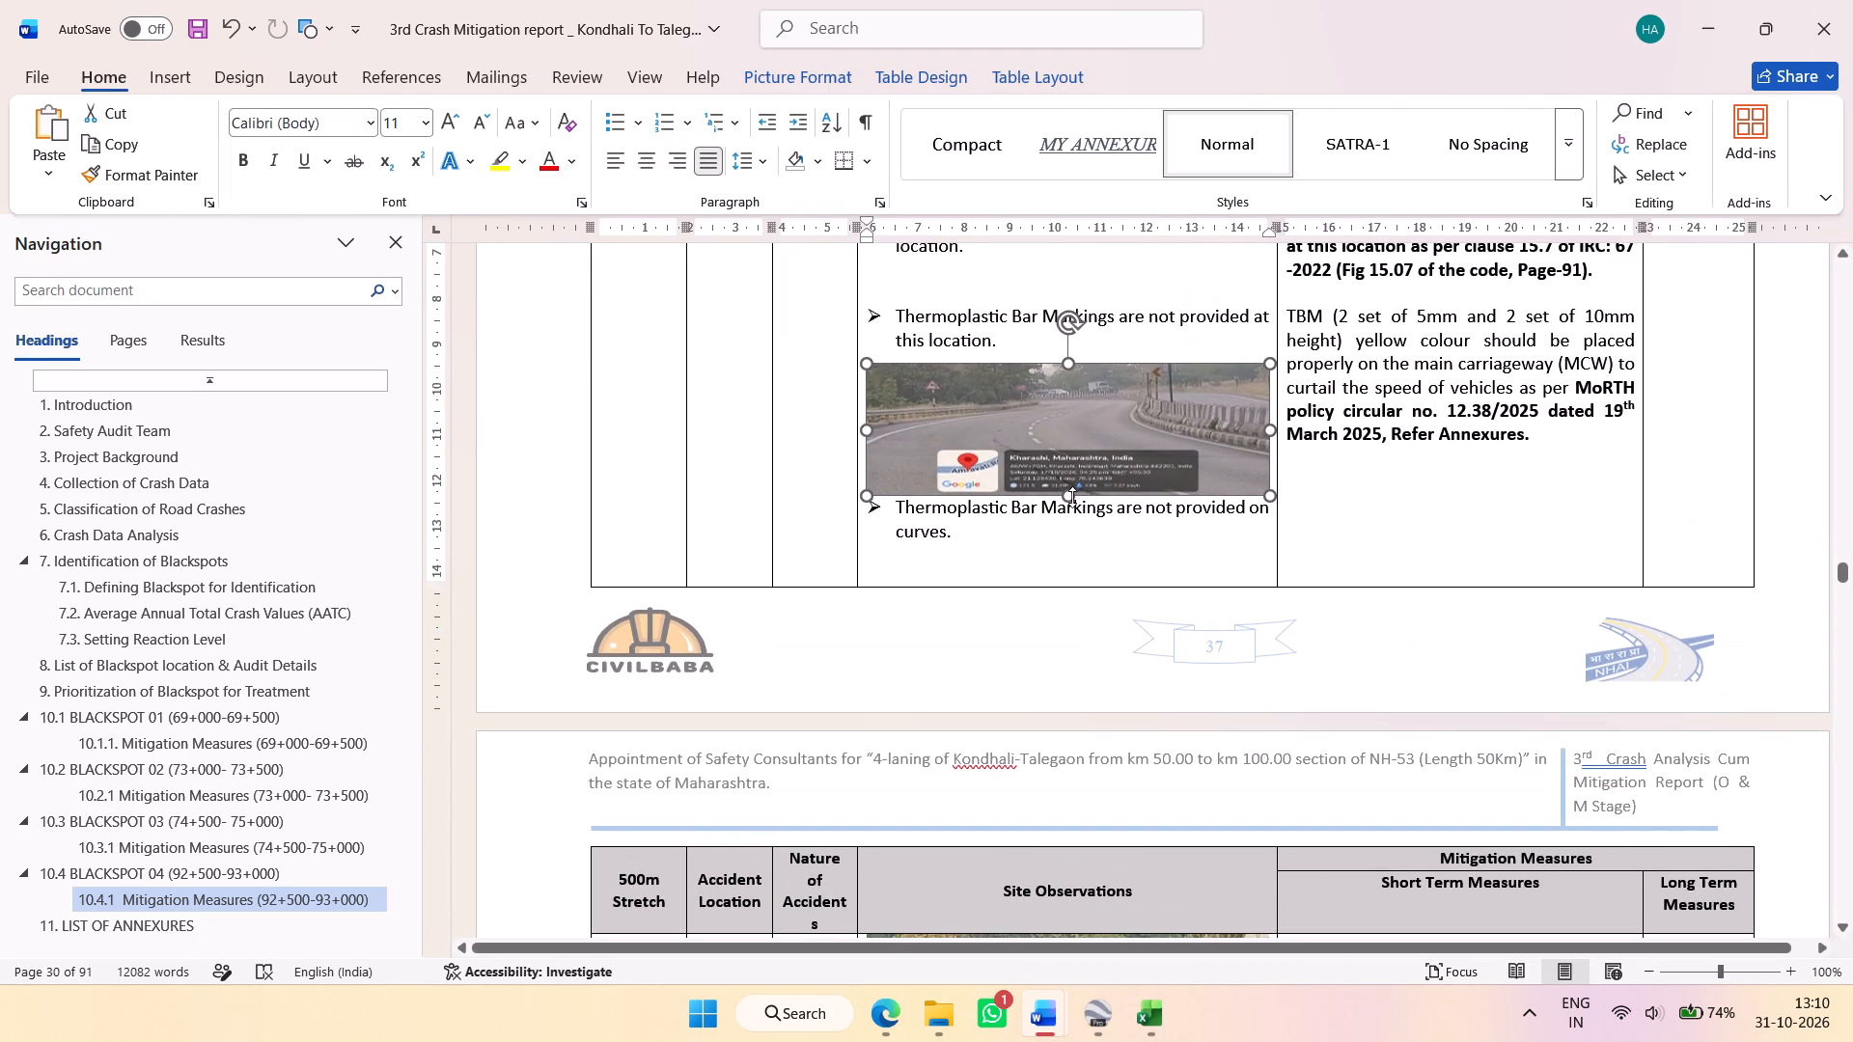
left_click_drag(1071, 497, 1072, 591)
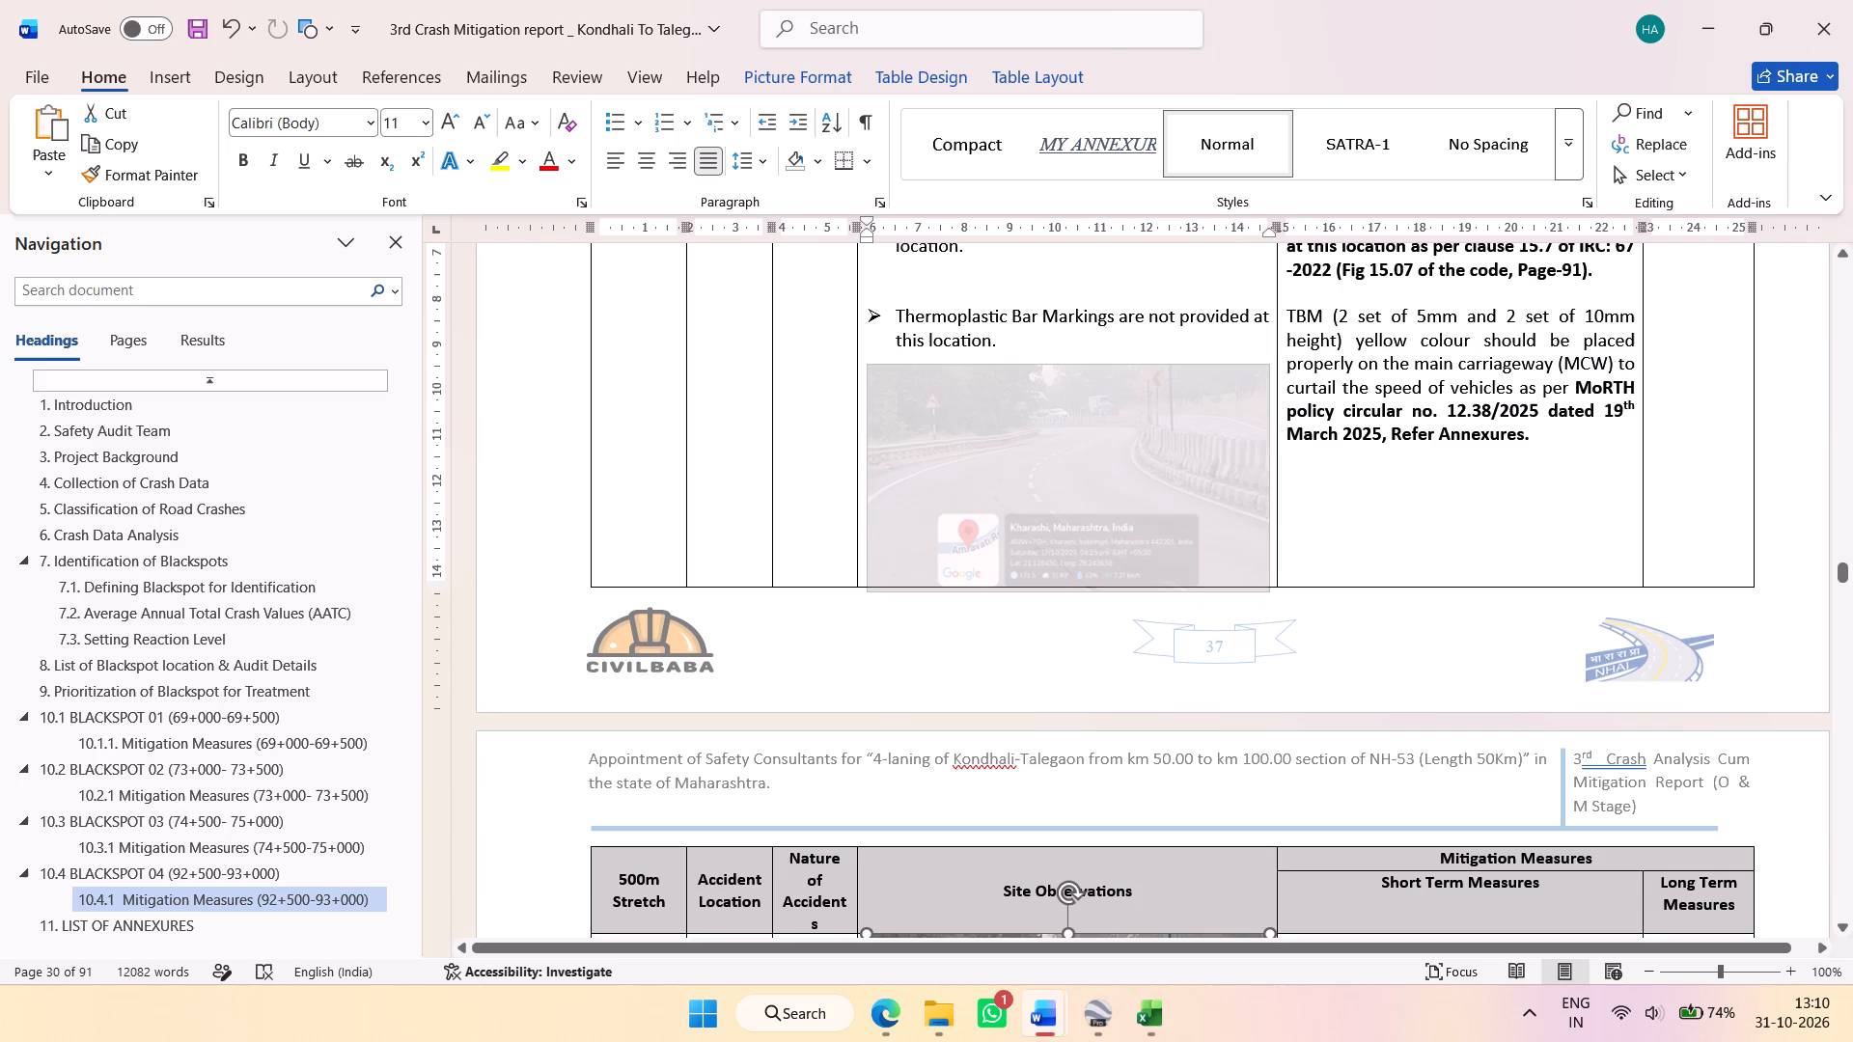
left_click(1068, 476)
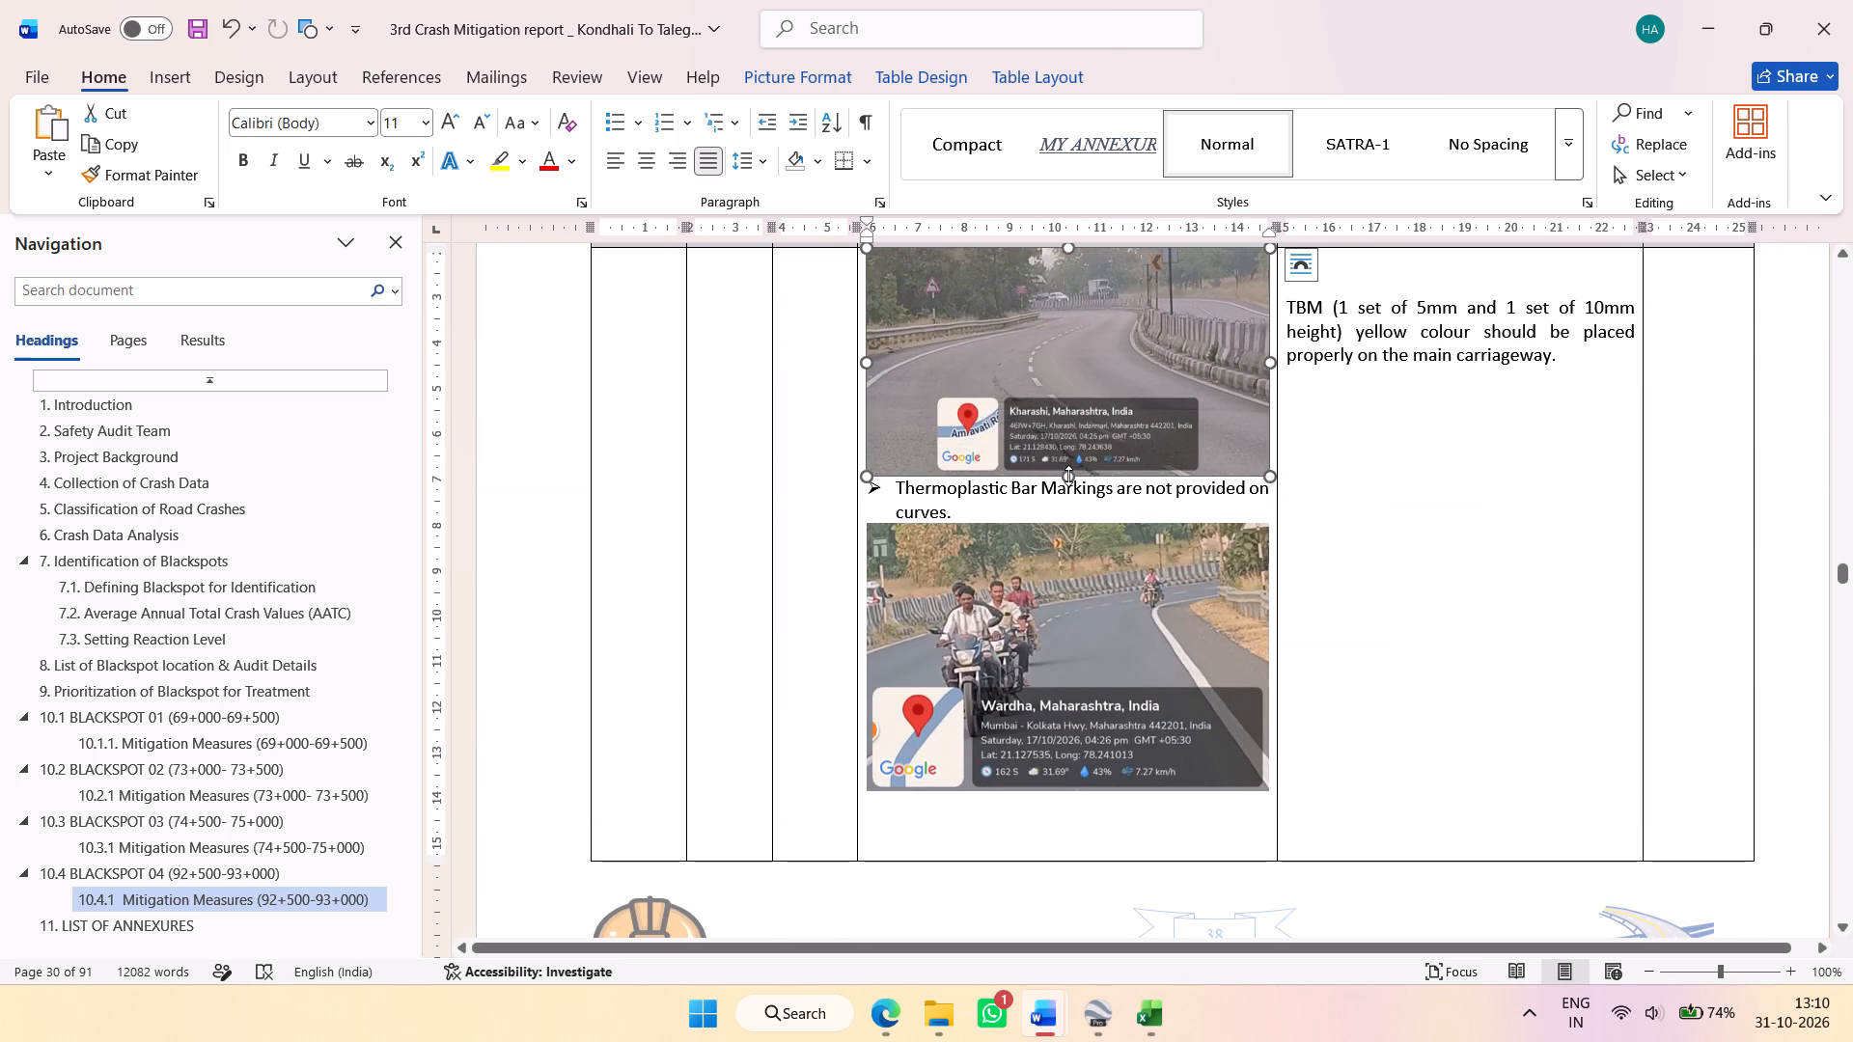
Remove the blank lines above the "TBM (1 set of 5mm and 1 set of 10mm height)" short-term measure.
scroll(1288, 543, "down", 3)
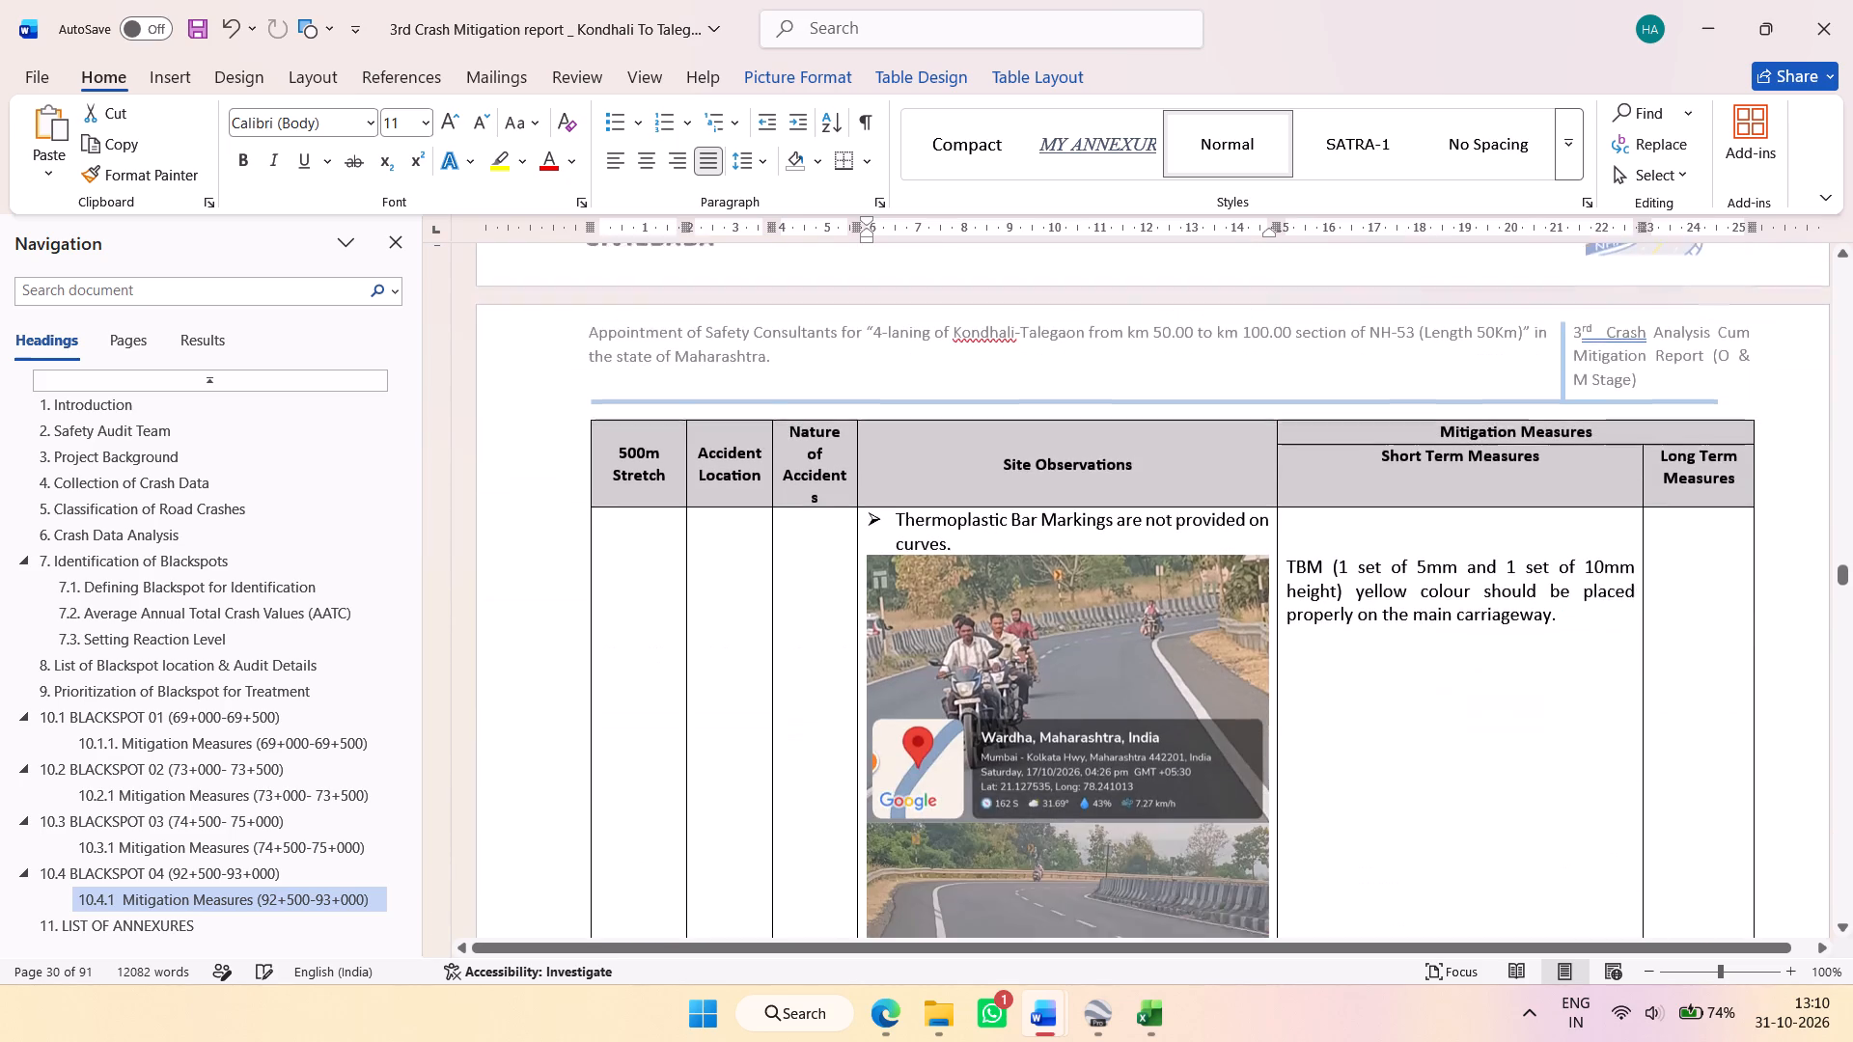
left_click(1288, 488)
key("Delete")
key("Delete")
Remove the blank line above the Flexible Median Marker short-term measure to align it with its observation.
scroll(1338, 511, "down", 4)
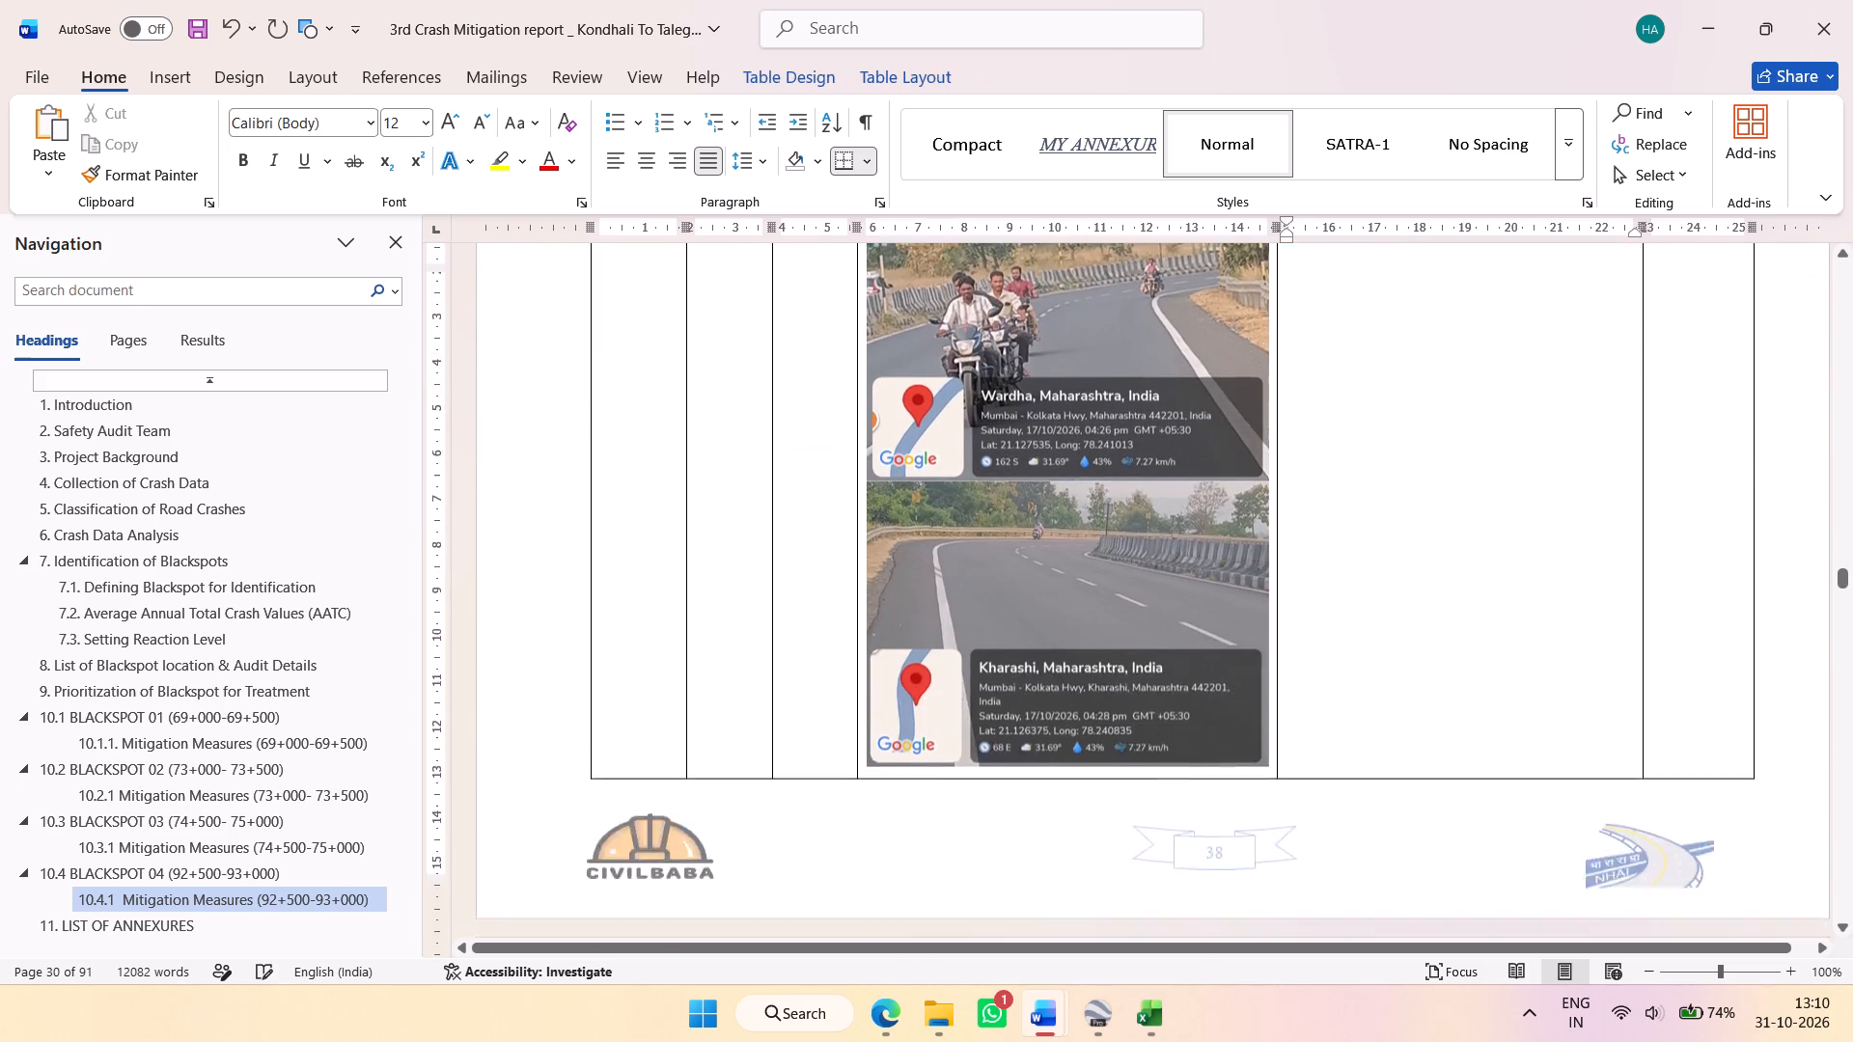
scroll(1338, 511, "down", 11)
left_click(1329, 511)
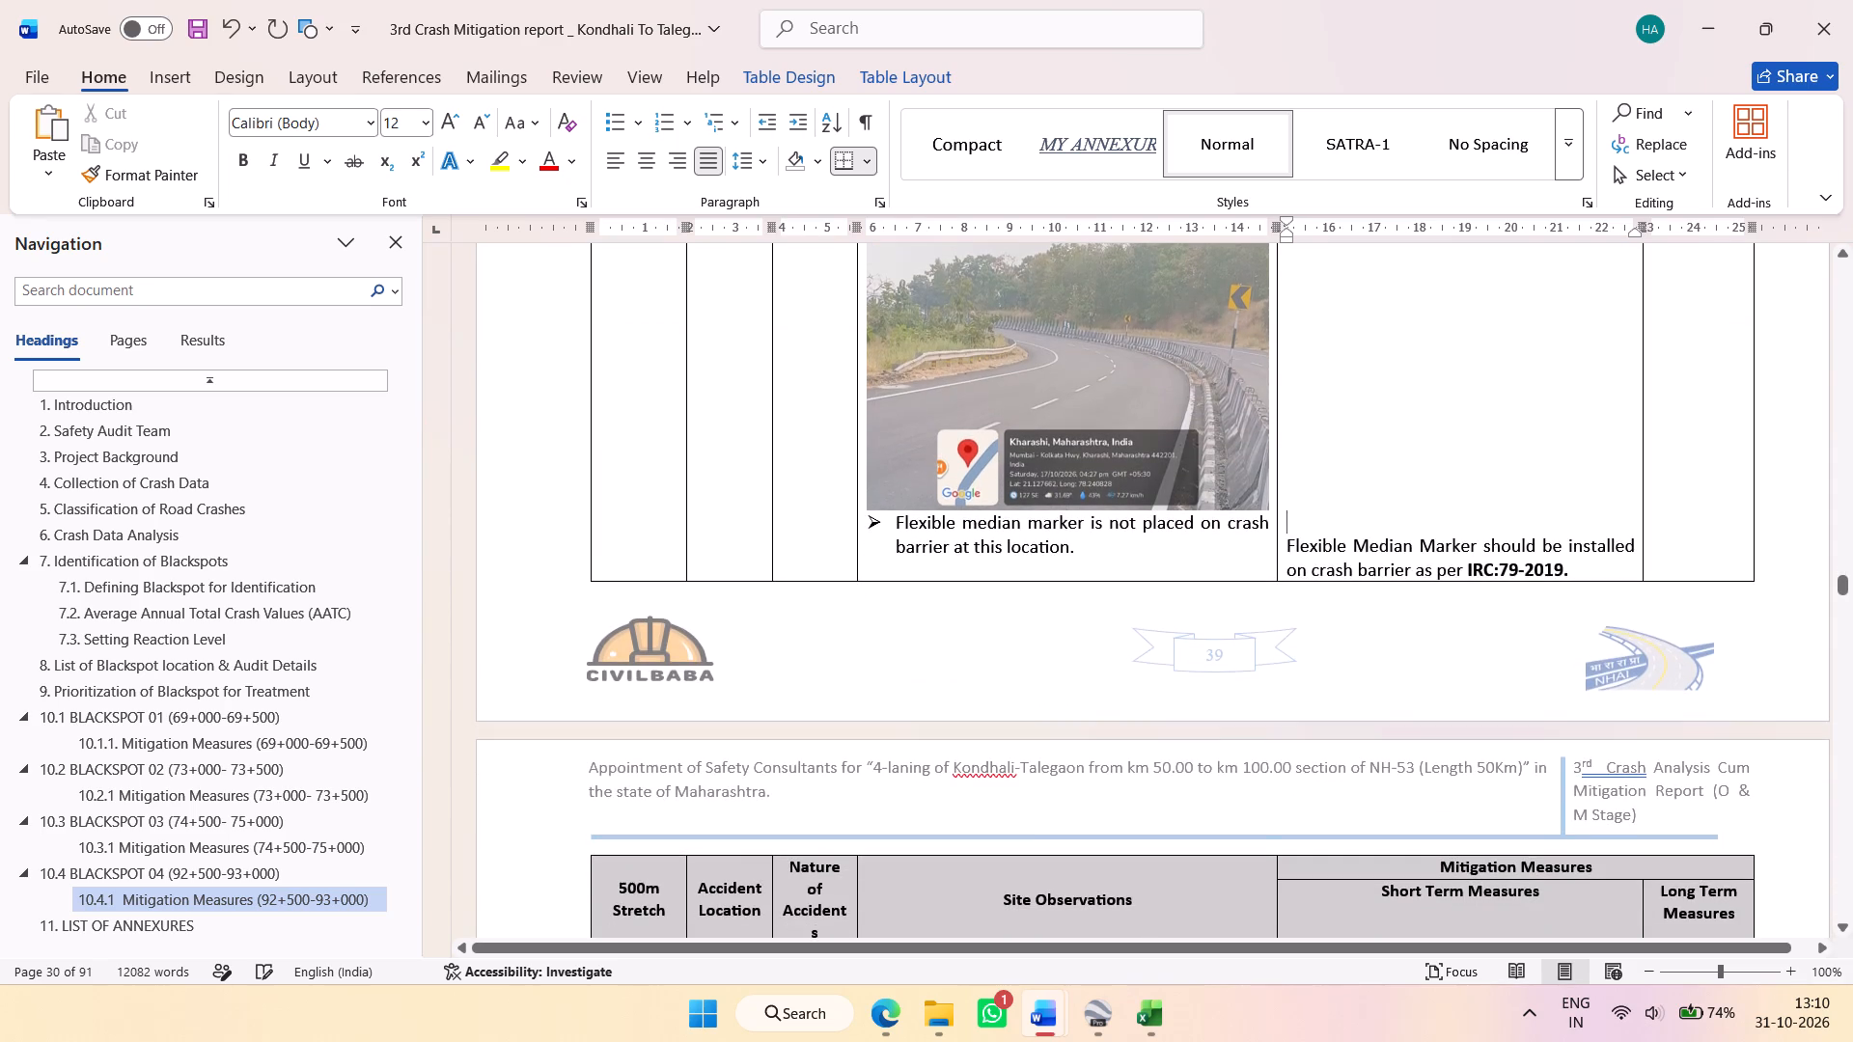
key("Delete")
Apply the Normal style to the empty orange heading paragraph below the section 10.4.1 mitigation table.
scroll(1329, 511, "down", 5)
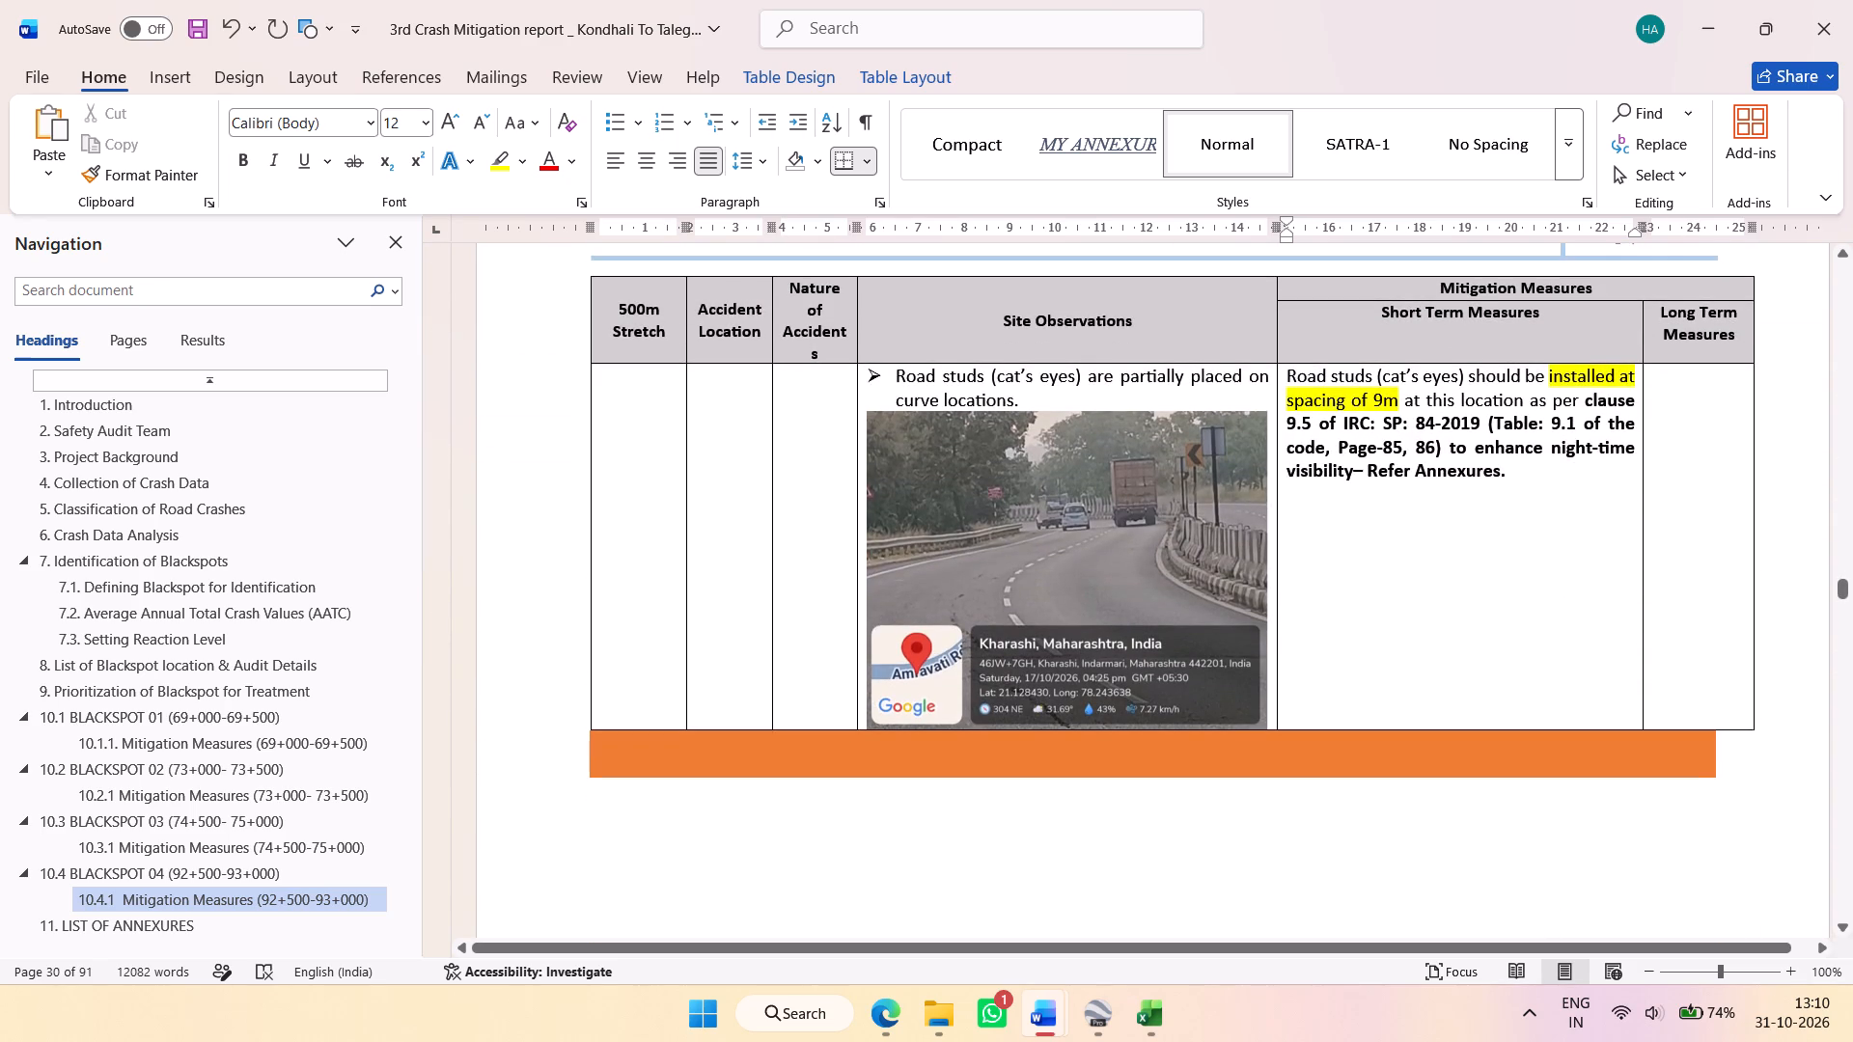
scroll(1256, 597, "down", 7)
scroll(1211, 582, "up", 3)
left_click(640, 305)
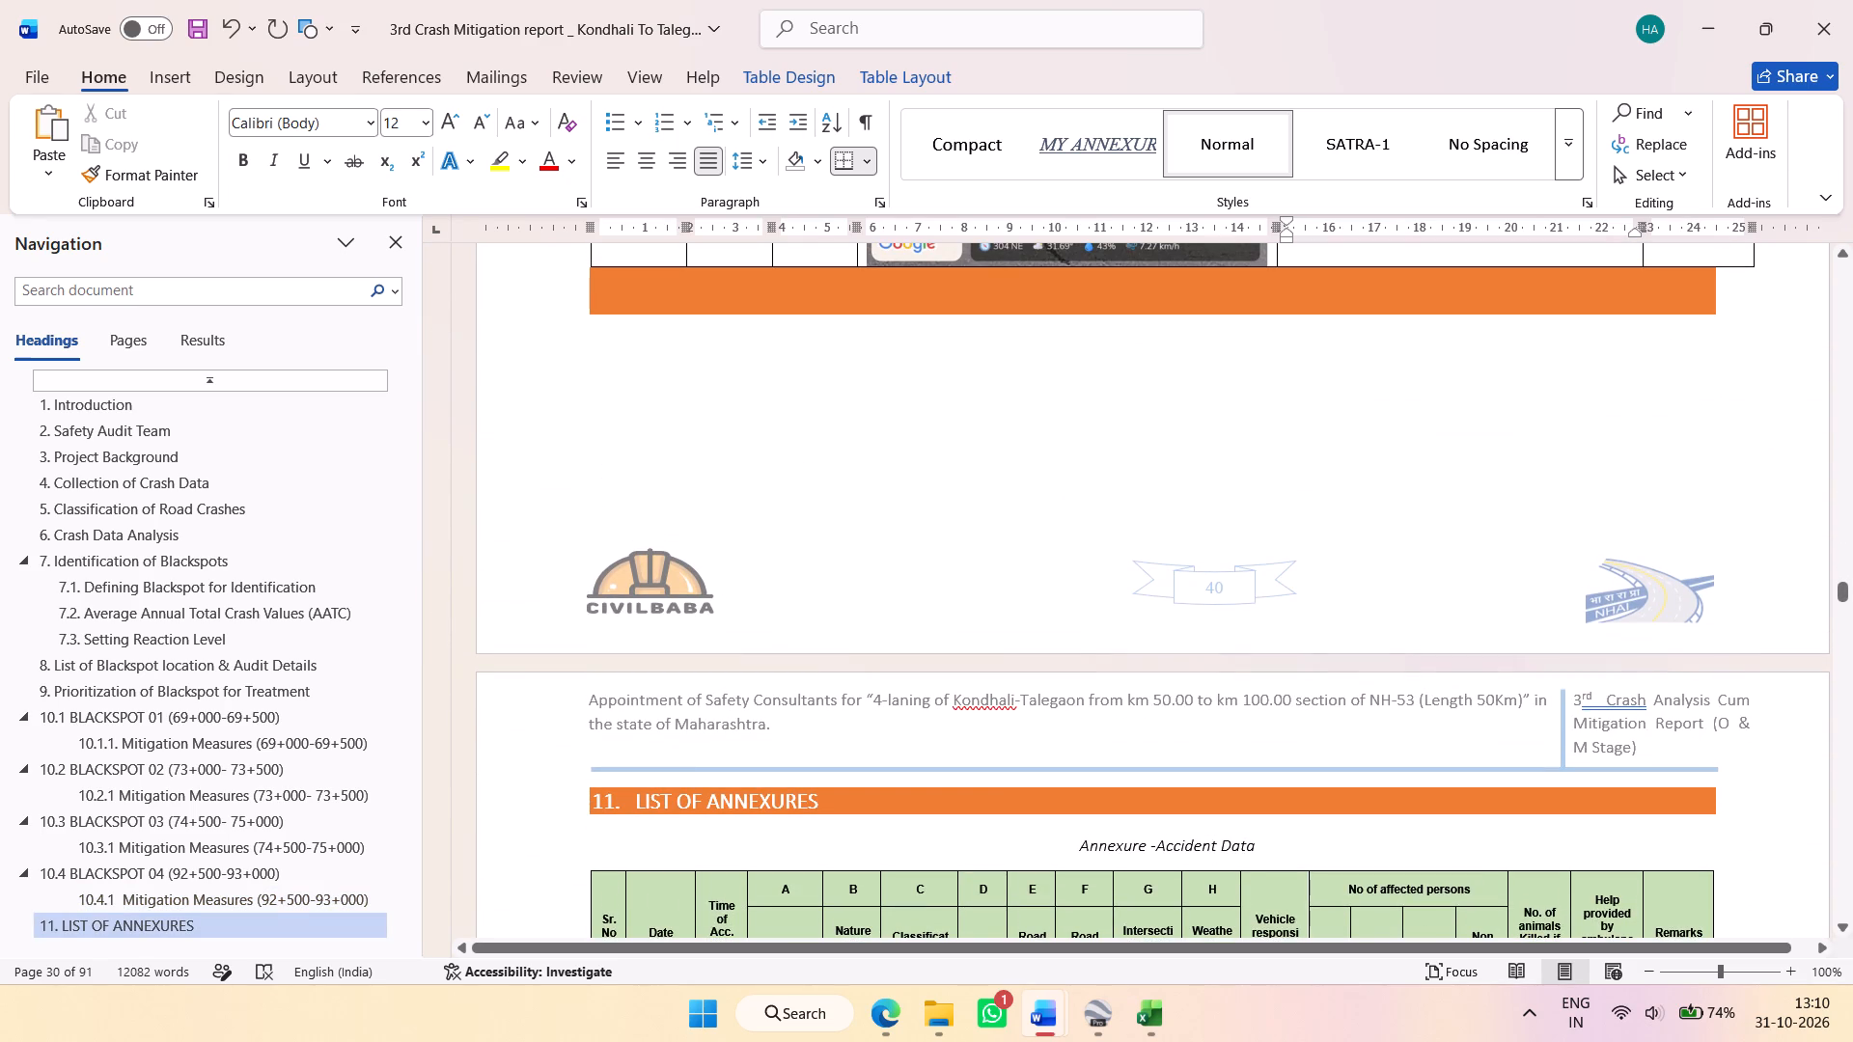
left_click(666, 328)
left_click(1233, 154)
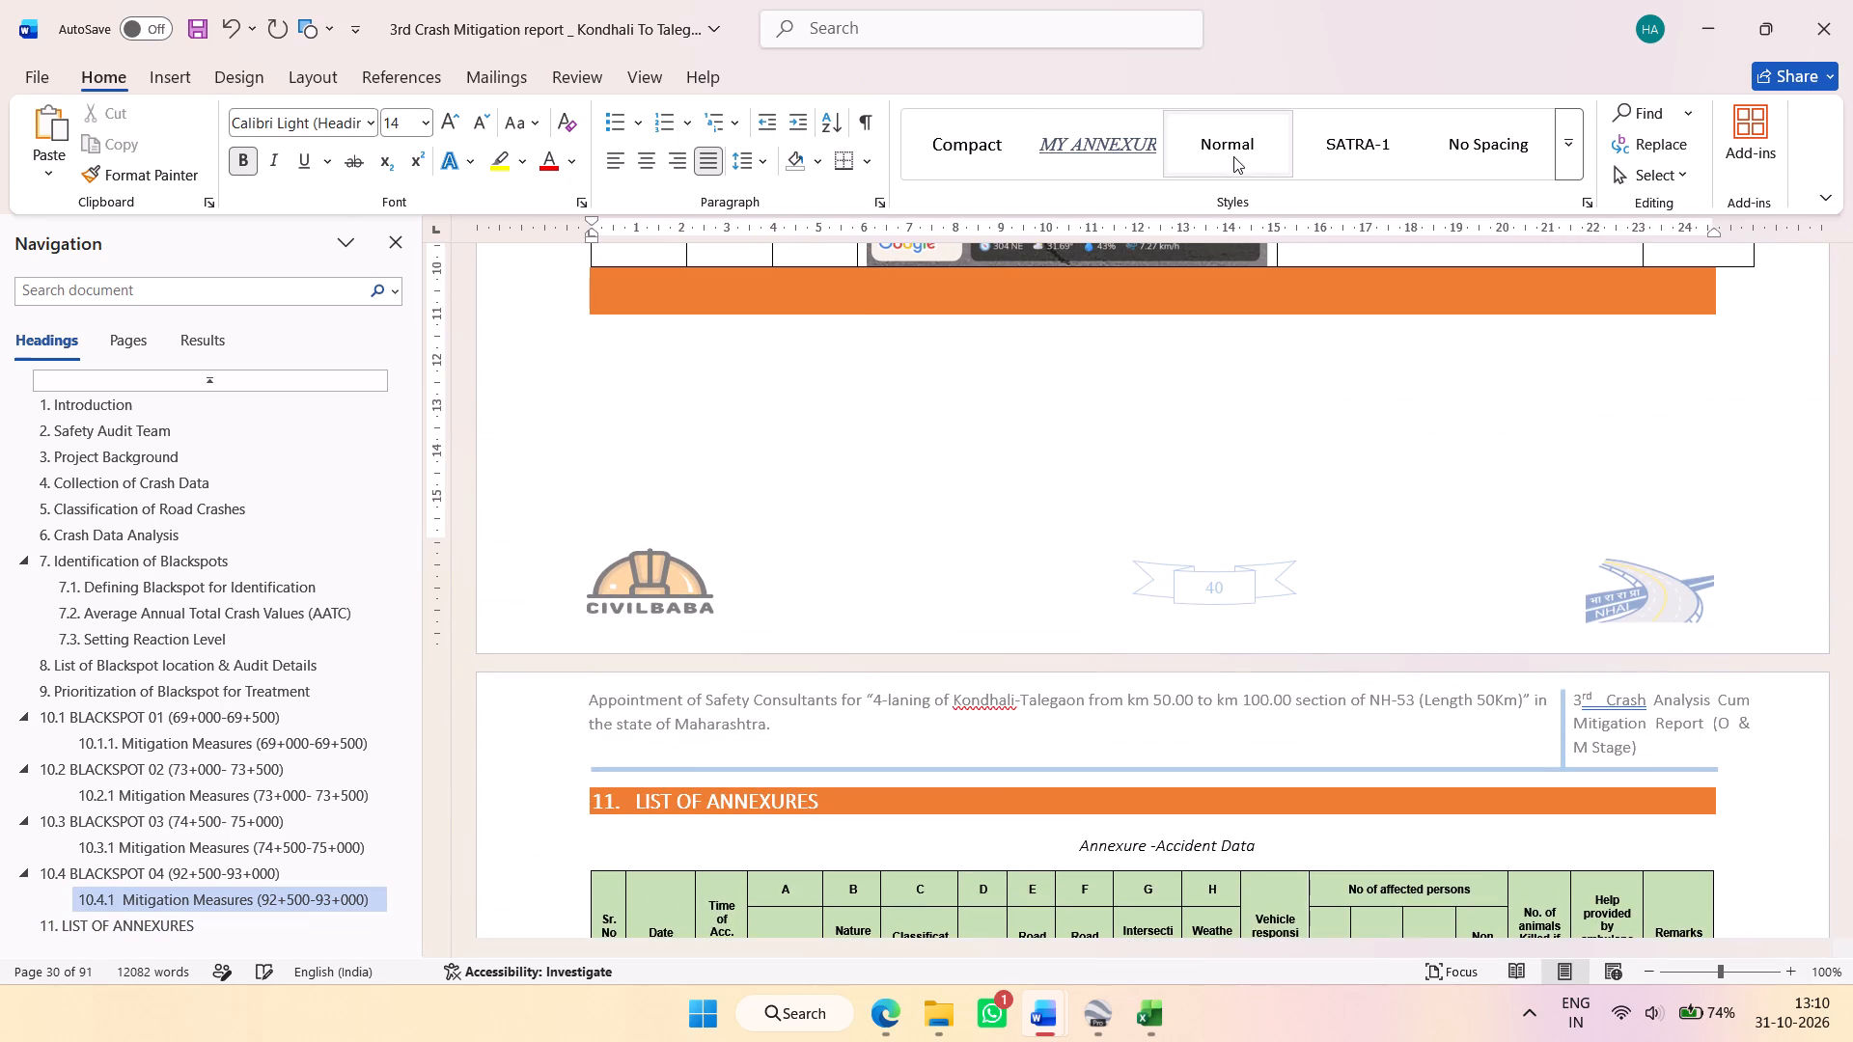
left_click(865, 381)
Review the report from the section 10.4.1 mitigation table back through the blackspot sections to section 6, Crash Data Analysis.
scroll(1290, 441, "up", 6)
scroll(1407, 567, "up", 2)
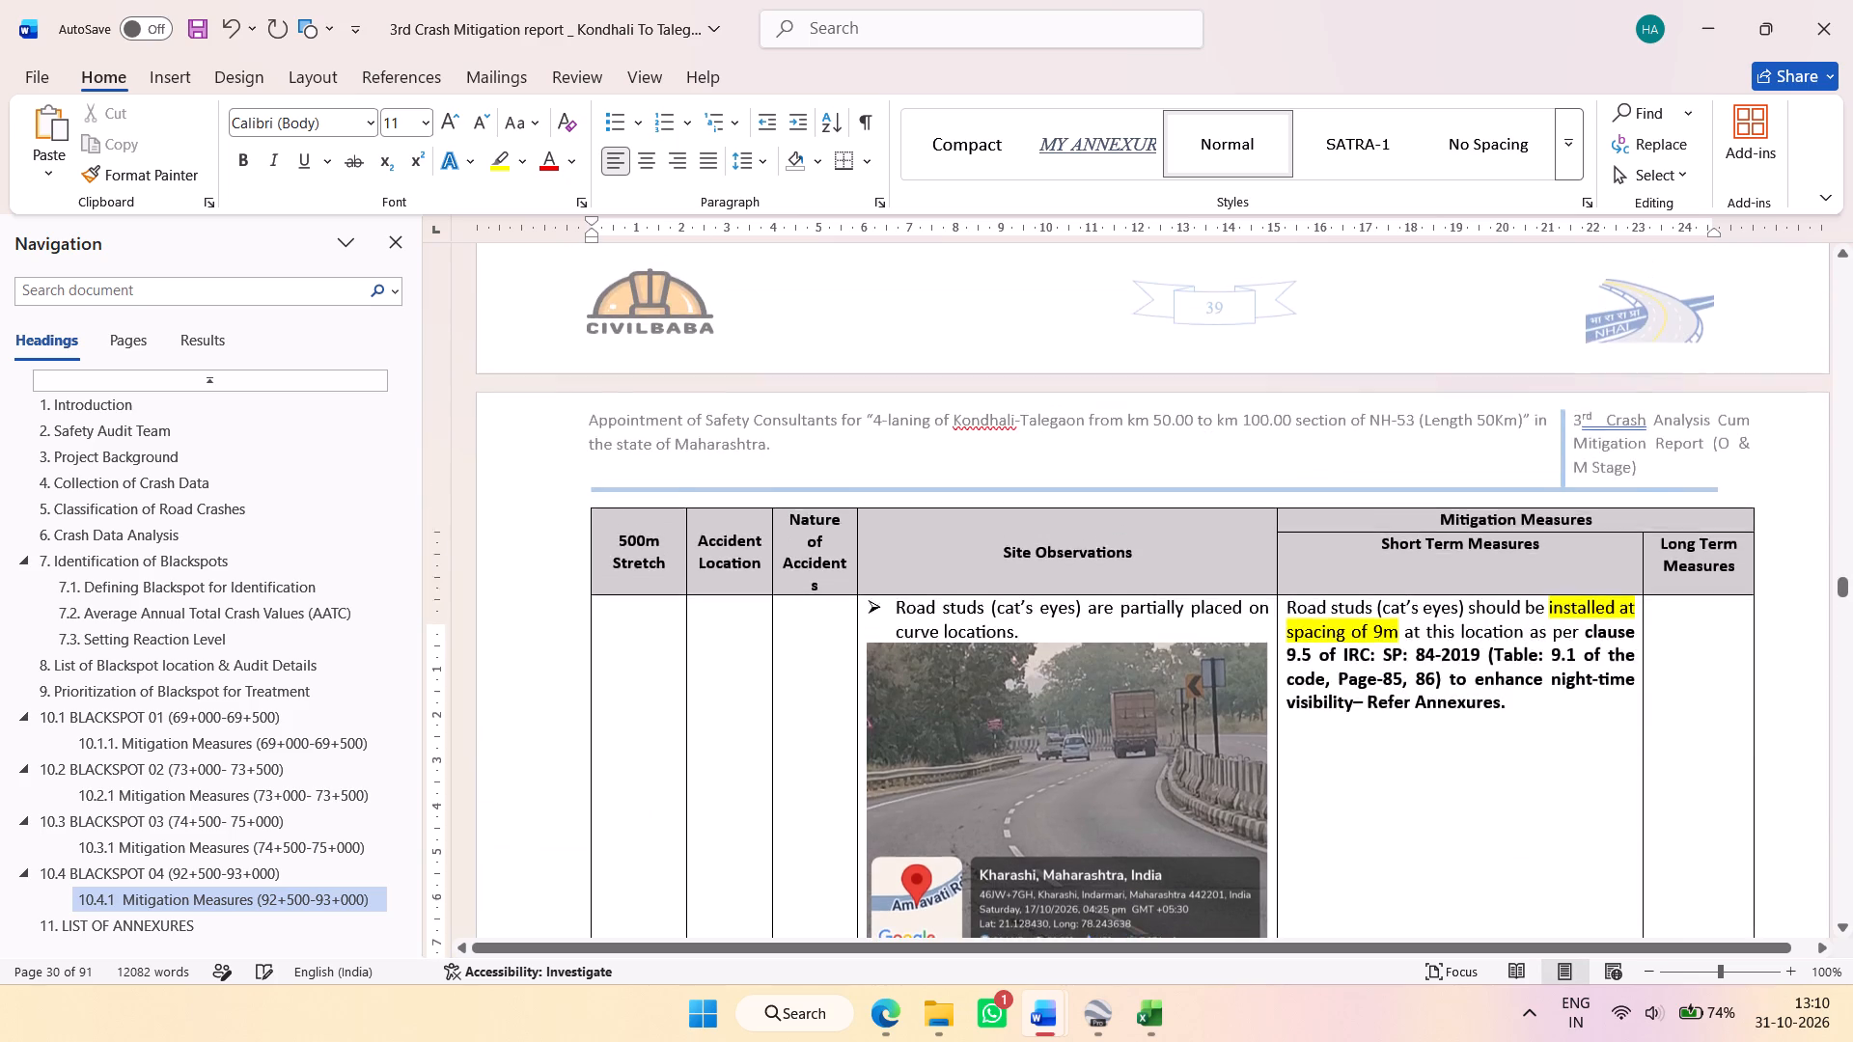
scroll(1407, 567, "up", 4)
scroll(1407, 567, "up", 20)
scroll(1407, 567, "up", 5)
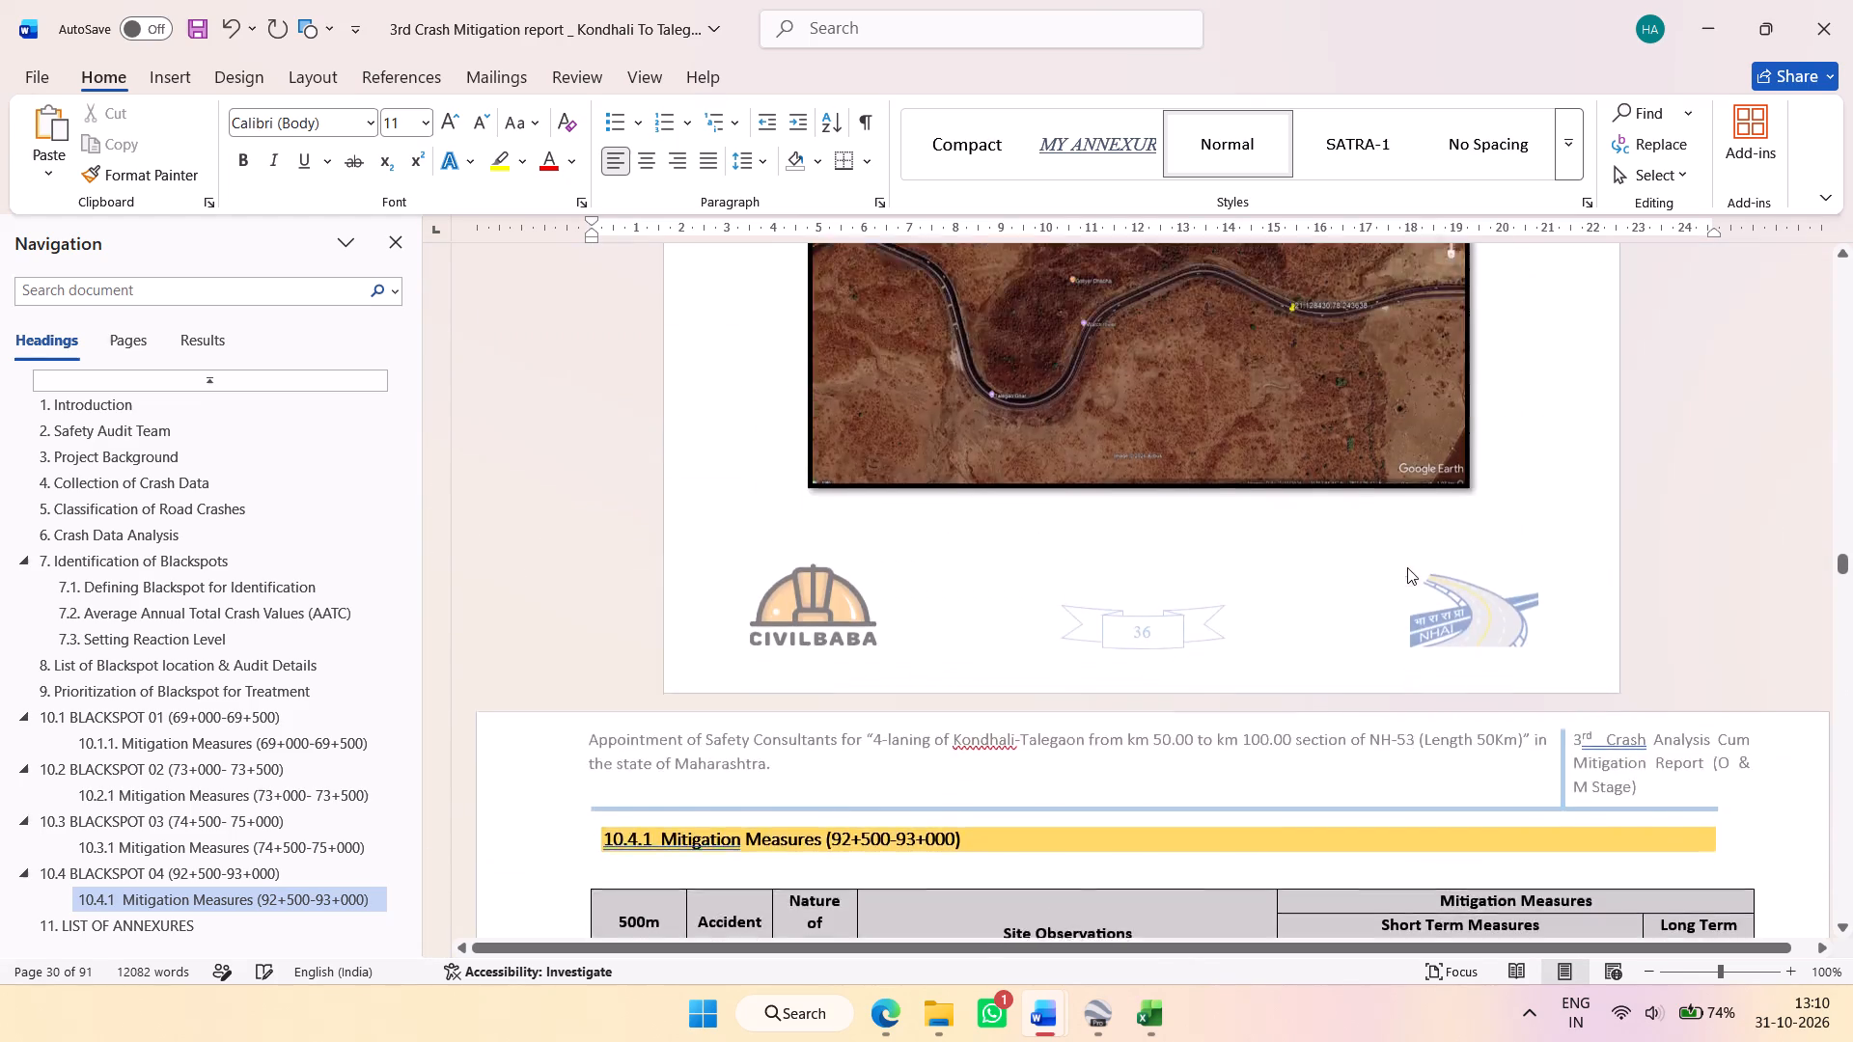
scroll(1407, 567, "up", 20)
scroll(1407, 567, "up", 20)
scroll(1407, 567, "up", 20)
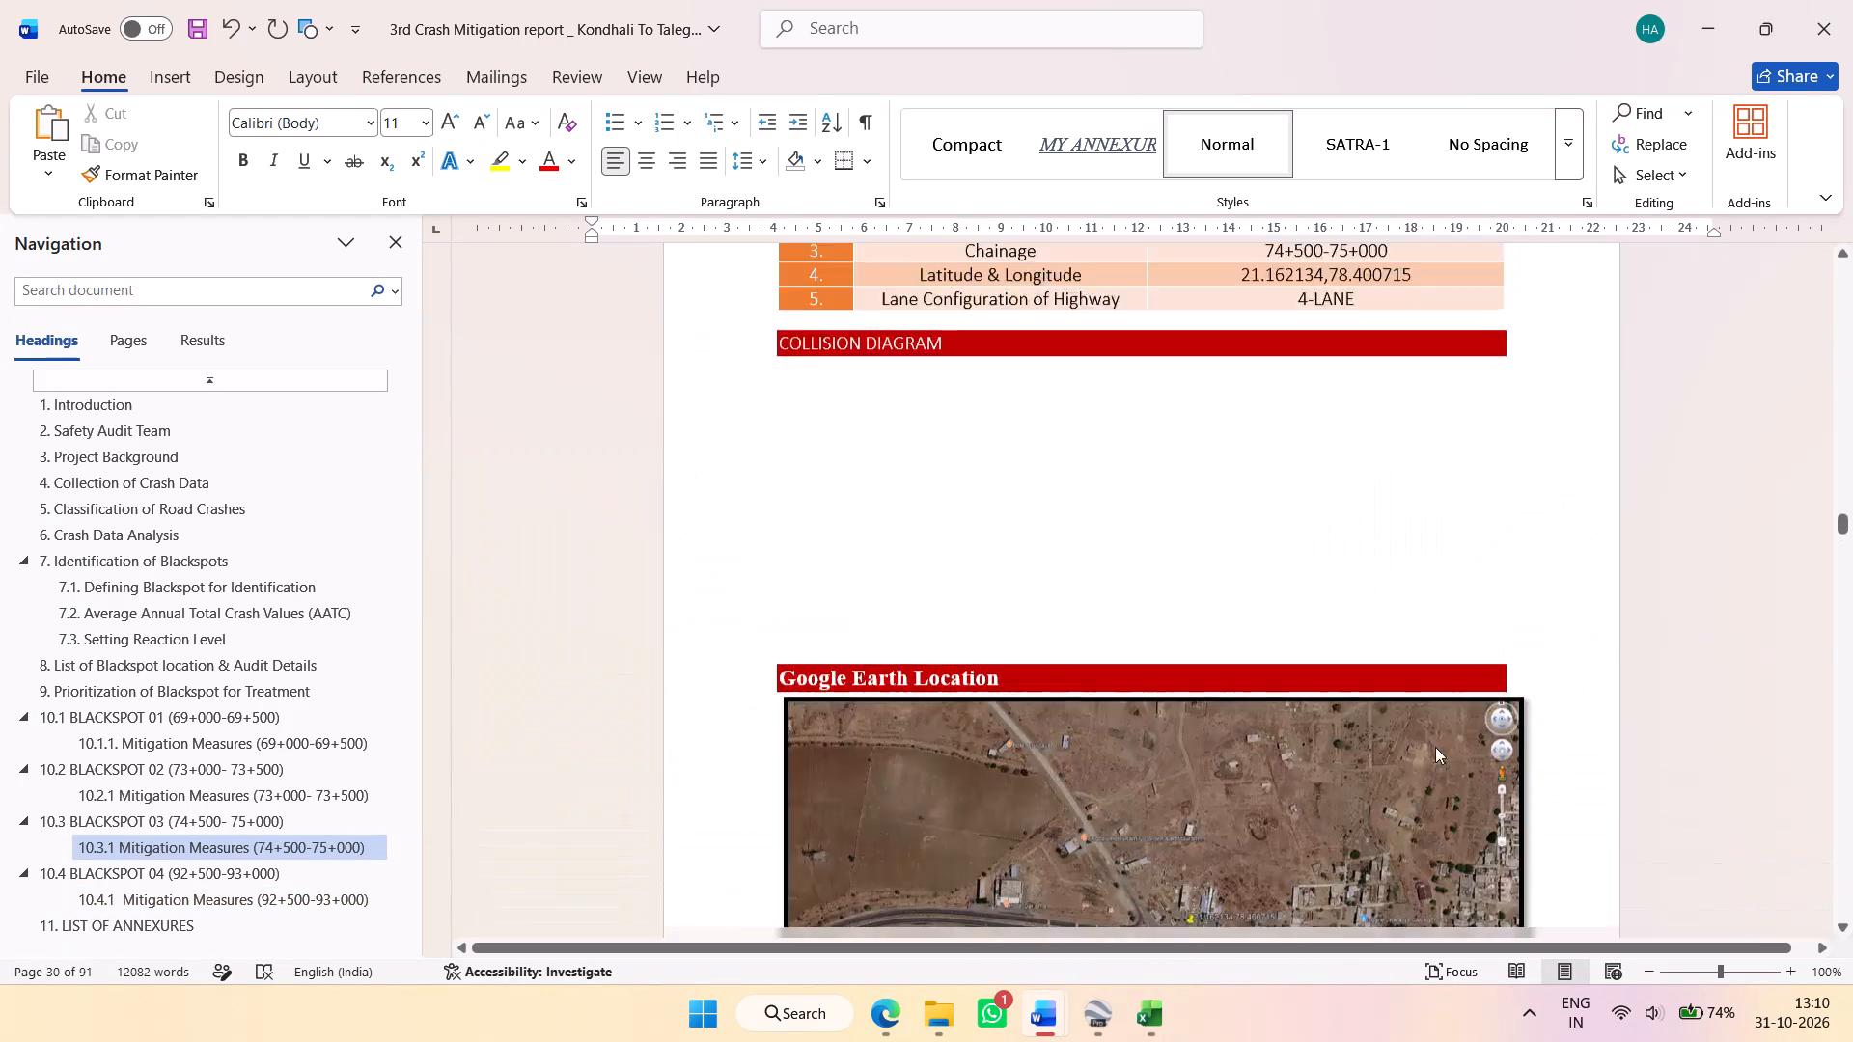
scroll(1435, 747, "up", 20)
scroll(1435, 747, "up", 8)
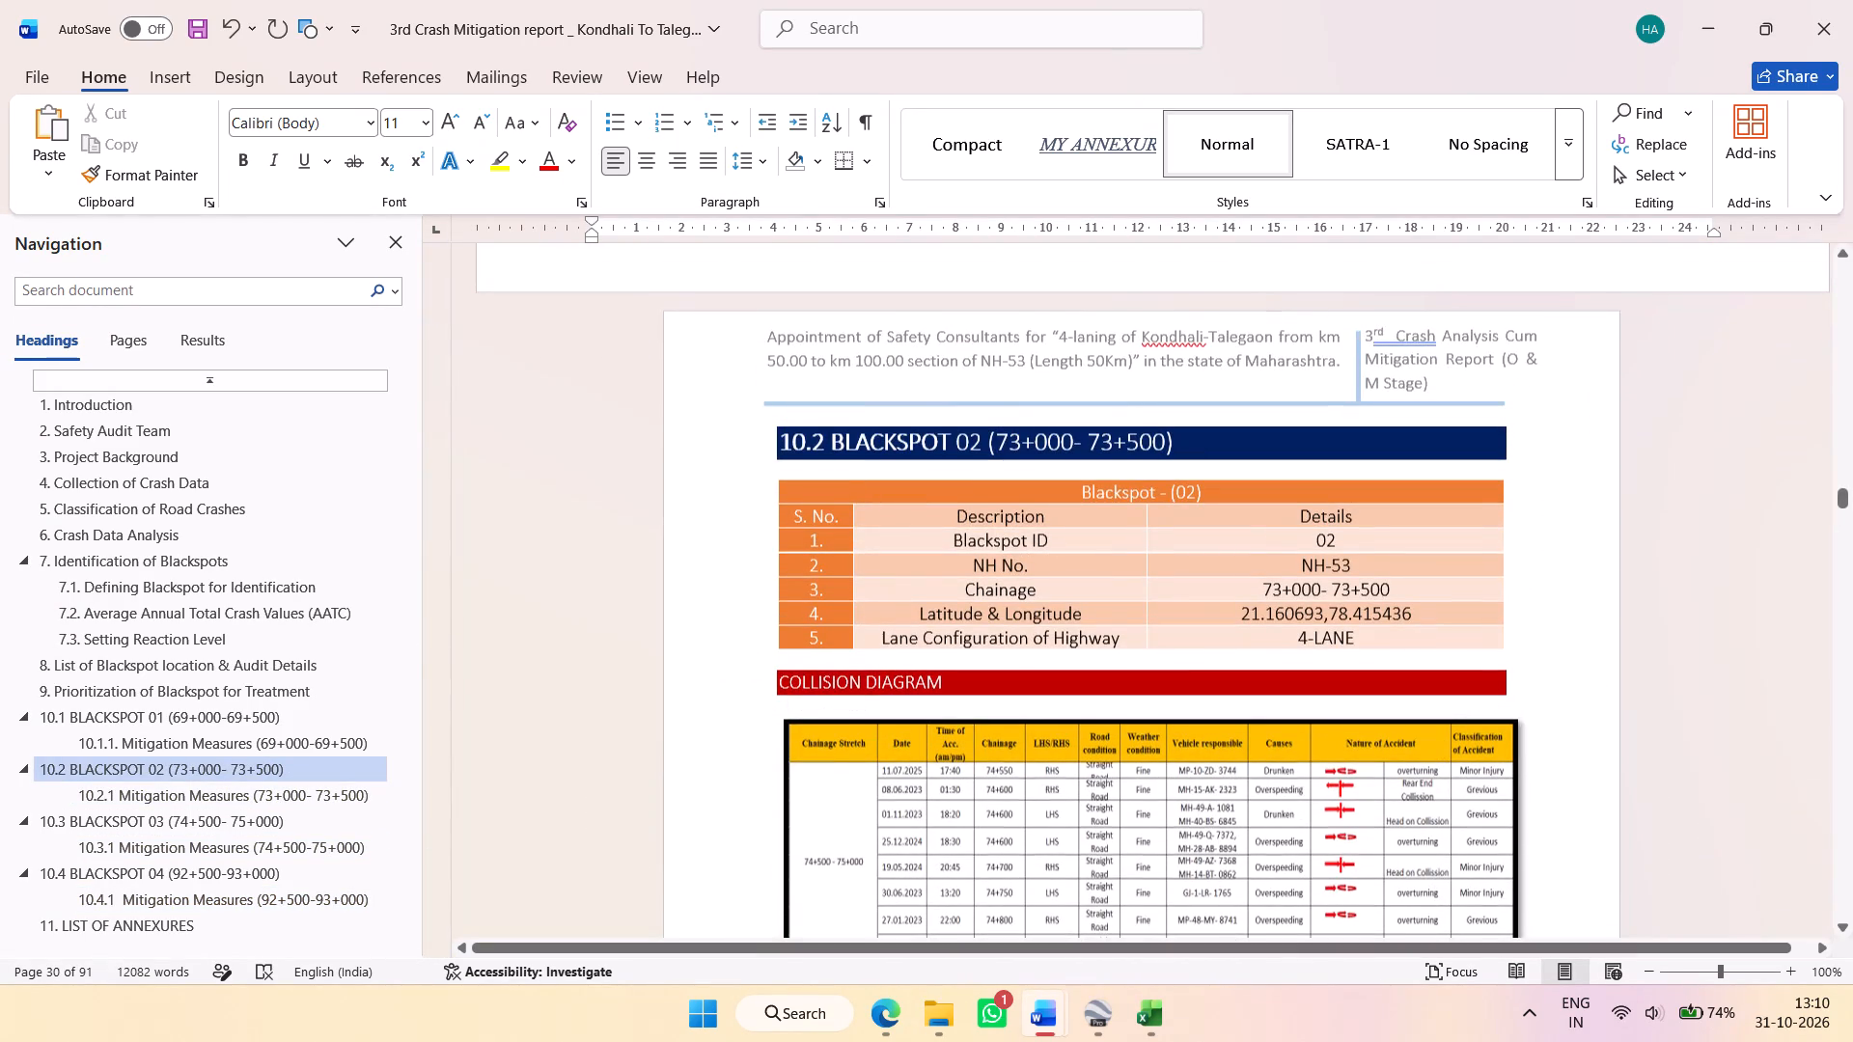
left_click(289, 674)
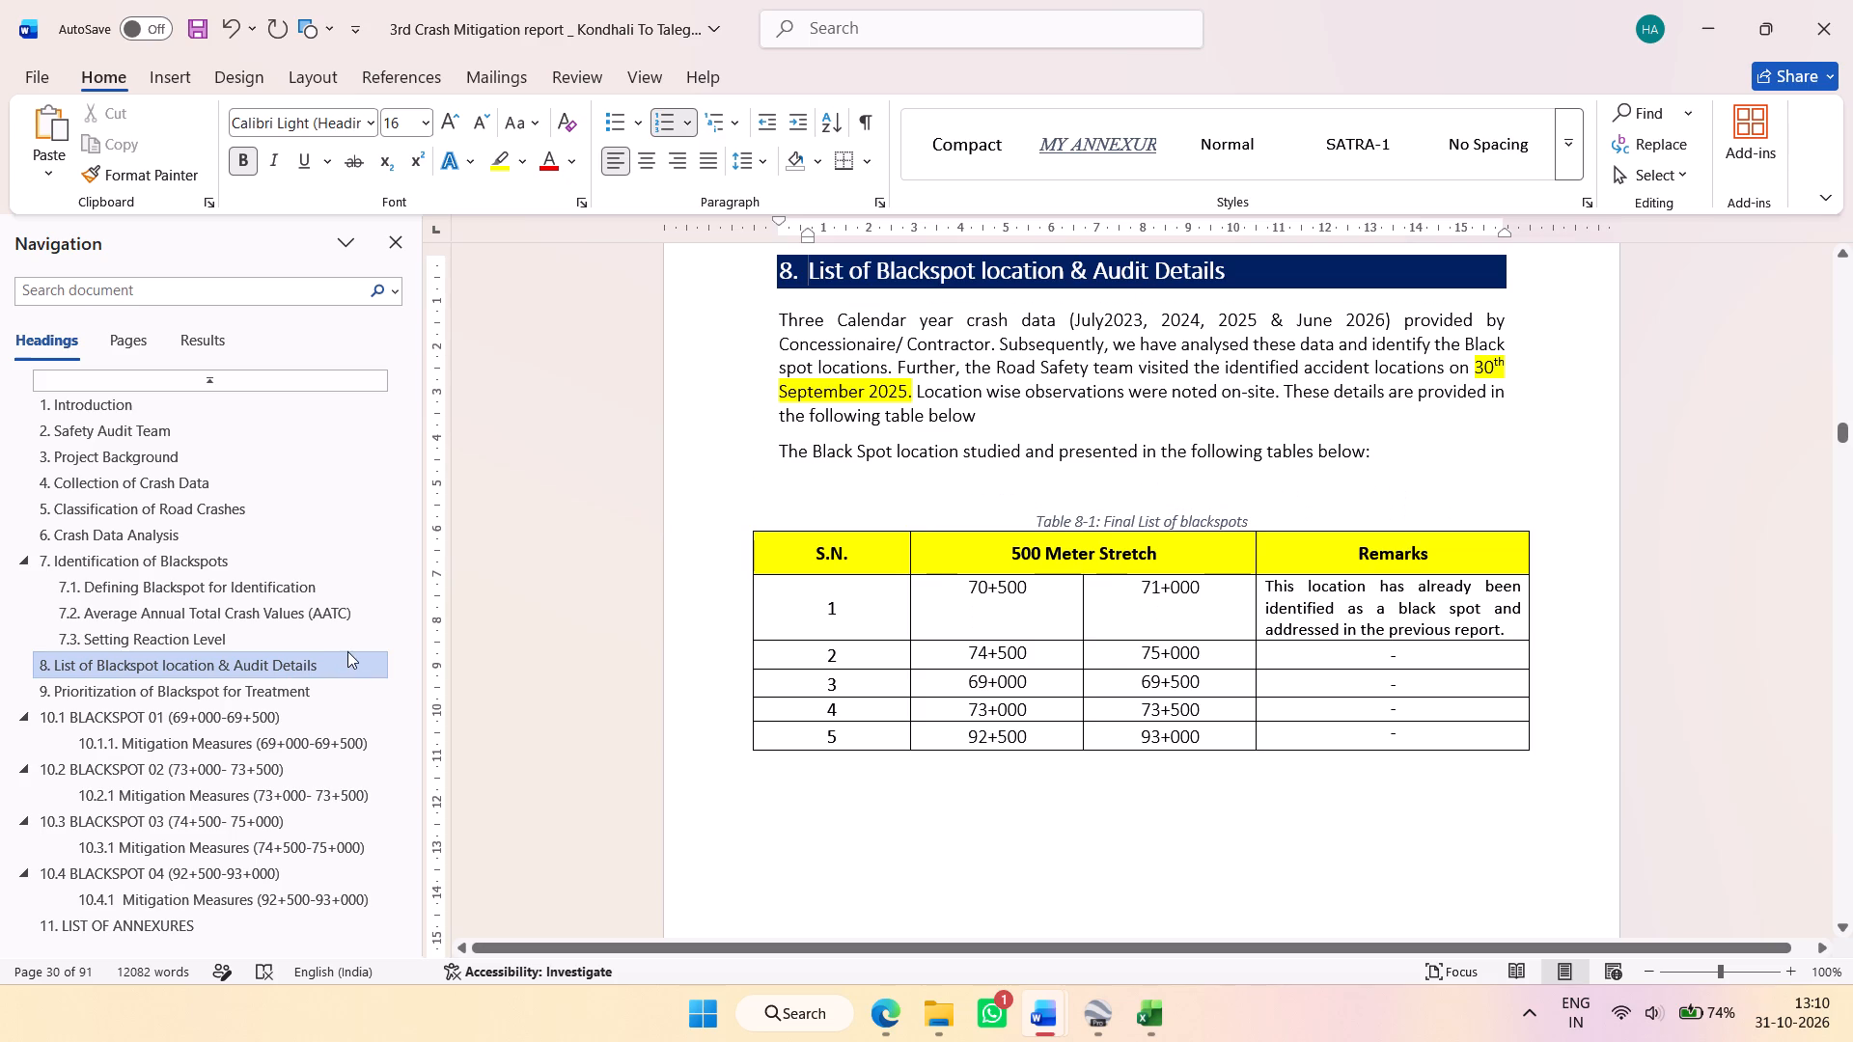
left_click(329, 684)
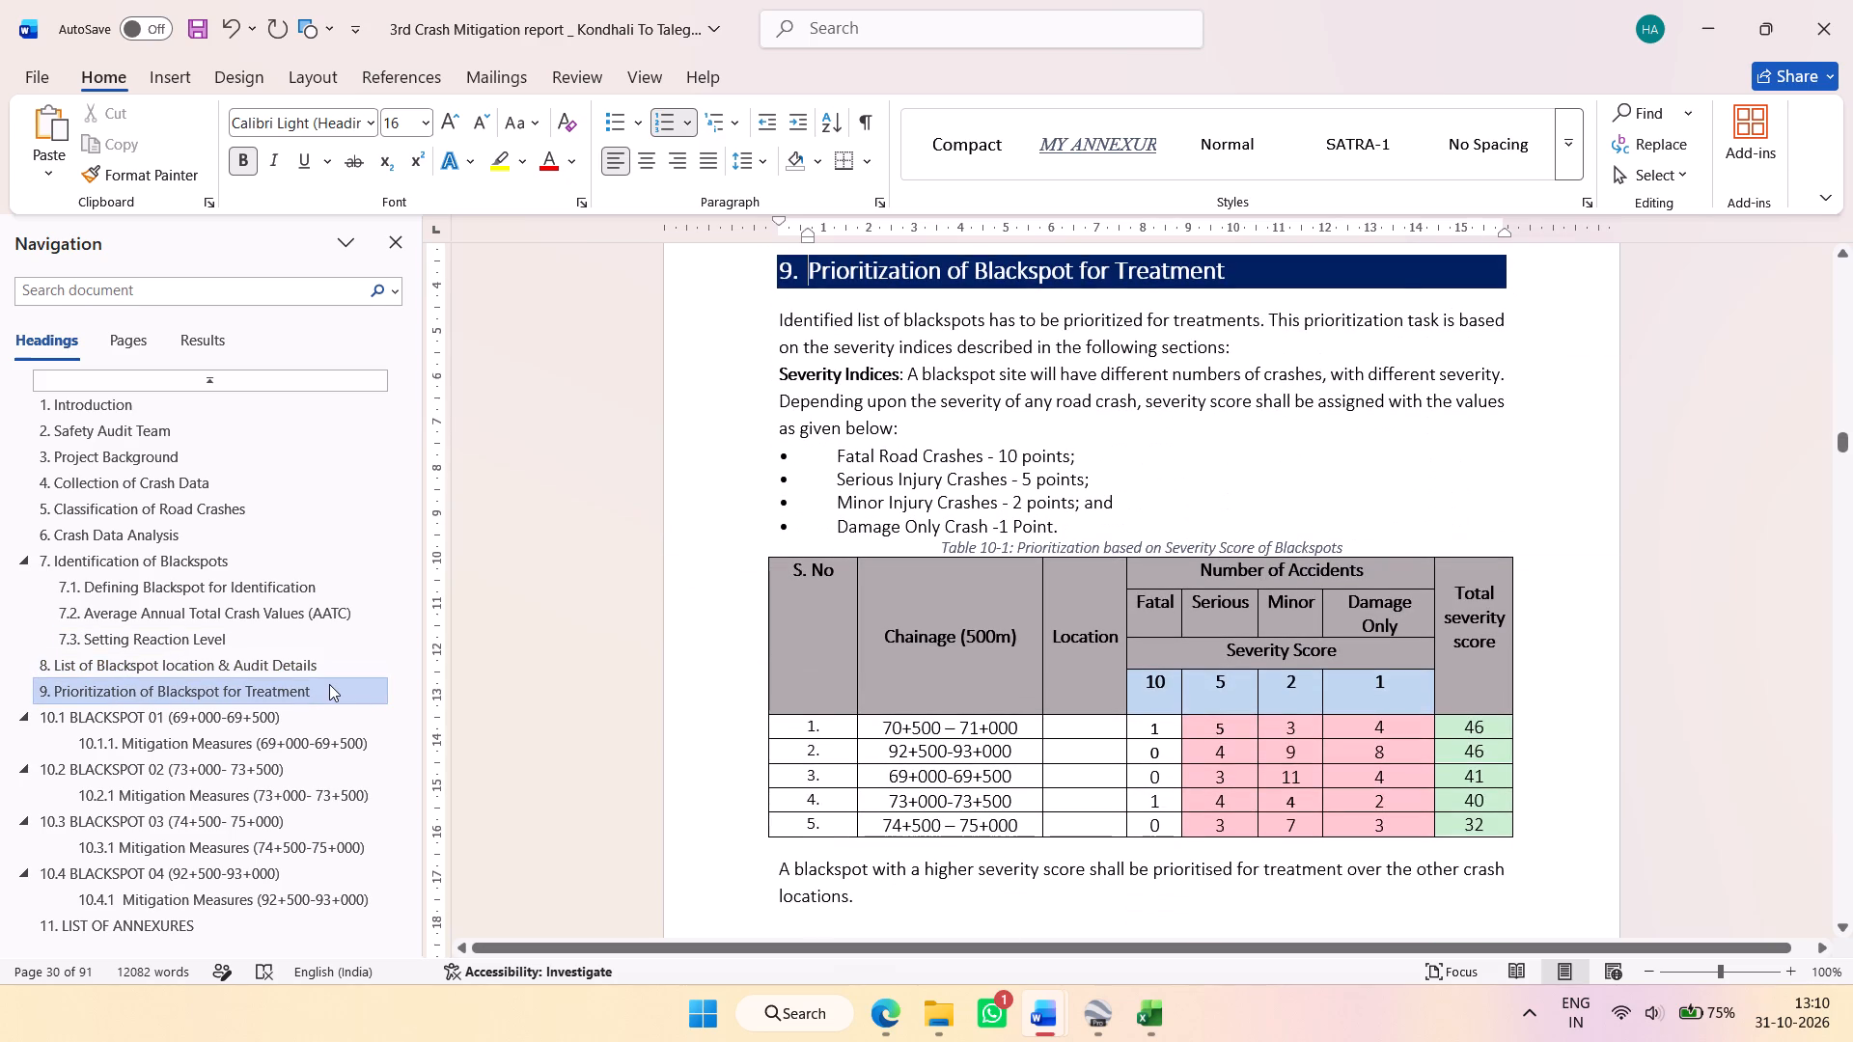
left_click(328, 706)
left_click(303, 636)
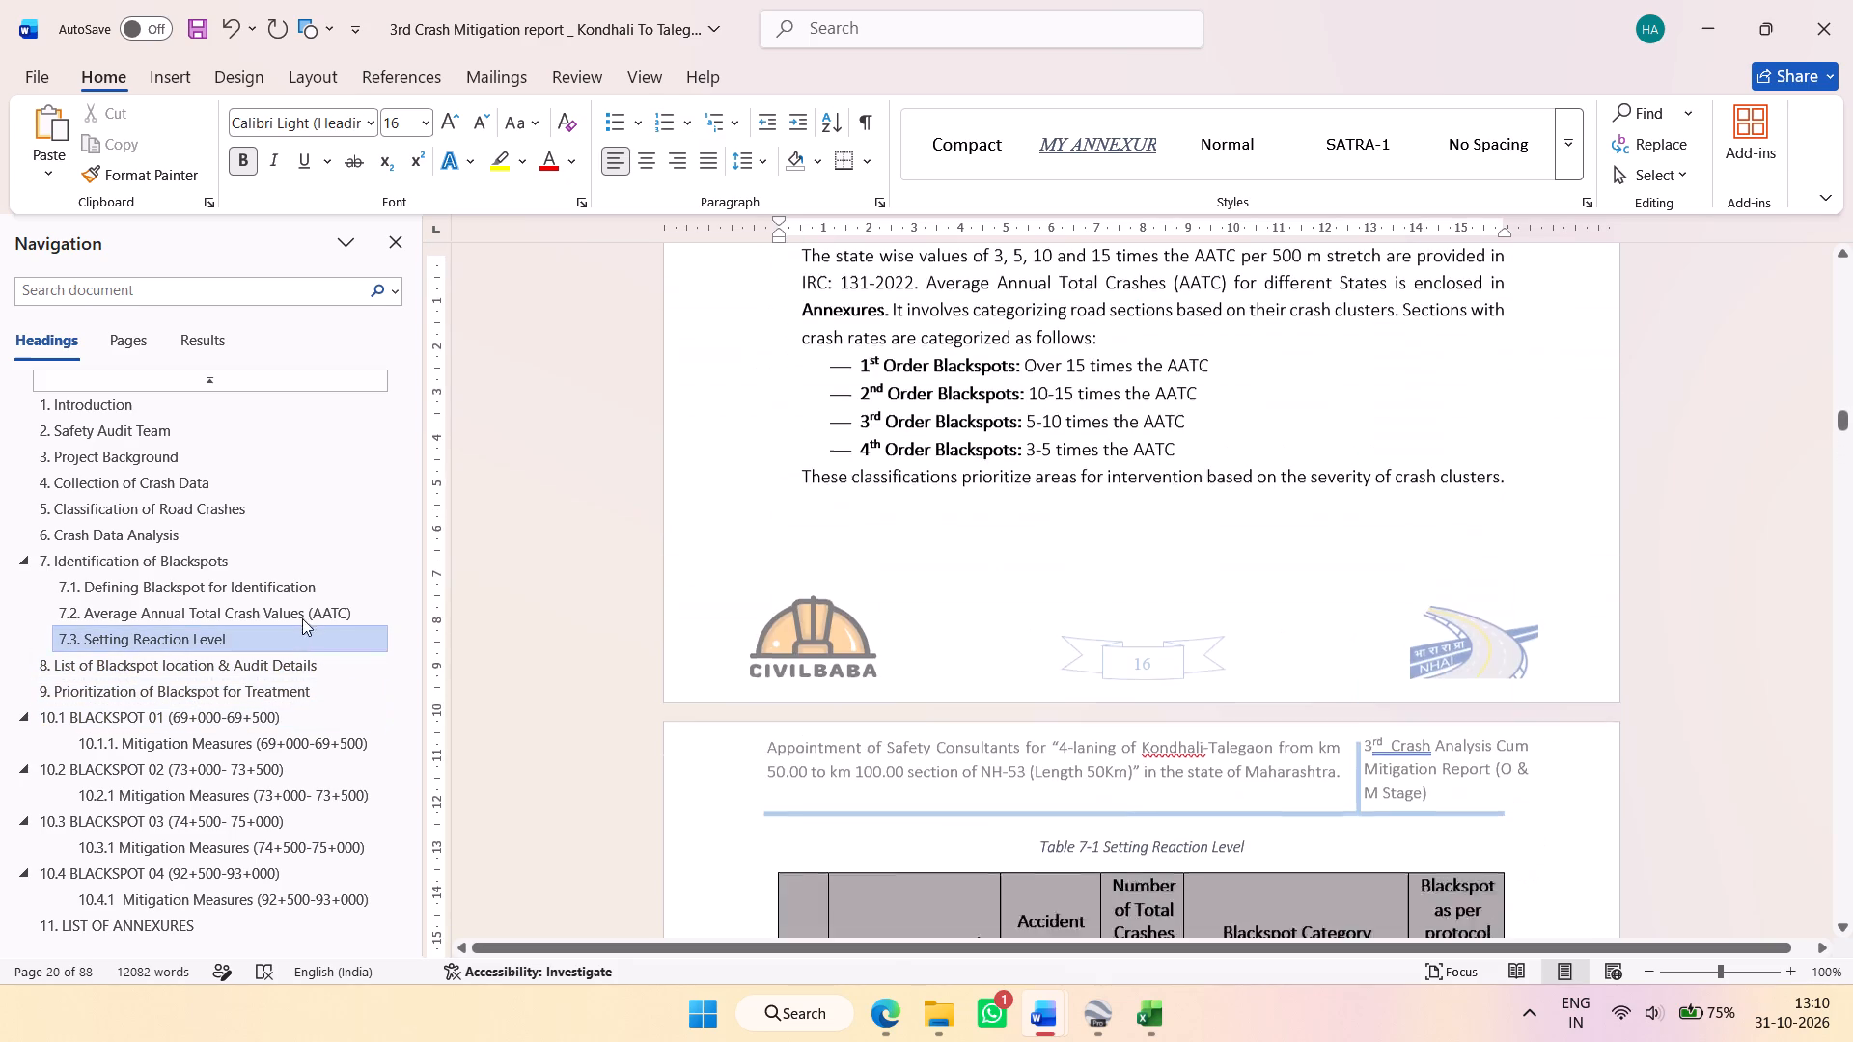
left_click(302, 604)
left_click(302, 583)
left_click(299, 556)
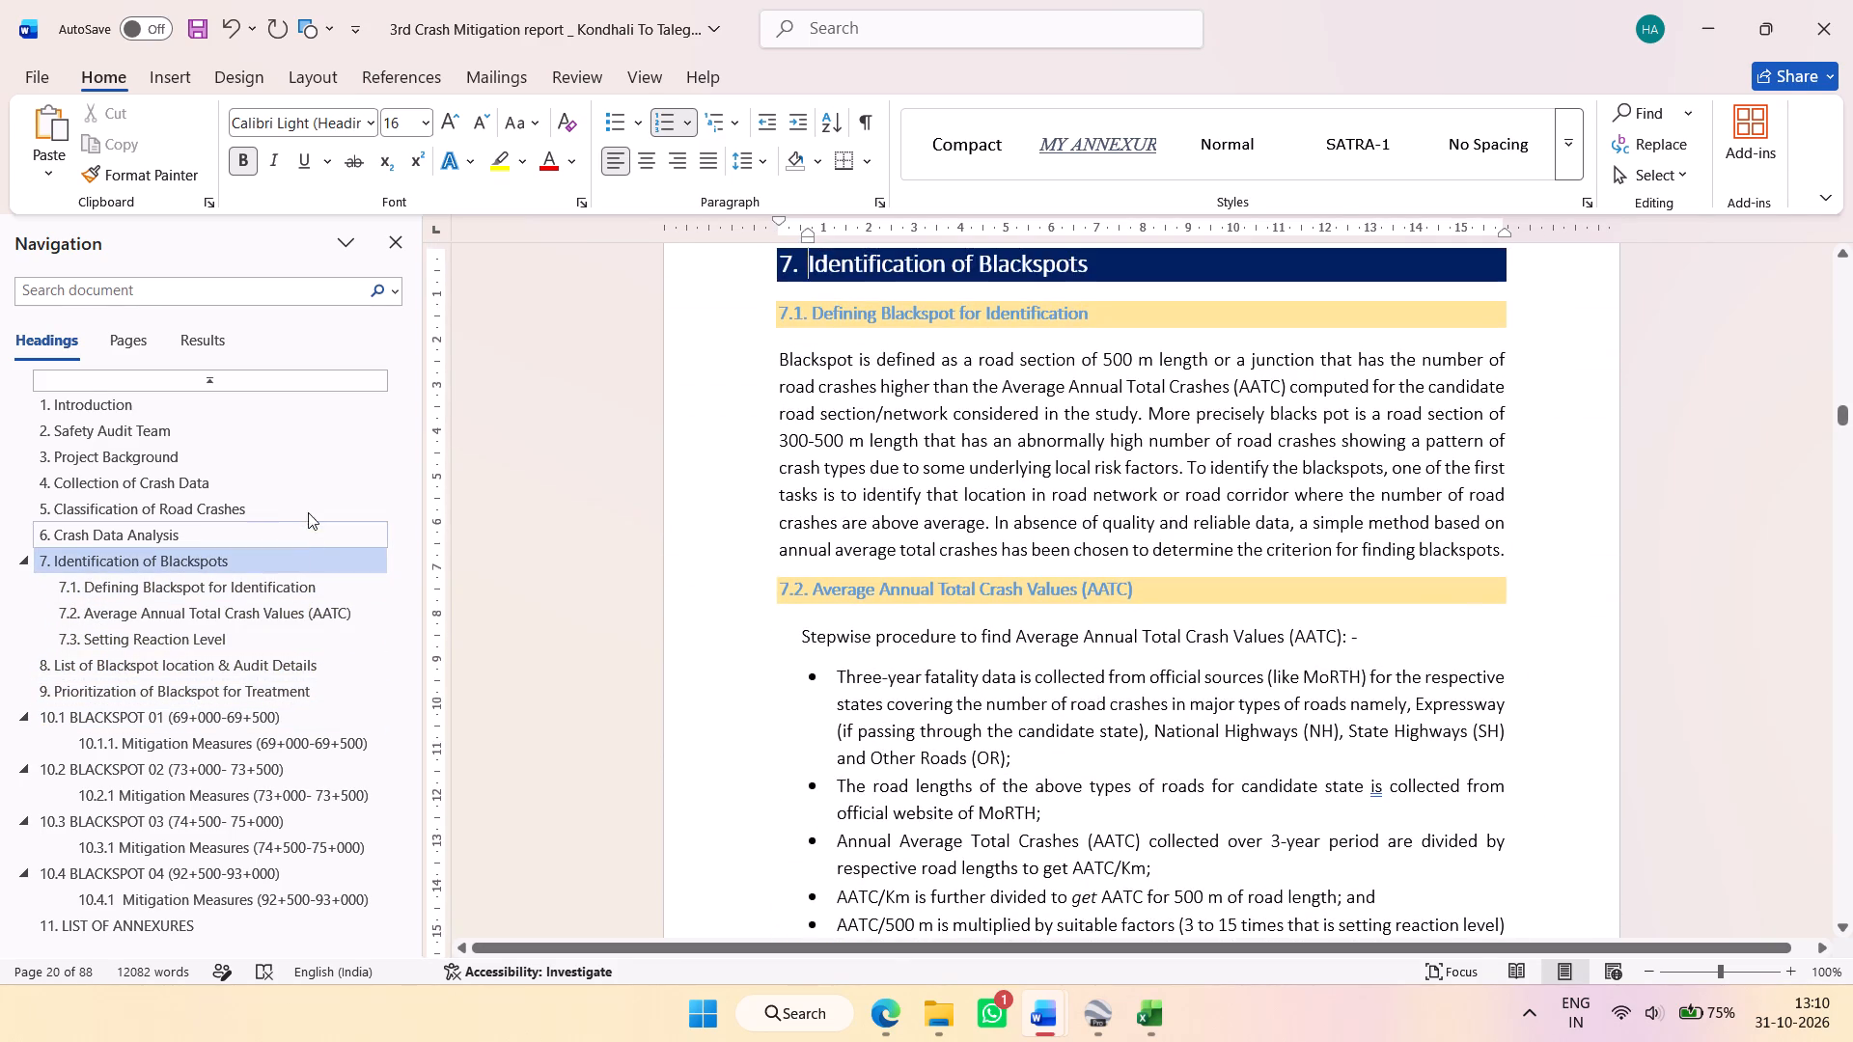
left_click(276, 496)
left_click(271, 517)
left_click(299, 531)
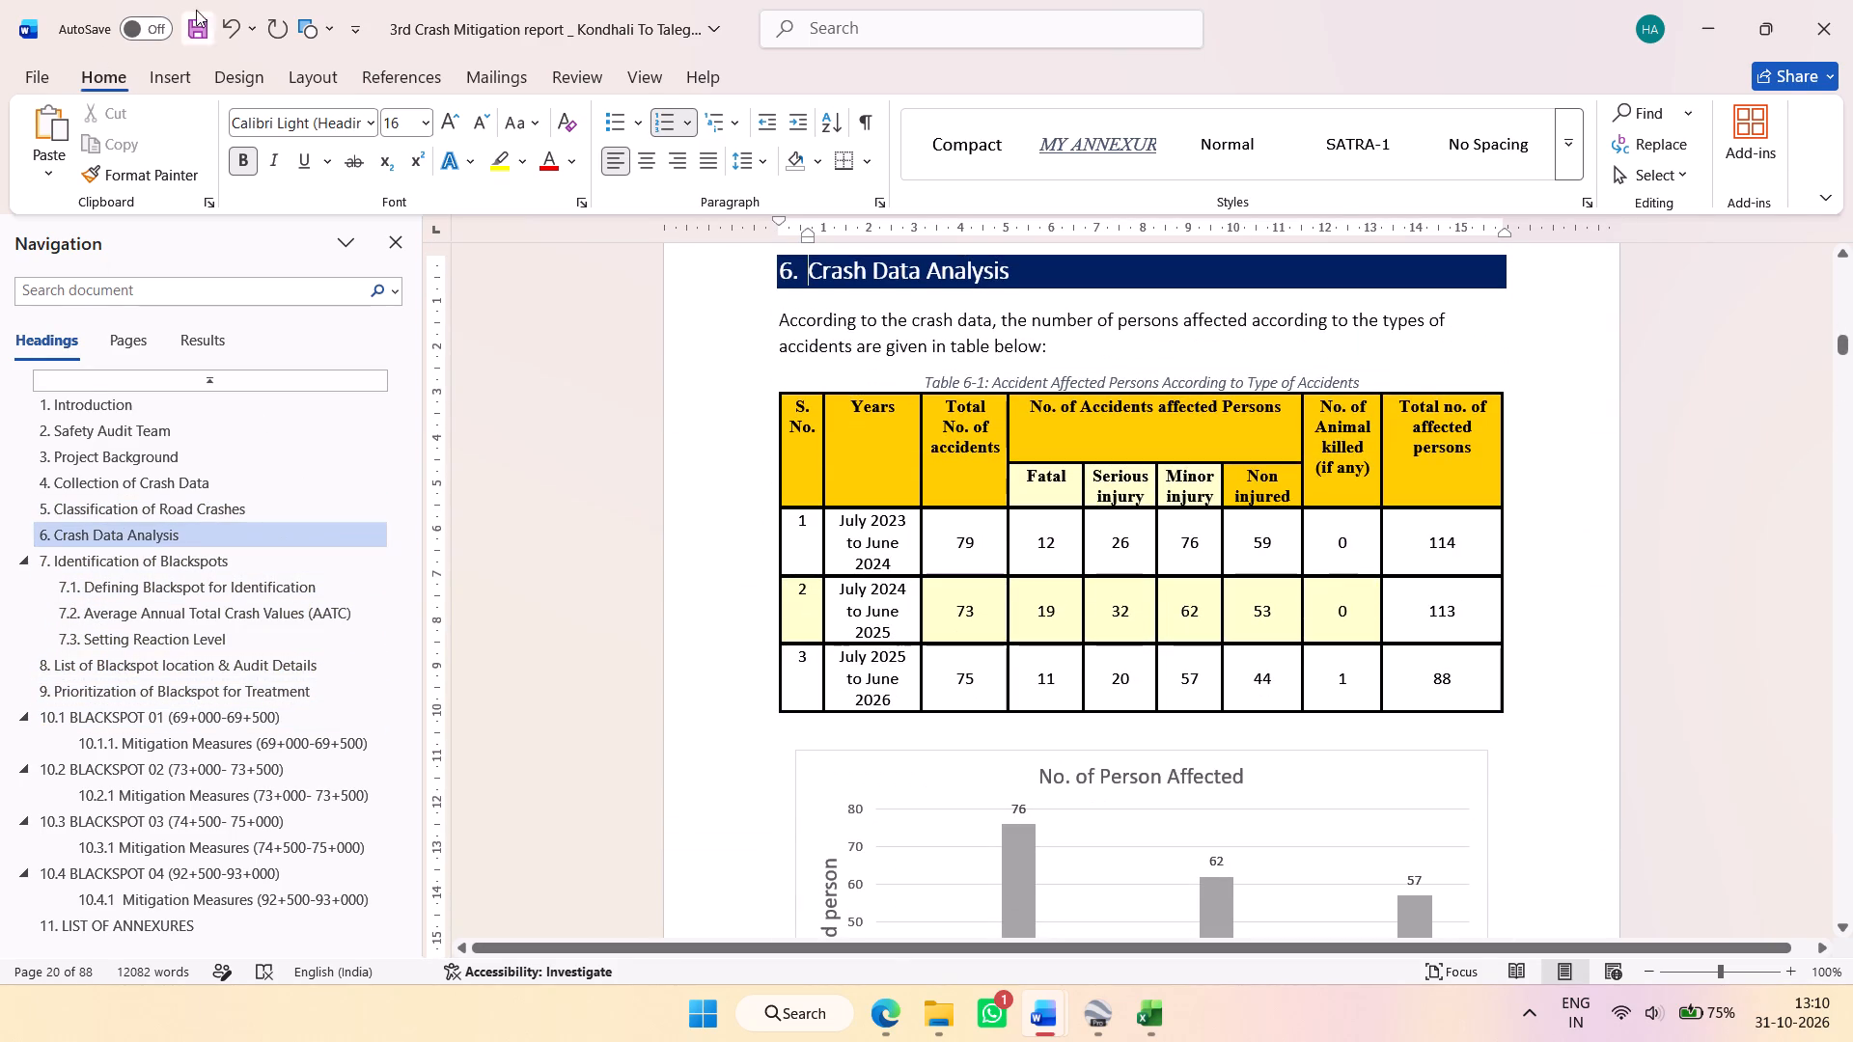
Save the 3rd Crash Mitigation report.
left_click(201, 9)
left_click(206, 31)
Switch to the Blackspot observations document and close it without saving its changes.
left_click(1057, 1017)
left_click(968, 928)
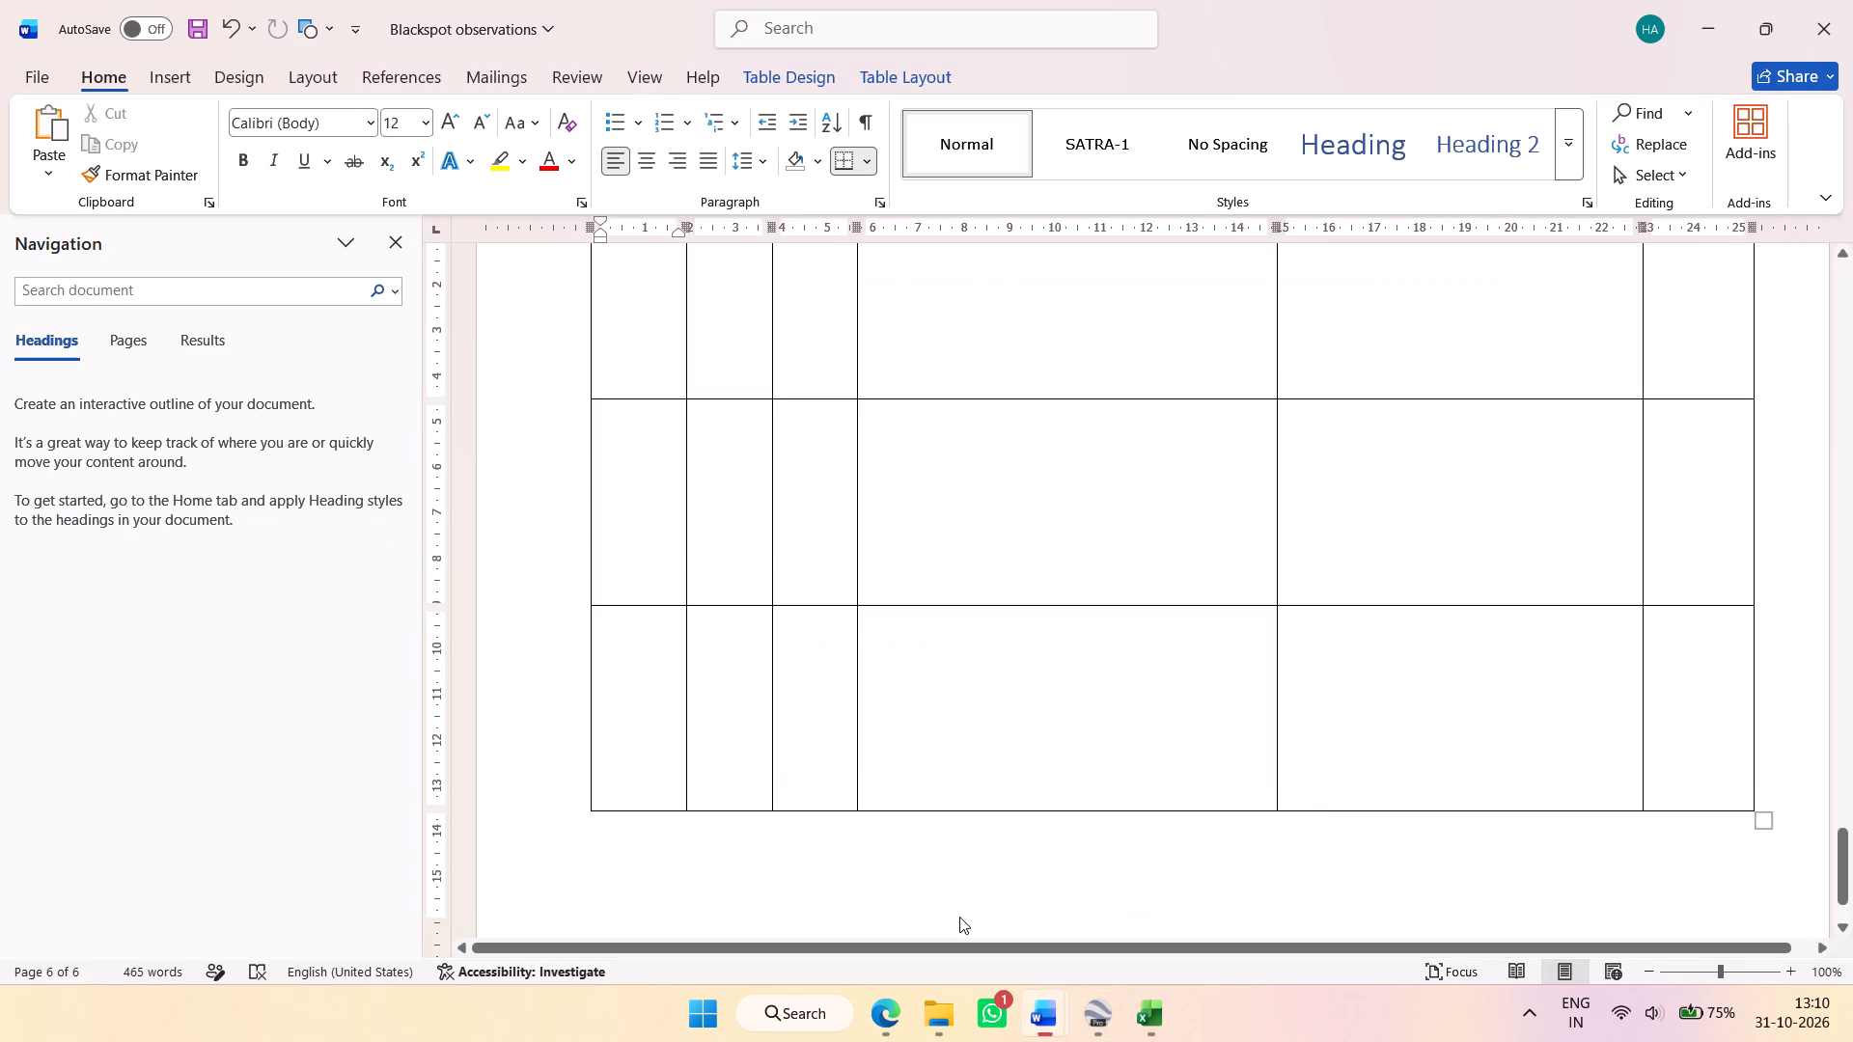
left_click(1852, 0)
left_click(1074, 547)
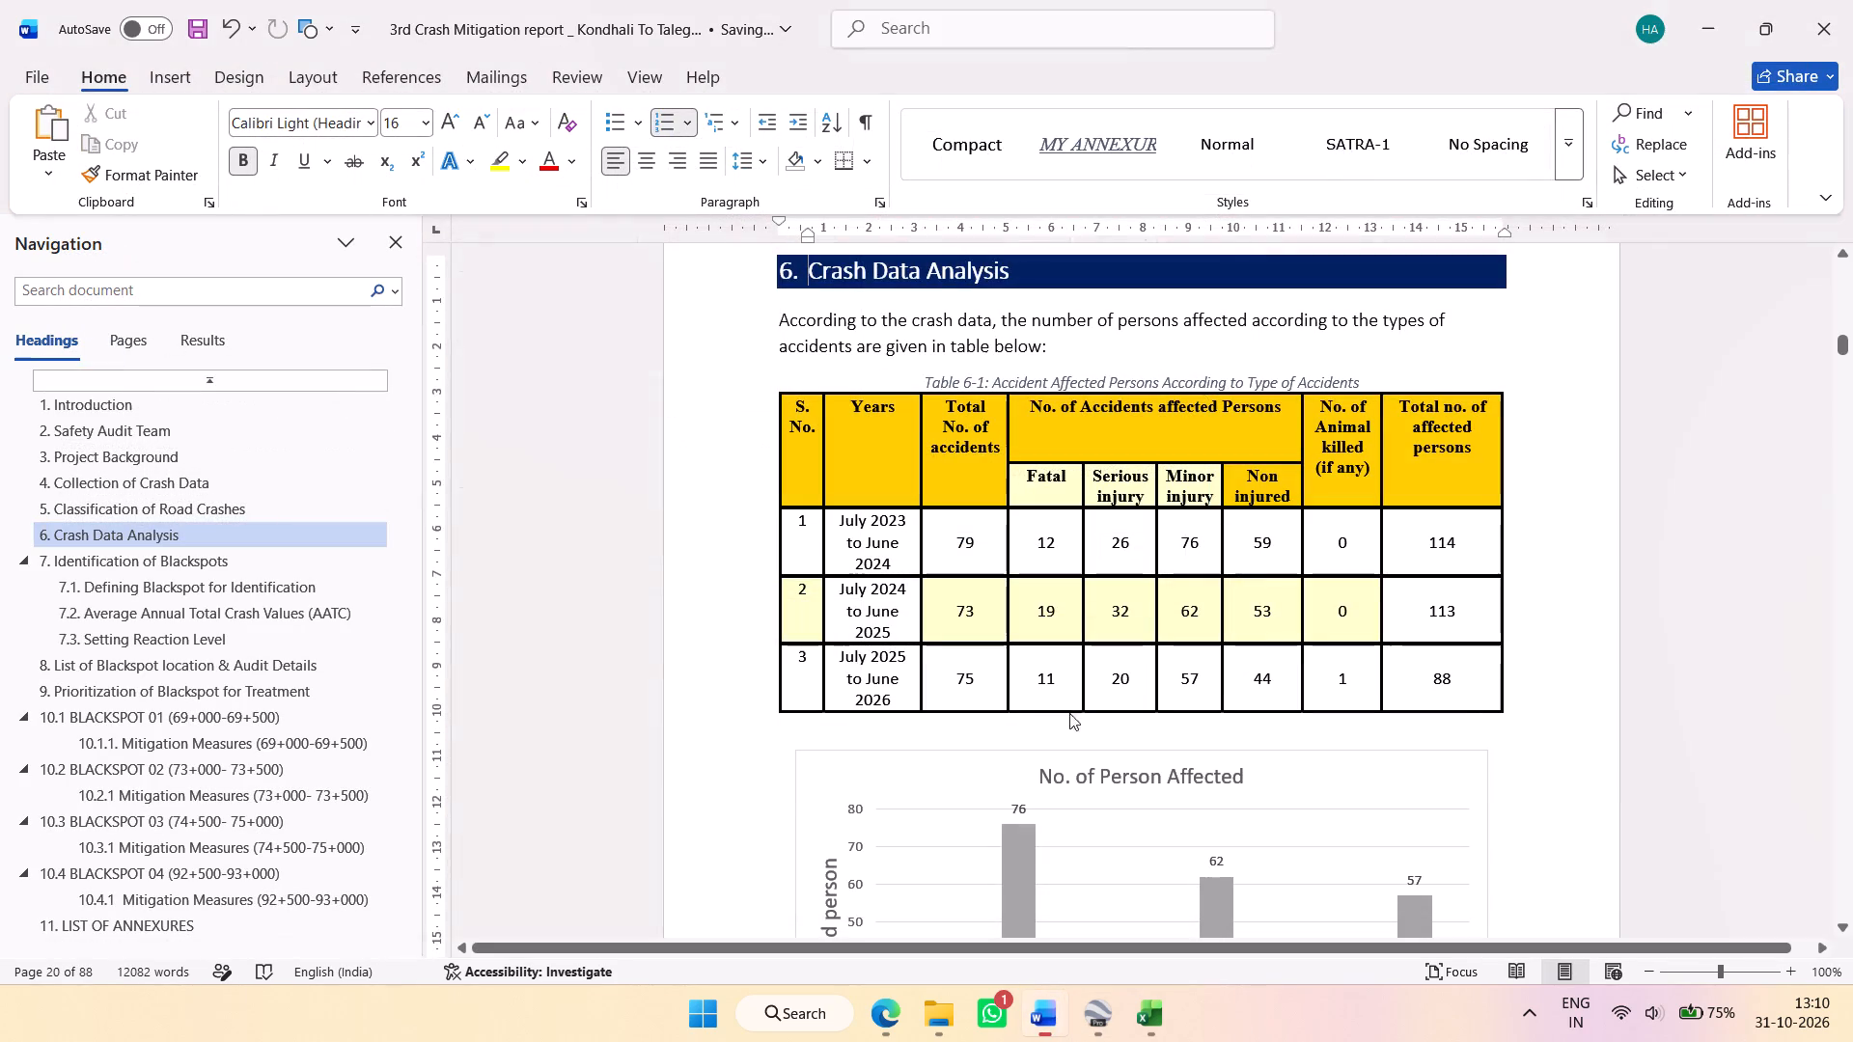
Reopen Blackspot observations from the Updated folder inside the desktop's Amrawati folder, examine its observation and mitigation tables, and close it.
left_click(1852, 1041)
left_click(731, 70)
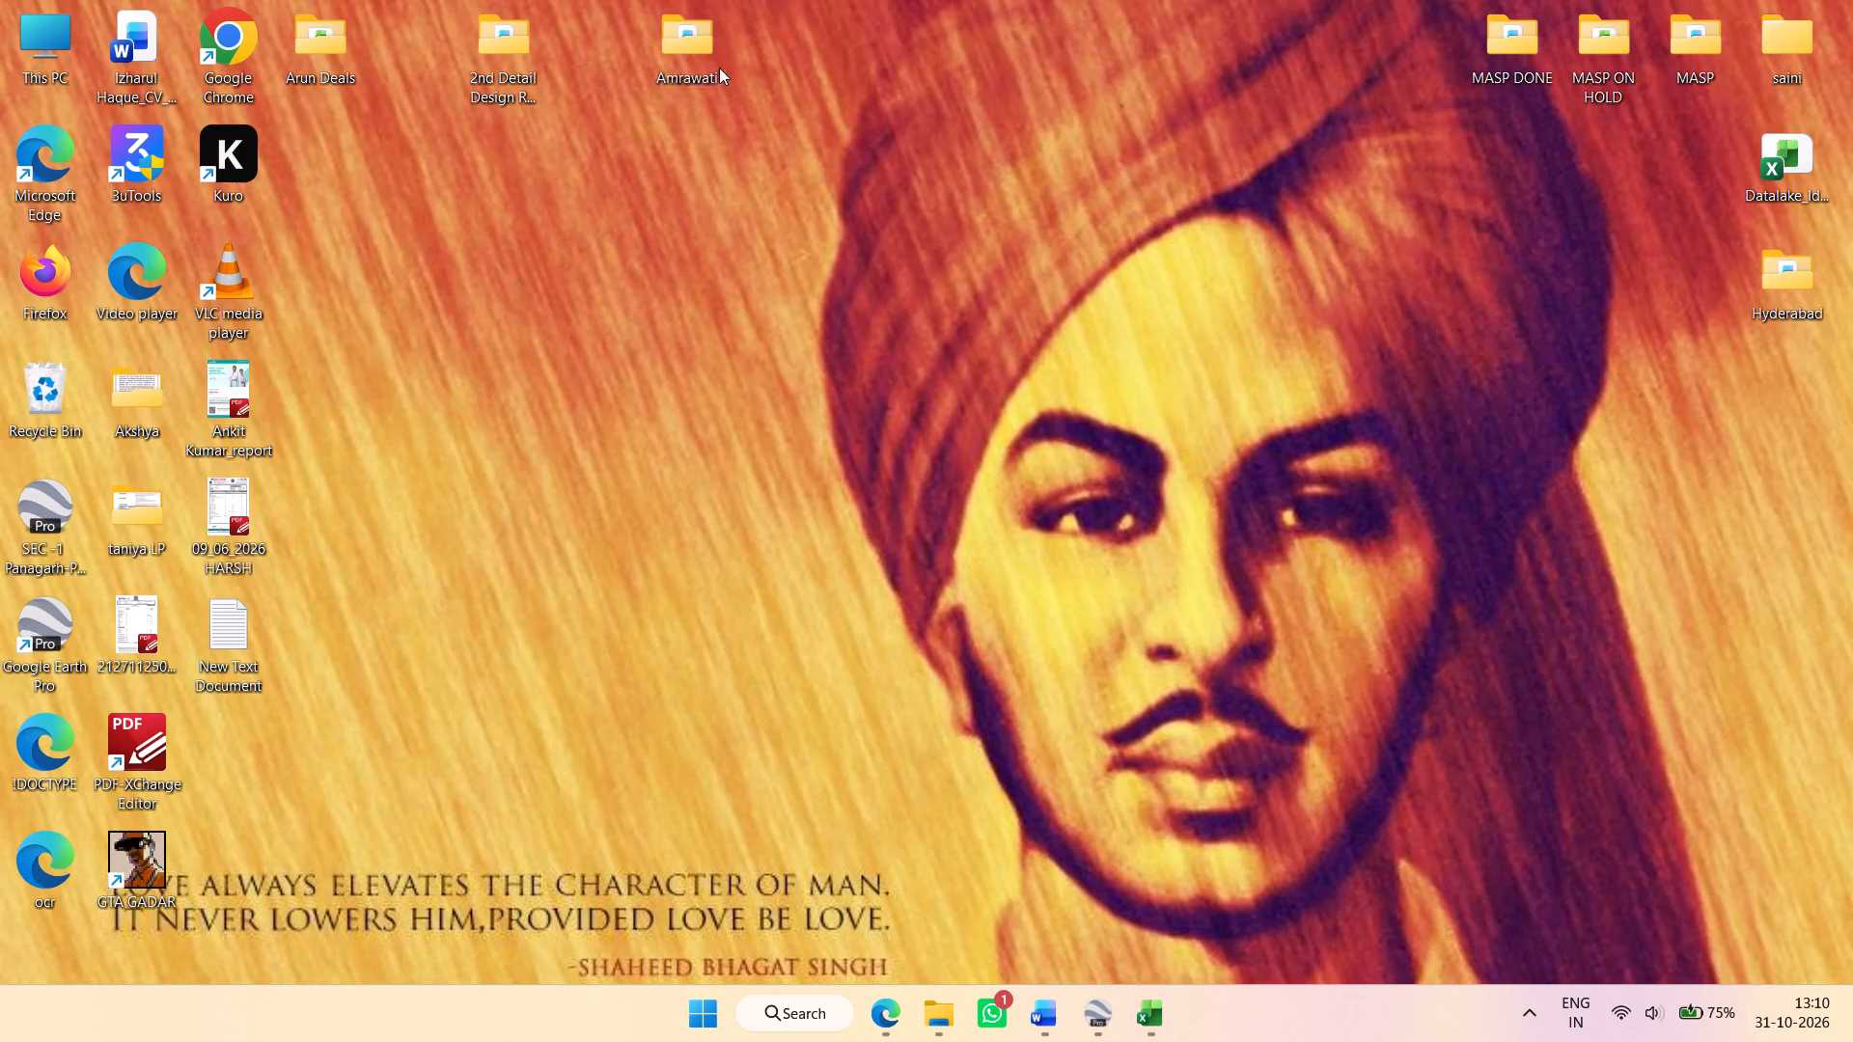
left_click(697, 67)
left_click(816, 425)
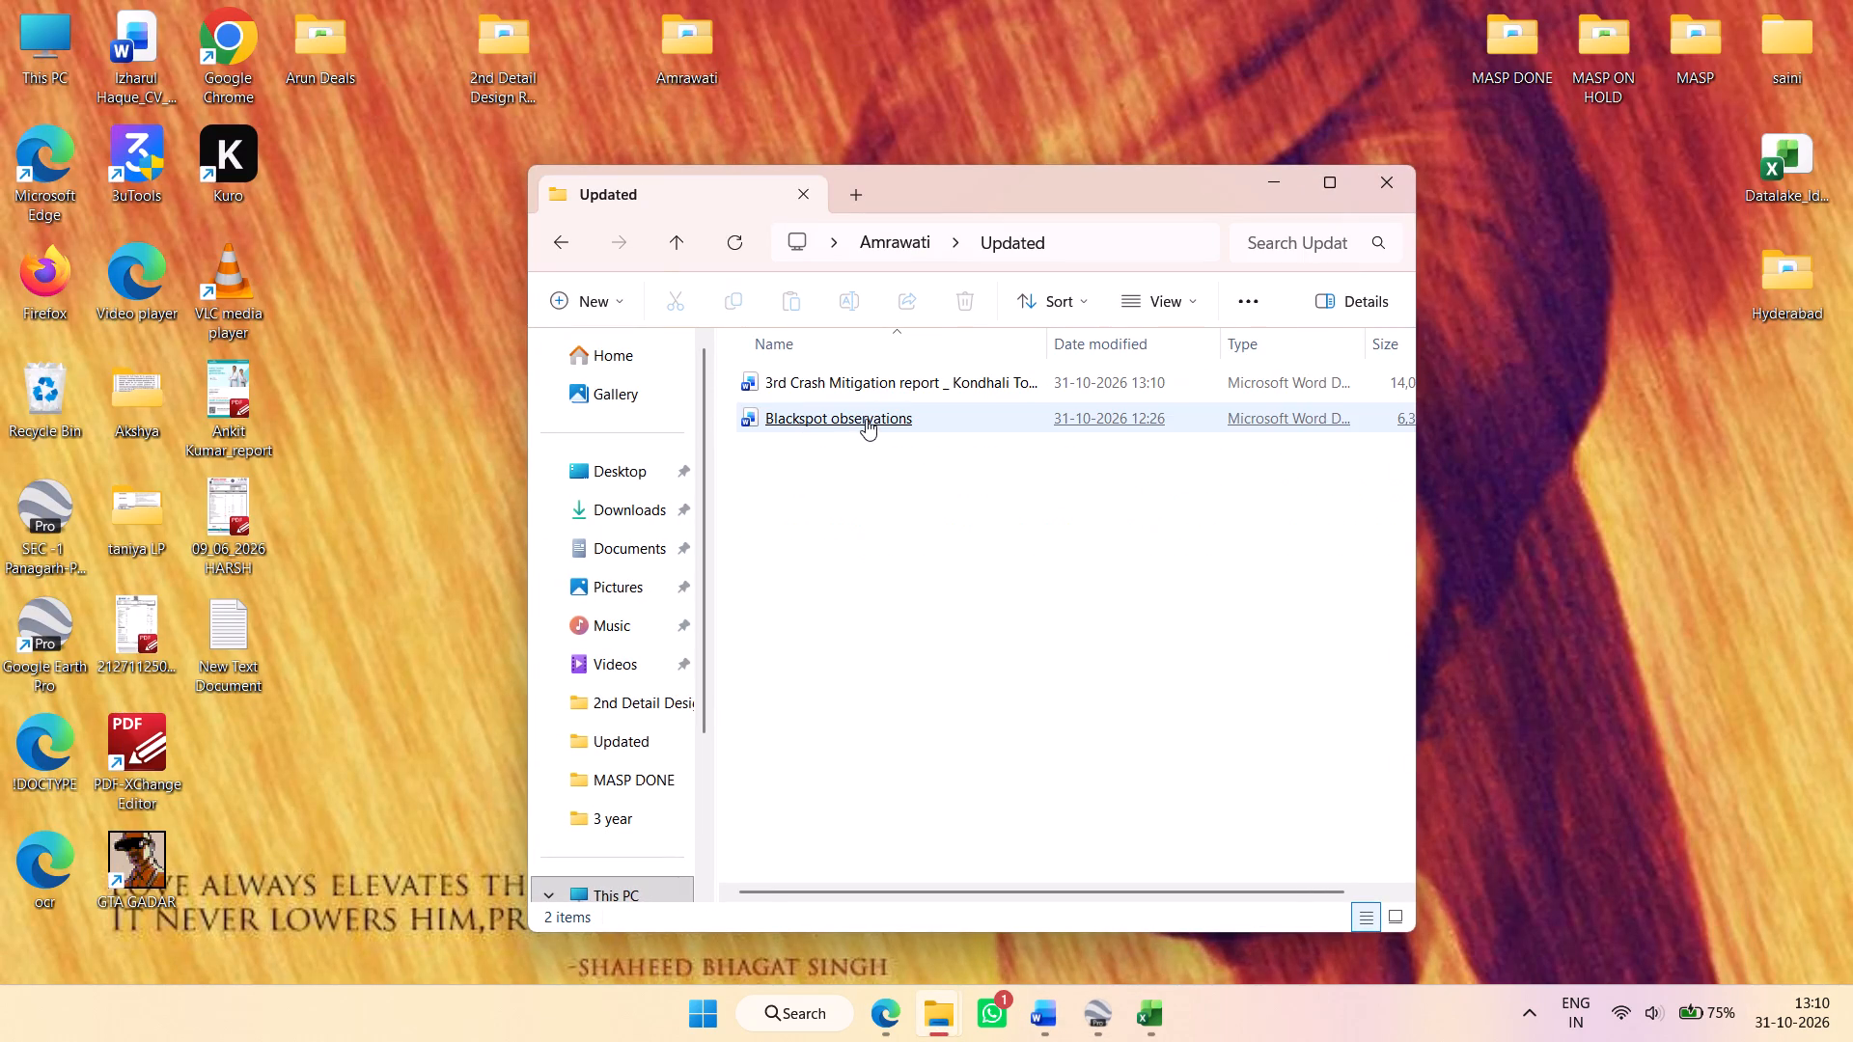
left_click(866, 417)
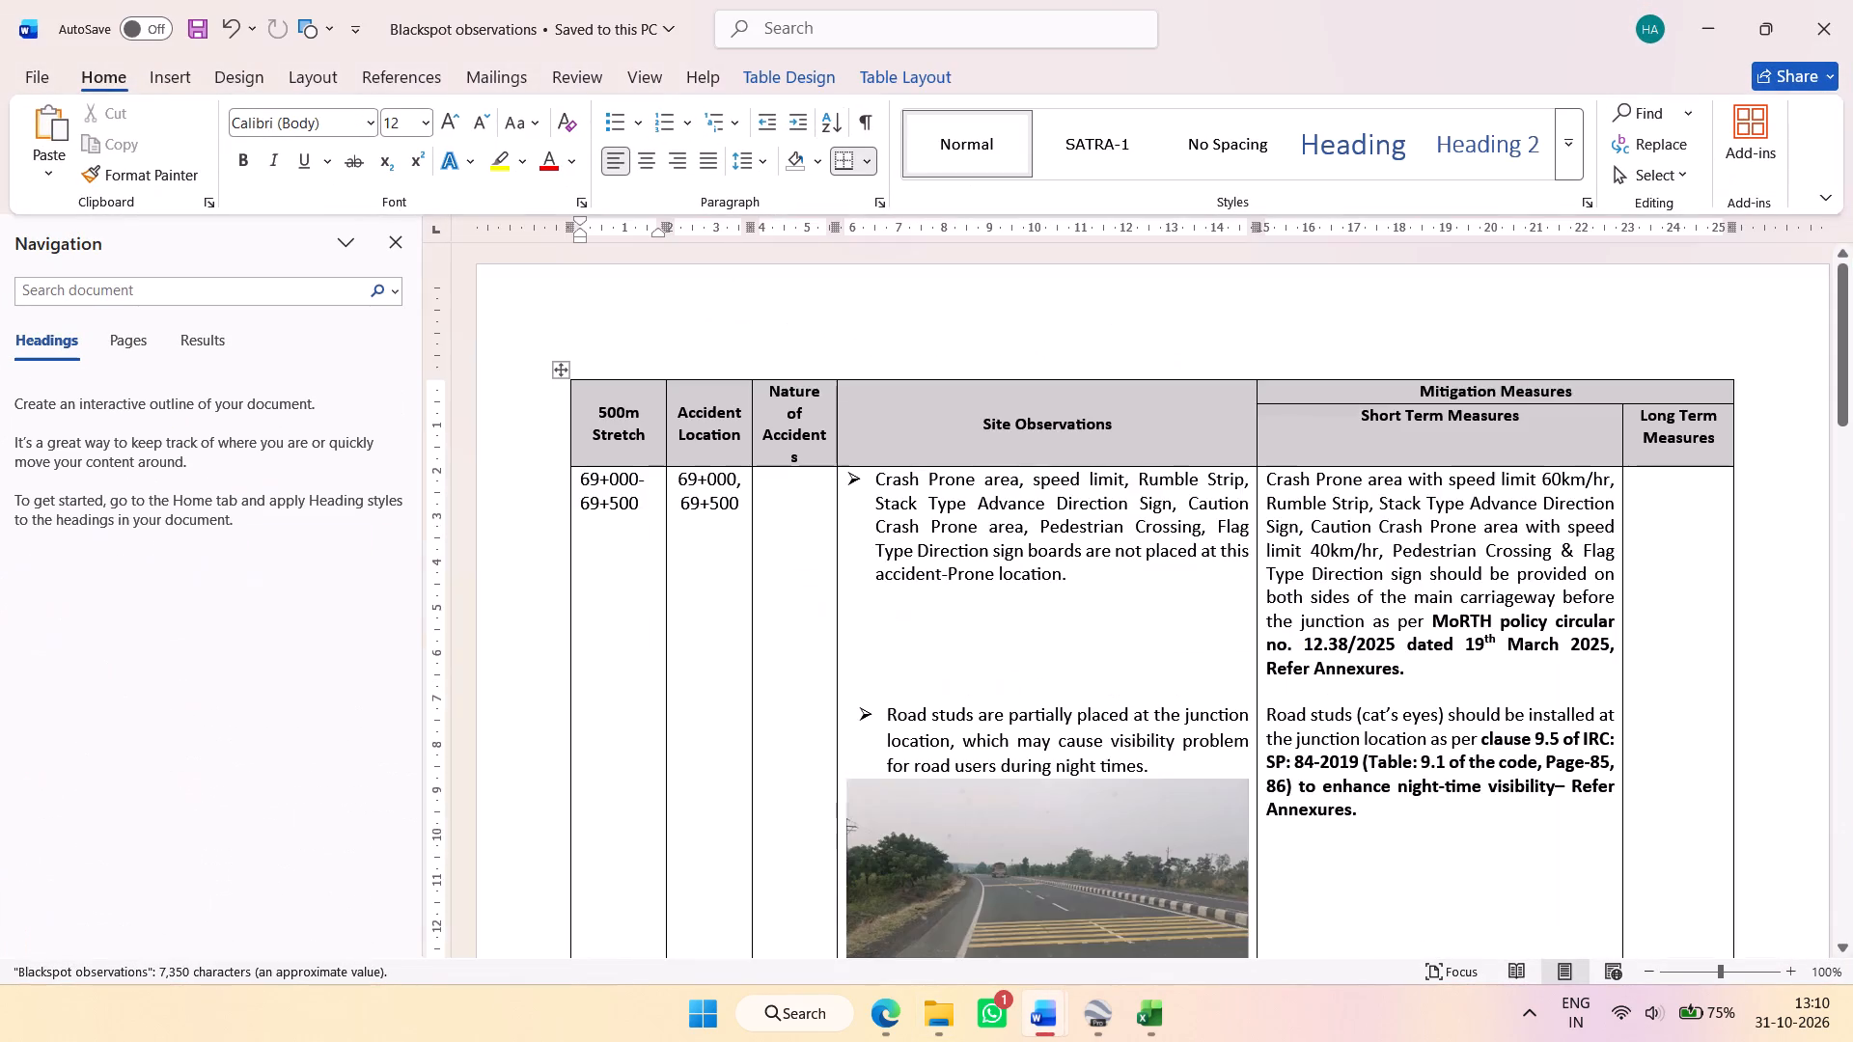
scroll(936, 544, "down", 20)
scroll(936, 544, "down", 4)
scroll(959, 550, "up", 1)
scroll(959, 546, "down", 20)
scroll(959, 546, "down", 19)
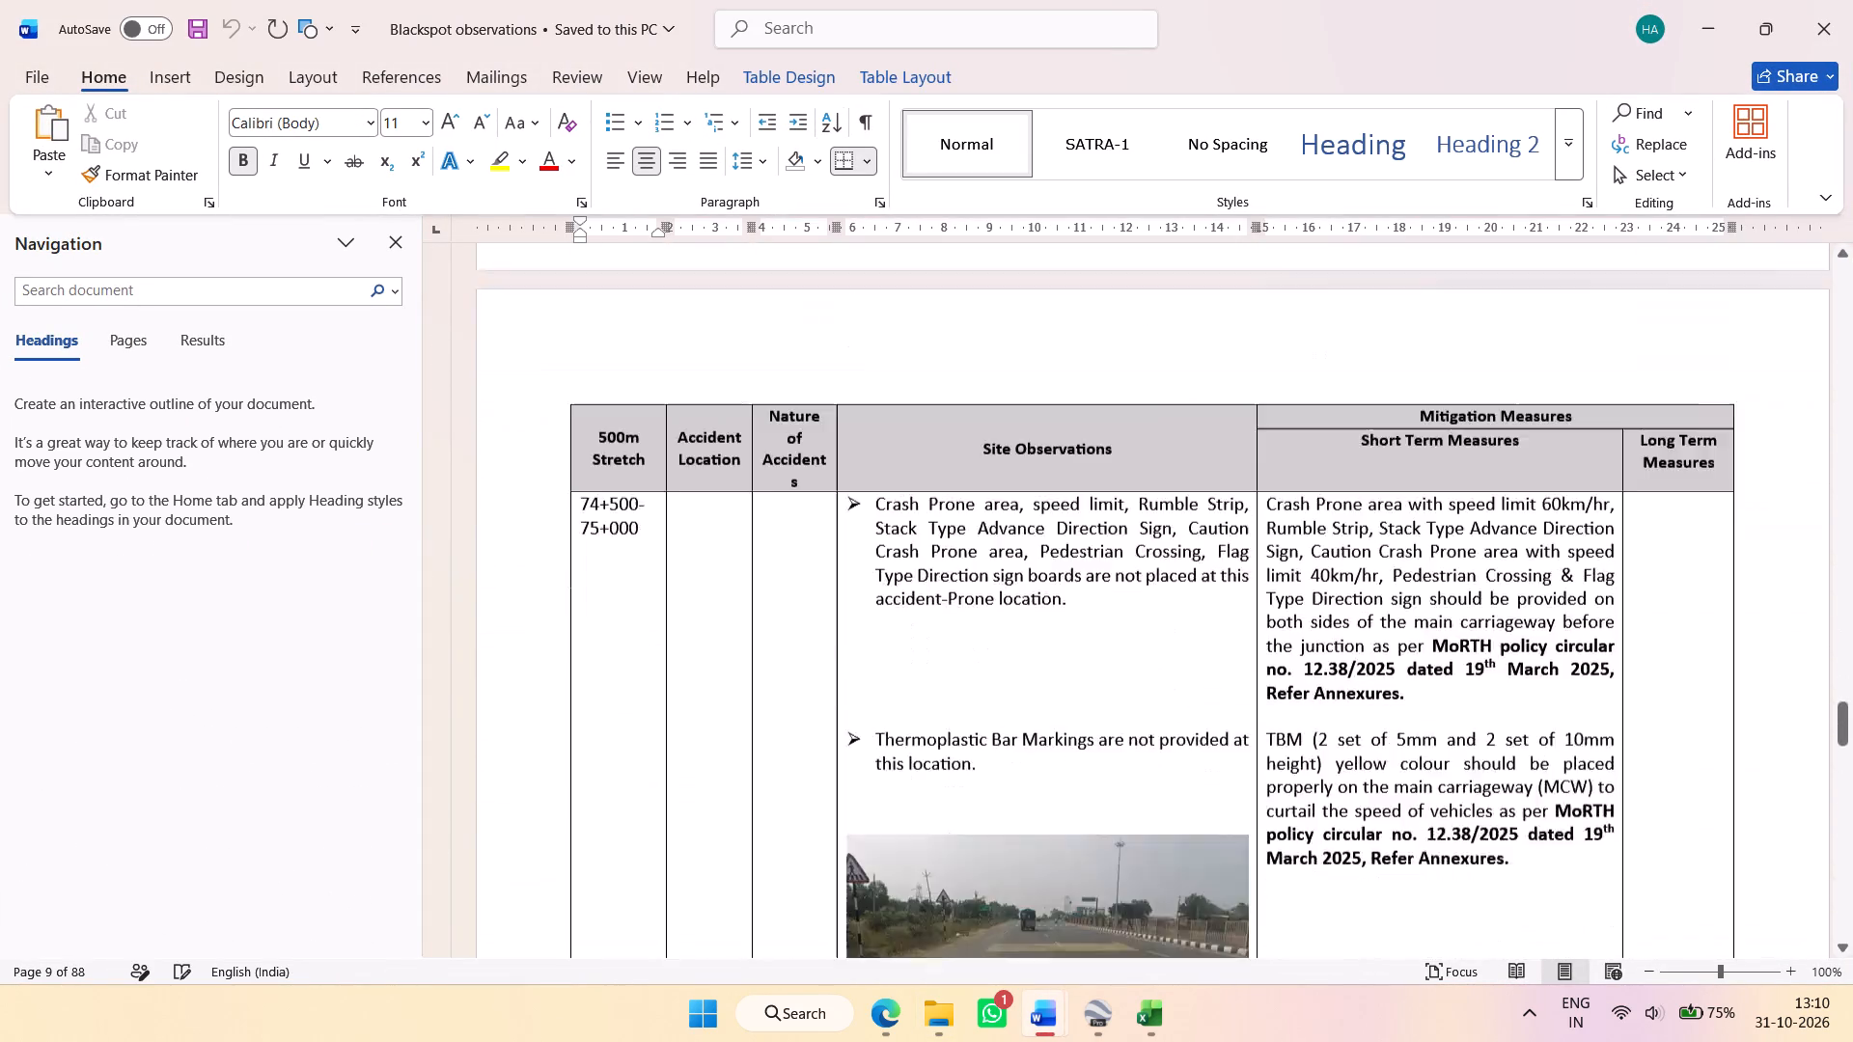
scroll(969, 606, "down", 20)
scroll(969, 606, "down", 20)
scroll(969, 606, "down", 20)
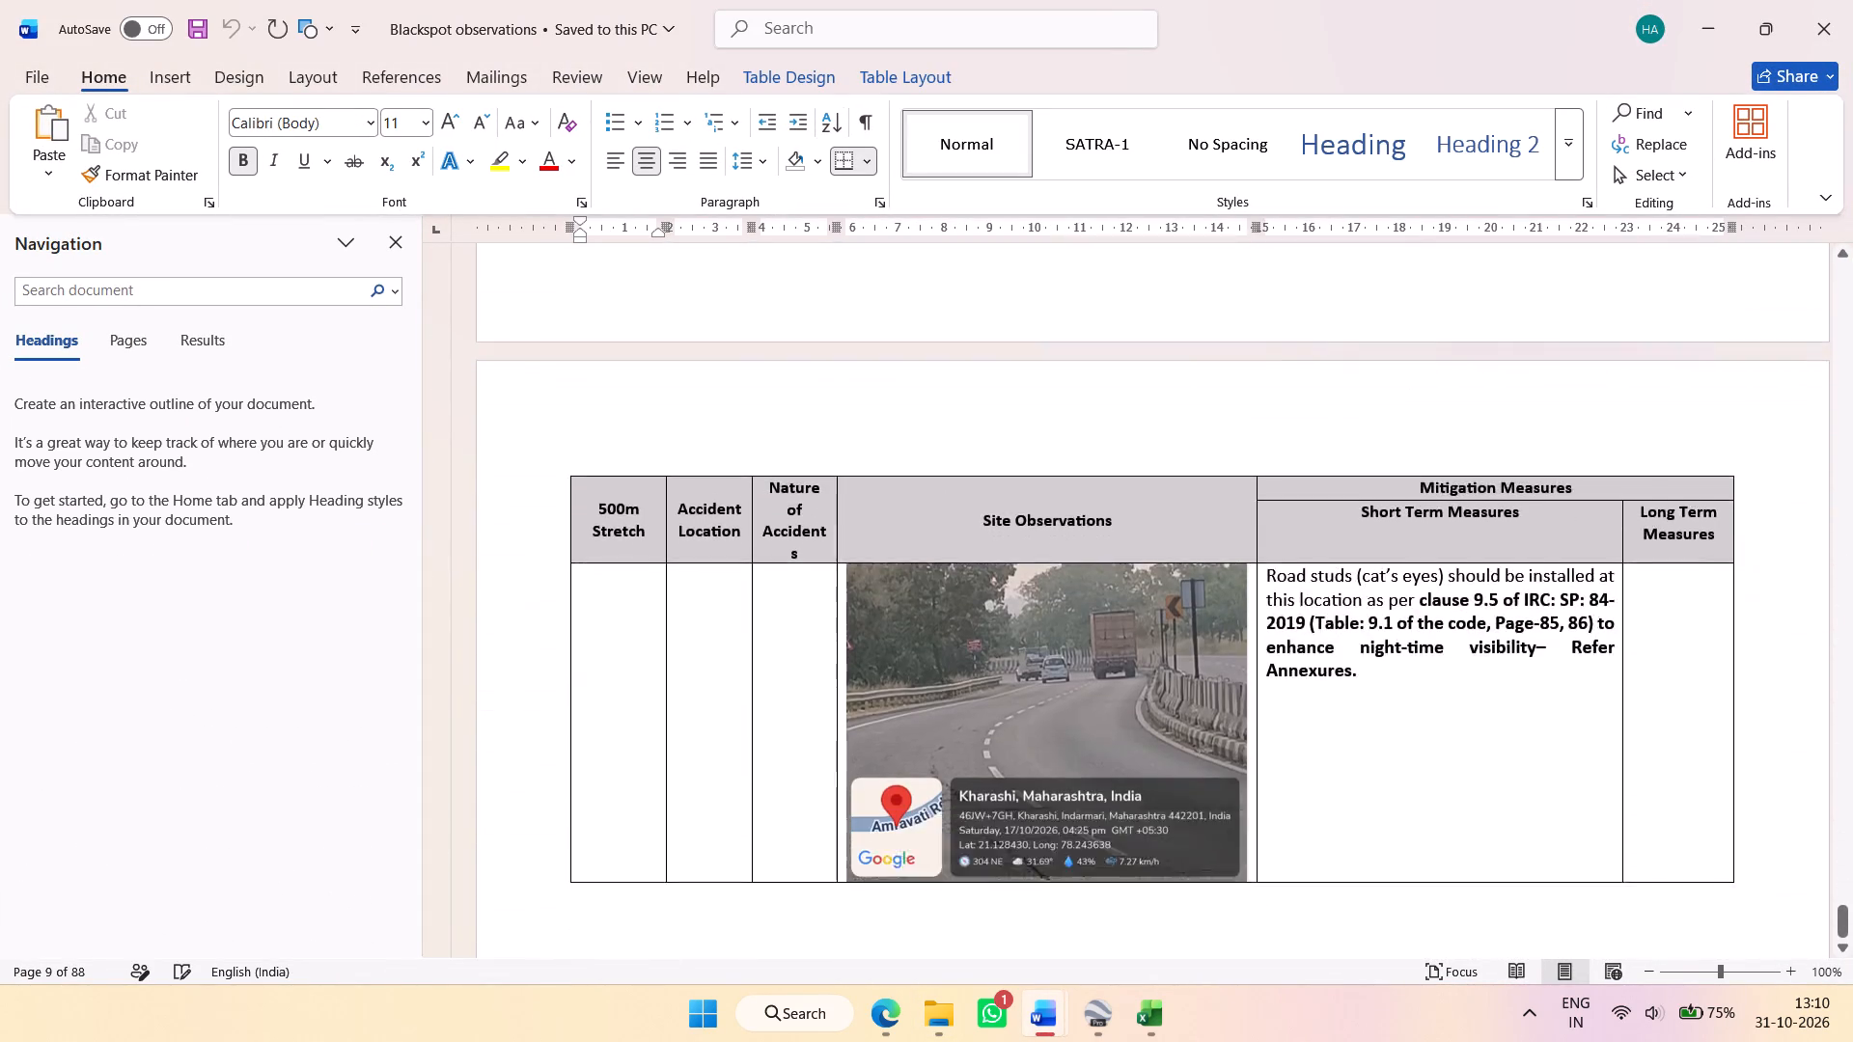
scroll(1017, 623, "down", 9)
left_click(1852, 0)
Check the report's mitigation, List of Annexures and blackspot sections, ending at 10.1 BLACKSPOT 01 (69+000-69+500).
left_click(1136, 721)
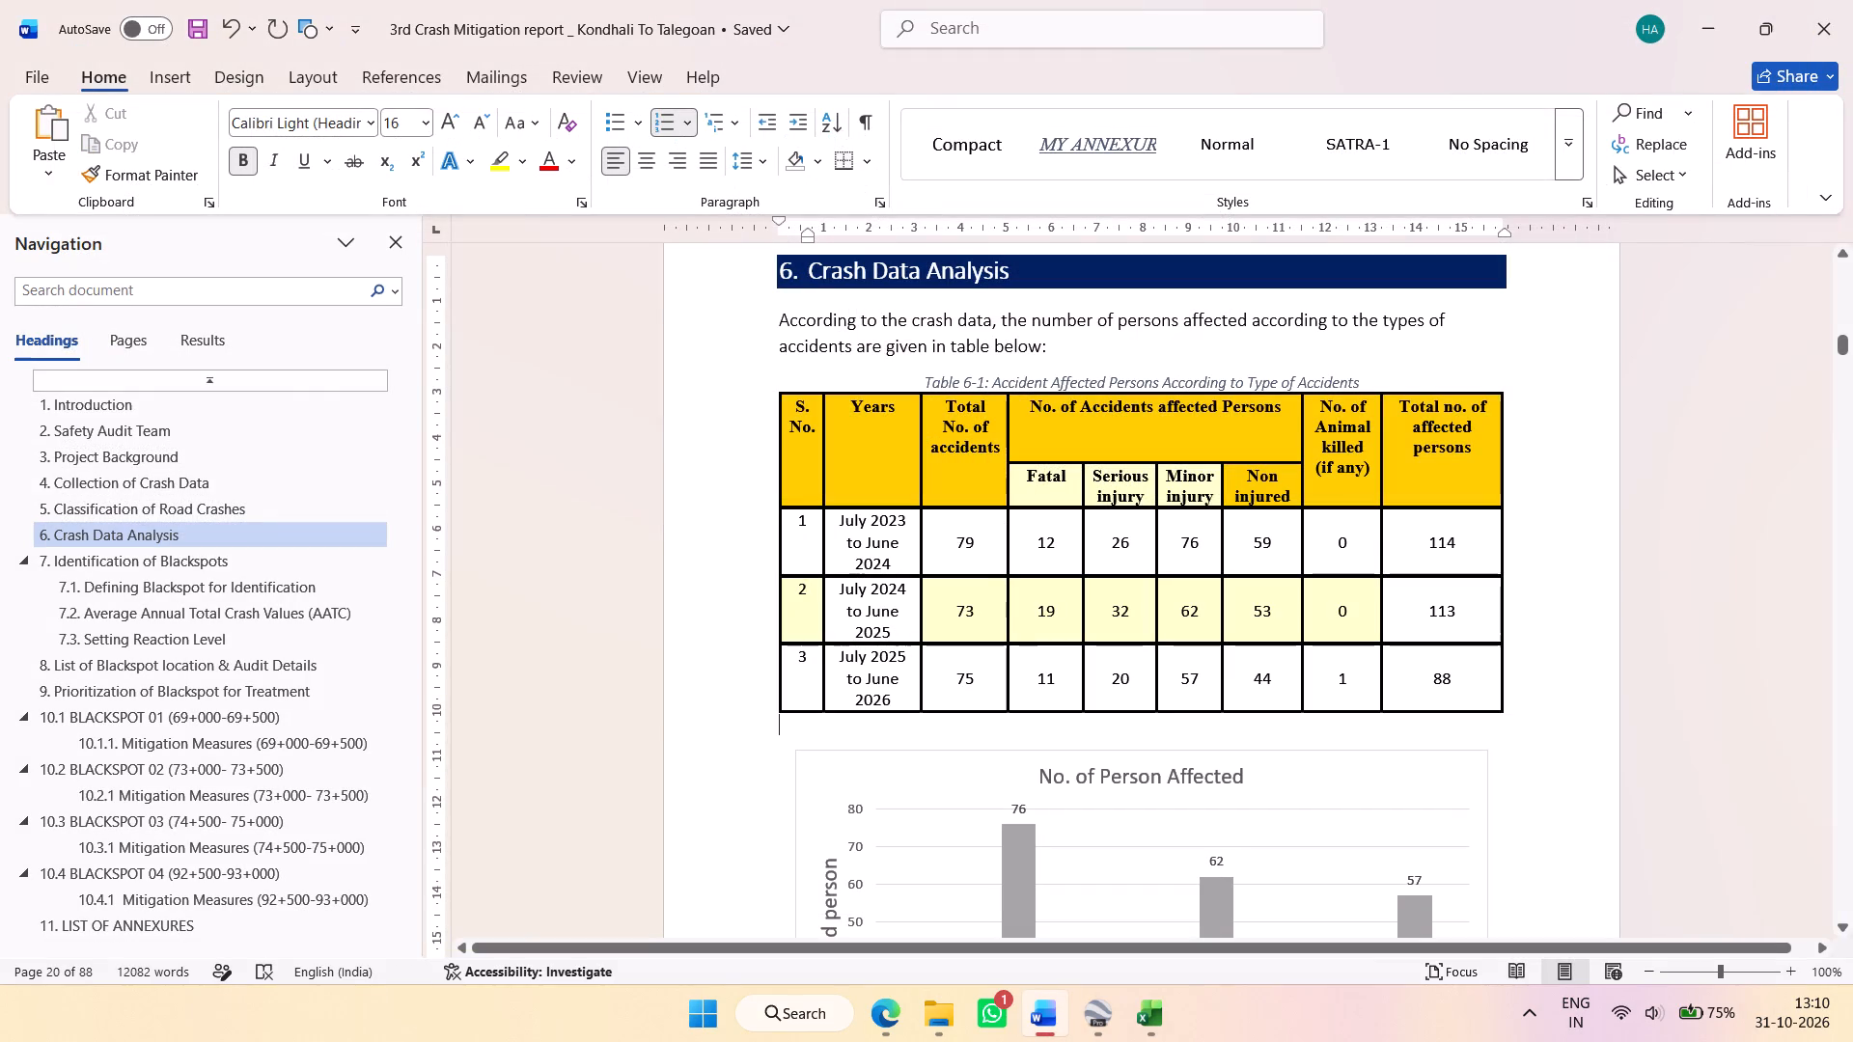
scroll(379, 798, "down", 5)
left_click(205, 889)
left_click(232, 922)
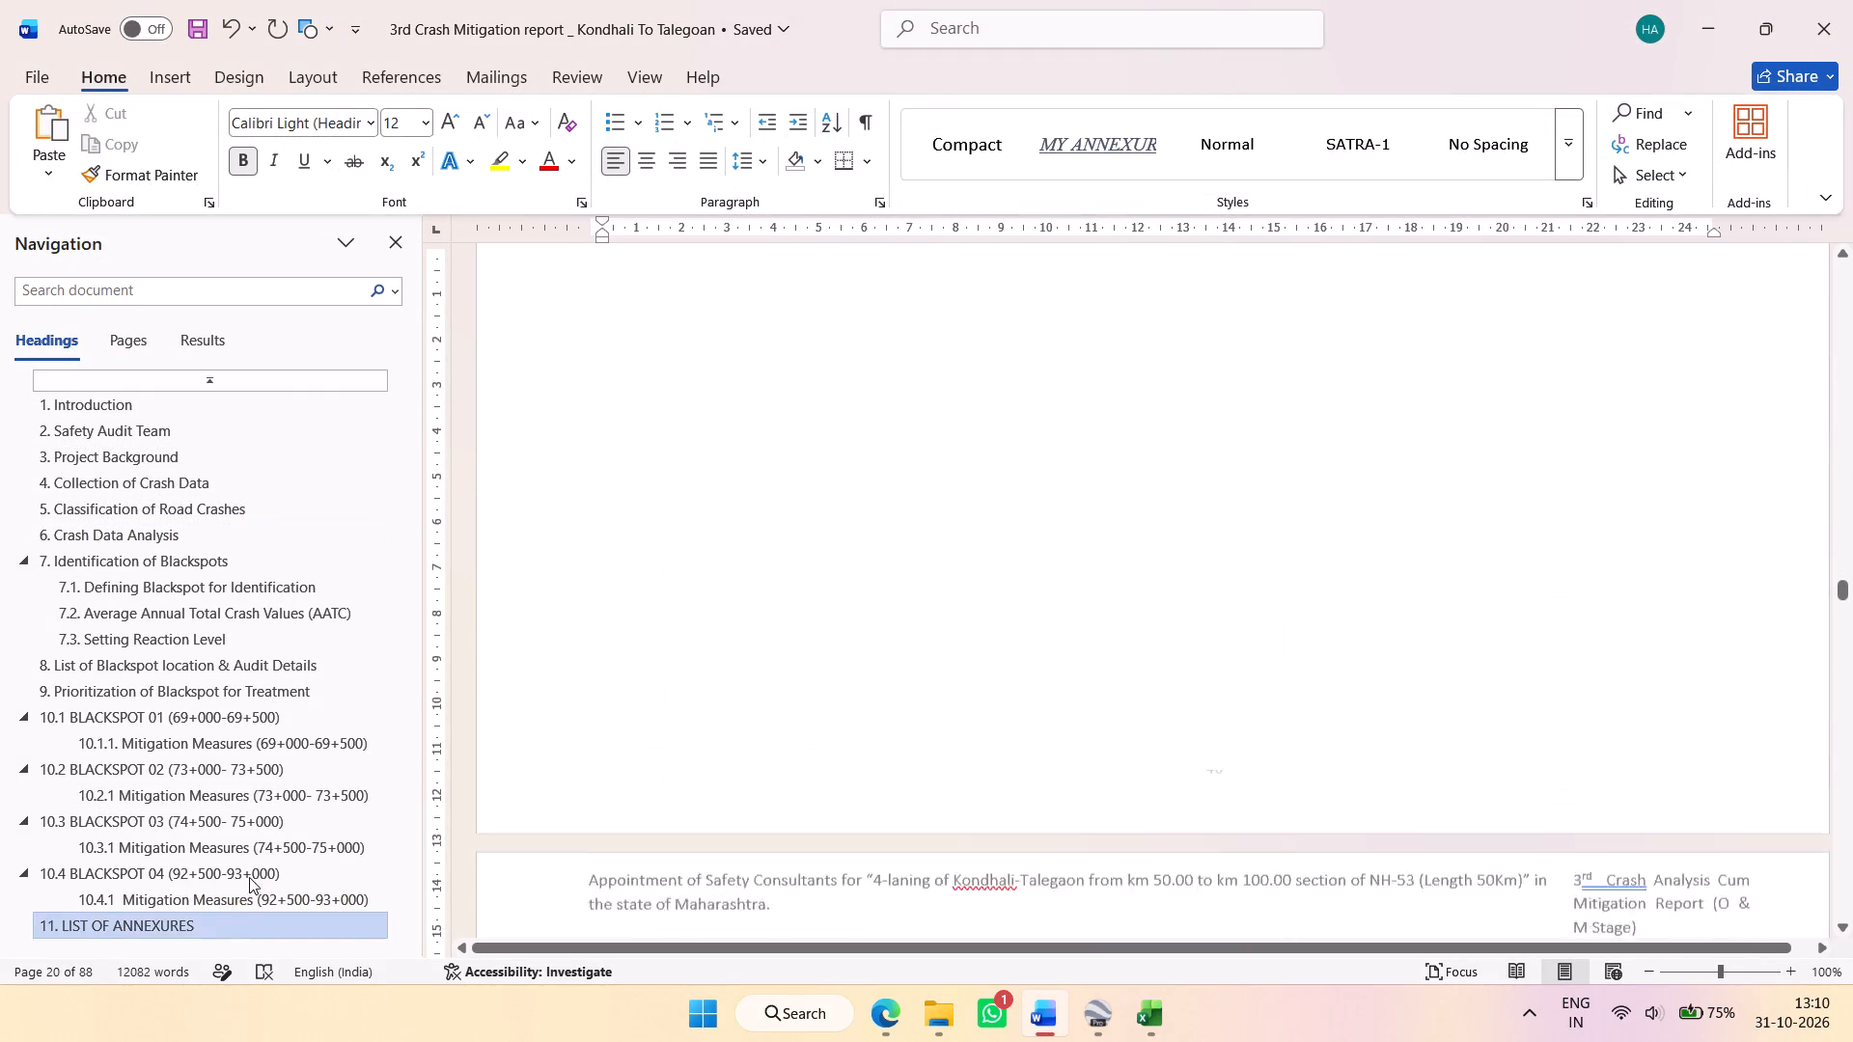
left_click(244, 812)
left_click(259, 705)
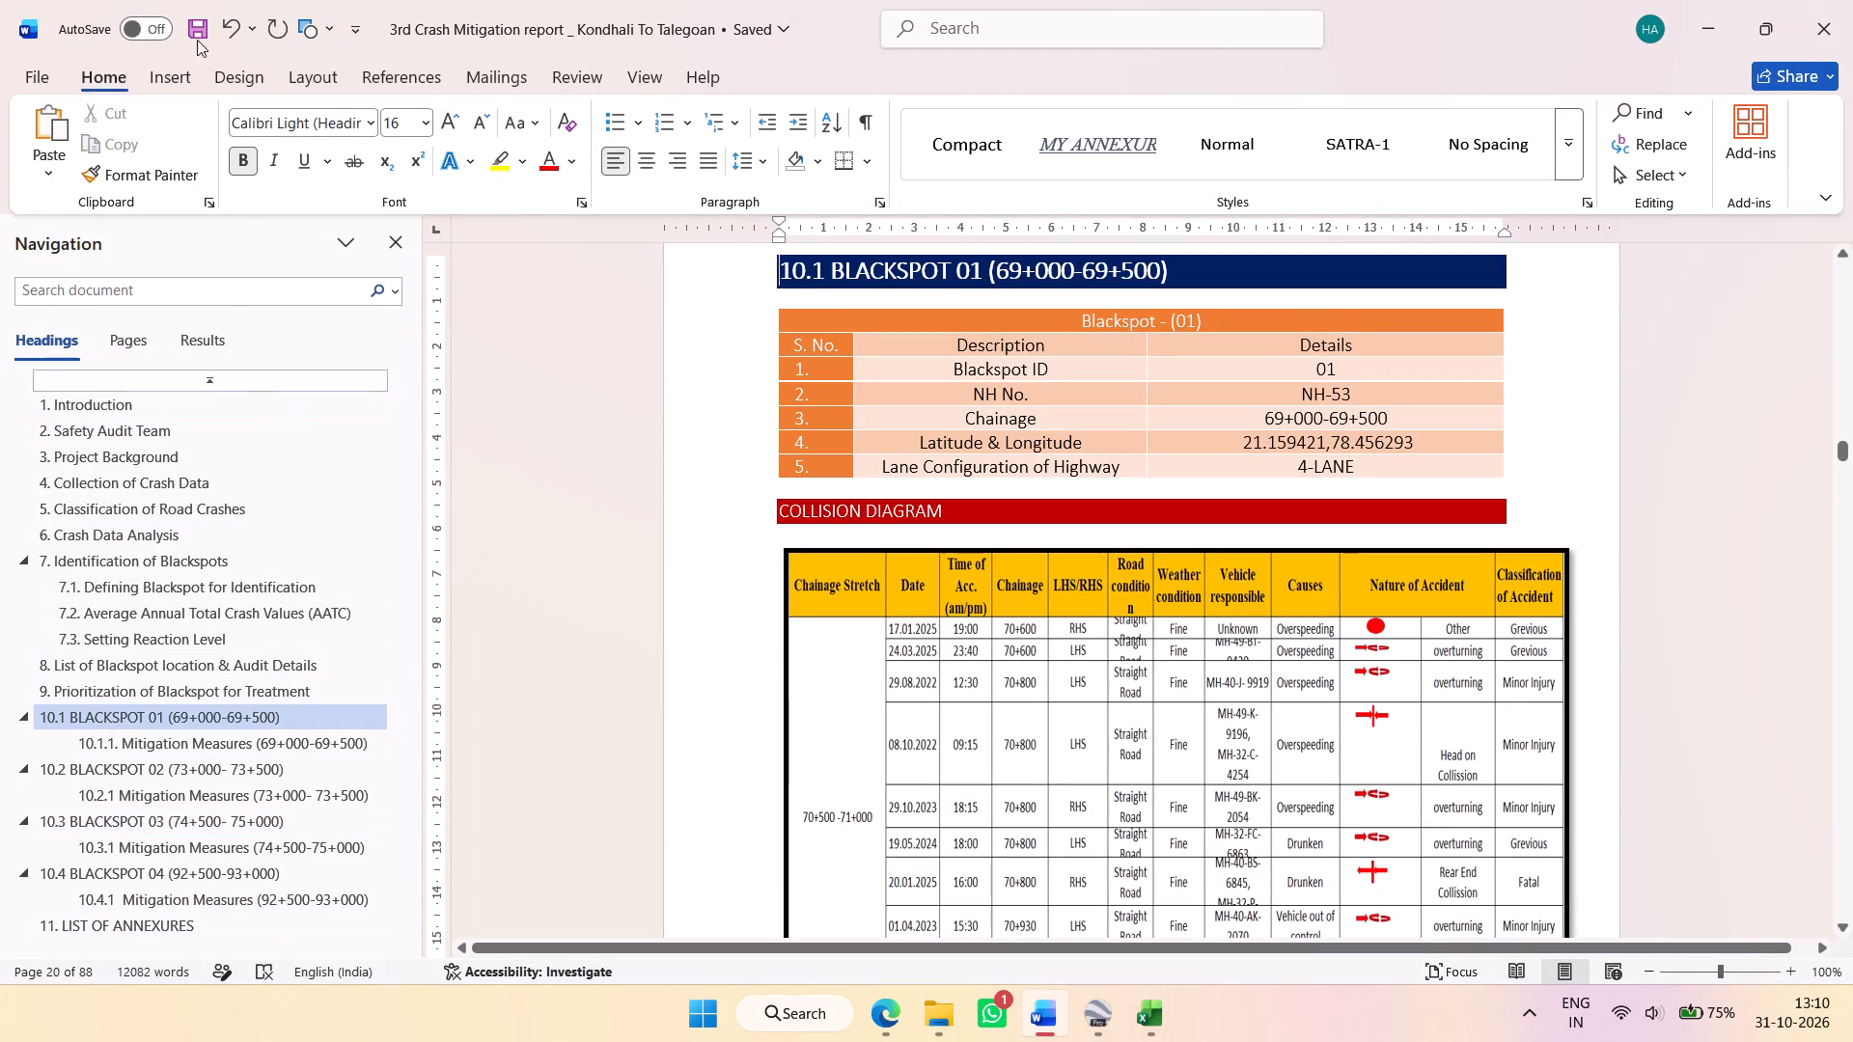
Save the 3rd Crash Mitigation report.
left_click(192, 27)
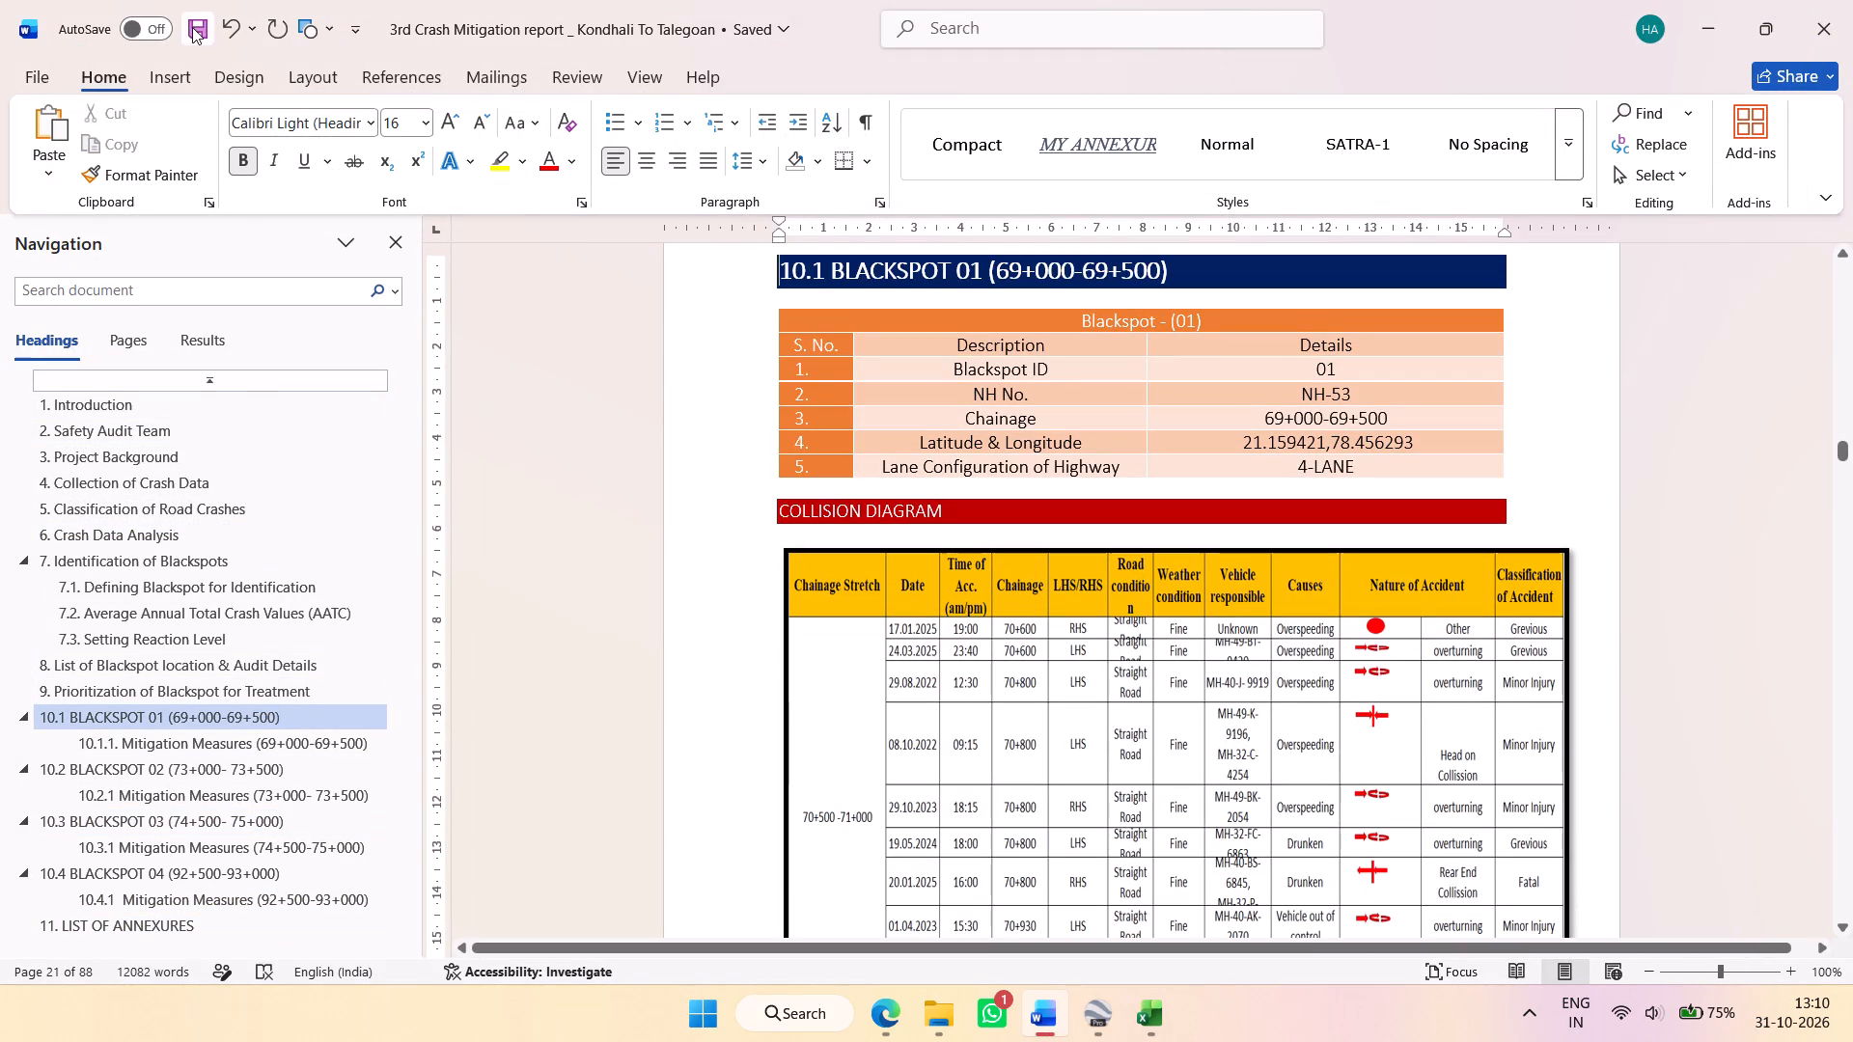